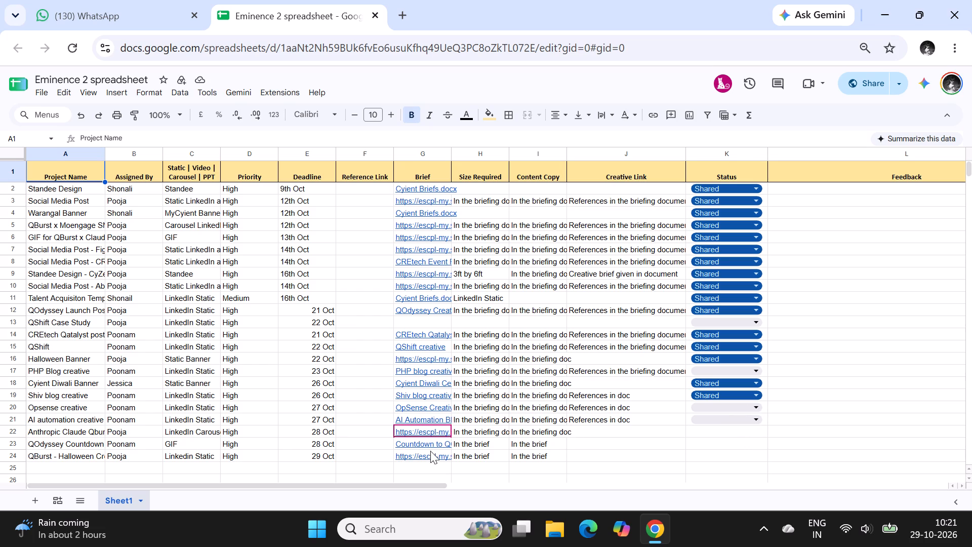
# Open the linked brief document for the QBurst Halloween creative in row 24 of the project sheet.
pyautogui.click(671, 457)
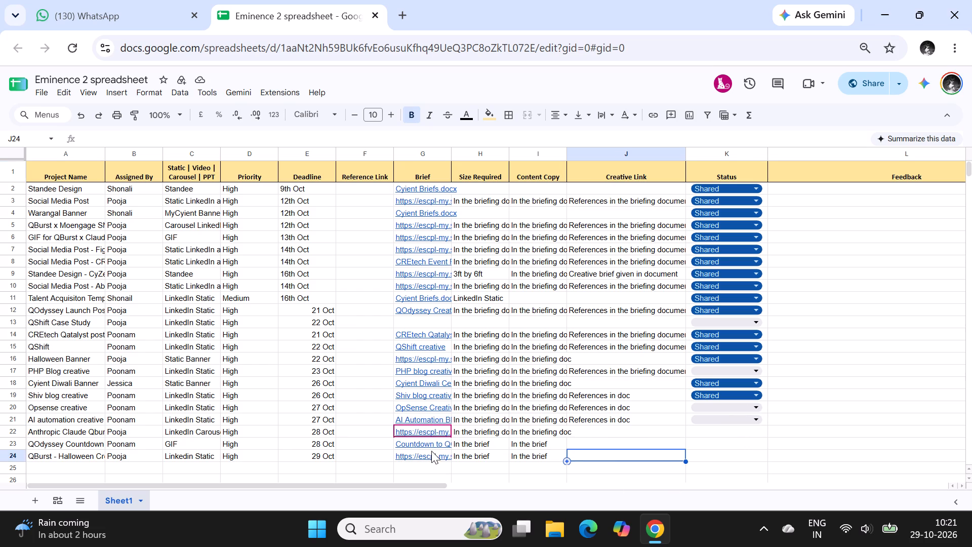
pyautogui.click(423, 455)
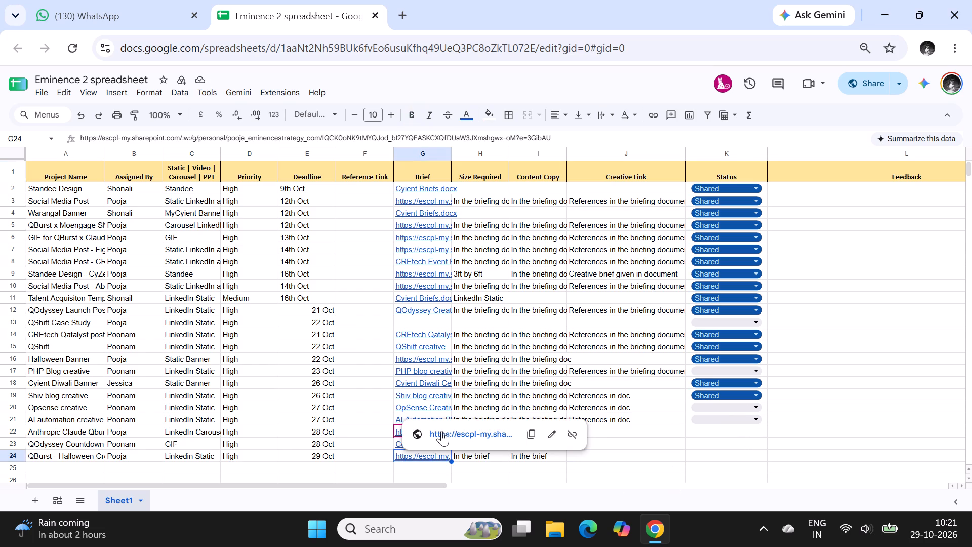
pyautogui.moveTo(442, 430); pyautogui.dragTo(572, 467)
pyautogui.click(624, 442)
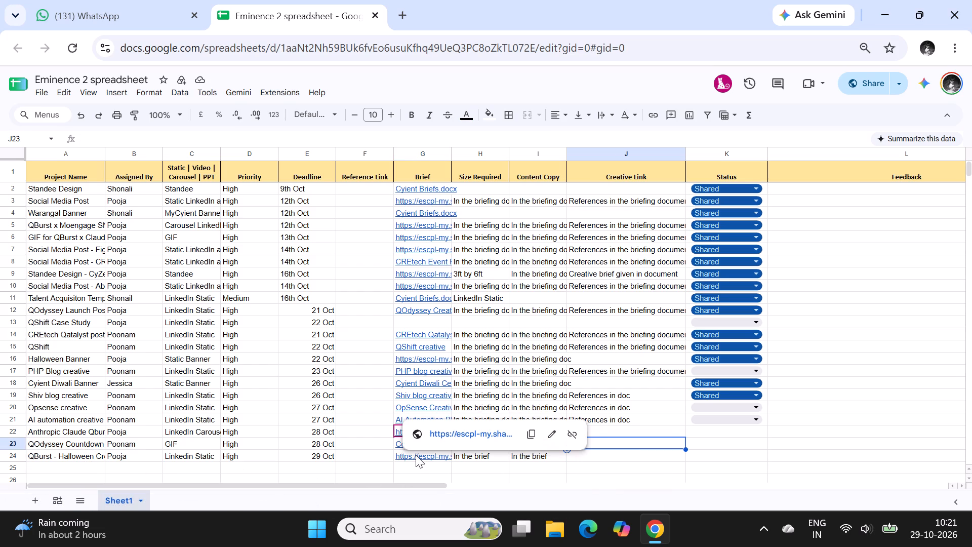
pyautogui.click(436, 432)
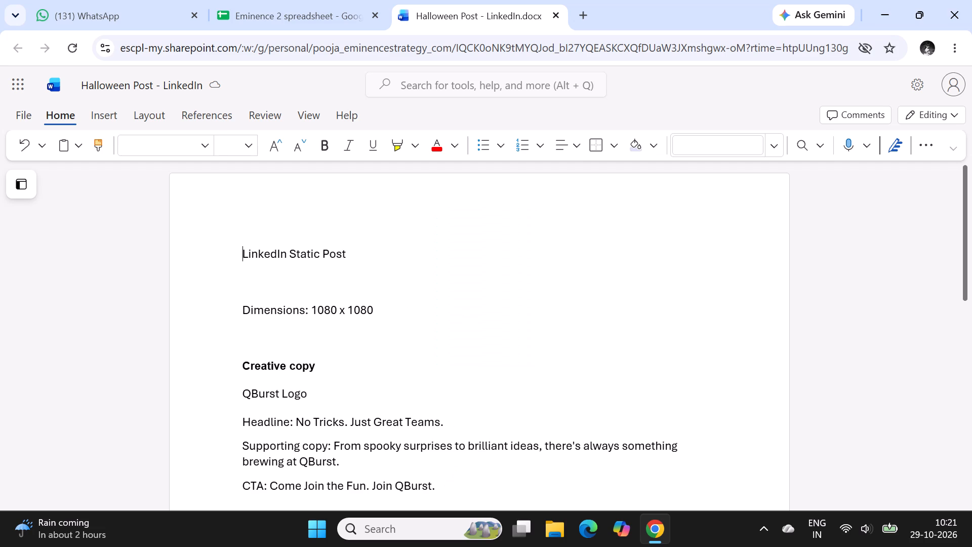
# Read the Halloween LinkedIn post brief from start to end, covering dimensions, creative copy, image requirements and reference images.
pyautogui.scroll(-1, 463, 314)
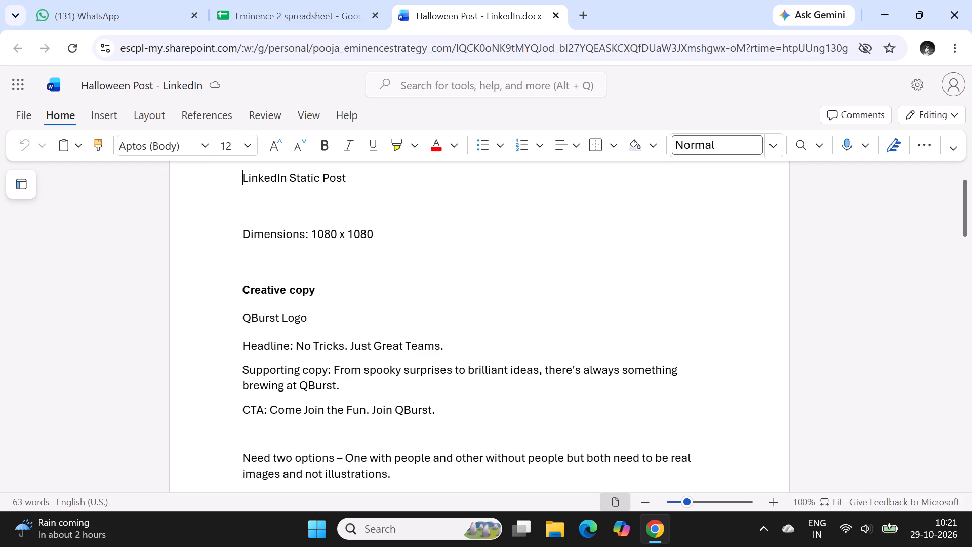
pyautogui.scroll(-1, 463, 314)
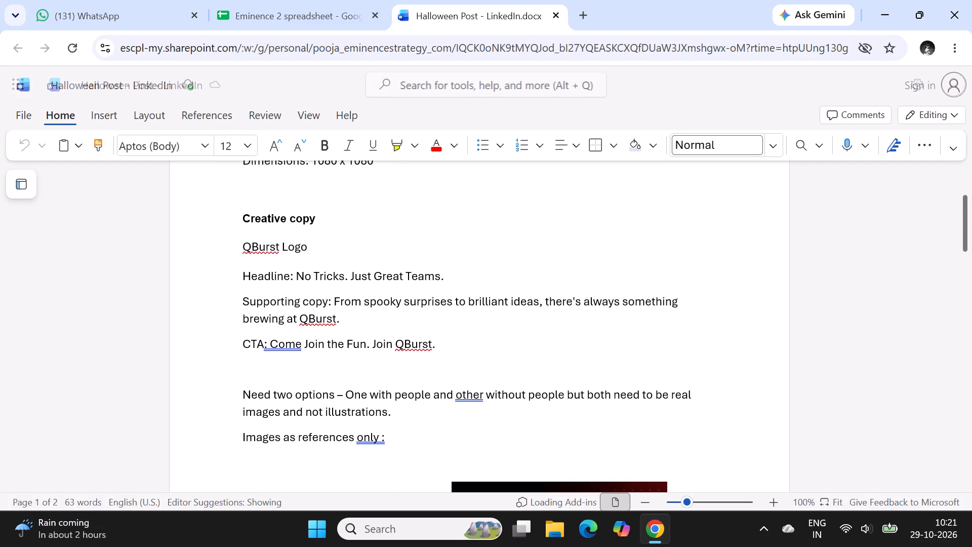
pyautogui.scroll(-1, 463, 314)
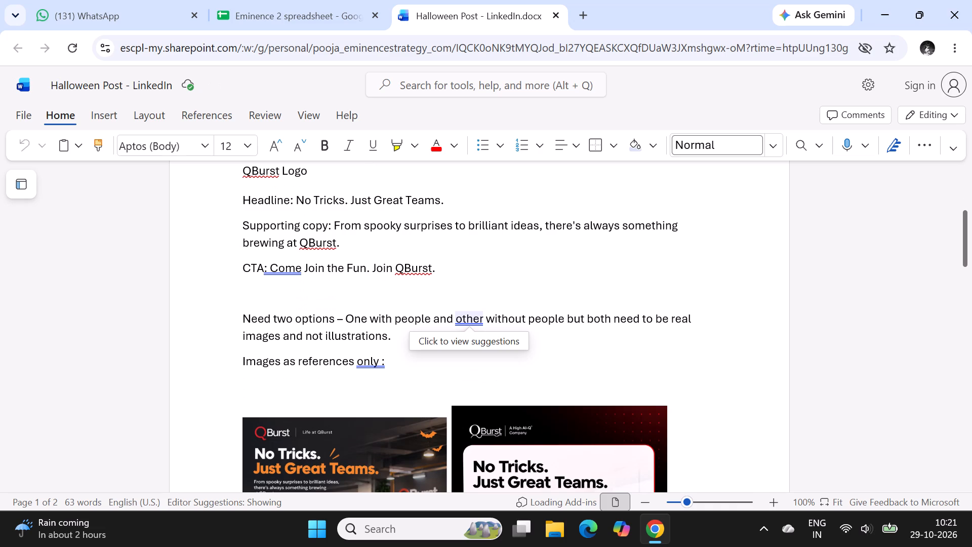
pyautogui.scroll(-3, 463, 314)
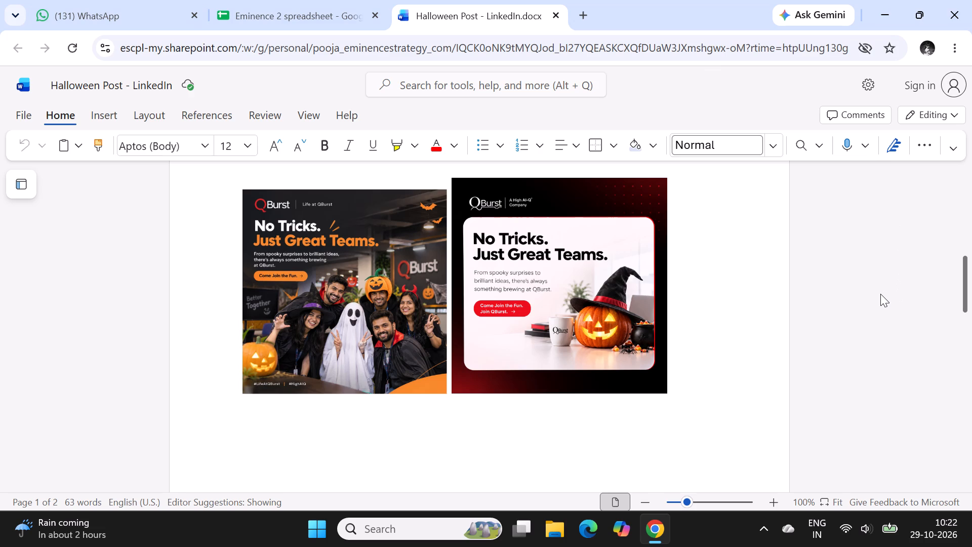
pyautogui.scroll(-5, 739, 311)
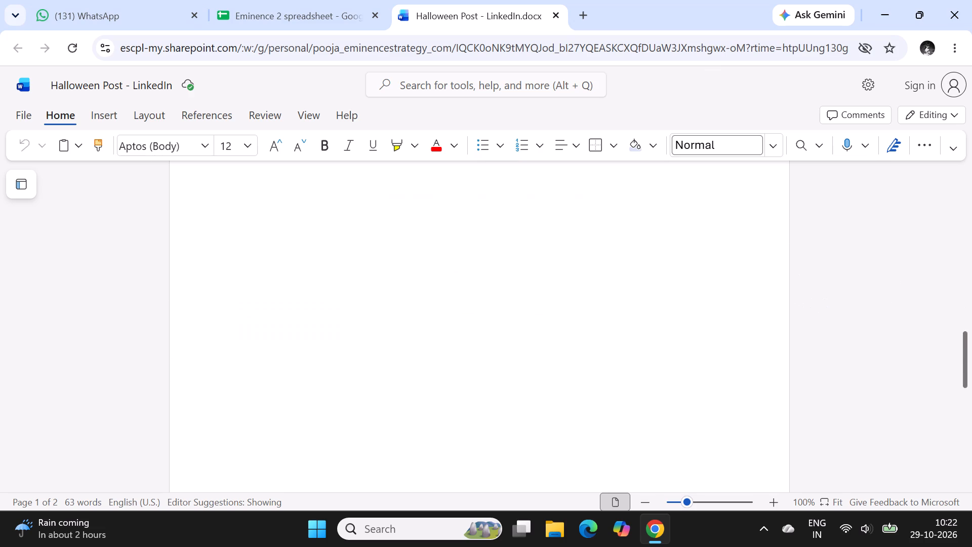
pyautogui.scroll(-10, 739, 311)
# Re-examine the brief's dimensions, headline, supporting copy, CTA and two-option image requirement against the two reference images.
pyautogui.scroll(17, 699, 335)
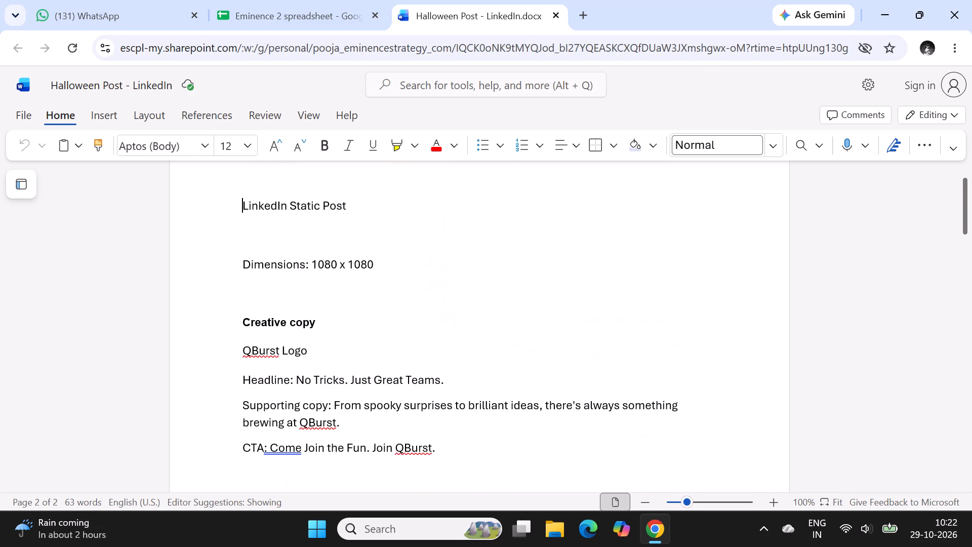
pyautogui.scroll(5, 699, 335)
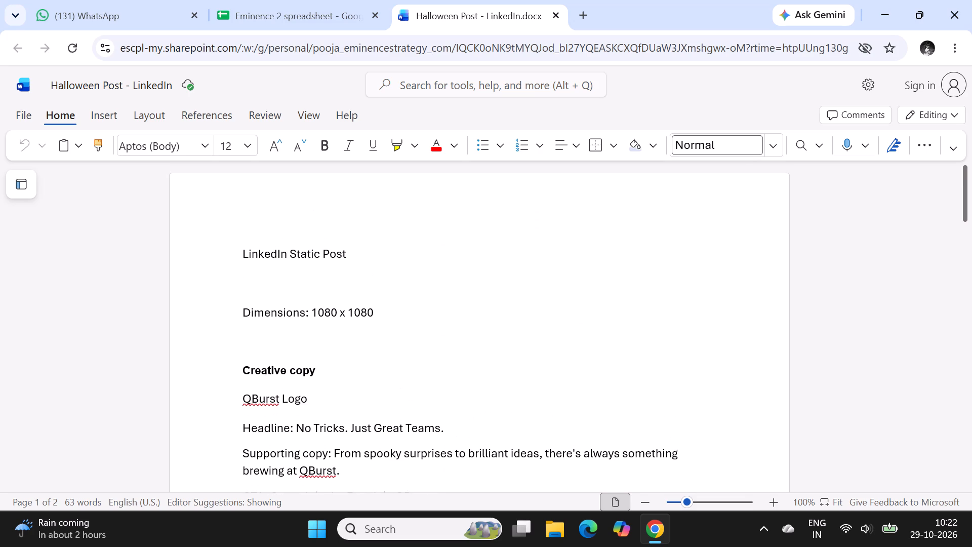
pyautogui.scroll(5, 699, 335)
pyautogui.scroll(-2, 699, 335)
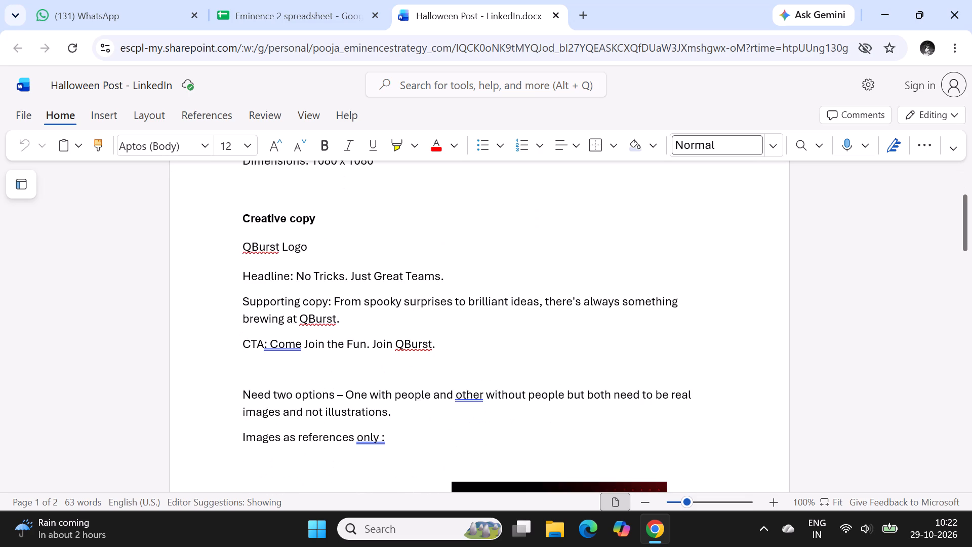
pyautogui.scroll(9, 699, 335)
pyautogui.scroll(-6, 699, 335)
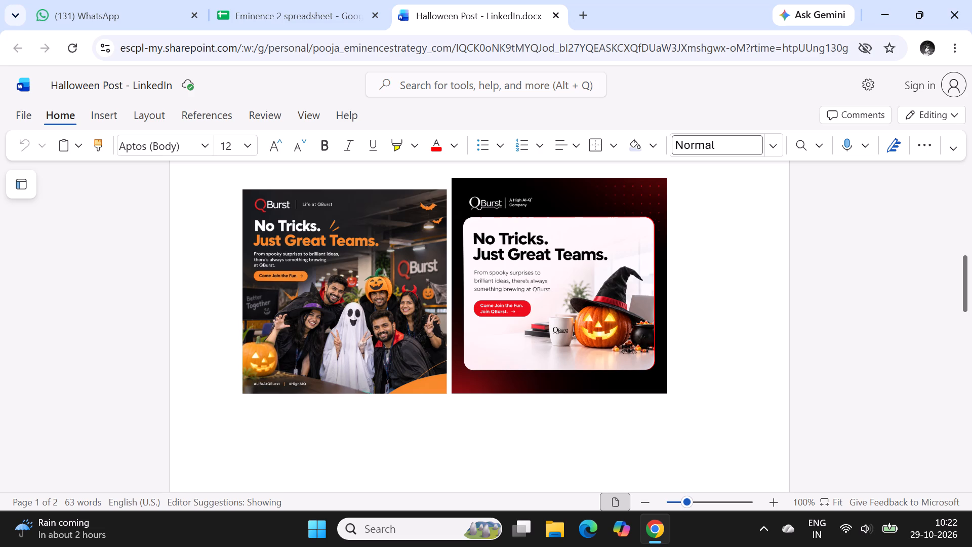
pyautogui.scroll(-9, 699, 335)
pyautogui.scroll(6, 699, 335)
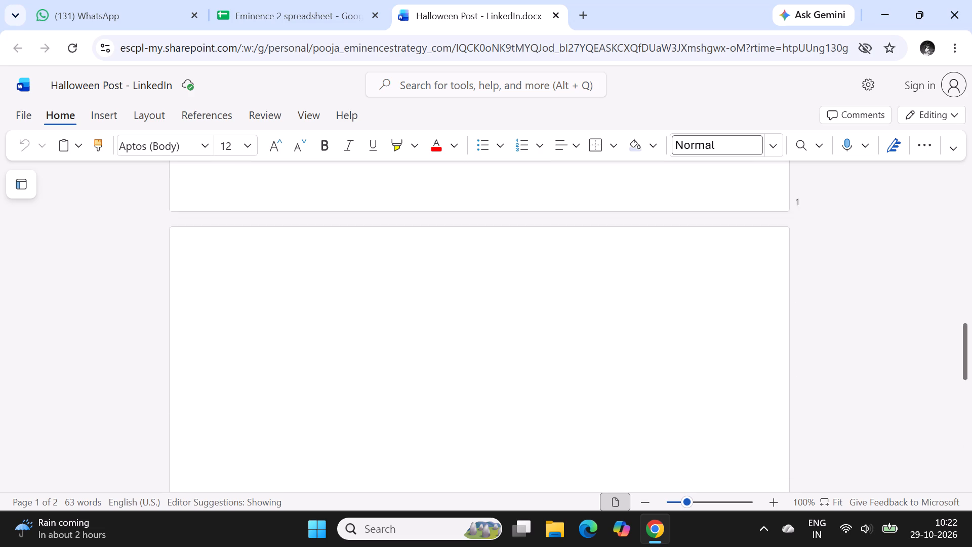
pyautogui.scroll(8, 699, 335)
pyautogui.scroll(-1, 699, 335)
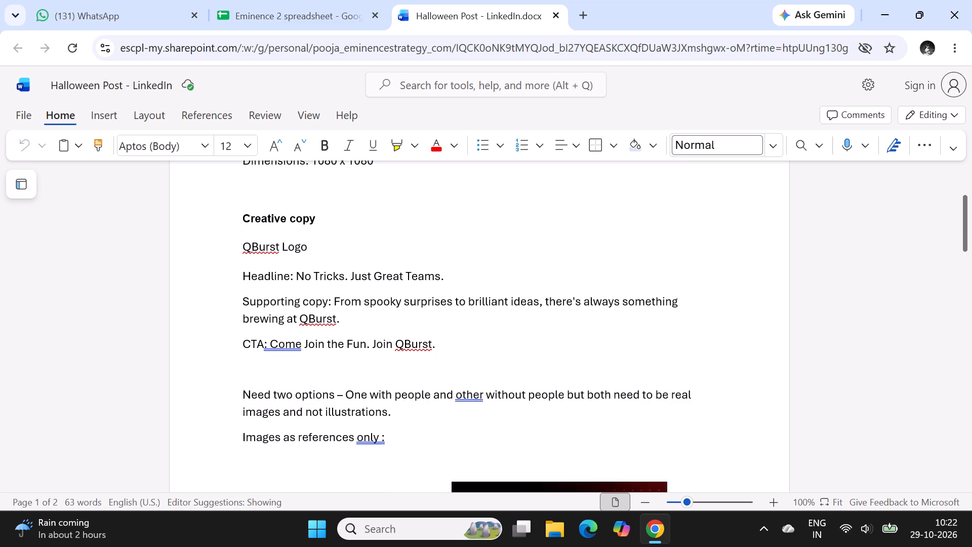
# Check the brief's two-option image requirement against the reference creatives with and without people.
pyautogui.scroll(-1, 699, 335)
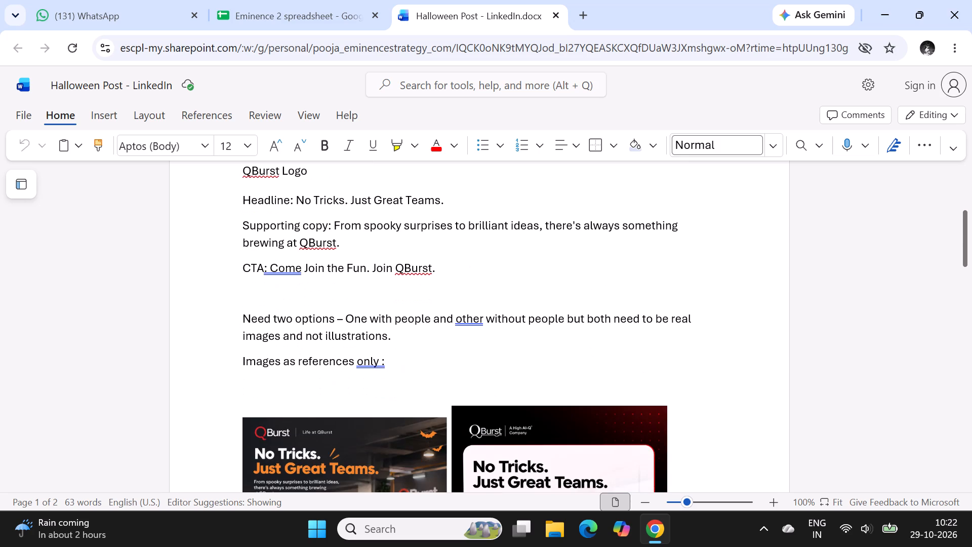
pyautogui.scroll(-1, 699, 335)
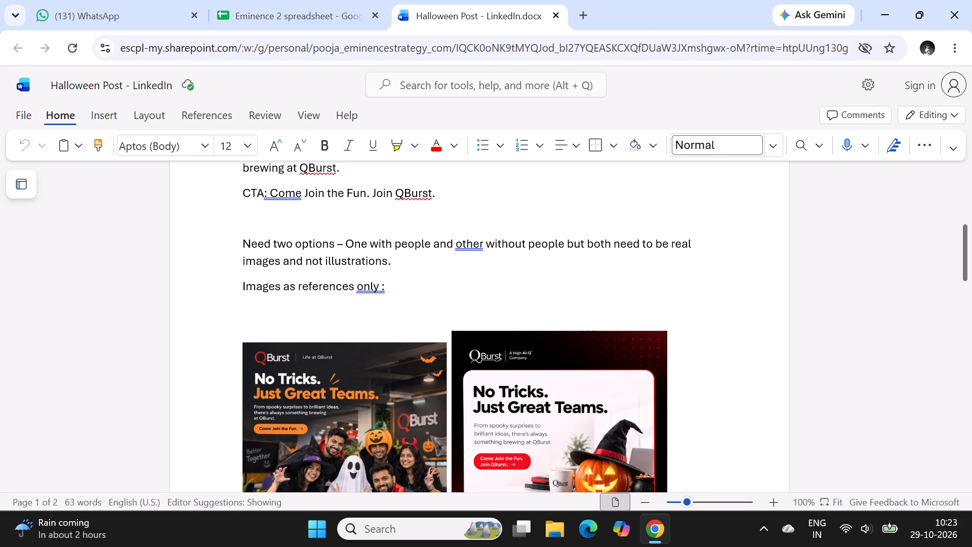
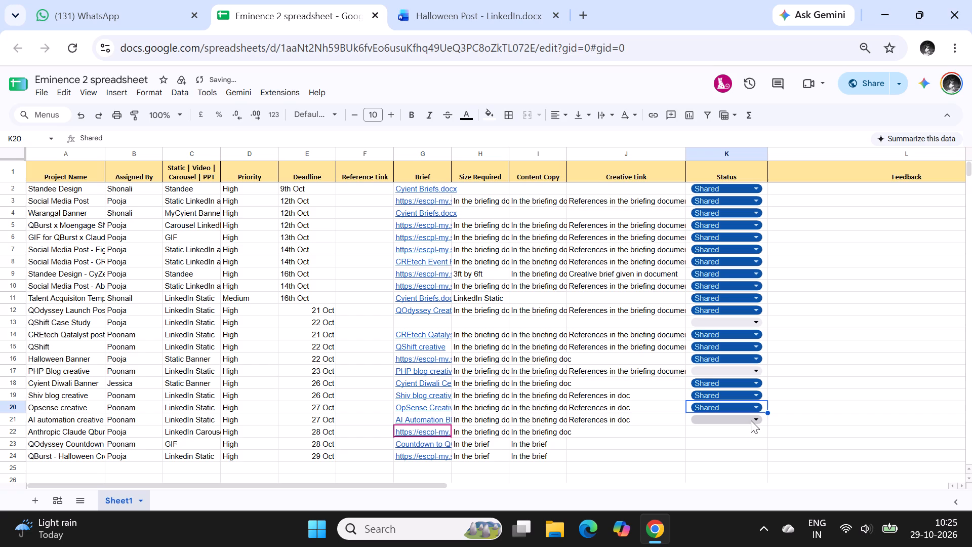
# Set the status of the AI automation creative in row 21 to Shared.
pyautogui.click(751, 420)
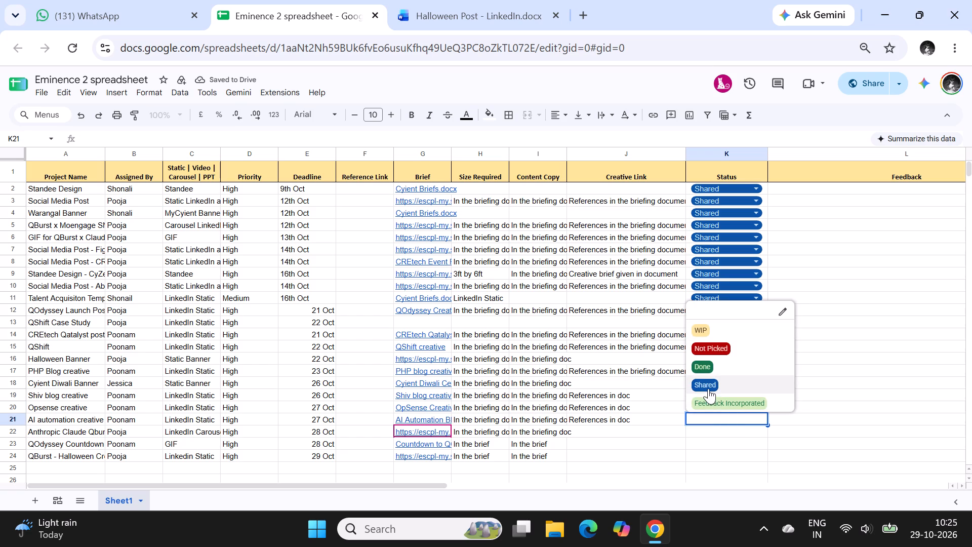
pyautogui.click(708, 388)
pyautogui.click(714, 433)
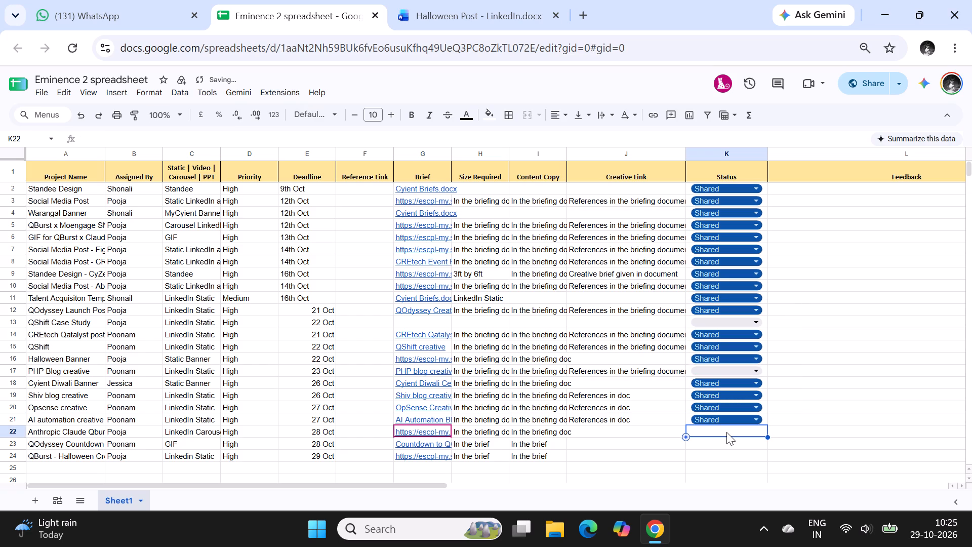
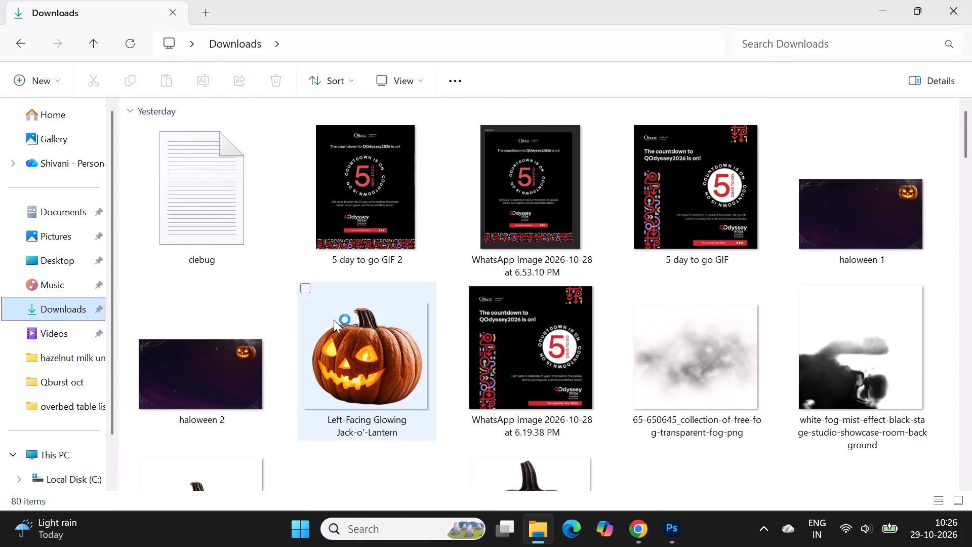
# Delete the debug text file from the Downloads folder.
pyautogui.scroll(2, 334, 320)
pyautogui.click(203, 224)
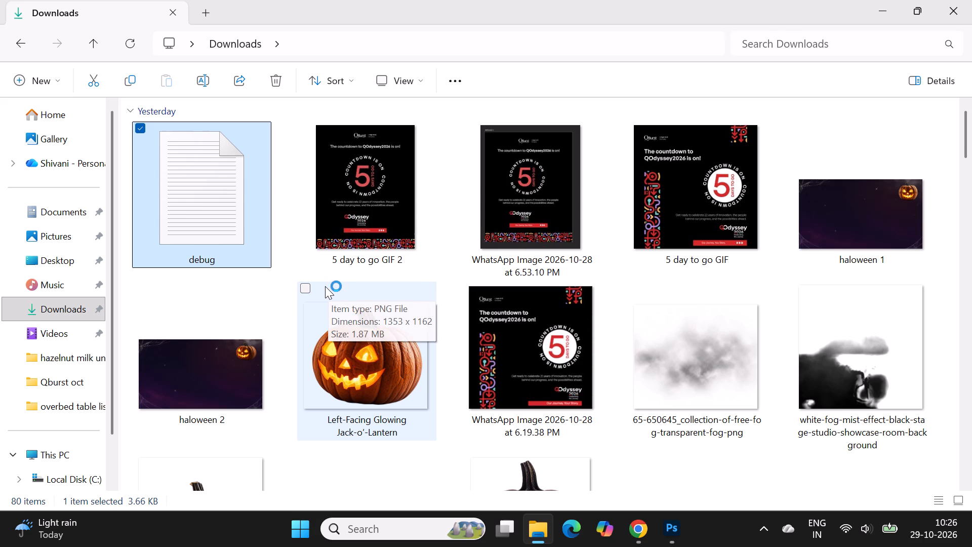
pyautogui.press('Delete')
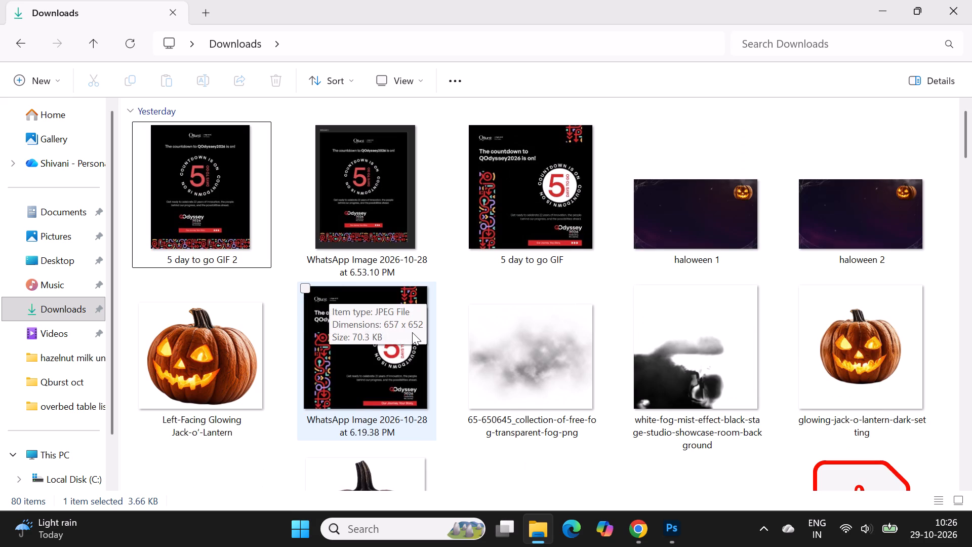
# Delete the file "WhatsApp Image 2026-10-28 at 6.53.10 PM" from the Downloads folder in File Explorer.
pyautogui.scroll(2, 412, 333)
pyautogui.click(372, 207)
pyautogui.press('Delete')
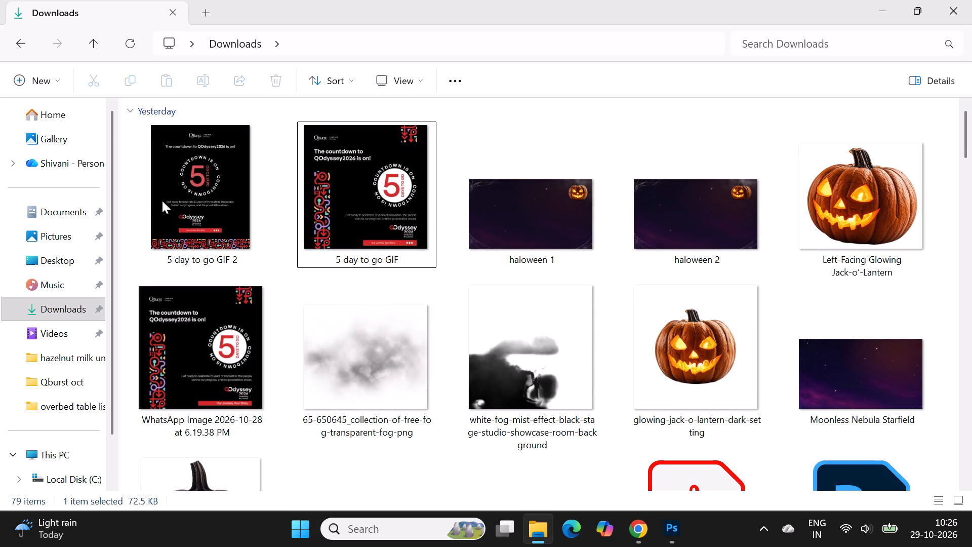
# Delete the countdown images "5 day to go GIF 2", "5 day to go GIF" and "WhatsApp Image 2026-10-28 at 6.19.38 PM" from the Downloads folder.
pyautogui.click(177, 191)
pyautogui.press('Delete')
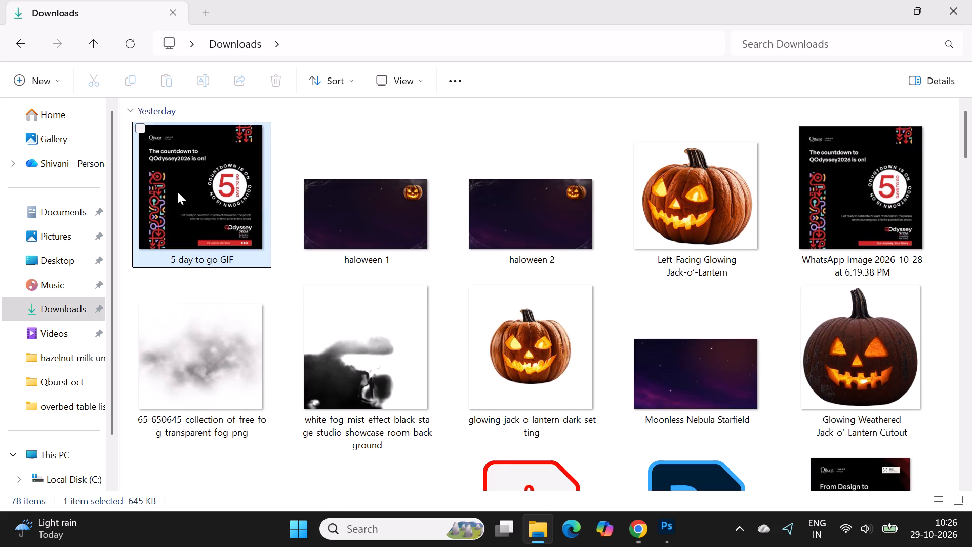
pyautogui.click(179, 191)
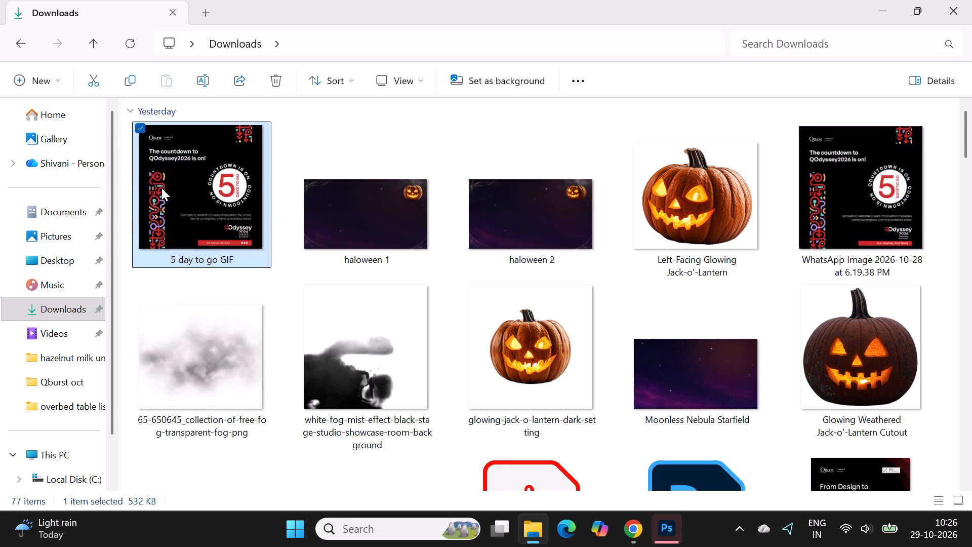
pyautogui.press('Delete')
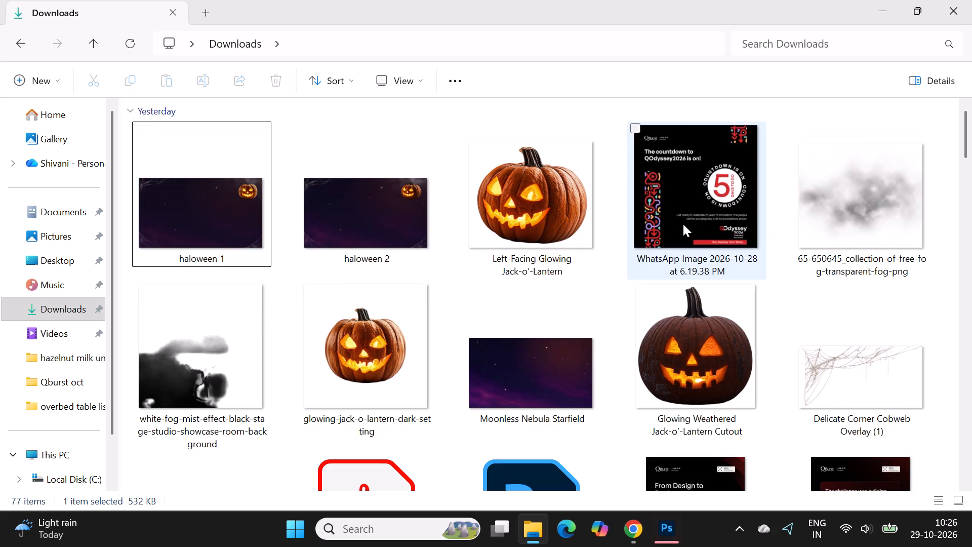
pyautogui.click(683, 224)
pyautogui.press('Delete')
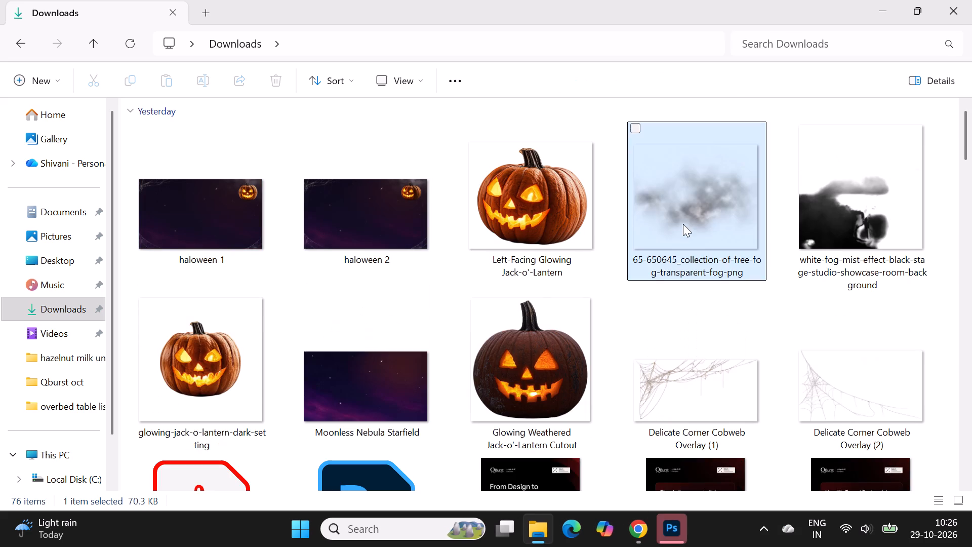
# Open the Windows quick settings for network and sound.
pyautogui.click(845, 527)
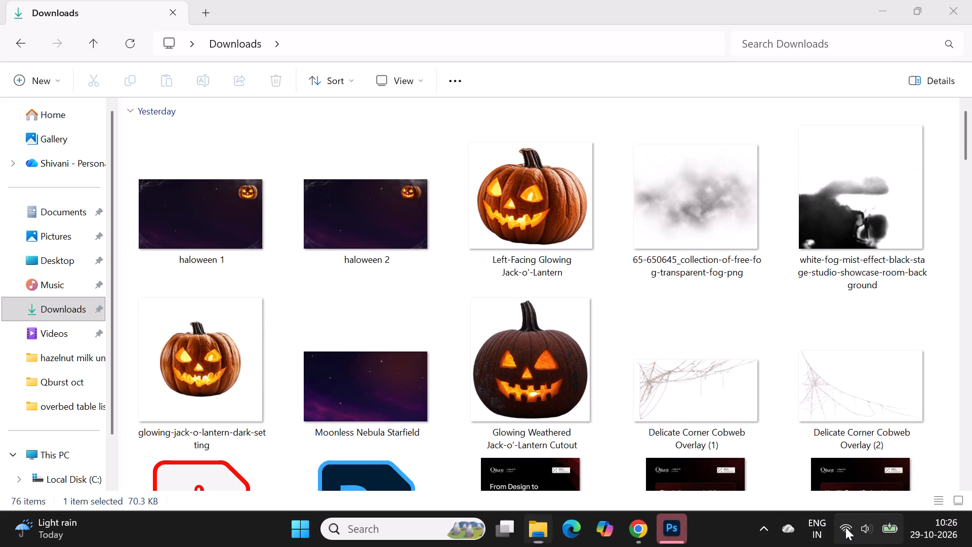
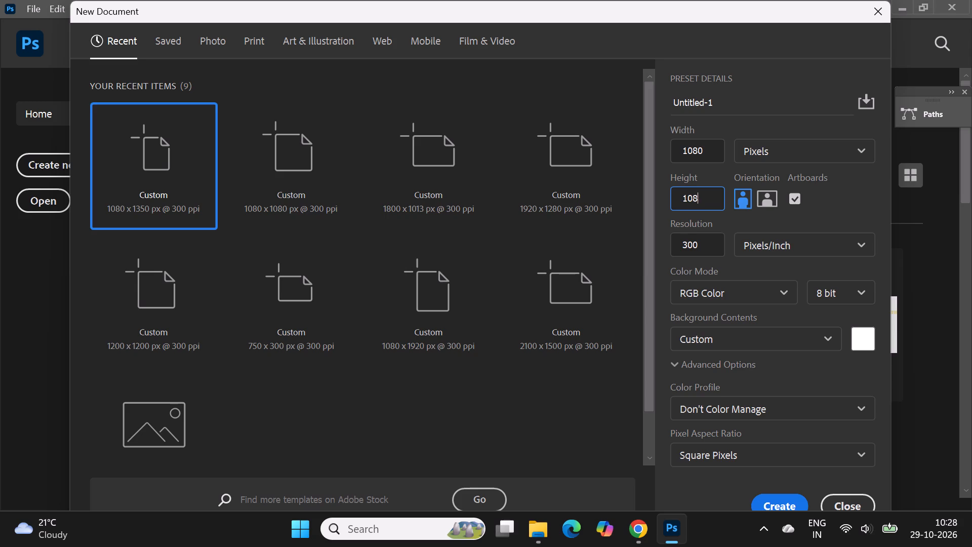
# Set the new document's height to 1080 pixels and create the 1080 x 1080 px artboard document at 300 ppi.
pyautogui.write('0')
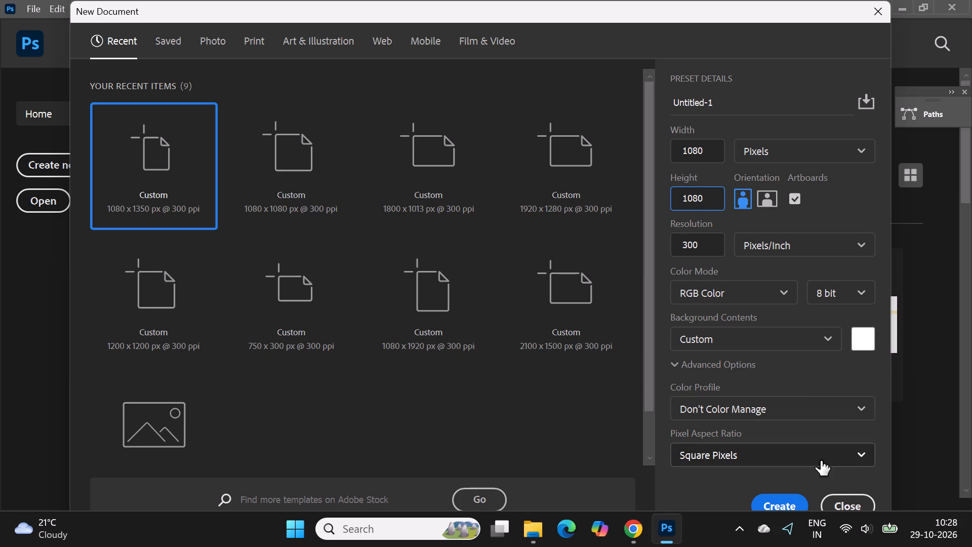
pyautogui.click(791, 504)
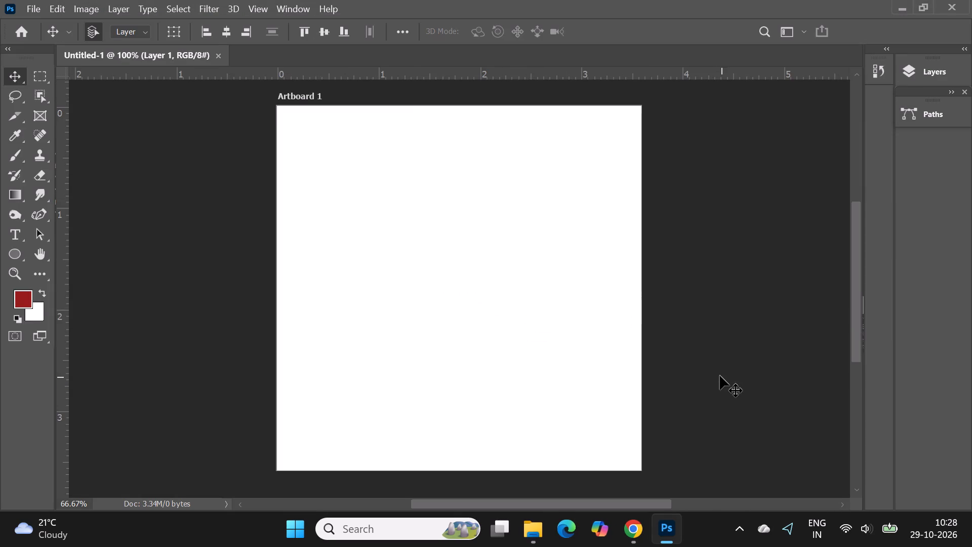
# Add a second blank 3.6 × 3.6 in artboard beside Artboard 1.
pyautogui.keyDown('alt'); pyautogui.scroll(-5, 121, 164); pyautogui.keyUp('alt')
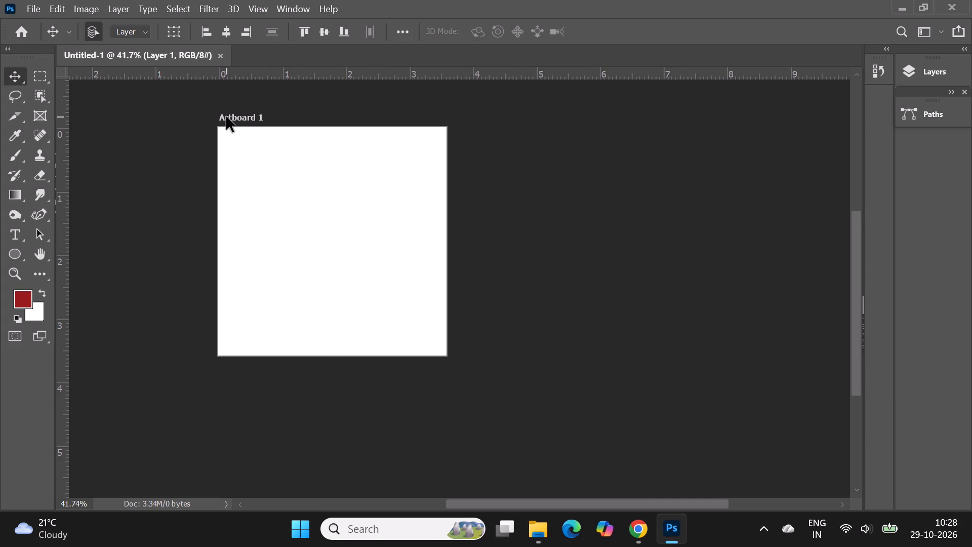
pyautogui.click(226, 116)
pyautogui.click(487, 244)
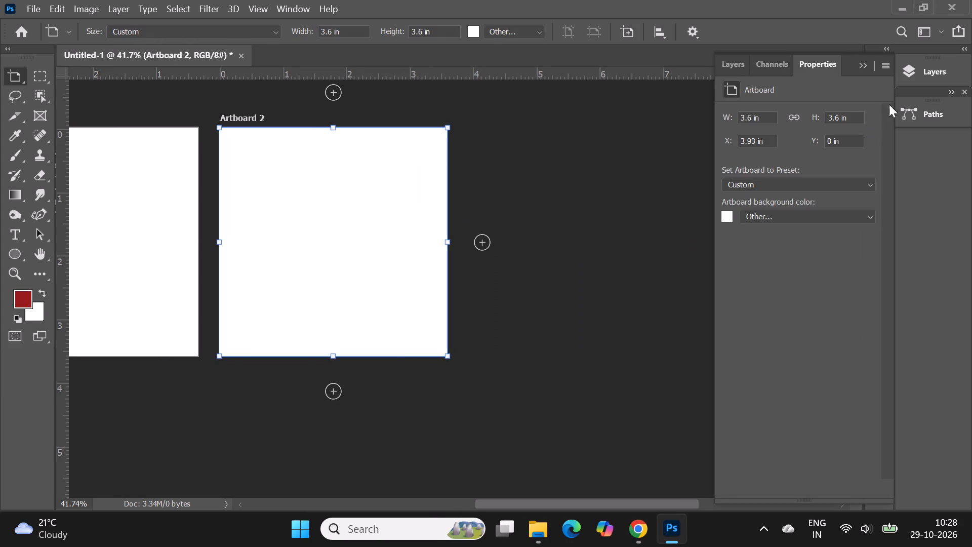
pyautogui.click(864, 67)
pyautogui.keyDown('alt'); pyautogui.scroll(-4, 752, 180); pyautogui.keyUp('alt')
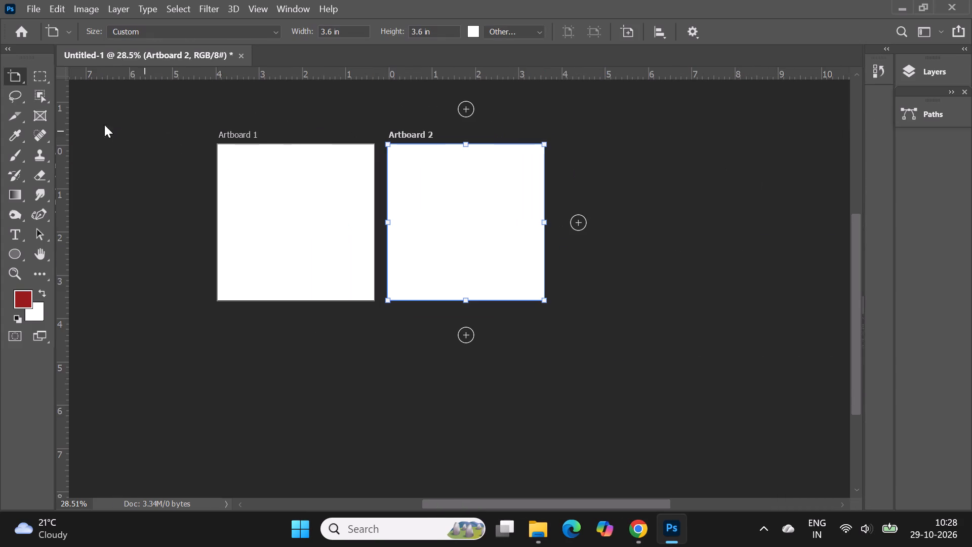
pyautogui.rightClick(22, 81)
pyautogui.click(49, 78)
pyautogui.click(153, 187)
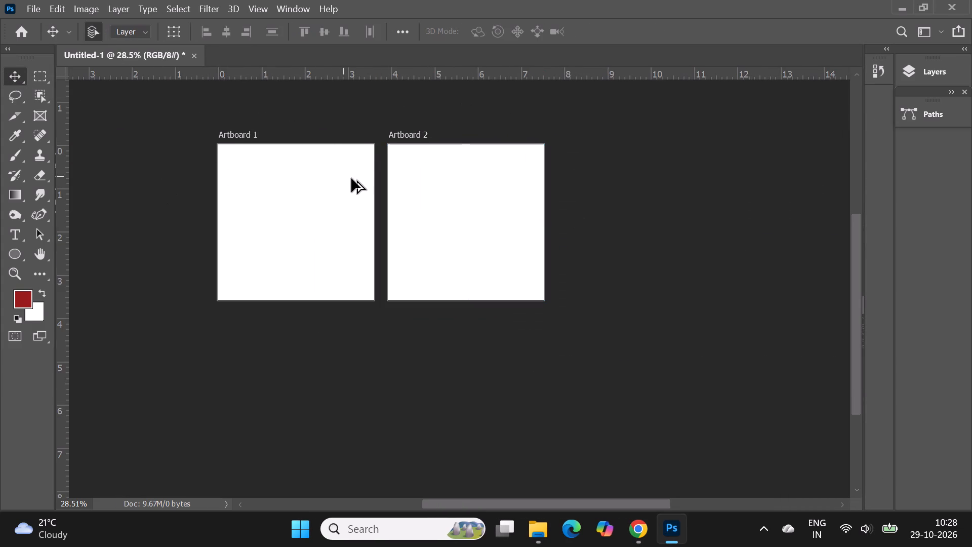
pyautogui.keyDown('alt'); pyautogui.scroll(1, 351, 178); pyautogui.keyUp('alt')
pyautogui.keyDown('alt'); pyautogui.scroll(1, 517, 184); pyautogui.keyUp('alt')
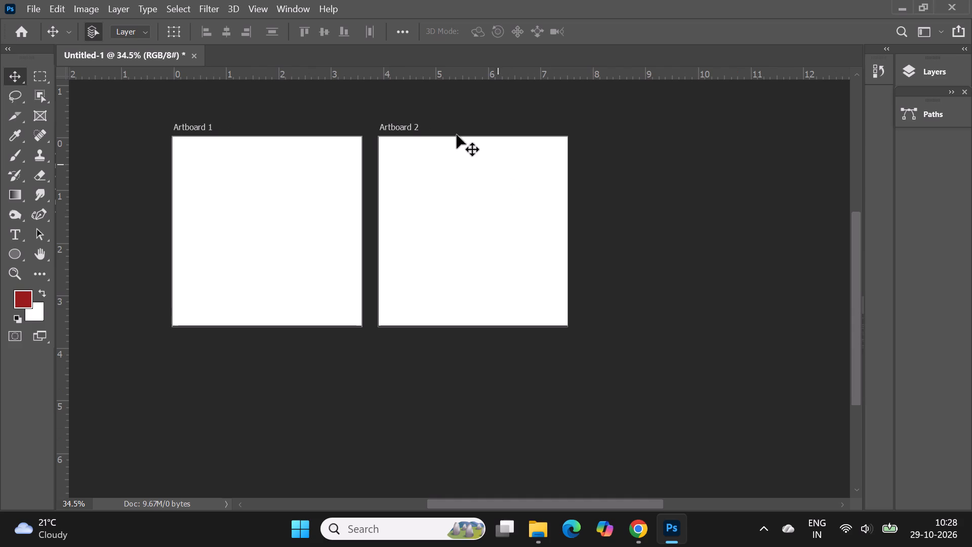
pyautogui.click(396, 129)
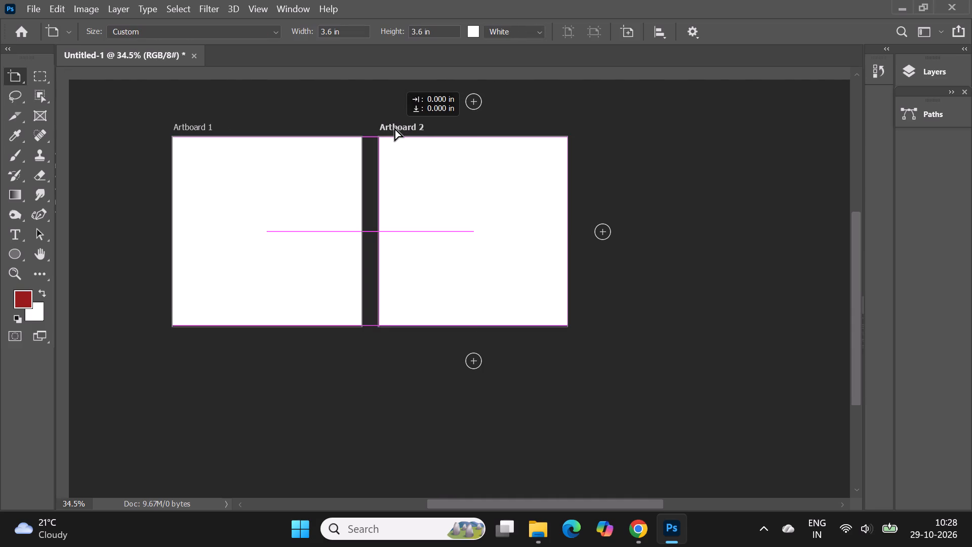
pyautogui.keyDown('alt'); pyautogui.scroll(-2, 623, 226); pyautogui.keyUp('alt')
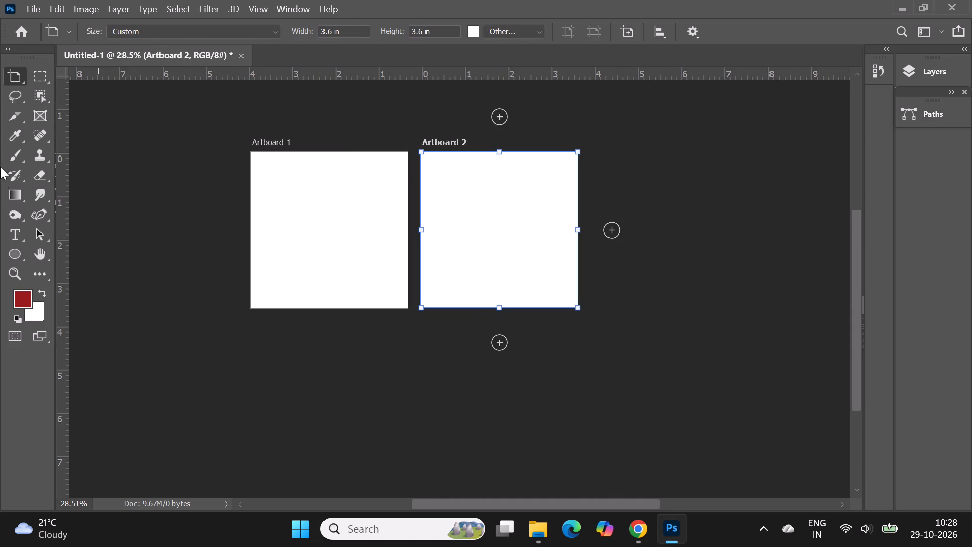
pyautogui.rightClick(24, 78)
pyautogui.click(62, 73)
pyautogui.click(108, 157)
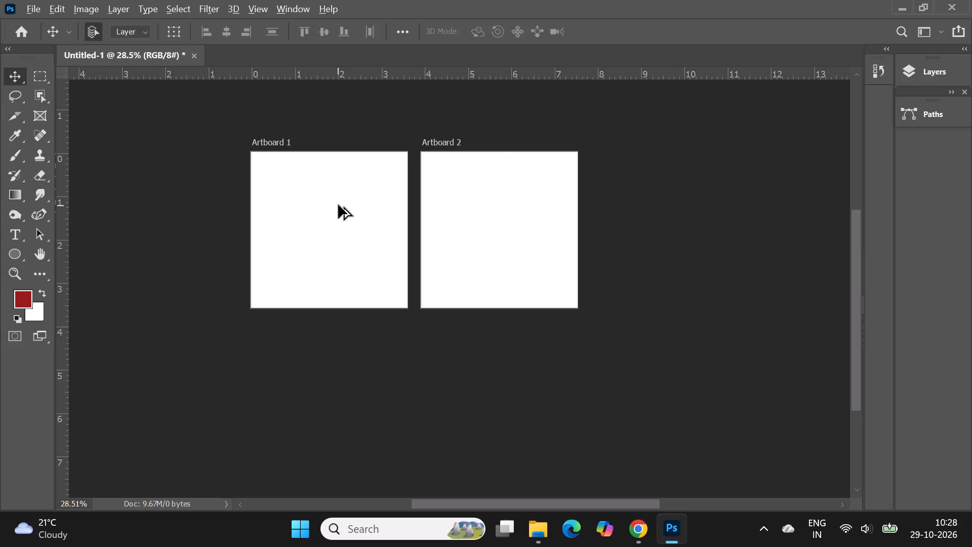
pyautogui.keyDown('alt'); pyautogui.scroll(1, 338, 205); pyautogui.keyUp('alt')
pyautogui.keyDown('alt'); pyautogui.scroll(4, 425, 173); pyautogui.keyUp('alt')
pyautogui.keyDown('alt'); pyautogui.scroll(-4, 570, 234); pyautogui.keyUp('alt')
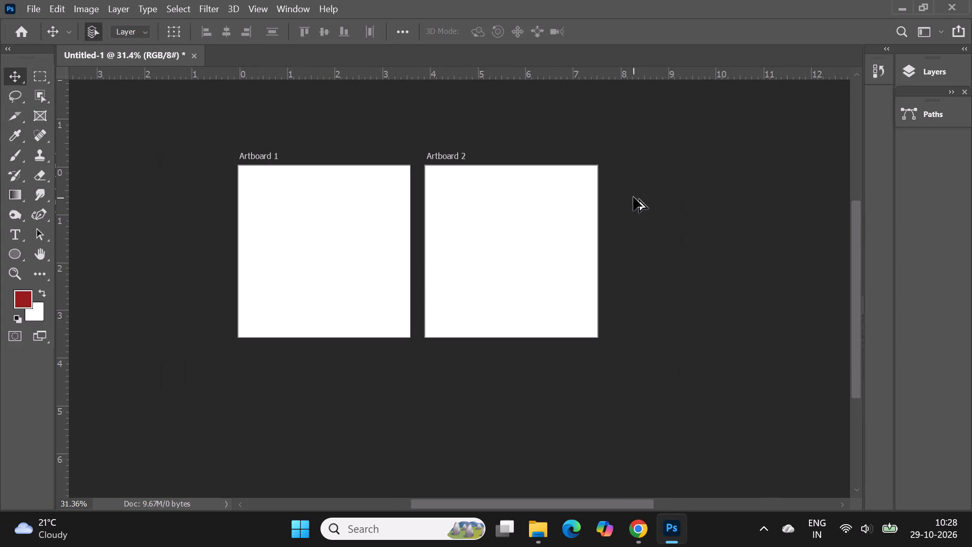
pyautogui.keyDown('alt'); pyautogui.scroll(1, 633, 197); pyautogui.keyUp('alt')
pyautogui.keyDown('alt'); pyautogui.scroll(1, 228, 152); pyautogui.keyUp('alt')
# Open the Photoshop file "qburst task 2 28oct 1" from the Downloads folder in File Explorer.
pyautogui.click(546, 527)
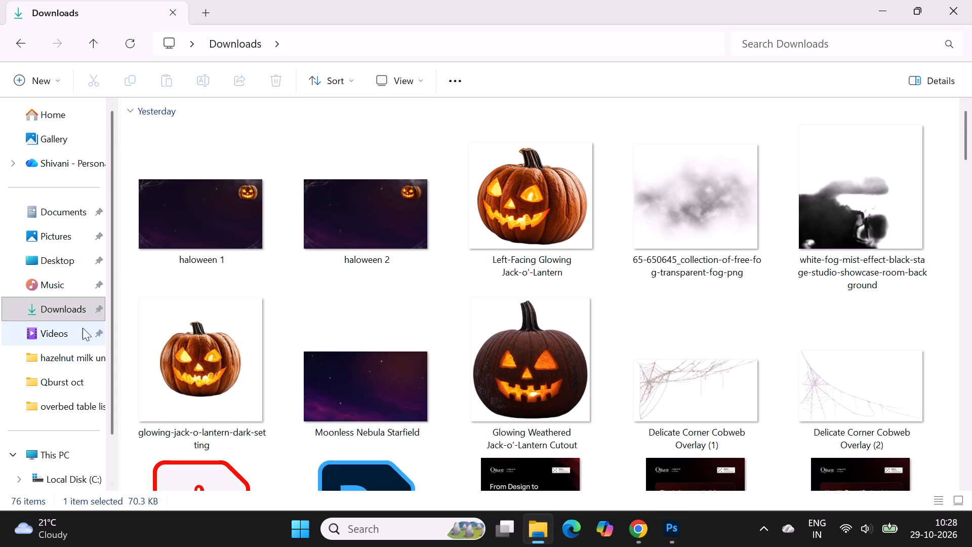
pyautogui.click(37, 308)
pyautogui.scroll(2, 597, 297)
pyautogui.scroll(-1, 597, 297)
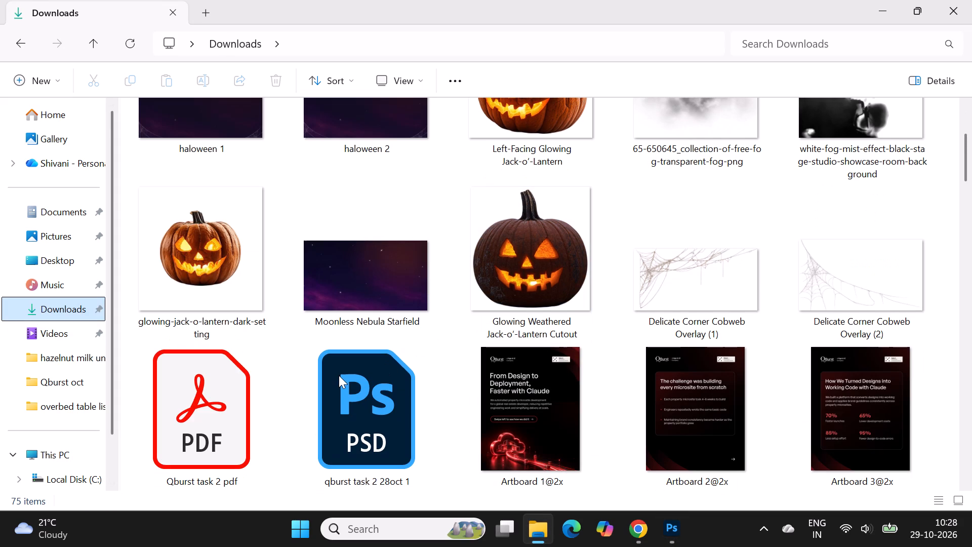
pyautogui.doubleClick(348, 403)
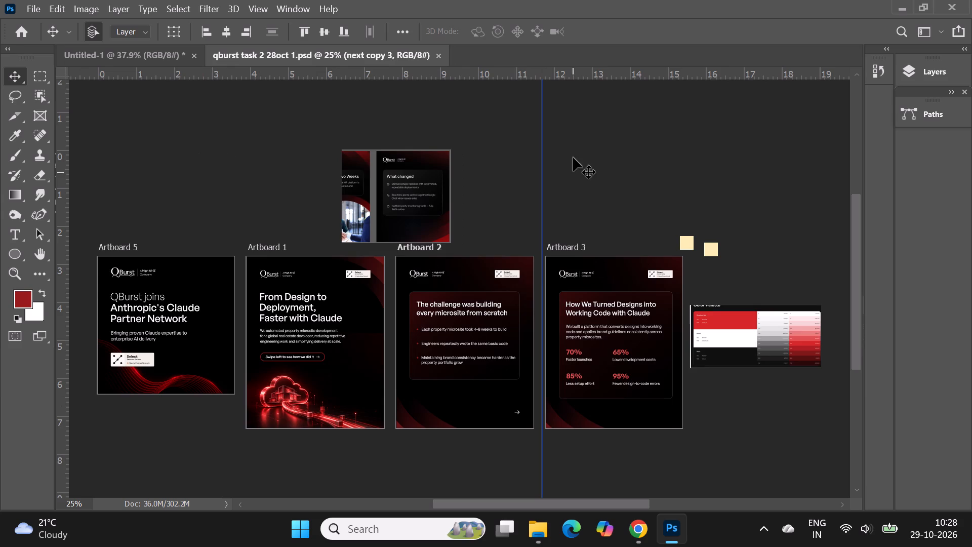
# Look over the existing QBurst artboards for a layout and branding reference, including the square Anthropic's Claude Partner Network post.
pyautogui.keyDown('alt'); pyautogui.scroll(-2, 600, 136); pyautogui.keyUp('alt')
pyautogui.keyDown('alt'); pyautogui.scroll(3, 442, 212); pyautogui.keyUp('alt')
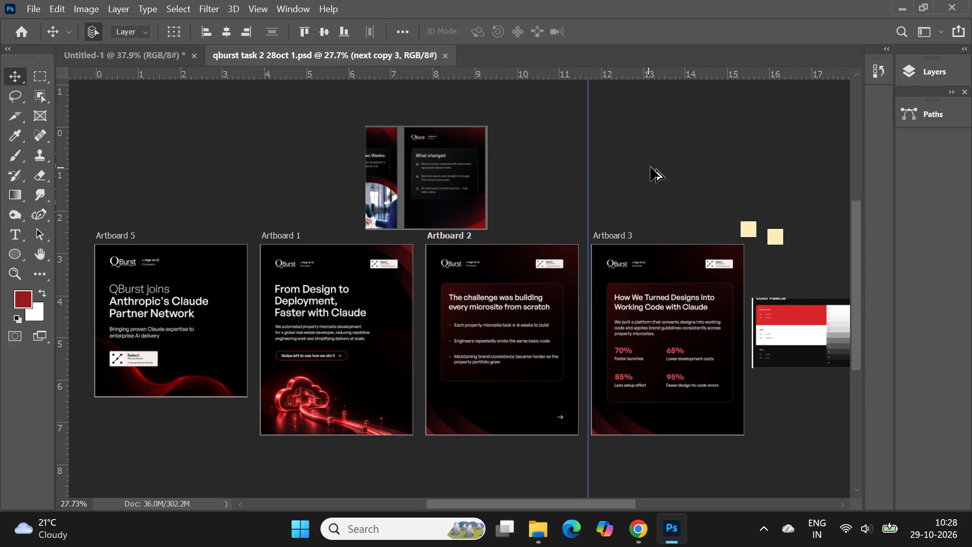
pyautogui.keyDown('alt'); pyautogui.scroll(-4, 651, 167); pyautogui.keyUp('alt')
pyautogui.keyDown('alt'); pyautogui.scroll(3, 310, 308); pyautogui.keyUp('alt')
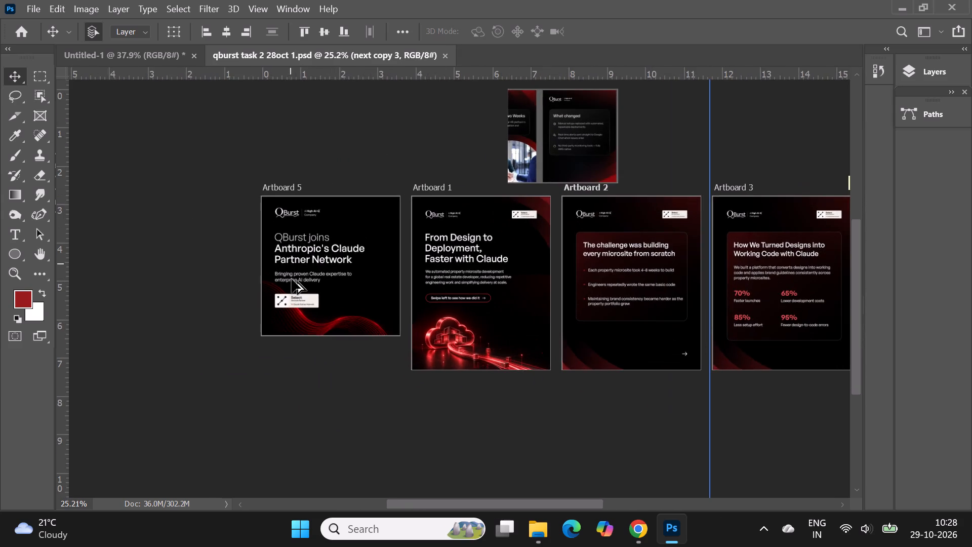
pyautogui.keyDown('alt'); pyautogui.scroll(3, 277, 239); pyautogui.keyUp('alt')
pyautogui.keyDown('alt'); pyautogui.scroll(-1, 163, 218); pyautogui.keyUp('alt')
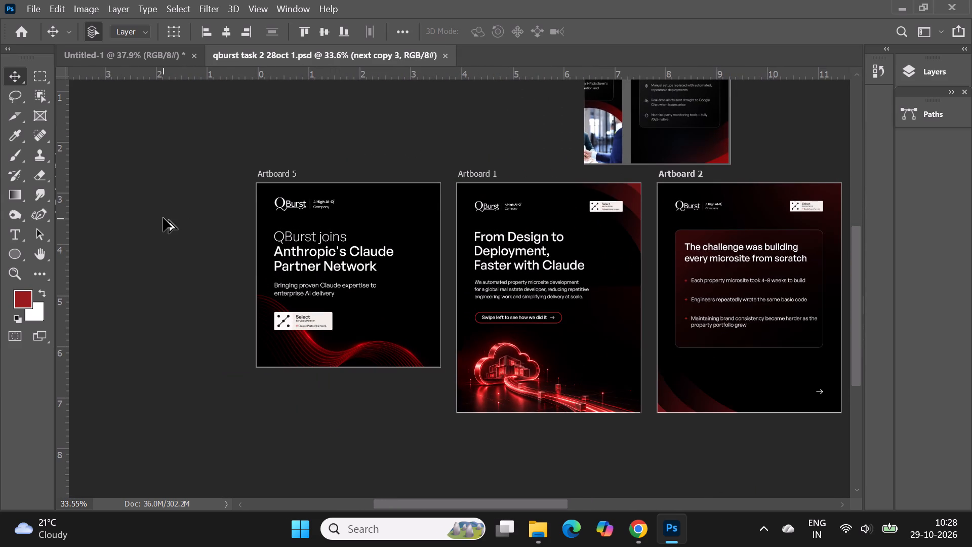
pyautogui.keyDown('alt'); pyautogui.scroll(-4, 163, 218); pyautogui.keyUp('alt')
pyautogui.keyDown('alt'); pyautogui.scroll(2, 163, 218); pyautogui.keyUp('alt')
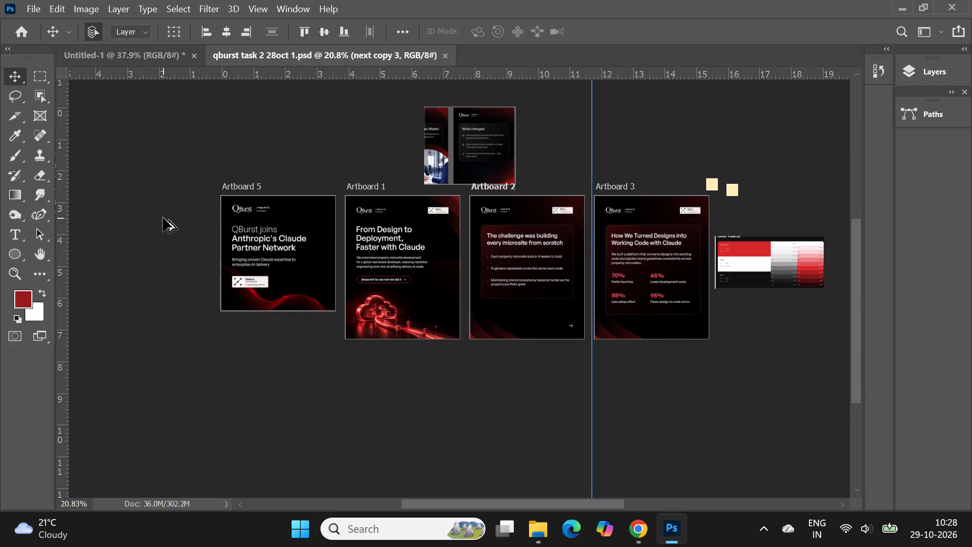
pyautogui.keyDown('alt'); pyautogui.scroll(2, 163, 218); pyautogui.keyUp('alt')
pyautogui.keyDown('alt'); pyautogui.scroll(2, 524, 254); pyautogui.keyUp('alt')
pyautogui.keyDown('alt'); pyautogui.scroll(2, 119, 210); pyautogui.keyUp('alt')
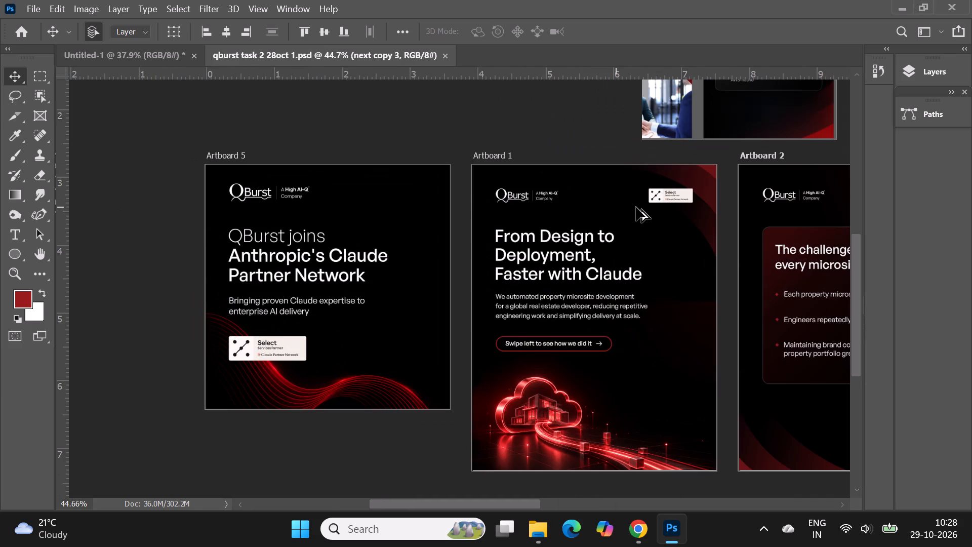
pyautogui.keyDown('alt'); pyautogui.scroll(-2, 636, 207); pyautogui.keyUp('alt')
pyautogui.keyDown('alt'); pyautogui.scroll(2, 413, 226); pyautogui.keyUp('alt')
pyautogui.keyDown('alt'); pyautogui.scroll(2, 260, 229); pyautogui.keyUp('alt')
pyautogui.keyDown('alt'); pyautogui.scroll(-3, 438, 204); pyautogui.keyUp('alt')
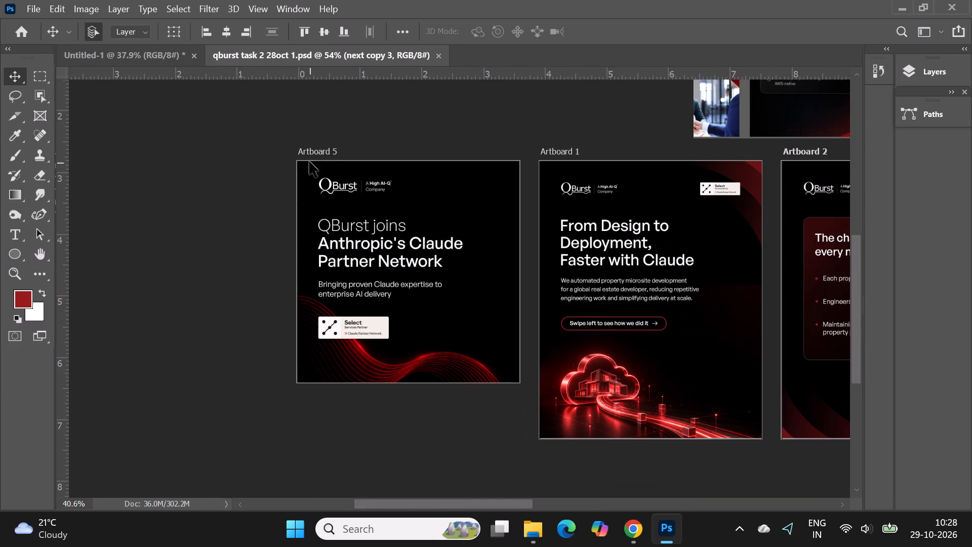
# Copy Artboard 5, the square Claude Partner Network post, into the Untitled-1 document.
pyautogui.click(316, 152)
pyautogui.hotkey('ctrl', 'c')
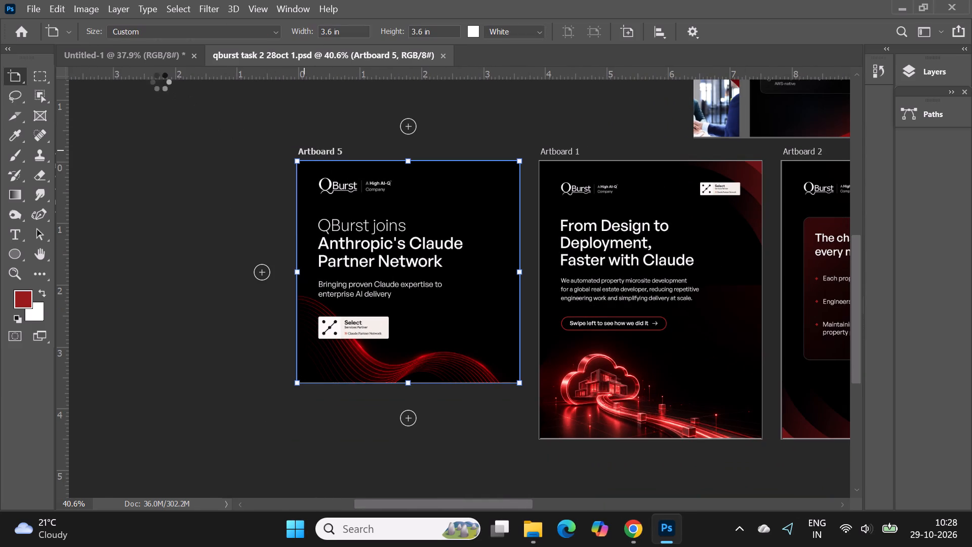
pyautogui.click(157, 60)
pyautogui.keyDown('alt'); pyautogui.scroll(-6, 676, 227); pyautogui.keyUp('alt')
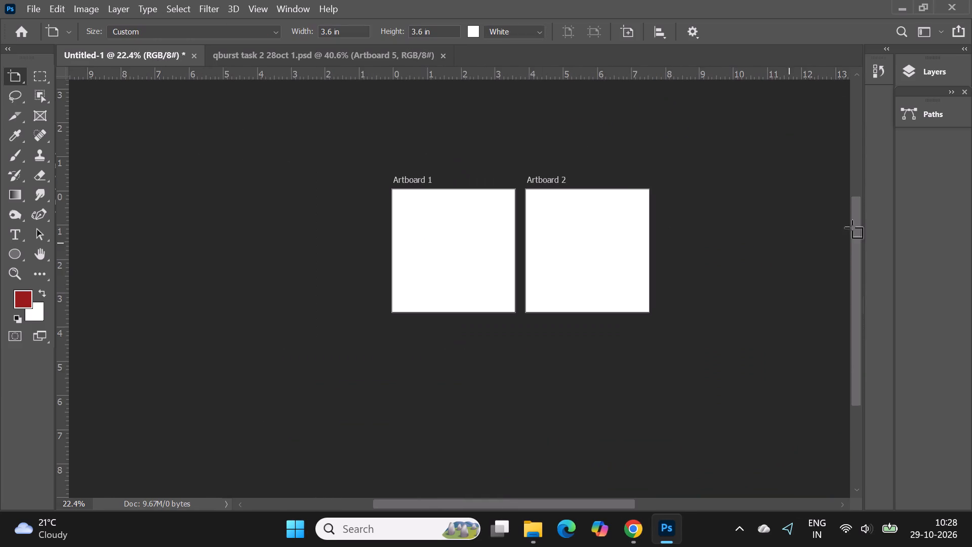
pyautogui.keyDown('alt'); pyautogui.scroll(1, 419, 227); pyautogui.keyUp('alt')
pyautogui.rightClick(19, 76)
pyautogui.click(42, 76)
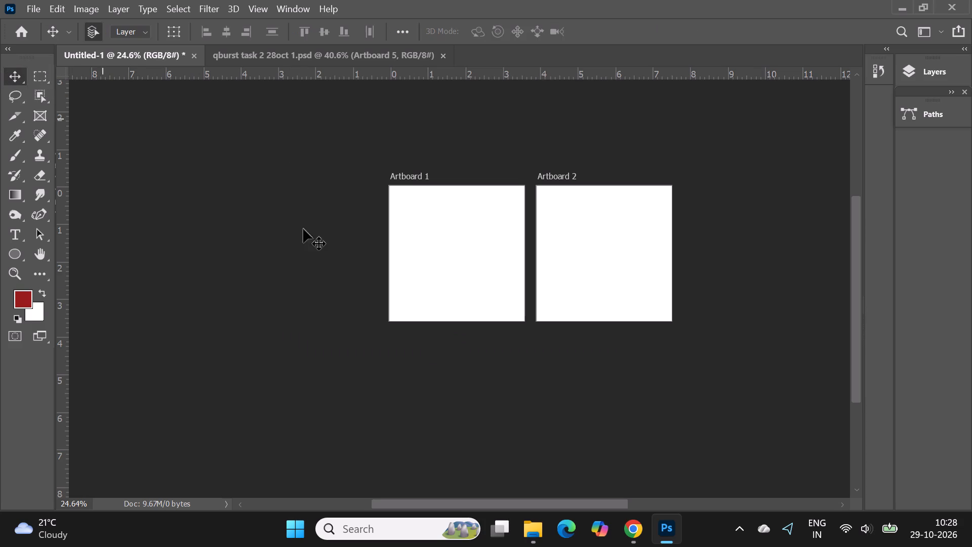
pyautogui.click(316, 234)
pyautogui.hotkey('ctrl', 'v')
pyautogui.click(261, 219)
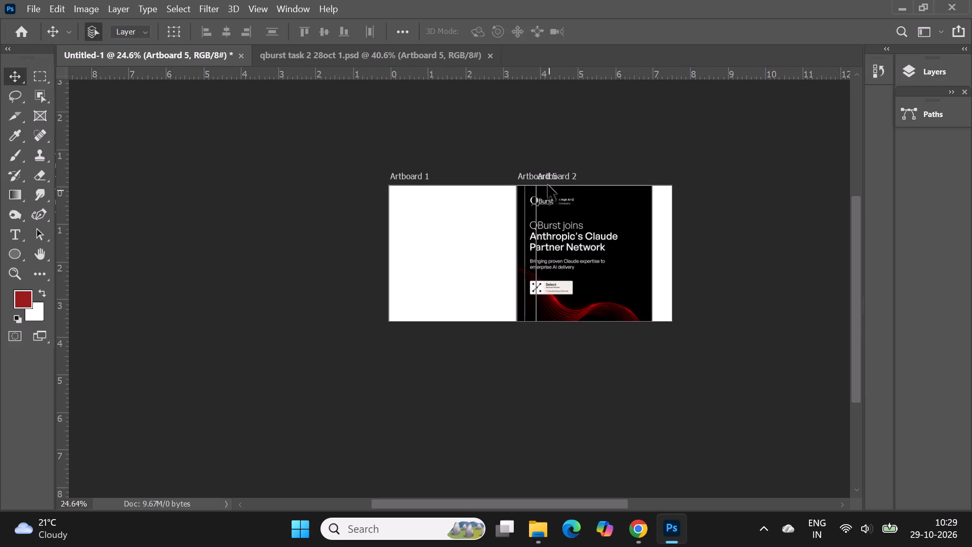
# Place the pasted Artboard 5 to the left of Artboard 1, top-aligned and with the same gap as between the blank artboards.
pyautogui.moveTo(535, 179); pyautogui.dragTo(250, 176)
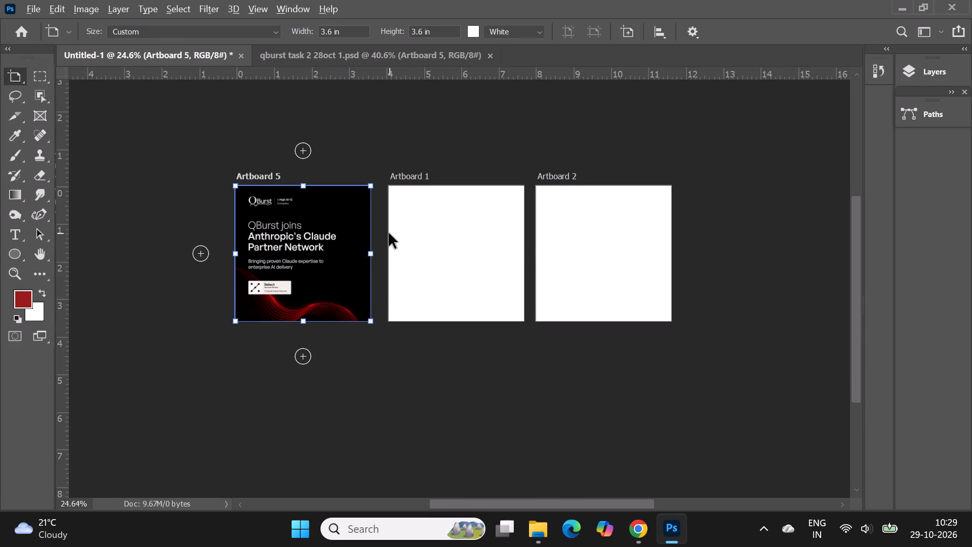
pyautogui.keyDown('alt'); pyautogui.scroll(6, 389, 233); pyautogui.keyUp('alt')
pyautogui.moveTo(151, 139); pyautogui.dragTo(163, 139)
pyautogui.rightClick(21, 85)
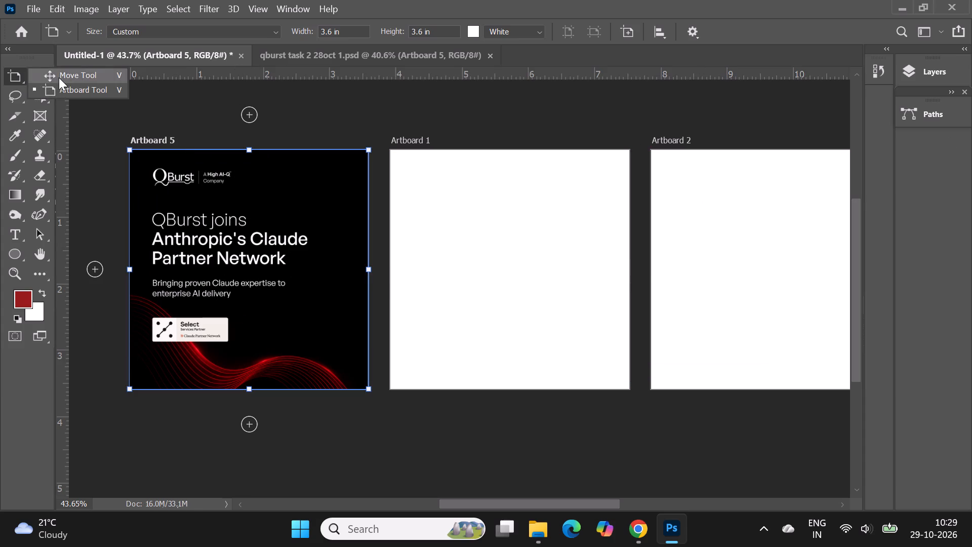
pyautogui.click(60, 79)
pyautogui.click(71, 142)
pyautogui.keyDown('alt'); pyautogui.scroll(-2, 308, 139); pyautogui.keyUp('alt')
pyautogui.keyDown('alt'); pyautogui.scroll(1, 600, 214); pyautogui.keyUp('alt')
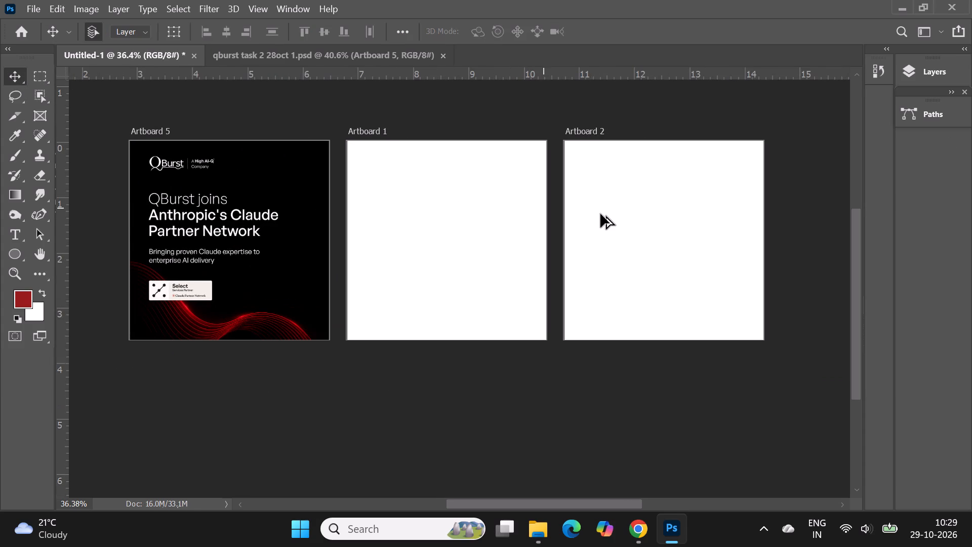
# Draw a rectangle of about 1089 × 1078 px covering Artboard 1.
pyautogui.click(464, 216)
pyautogui.rightClick(14, 251)
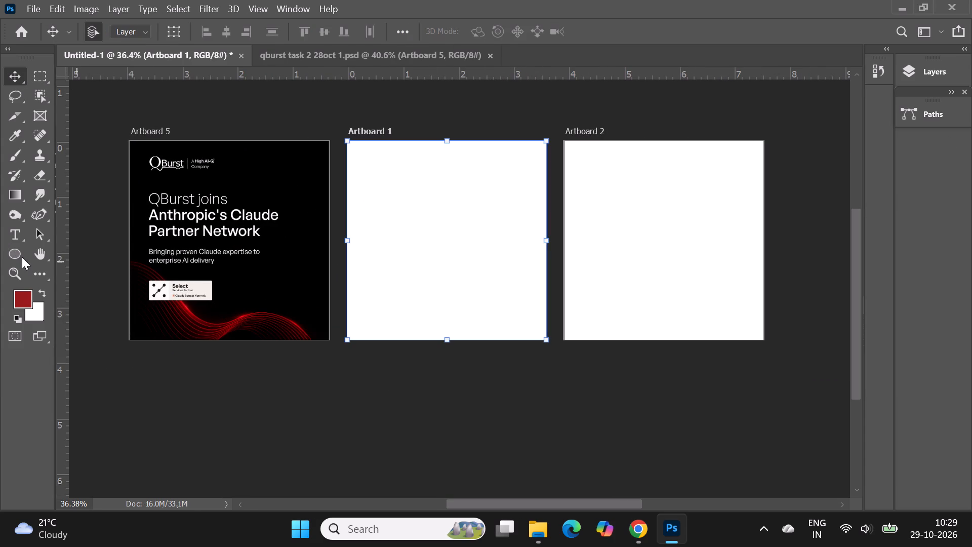
pyautogui.click(55, 251)
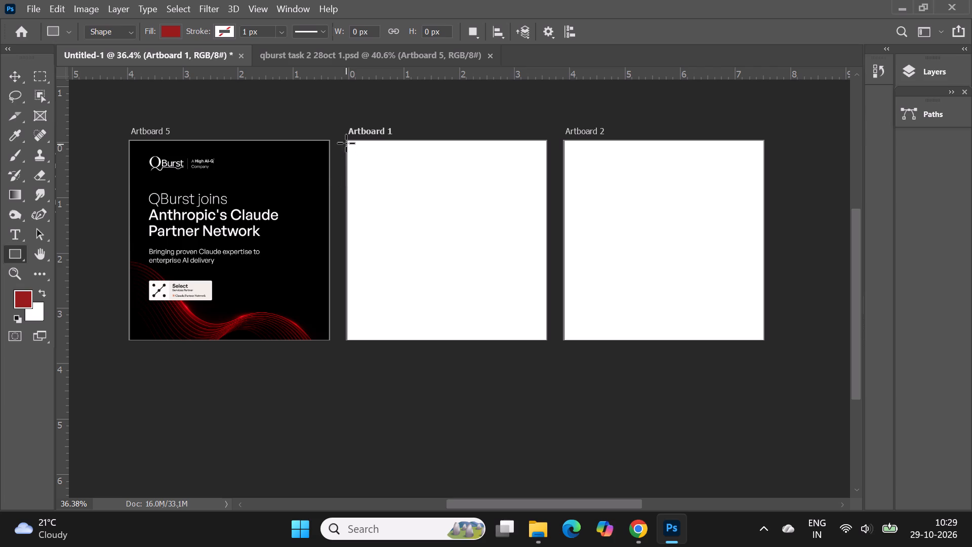
pyautogui.moveTo(347, 142); pyautogui.dragTo(536, 323)
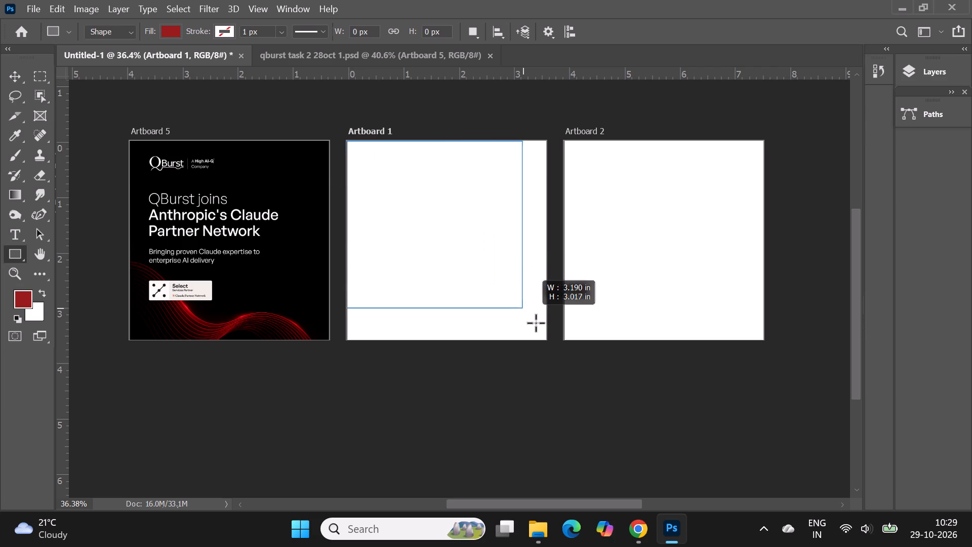
pyautogui.moveTo(536, 323); pyautogui.dragTo(547, 340)
# Fill the rectangle on Artboard 1 with black #000000, sampled from the background of Artboard 5.
pyautogui.click(168, 30)
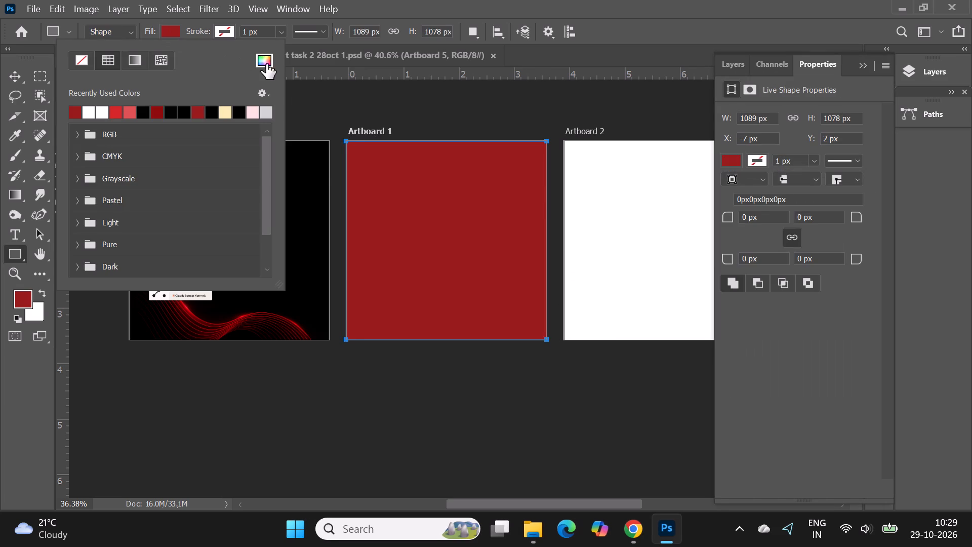
pyautogui.click(266, 64)
pyautogui.click(306, 155)
pyautogui.click(782, 240)
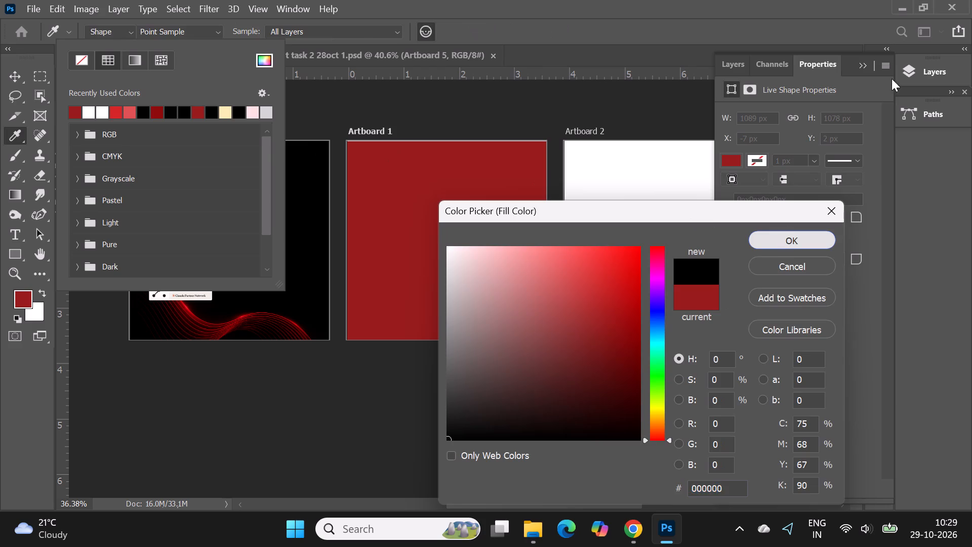
pyautogui.click(860, 66)
pyautogui.click(9, 78)
pyautogui.click(471, 198)
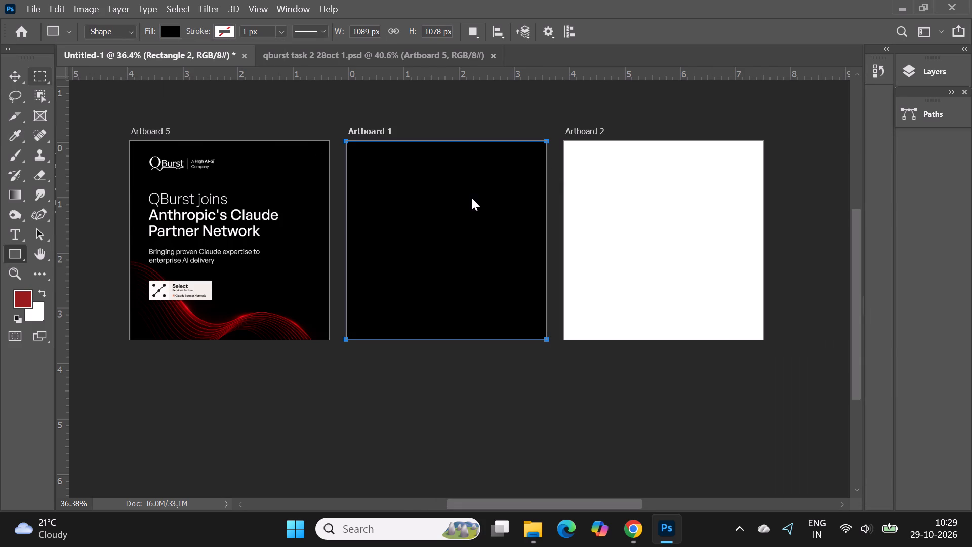
# Stretch the black rectangle's top edge up to the top of Artboard 1, making it about 3.603 in high.
pyautogui.keyDown('alt'); pyautogui.scroll(5, 583, 203); pyautogui.keyUp('alt')
pyautogui.keyDown('alt'); pyautogui.scroll(1, 427, 172); pyautogui.keyUp('alt')
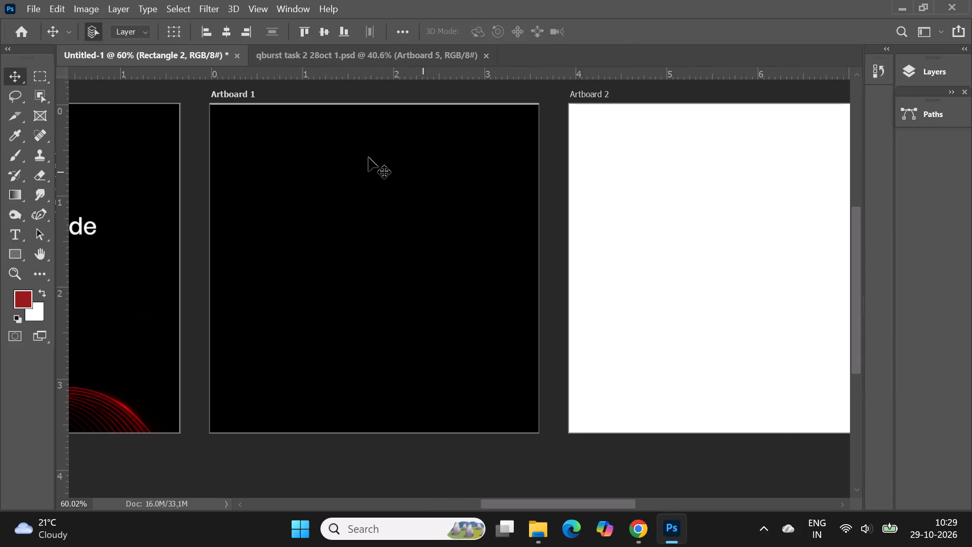
pyautogui.rightClick(369, 158)
pyautogui.click(397, 178)
pyautogui.hotkey('ctrl', 't')
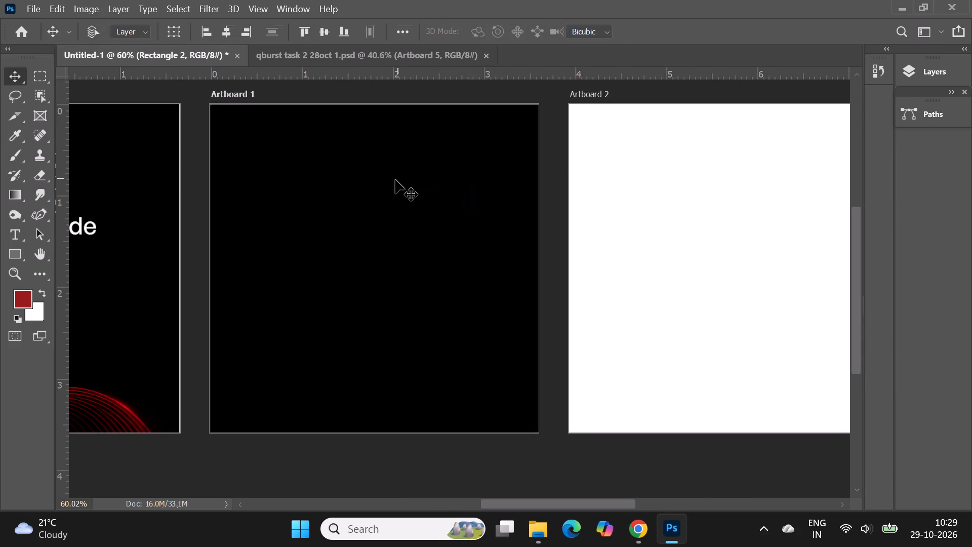
pyautogui.keyDown('shift'); pyautogui.click(375, 105); pyautogui.keyUp('shift')
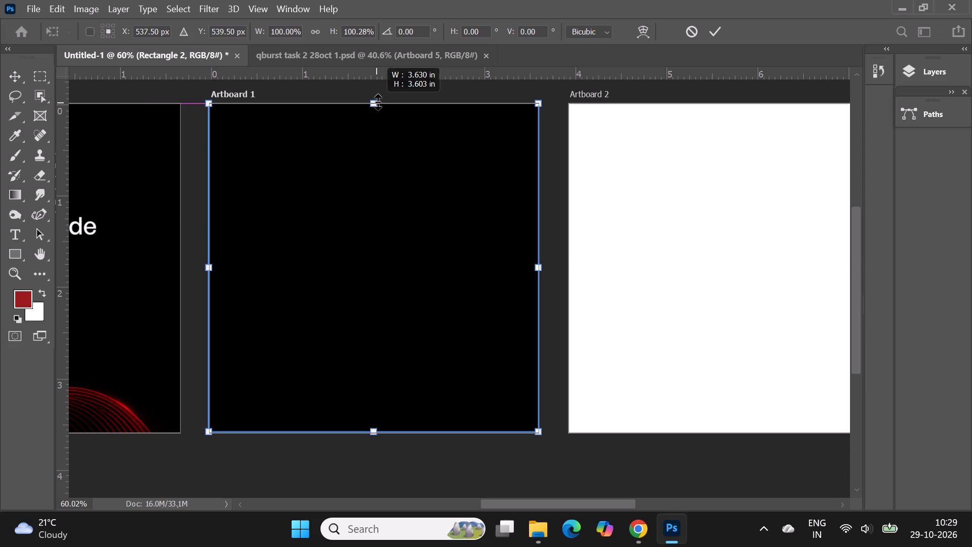
pyautogui.click(713, 31)
pyautogui.keyDown('alt'); pyautogui.scroll(-2, 671, 199); pyautogui.keyUp('alt')
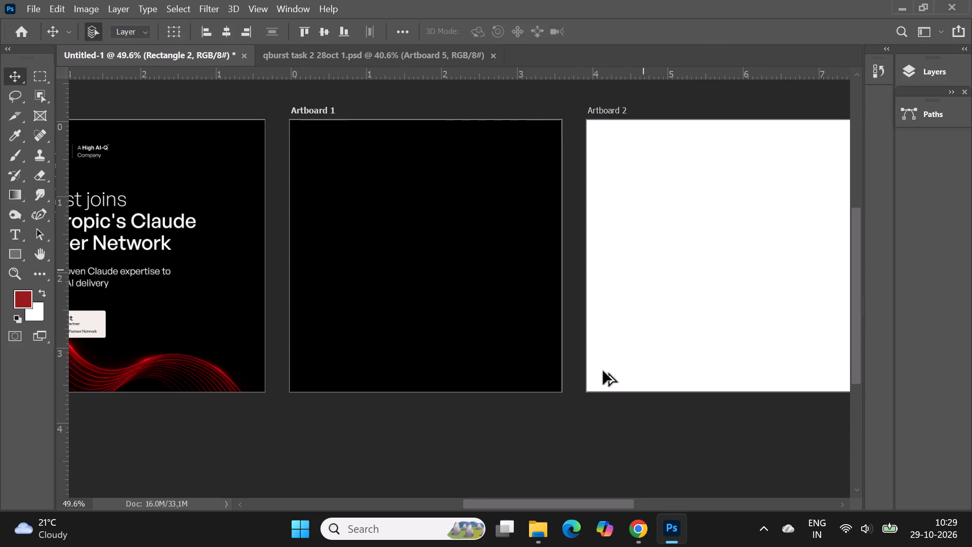
# Draw a small rectangle of about 139 × 140 px in the top-left corner of Artboard 1.
pyautogui.click(571, 440)
pyautogui.keyDown('alt'); pyautogui.scroll(12, 412, 419); pyautogui.keyUp('alt')
pyautogui.keyDown('alt'); pyautogui.scroll(-5, 554, 429); pyautogui.keyUp('alt')
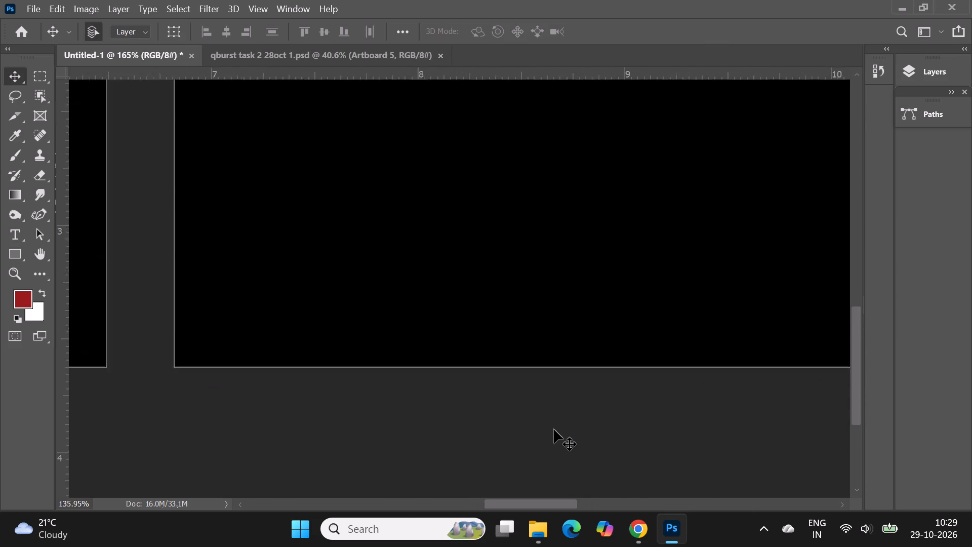
pyautogui.keyDown('alt'); pyautogui.scroll(-8, 554, 429); pyautogui.keyUp('alt')
pyautogui.keyDown('alt'); pyautogui.scroll(1, 574, 214); pyautogui.keyUp('alt')
pyautogui.click(473, 190)
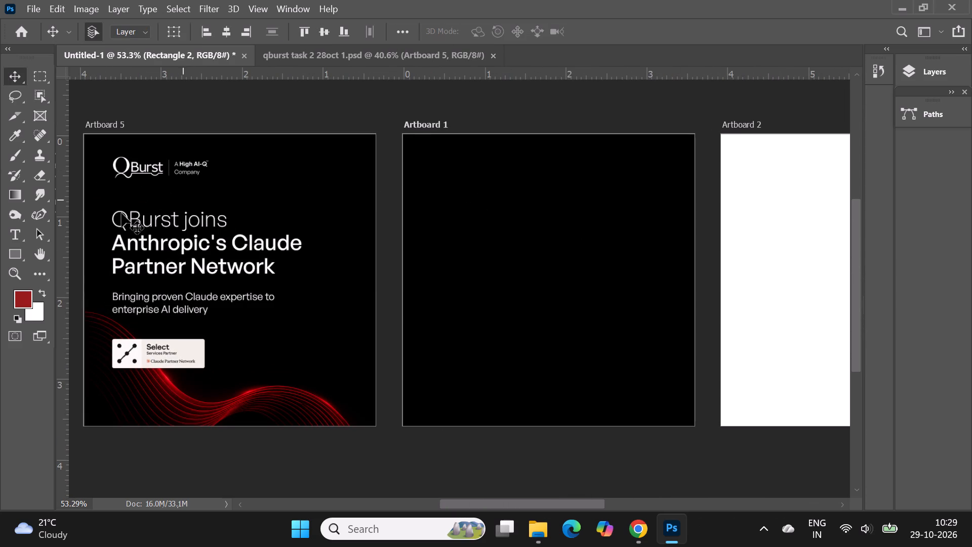
pyautogui.click(13, 256)
pyautogui.keyDown('alt'); pyautogui.scroll(3, 555, 140); pyautogui.keyUp('alt')
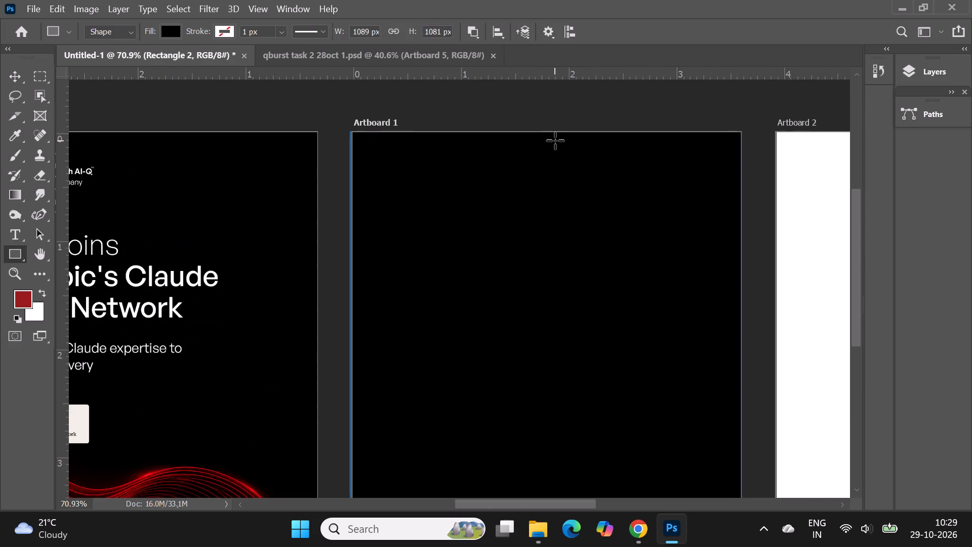
pyautogui.press('Return')
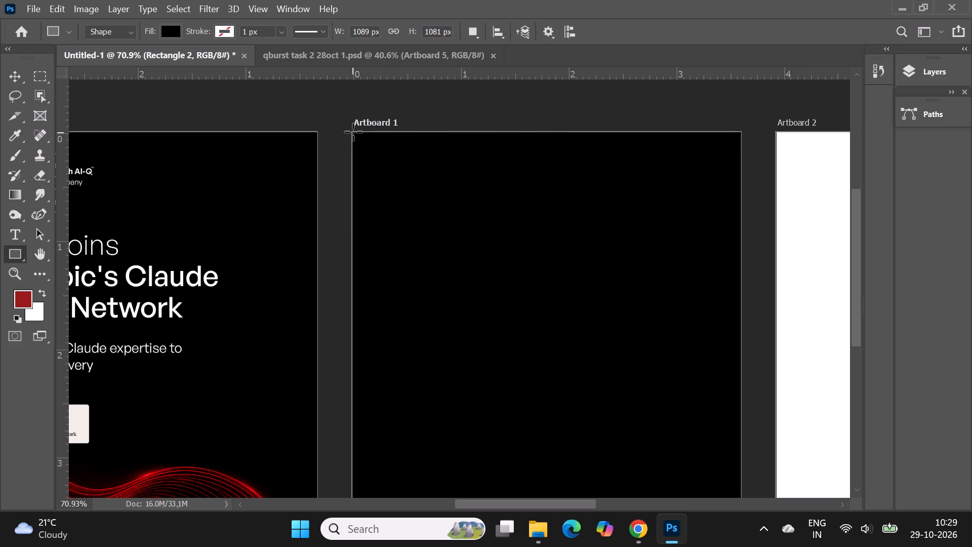
pyautogui.moveTo(353, 132); pyautogui.dragTo(401, 181)
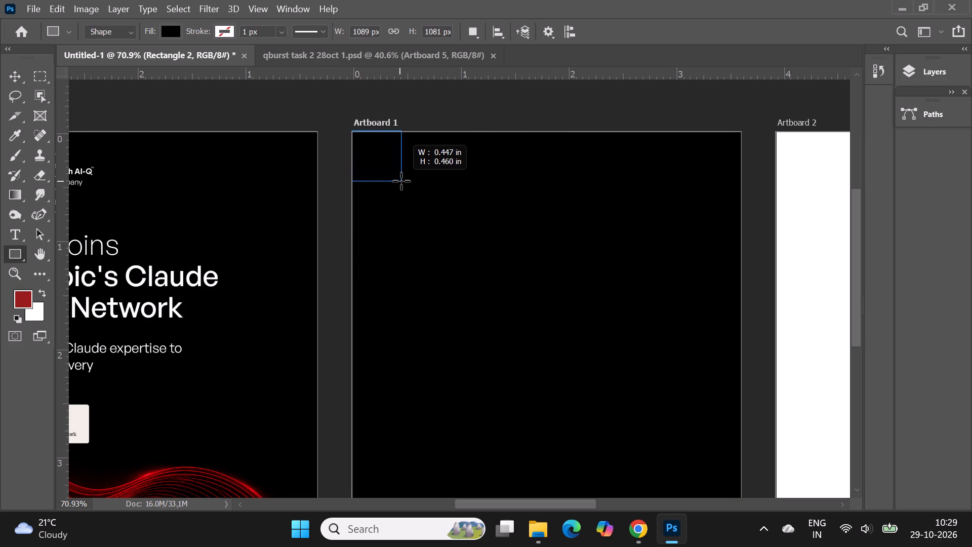
pyautogui.moveTo(401, 181); pyautogui.dragTo(401, 181)
# Fill the small corner rectangle on Artboard 1 with white.
pyautogui.click(168, 31)
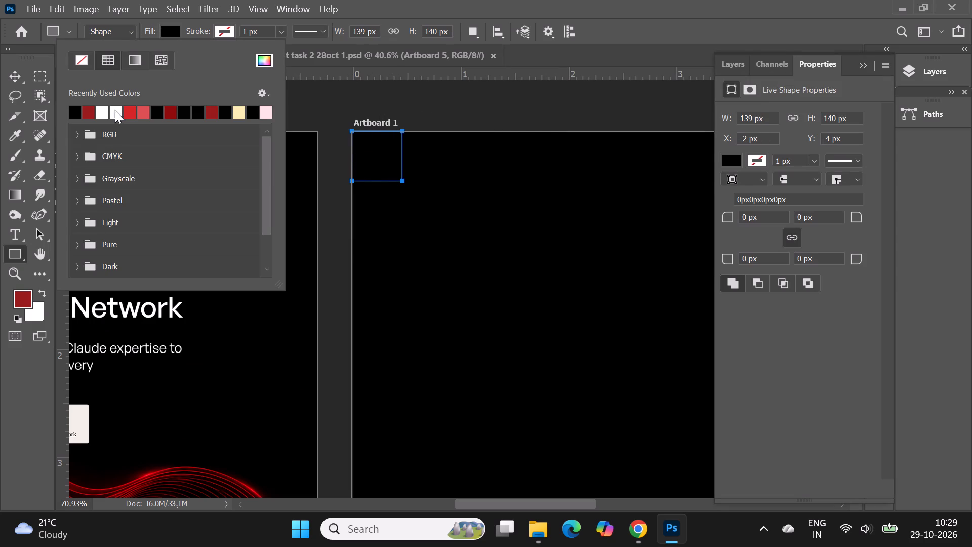
pyautogui.click(102, 108)
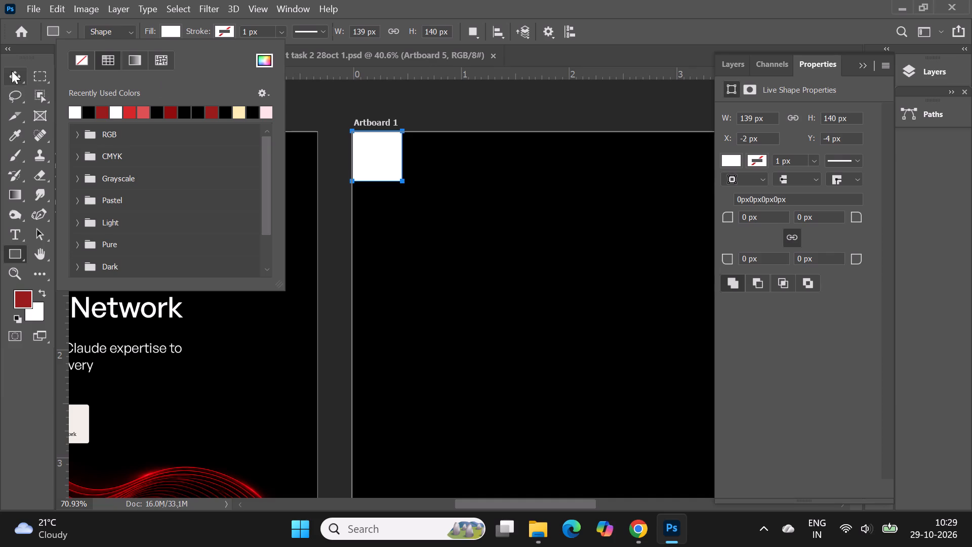
pyautogui.click(13, 82)
# Set the small white rectangle's width to 140 px to make it square.
pyautogui.click(20, 252)
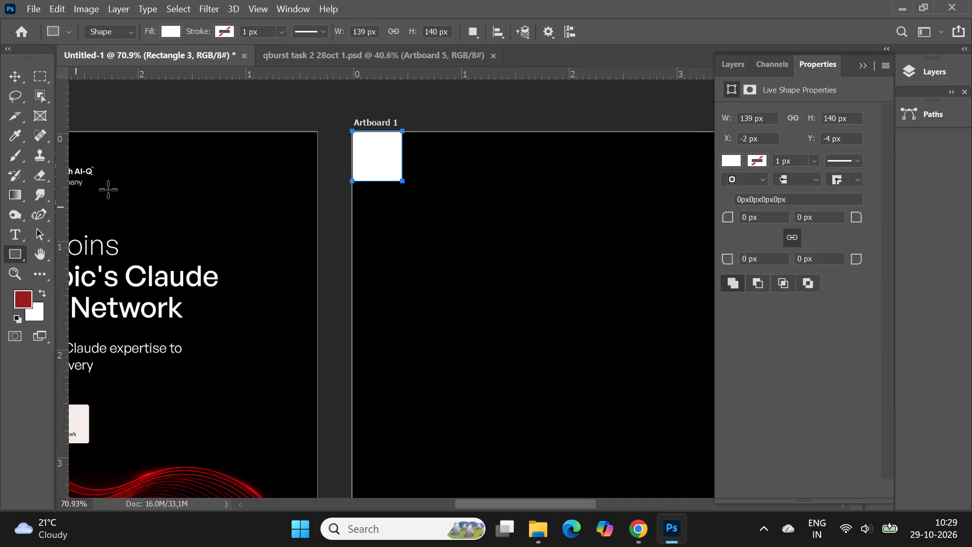
pyautogui.click(362, 30)
pyautogui.press('Right')
pyautogui.press('BackSpace')
pyautogui.press('BackSpace')
pyautogui.write('40')
pyautogui.press('Return')
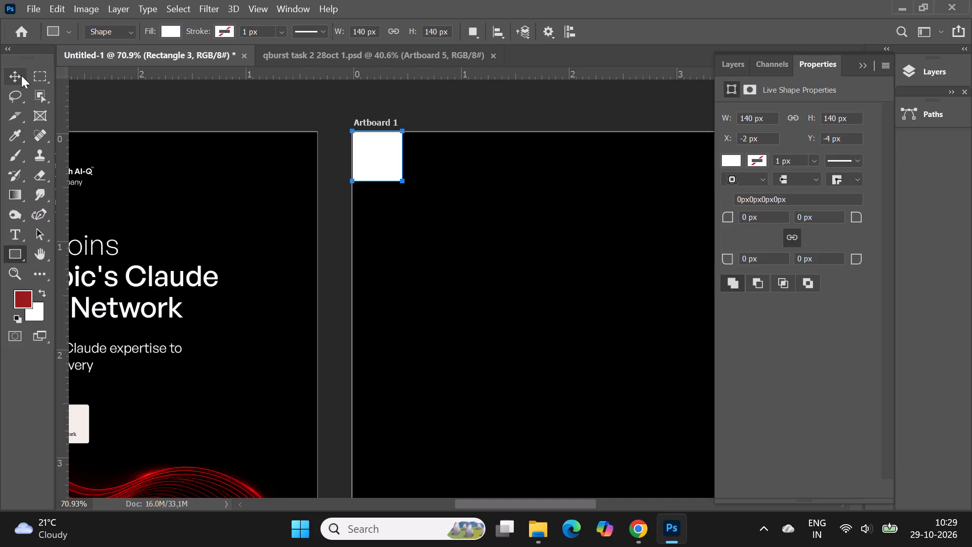
# Move the white square flush into Artboard 1's top-left corner, at X 0 px and Y 0 px.
pyautogui.click(21, 75)
pyautogui.click(278, 94)
pyautogui.keyDown('alt'); pyautogui.scroll(12, 379, 131); pyautogui.keyUp('alt')
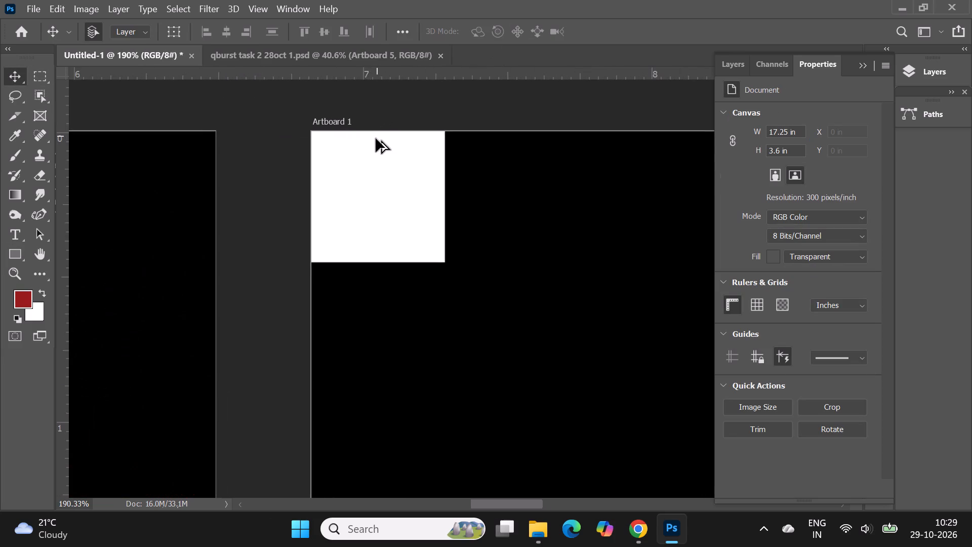
pyautogui.keyDown('alt'); pyautogui.scroll(2, 376, 138); pyautogui.keyUp('alt')
pyautogui.click(387, 162)
pyautogui.moveTo(407, 154); pyautogui.dragTo(414, 163)
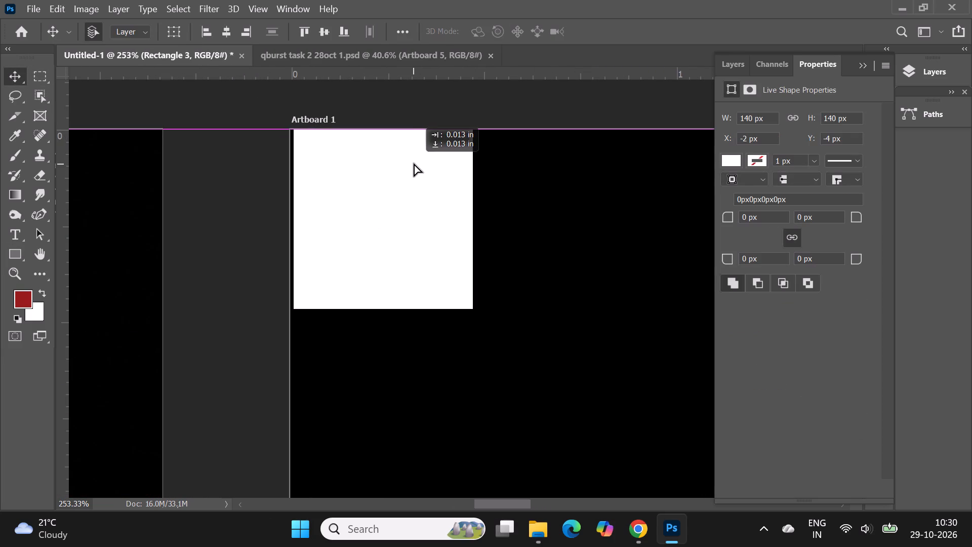
pyautogui.moveTo(414, 163); pyautogui.dragTo(410, 164)
pyautogui.click(404, 179)
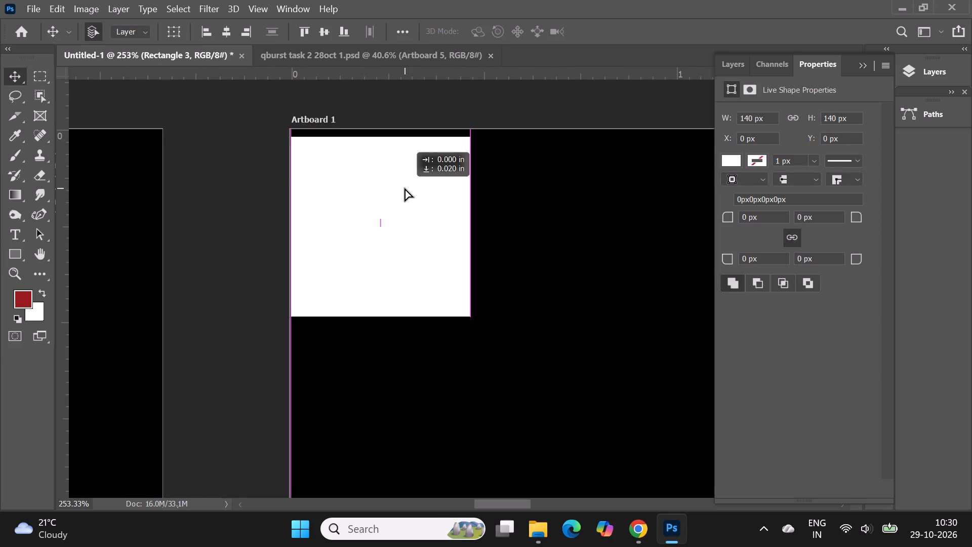
# Examine up close how the white square's edges line up with Artboard 1's top-left corner.
pyautogui.keyDown('alt'); pyautogui.scroll(-6, 341, 128); pyautogui.keyUp('alt')
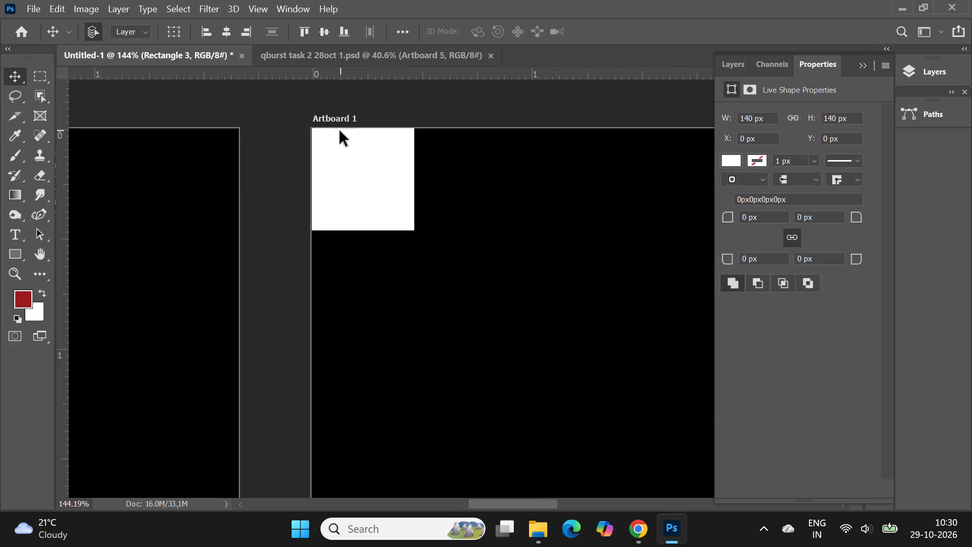
pyautogui.keyDown('alt'); pyautogui.scroll(17, 340, 131); pyautogui.keyUp('alt')
pyautogui.keyDown('alt'); pyautogui.scroll(11, 300, 152); pyautogui.keyUp('alt')
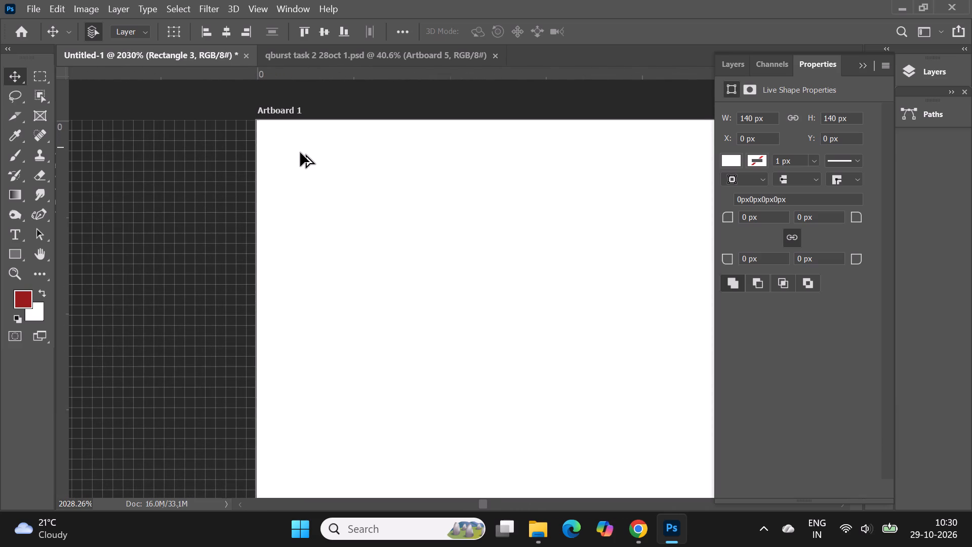
pyautogui.click(292, 148)
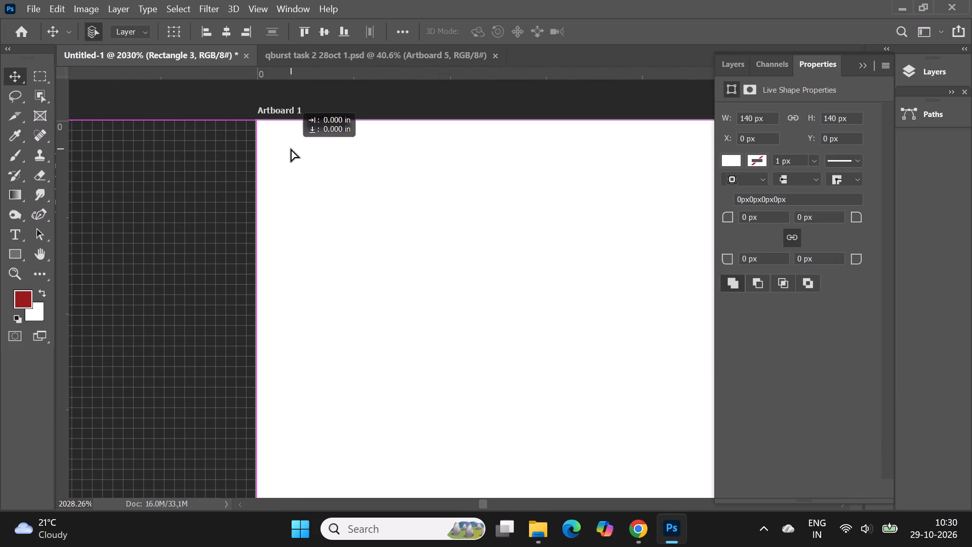
pyautogui.keyDown('alt'); pyautogui.scroll(-18, 291, 148); pyautogui.keyUp('alt')
pyautogui.keyDown('alt'); pyautogui.scroll(-12, 212, 136); pyautogui.keyUp('alt')
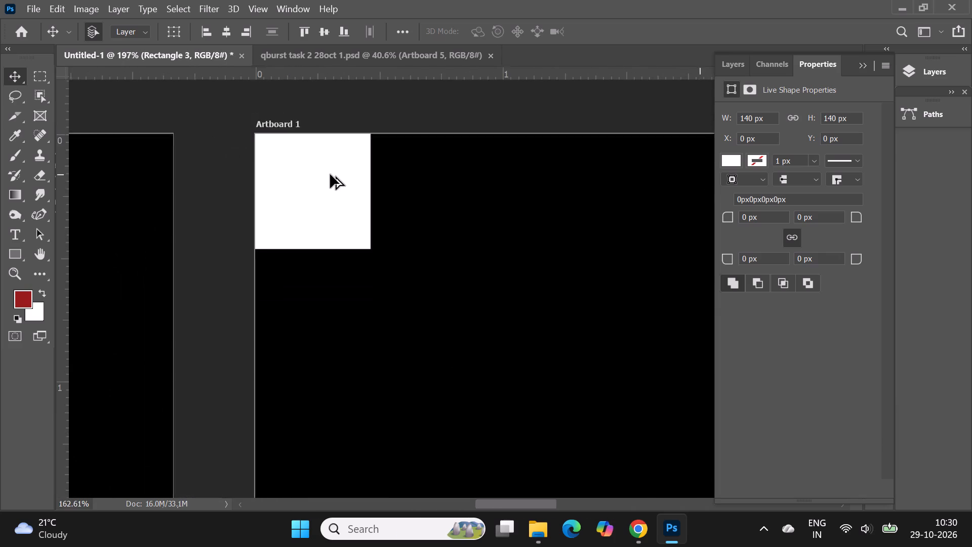
pyautogui.keyDown('alt'); pyautogui.scroll(-1, 330, 174); pyautogui.keyUp('alt')
pyautogui.click(381, 121)
pyautogui.keyDown('alt'); pyautogui.scroll(-9, 381, 121); pyautogui.keyUp('alt')
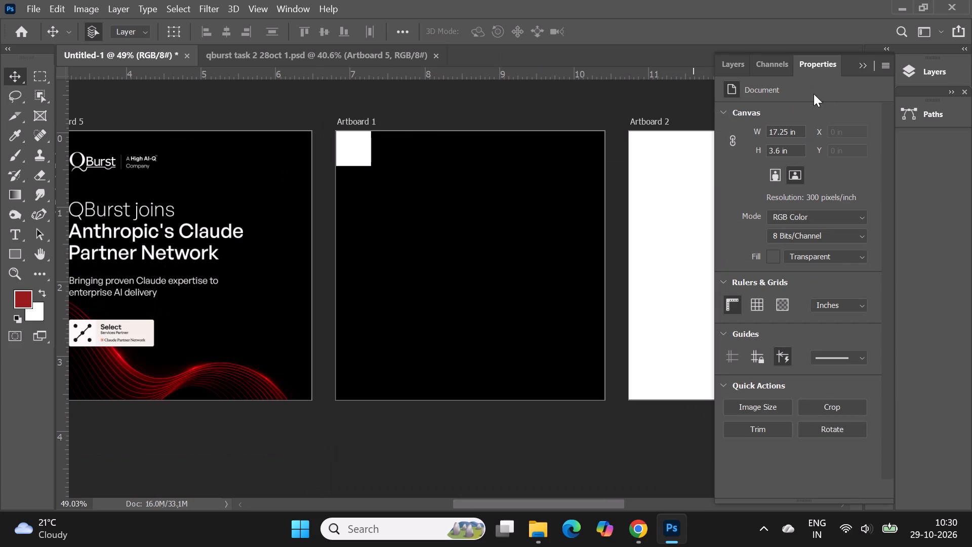
# Add a vertical guide on Artboard 1 and align it exactly with the white square's right edge.
pyautogui.click(861, 64)
pyautogui.keyDown('alt'); pyautogui.scroll(-2, 751, 148); pyautogui.keyUp('alt')
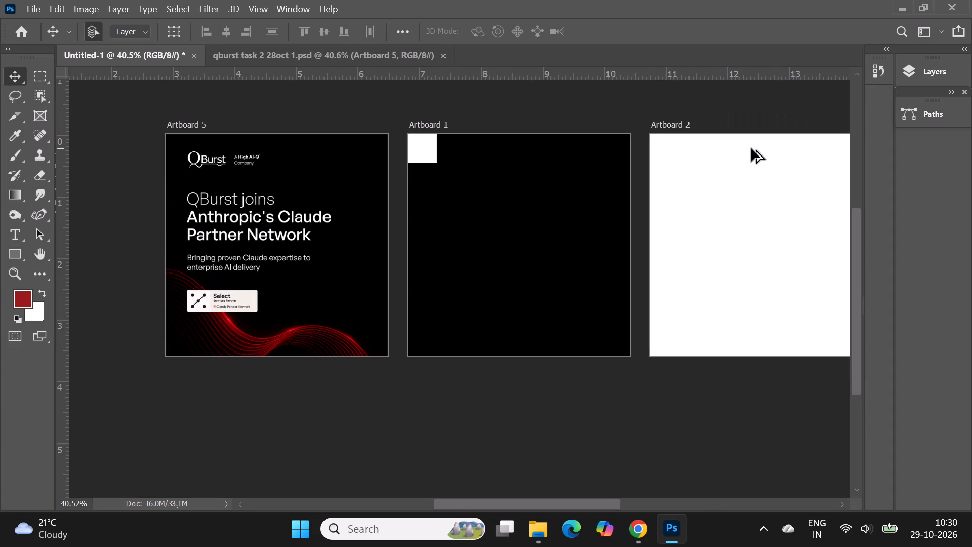
pyautogui.keyDown('alt'); pyautogui.scroll(2, 748, 155); pyautogui.keyUp('alt')
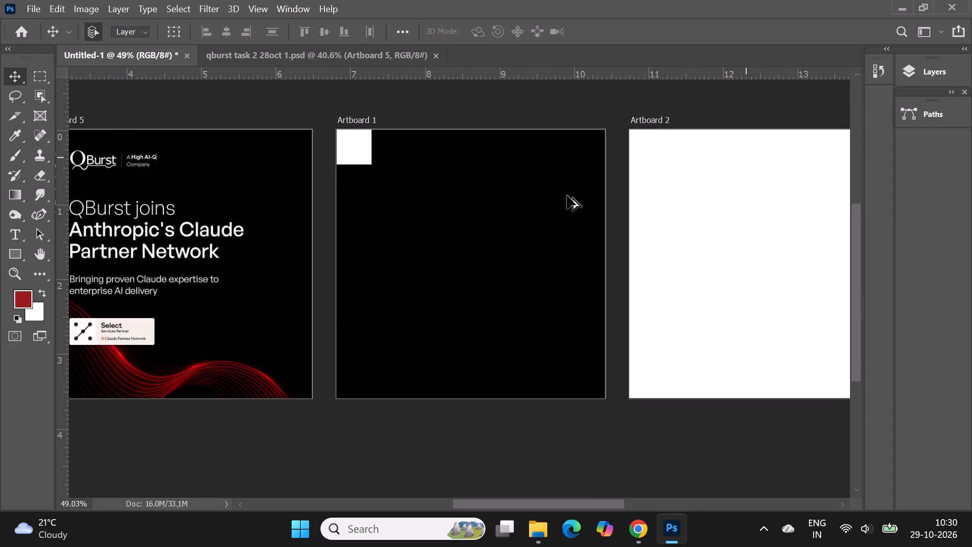
pyautogui.click(405, 202)
pyautogui.moveTo(61, 253); pyautogui.dragTo(351, 271)
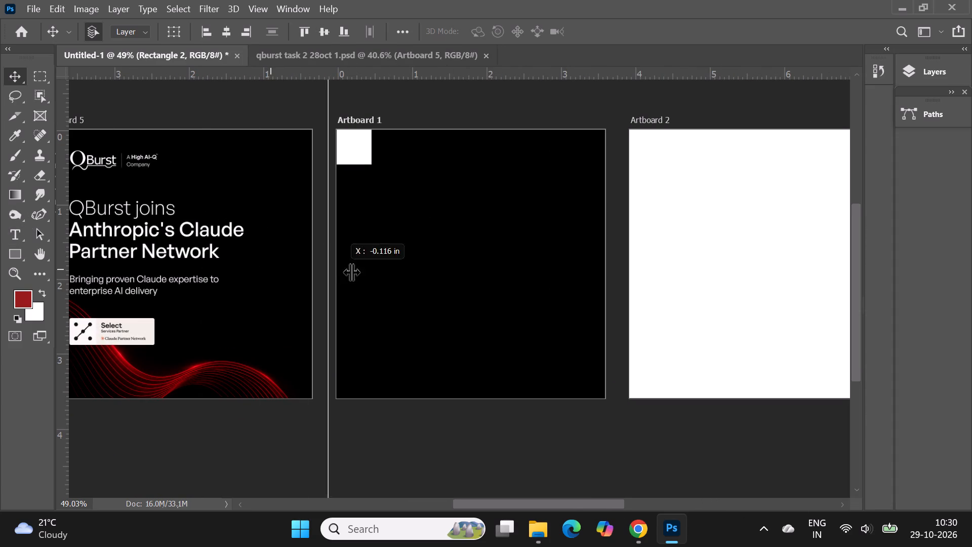
pyautogui.moveTo(351, 271); pyautogui.dragTo(373, 272)
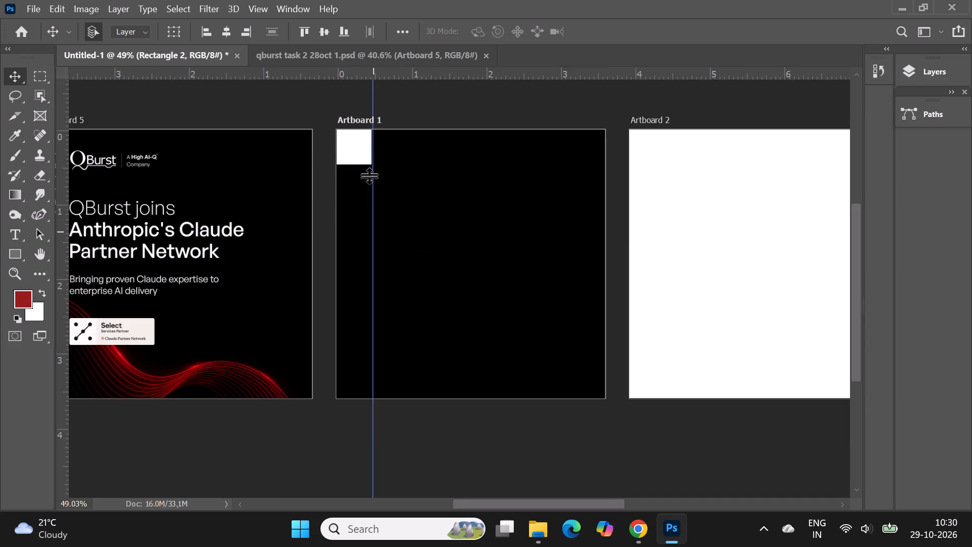
pyautogui.keyDown('alt'); pyautogui.scroll(13, 368, 165); pyautogui.keyUp('alt')
pyautogui.click(373, 153)
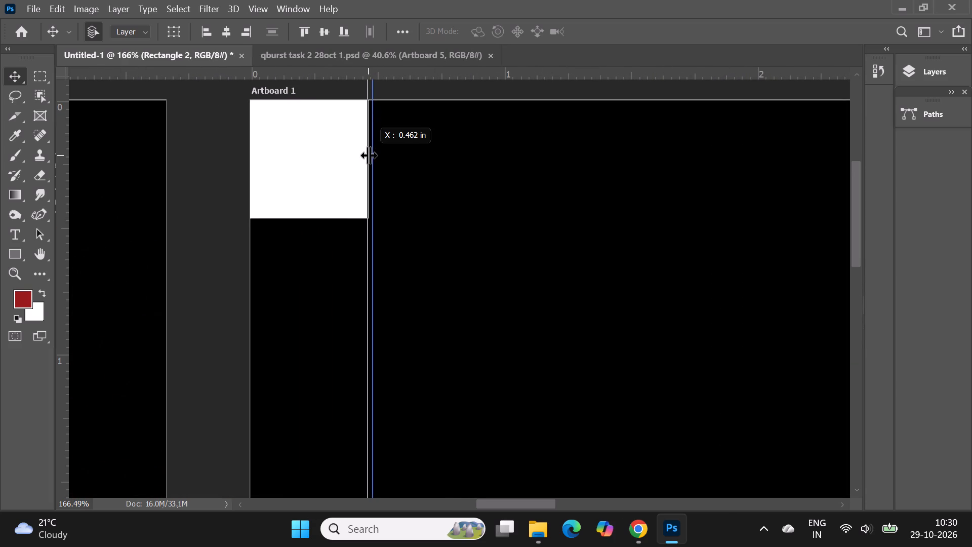
# Add a horizontal guide along the white square's bottom edge, at about Y 0.468 in.
pyautogui.moveTo(395, 71); pyautogui.dragTo(395, 84)
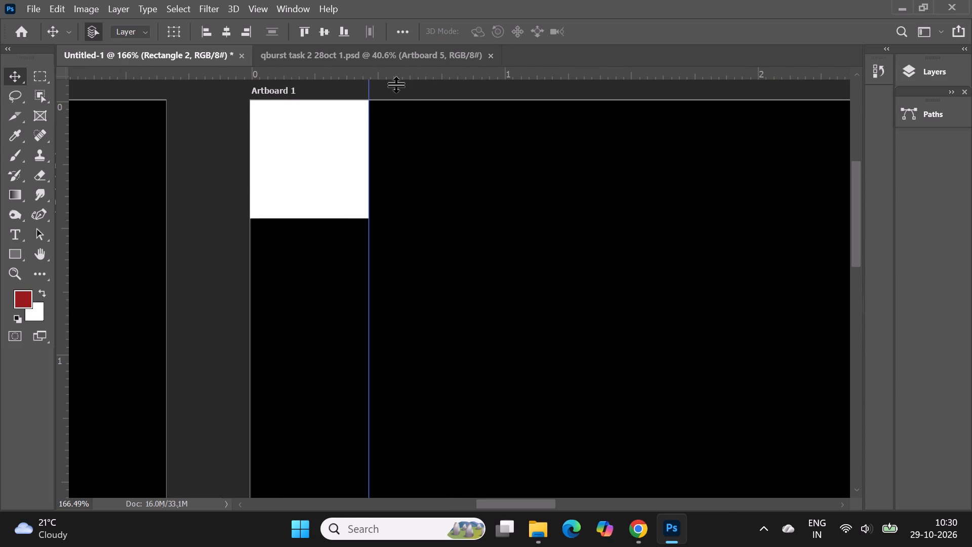
pyautogui.moveTo(395, 84); pyautogui.dragTo(412, 219)
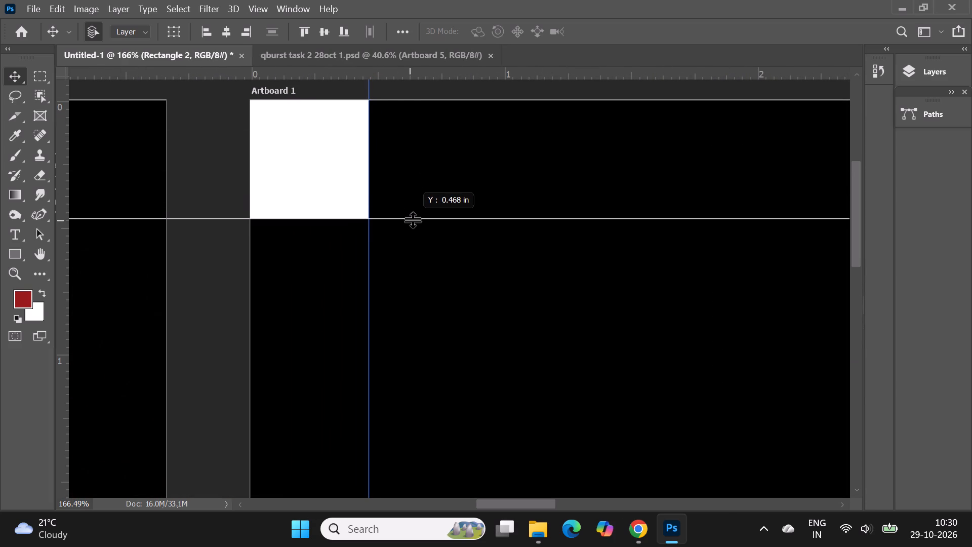
pyautogui.moveTo(412, 219); pyautogui.dragTo(413, 219)
pyautogui.keyDown('alt'); pyautogui.scroll(-12, 267, 121); pyautogui.keyUp('alt')
pyautogui.keyDown('alt'); pyautogui.scroll(-2, 469, 102); pyautogui.keyUp('alt')
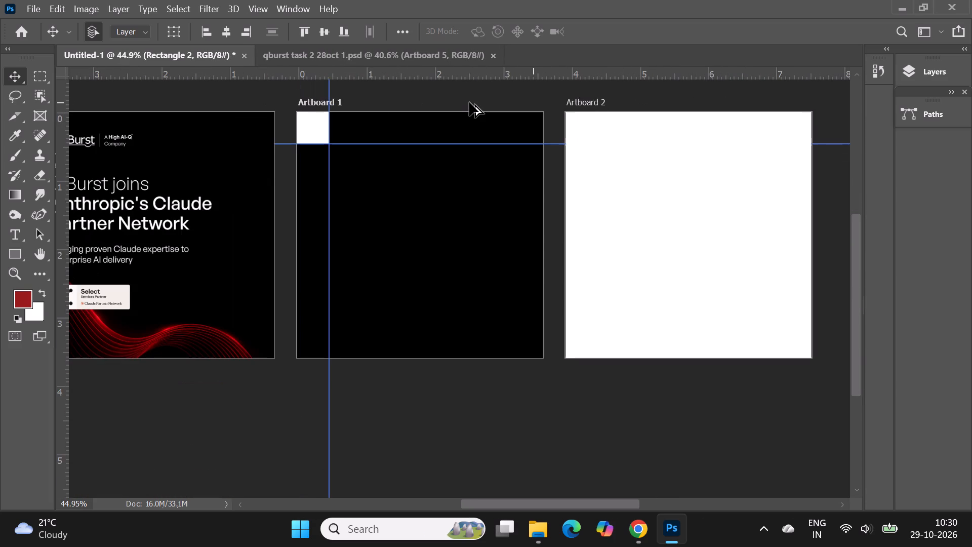
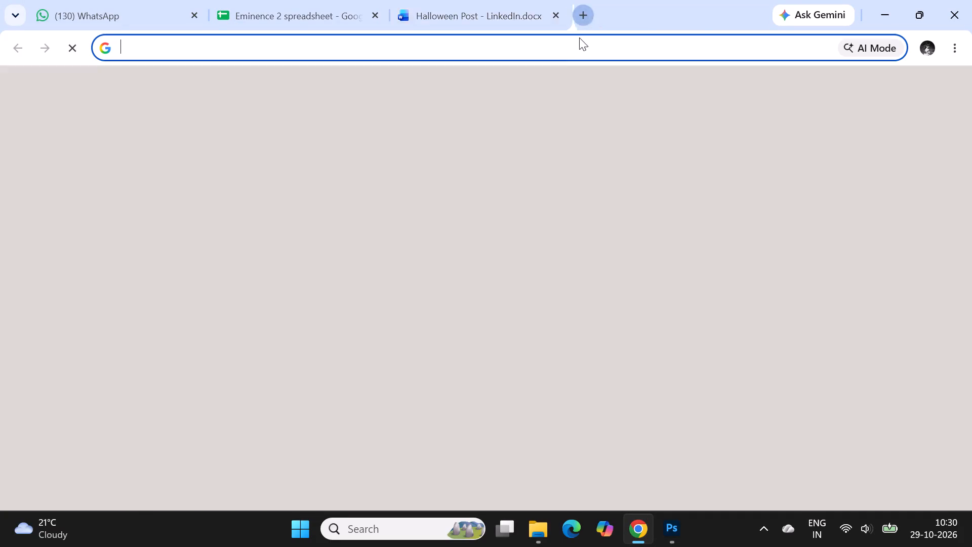
# Search Google for "q burst" in the new Chrome tab and open the official QBurst website.
pyautogui.click(480, 282)
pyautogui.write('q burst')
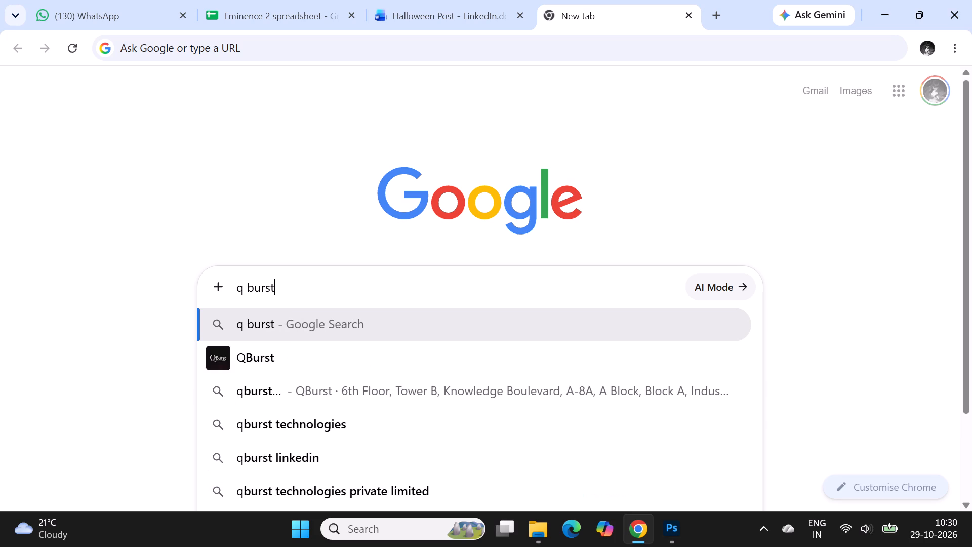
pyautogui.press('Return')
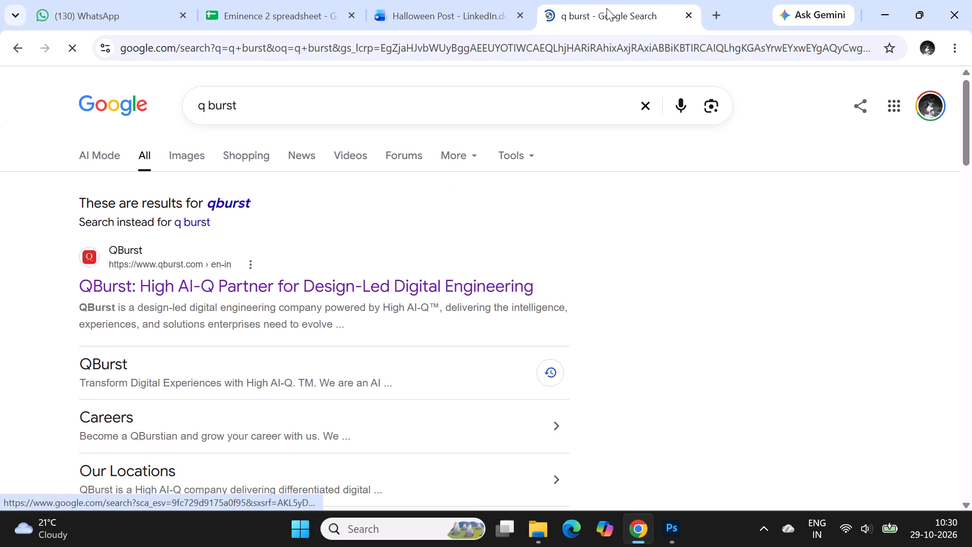
pyautogui.click(115, 246)
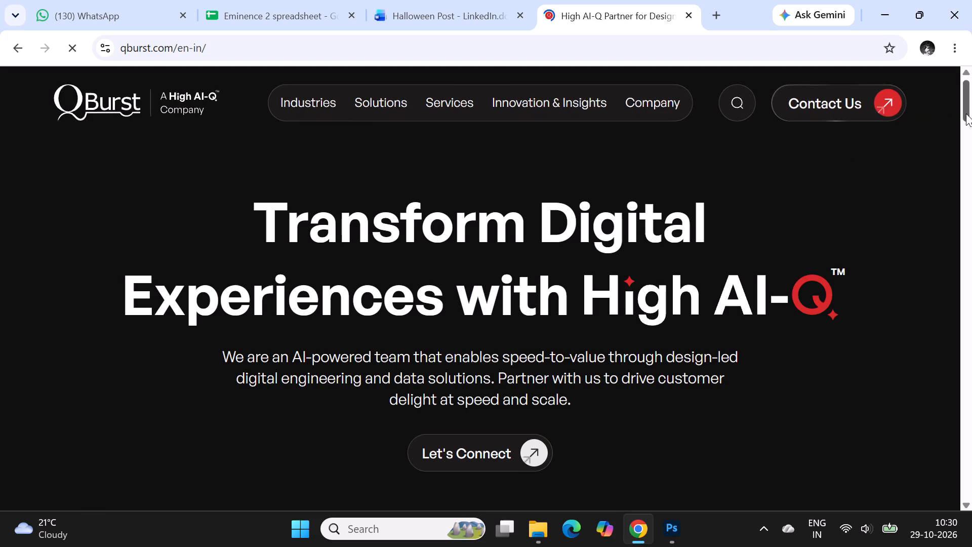
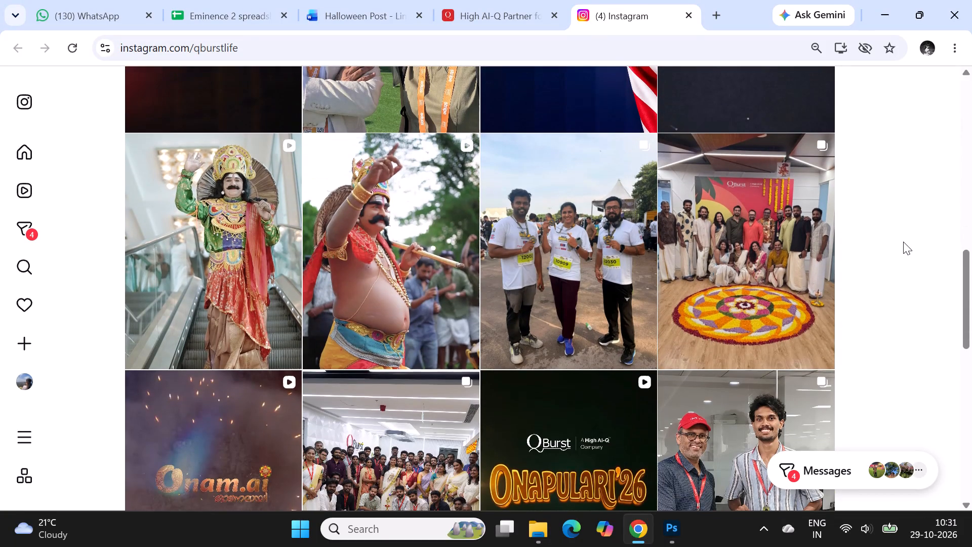
# Look through the qburstlife Instagram post grid, going back to the August–September 2025 posts, to examine QBurst's past creatives and branding.
pyautogui.scroll(-6, 903, 242)
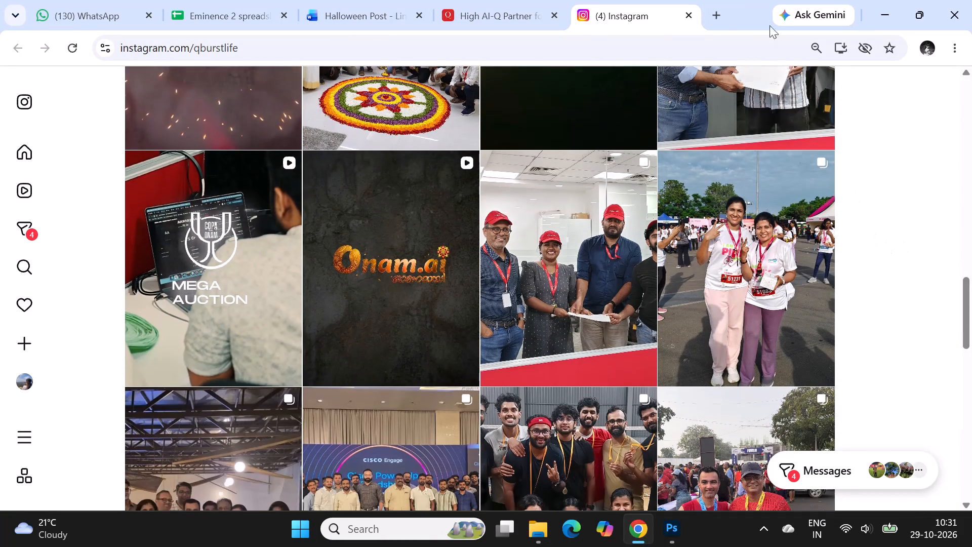
pyautogui.scroll(-8, 808, 237)
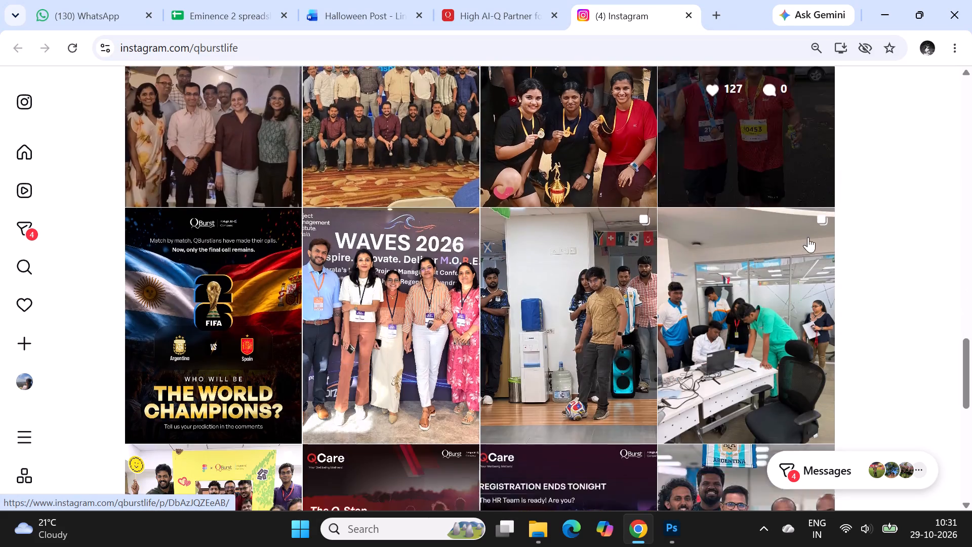
pyautogui.scroll(-8, 808, 237)
pyautogui.scroll(4, 808, 237)
pyautogui.scroll(1, 763, 316)
pyautogui.scroll(-2, 929, 275)
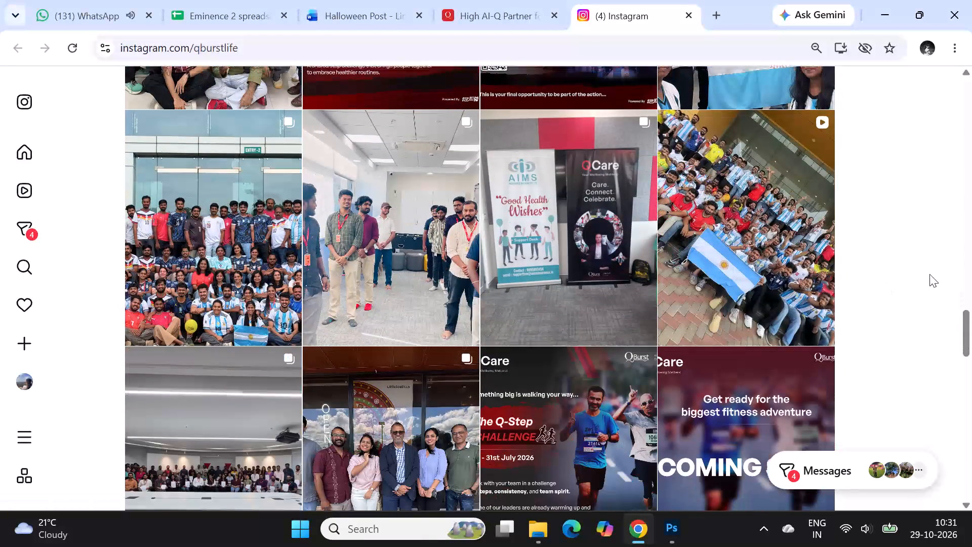
pyautogui.scroll(-3, 929, 274)
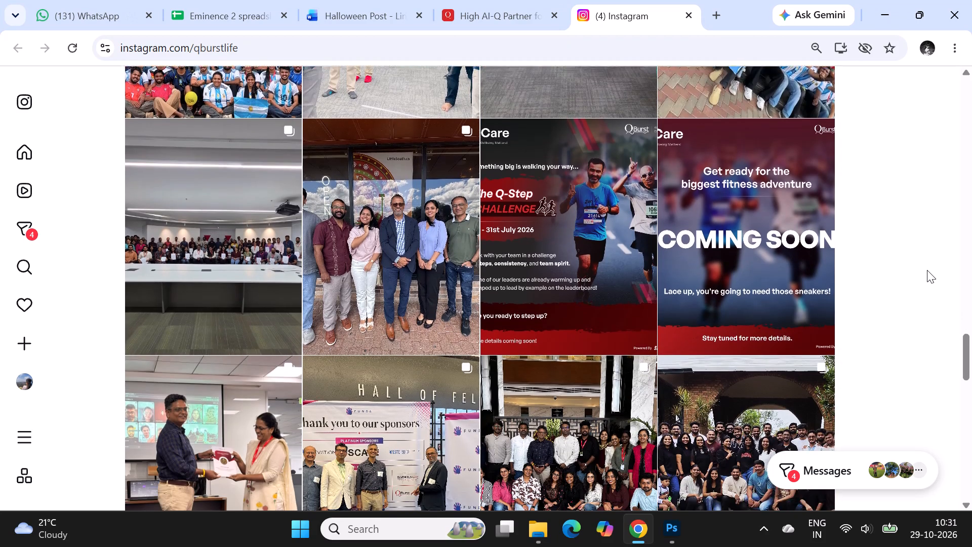
pyautogui.scroll(-11, 927, 270)
pyautogui.scroll(1, 923, 266)
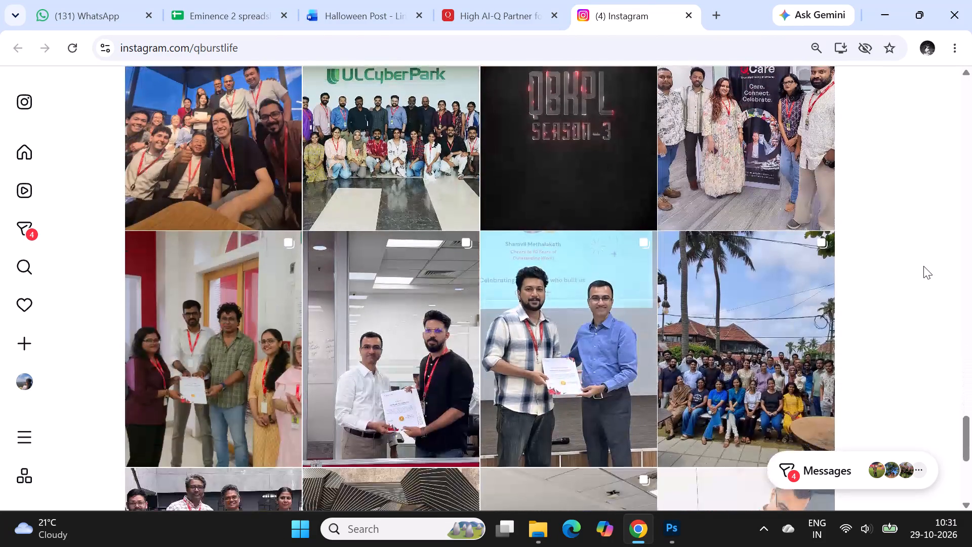
pyautogui.scroll(3, 923, 266)
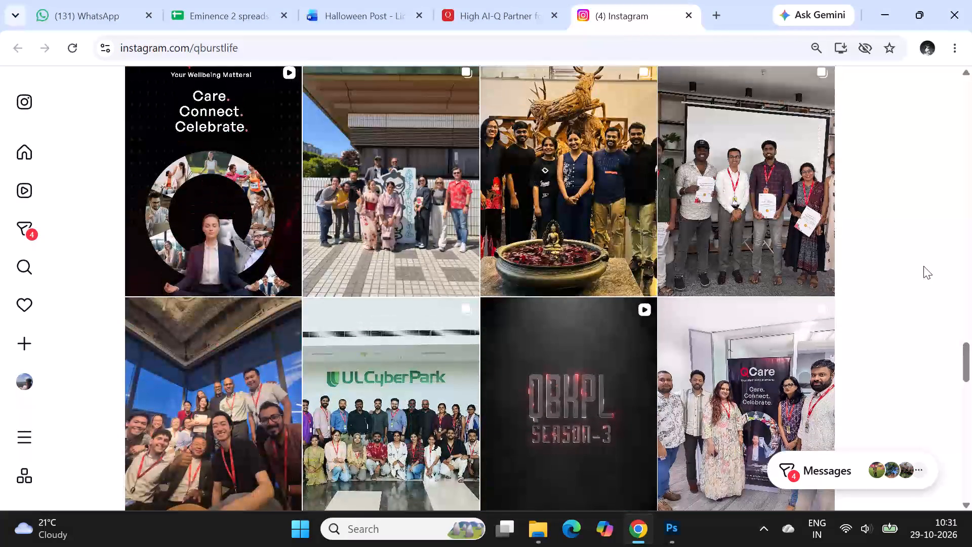
pyautogui.scroll(-5, 923, 266)
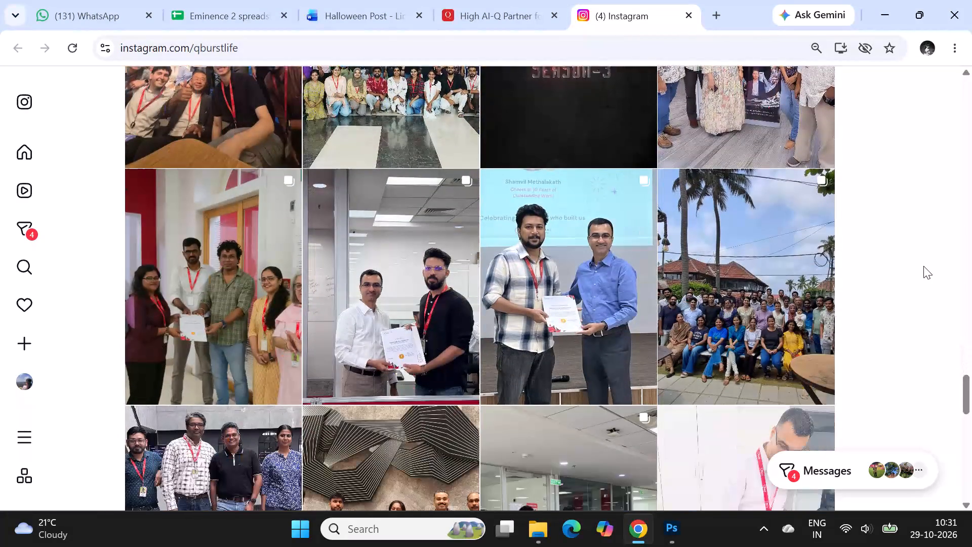
pyautogui.scroll(-11, 923, 266)
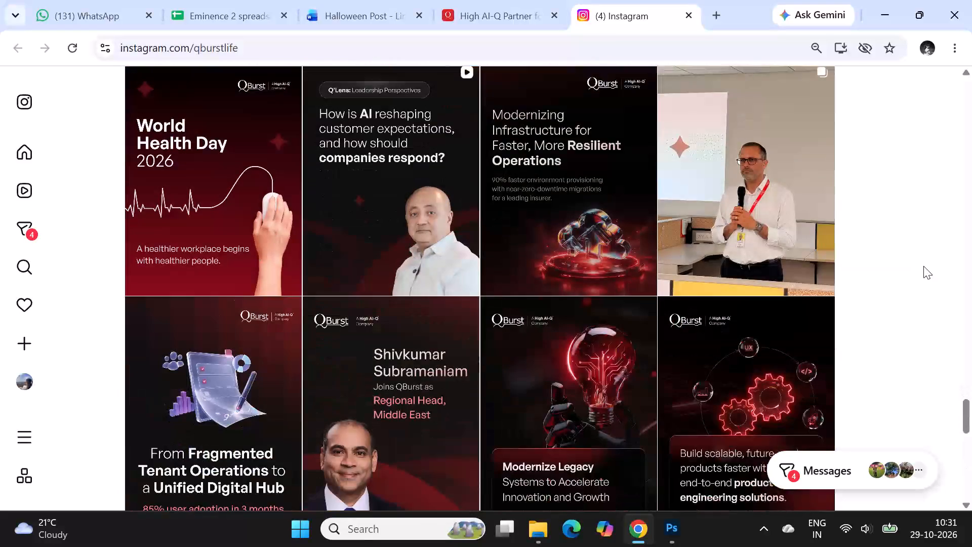
pyautogui.scroll(-1, 923, 266)
pyautogui.scroll(1, 923, 266)
pyautogui.scroll(-2, 923, 266)
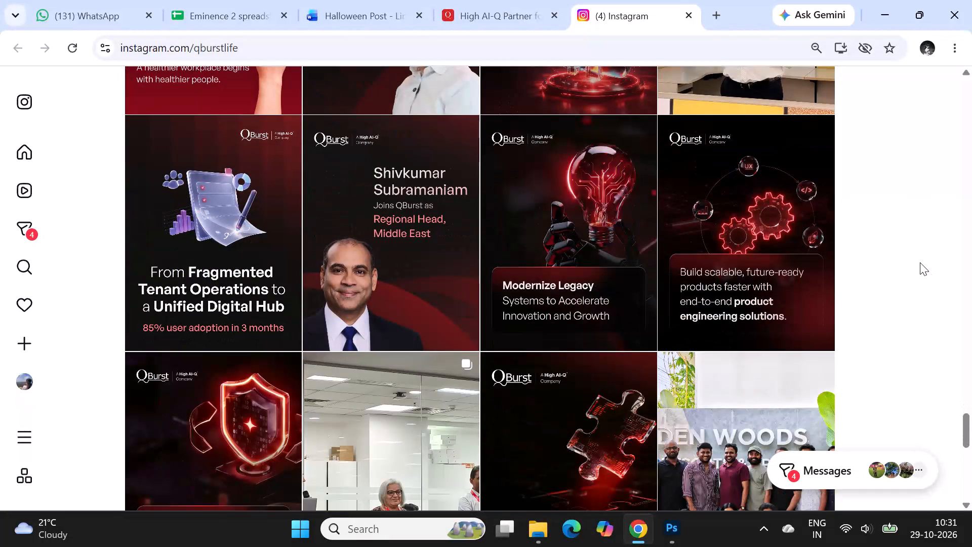
pyautogui.scroll(-5, 920, 262)
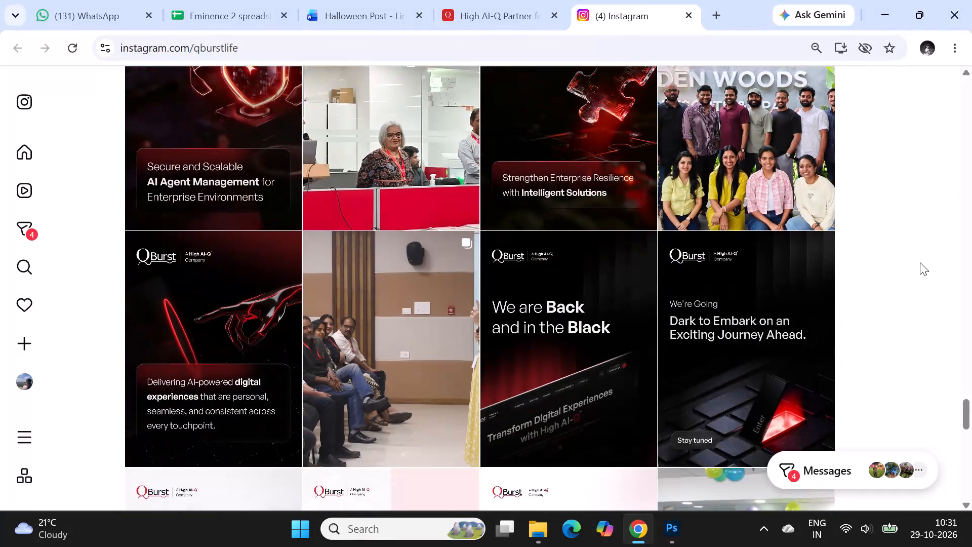
pyautogui.scroll(-5, 920, 262)
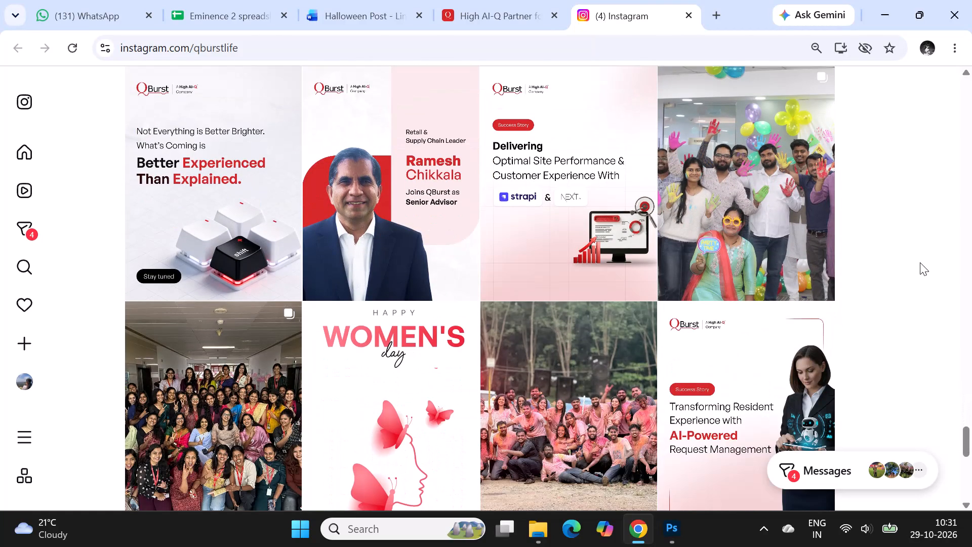
pyautogui.scroll(-5, 920, 262)
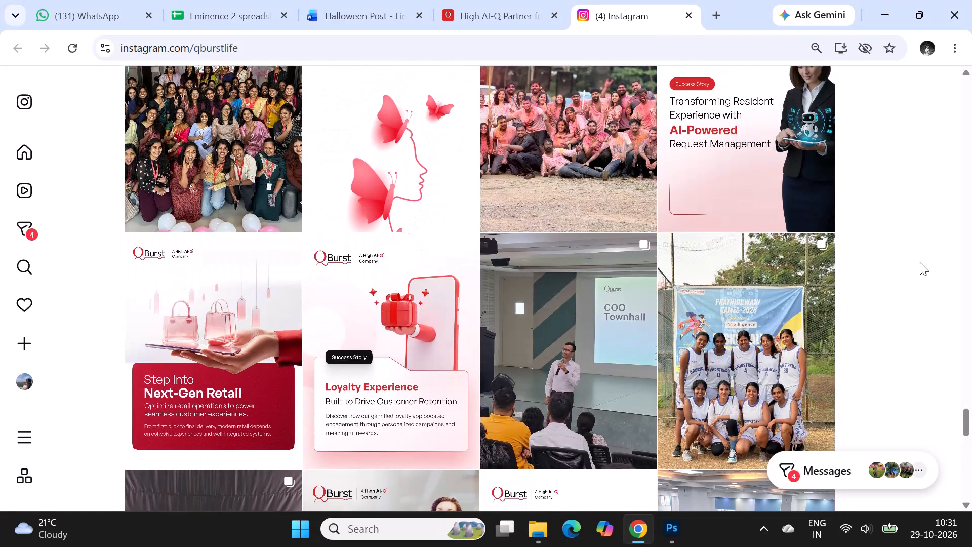
pyautogui.scroll(-4, 920, 262)
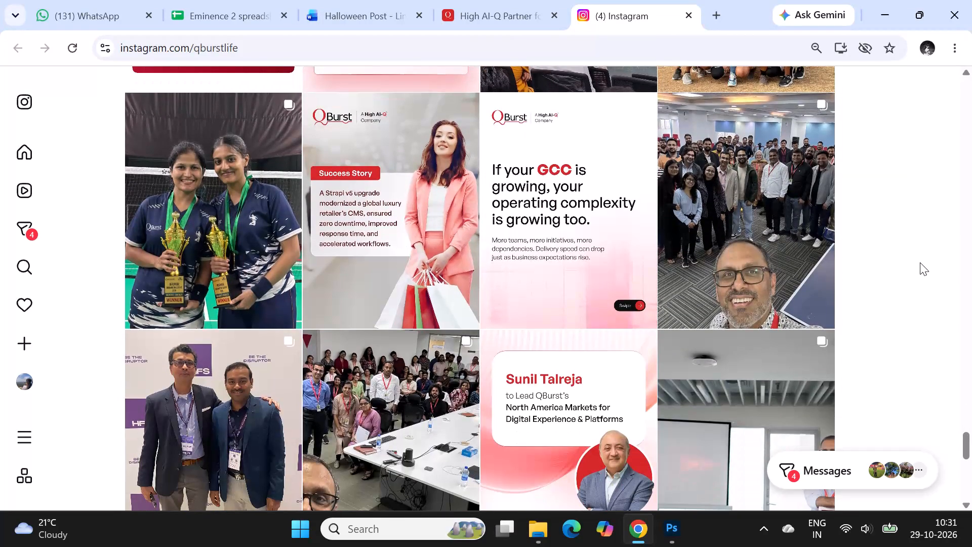
pyautogui.scroll(-4, 920, 262)
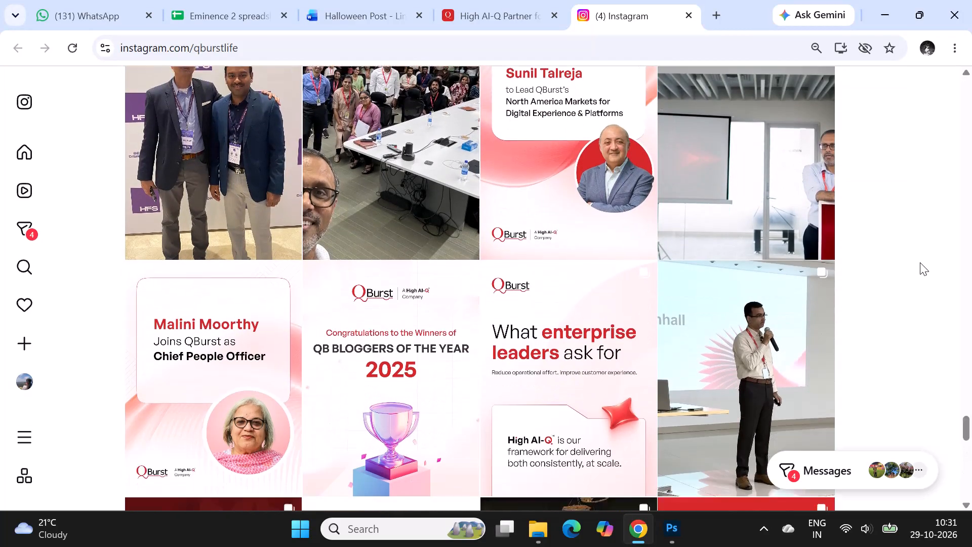
pyautogui.scroll(-4, 920, 262)
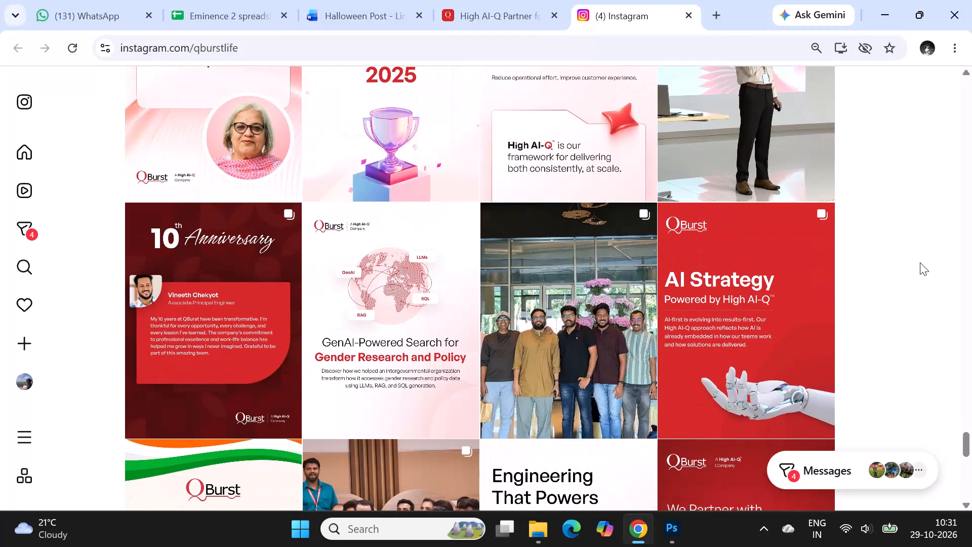
pyautogui.scroll(-5, 920, 262)
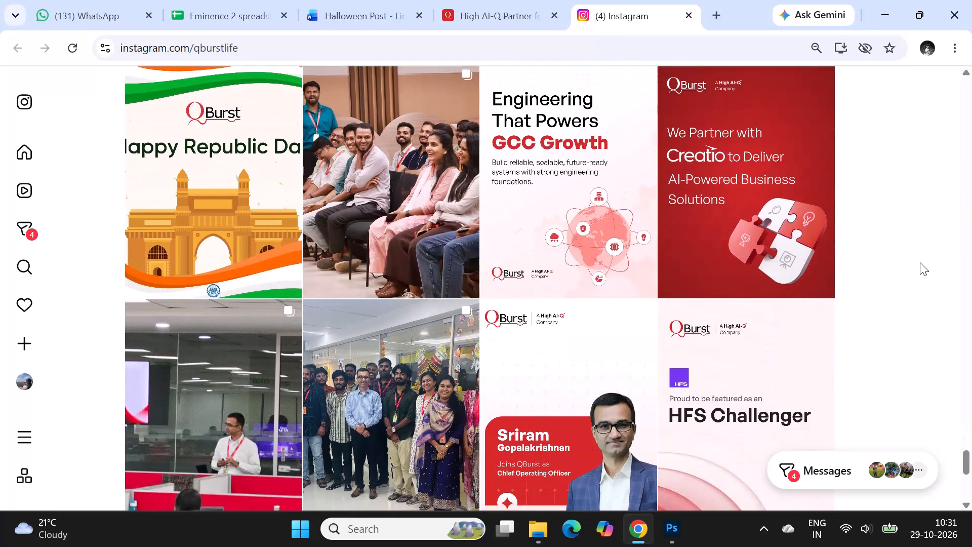
pyautogui.scroll(-6, 920, 262)
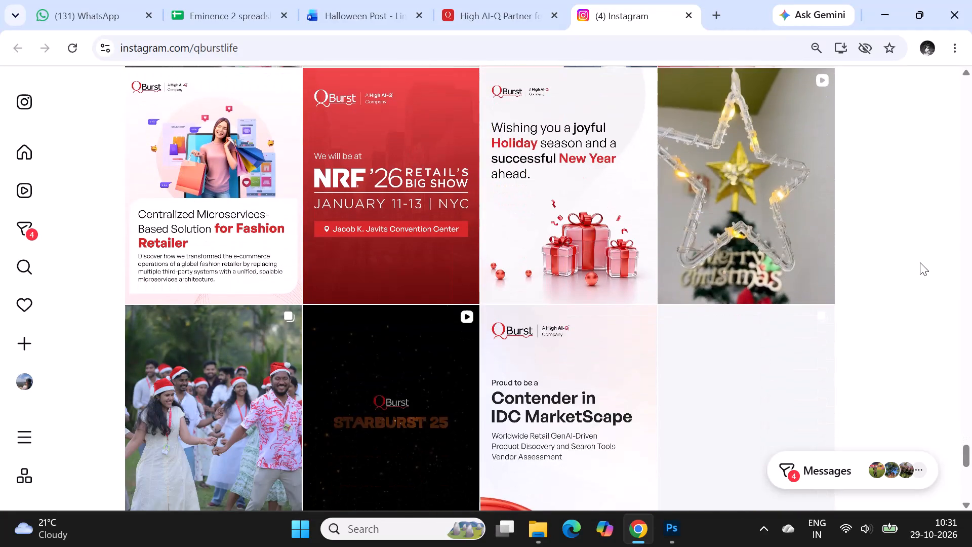
pyautogui.scroll(-8, 920, 262)
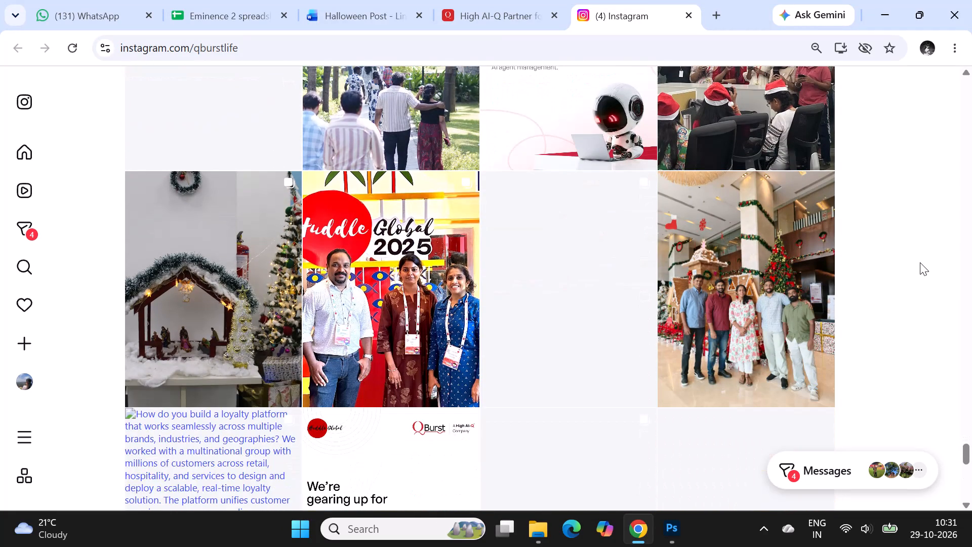
pyautogui.scroll(2, 920, 262)
pyautogui.scroll(-4, 920, 262)
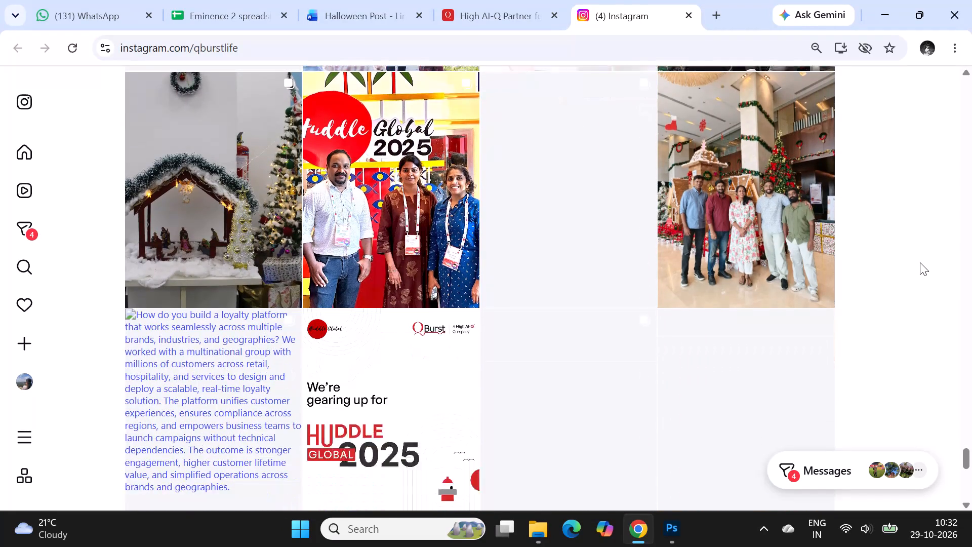
pyautogui.scroll(-1, 920, 262)
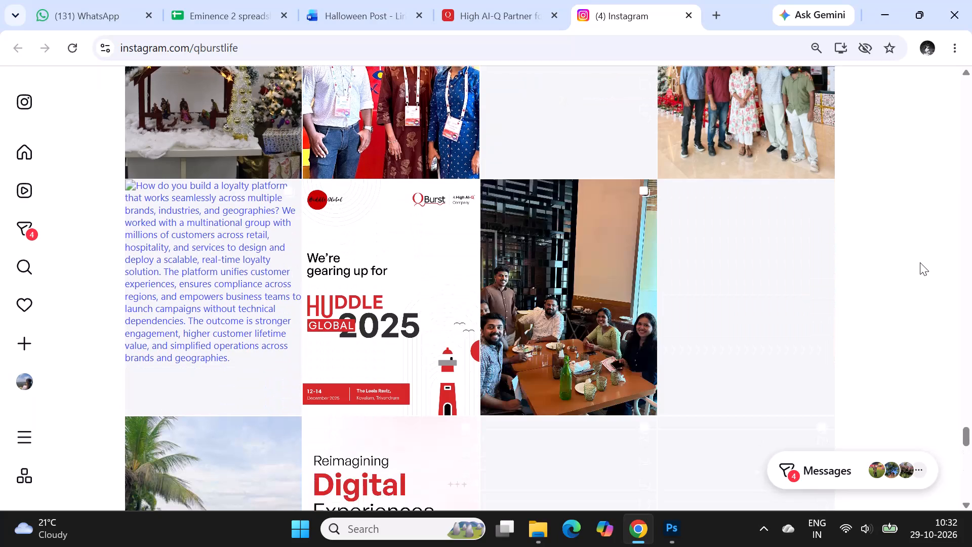
pyautogui.scroll(-4, 920, 262)
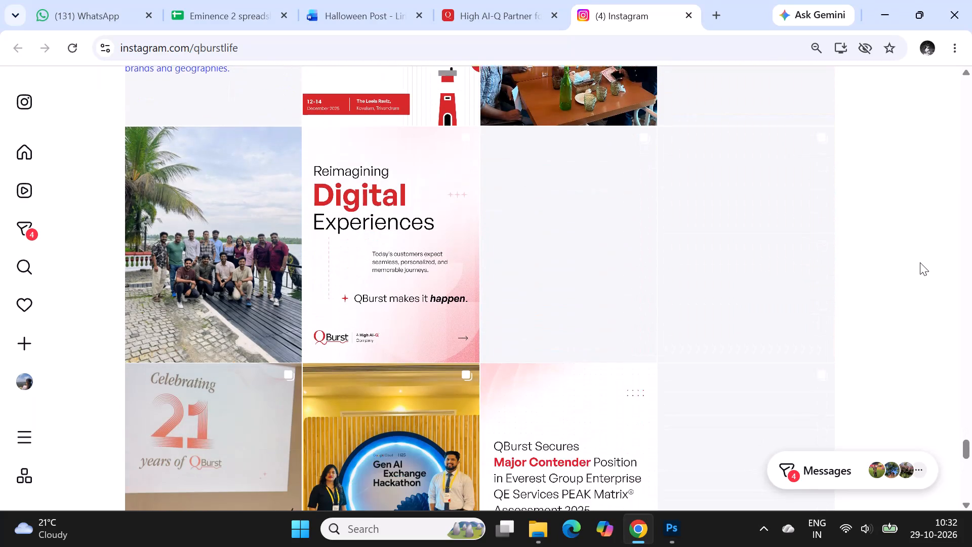
pyautogui.scroll(-4, 920, 262)
pyautogui.scroll(1, 920, 262)
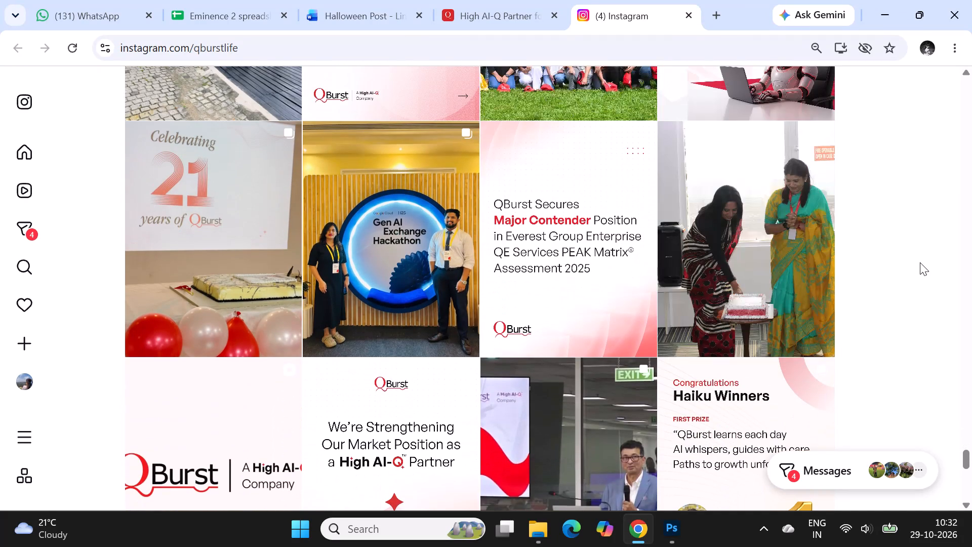
pyautogui.scroll(-3, 920, 262)
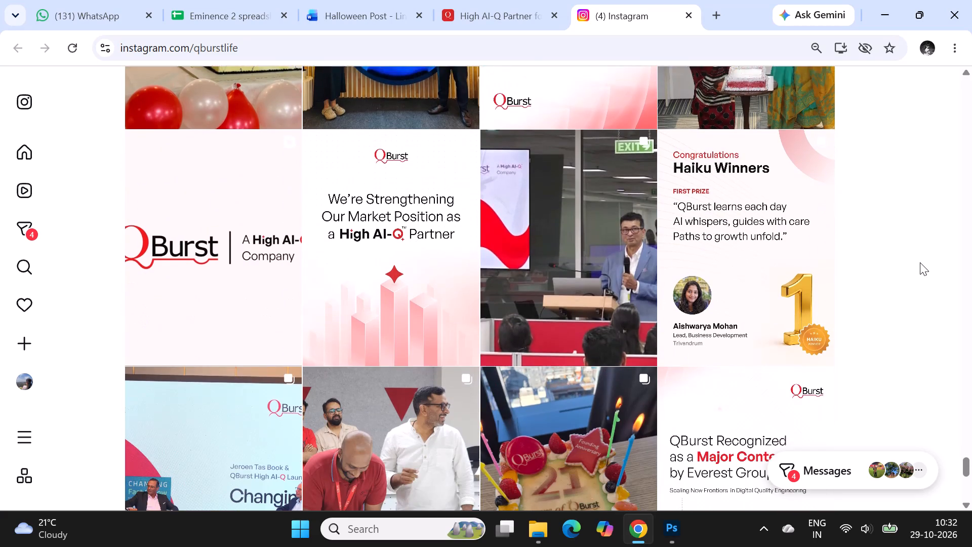
pyautogui.scroll(-2, 920, 262)
pyautogui.scroll(2, 920, 262)
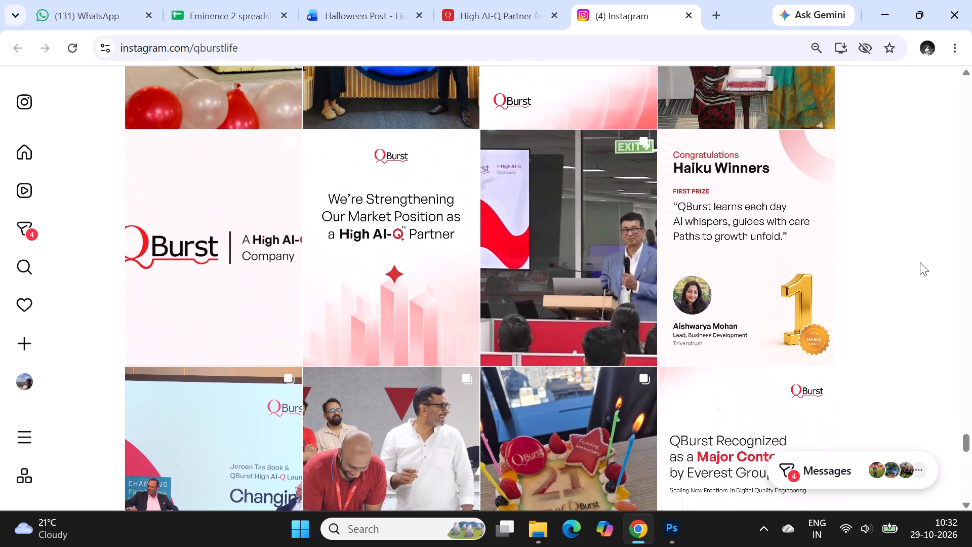
pyautogui.scroll(-3, 920, 262)
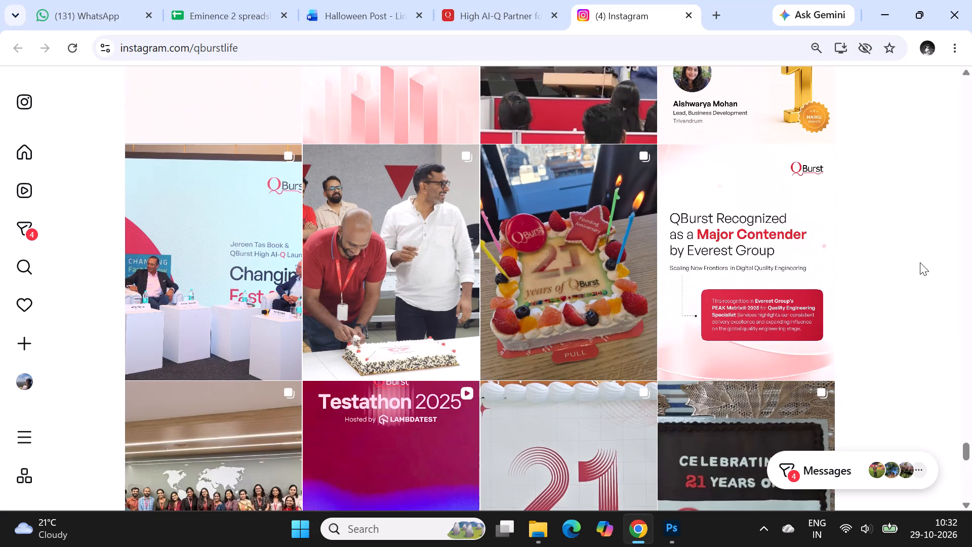
pyautogui.scroll(-2, 920, 262)
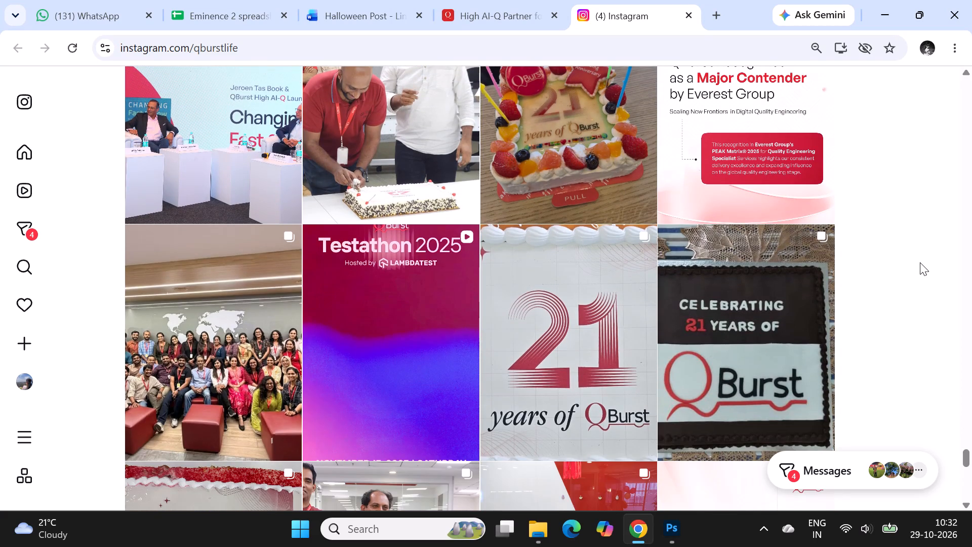
pyautogui.scroll(-2, 920, 262)
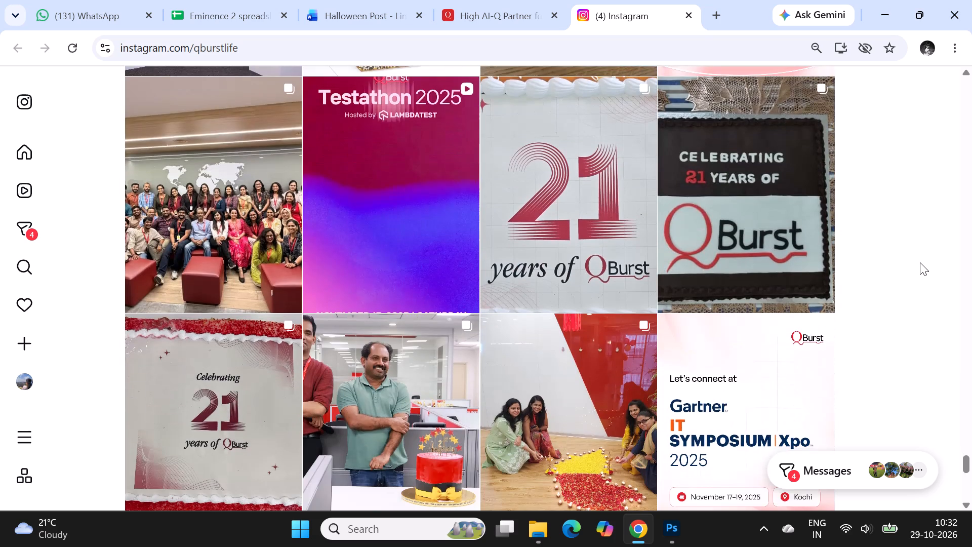
pyautogui.scroll(-3, 920, 262)
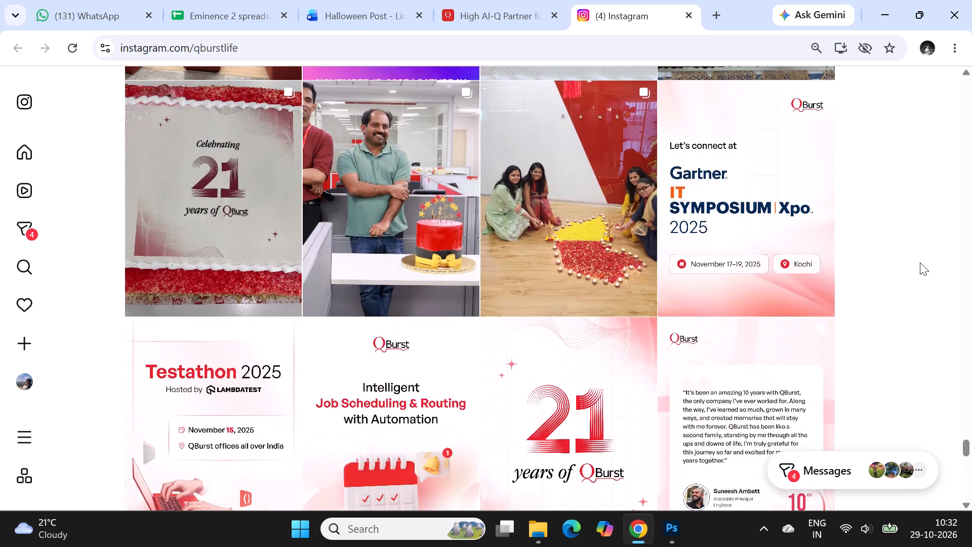
pyautogui.scroll(-2, 920, 262)
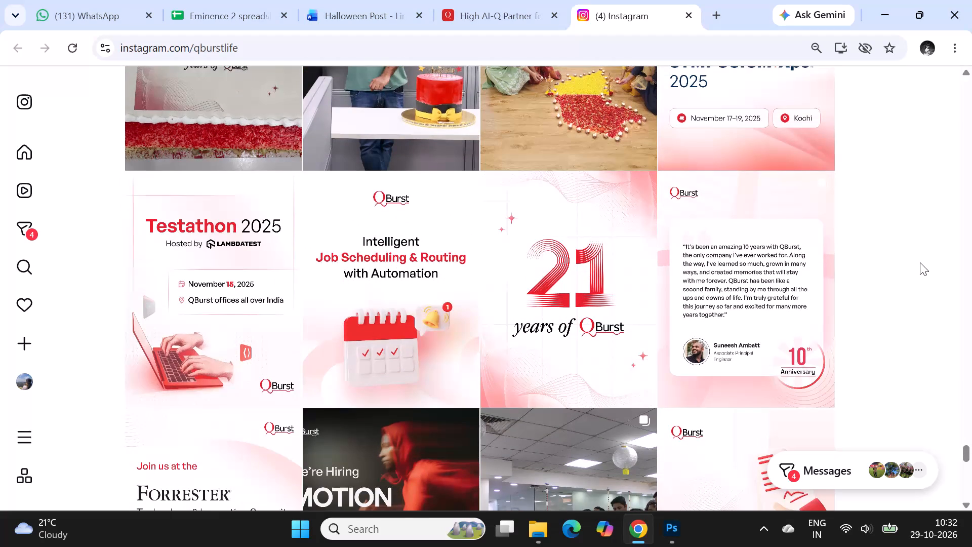
pyautogui.scroll(-4, 920, 262)
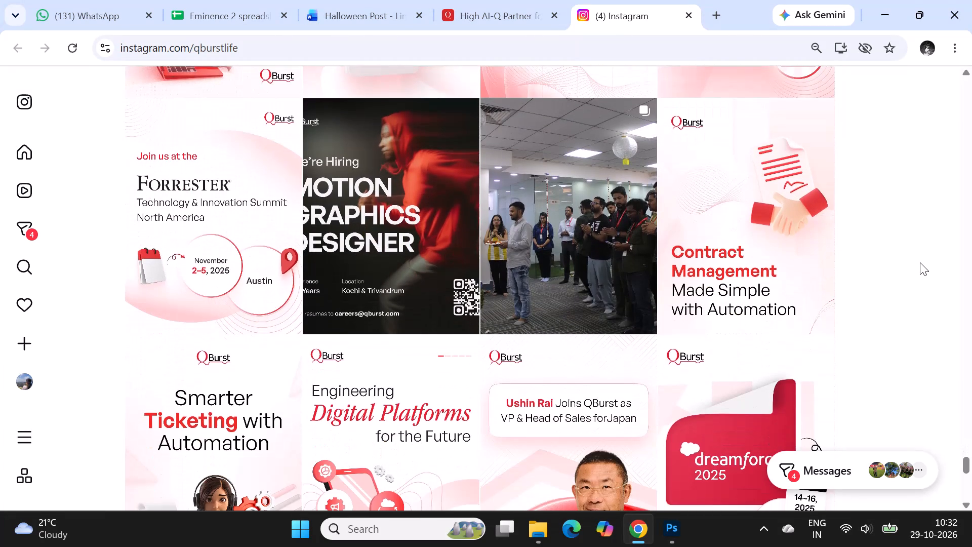
pyautogui.scroll(-2, 920, 262)
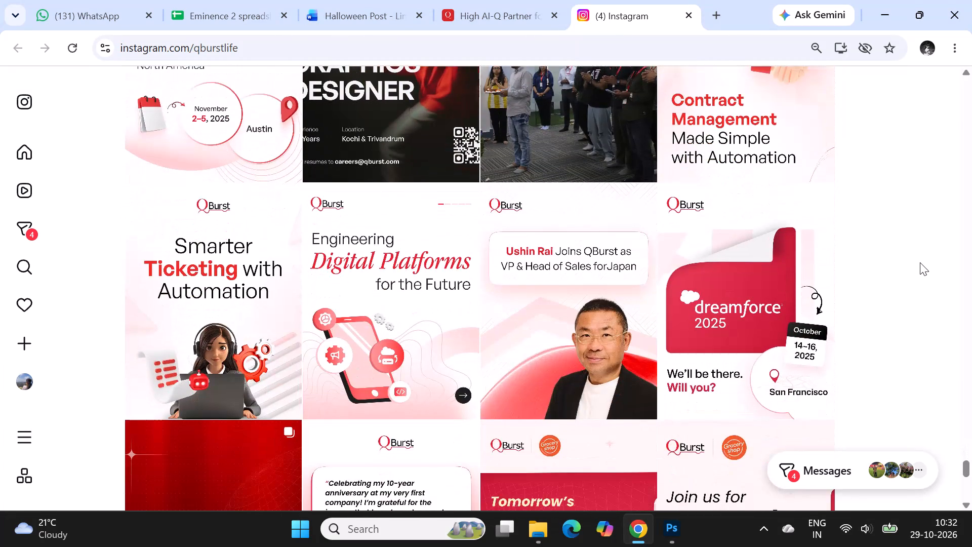
pyautogui.scroll(-4, 920, 262)
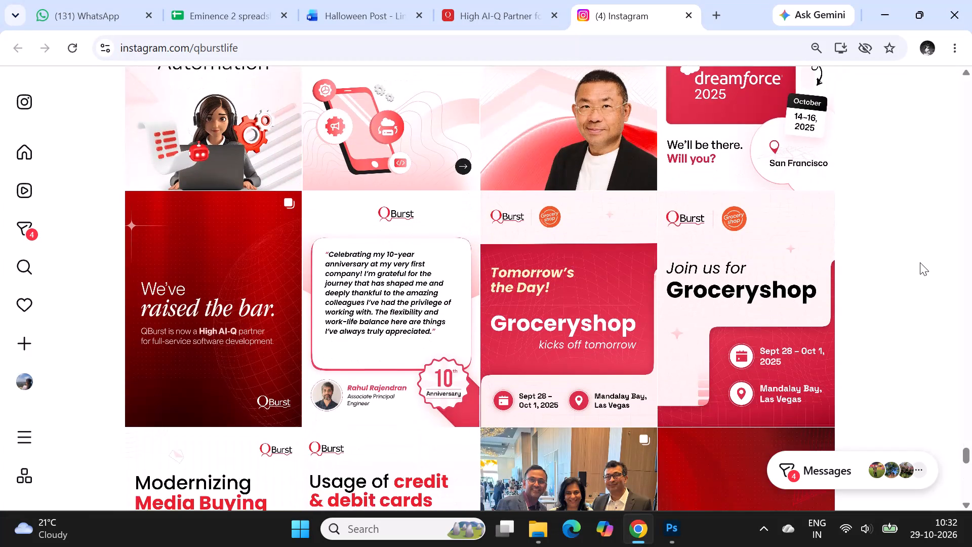
pyautogui.scroll(-6, 920, 262)
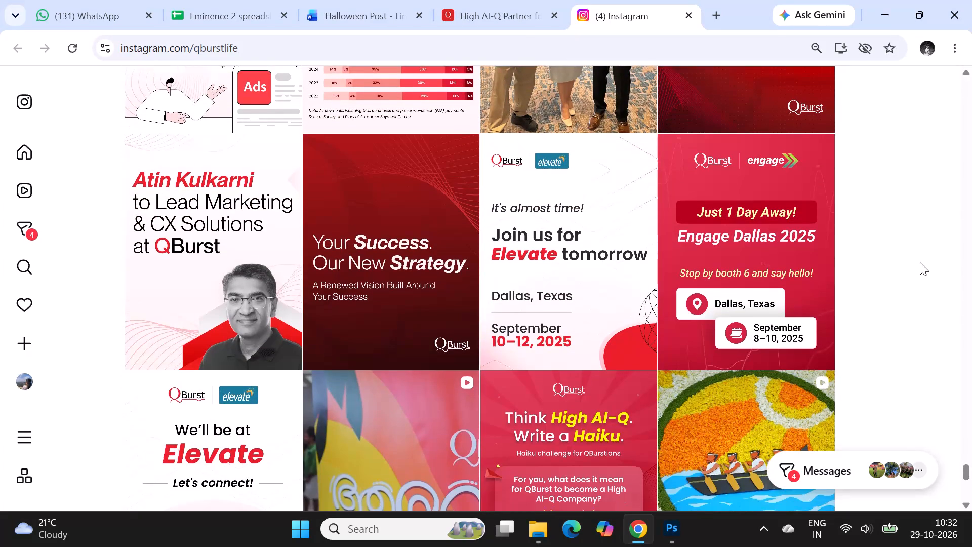
pyautogui.scroll(-4, 920, 262)
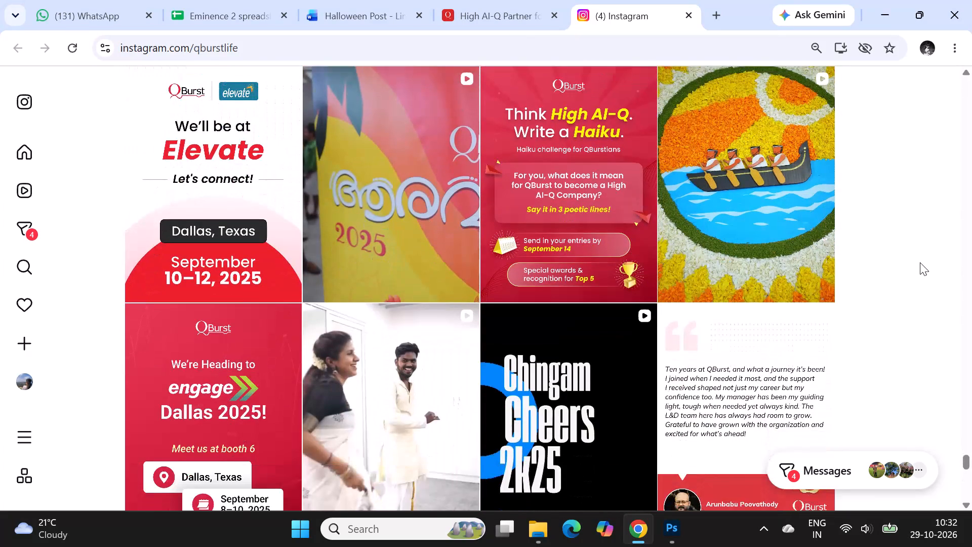
pyautogui.scroll(-5, 920, 262)
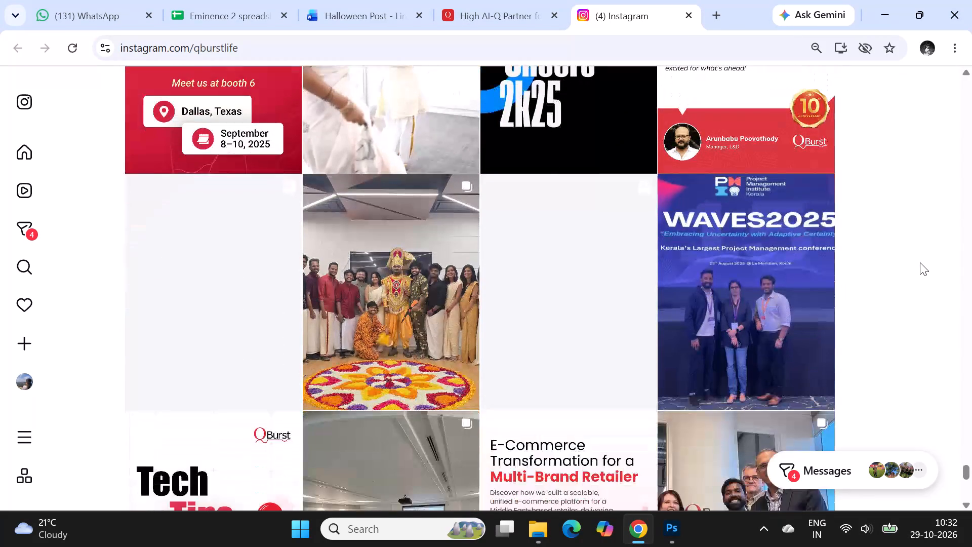
# Look further back through the qburstlife Instagram grid to the May 2025 posts for branding and layout references, closing Instagram when done.
pyautogui.scroll(-2, 920, 262)
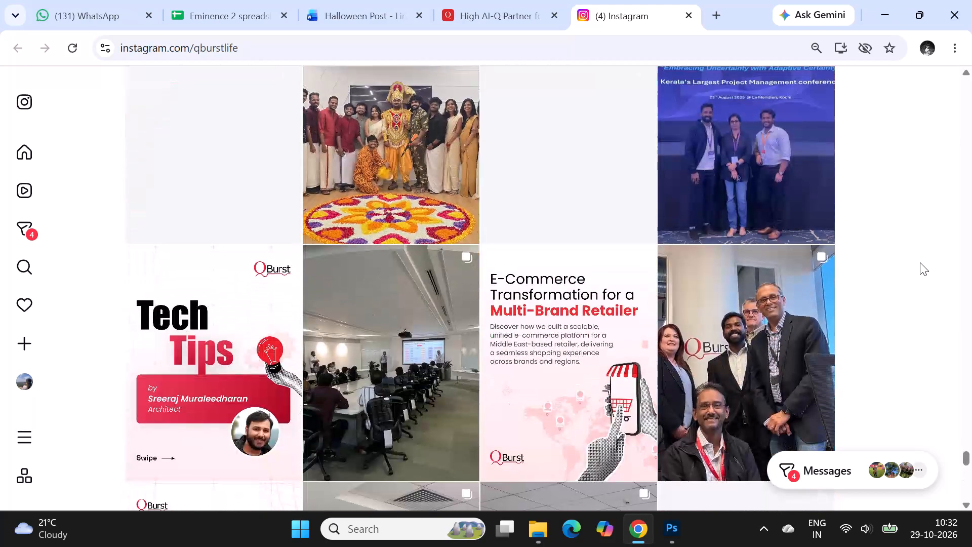
pyautogui.scroll(-3, 919, 262)
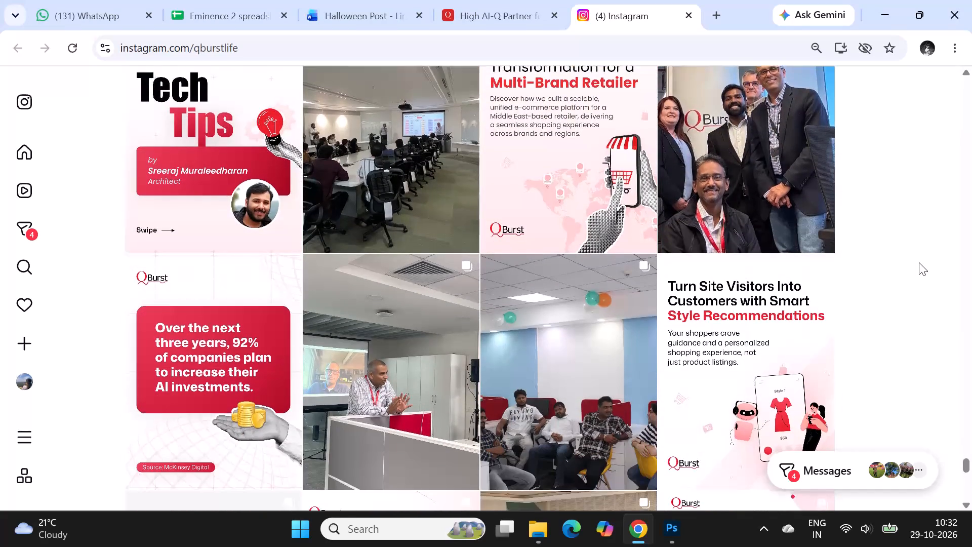
pyautogui.scroll(-7, 919, 262)
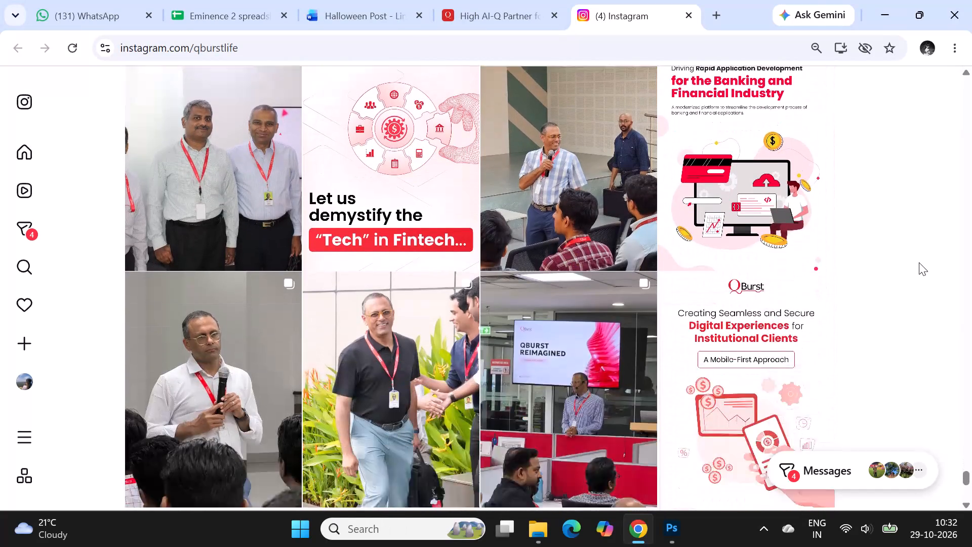
pyautogui.scroll(-7, 919, 262)
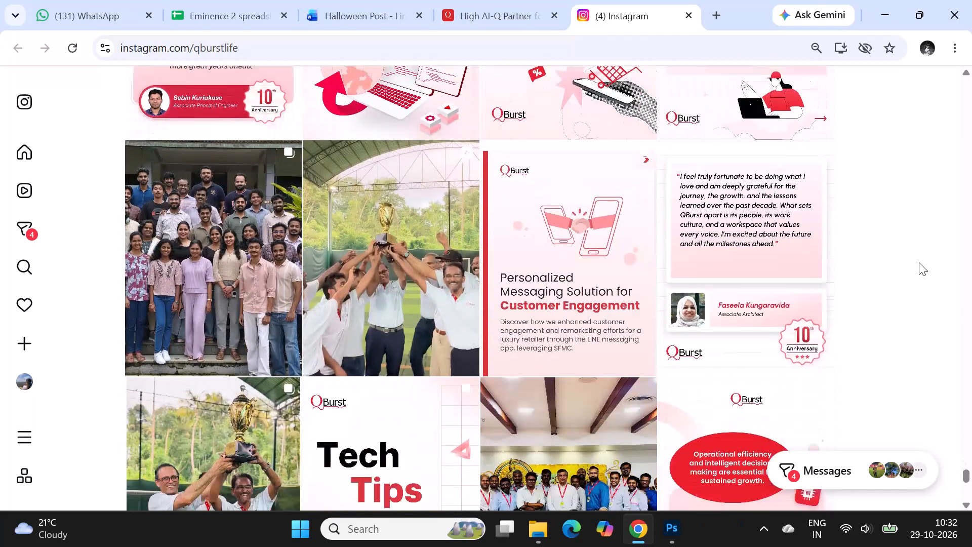
pyautogui.scroll(-8, 919, 262)
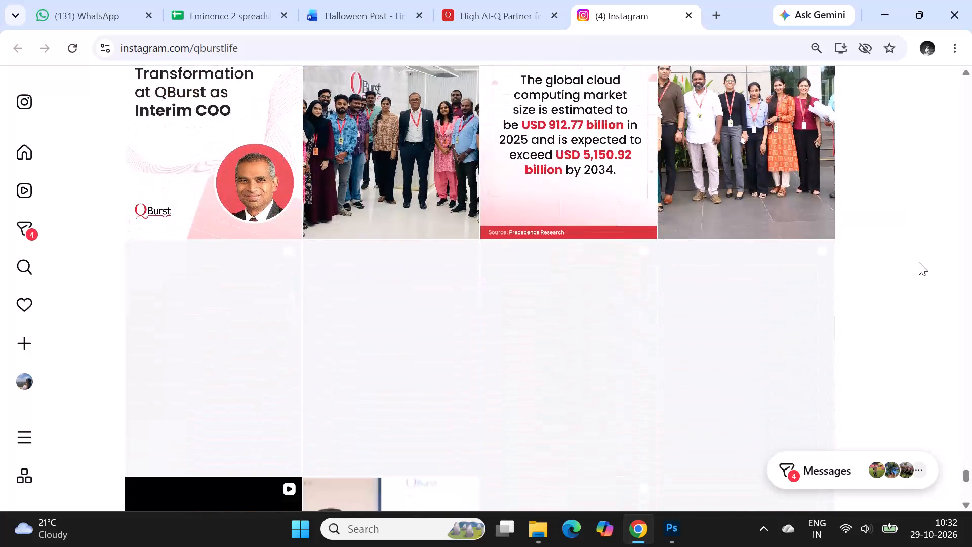
pyautogui.scroll(-8, 919, 262)
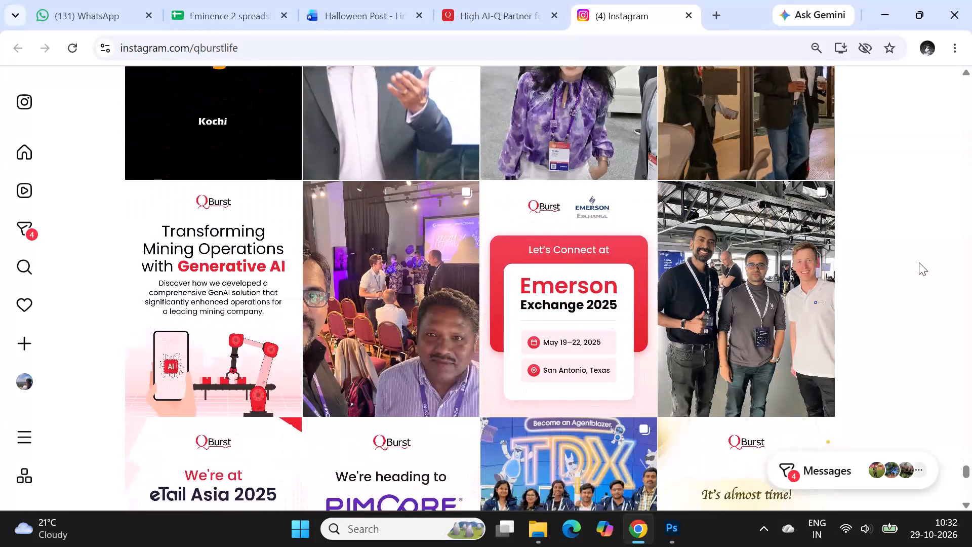
pyautogui.scroll(-1, 919, 262)
pyautogui.click(687, 16)
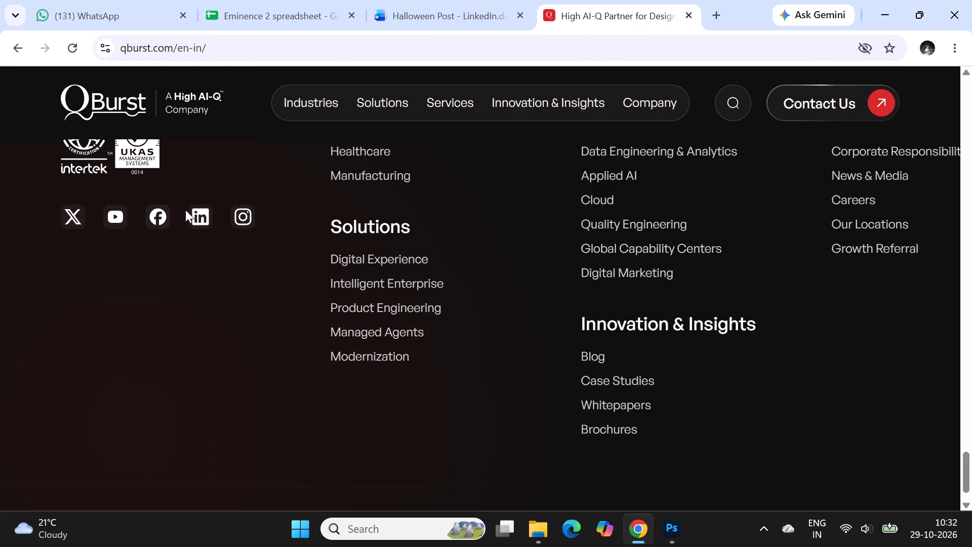
# Open QBurst's LinkedIn company page from the social links in the QBurst website footer.
pyautogui.click(199, 215)
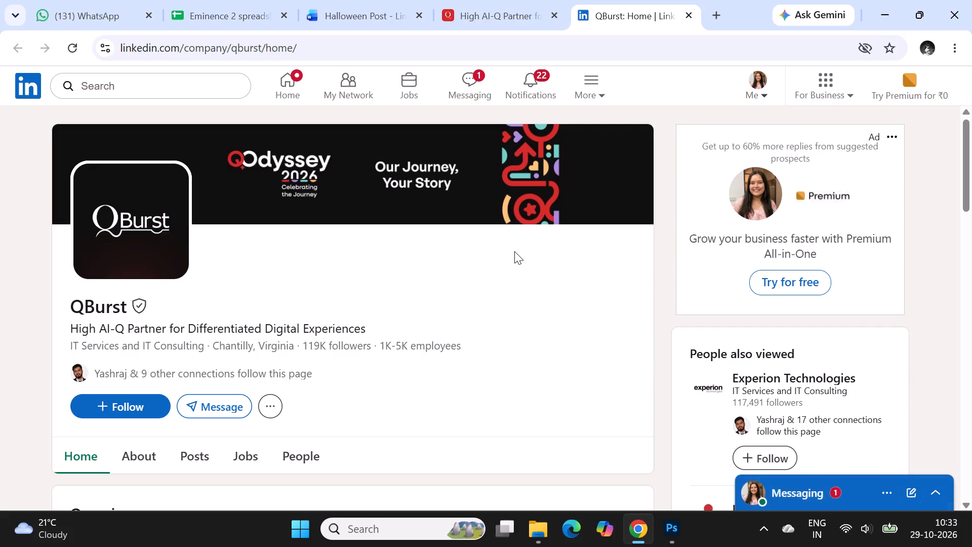
pyautogui.click(934, 495)
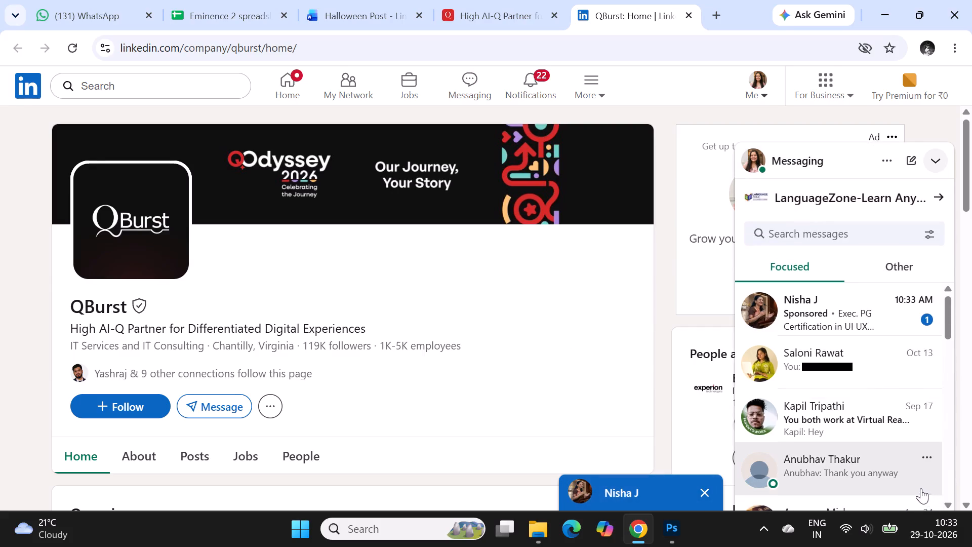
# Collapse the messaging overlay on QBurst's LinkedIn home page and look over the recent page posts.
pyautogui.scroll(2, 824, 436)
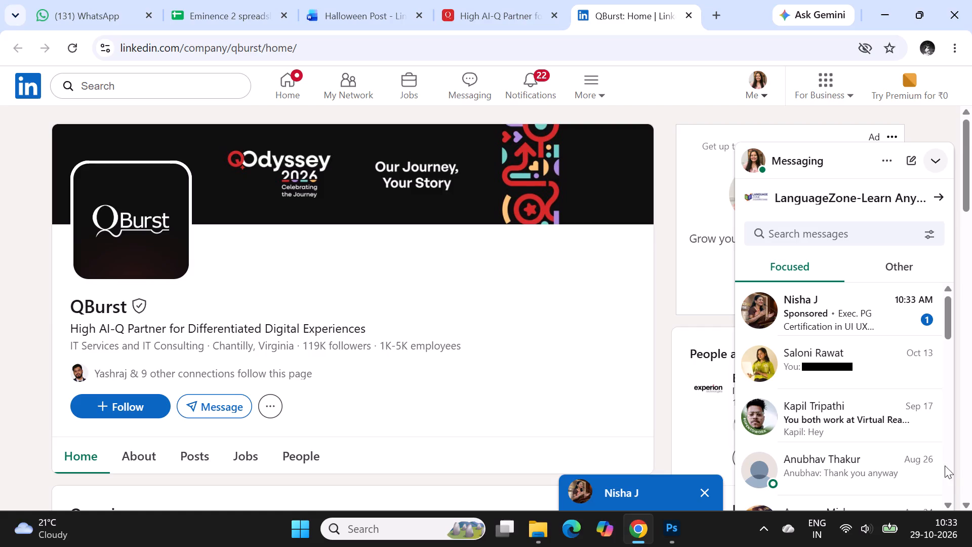
pyautogui.click(935, 157)
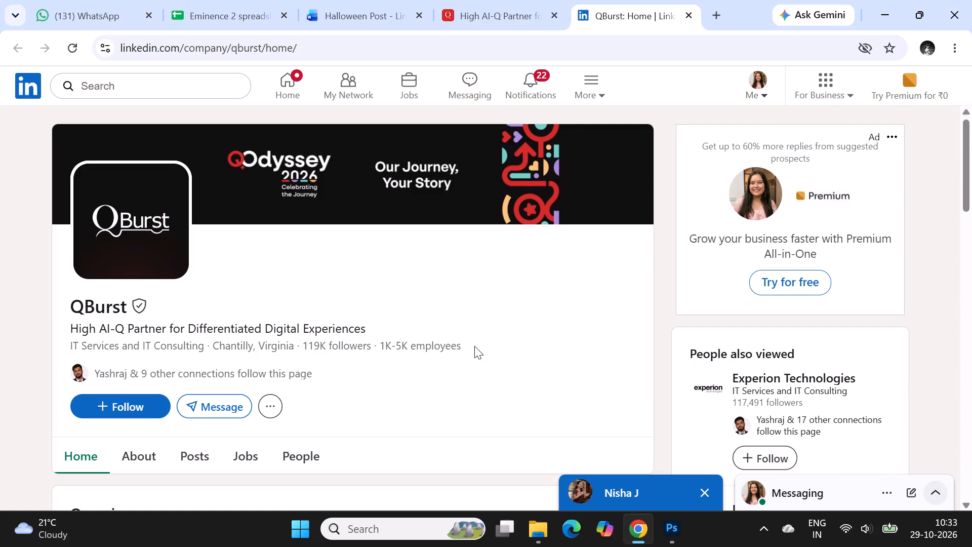
pyautogui.scroll(2, 474, 346)
pyautogui.scroll(-6, 474, 346)
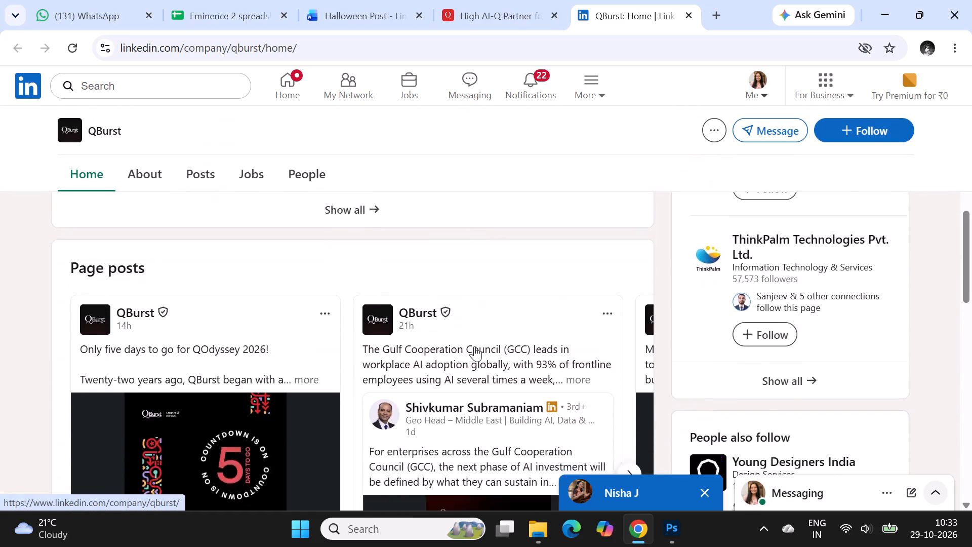
pyautogui.scroll(-2, 474, 346)
pyautogui.scroll(1, 474, 346)
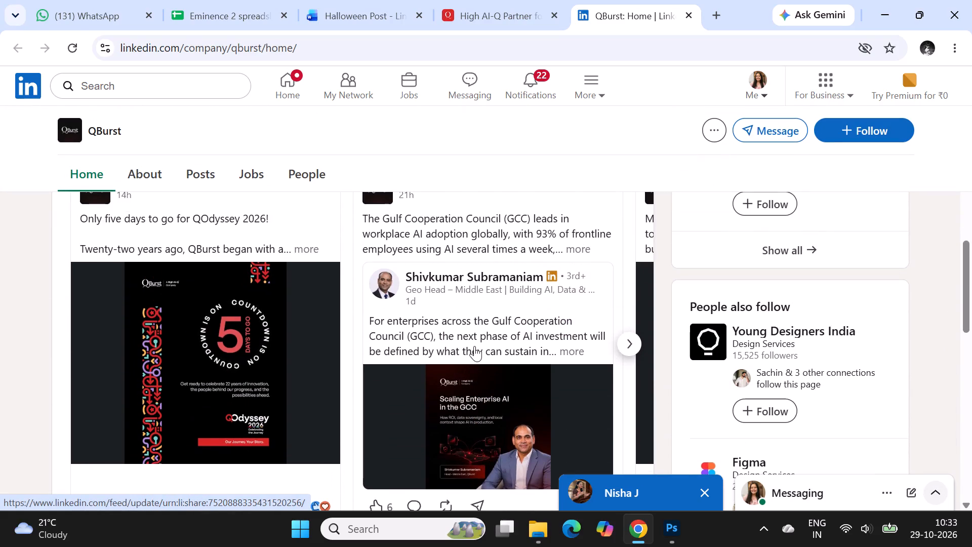
pyautogui.scroll(1, 474, 346)
pyautogui.scroll(-2, 474, 346)
pyautogui.scroll(2, 436, 421)
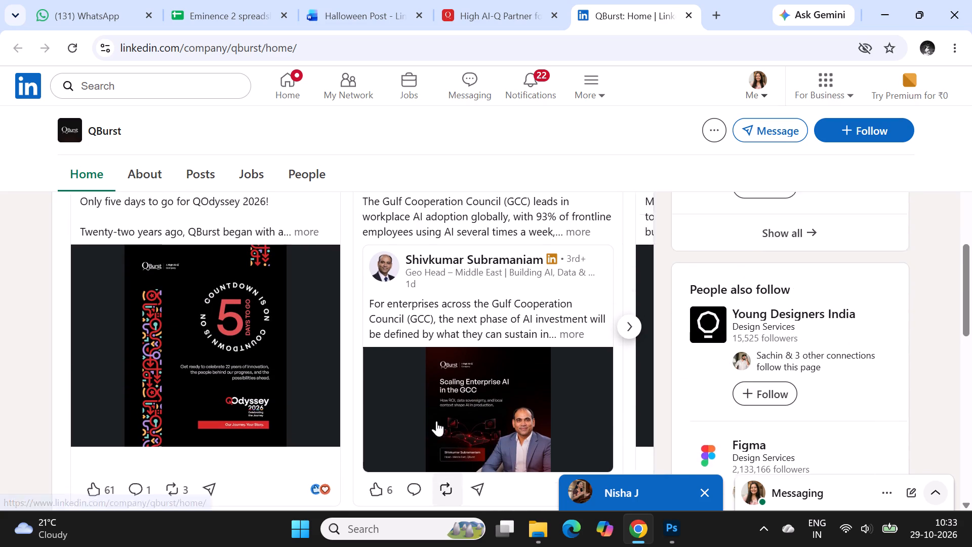
pyautogui.scroll(2, 188, 354)
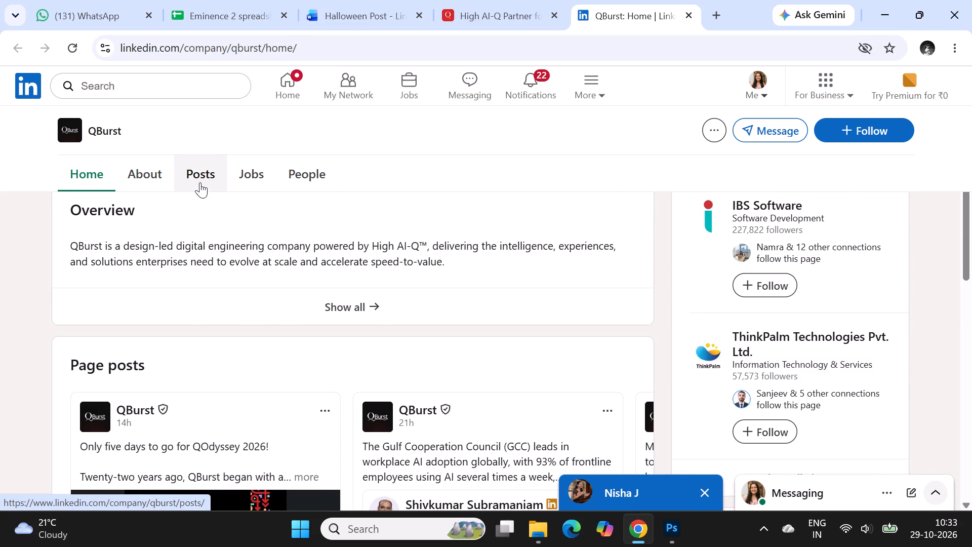
# Open QBurst's full LinkedIn posts feed and examine the design of the QOdyssey 2026 countdown post.
pyautogui.click(200, 182)
pyautogui.scroll(-5, 347, 305)
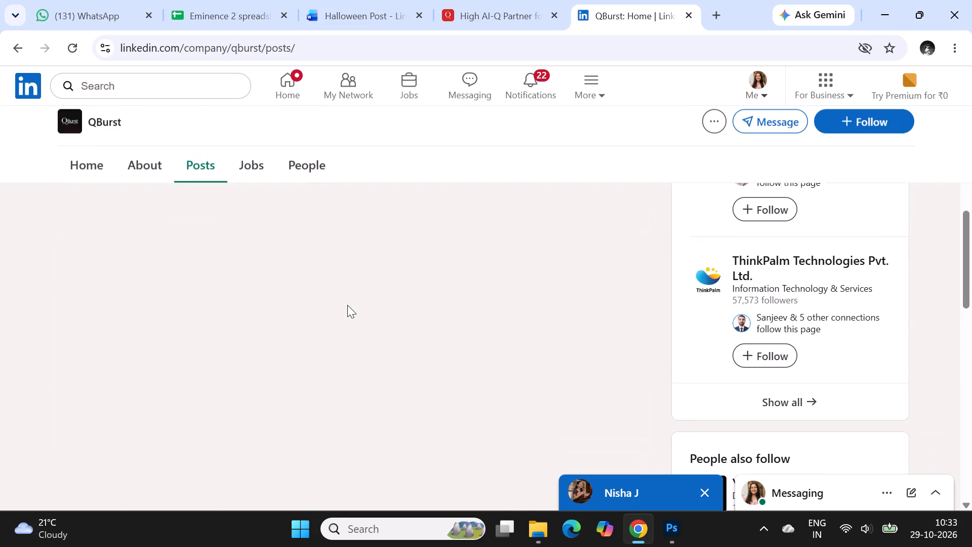
pyautogui.scroll(-2, 347, 305)
pyautogui.scroll(6, 347, 305)
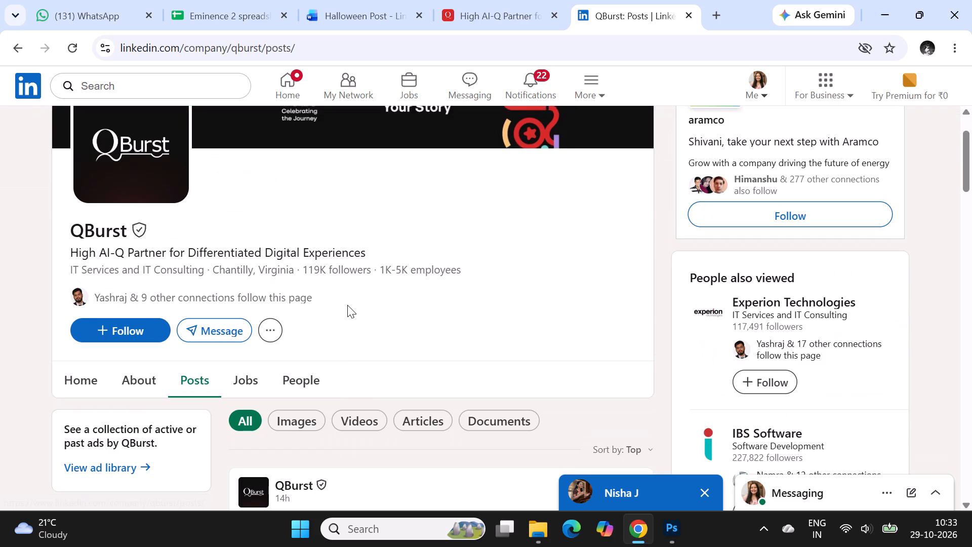
pyautogui.scroll(5, 347, 305)
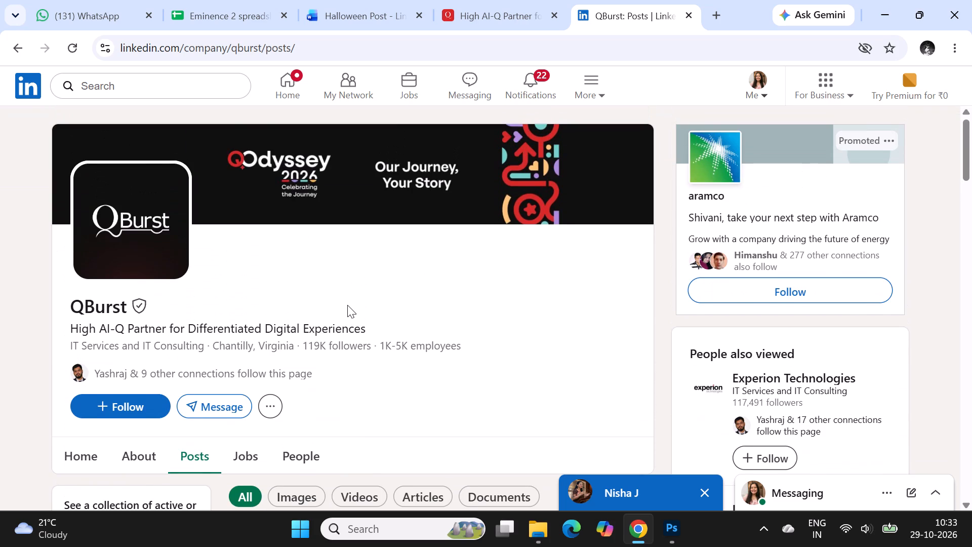
pyautogui.scroll(-1, 347, 305)
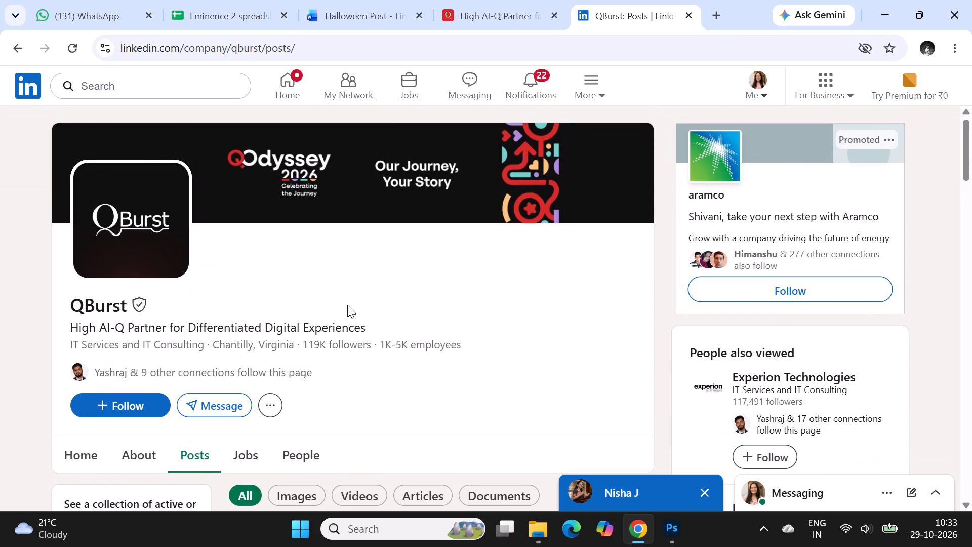
pyautogui.scroll(-5, 347, 305)
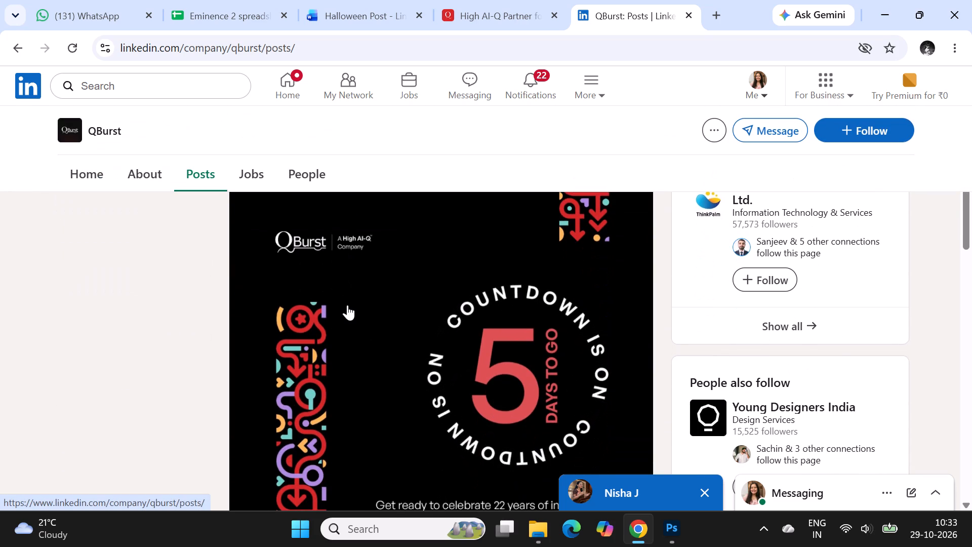
pyautogui.scroll(-3, 347, 305)
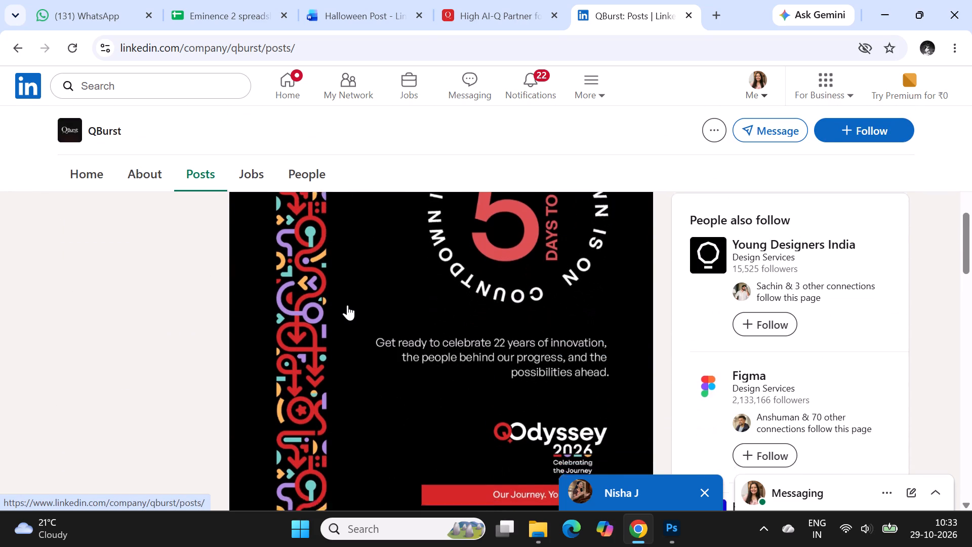
pyautogui.scroll(4, 347, 305)
pyautogui.scroll(-7, 347, 305)
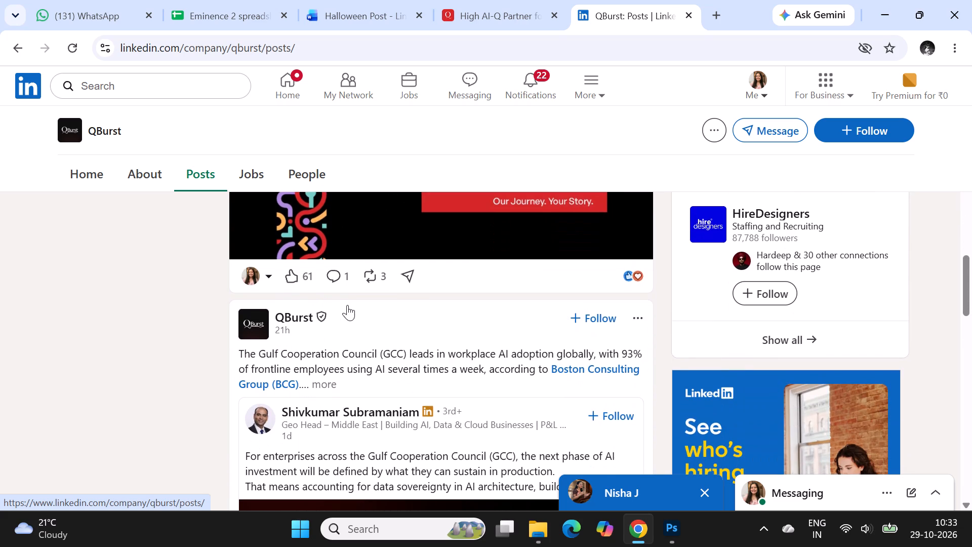
# Compare the logo placement, margins and text layout of the Scaling Enterprise AI in the GCC and QShift posts.
pyautogui.scroll(-9, 347, 305)
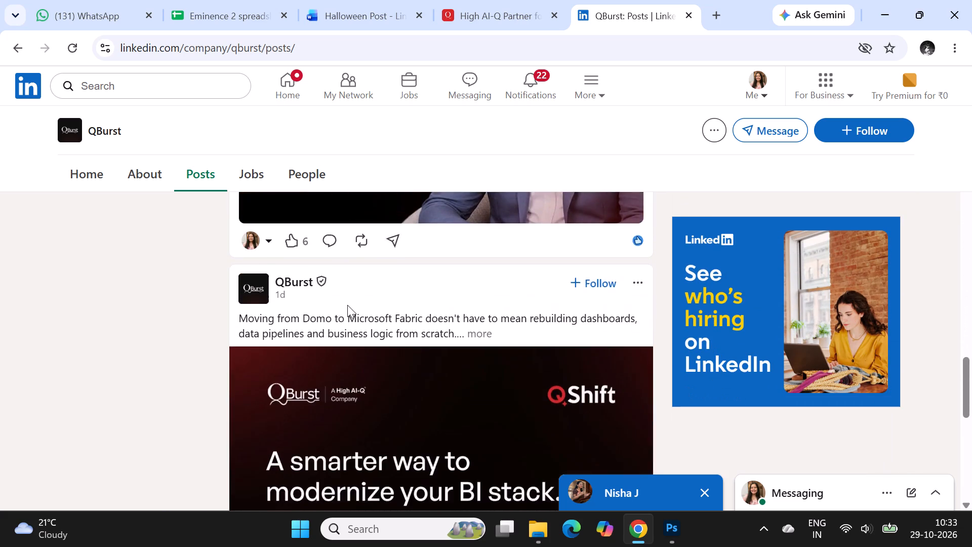
pyautogui.scroll(-4, 347, 305)
pyautogui.scroll(2, 347, 305)
pyautogui.scroll(-4, 347, 305)
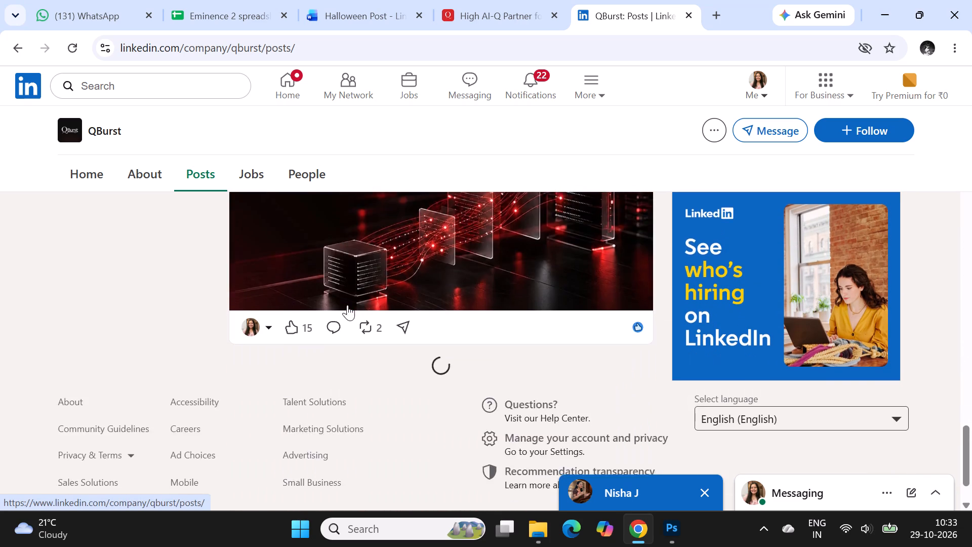
pyautogui.scroll(-4, 347, 305)
pyautogui.scroll(6, 486, 315)
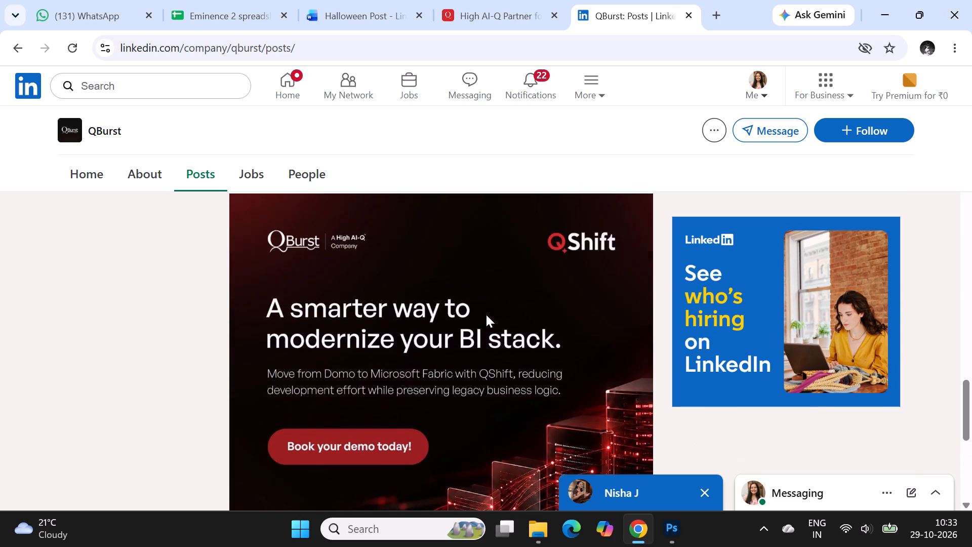
pyautogui.scroll(6, 486, 315)
pyautogui.scroll(-2, 486, 309)
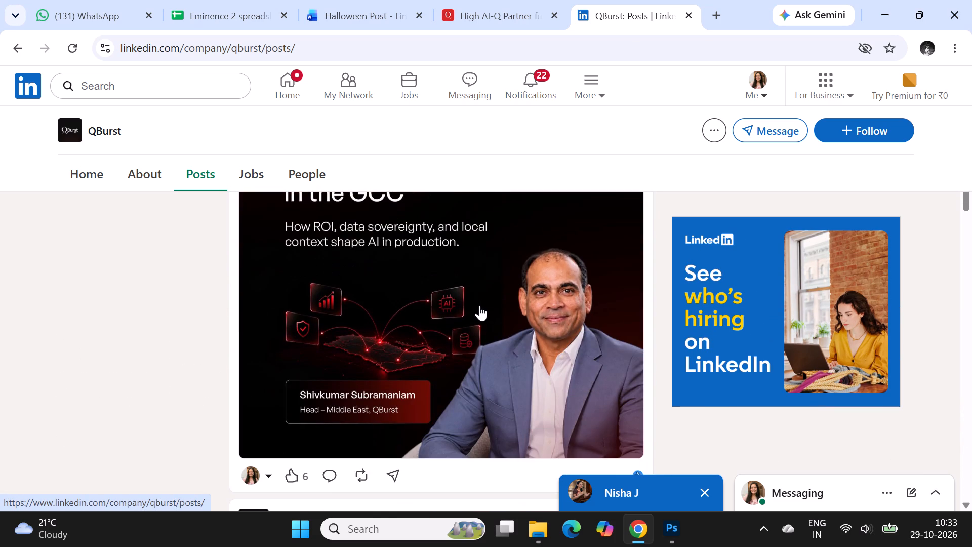
pyautogui.scroll(-11, 471, 305)
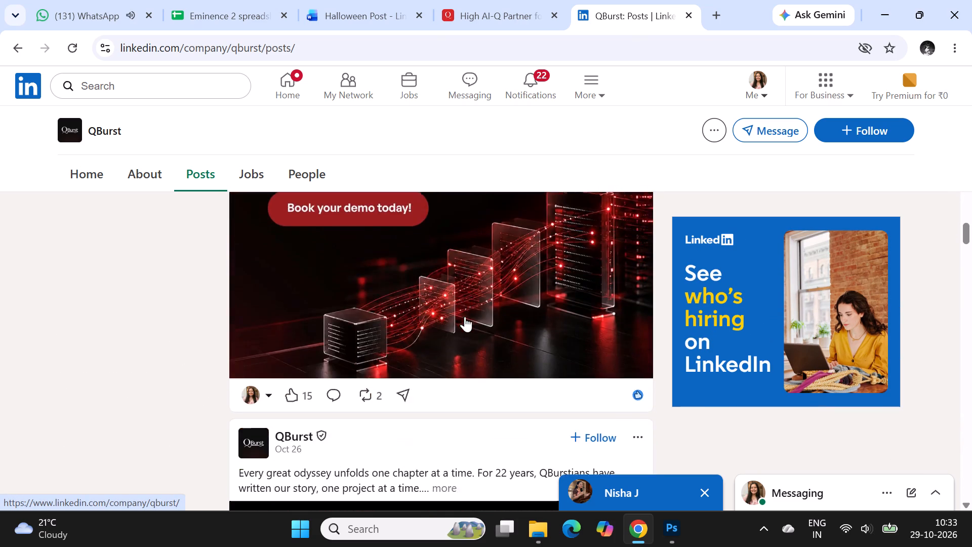
# Examine the design of the "Our Journey, Your Story!" post and the older QBurst posts below it.
pyautogui.scroll(-4, 465, 317)
pyautogui.scroll(2, 465, 317)
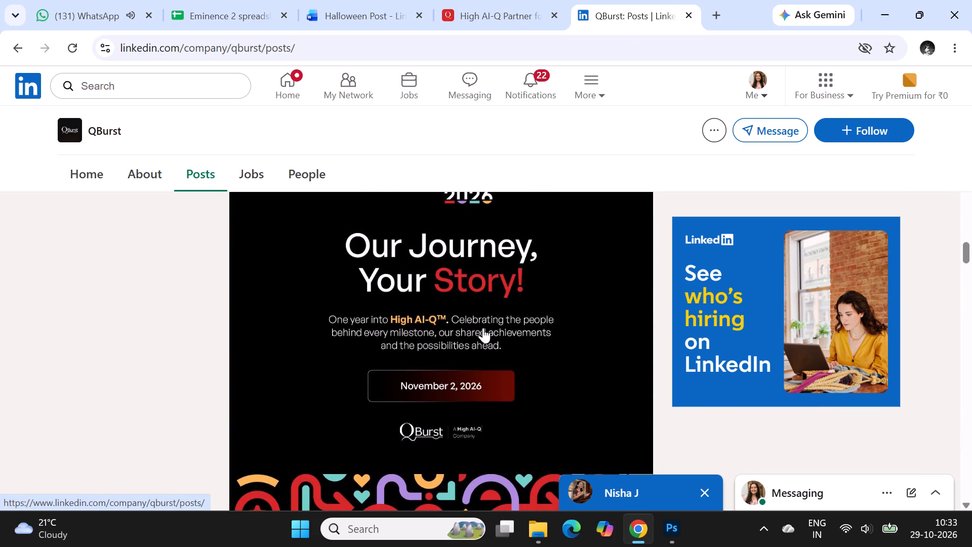
pyautogui.scroll(2, 521, 344)
pyautogui.scroll(-1, 521, 344)
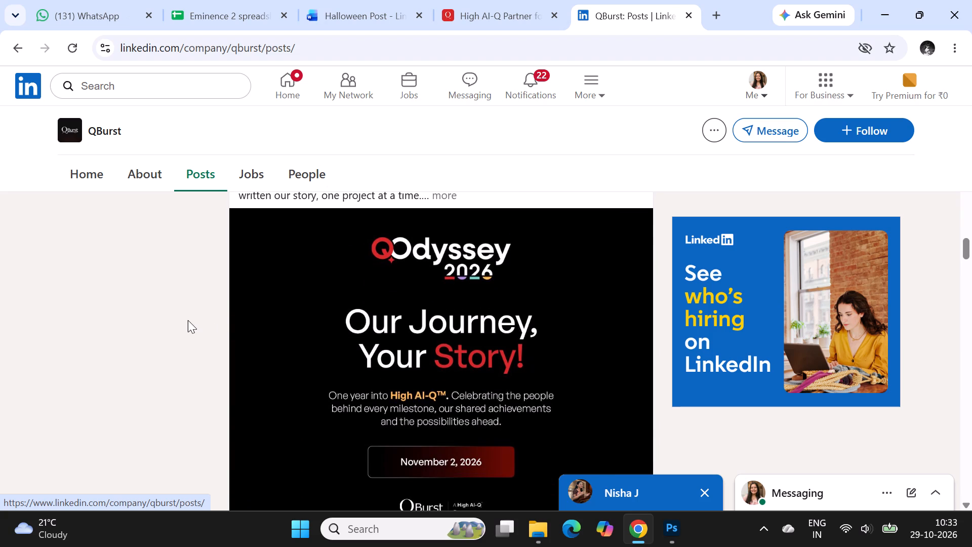
pyautogui.scroll(-2, 188, 320)
pyautogui.scroll(2, 188, 320)
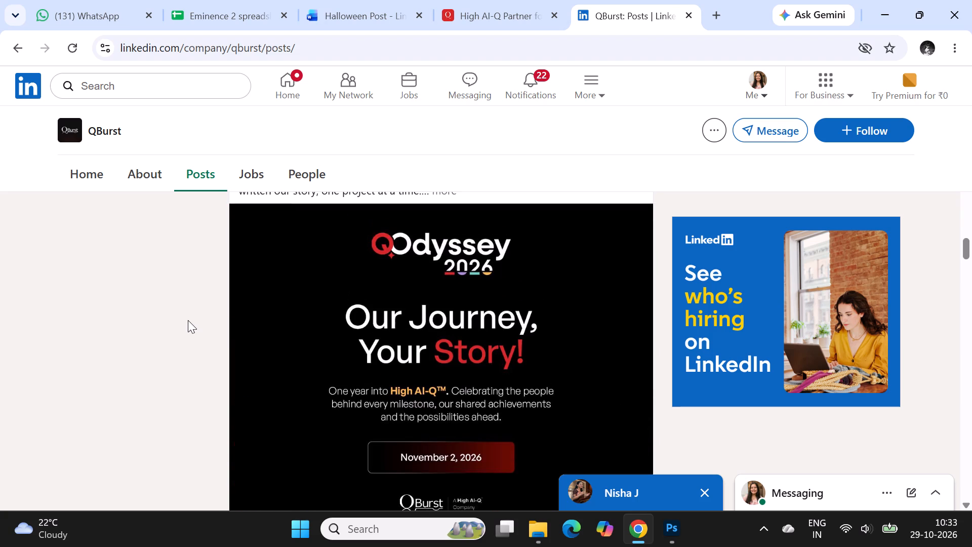
pyautogui.scroll(-10, 188, 320)
pyautogui.scroll(1, 188, 320)
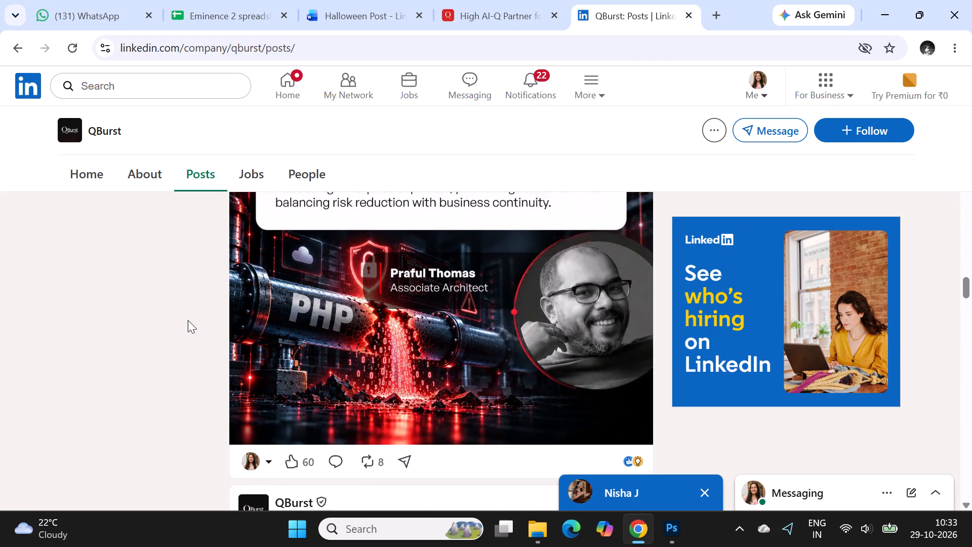
# Examine the layout of the PHP2Shell blog post creative, including its logo, text card and author photo placement.
pyautogui.scroll(1, 188, 320)
pyautogui.scroll(-8, 188, 320)
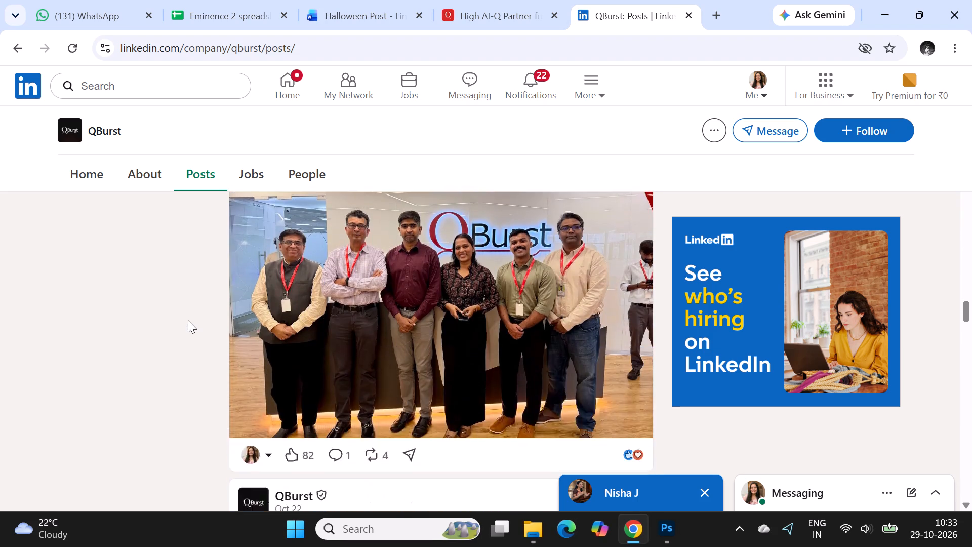
pyautogui.scroll(9, 188, 320)
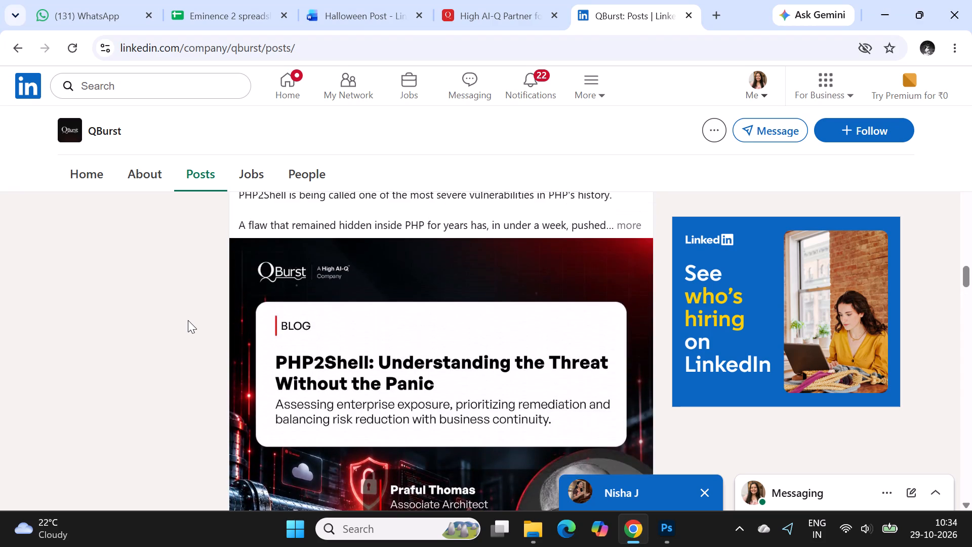
pyautogui.scroll(-2, 188, 320)
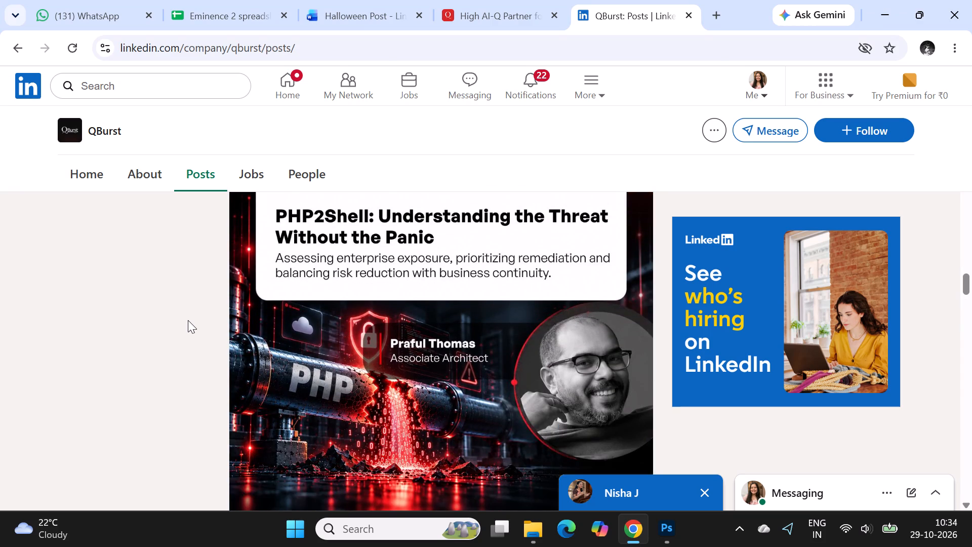
# Continue to the "From Months to Two Weeks" carousel post and examine its page layouts and logo placement.
pyautogui.scroll(-10, 188, 320)
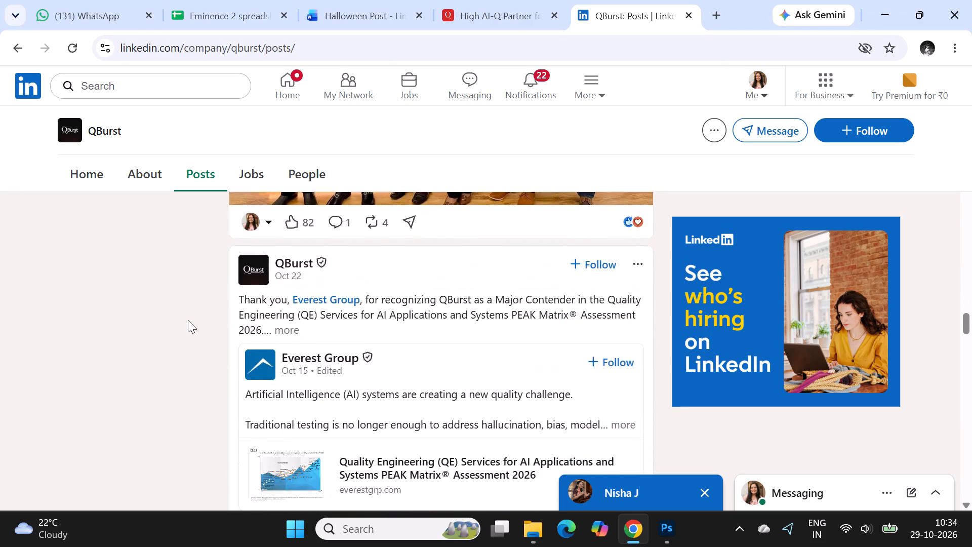
pyautogui.scroll(-7, 188, 320)
pyautogui.scroll(2, 188, 320)
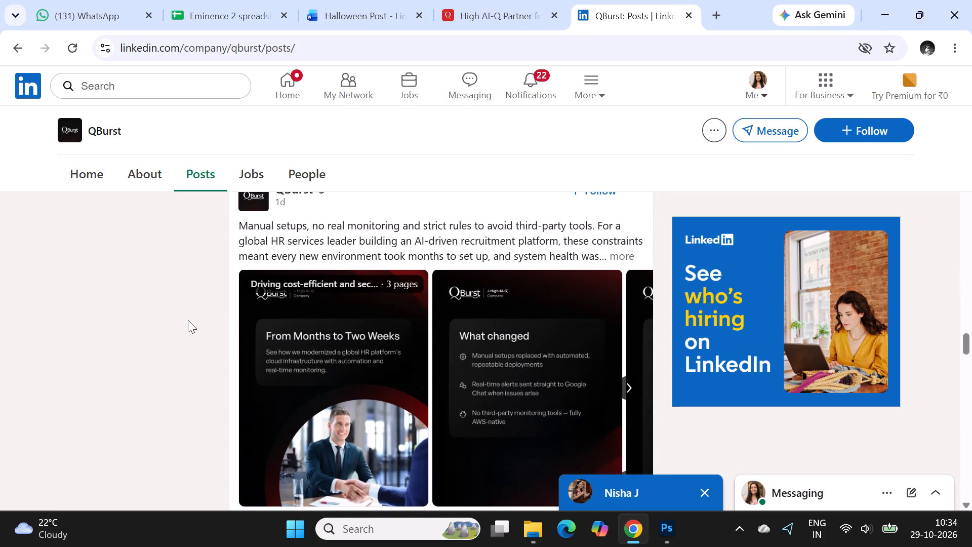
pyautogui.scroll(-2, 188, 320)
pyautogui.scroll(1, 188, 320)
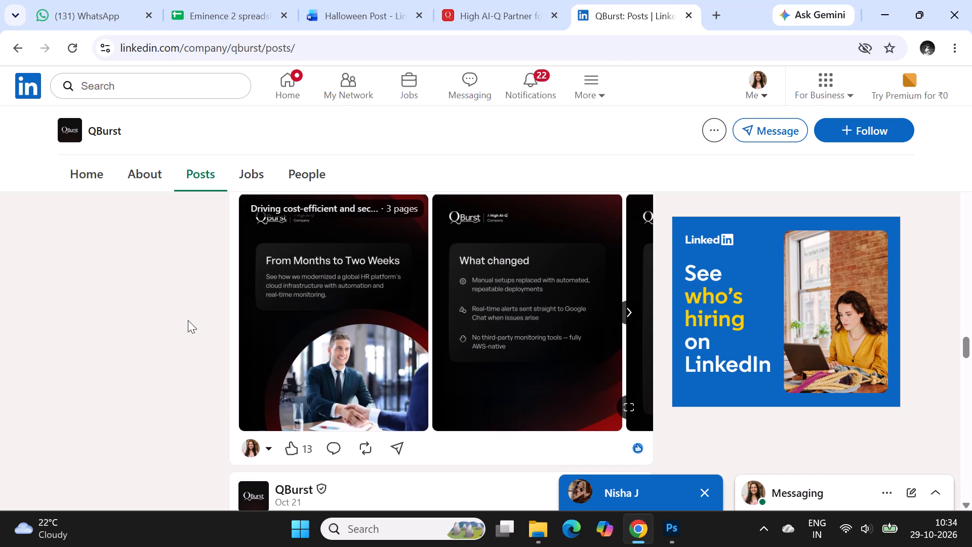
# Look through the older October posts below the carousel for design references, down to the end of the loaded feed.
pyautogui.scroll(-10, 188, 320)
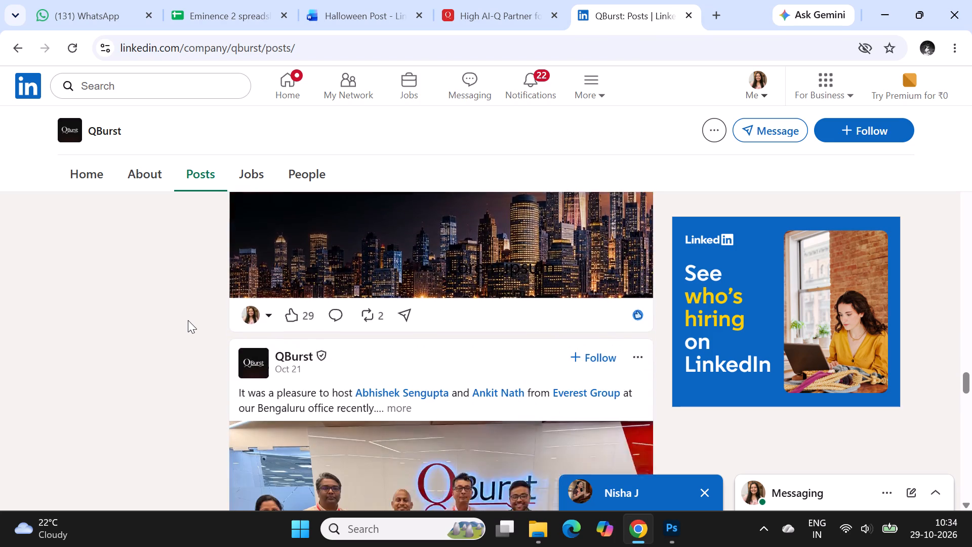
pyautogui.scroll(-13, 188, 320)
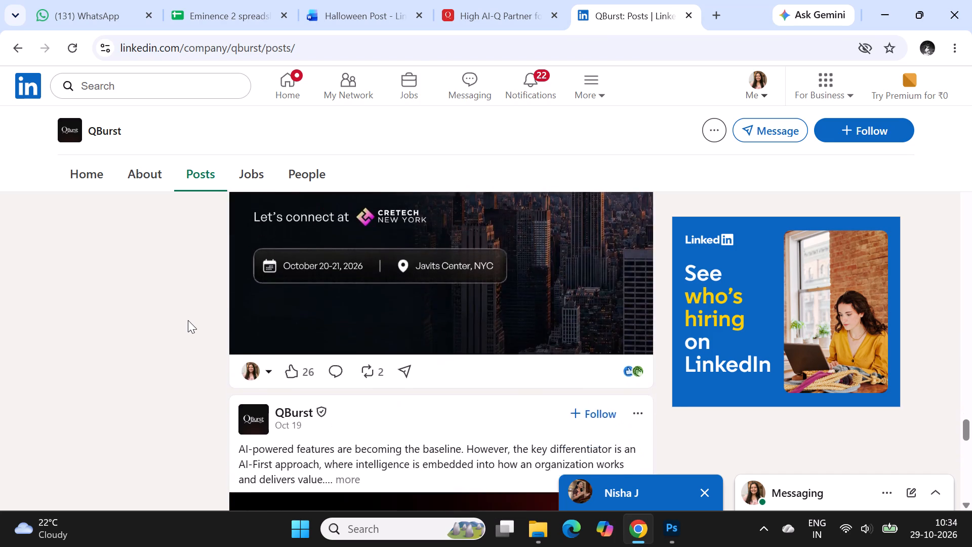
pyautogui.scroll(-14, 188, 320)
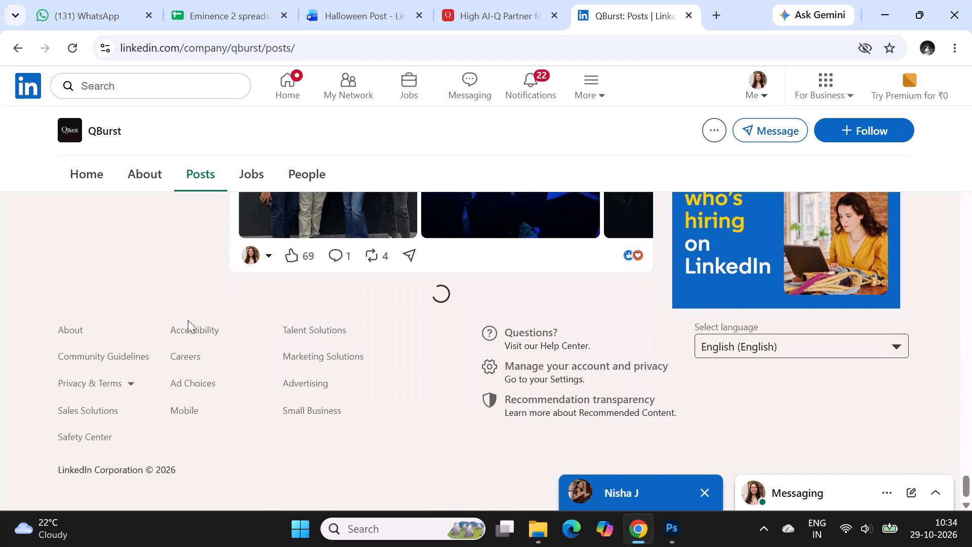
pyautogui.scroll(-2, 323, 344)
# Check the newly loaded mid-October posts, and return to the CREtech New York "AI from experimentation to implementation?" creative.
pyautogui.scroll(2, 323, 344)
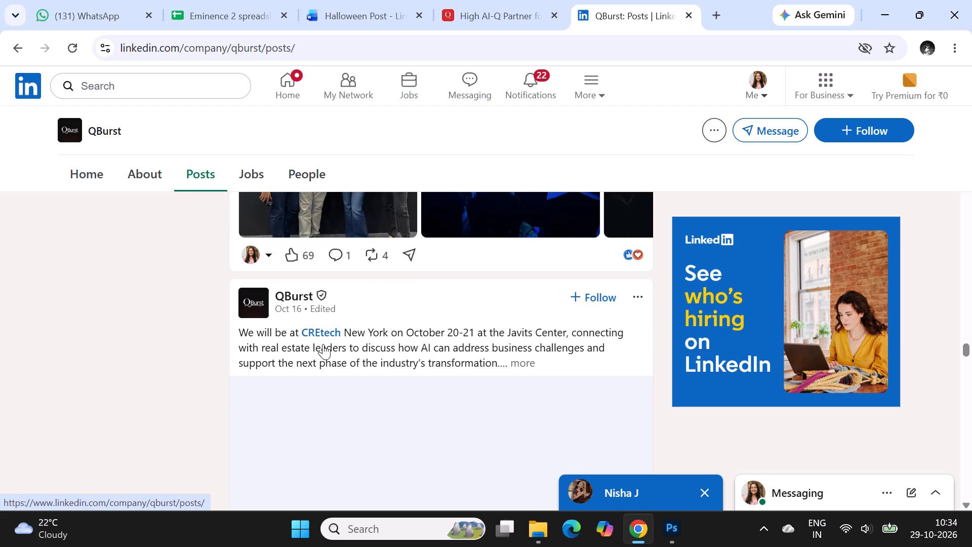
pyautogui.scroll(-8, 317, 344)
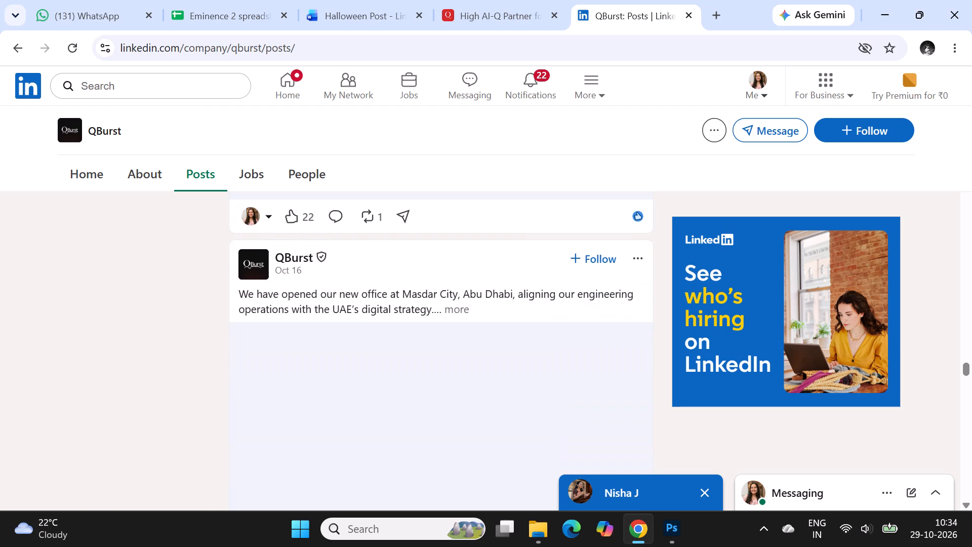
pyautogui.scroll(-9, 317, 344)
pyautogui.scroll(4, 316, 344)
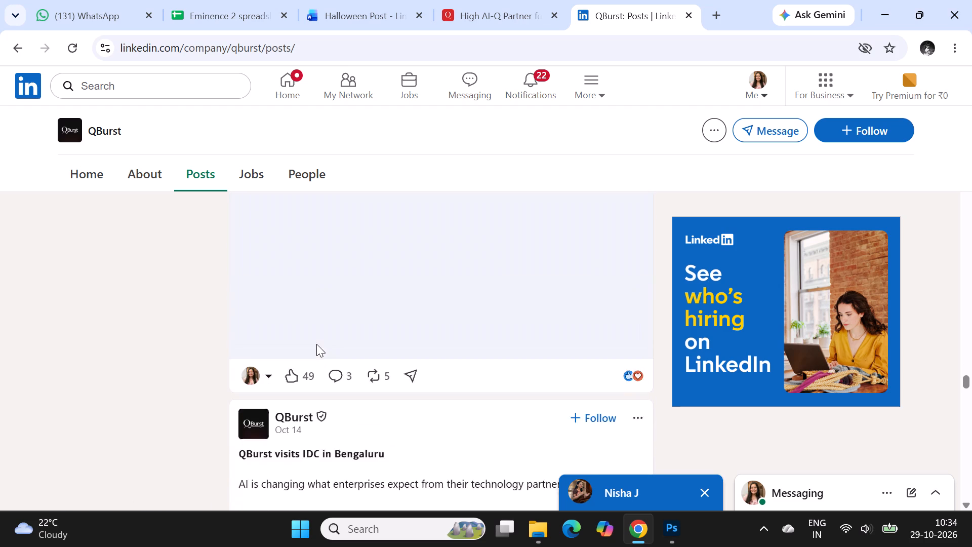
pyautogui.scroll(4, 316, 344)
pyautogui.moveTo(967, 372); pyautogui.dragTo(971, 301)
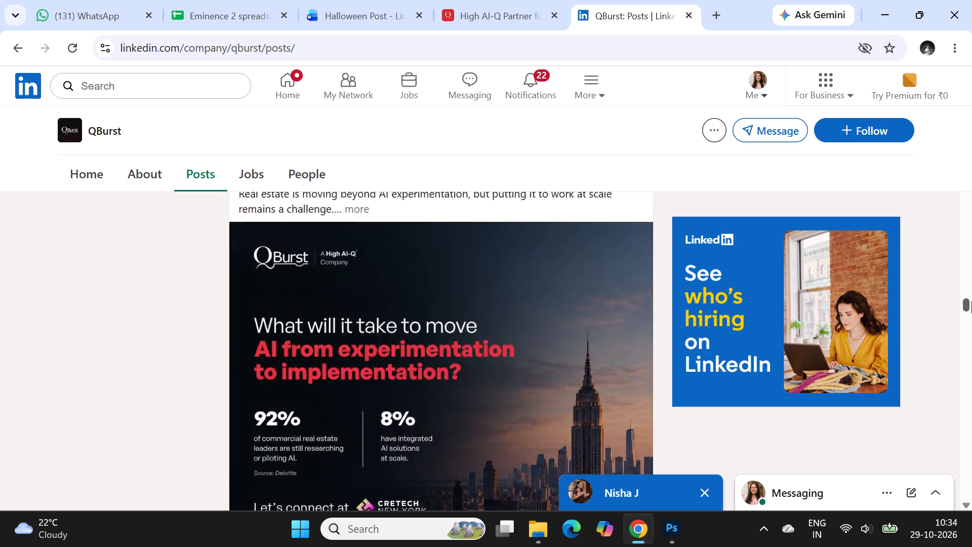
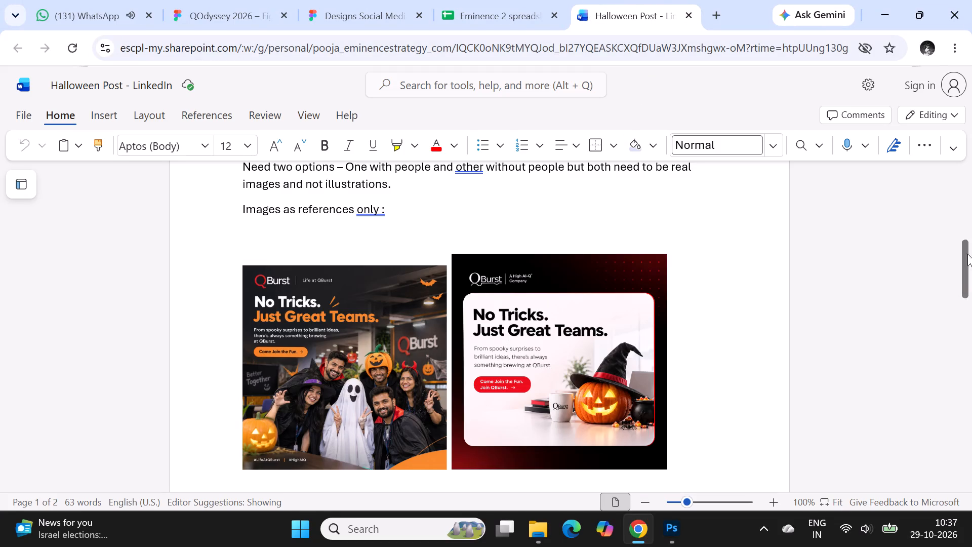
# Reread the Halloween Post brief, checking the dimensions, creative copy, image requirements and the two reference designs.
pyautogui.scroll(3, 511, 310)
pyautogui.scroll(-3, 511, 310)
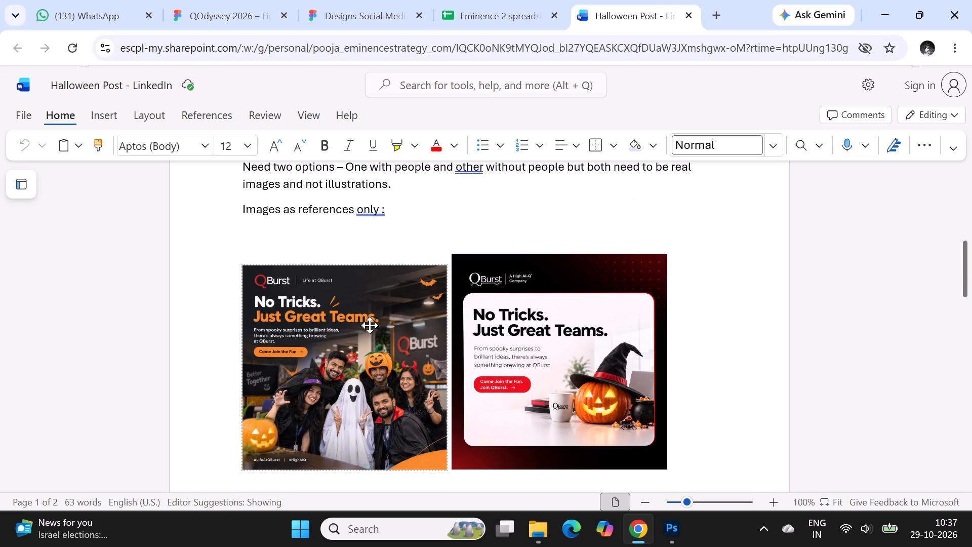
pyautogui.scroll(6, 370, 325)
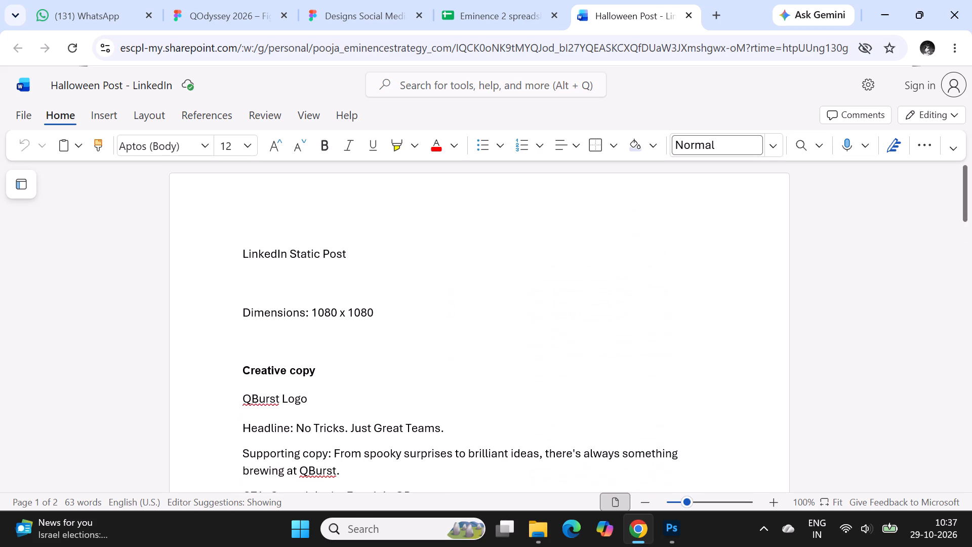
pyautogui.scroll(2, 370, 325)
pyautogui.scroll(-2, 370, 325)
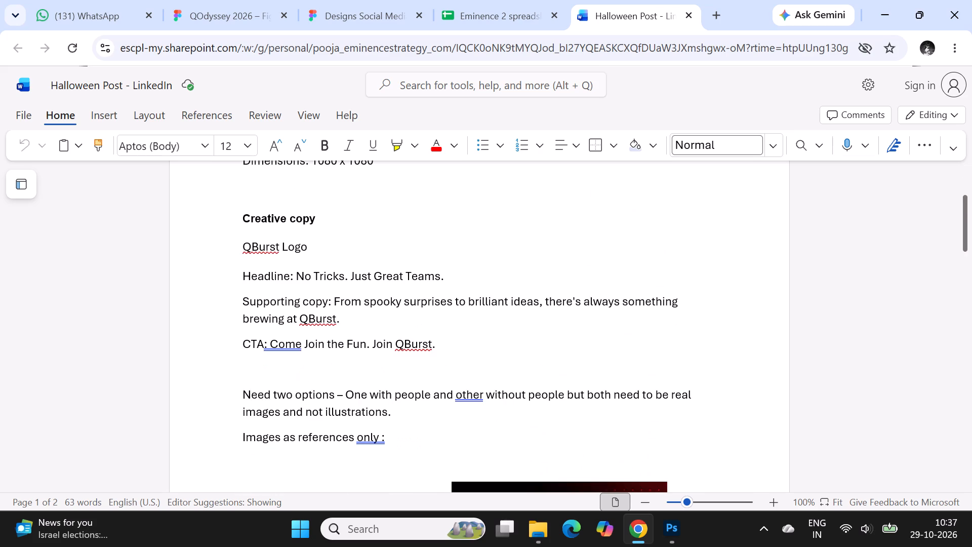
pyautogui.scroll(-1, 370, 325)
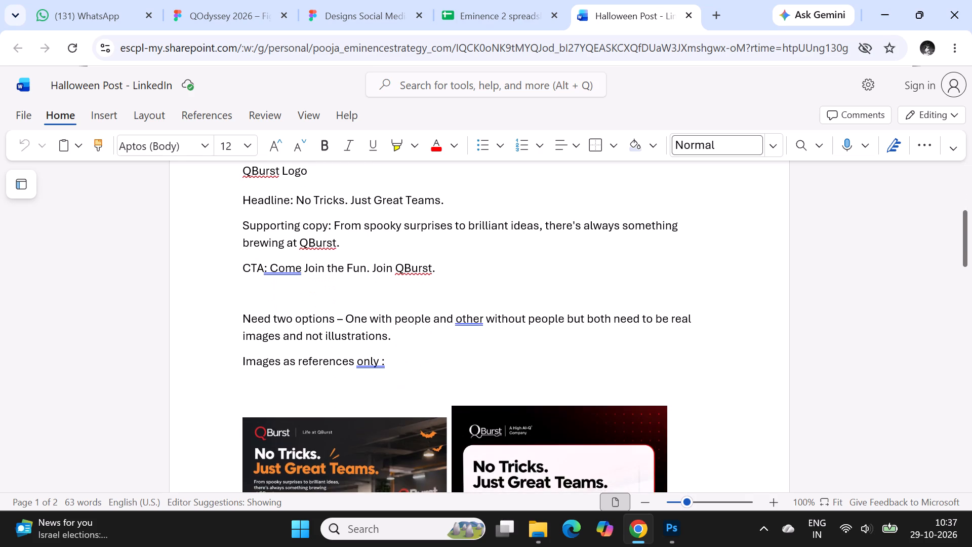
pyautogui.scroll(1, 370, 325)
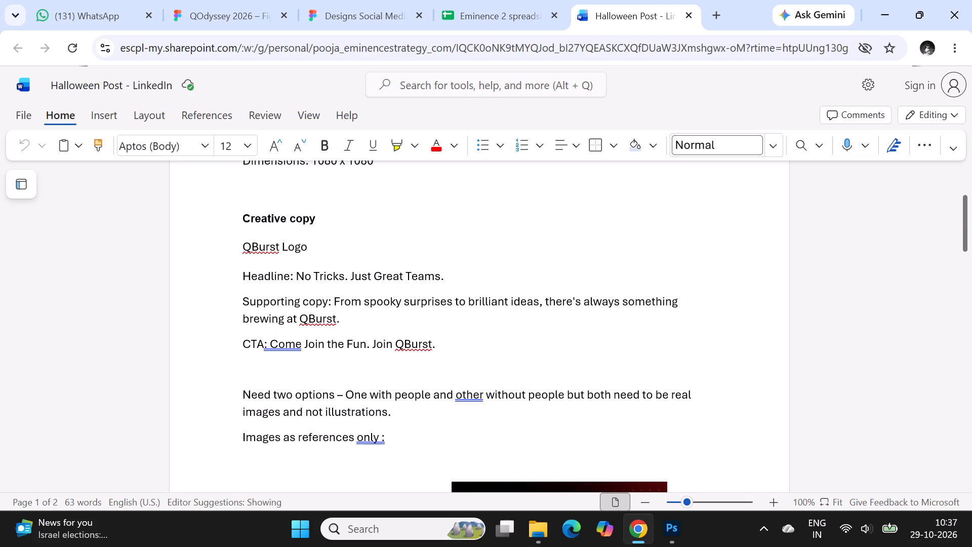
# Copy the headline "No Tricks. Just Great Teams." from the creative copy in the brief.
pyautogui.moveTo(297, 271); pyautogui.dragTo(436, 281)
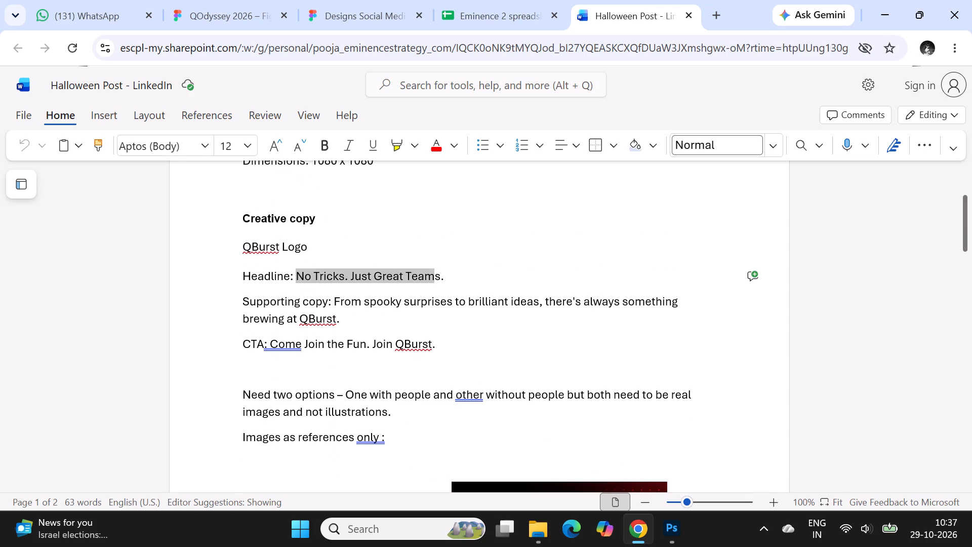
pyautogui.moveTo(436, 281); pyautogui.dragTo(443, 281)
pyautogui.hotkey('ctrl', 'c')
# In Photoshop, scale Artboard 1's white corner margin square to about 87% and move both guides to its new edges.
pyautogui.click(674, 528)
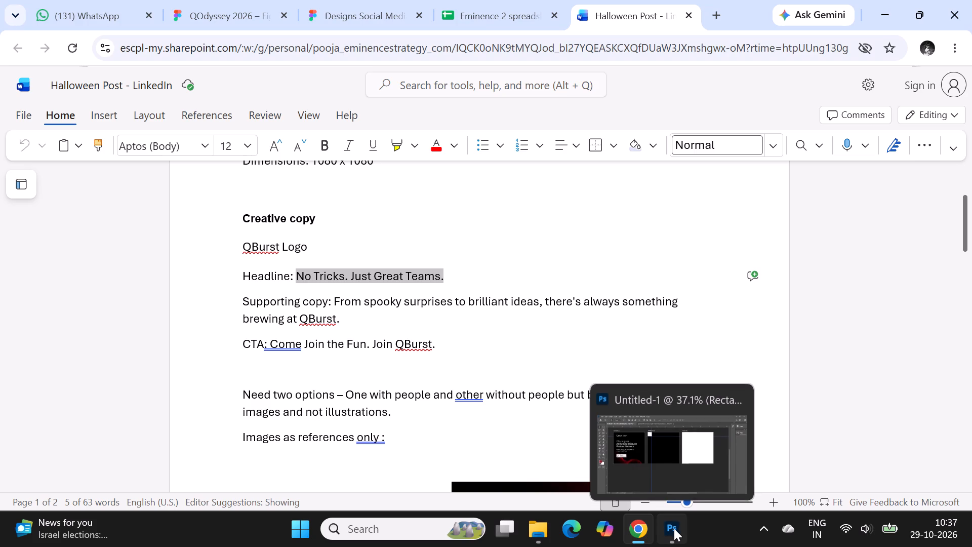
pyautogui.keyDown('alt'); pyautogui.scroll(9, 328, 113); pyautogui.keyUp('alt')
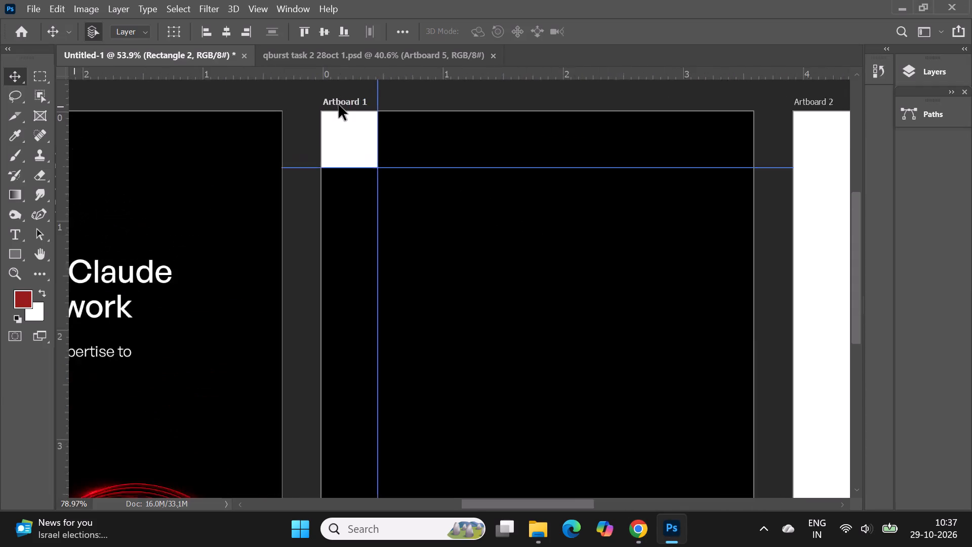
pyautogui.keyDown('alt'); pyautogui.scroll(2, 349, 105); pyautogui.keyUp('alt')
pyautogui.click(378, 150)
pyautogui.hotkey('ctrl', 't')
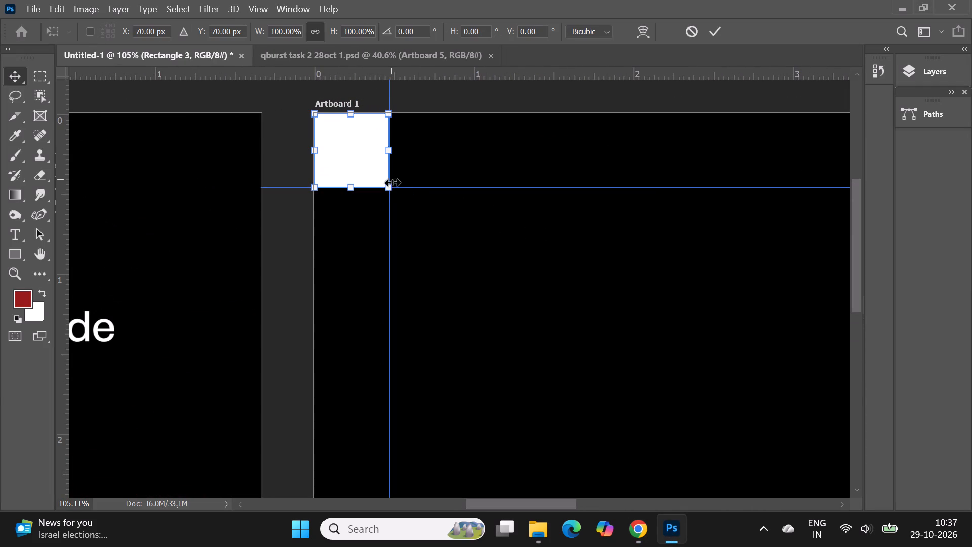
pyautogui.moveTo(390, 187); pyautogui.dragTo(381, 177)
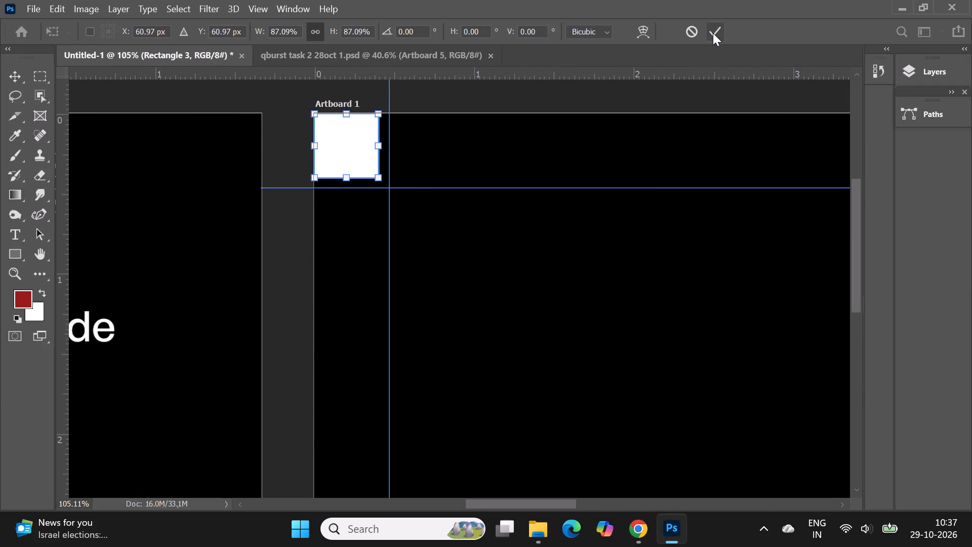
pyautogui.click(713, 32)
pyautogui.moveTo(391, 161); pyautogui.dragTo(383, 162)
pyautogui.moveTo(395, 189); pyautogui.dragTo(397, 179)
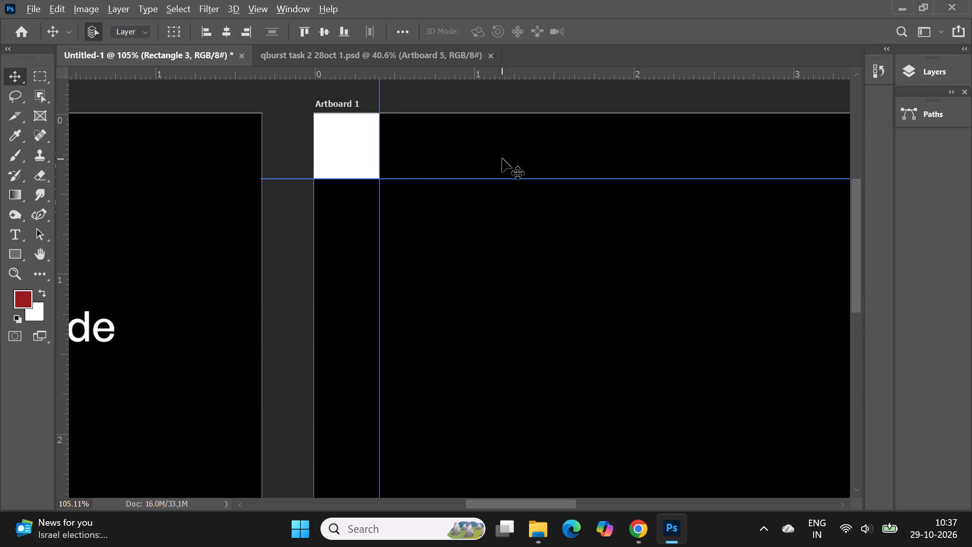
# Duplicate the QBurst logo with its tagline from Artboard 5 onto Artboard 1, aligned to the intersection of the margin guides.
pyautogui.keyDown('alt'); pyautogui.scroll(-12, 502, 159); pyautogui.keyUp('alt')
pyautogui.keyDown('alt'); pyautogui.scroll(7, 264, 172); pyautogui.keyUp('alt')
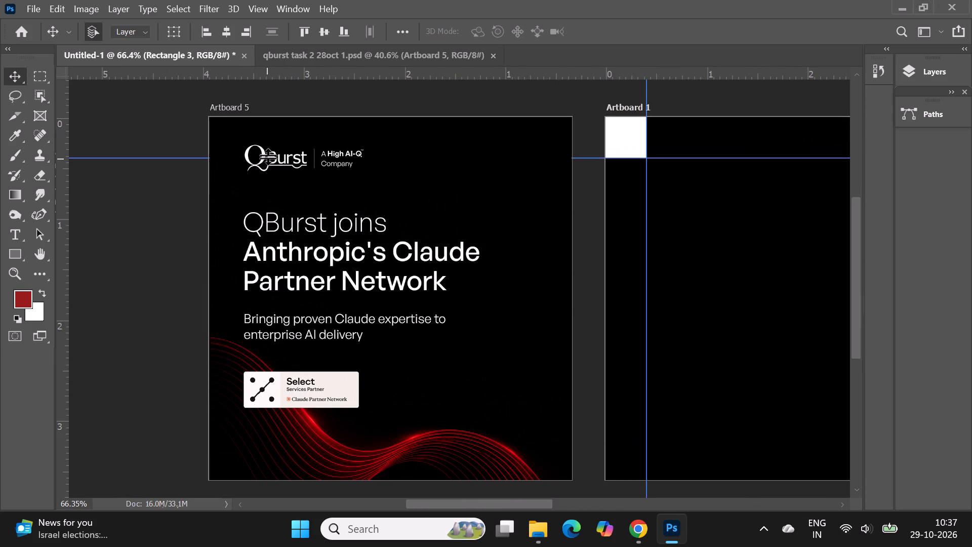
pyautogui.rightClick(264, 153)
pyautogui.click(298, 185)
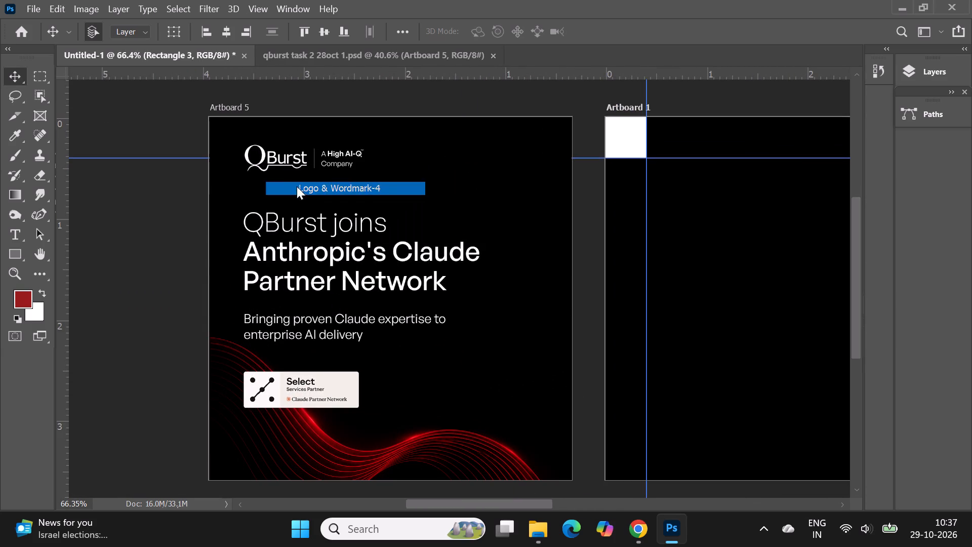
pyautogui.keyDown('alt'); pyautogui.moveTo(263, 154); pyautogui.dragTo(643, 184); pyautogui.keyUp('alt')
pyautogui.keyDown('alt'); pyautogui.scroll(-4, 199, 167); pyautogui.keyUp('alt')
pyautogui.keyDown('alt'); pyautogui.scroll(4, 661, 177); pyautogui.keyUp('alt')
pyautogui.keyDown('alt'); pyautogui.scroll(4, 473, 173); pyautogui.keyUp('alt')
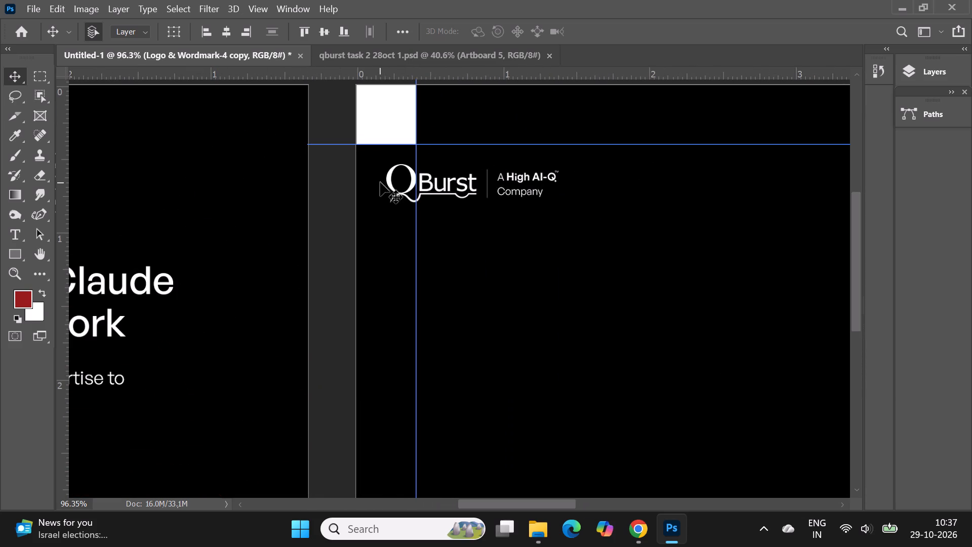
pyautogui.moveTo(387, 179); pyautogui.dragTo(419, 161)
pyautogui.keyDown('alt'); pyautogui.scroll(-5, 475, 161); pyautogui.keyUp('alt')
pyautogui.keyDown('alt'); pyautogui.scroll(-5, 322, 154); pyautogui.keyUp('alt')
pyautogui.keyDown('alt'); pyautogui.scroll(4, 424, 149); pyautogui.keyUp('alt')
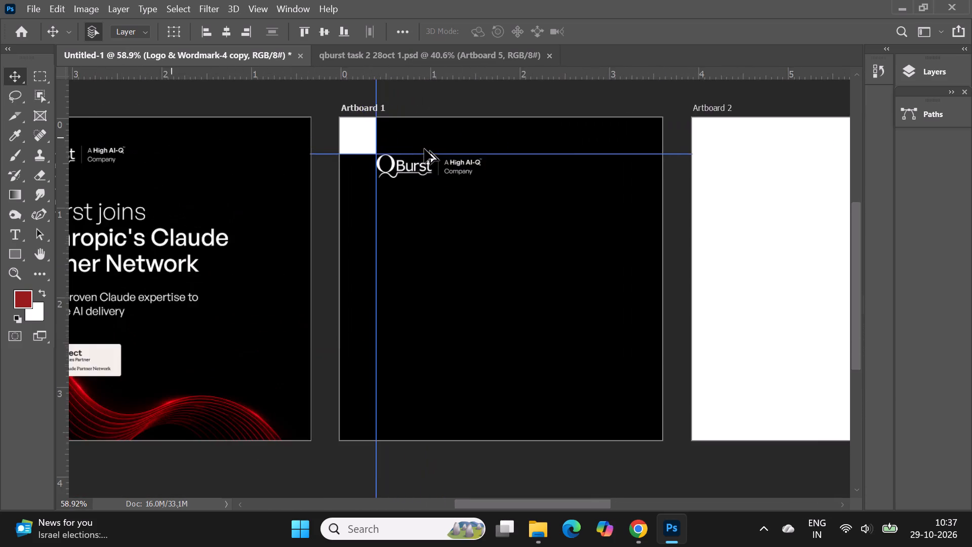
pyautogui.keyDown('alt'); pyautogui.scroll(17, 424, 149); pyautogui.keyUp('alt')
pyautogui.click(375, 164)
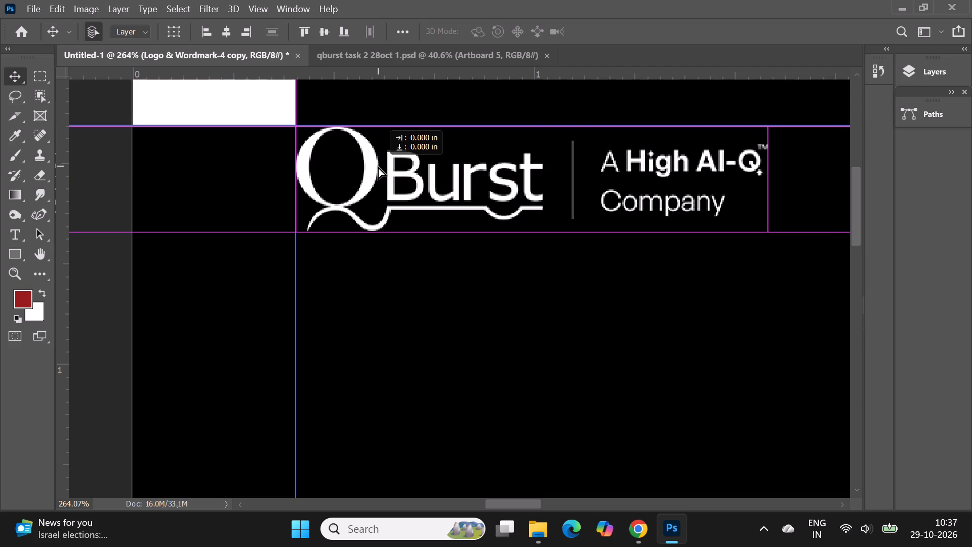
# Duplicate the "QBurst joins Anthropic's Claude Partner Network" heading from Artboard 5 onto Artboard 1, below the logo and along the vertical guide.
pyautogui.keyDown('alt'); pyautogui.scroll(-17, 445, 176); pyautogui.keyUp('alt')
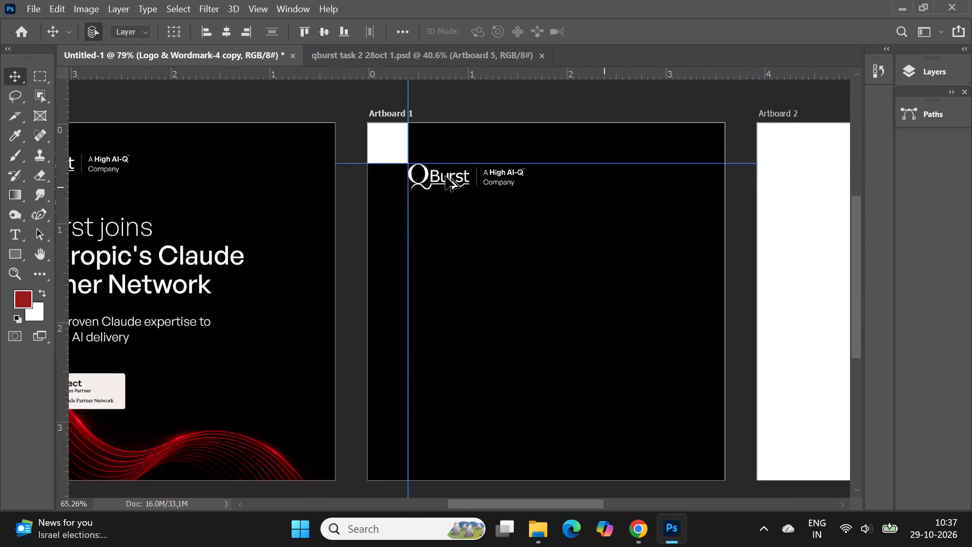
pyautogui.keyDown('alt'); pyautogui.scroll(-1, 445, 176); pyautogui.keyUp('alt')
pyautogui.keyDown('alt'); pyautogui.scroll(-1, 523, 165); pyautogui.keyUp('alt')
pyautogui.rightClick(223, 227)
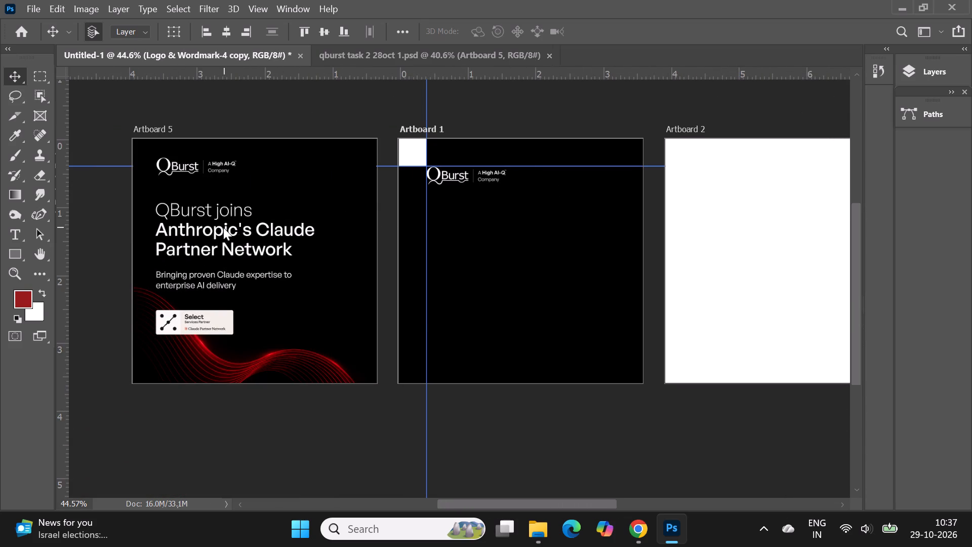
pyautogui.click(262, 263)
pyautogui.keyDown('alt'); pyautogui.moveTo(245, 231); pyautogui.dragTo(478, 235); pyautogui.keyUp('alt')
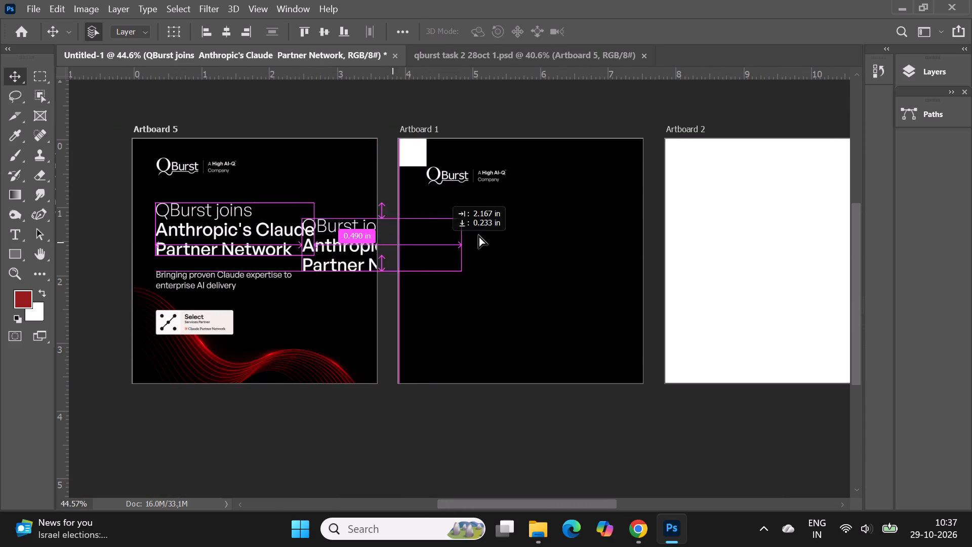
pyautogui.keyDown('alt'); pyautogui.moveTo(478, 235); pyautogui.dragTo(539, 232); pyautogui.keyUp('alt')
pyautogui.keyDown('alt'); pyautogui.scroll(4, 539, 232); pyautogui.keyUp('alt')
pyautogui.keyDown('alt'); pyautogui.scroll(1, 433, 221); pyautogui.keyUp('alt')
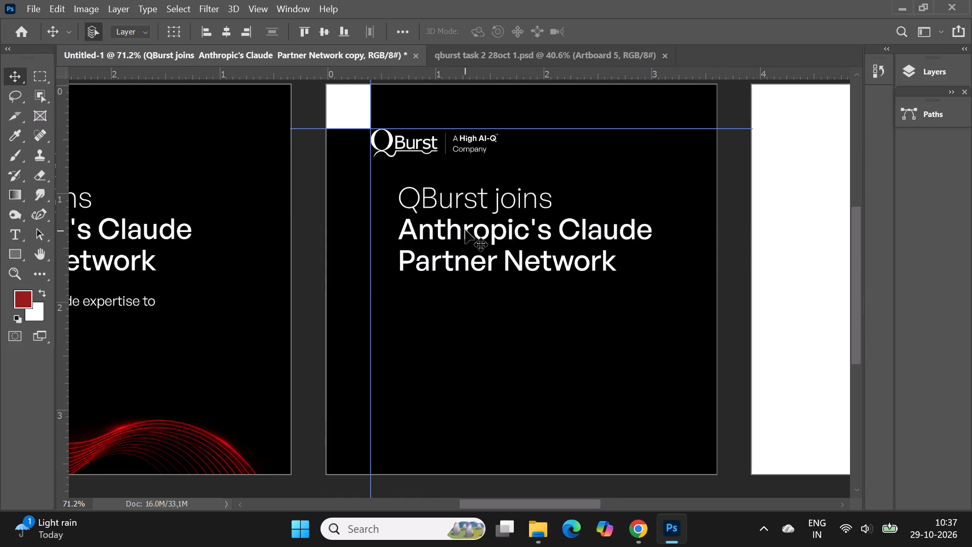
pyautogui.moveTo(465, 230); pyautogui.dragTo(441, 238)
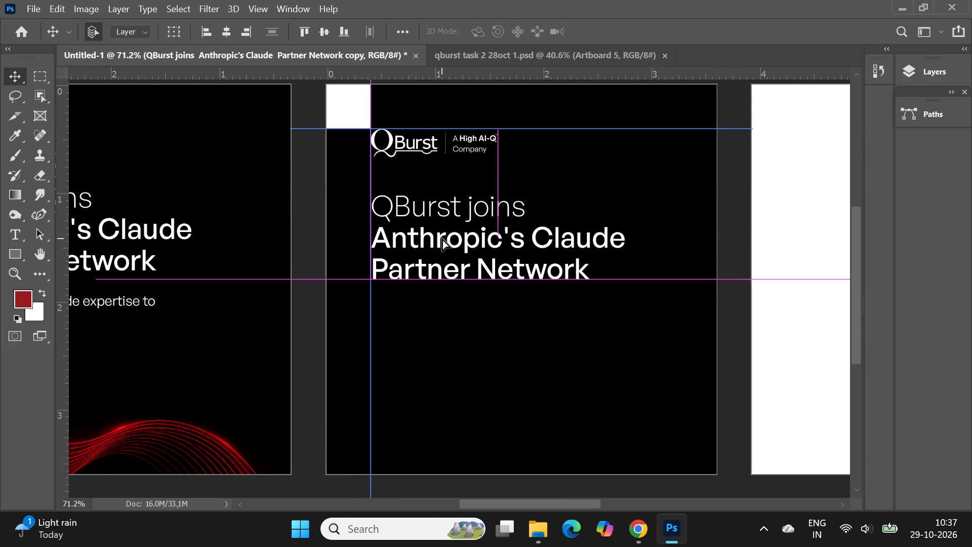
# Copy the colour palette screenshot from qburst task 2 28oct 1.psd and paste it into the Untitled-1 document.
pyautogui.keyDown('alt'); pyautogui.scroll(-8, 481, 214); pyautogui.keyUp('alt')
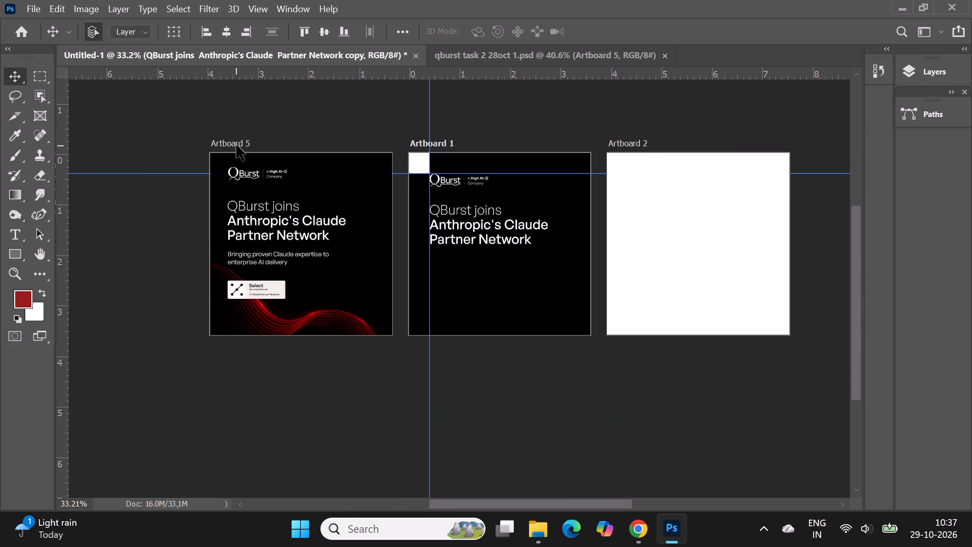
pyautogui.click(462, 60)
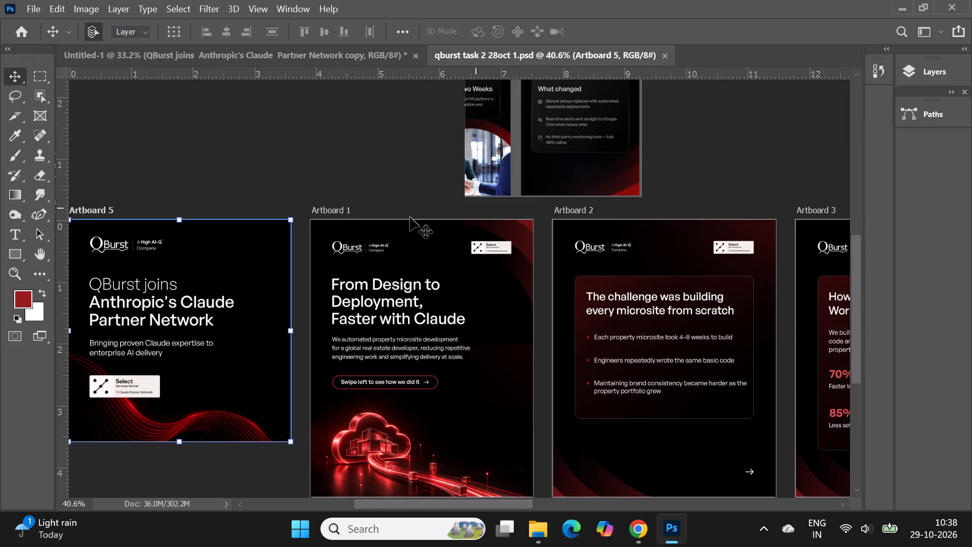
pyautogui.keyDown('alt'); pyautogui.scroll(-6, 336, 223); pyautogui.keyUp('alt')
pyautogui.keyDown('alt'); pyautogui.scroll(1, 336, 223); pyautogui.keyUp('alt')
pyautogui.keyDown('alt'); pyautogui.scroll(-5, 304, 194); pyautogui.keyUp('alt')
pyautogui.keyDown('alt'); pyautogui.scroll(2, 744, 269); pyautogui.keyUp('alt')
pyautogui.click(624, 258)
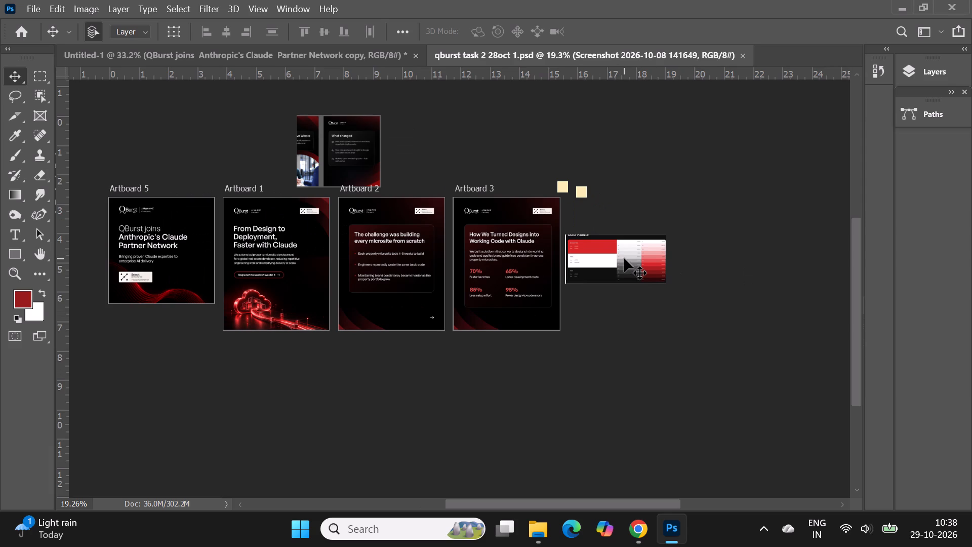
pyautogui.hotkey('ctrl', 'c')
pyautogui.click(349, 60)
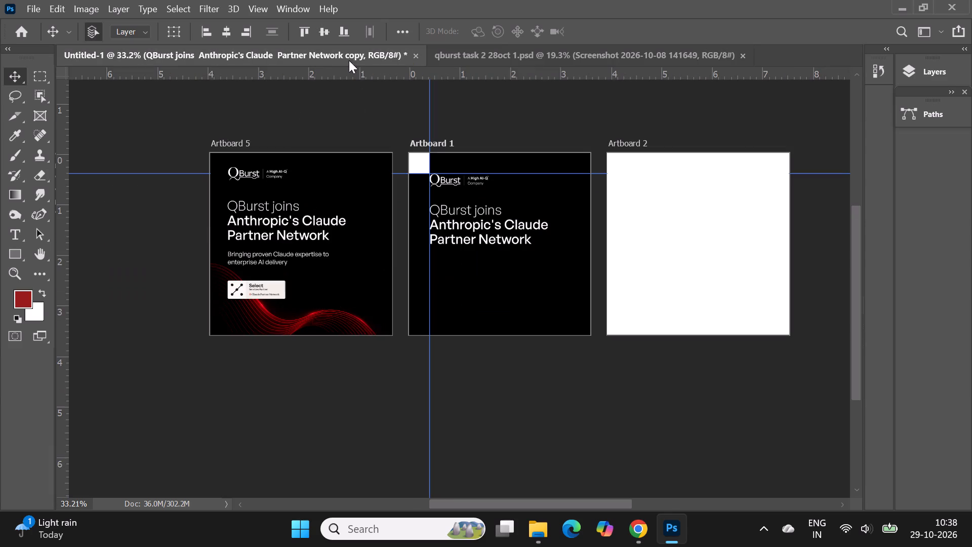
pyautogui.click(132, 273)
pyautogui.hotkey('ctrl', 'v')
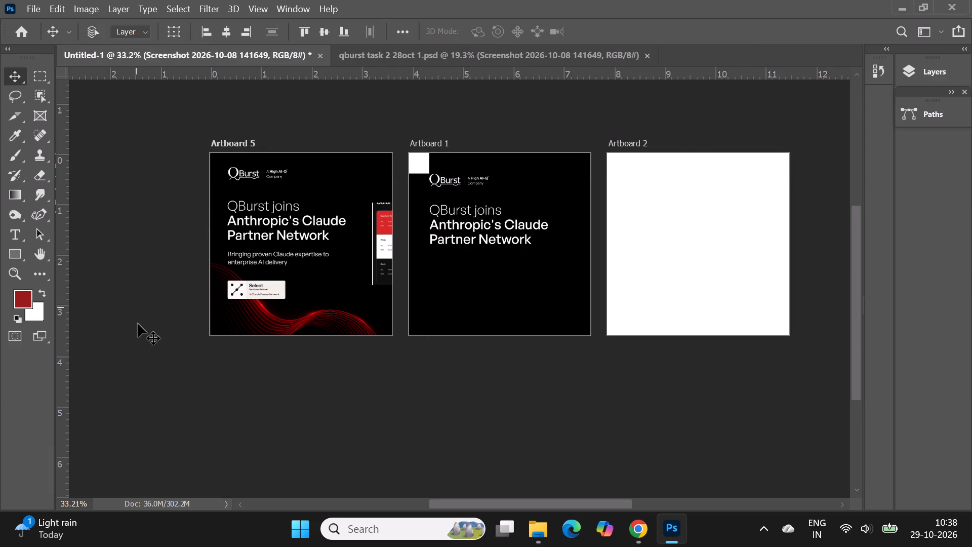
# Move the pasted colour palette out of Artboard 5 to the empty canvas above Artboard 1.
pyautogui.click(138, 324)
pyautogui.keyDown('alt'); pyautogui.scroll(-2, 477, 355); pyautogui.keyUp('alt')
pyautogui.scroll(3, 541, 302)
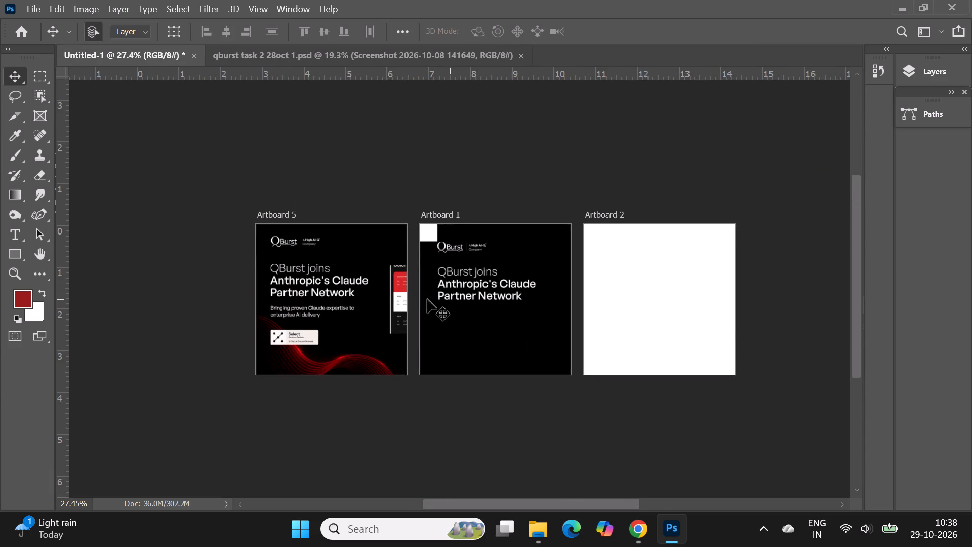
pyautogui.moveTo(402, 299); pyautogui.dragTo(433, 176)
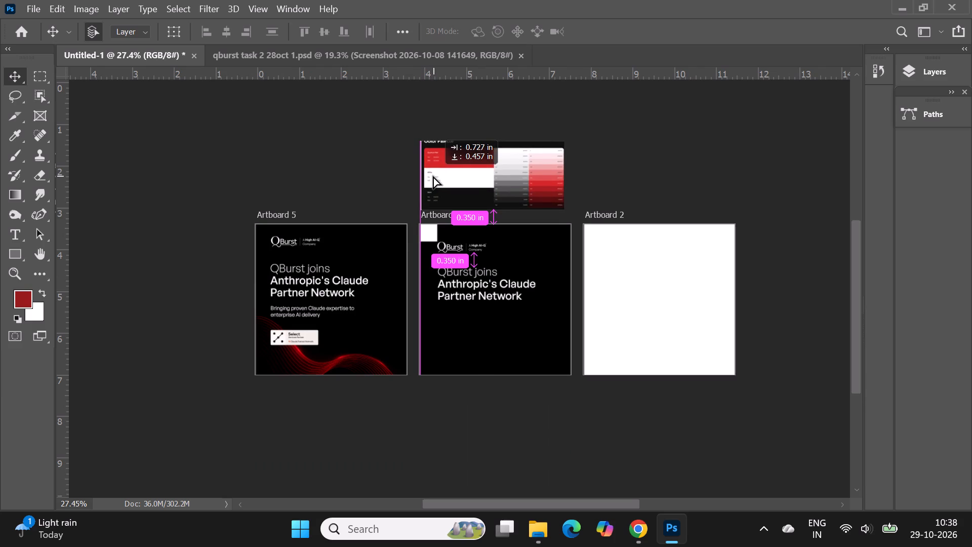
pyautogui.moveTo(433, 176); pyautogui.dragTo(429, 169)
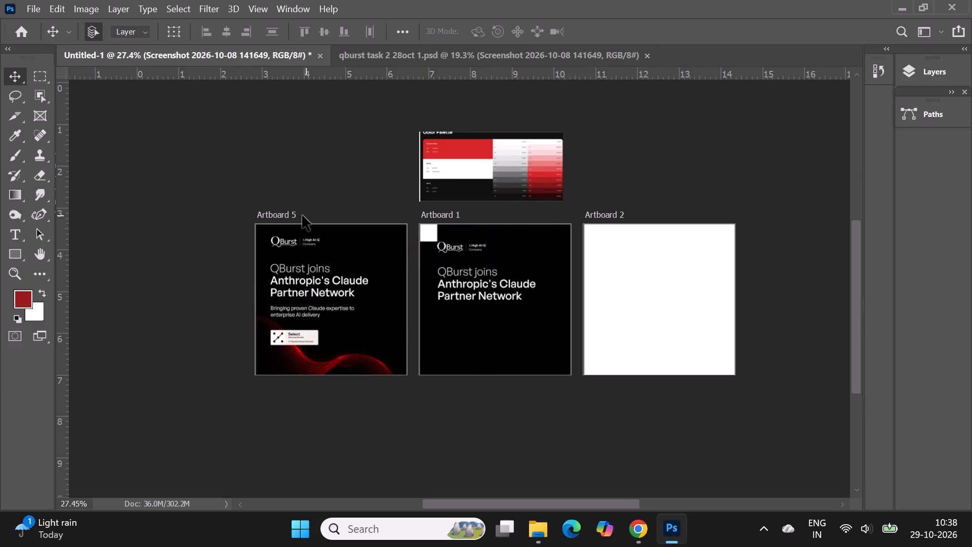
# Delete Artboard 5 with the Claude Partner Network reference post.
pyautogui.click(295, 216)
pyautogui.press('Delete')
pyautogui.keyDown('alt'); pyautogui.scroll(3, 509, 232); pyautogui.keyUp('alt')
pyautogui.rightClick(20, 76)
pyautogui.click(49, 79)
pyautogui.click(181, 250)
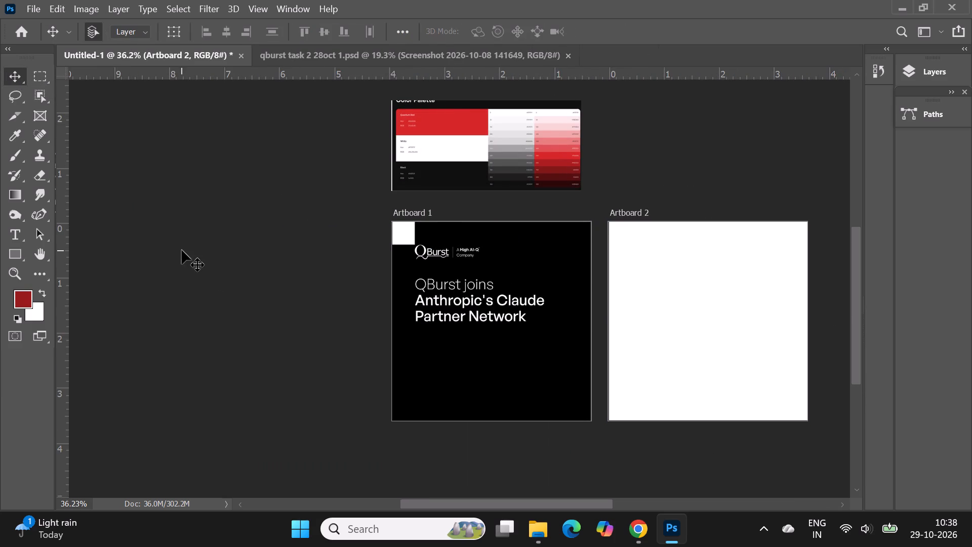
# Reposition the colour palette beside Artboard 1, on its left side, with their top edges aligned.
pyautogui.keyDown('alt'); pyautogui.scroll(-2, 380, 185); pyautogui.keyUp('alt')
pyautogui.moveTo(415, 155); pyautogui.dragTo(248, 251)
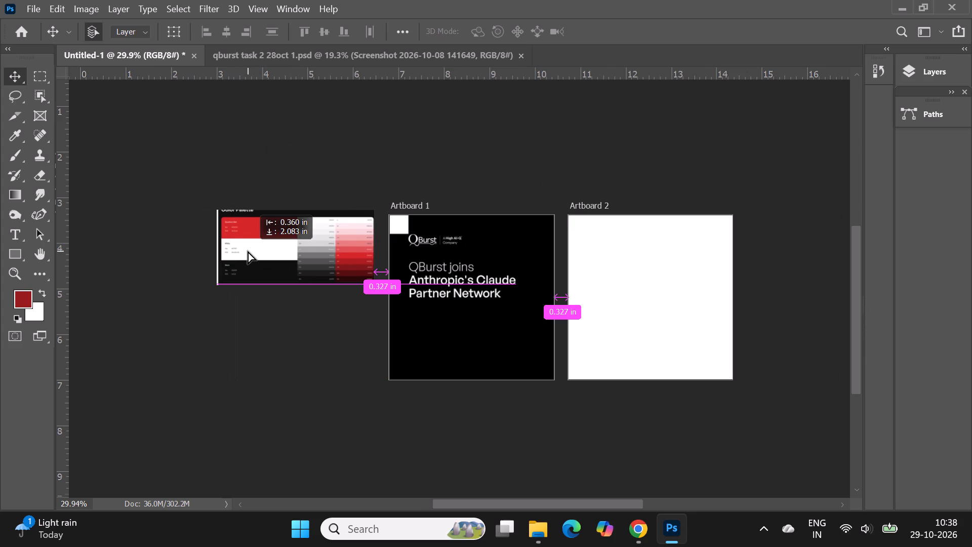
pyautogui.moveTo(248, 251); pyautogui.dragTo(251, 256)
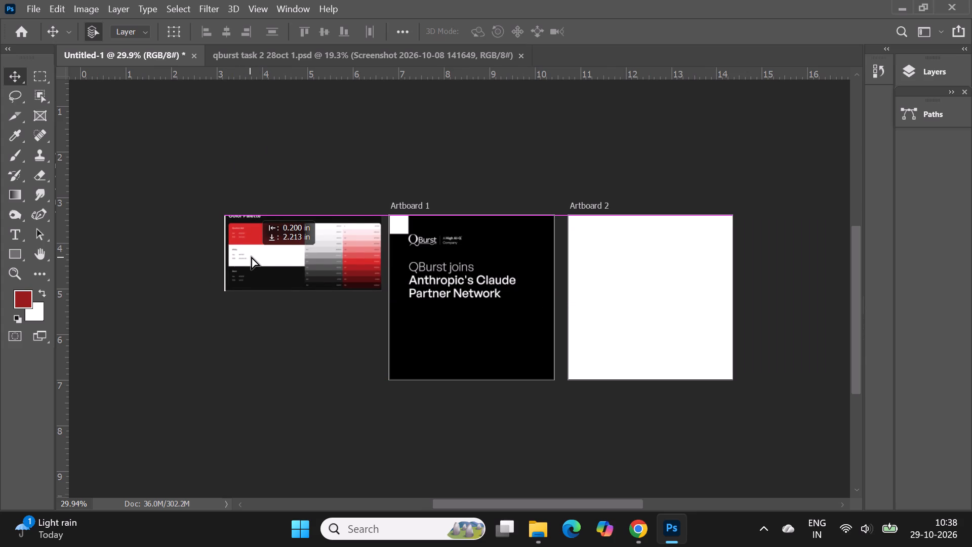
pyautogui.moveTo(251, 256); pyautogui.dragTo(249, 255)
pyautogui.click(239, 303)
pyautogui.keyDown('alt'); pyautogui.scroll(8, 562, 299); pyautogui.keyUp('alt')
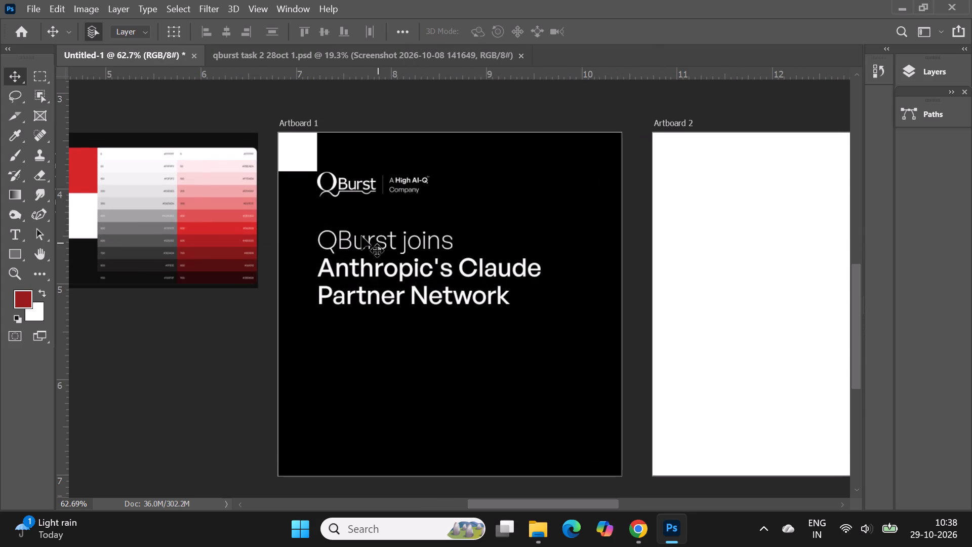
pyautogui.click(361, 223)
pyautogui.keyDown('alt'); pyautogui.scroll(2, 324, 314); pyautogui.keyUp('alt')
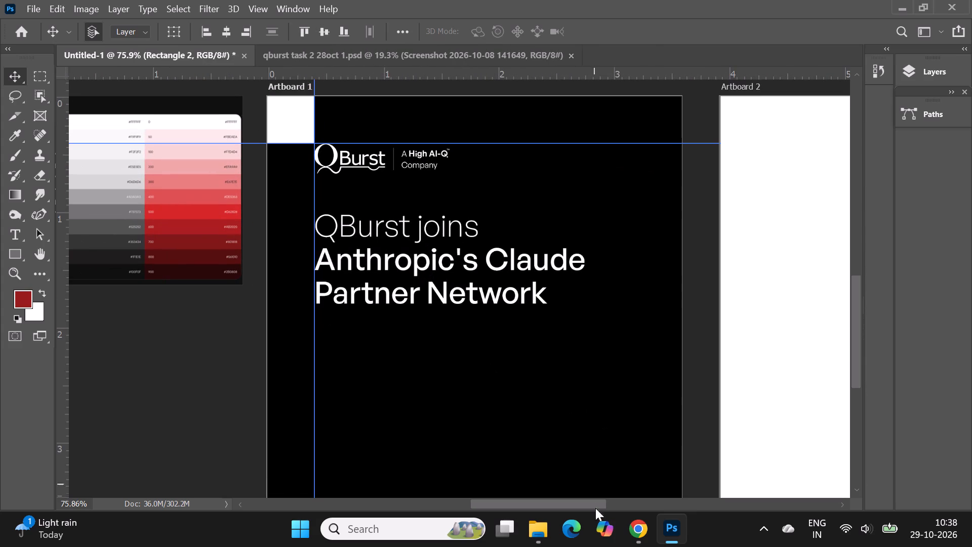
# Replace the Artboard 1 heading with the brief's headline "No Tricks. Just Great Teams.", breaking it into two lines after "No Tricks.".
pyautogui.click(637, 527)
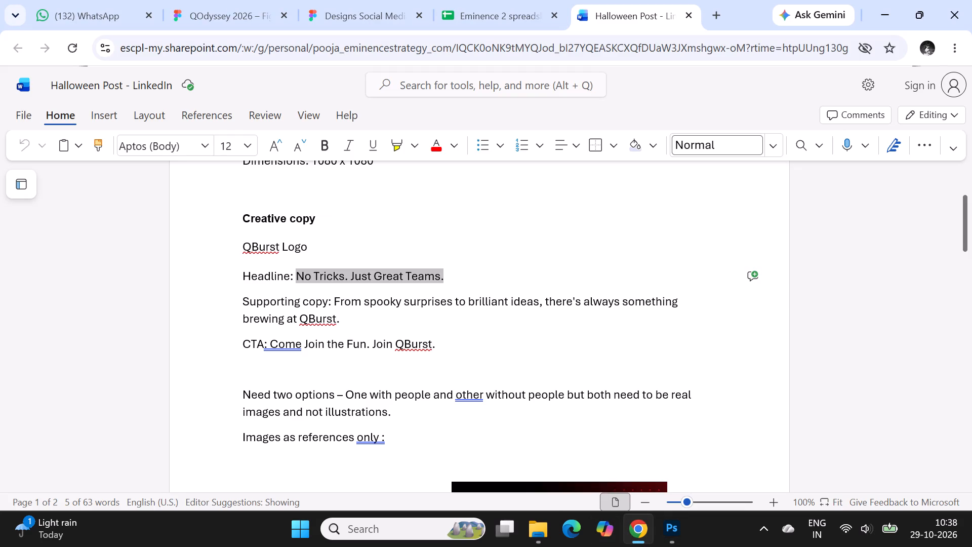
pyautogui.hotkey('ctrl', 'c')
pyautogui.click(675, 532)
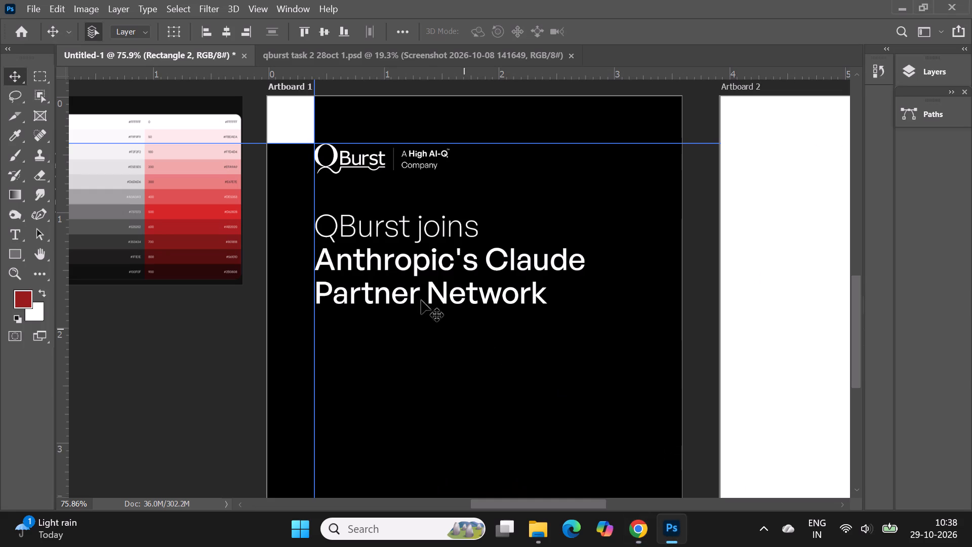
pyautogui.doubleClick(418, 289)
pyautogui.moveTo(546, 304); pyautogui.dragTo(320, 228)
pyautogui.hotkey('ctrl', 'v')
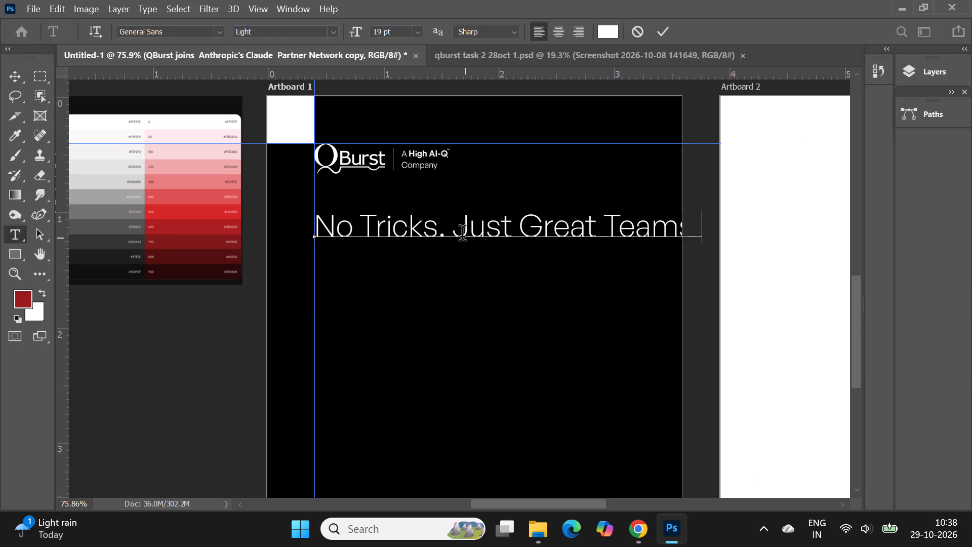
pyautogui.click(457, 228)
pyautogui.press('Return')
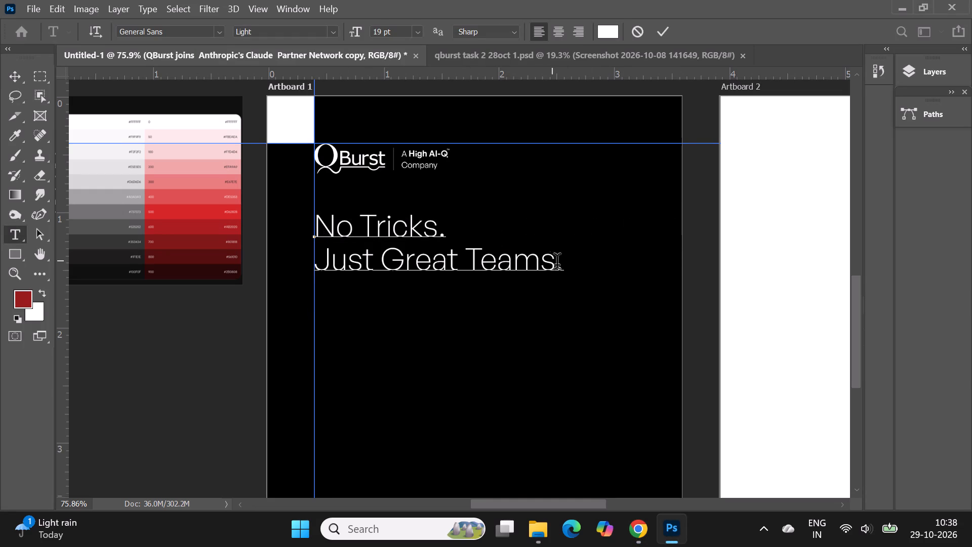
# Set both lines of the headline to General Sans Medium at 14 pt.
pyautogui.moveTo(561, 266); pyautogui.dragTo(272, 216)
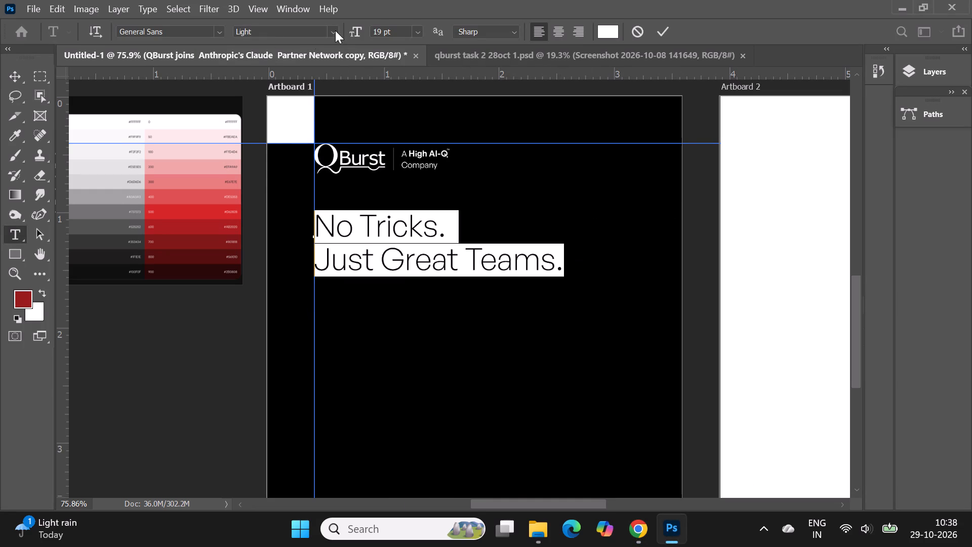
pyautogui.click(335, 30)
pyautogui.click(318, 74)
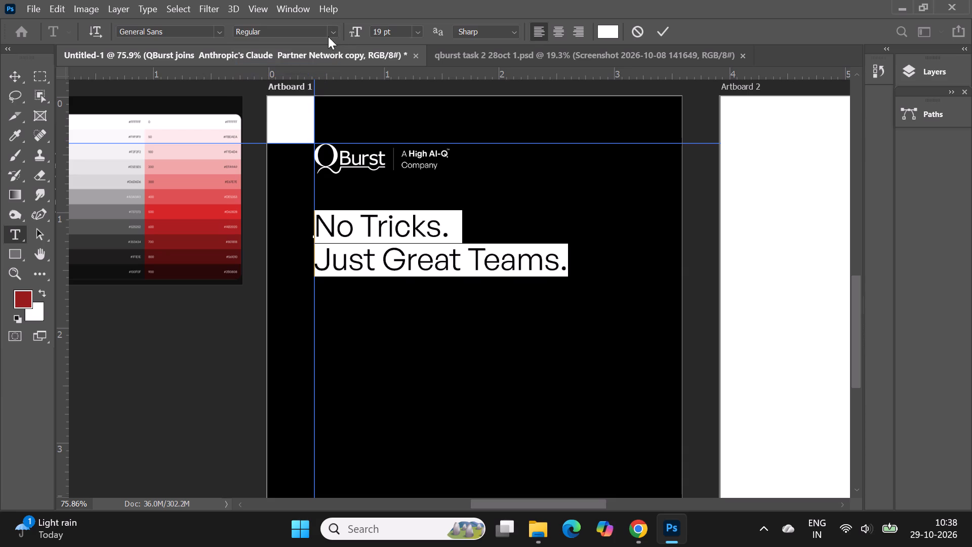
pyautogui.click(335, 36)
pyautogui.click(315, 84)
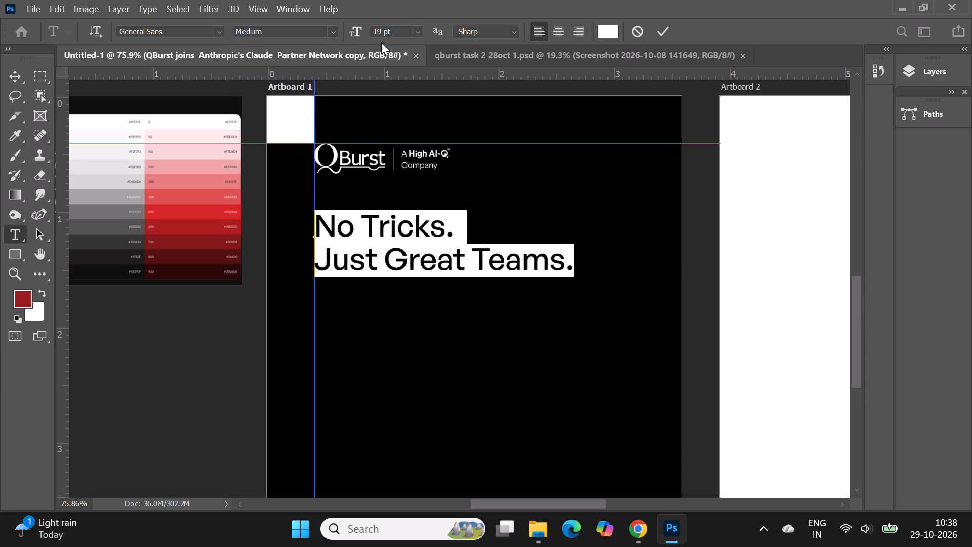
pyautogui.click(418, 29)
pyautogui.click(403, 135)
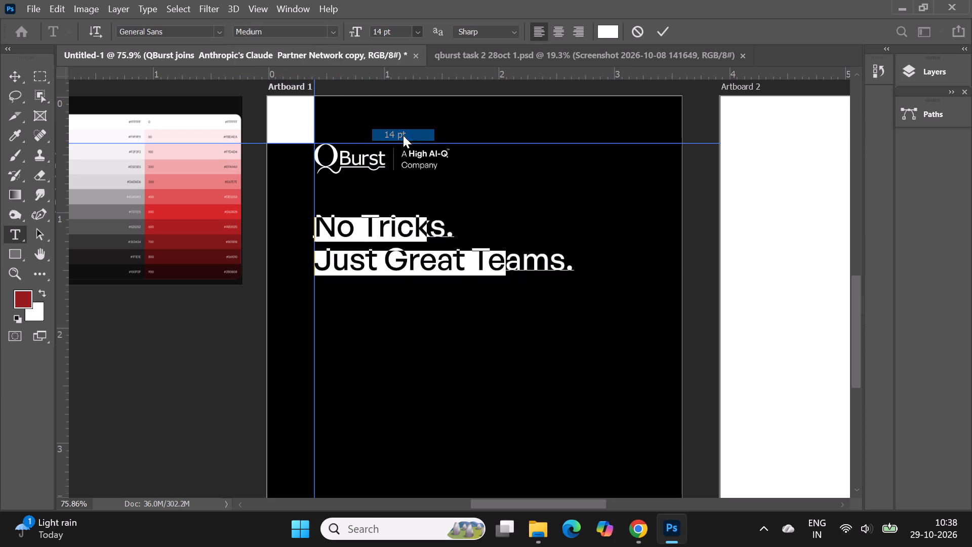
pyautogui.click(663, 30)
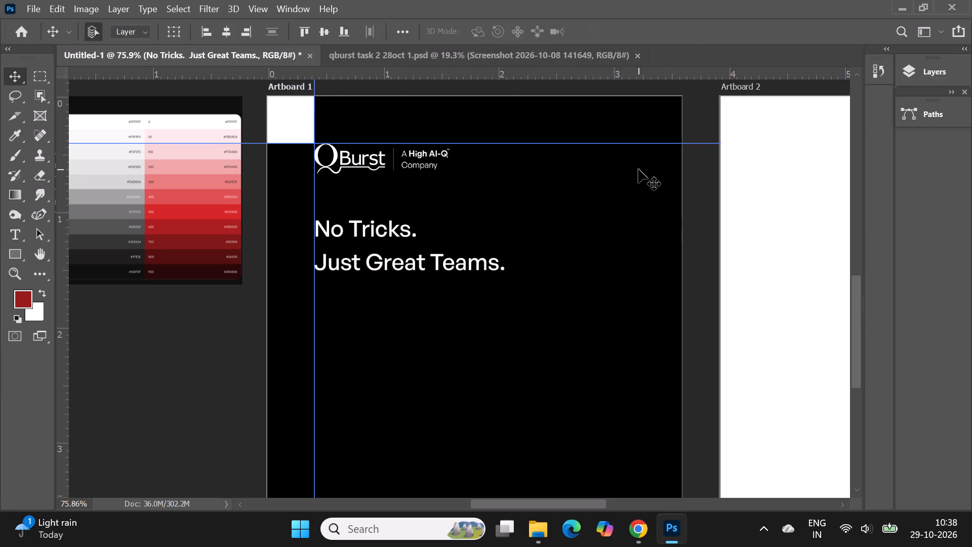
# Change the whole headline to the Semibold weight at 16 pt.
pyautogui.keyDown('alt'); pyautogui.scroll(-3, 638, 169); pyautogui.keyUp('alt')
pyautogui.keyDown('alt'); pyautogui.scroll(5, 465, 256); pyautogui.keyUp('alt')
pyautogui.doubleClick(545, 240)
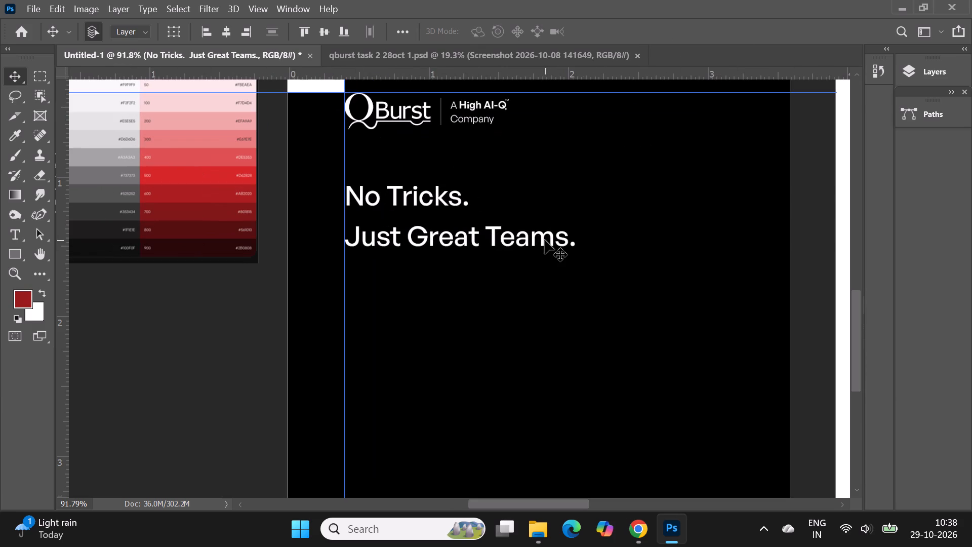
pyautogui.moveTo(576, 242); pyautogui.dragTo(335, 189)
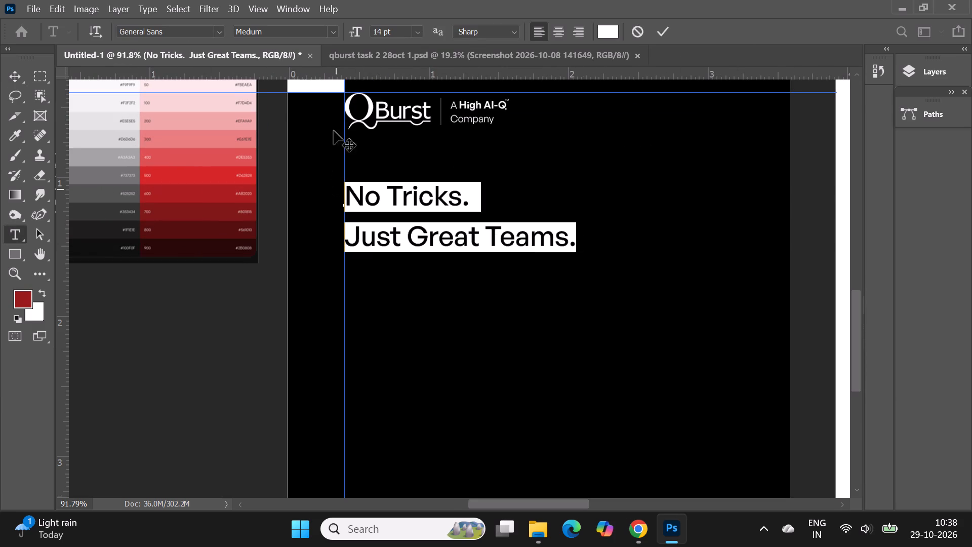
pyautogui.click(329, 33)
pyautogui.click(315, 93)
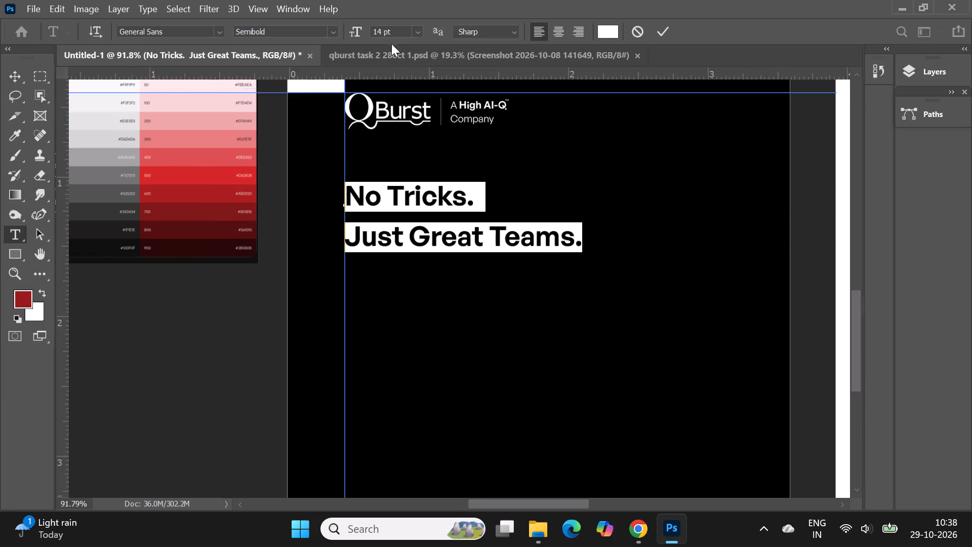
pyautogui.click(418, 33)
pyautogui.click(406, 149)
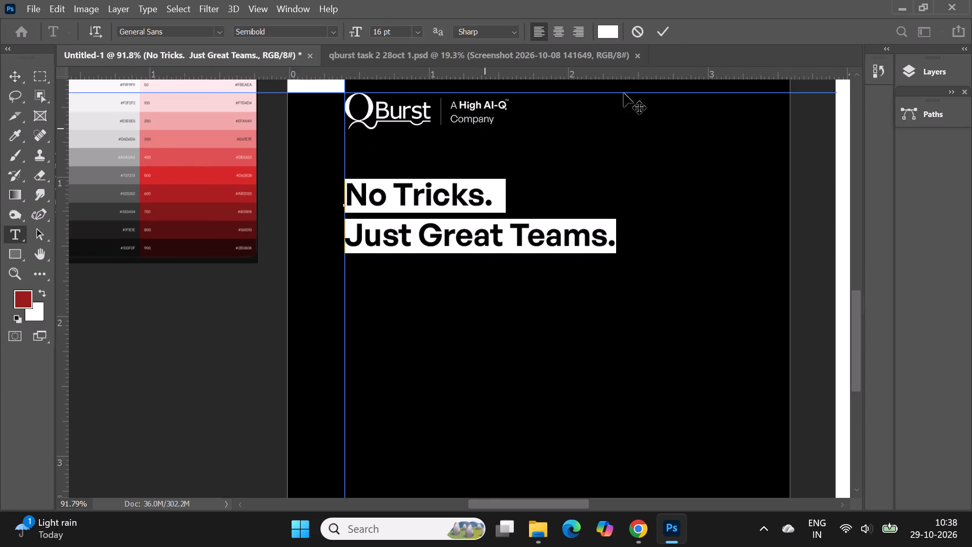
pyautogui.click(660, 31)
# Tighten the headline's leading to 16 pt.
pyautogui.keyDown('alt'); pyautogui.scroll(-4, 445, 169); pyautogui.keyUp('alt')
pyautogui.keyDown('alt'); pyautogui.scroll(1, 619, 171); pyautogui.keyUp('alt')
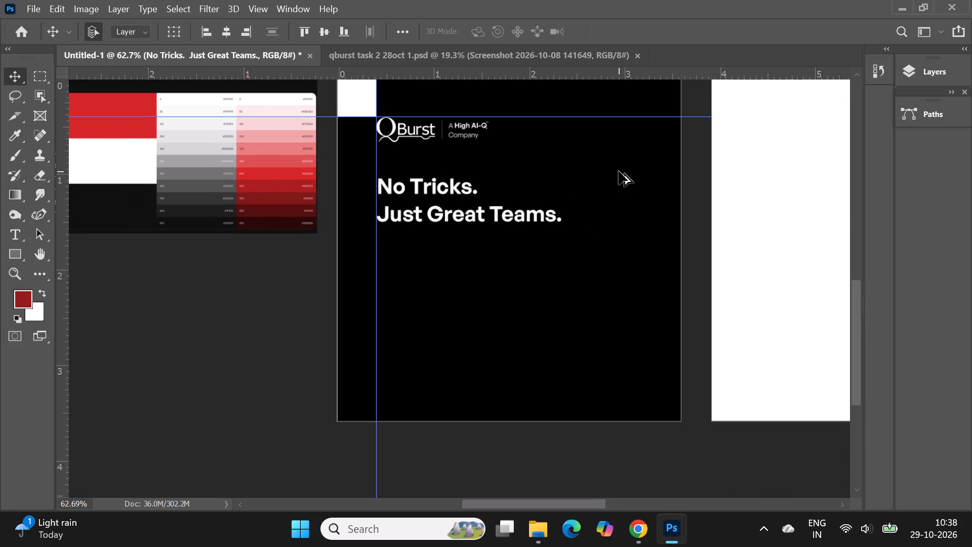
pyautogui.keyDown('alt'); pyautogui.scroll(-2, 380, 247); pyautogui.keyUp('alt')
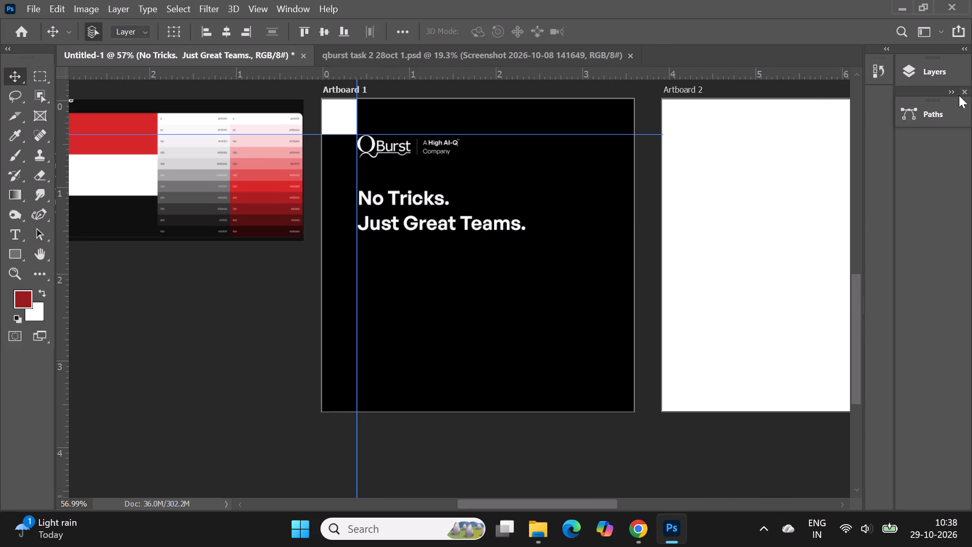
pyautogui.click(924, 73)
pyautogui.click(819, 64)
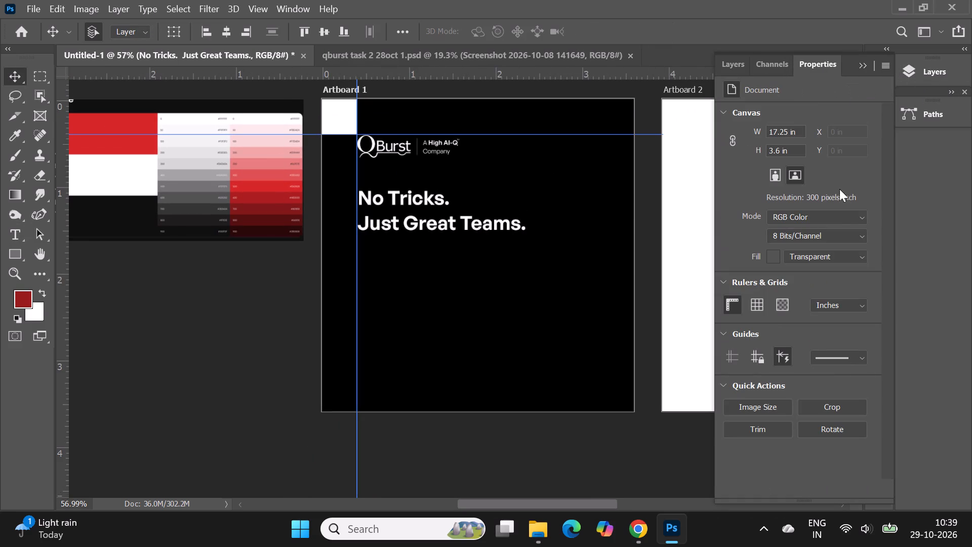
pyautogui.click(863, 260)
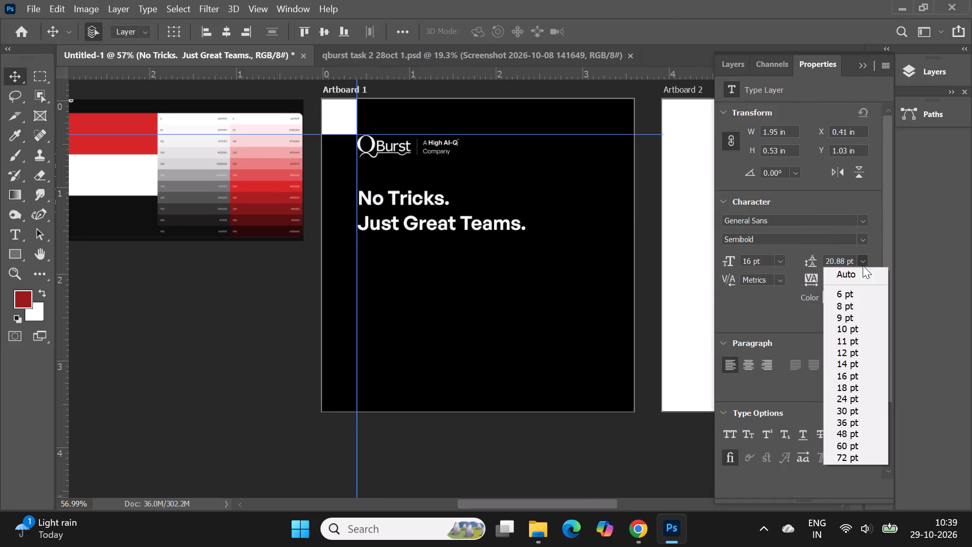
pyautogui.click(847, 384)
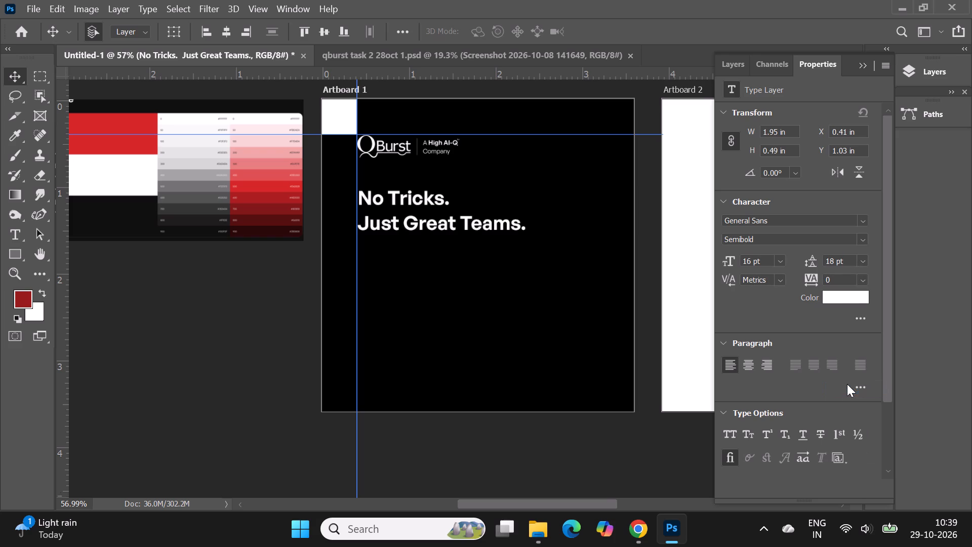
pyautogui.click(866, 260)
pyautogui.click(837, 374)
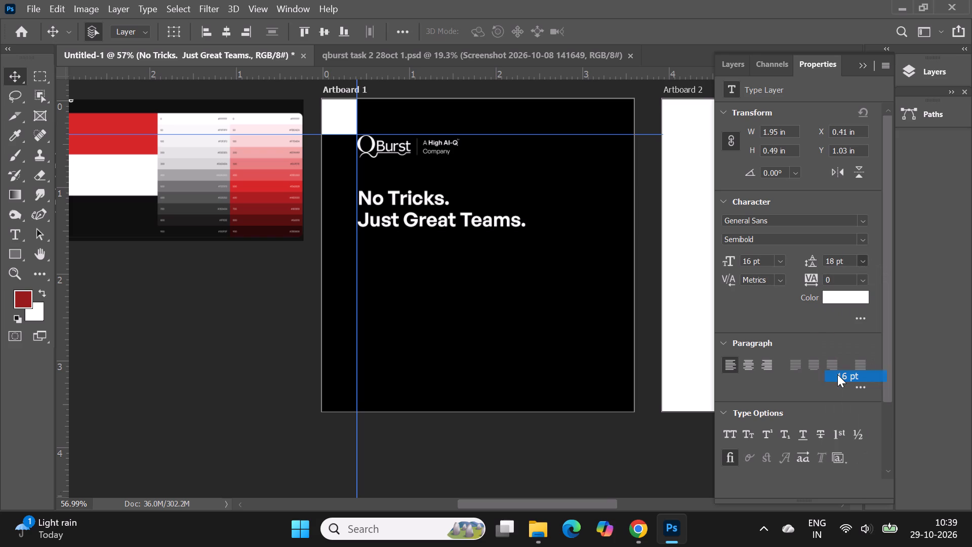
pyautogui.click(865, 63)
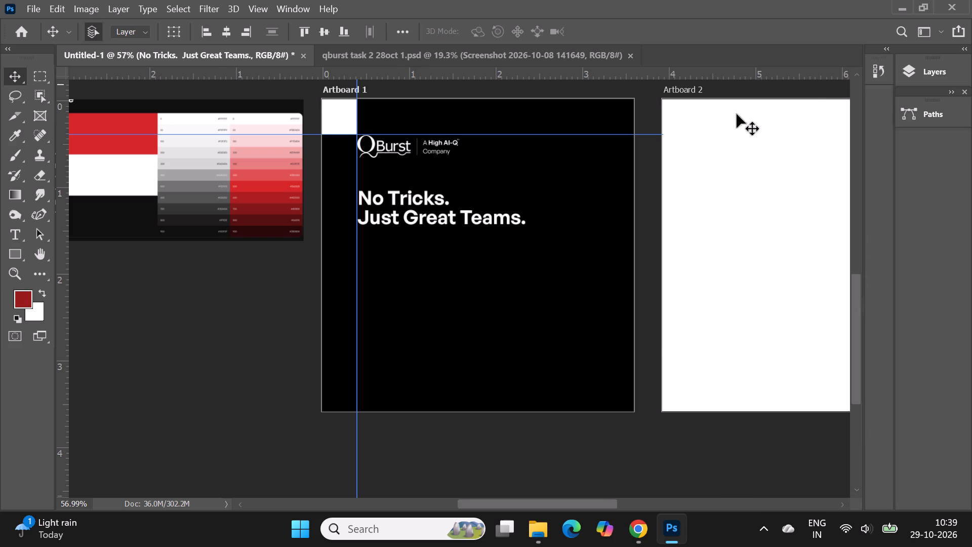
# Move the headline slightly up, closer to the QBurst logo, keeping it near the vertical margin guide.
pyautogui.keyDown('alt'); pyautogui.scroll(1, 451, 191); pyautogui.keyUp('alt')
pyautogui.moveTo(387, 200); pyautogui.dragTo(387, 196)
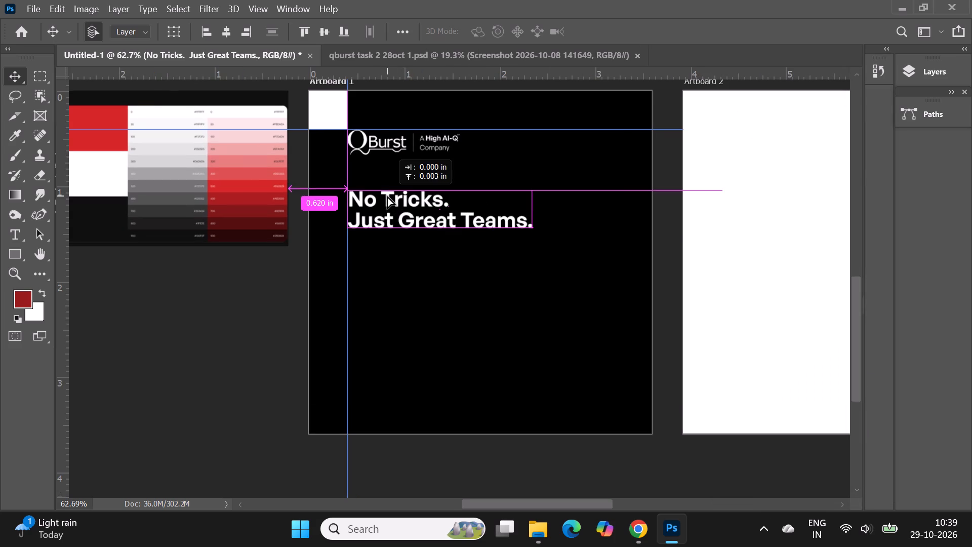
pyautogui.moveTo(387, 196); pyautogui.dragTo(385, 191)
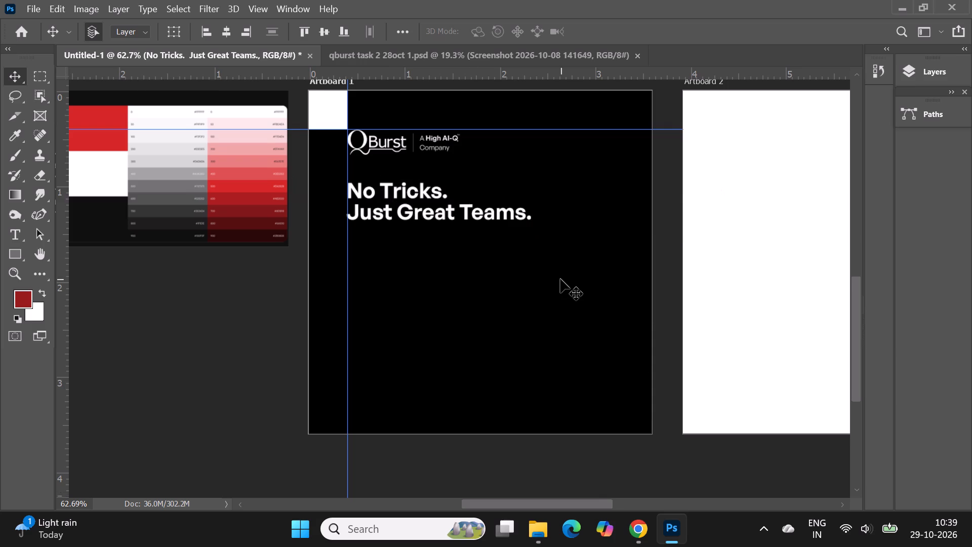
# Compare the headline layout on Artboard 1 with the creative copy and reference images in the Halloween Post - LinkedIn brief.
pyautogui.keyDown('alt'); pyautogui.scroll(-4, 560, 279); pyautogui.keyUp('alt')
pyautogui.keyDown('alt'); pyautogui.scroll(3, 572, 260); pyautogui.keyUp('alt')
pyautogui.keyDown('alt'); pyautogui.scroll(4, 508, 209); pyautogui.keyUp('alt')
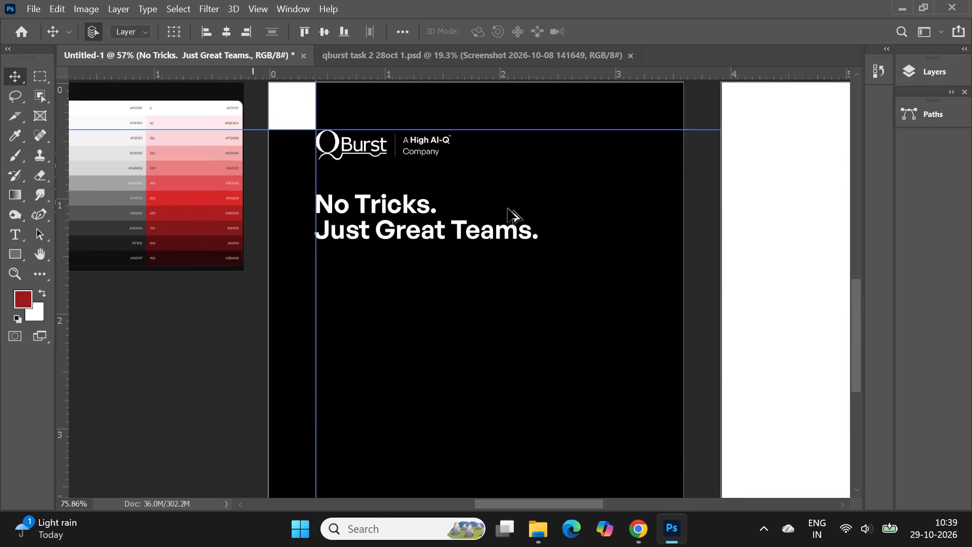
pyautogui.keyDown('alt'); pyautogui.scroll(-6, 420, 200); pyautogui.keyUp('alt')
pyautogui.click(636, 533)
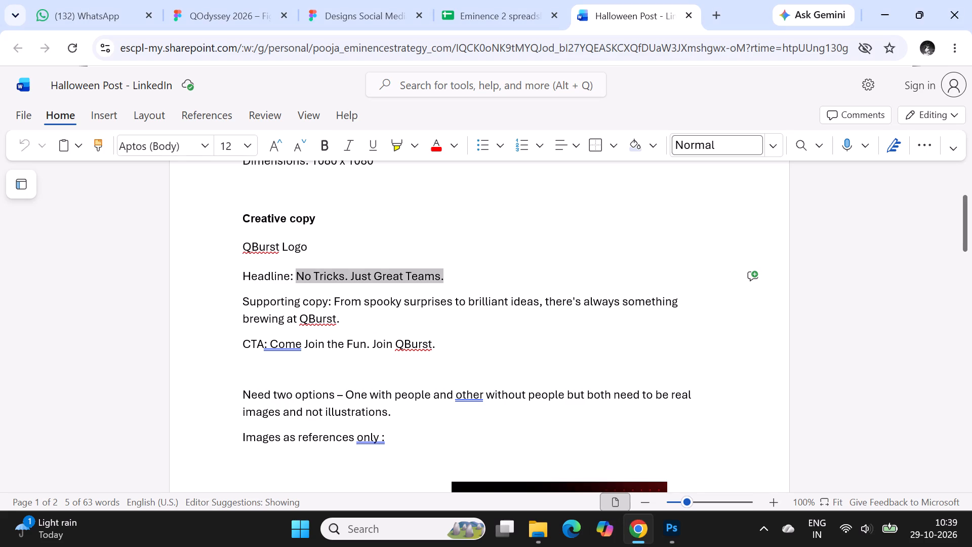
pyautogui.scroll(-4, 522, 356)
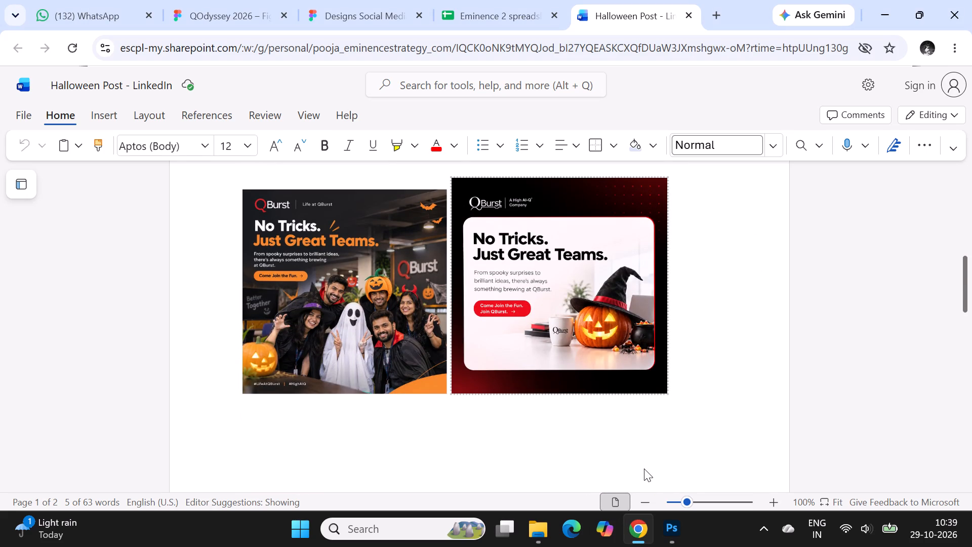
pyautogui.scroll(4, 497, 385)
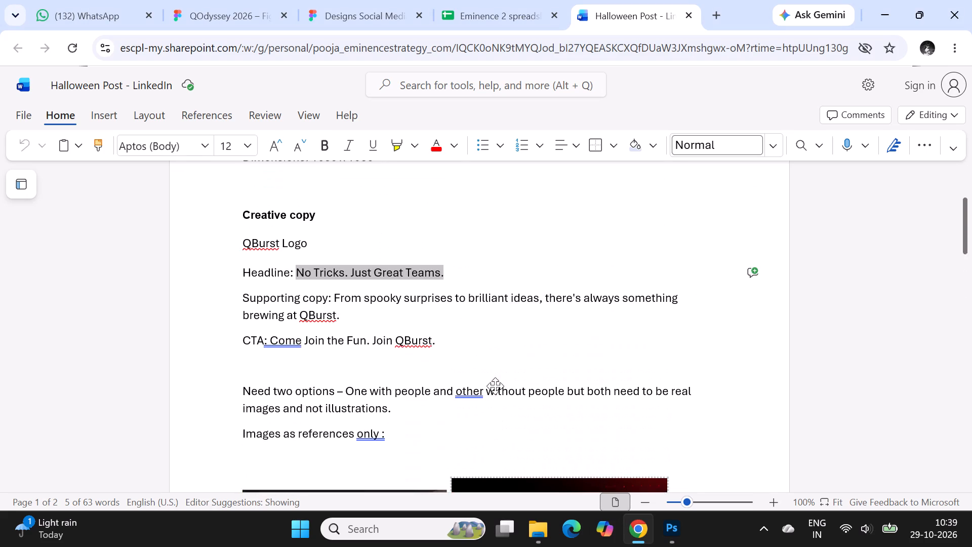
pyautogui.click(670, 533)
pyautogui.keyDown('alt'); pyautogui.scroll(-3, 704, 277); pyautogui.keyUp('alt')
pyautogui.keyDown('alt'); pyautogui.scroll(4, 450, 209); pyautogui.keyUp('alt')
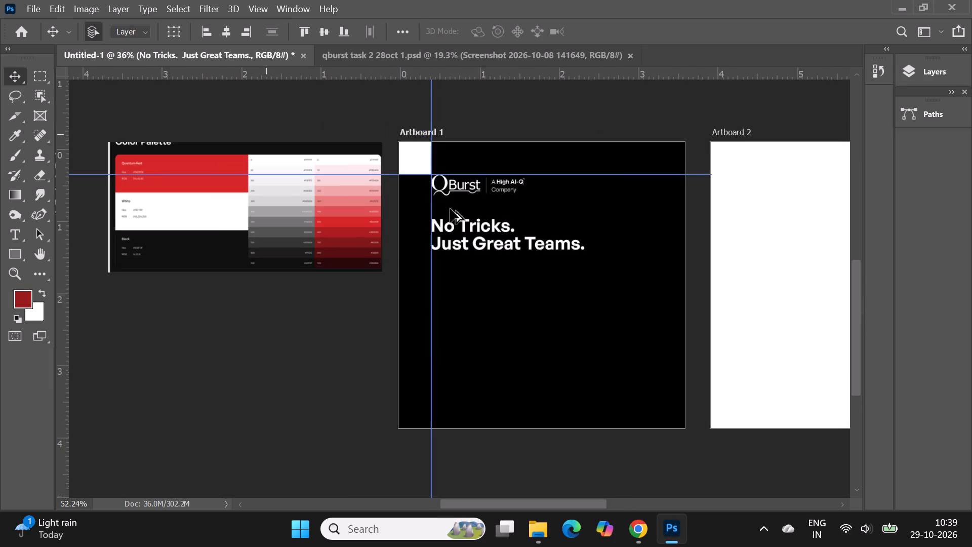
pyautogui.keyDown('alt'); pyautogui.scroll(4, 593, 243); pyautogui.keyUp('alt')
pyautogui.keyDown('alt'); pyautogui.scroll(2, 398, 214); pyautogui.keyUp('alt')
pyautogui.keyDown('alt'); pyautogui.scroll(-4, 438, 213); pyautogui.keyUp('alt')
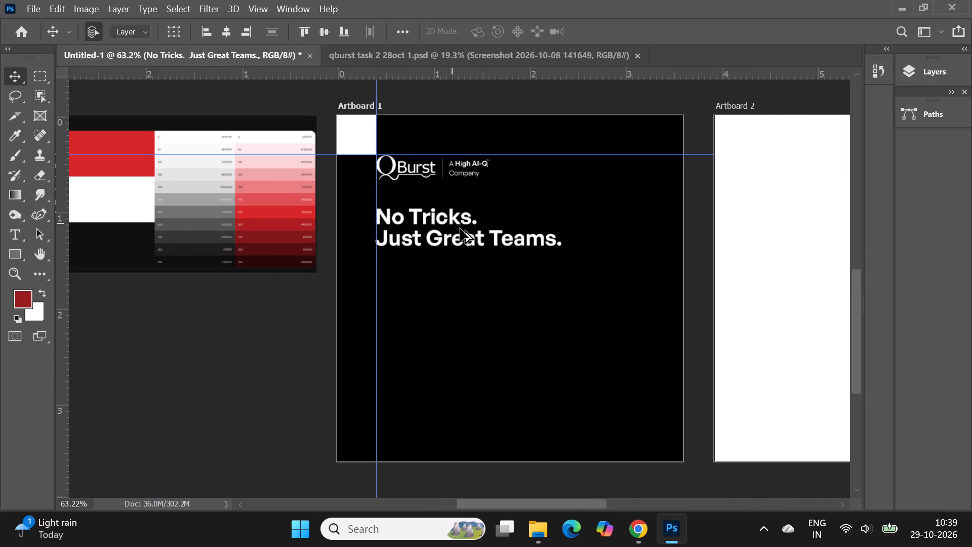
pyautogui.keyDown('alt'); pyautogui.scroll(2, 460, 228); pyautogui.keyUp('alt')
pyautogui.keyDown('alt'); pyautogui.scroll(-3, 421, 221); pyautogui.keyUp('alt')
pyautogui.click(631, 532)
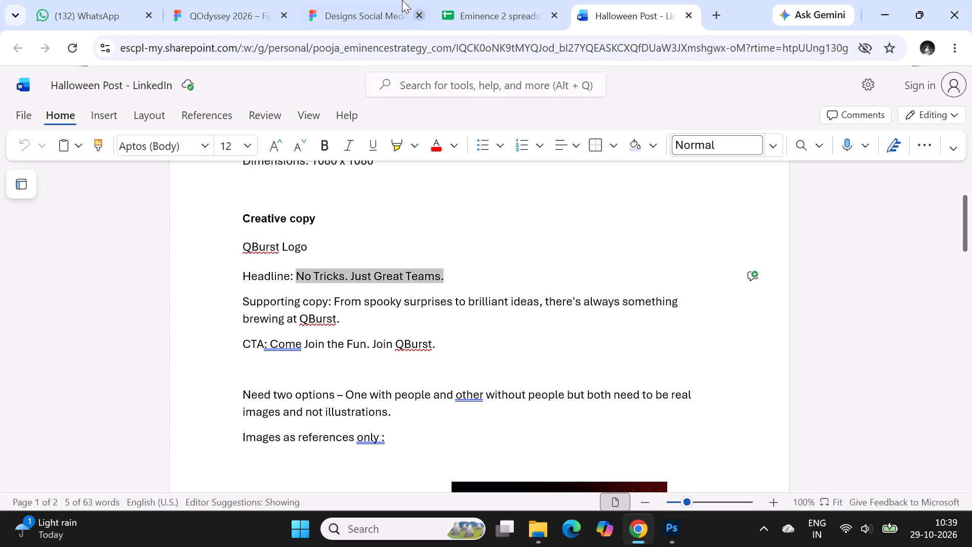
pyautogui.scroll(3, 435, 335)
pyautogui.scroll(-3, 435, 335)
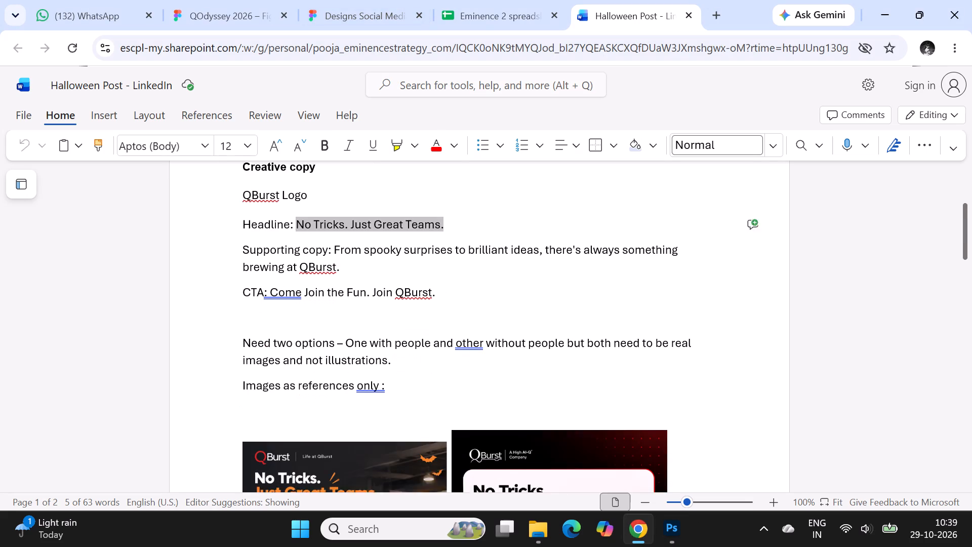
pyautogui.click(677, 539)
# Increase the size of the whole headline to 18 pt.
pyautogui.keyDown('alt'); pyautogui.scroll(3, 475, 204); pyautogui.keyUp('alt')
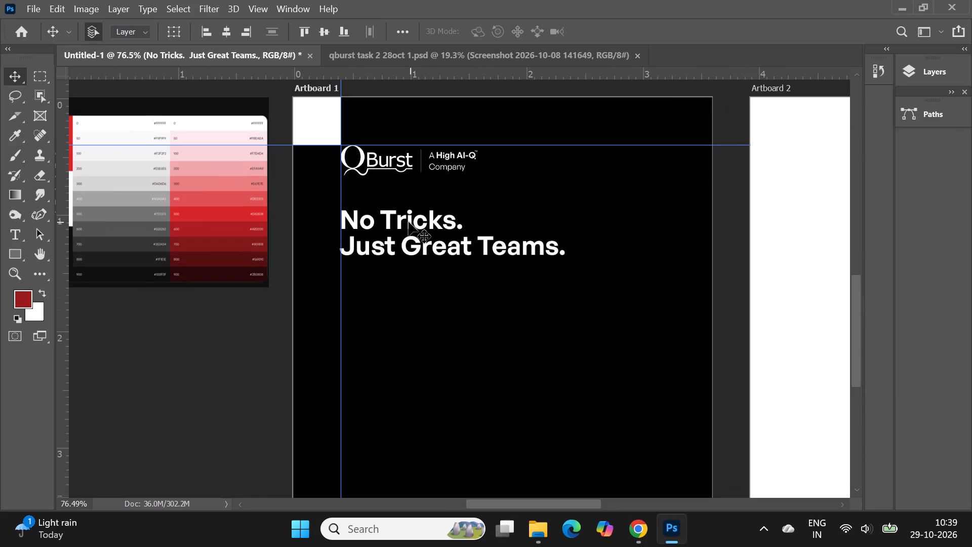
pyautogui.doubleClick(409, 222)
pyautogui.moveTo(567, 255); pyautogui.dragTo(323, 216)
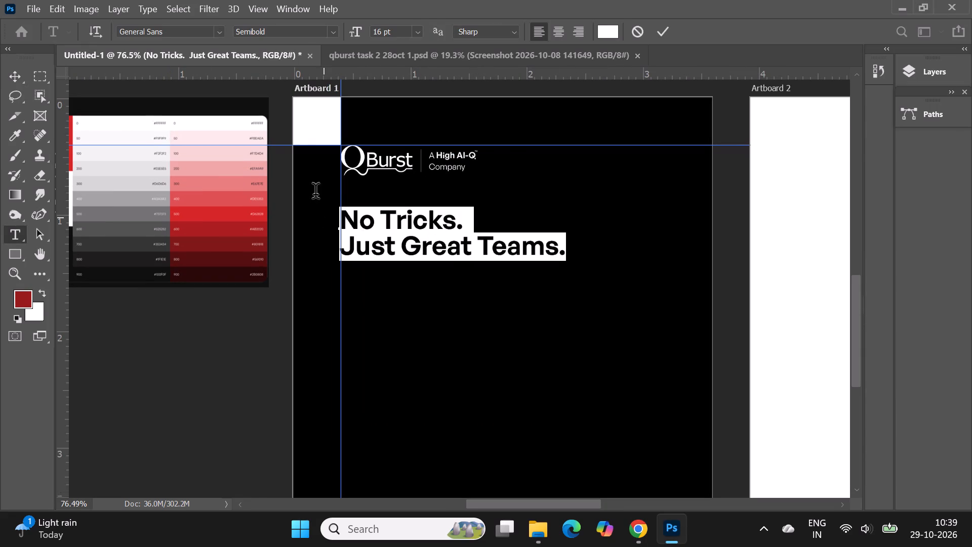
pyautogui.click(416, 34)
pyautogui.click(403, 157)
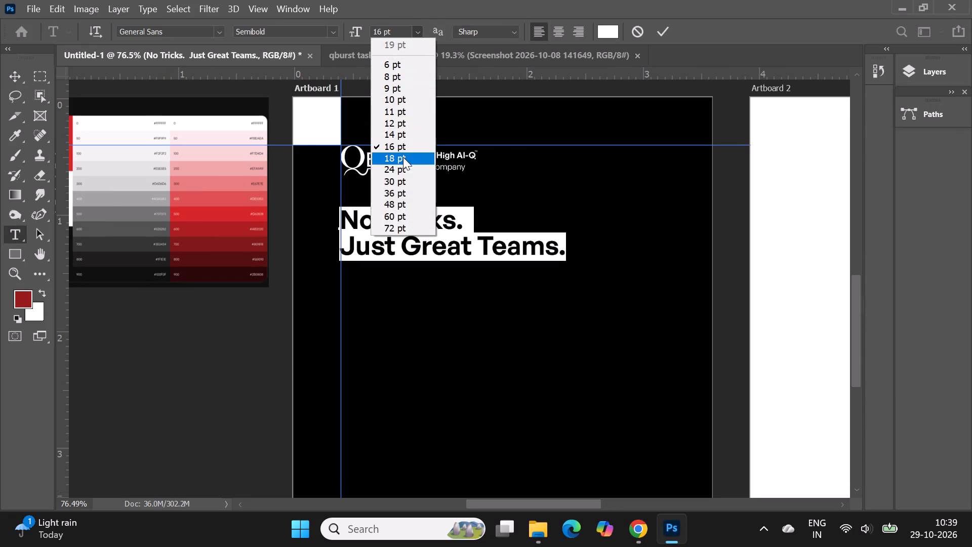
pyautogui.click(665, 32)
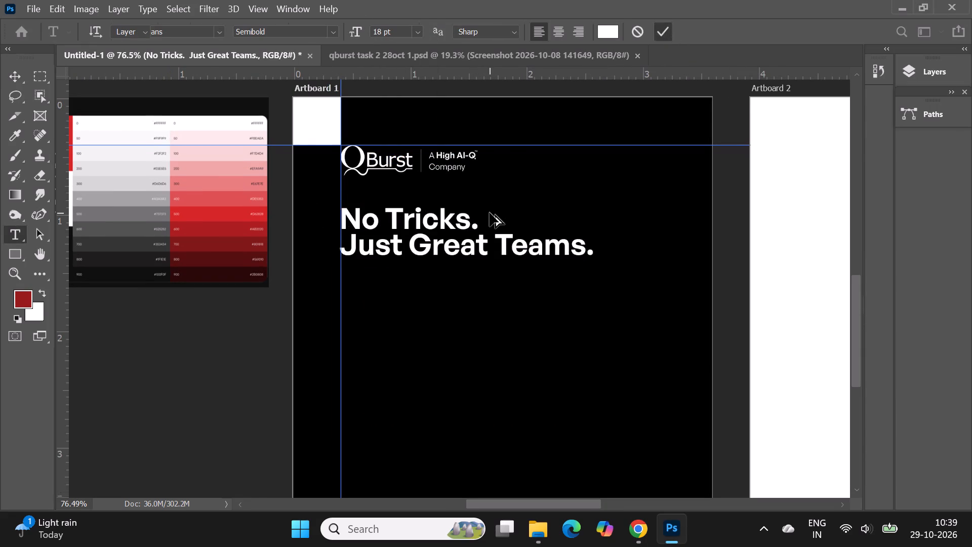
pyautogui.keyDown('alt'); pyautogui.scroll(-2, 490, 213); pyautogui.keyUp('alt')
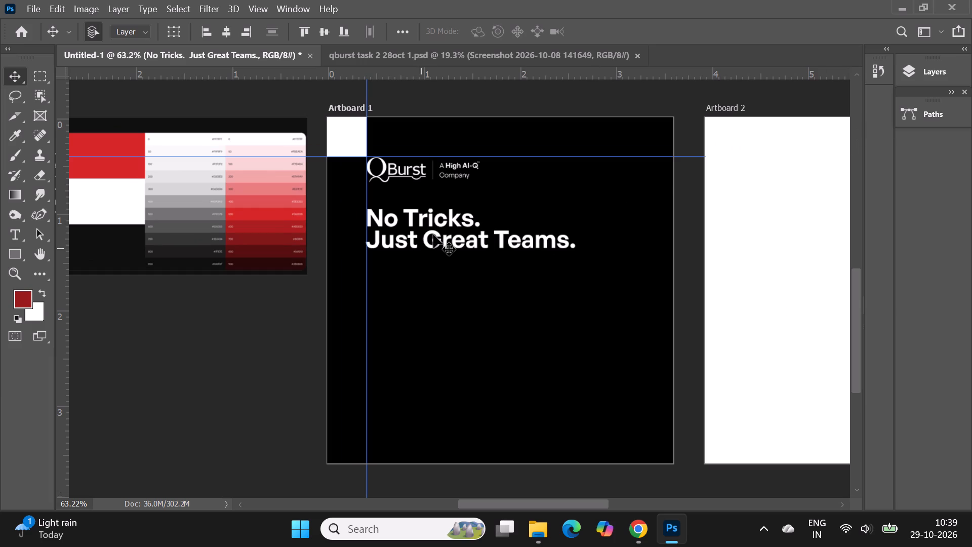
# Change the whole headline's font weight to General Sans Medium.
pyautogui.doubleClick(433, 235)
pyautogui.click(332, 34)
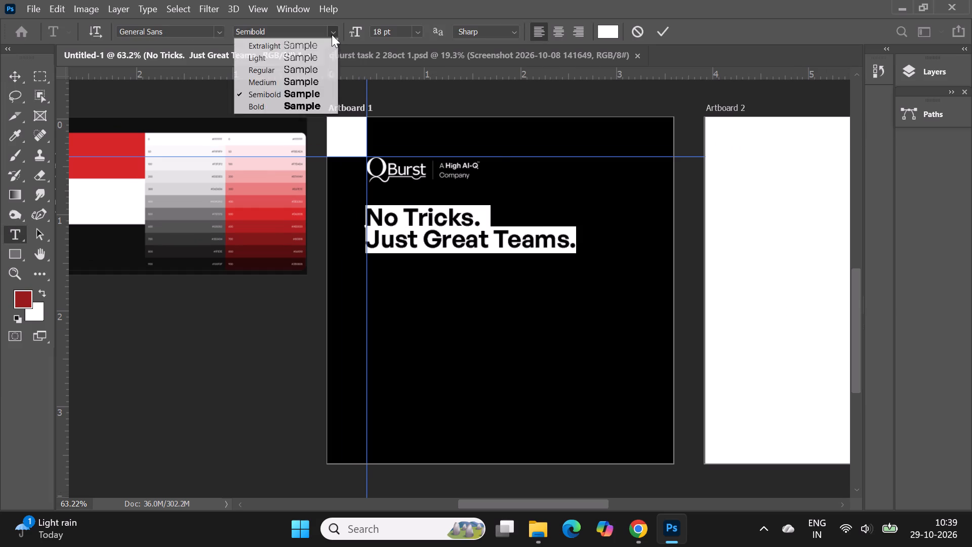
pyautogui.click(308, 82)
pyautogui.click(671, 32)
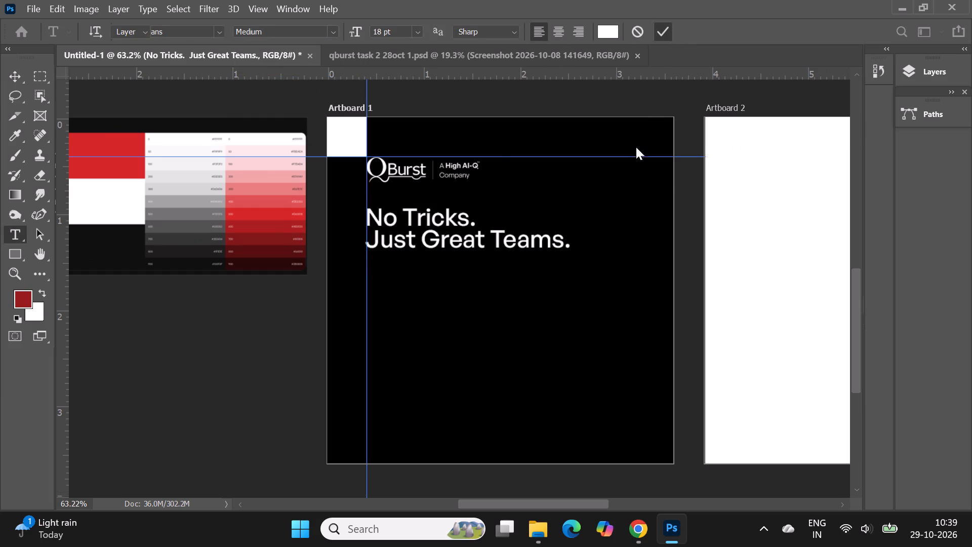
# Set the headline's leading to 18 pt.
pyautogui.keyDown('alt'); pyautogui.scroll(-1, 366, 237); pyautogui.keyUp('alt')
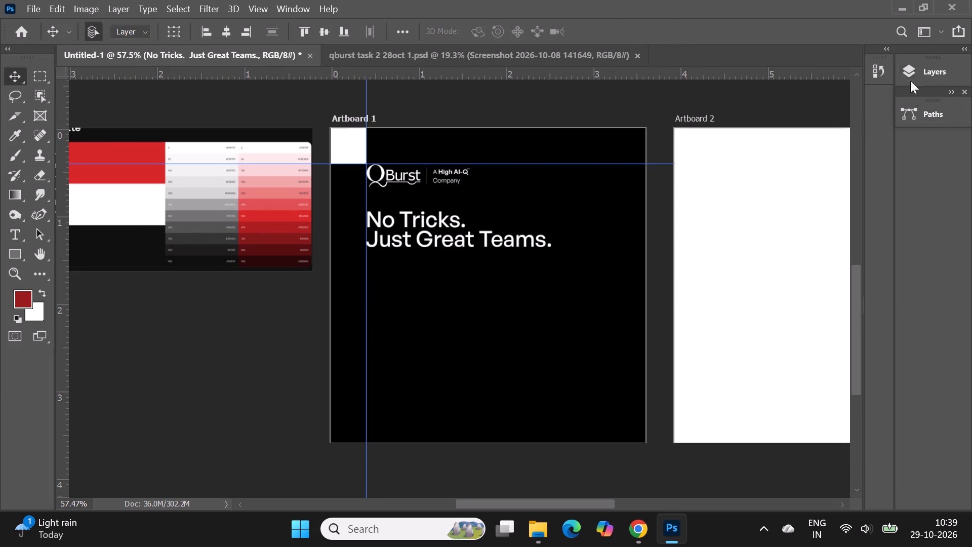
pyautogui.click(914, 69)
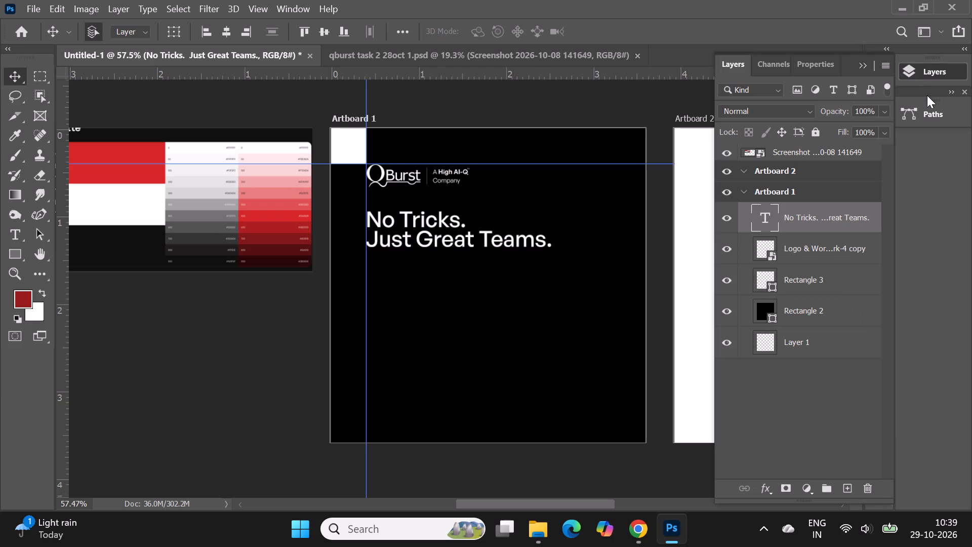
pyautogui.click(824, 67)
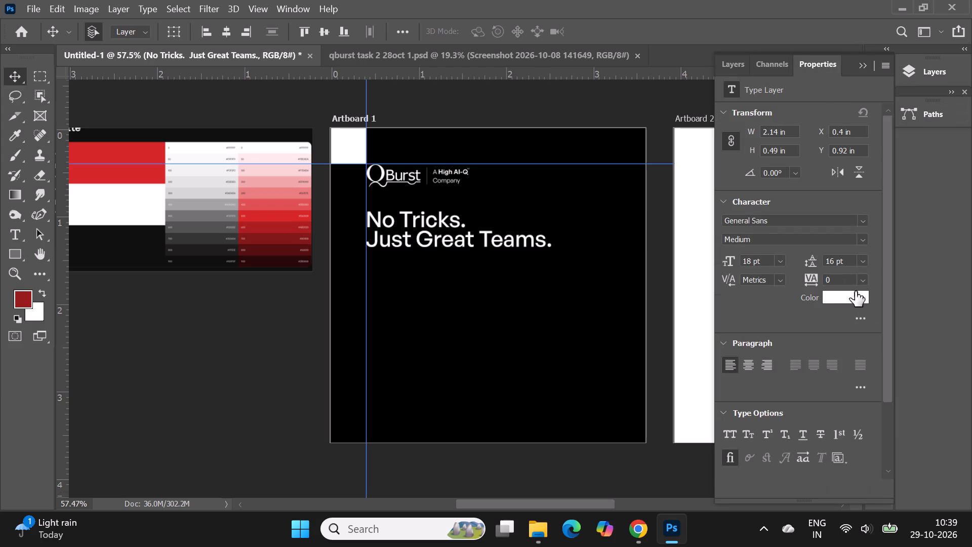
pyautogui.click(869, 259)
pyautogui.click(850, 387)
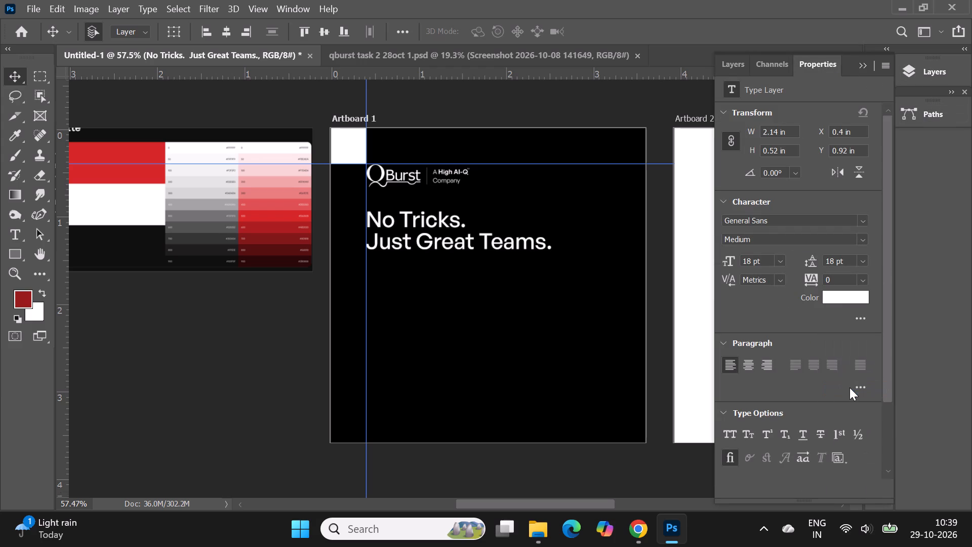
pyautogui.click(862, 59)
pyautogui.click(862, 63)
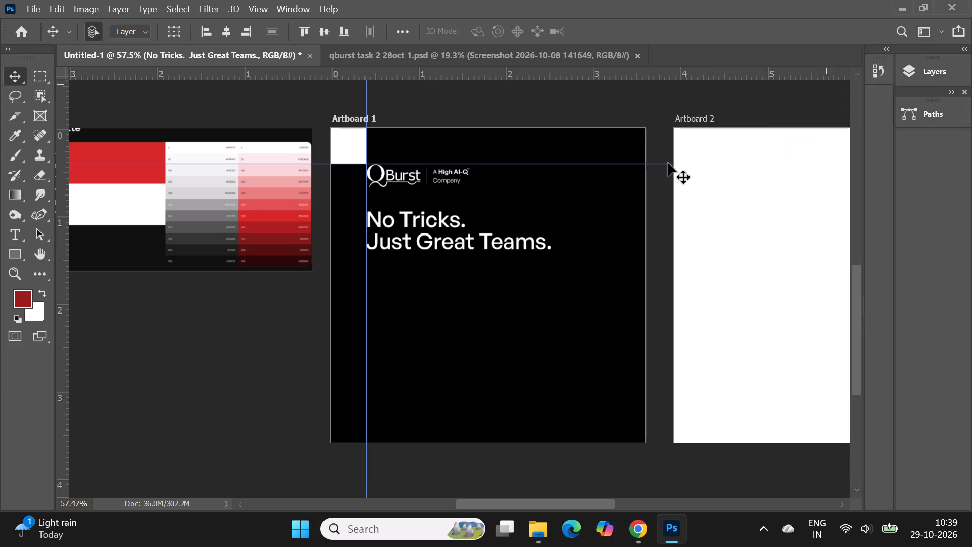
# Nudge the headline very slightly so its left edge sits on the vertical margin guide.
pyautogui.click(406, 217)
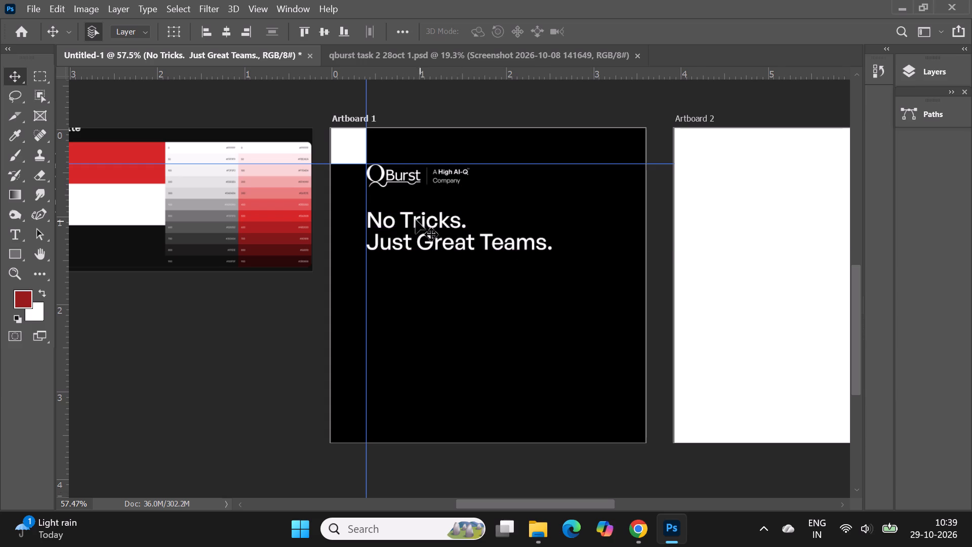
pyautogui.click(406, 218)
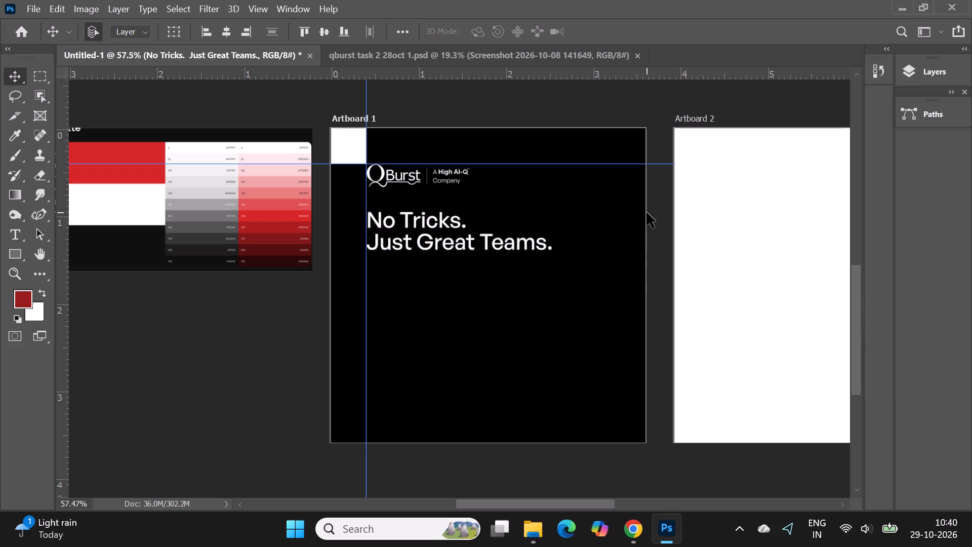
# Duplicate the headline text directly below the original, aligned to its left edge with a gap of about 0.29 in.
pyautogui.rightClick(435, 224)
pyautogui.click(450, 241)
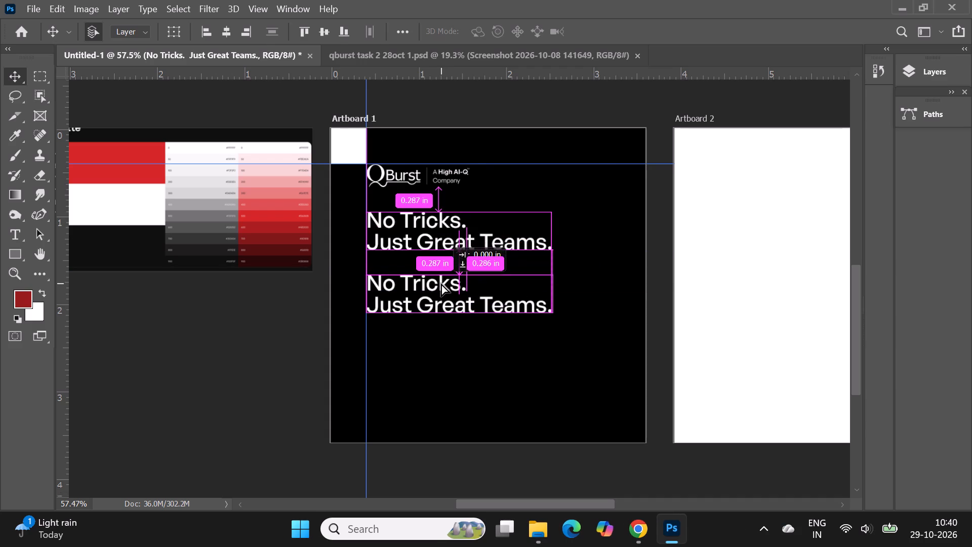
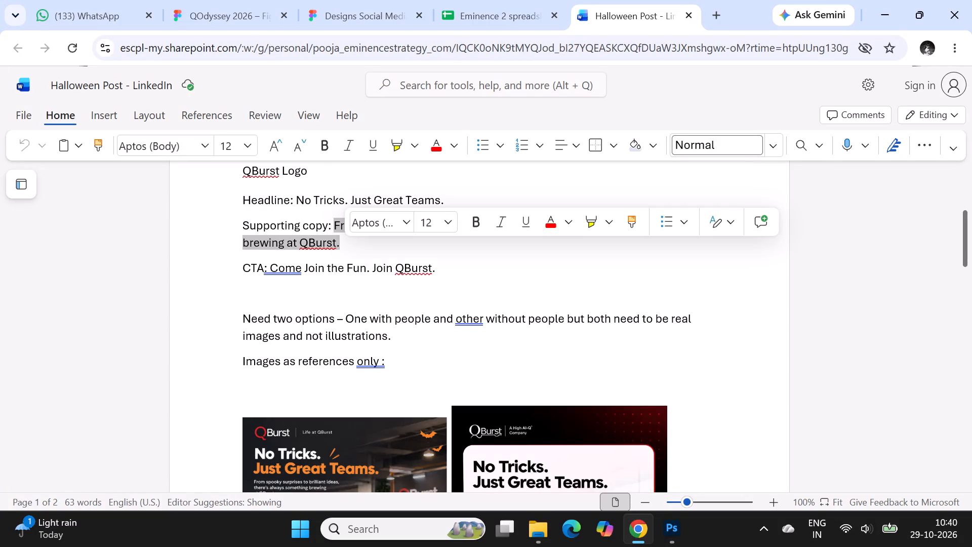
# Replace the duplicated headline text with the brief's supporting copy, "From spooky surprises to brilliant ideas, there's always something brewing at QBurst.".
pyautogui.hotkey('ctrl', 'c')
pyautogui.click(671, 531)
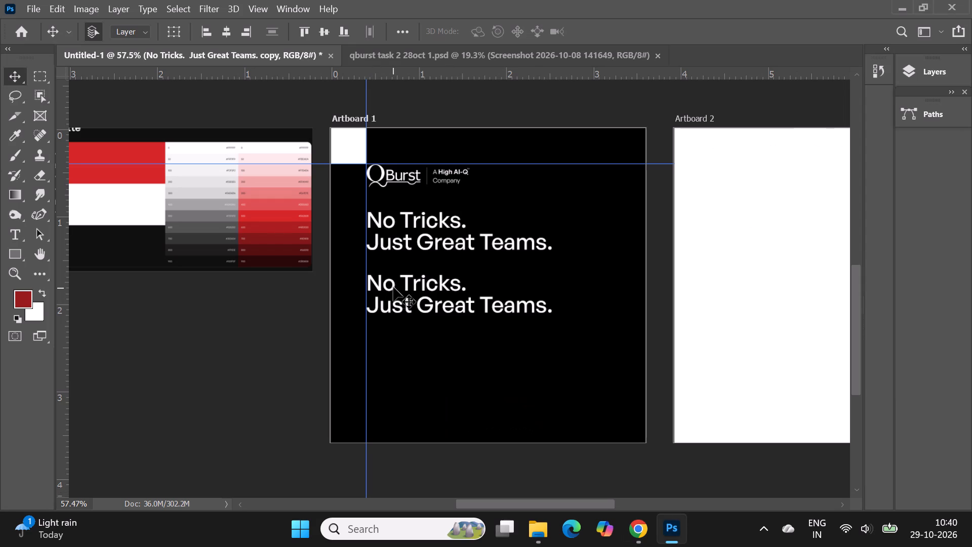
pyautogui.doubleClick(393, 287)
pyautogui.hotkey('ctrl', 'v')
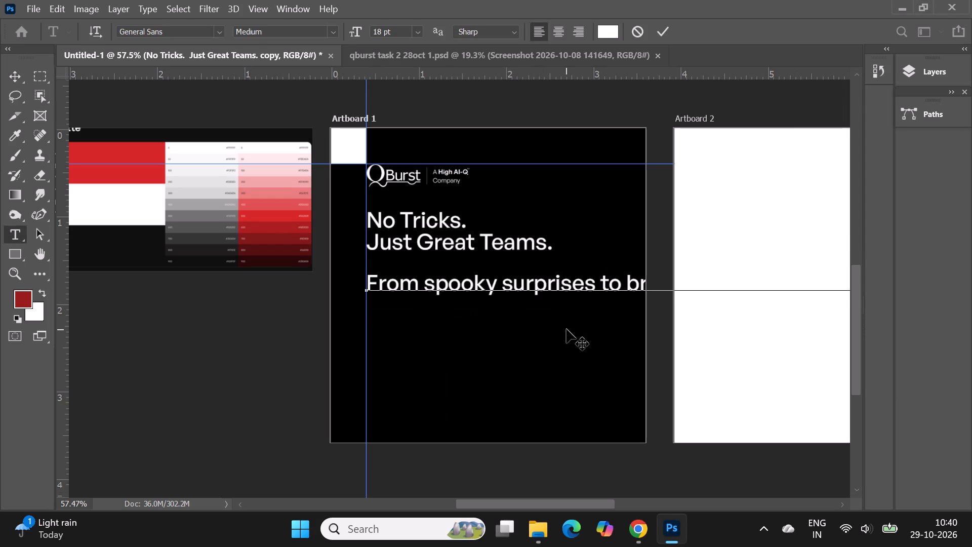
# Format the whole supporting copy as General Sans Regular at 9 pt.
pyautogui.hotkey('ctrl', 'a')
pyautogui.click(416, 32)
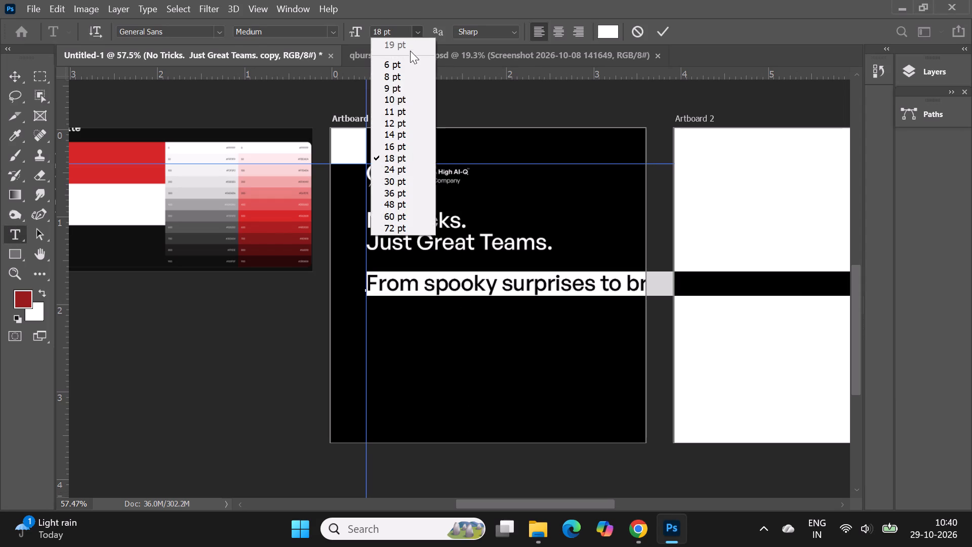
pyautogui.click(401, 104)
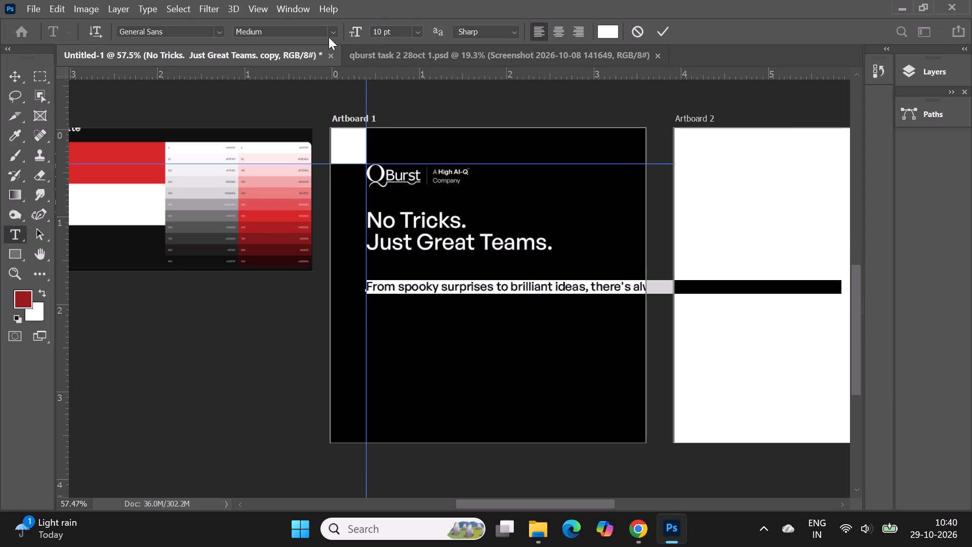
pyautogui.click(332, 37)
pyautogui.click(322, 68)
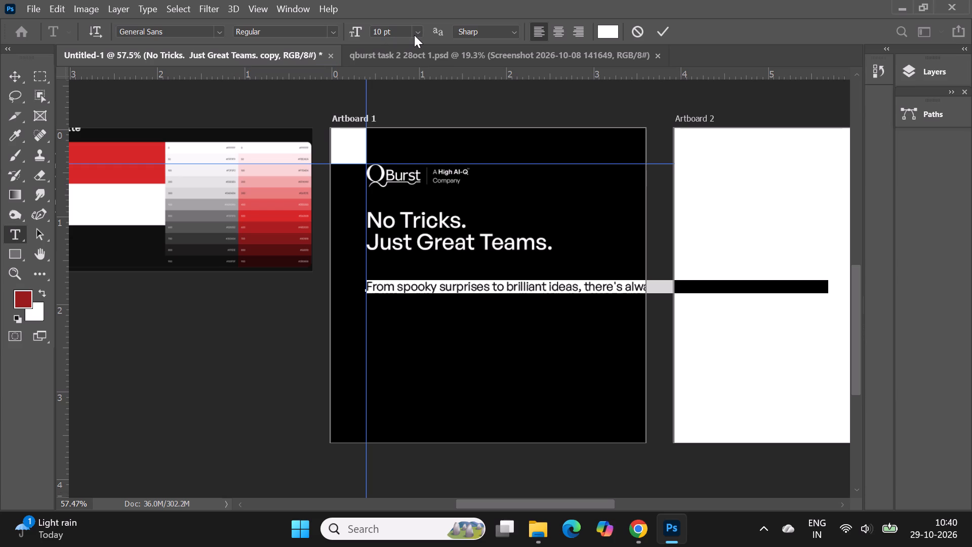
pyautogui.click(414, 34)
pyautogui.click(402, 87)
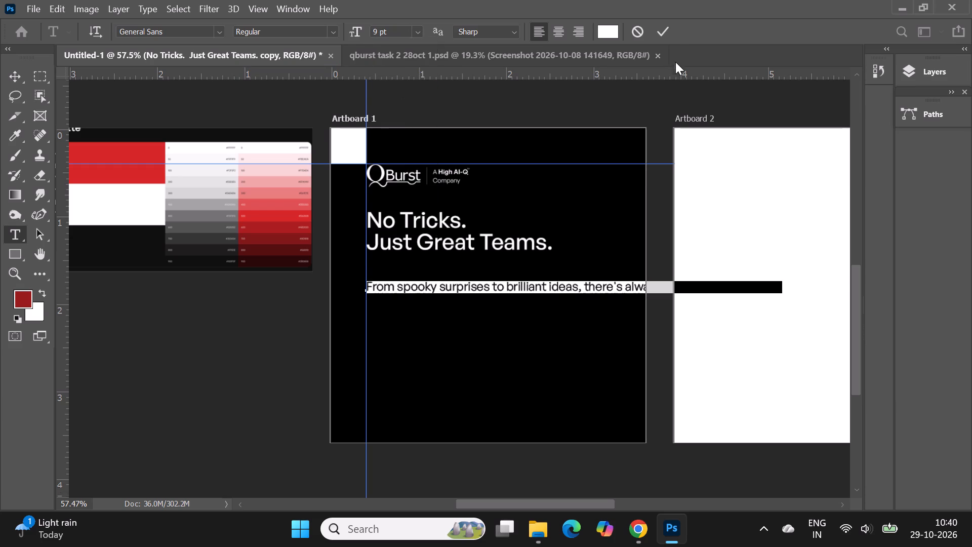
pyautogui.click(661, 35)
# Move the supporting copy up slightly, closer to the headline.
pyautogui.moveTo(542, 286); pyautogui.dragTo(543, 276)
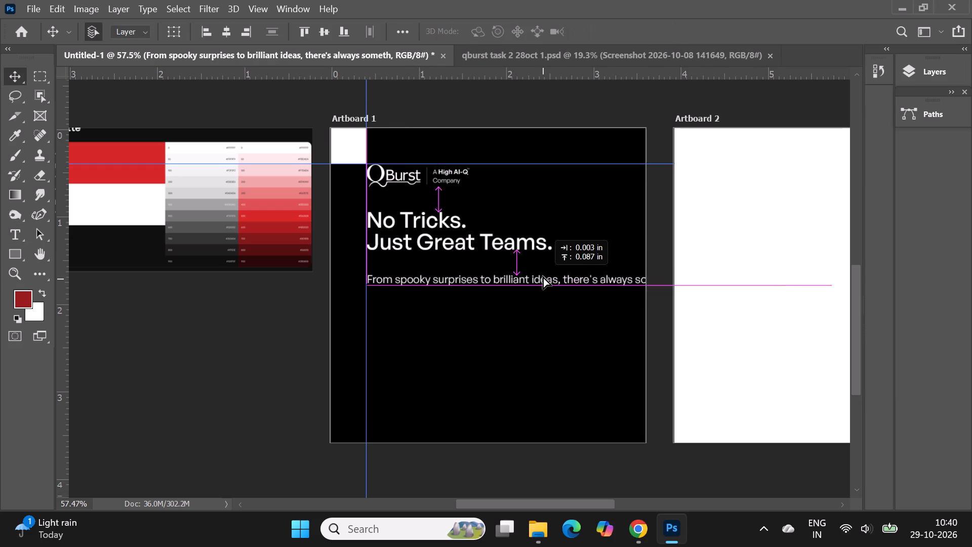
pyautogui.moveTo(543, 276); pyautogui.dragTo(540, 272)
# Break the supporting copy into two lines after "brilliant ideas,".
pyautogui.doubleClick(566, 274)
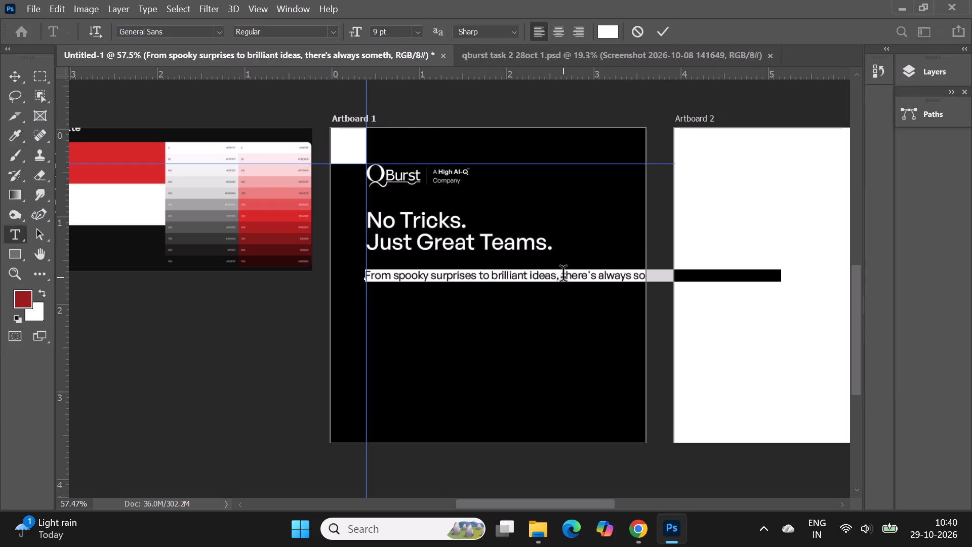
pyautogui.click(563, 277)
pyautogui.press('Return')
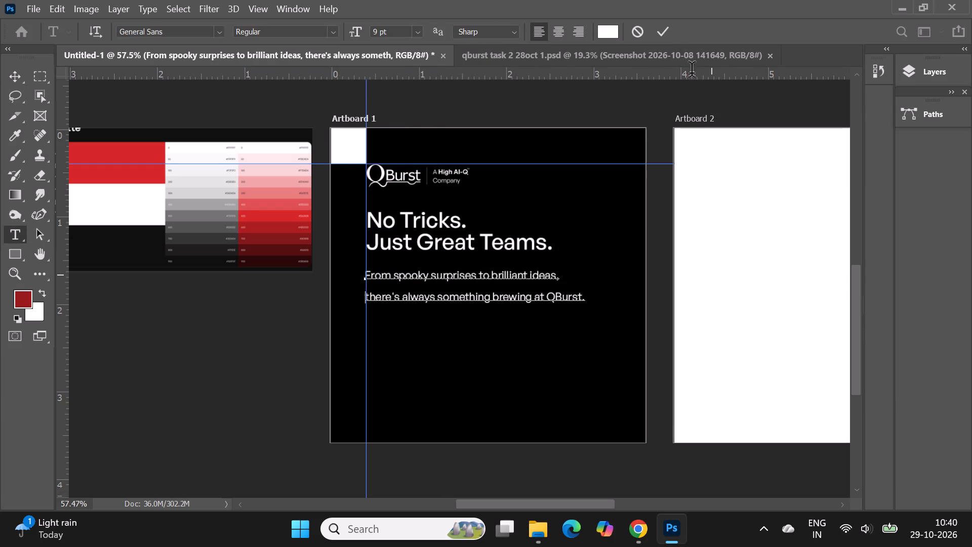
pyautogui.click(664, 27)
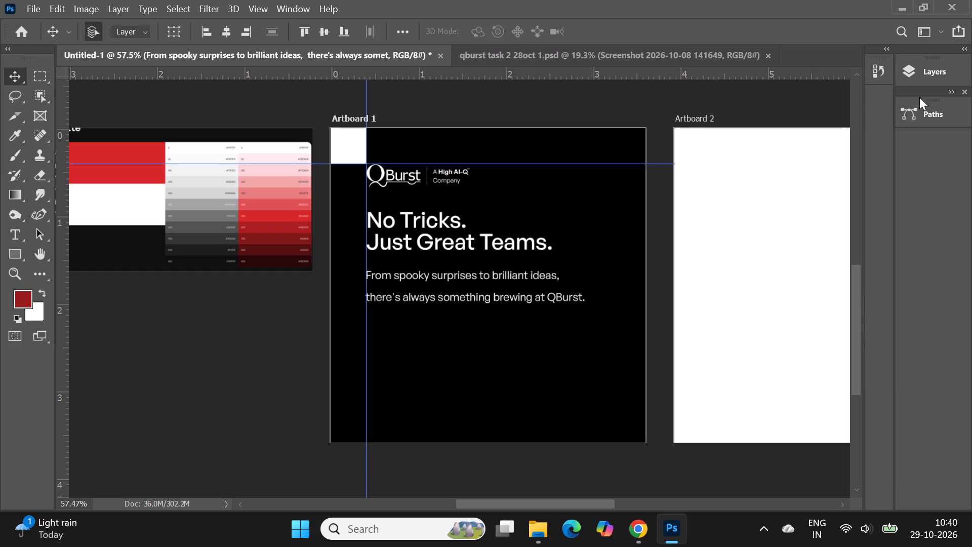
# Set the supporting copy's leading to 11 pt.
pyautogui.click(930, 69)
pyautogui.click(804, 65)
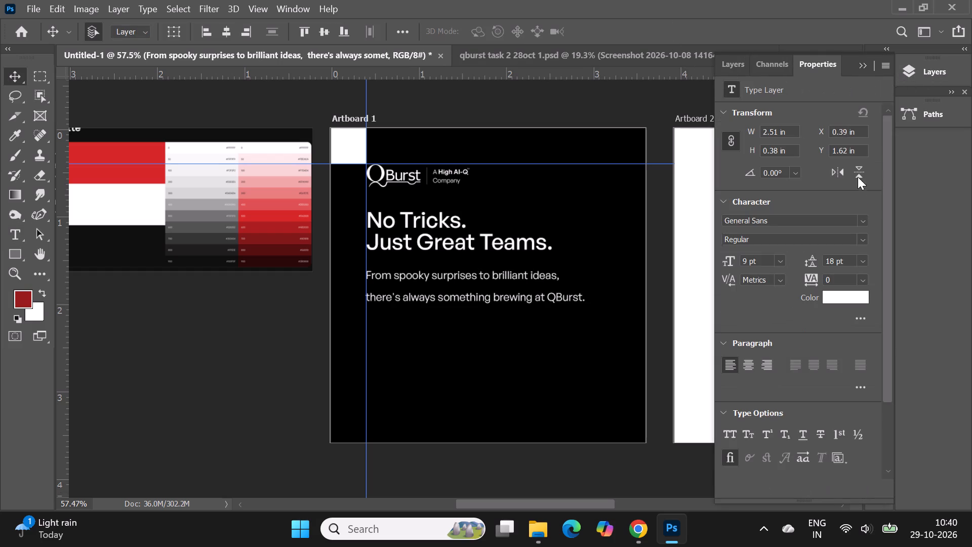
pyautogui.click(862, 261)
pyautogui.click(850, 356)
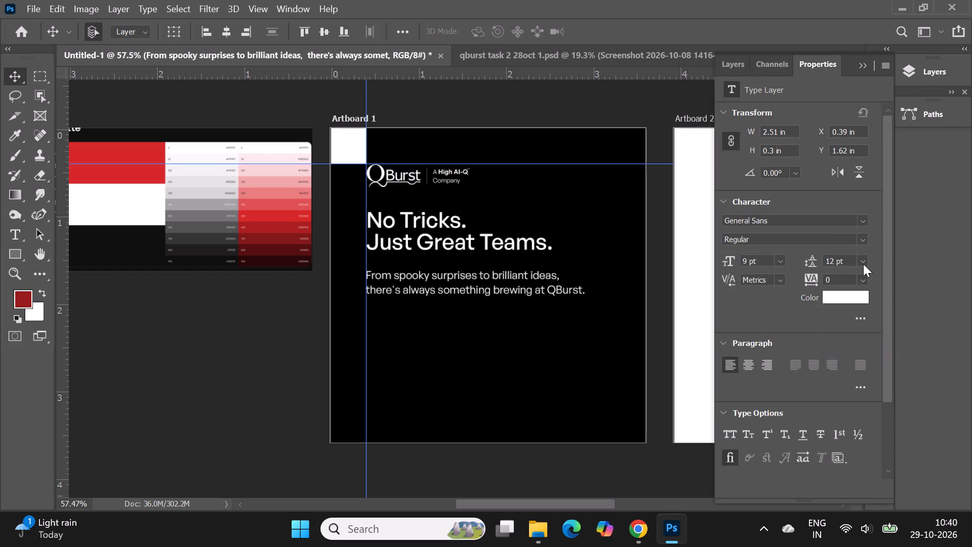
pyautogui.click(863, 264)
pyautogui.click(853, 337)
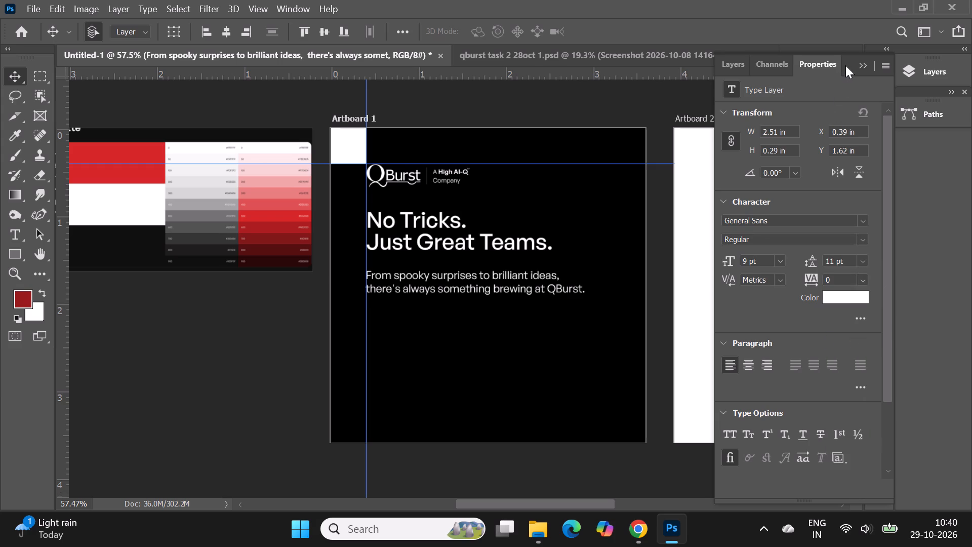
pyautogui.click(859, 64)
# Align the supporting copy's left edge to the vertical margin guide and nudge it slightly up.
pyautogui.keyDown('alt'); pyautogui.scroll(5, 523, 279); pyautogui.keyUp('alt')
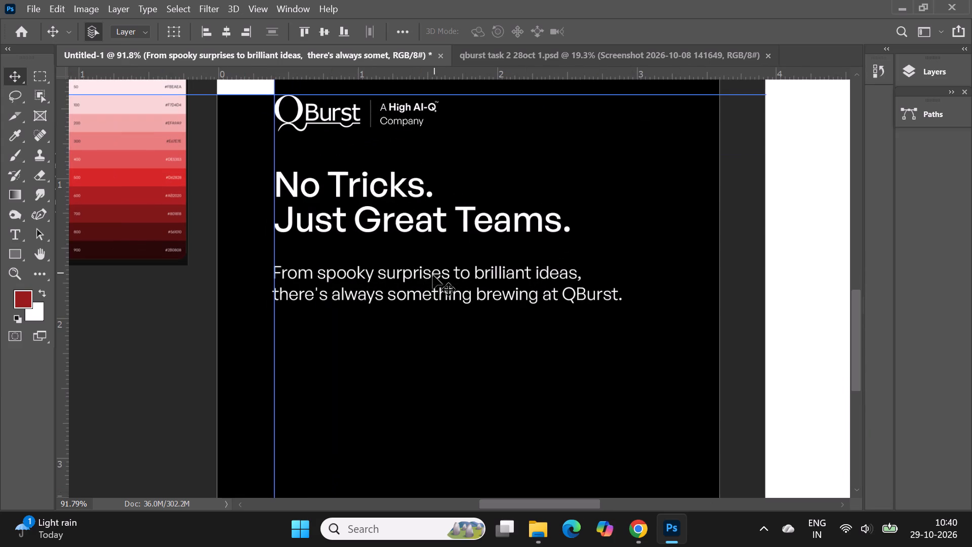
pyautogui.moveTo(432, 278); pyautogui.dragTo(432, 273)
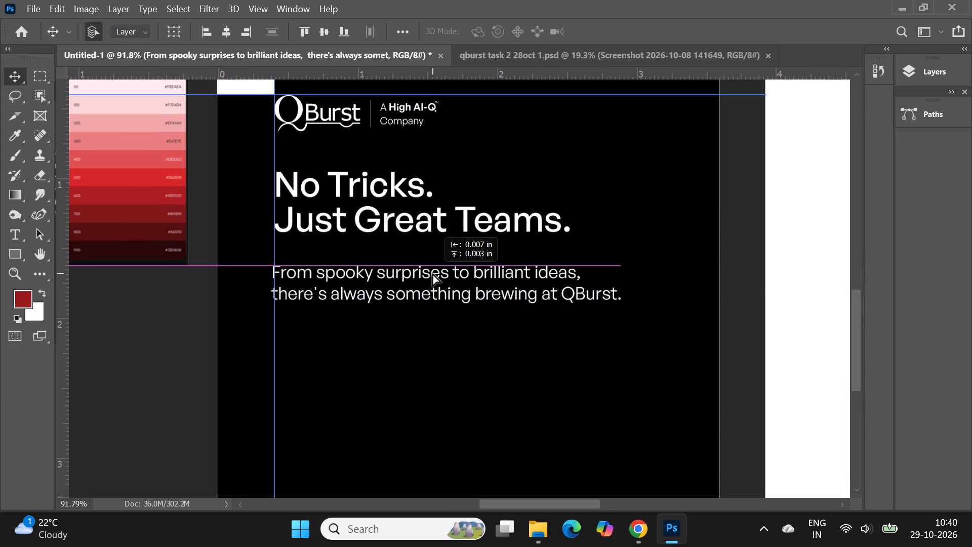
pyautogui.moveTo(432, 273); pyautogui.dragTo(435, 272)
pyautogui.press('Left')
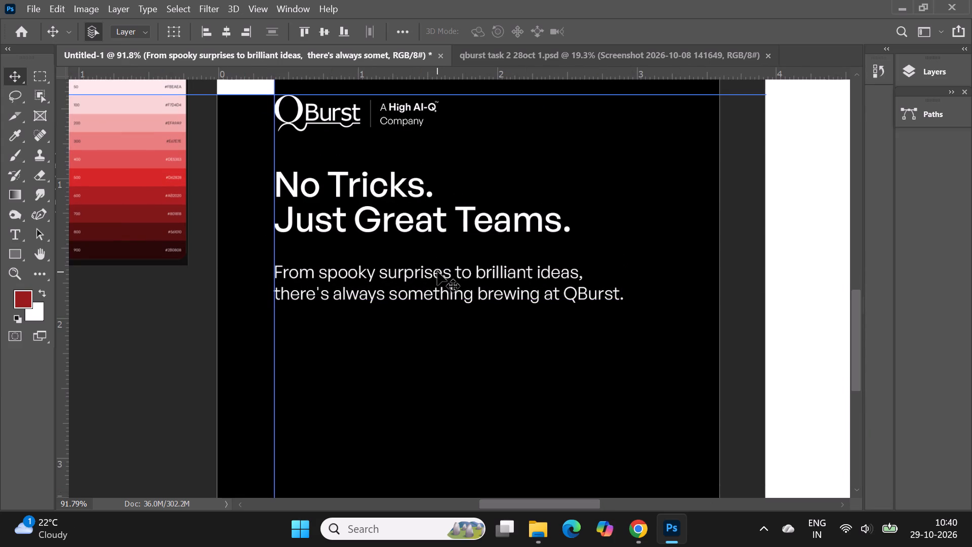
pyautogui.press('Left')
pyautogui.press('Up')
pyautogui.press('Up')
pyautogui.press('Up')
# Scale the supporting copy down proportionally to about 92%, keeping its upper-left corner in place.
pyautogui.keyDown('alt'); pyautogui.scroll(-3, 444, 220); pyautogui.keyUp('alt')
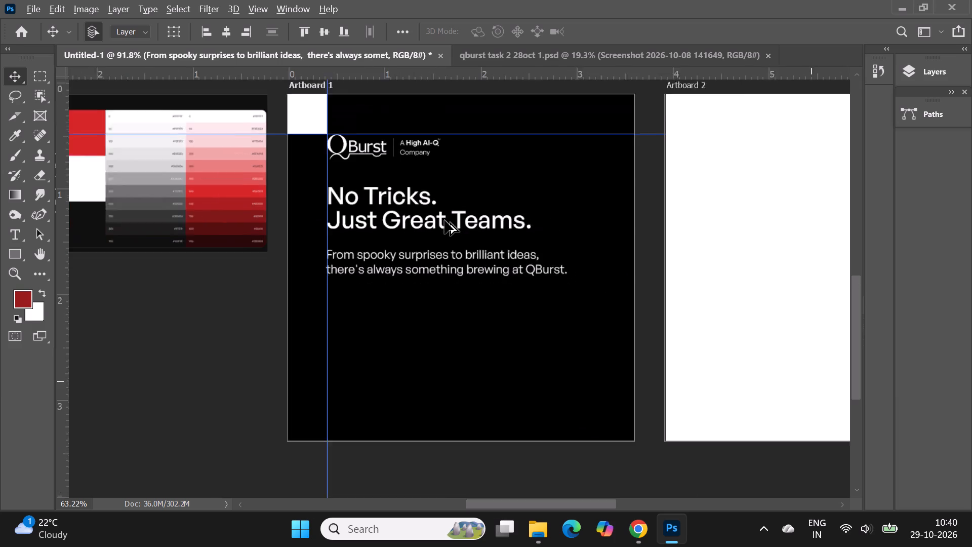
pyautogui.keyDown('alt'); pyautogui.scroll(-5, 444, 220); pyautogui.keyUp('alt')
pyautogui.keyDown('alt'); pyautogui.scroll(6, 479, 221); pyautogui.keyUp('alt')
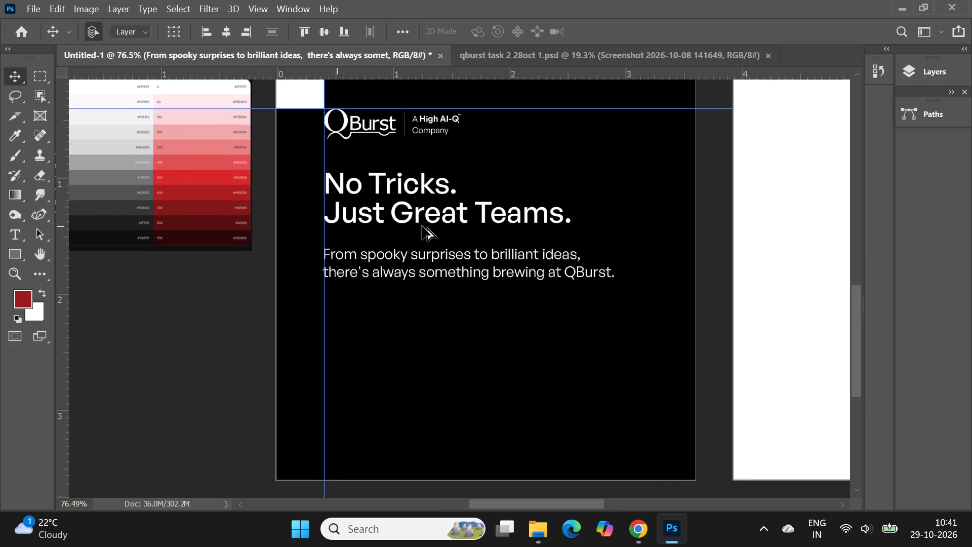
pyautogui.keyDown('alt'); pyautogui.scroll(-2, 548, 249); pyautogui.keyUp('alt')
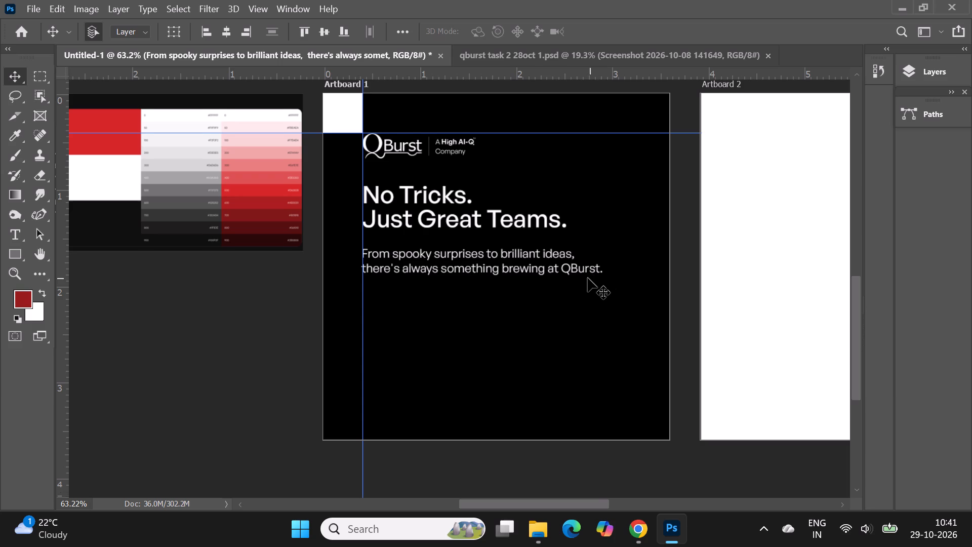
pyautogui.scroll(1, 613, 152)
pyautogui.scroll(1, 525, 220)
pyautogui.rightClick(516, 277)
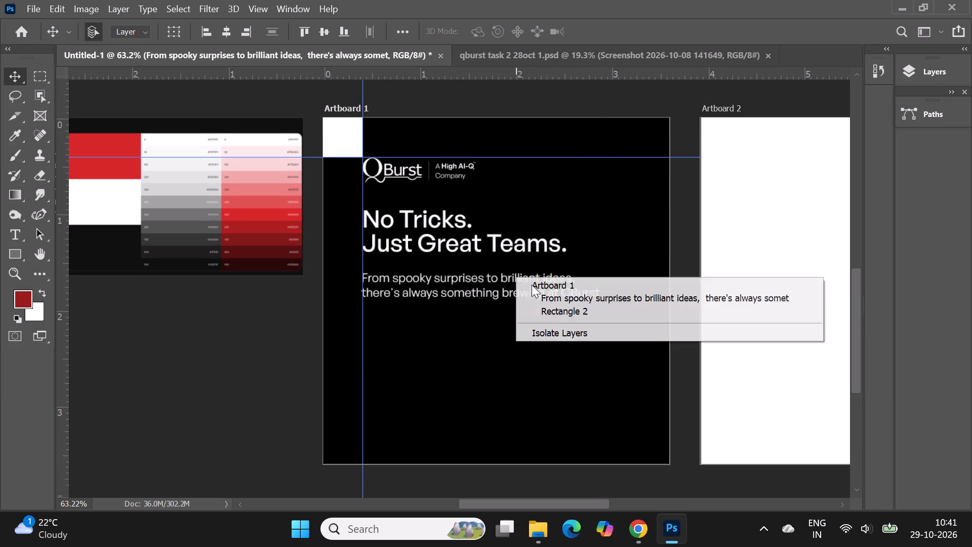
pyautogui.click(544, 292)
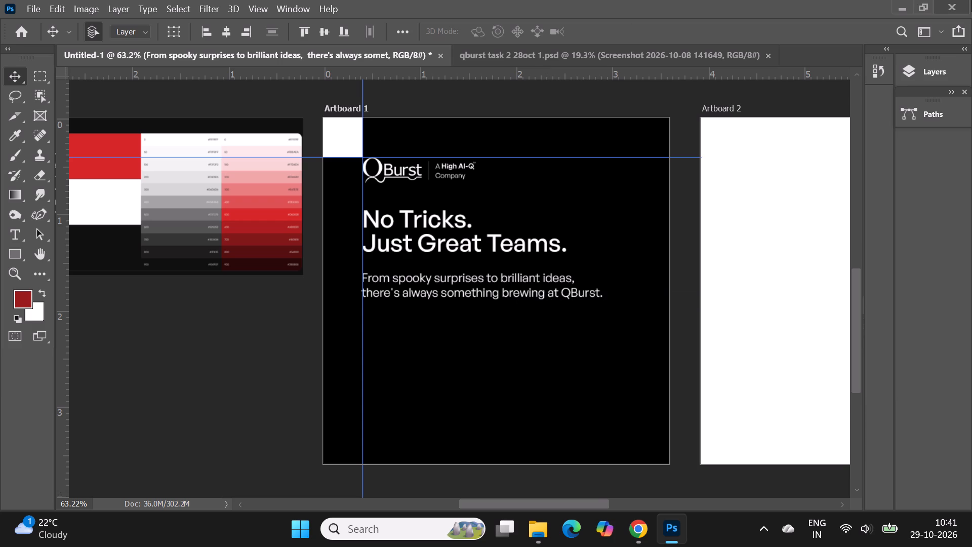
pyautogui.hotkey('ctrl', 't')
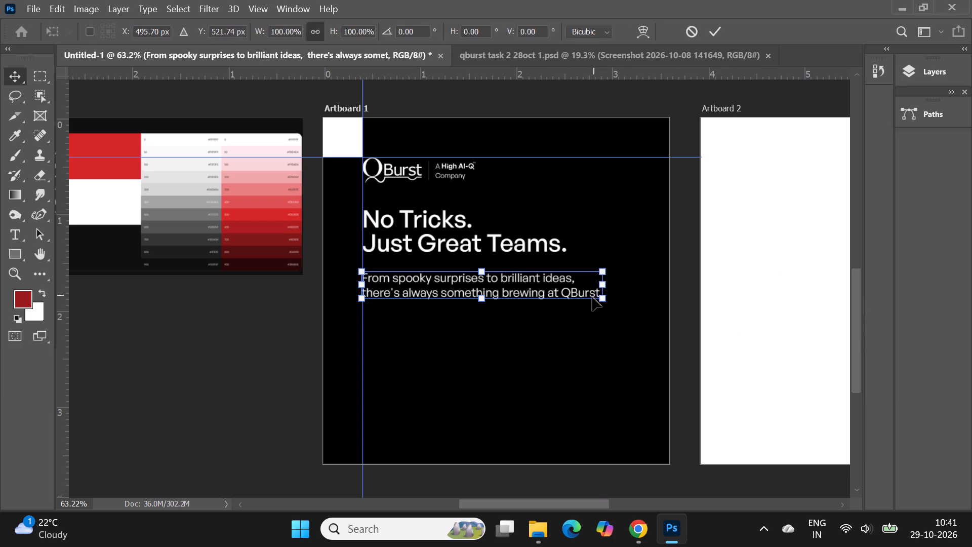
pyautogui.moveTo(605, 297); pyautogui.dragTo(586, 297)
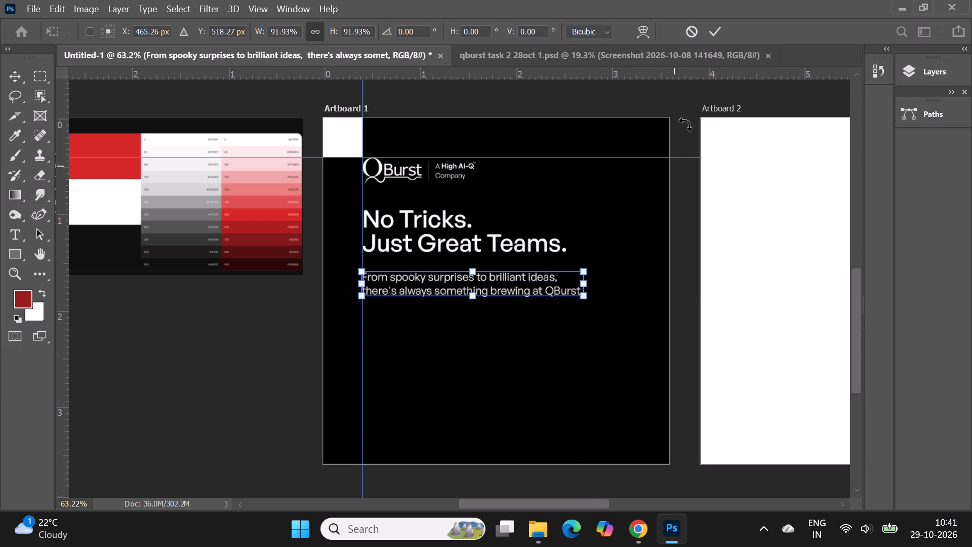
pyautogui.click(710, 35)
# Shift the supporting copy slightly up towards the headline, with its left edge on the vertical margin guide.
pyautogui.click(227, 375)
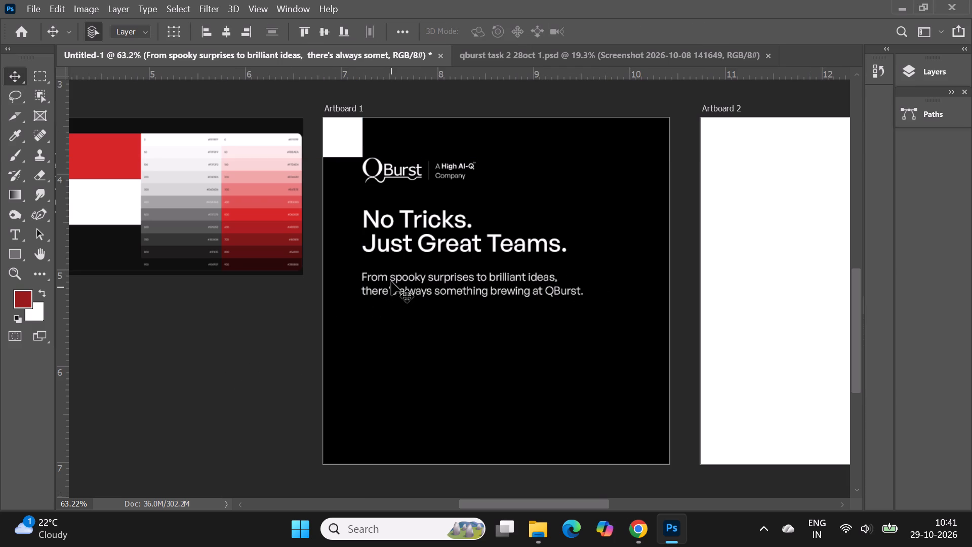
pyautogui.click(392, 281)
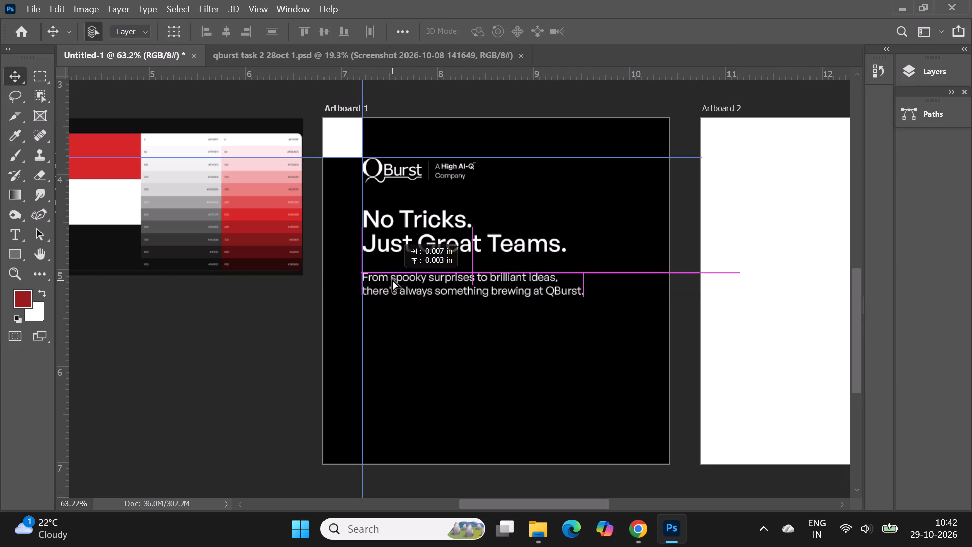
pyautogui.click(274, 338)
# Scale the QBurst logo down proportionally to about 16% width, keeping its upper-left corner at the guide intersection.
pyautogui.keyDown('alt'); pyautogui.scroll(-4, 532, 241); pyautogui.keyUp('alt')
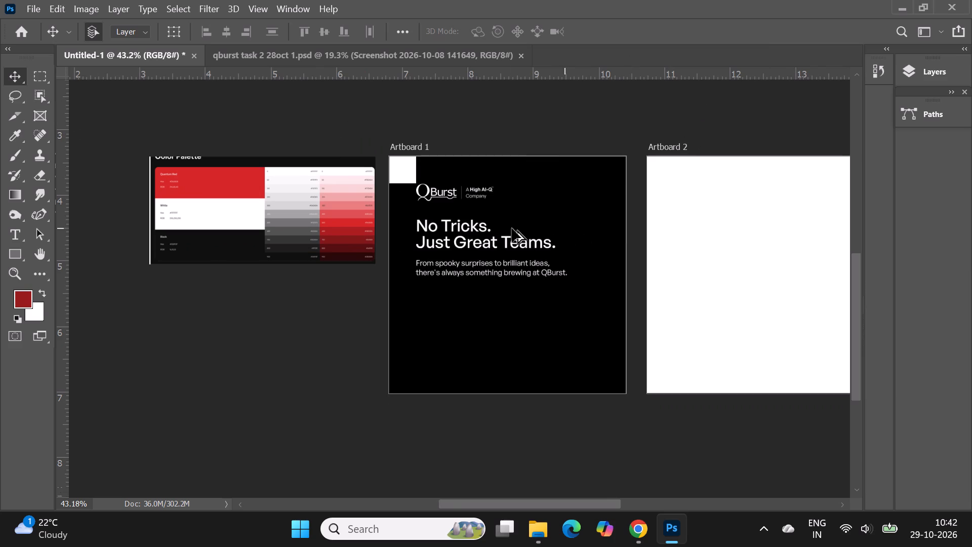
pyautogui.keyDown('alt'); pyautogui.scroll(4, 547, 286); pyautogui.keyUp('alt')
pyautogui.keyDown('alt'); pyautogui.scroll(1, 558, 198); pyautogui.keyUp('alt')
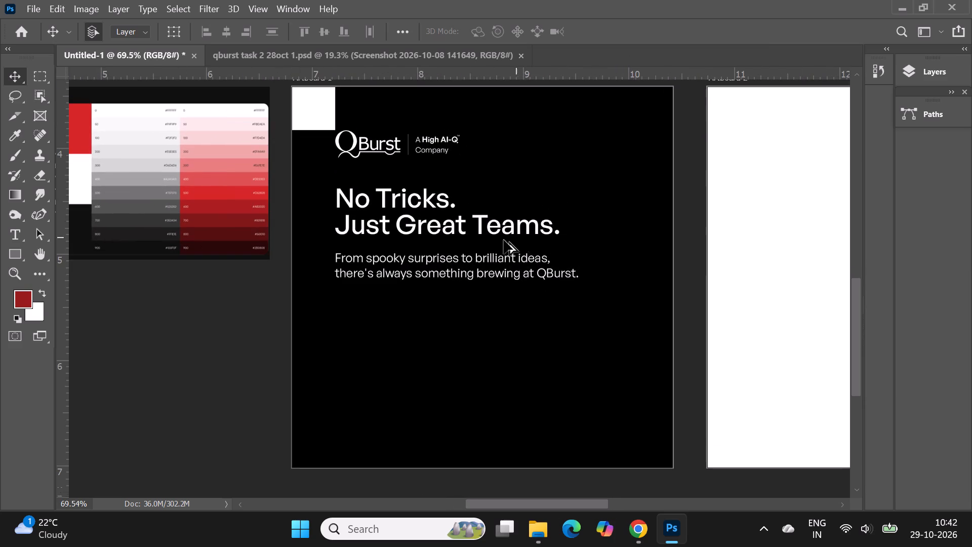
pyautogui.keyDown('alt'); pyautogui.scroll(-5, 502, 242); pyautogui.keyUp('alt')
pyautogui.keyDown('alt'); pyautogui.scroll(4, 380, 190); pyautogui.keyUp('alt')
pyautogui.keyDown('alt'); pyautogui.scroll(2, 476, 164); pyautogui.keyUp('alt')
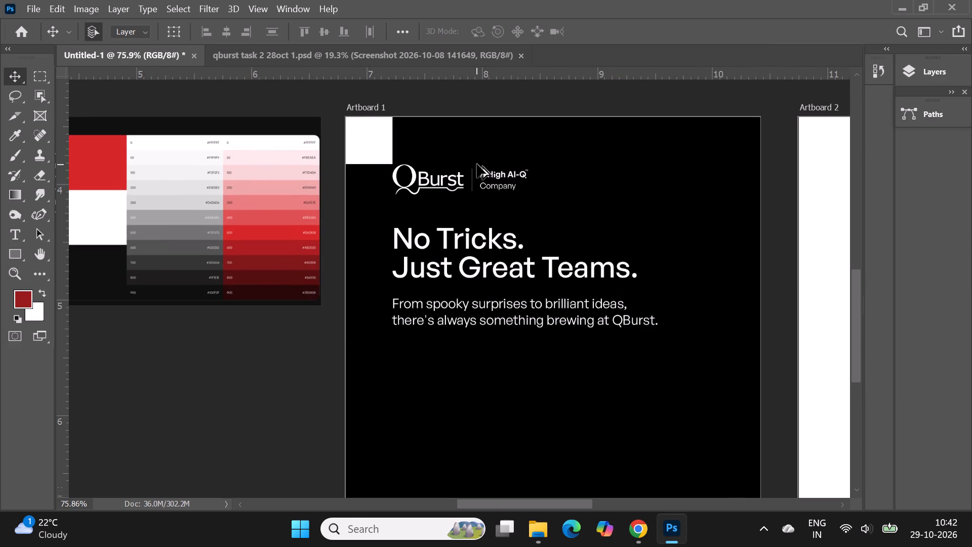
pyautogui.click(413, 174)
pyautogui.hotkey('ctrl', 't')
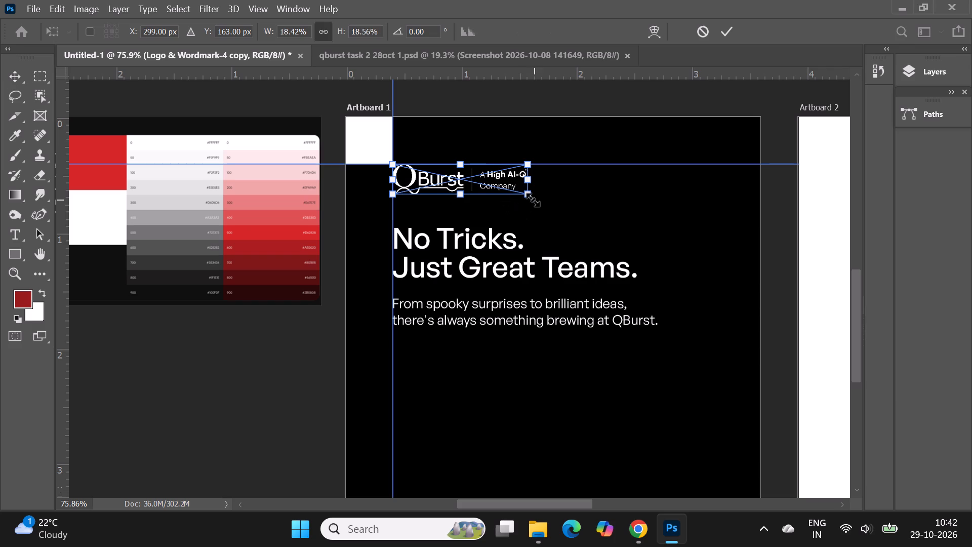
pyautogui.moveTo(526, 197); pyautogui.dragTo(509, 195)
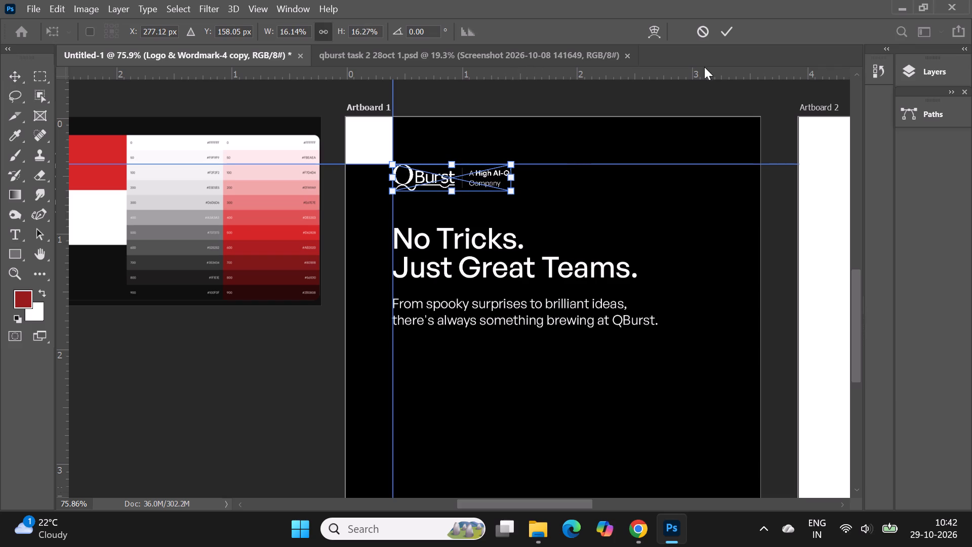
pyautogui.click(725, 33)
# Select the headline and supporting copy together and nudge both slightly up and left against the vertical margin guide.
pyautogui.keyDown('alt'); pyautogui.scroll(-2, 384, 181); pyautogui.keyUp('alt')
pyautogui.keyDown('alt'); pyautogui.scroll(2, 634, 211); pyautogui.keyUp('alt')
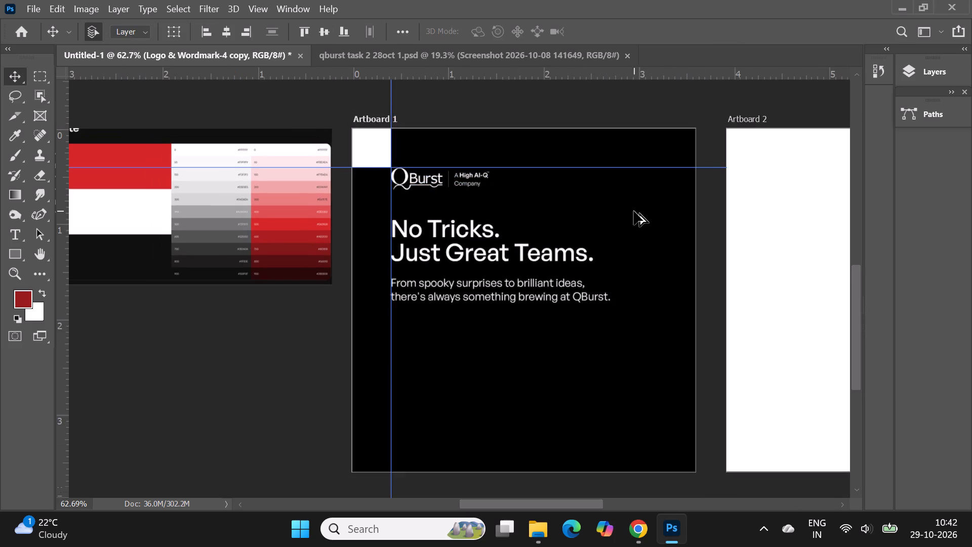
pyautogui.keyDown('alt'); pyautogui.scroll(2, 634, 211); pyautogui.keyUp('alt')
pyautogui.keyDown('alt'); pyautogui.scroll(3, 499, 252); pyautogui.keyUp('alt')
pyautogui.click(402, 242)
pyautogui.scroll(-4, 402, 242)
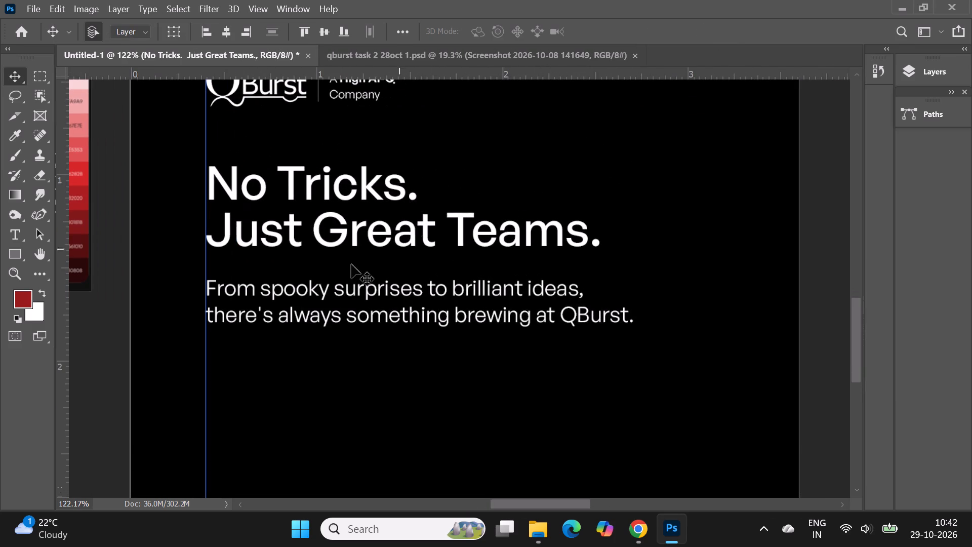
pyautogui.keyDown('alt'); pyautogui.scroll(4, 313, 272); pyautogui.keyUp('alt')
pyautogui.keyDown('shift'); pyautogui.click(310, 298); pyautogui.keyUp('shift')
pyautogui.keyDown('alt'); pyautogui.scroll(-8, 475, 320); pyautogui.keyUp('alt')
pyautogui.press('Up')
pyautogui.press('Up')
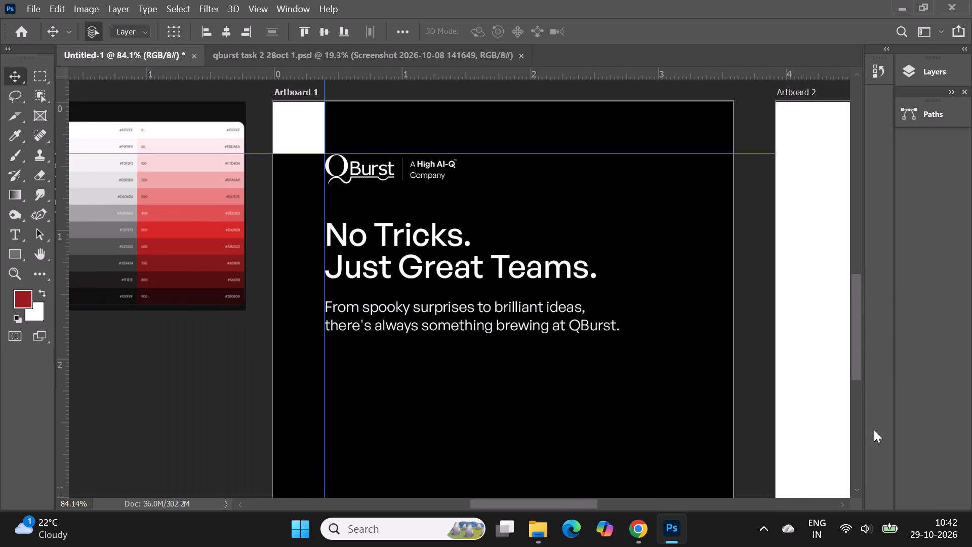
pyautogui.press('Left')
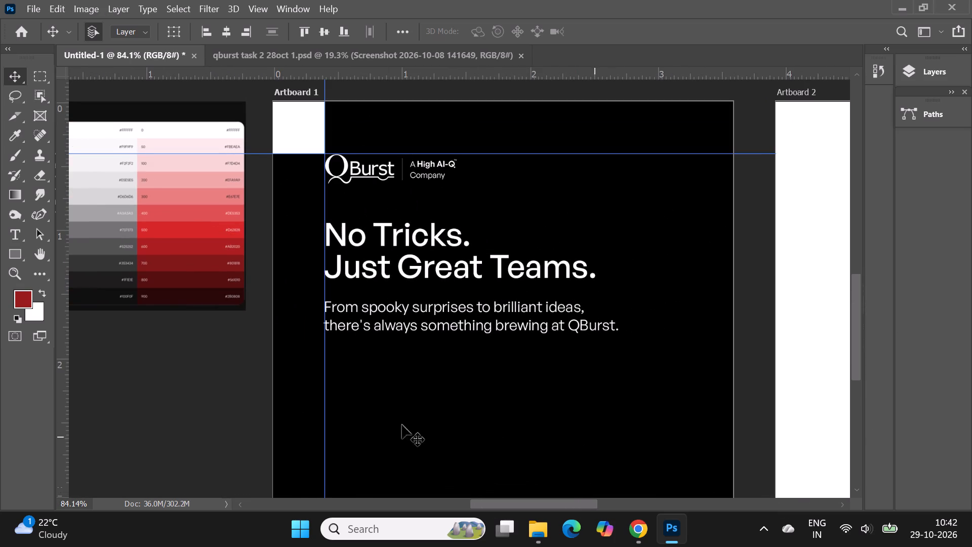
# Select only the headline and nudge it about 2 px left so its letters align optically with the vertical margin guide.
pyautogui.click(209, 392)
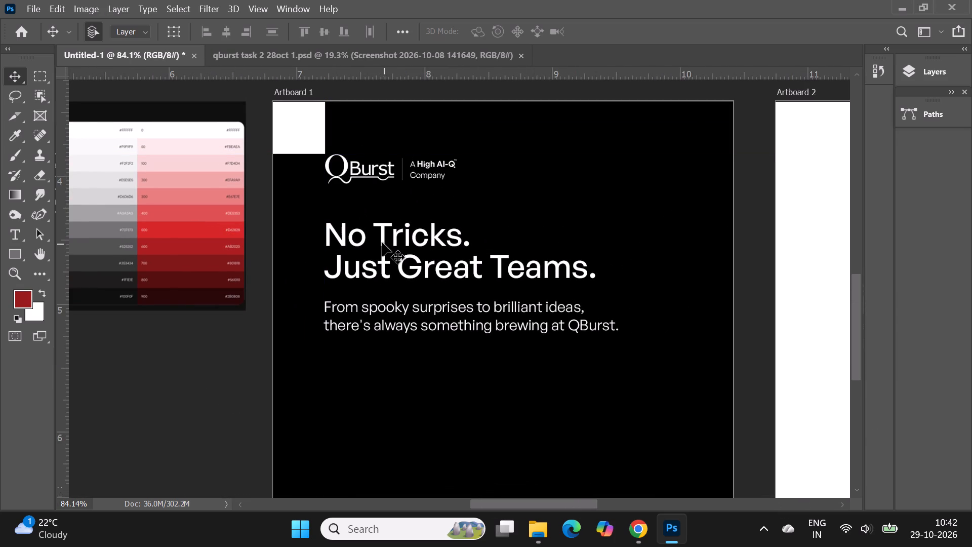
pyautogui.click(382, 243)
pyautogui.press('Left')
pyautogui.press('Left')
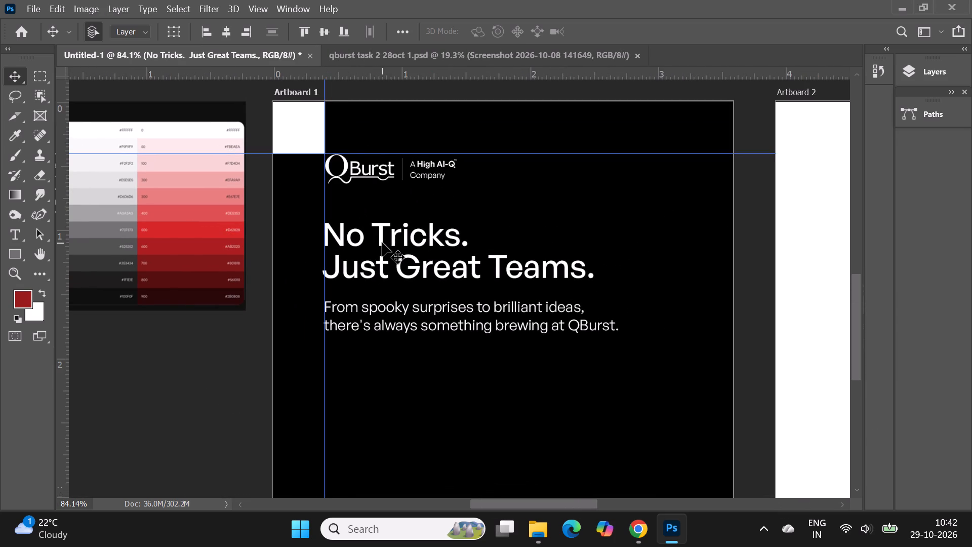
pyautogui.keyDown('alt'); pyautogui.scroll(-8, 405, 216); pyautogui.keyUp('alt')
pyautogui.click(285, 351)
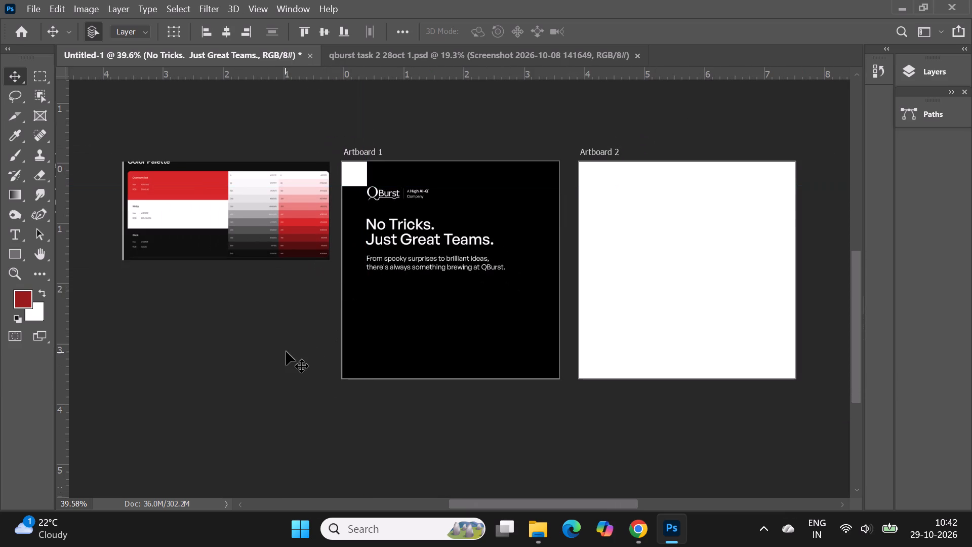
# In the qburst task 2 28oct 1 document, copy the red pill outline and its "Swipe left to see how we did it" label from Artboard 1.
pyautogui.keyDown('alt'); pyautogui.scroll(1, 460, 306); pyautogui.keyUp('alt')
pyautogui.keyDown('alt'); pyautogui.scroll(3, 442, 229); pyautogui.keyUp('alt')
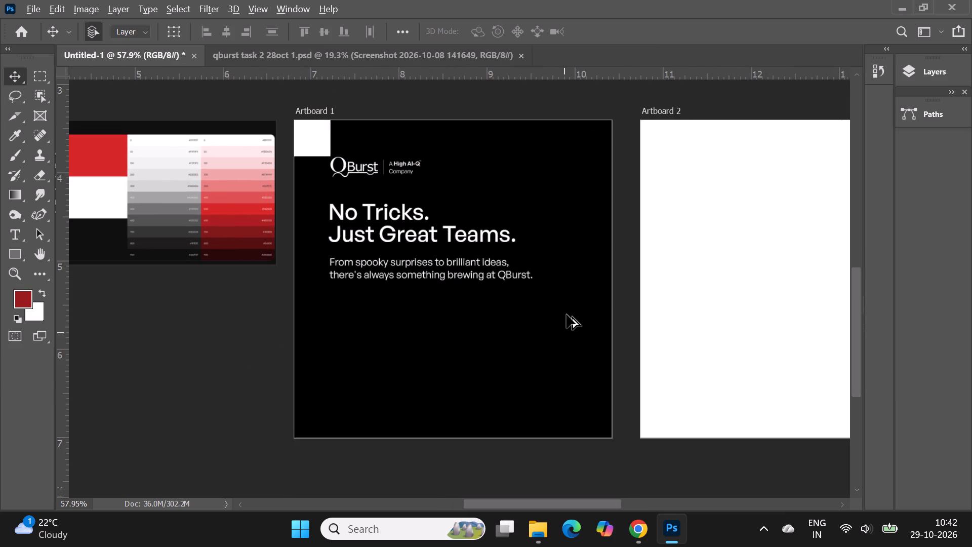
pyautogui.keyDown('alt'); pyautogui.scroll(-2, 567, 259); pyautogui.keyUp('alt')
pyautogui.click(333, 57)
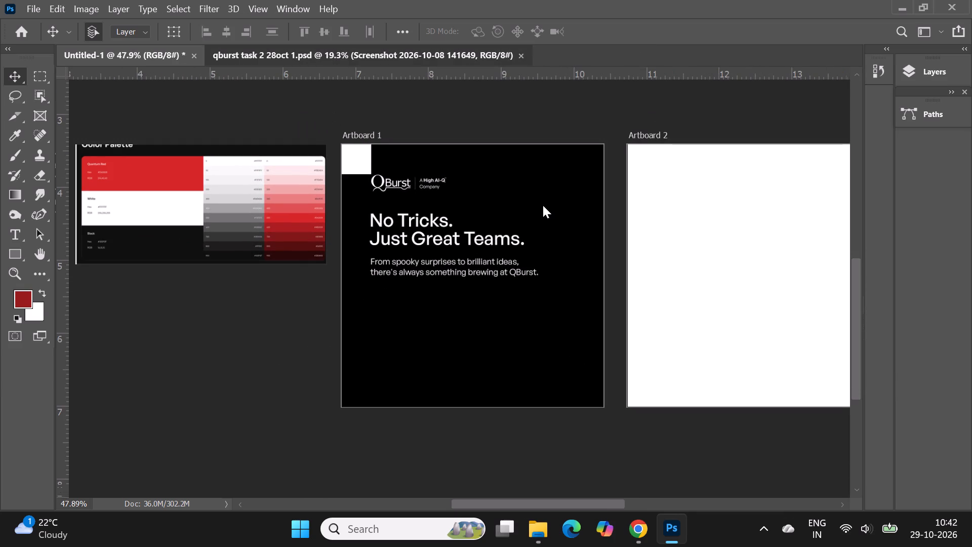
pyautogui.keyDown('alt'); pyautogui.scroll(-4, 543, 205); pyautogui.keyUp('alt')
pyautogui.keyDown('alt'); pyautogui.scroll(2, 395, 294); pyautogui.keyUp('alt')
pyautogui.keyDown('alt'); pyautogui.scroll(4, 267, 224); pyautogui.keyUp('alt')
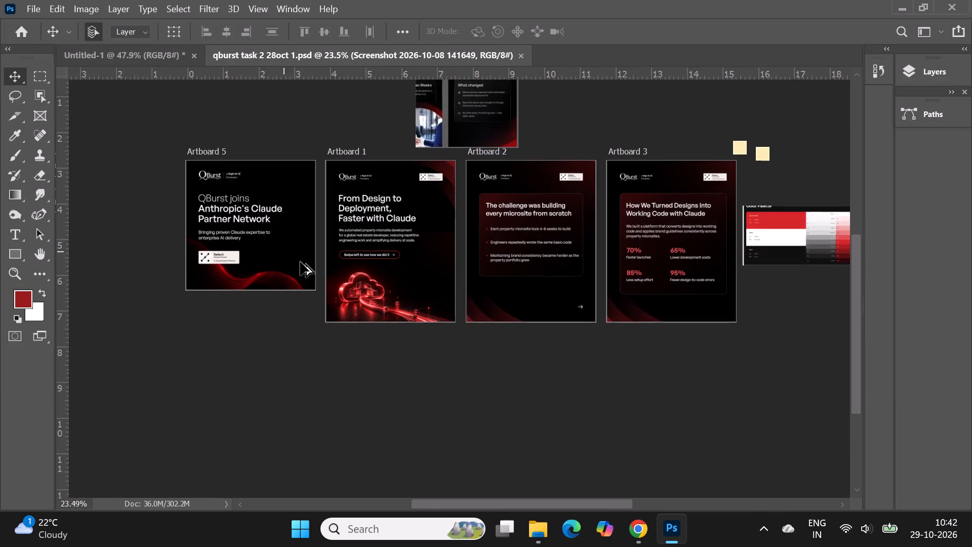
pyautogui.keyDown('alt'); pyautogui.scroll(3, 300, 262); pyautogui.keyUp('alt')
pyautogui.keyDown('alt'); pyautogui.scroll(9, 357, 247); pyautogui.keyUp('alt')
pyautogui.keyDown('alt'); pyautogui.scroll(11, 445, 264); pyautogui.keyUp('alt')
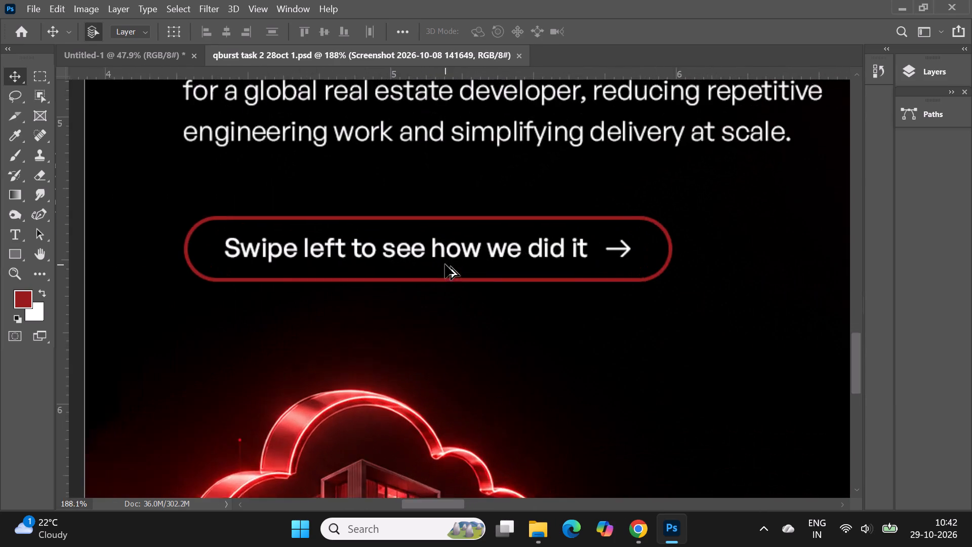
pyautogui.click(439, 214)
pyautogui.keyDown('alt'); pyautogui.scroll(1, 439, 214); pyautogui.keyUp('alt')
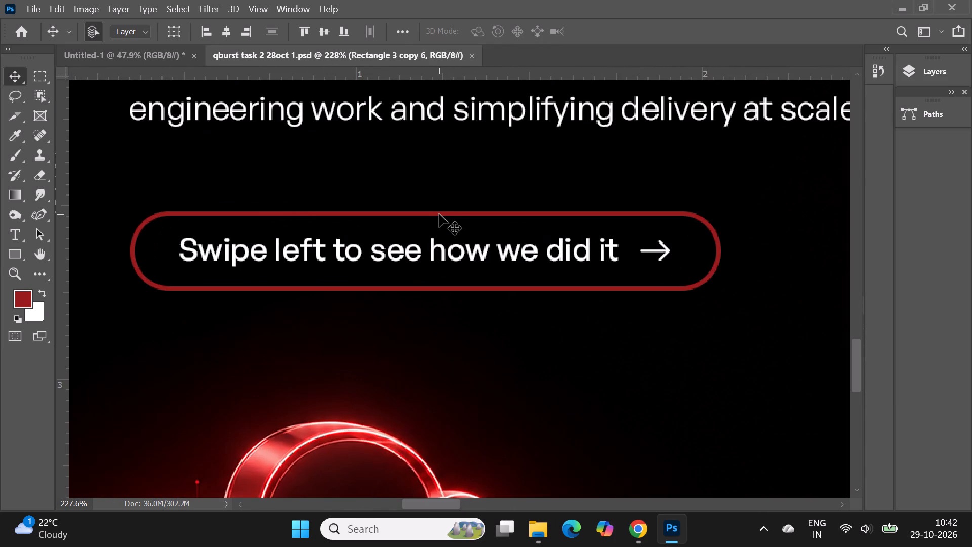
pyautogui.click(440, 214)
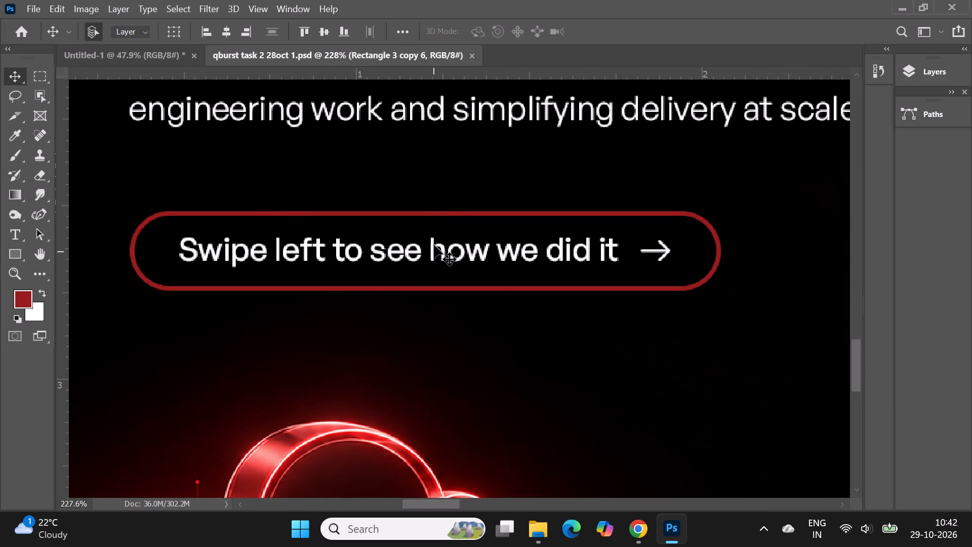
pyautogui.keyDown('shift'); pyautogui.click(433, 246); pyautogui.keyUp('shift')
pyautogui.hotkey('ctrl', 'c')
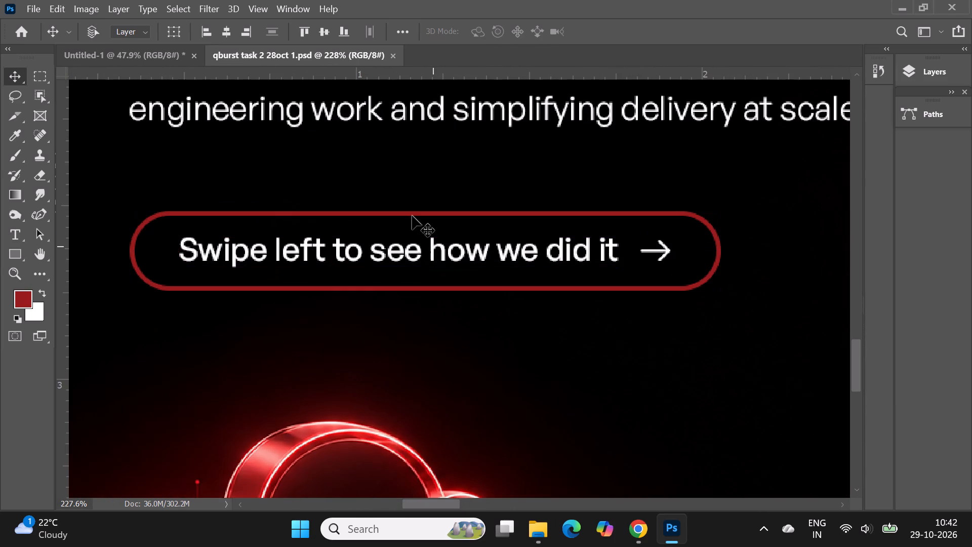
# Paste the pill and label onto Artboard 1 of Untitled-1 below the supporting copy, left edge on the margin guide, centred near X 379, Y 630 px.
pyautogui.click(165, 61)
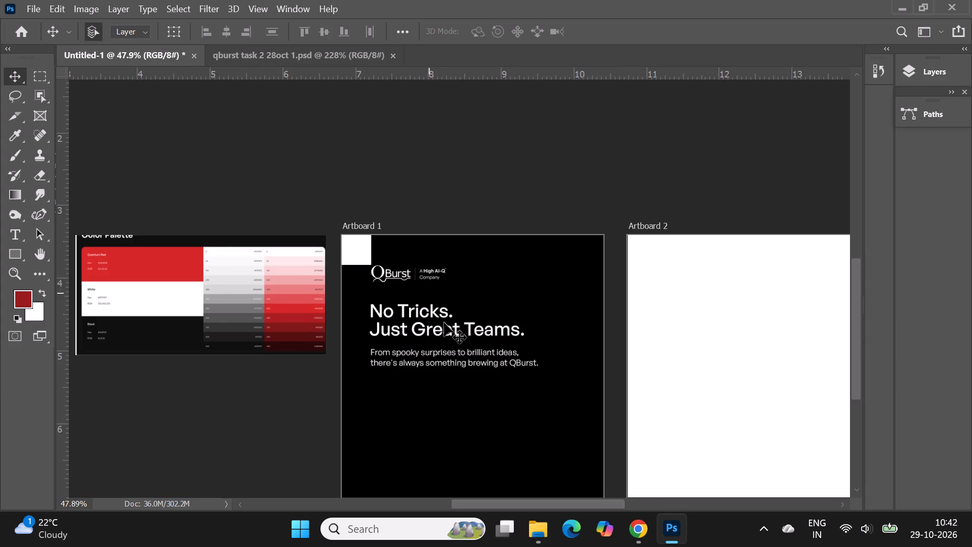
pyautogui.scroll(-6, 449, 323)
pyautogui.keyDown('alt'); pyautogui.scroll(4, 449, 323); pyautogui.keyUp('alt')
pyautogui.click(449, 323)
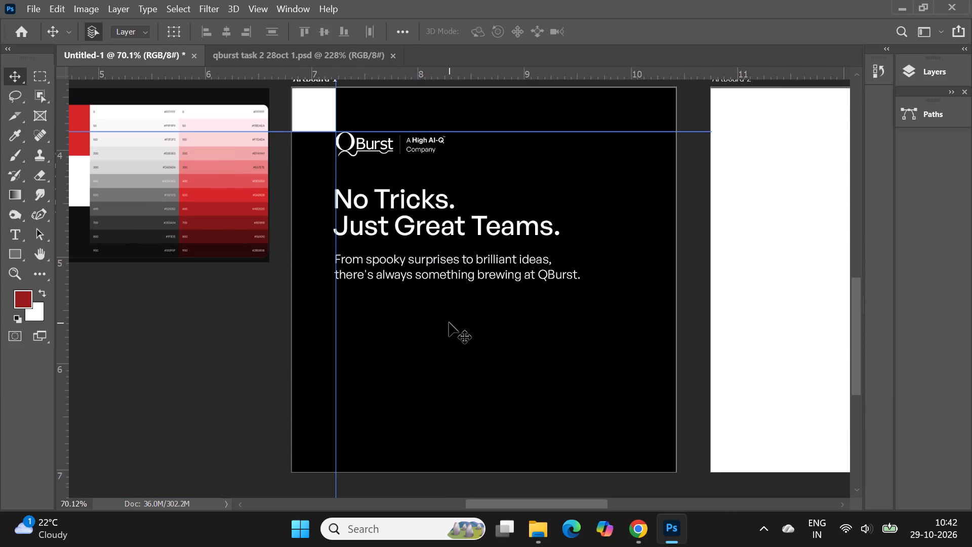
pyautogui.hotkey('ctrl', 'v')
pyautogui.hotkey('ctrl', 't')
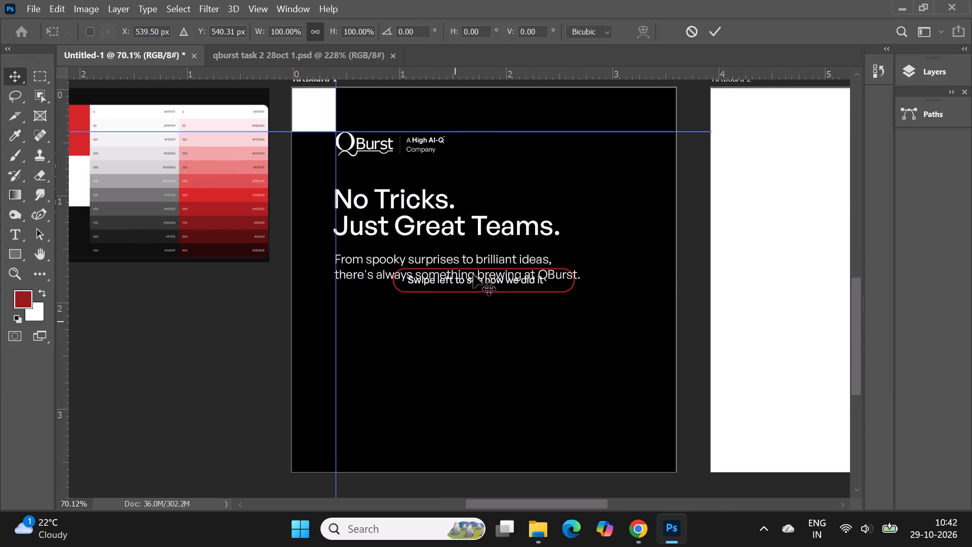
pyautogui.moveTo(487, 278); pyautogui.dragTo(433, 311)
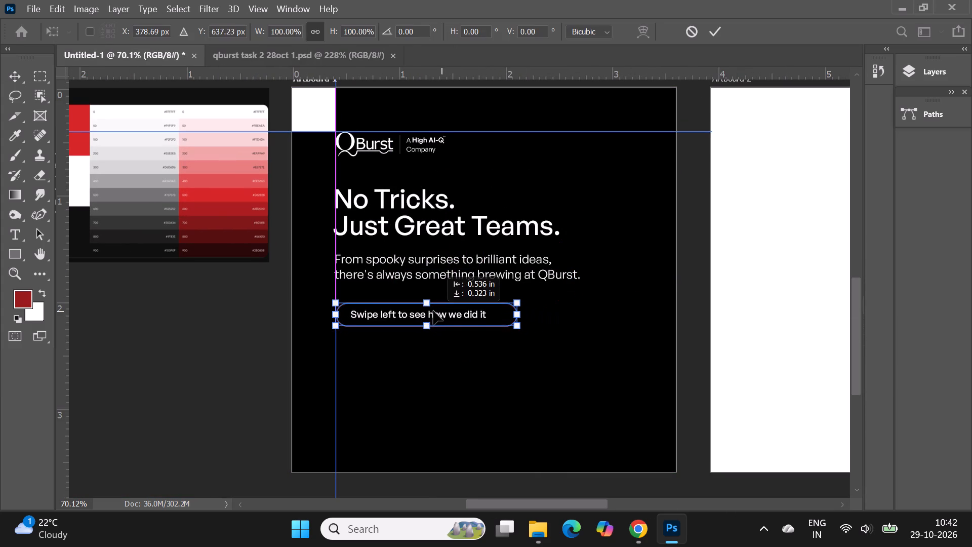
pyautogui.moveTo(433, 311); pyautogui.dragTo(433, 308)
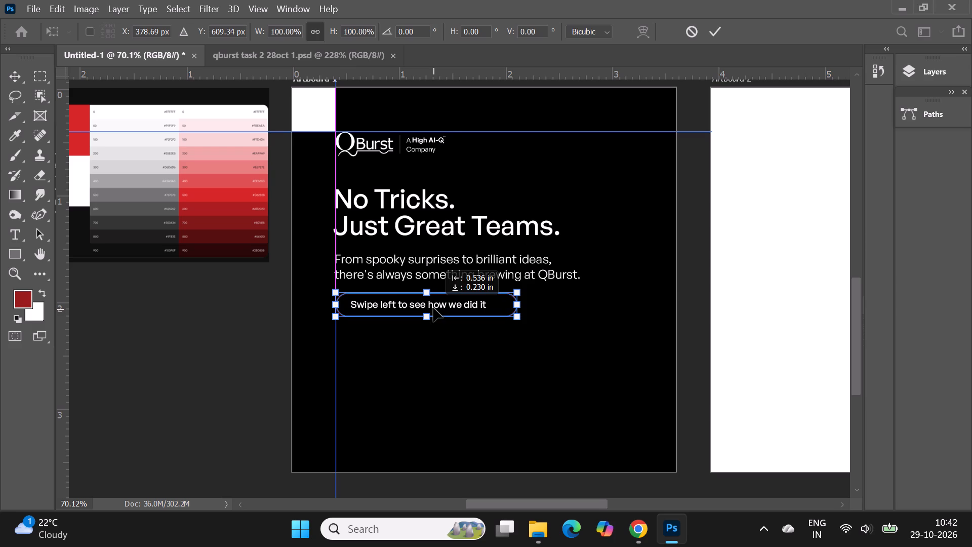
pyautogui.moveTo(433, 308); pyautogui.dragTo(433, 310)
pyautogui.click(716, 22)
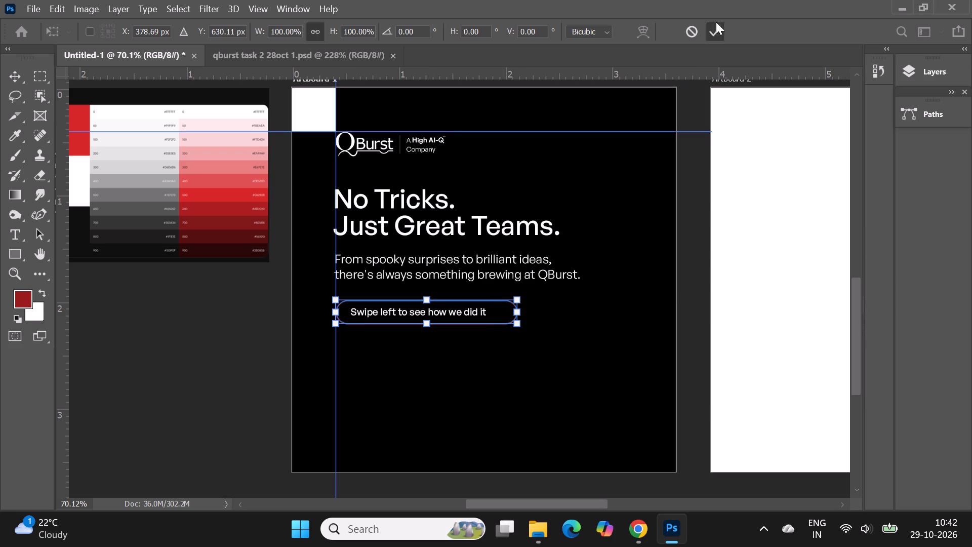
pyautogui.click(213, 363)
# Switch to the Halloween Post brief in Chrome and copy the CTA line "Come Join the Fun. Join QBurst.".
pyautogui.keyDown('alt'); pyautogui.scroll(-2, 511, 284); pyautogui.keyUp('alt')
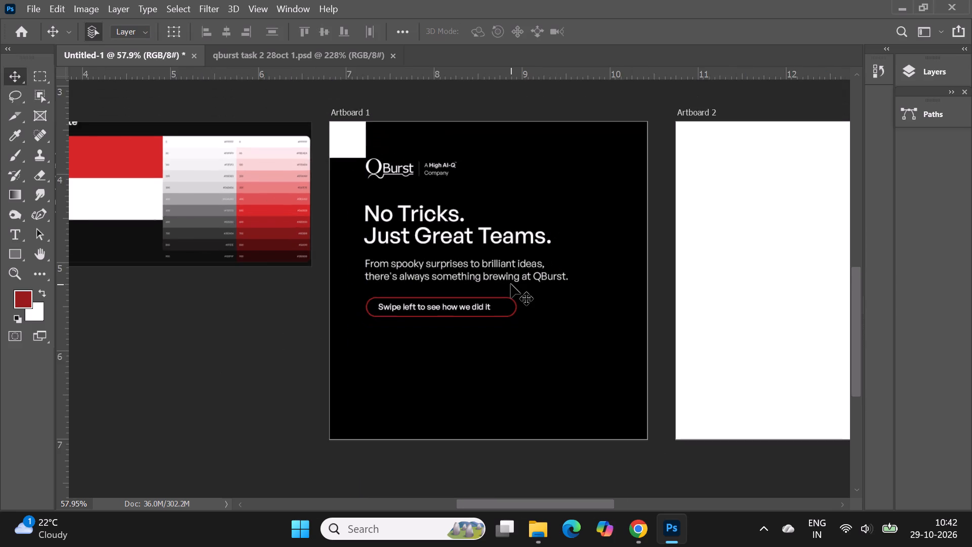
pyautogui.keyDown('alt'); pyautogui.scroll(-2, 511, 284); pyautogui.keyUp('alt')
pyautogui.keyDown('alt'); pyautogui.scroll(-5, 418, 216); pyautogui.keyUp('alt')
pyautogui.keyDown('alt'); pyautogui.scroll(4, 440, 234); pyautogui.keyUp('alt')
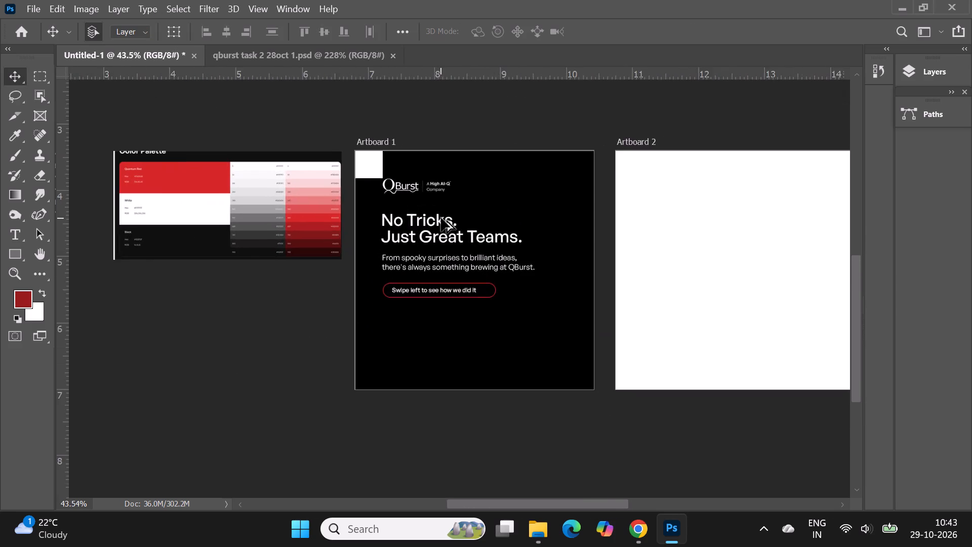
pyautogui.keyDown('alt'); pyautogui.scroll(3, 441, 218); pyautogui.keyUp('alt')
pyautogui.keyDown('alt'); pyautogui.scroll(2, 496, 284); pyautogui.keyUp('alt')
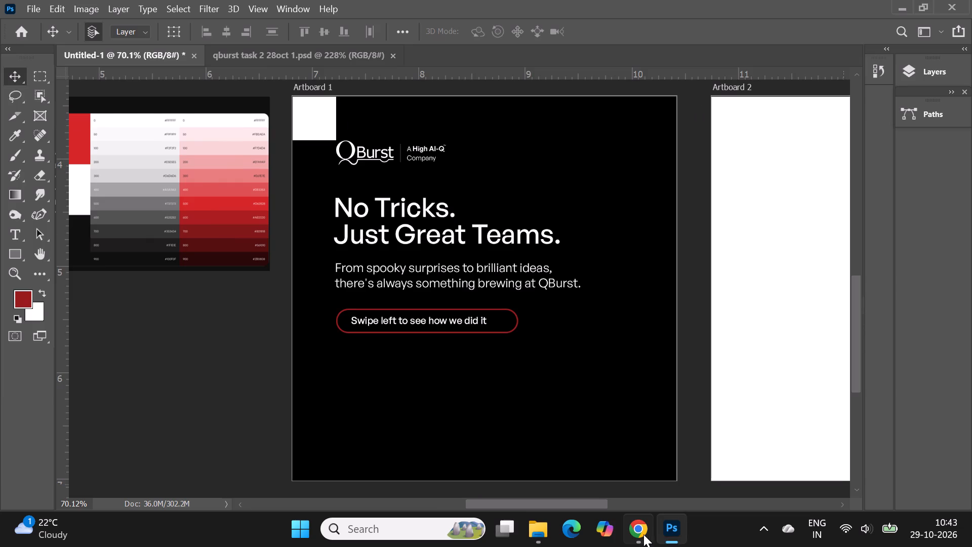
pyautogui.click(643, 534)
pyautogui.click(300, 281)
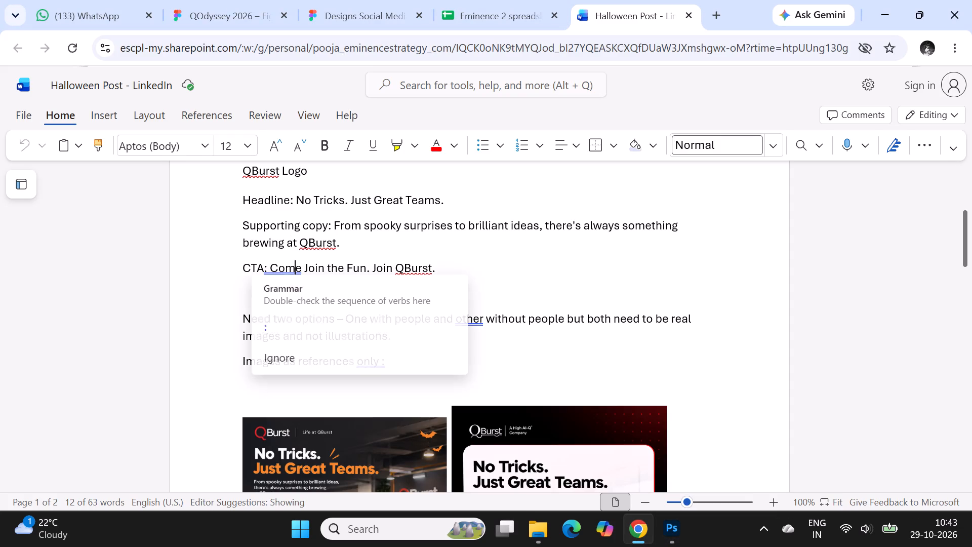
pyautogui.moveTo(272, 265); pyautogui.dragTo(414, 266)
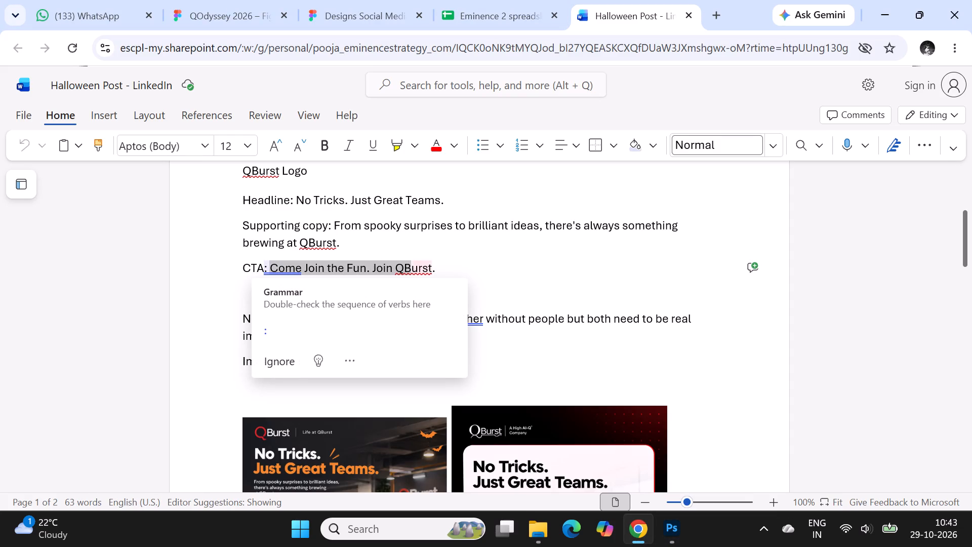
pyautogui.moveTo(414, 266); pyautogui.dragTo(436, 269)
pyautogui.hotkey('ctrl', 'c')
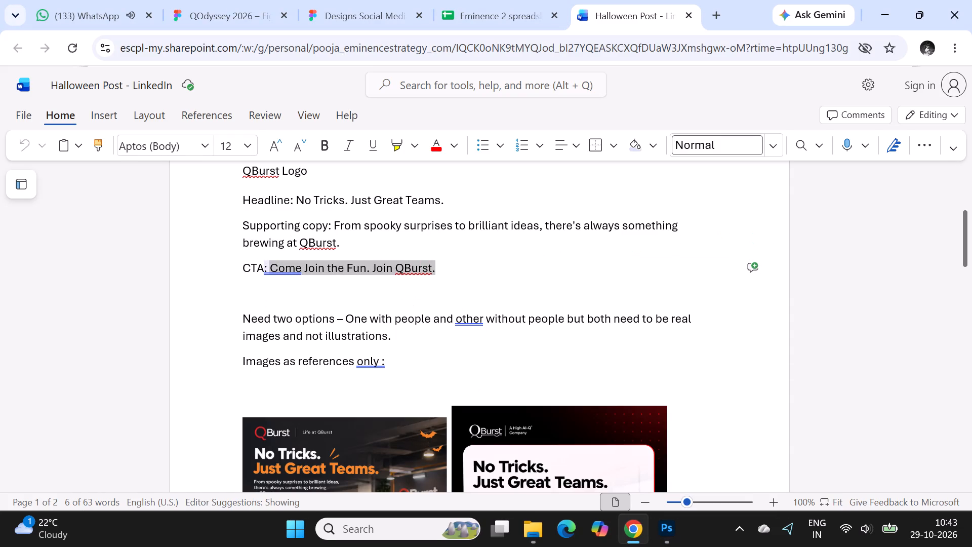
pyautogui.scroll(-2, 445, 218)
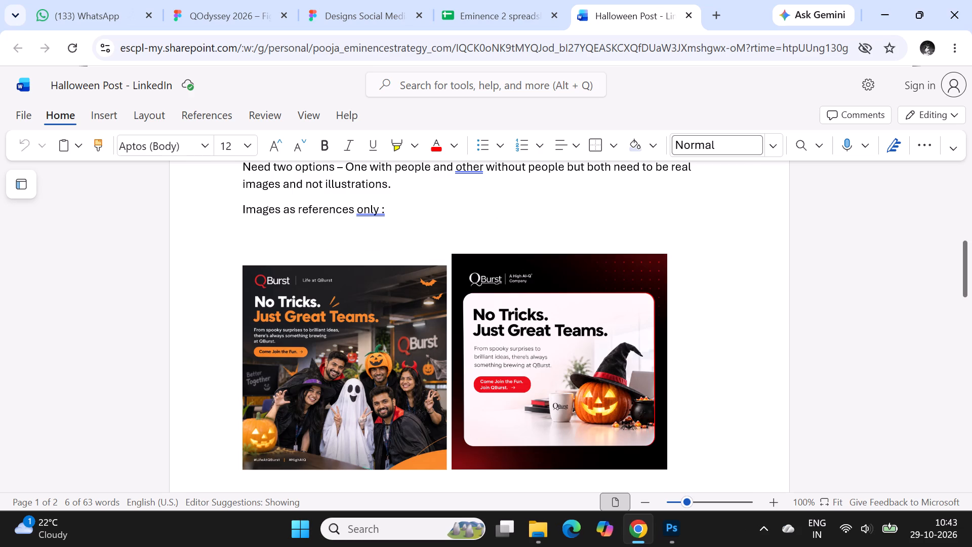
# Back in Photoshop, replace the pill's label text with "Come Join the Fun. Join QBurst.".
pyautogui.click(669, 532)
pyautogui.doubleClick(424, 320)
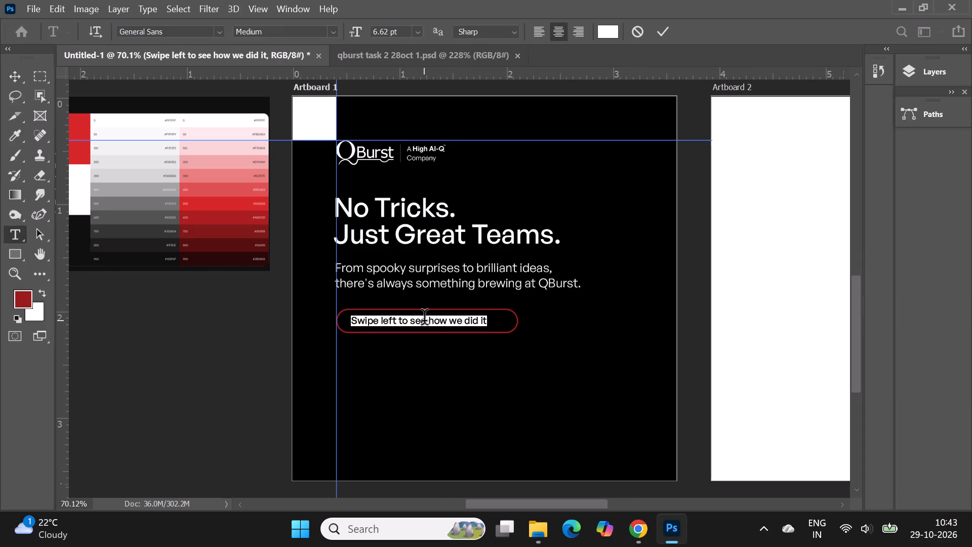
pyautogui.hotkey('ctrl', 'v')
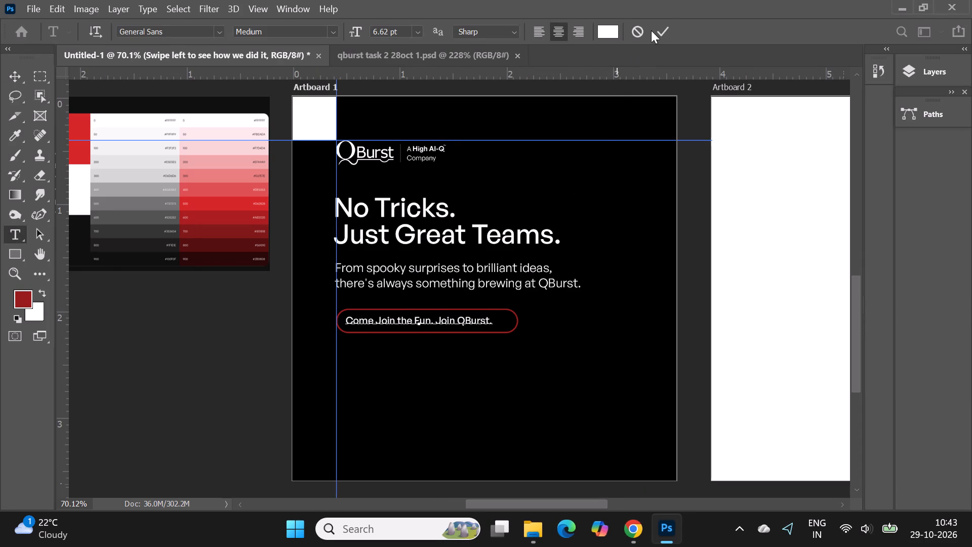
pyautogui.click(667, 35)
# Nudge the CTA label about 11 px right inside the pill outline.
pyautogui.keyDown('alt'); pyautogui.scroll(6, 475, 338); pyautogui.keyUp('alt')
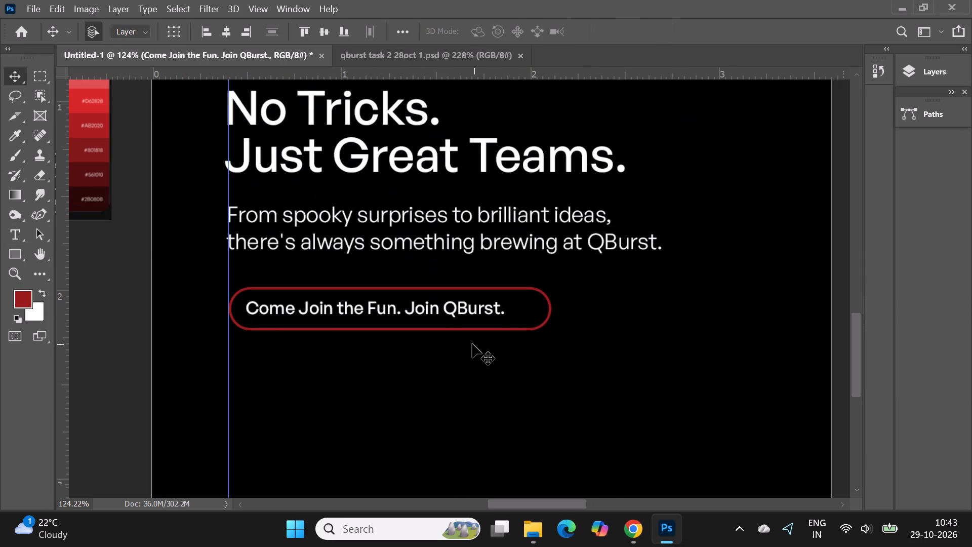
pyautogui.press('Right')
pyautogui.press('Right')
pyautogui.press('Right')
pyautogui.press('Right')
pyautogui.press('Right')
pyautogui.press('Right')
pyautogui.press('Right')
pyautogui.press('Right')
pyautogui.press('Right')
pyautogui.press('Right')
pyautogui.press('Right')
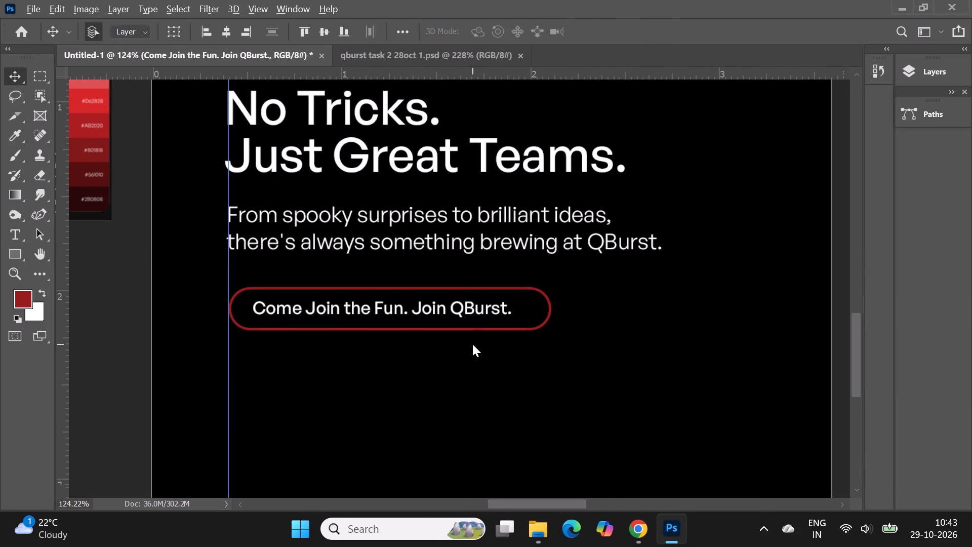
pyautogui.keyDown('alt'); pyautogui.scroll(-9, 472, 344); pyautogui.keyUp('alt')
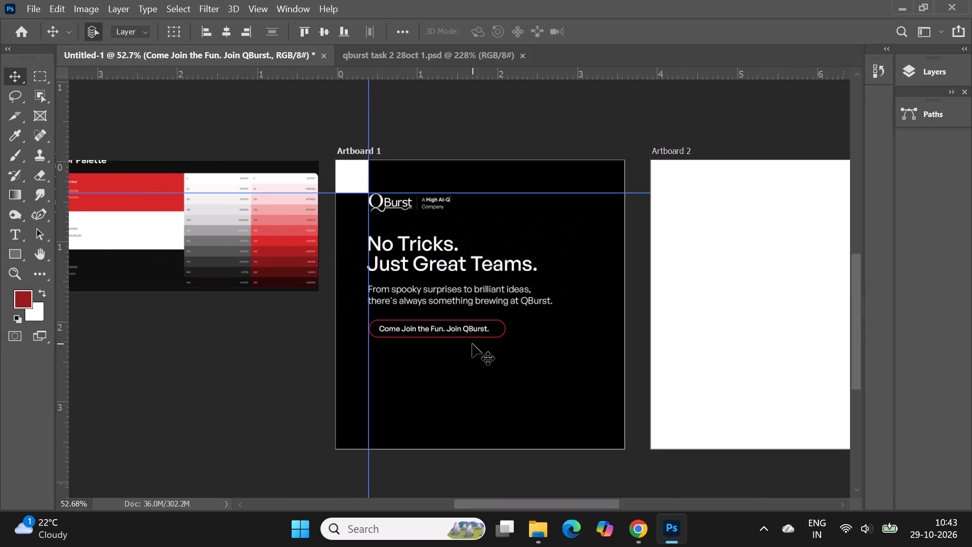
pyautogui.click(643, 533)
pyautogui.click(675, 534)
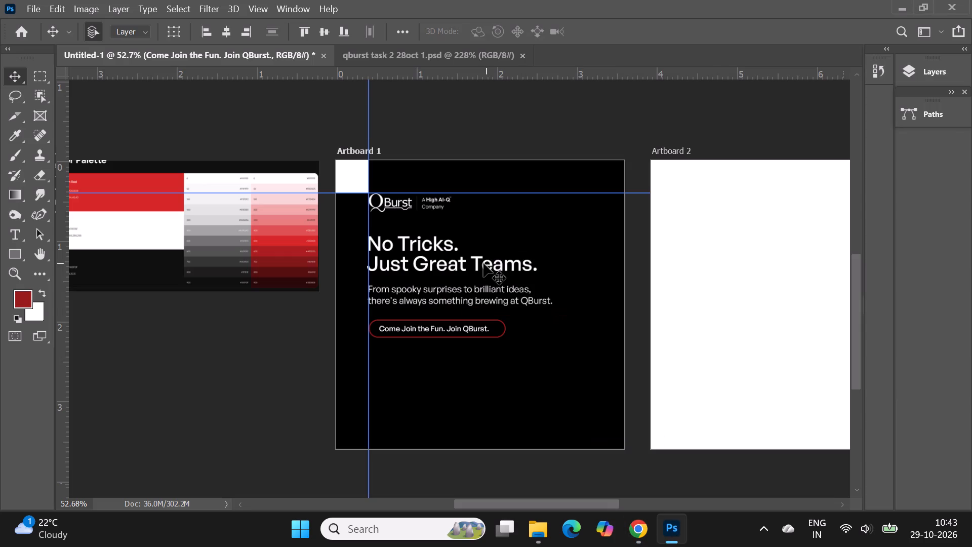
# In the qburst task 2 28oct 1 document, copy the white arrow beside the "Swipe left to see how we did it" label.
pyautogui.click(453, 57)
pyautogui.keyDown('alt'); pyautogui.scroll(4, 534, 318); pyautogui.keyUp('alt')
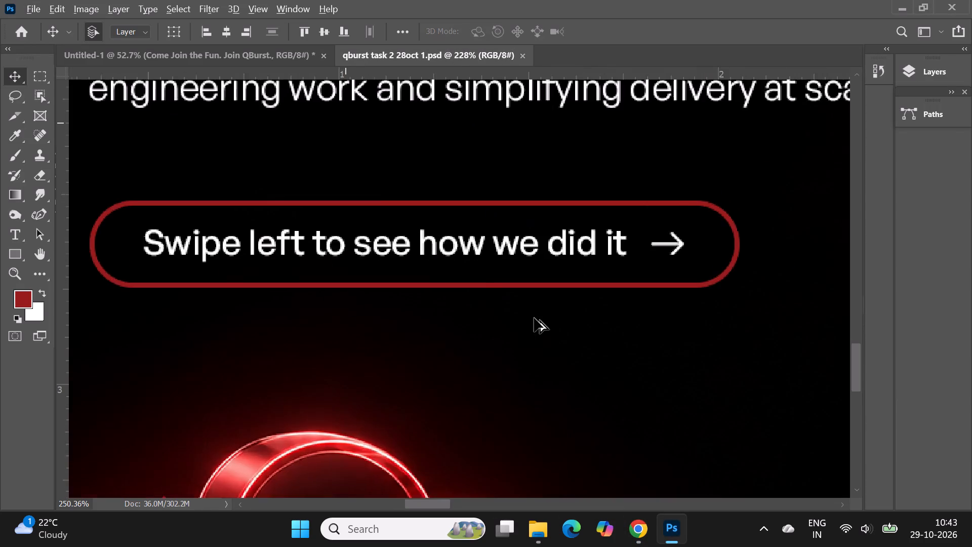
pyautogui.keyDown('alt'); pyautogui.scroll(3, 724, 238); pyautogui.keyUp('alt')
pyautogui.click(731, 213)
pyautogui.hotkey('ctrl', 'c')
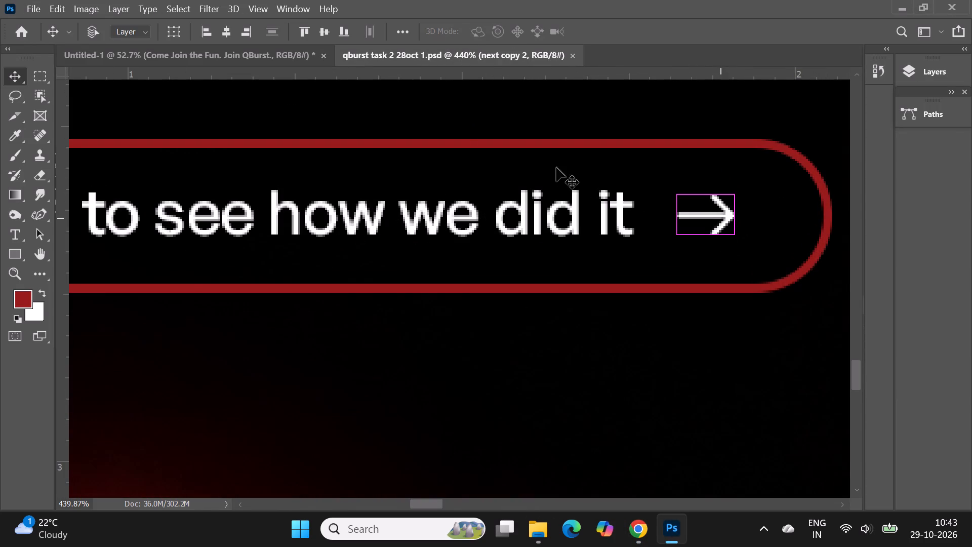
# Paste the copied white arrow onto Artboard 1 in the Untitled-1 document.
pyautogui.click(176, 49)
pyautogui.keyDown('alt'); pyautogui.scroll(-4, 274, 133); pyautogui.keyUp('alt')
pyautogui.keyDown('alt'); pyautogui.scroll(2, 363, 285); pyautogui.keyUp('alt')
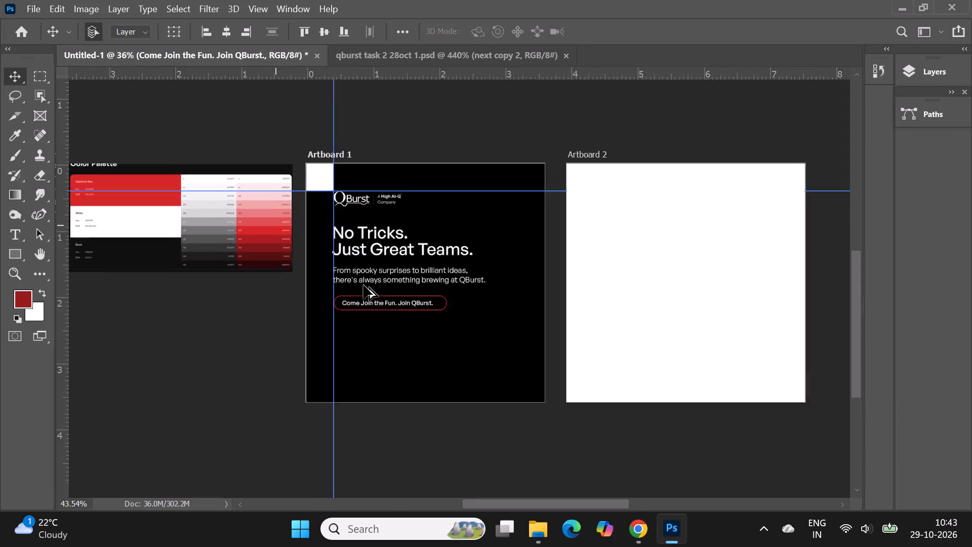
pyautogui.keyDown('alt'); pyautogui.scroll(10, 363, 285); pyautogui.keyUp('alt')
pyautogui.click(469, 282)
pyautogui.hotkey('ctrl', 'v')
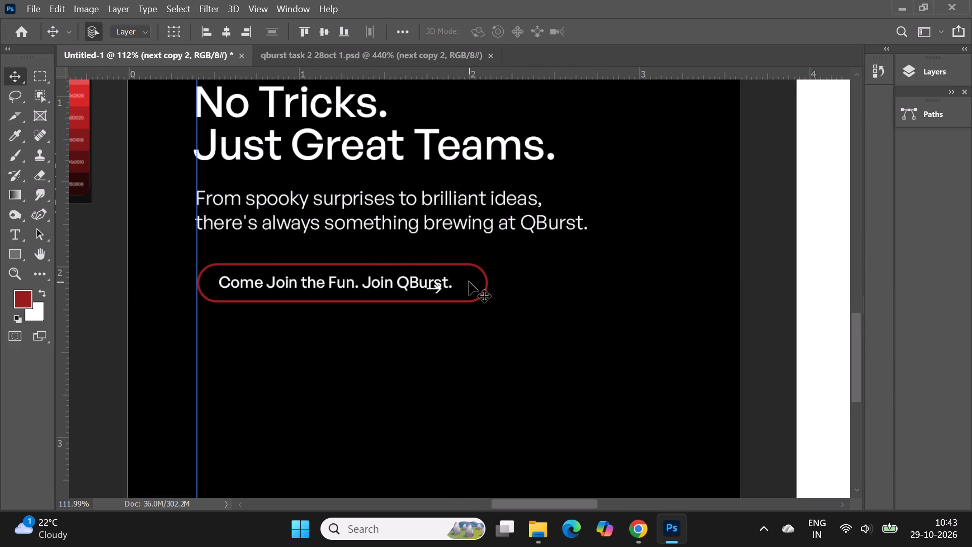
# Move the arrow just after the CTA label inside the pill, vertically centred with the text, at about X 601 px, Y 630 px.
pyautogui.hotkey('ctrl', 't')
pyautogui.keyDown('alt'); pyautogui.scroll(5, 428, 304); pyautogui.keyUp('alt')
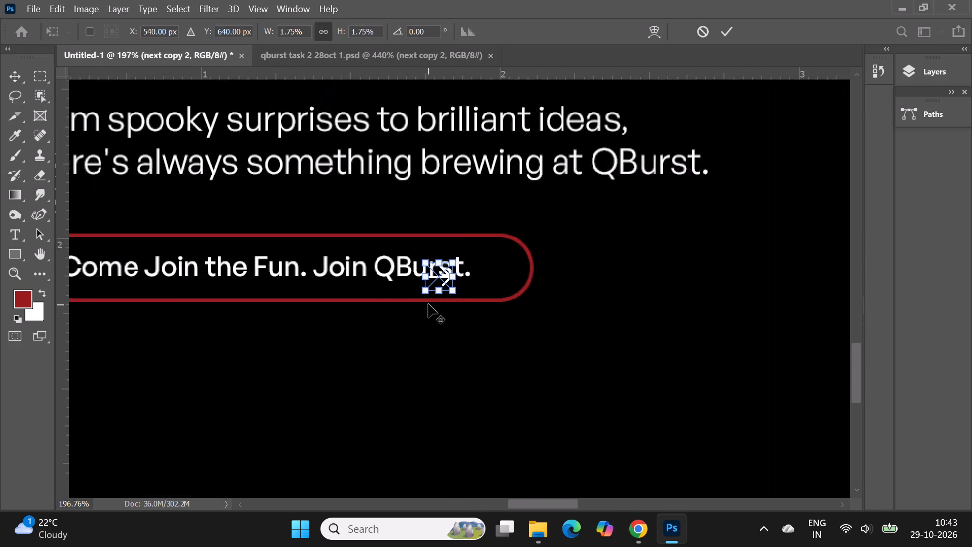
pyautogui.keyDown('alt'); pyautogui.scroll(5, 428, 304); pyautogui.keyUp('alt')
pyautogui.moveTo(445, 264); pyautogui.dragTo(537, 257)
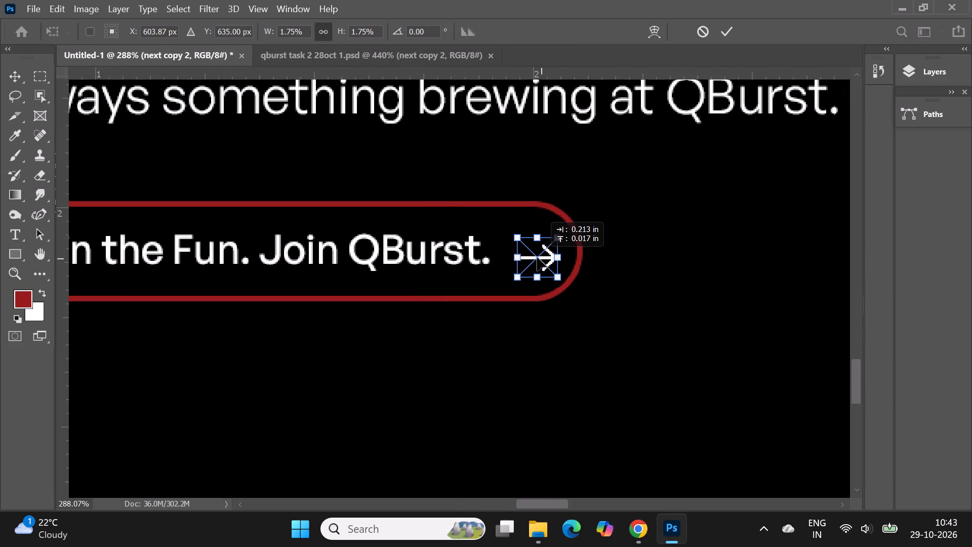
pyautogui.moveTo(537, 257); pyautogui.dragTo(537, 249)
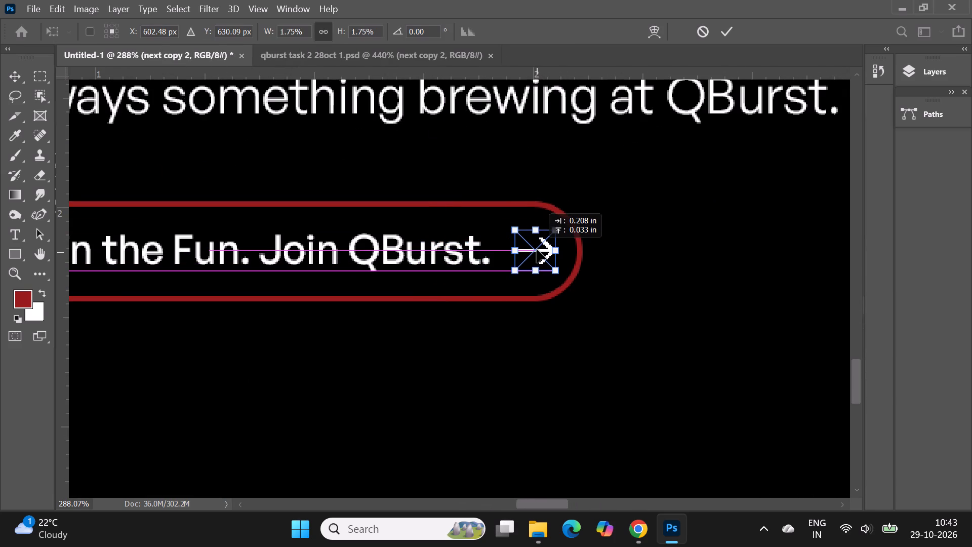
pyautogui.moveTo(537, 249); pyautogui.dragTo(535, 249)
pyautogui.keyDown('alt'); pyautogui.scroll(-6, 535, 249); pyautogui.keyUp('alt')
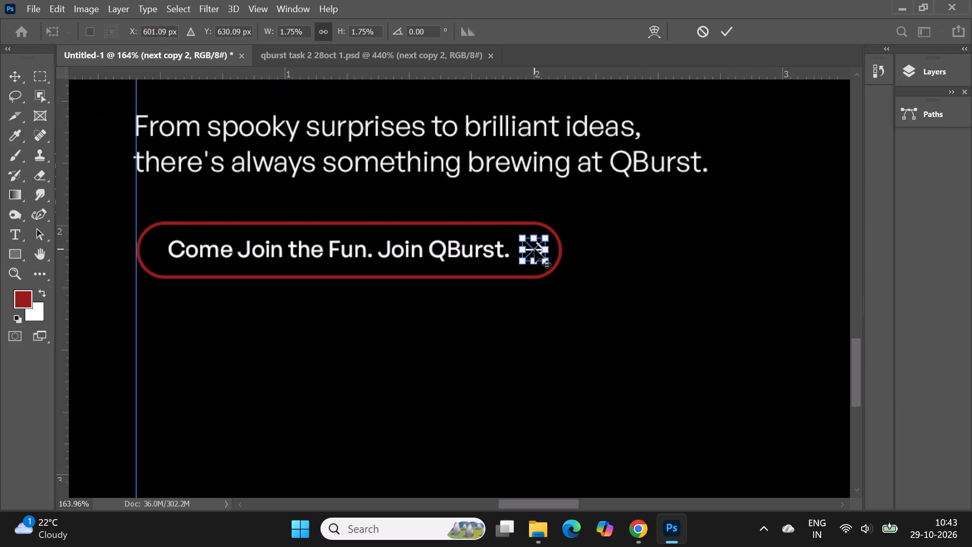
pyautogui.keyDown('alt'); pyautogui.scroll(-2, 535, 249); pyautogui.keyUp('alt')
pyautogui.click(721, 24)
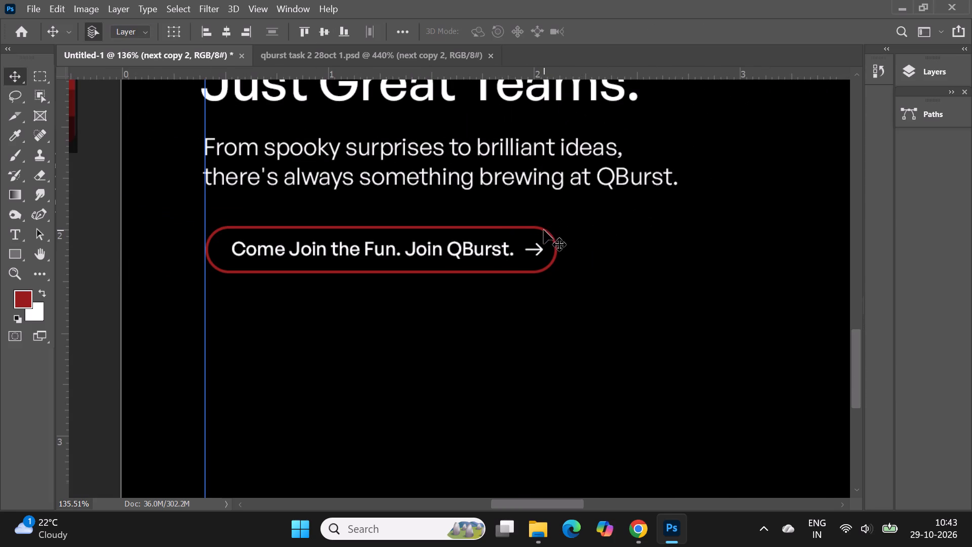
# Widen the red pill outline rightward to about 103.8% so it leaves room around the arrow.
pyautogui.click(543, 229)
pyautogui.hotkey('ctrl', 't')
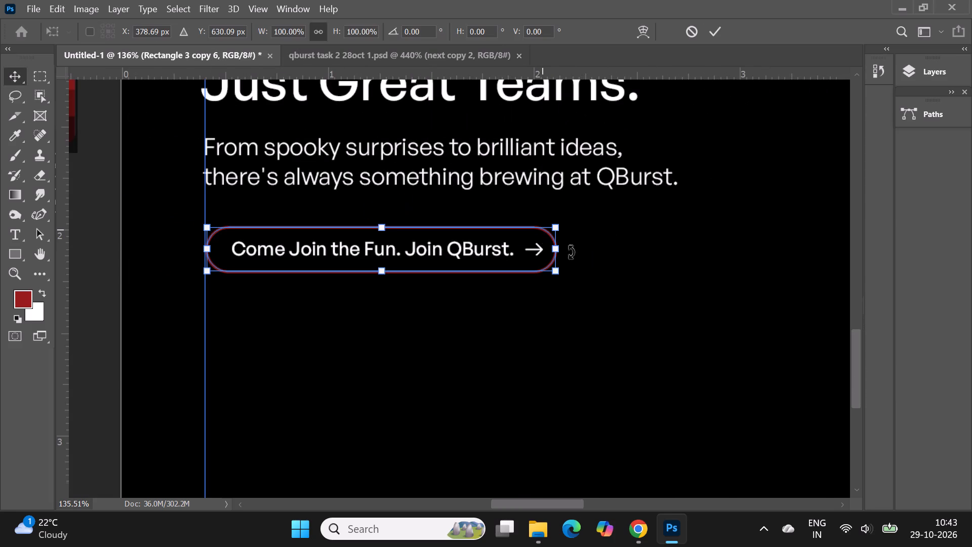
pyautogui.keyDown('shift'); pyautogui.moveTo(561, 252); pyautogui.dragTo(579, 250); pyautogui.keyUp('shift')
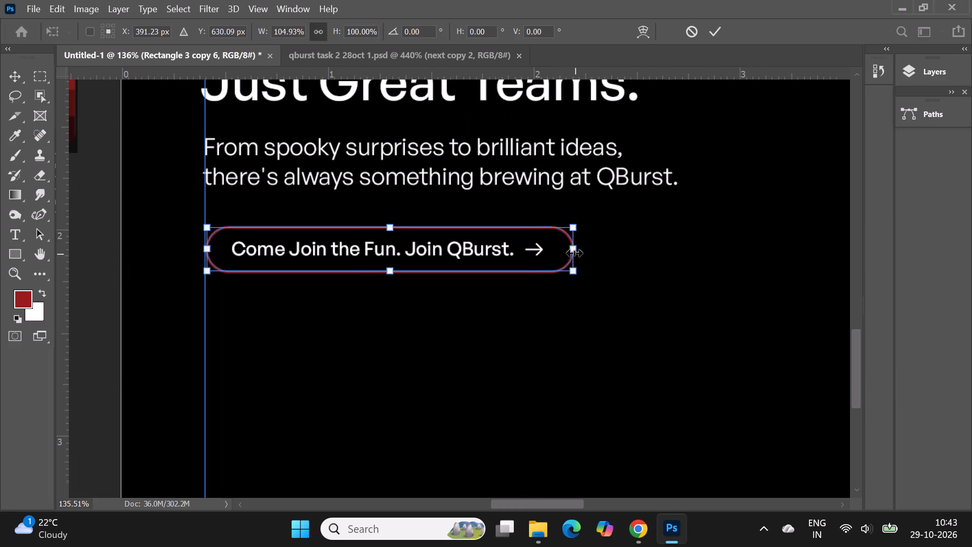
pyautogui.keyDown('shift'); pyautogui.click(574, 252); pyautogui.keyUp('shift')
pyautogui.click(710, 33)
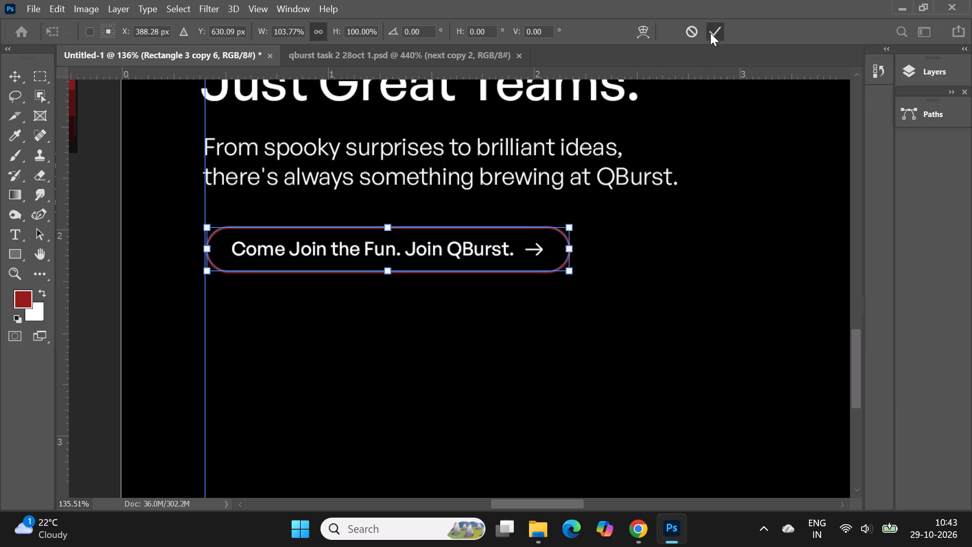
pyautogui.keyDown('alt'); pyautogui.scroll(-6, 576, 261); pyautogui.keyUp('alt')
pyautogui.click(246, 319)
# Examine the overall balance of the logo, headline, supporting copy and CTA on Artboard 1.
pyautogui.keyDown('alt'); pyautogui.scroll(-4, 312, 296); pyautogui.keyUp('alt')
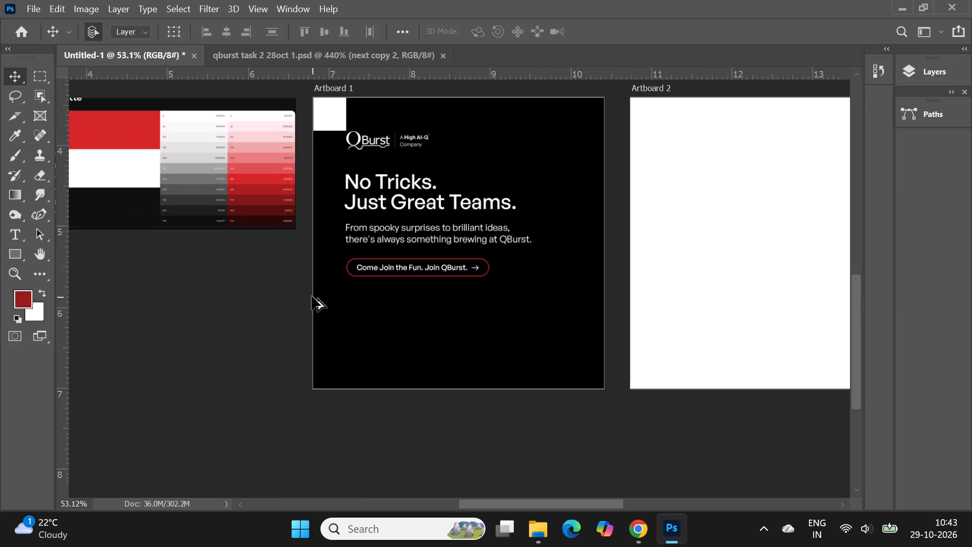
pyautogui.keyDown('alt'); pyautogui.scroll(-2, 312, 296); pyautogui.keyUp('alt')
pyautogui.scroll(-1, 587, 337)
pyautogui.scroll(3, 587, 337)
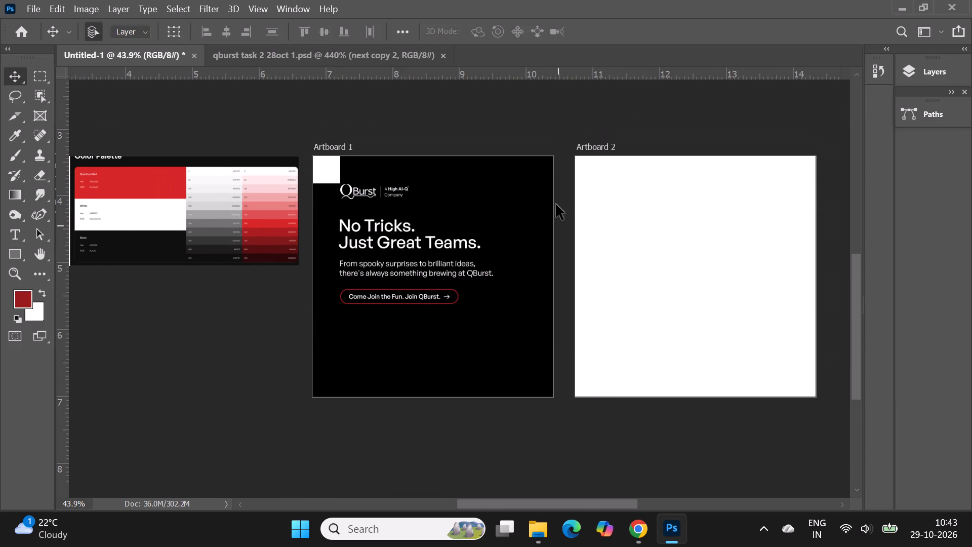
pyautogui.keyDown('alt'); pyautogui.scroll(-4, 556, 204); pyautogui.keyUp('alt')
pyautogui.keyDown('alt'); pyautogui.scroll(4, 516, 236); pyautogui.keyUp('alt')
pyautogui.keyDown('alt'); pyautogui.scroll(4, 454, 245); pyautogui.keyUp('alt')
pyautogui.keyDown('alt'); pyautogui.scroll(-1, 525, 258); pyautogui.keyUp('alt')
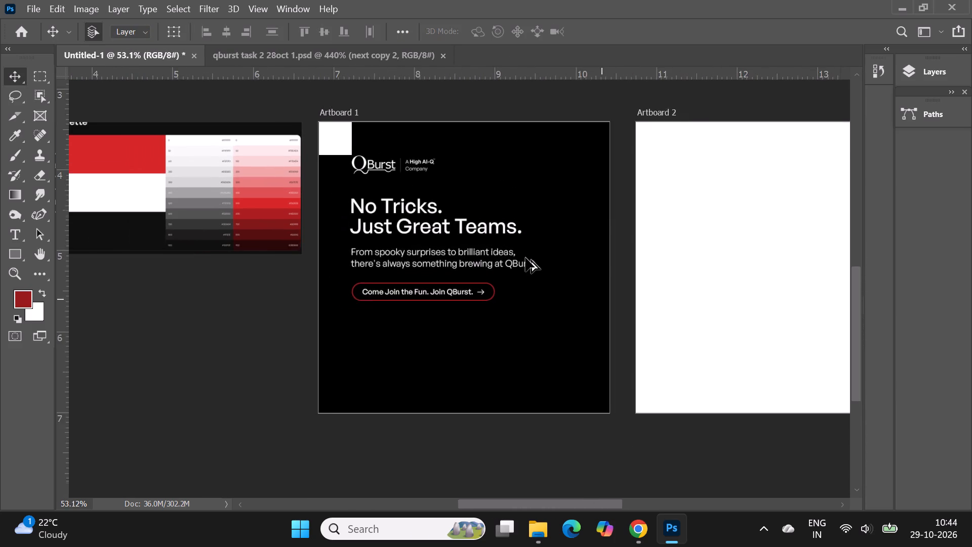
pyautogui.keyDown('alt'); pyautogui.scroll(-2, 525, 258); pyautogui.keyUp('alt')
pyautogui.scroll(-3, 539, 331)
pyautogui.scroll(2, 539, 331)
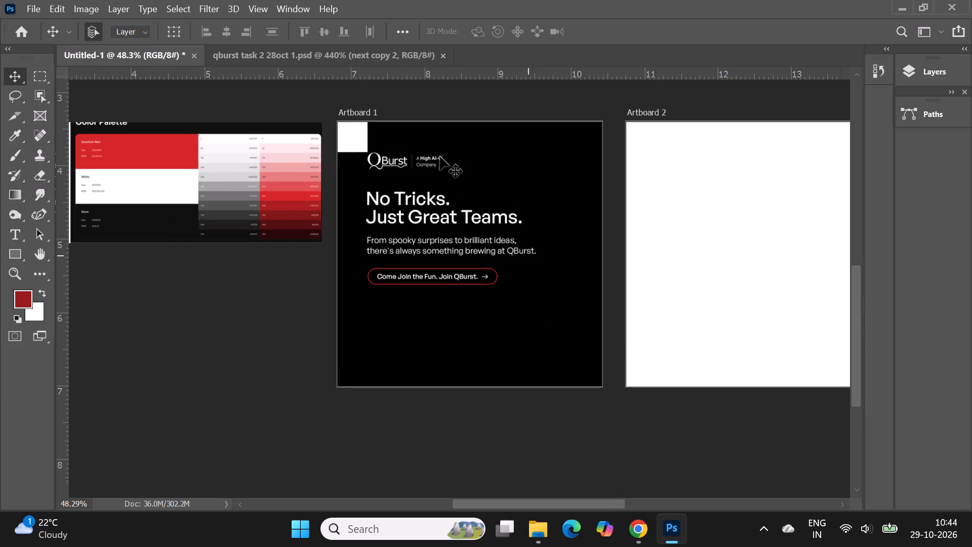
pyautogui.keyDown('alt'); pyautogui.scroll(4, 436, 145); pyautogui.keyUp('alt')
pyautogui.keyDown('alt'); pyautogui.scroll(-1, 392, 95); pyautogui.keyUp('alt')
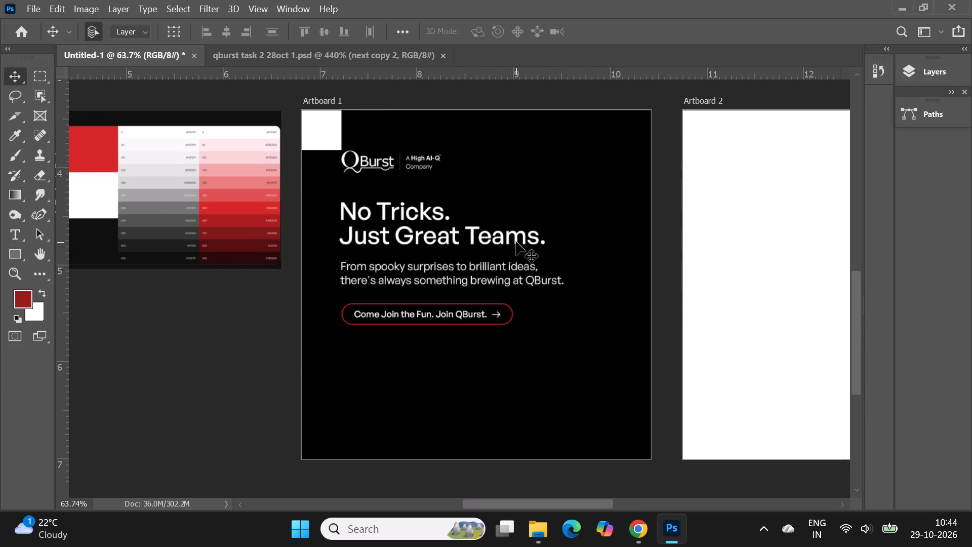
# Set the font size of the "No Tricks. Just Great Teams." headline to 17 pt.
pyautogui.doubleClick(516, 242)
pyautogui.moveTo(545, 245); pyautogui.dragTo(334, 214)
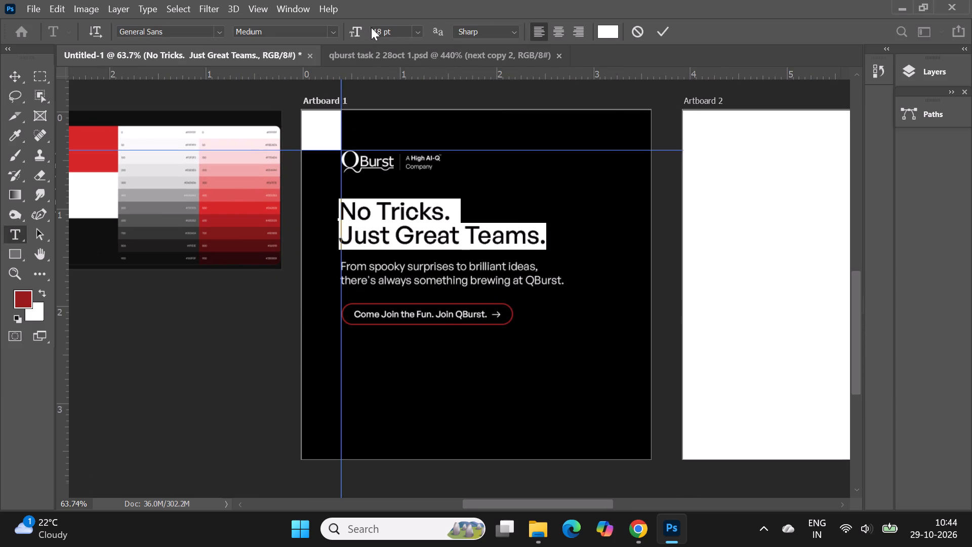
pyautogui.click(380, 30)
pyautogui.press('BackSpace')
pyautogui.press('7')
pyautogui.press('Return')
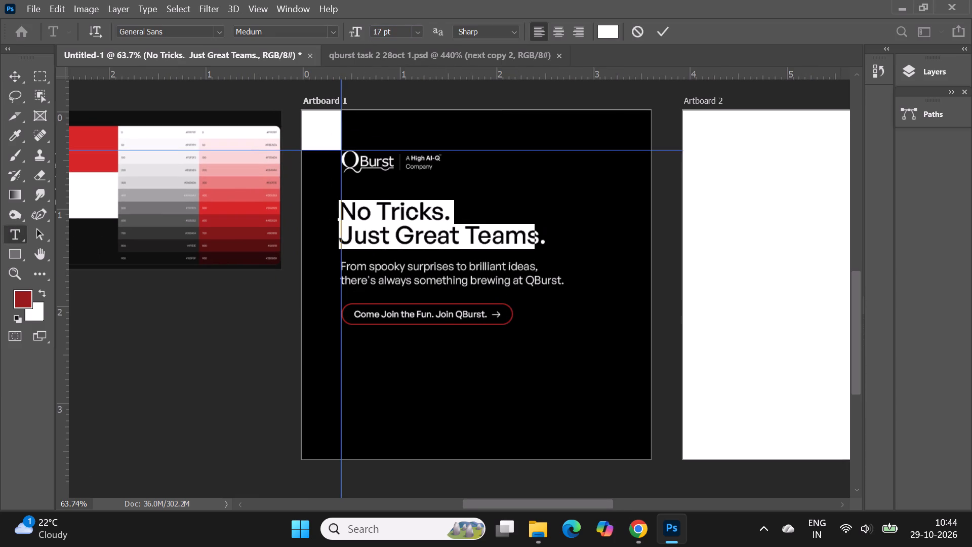
pyautogui.click(662, 32)
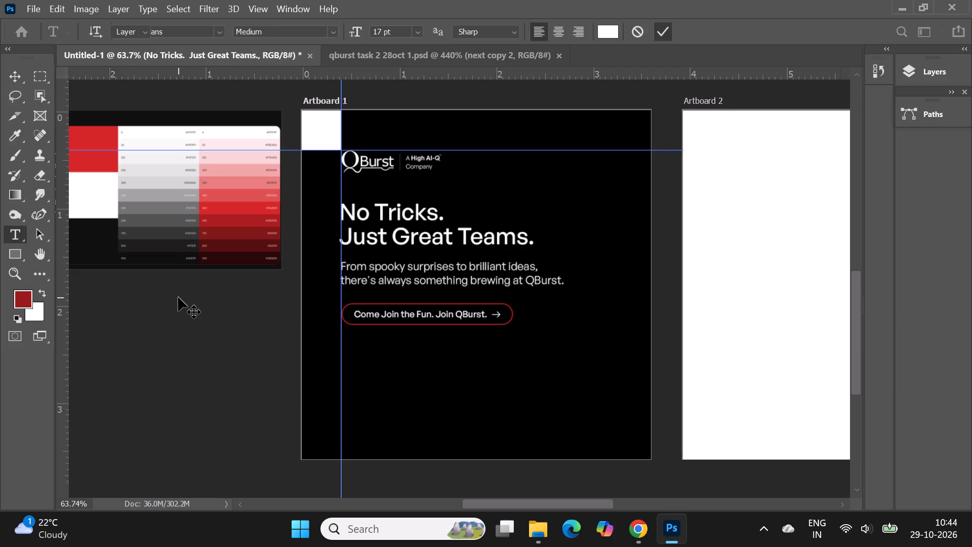
pyautogui.click(178, 297)
# Scale the QBurst logo down slightly to about 15.2%, keeping its top-left corner at the margin guides.
pyautogui.scroll(-2, 485, 162)
pyautogui.keyDown('alt'); pyautogui.scroll(5, 380, 112); pyautogui.keyUp('alt')
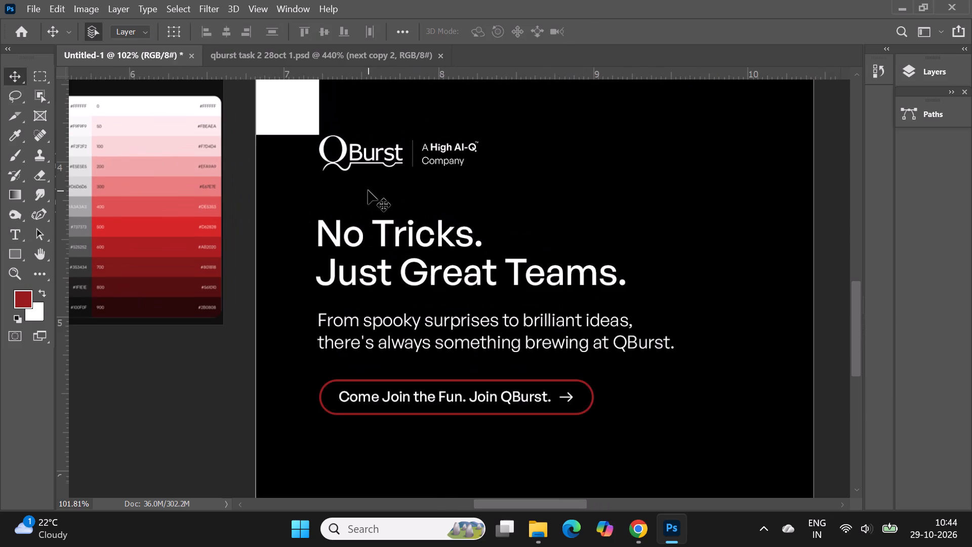
pyautogui.scroll(1, 368, 190)
pyautogui.click(345, 162)
pyautogui.keyDown('alt'); pyautogui.scroll(-3, 401, 178); pyautogui.keyUp('alt')
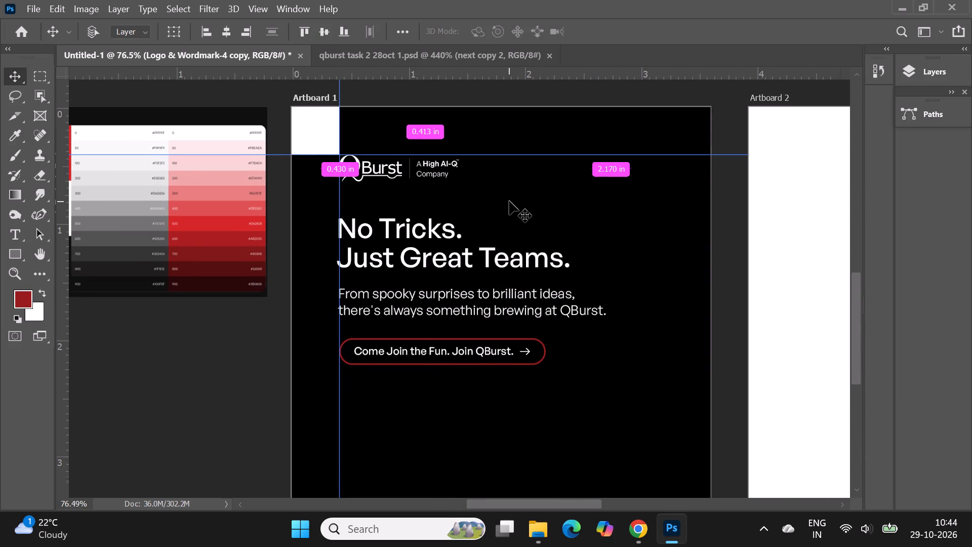
pyautogui.hotkey('ctrl', 't')
pyautogui.moveTo(462, 183); pyautogui.dragTo(455, 181)
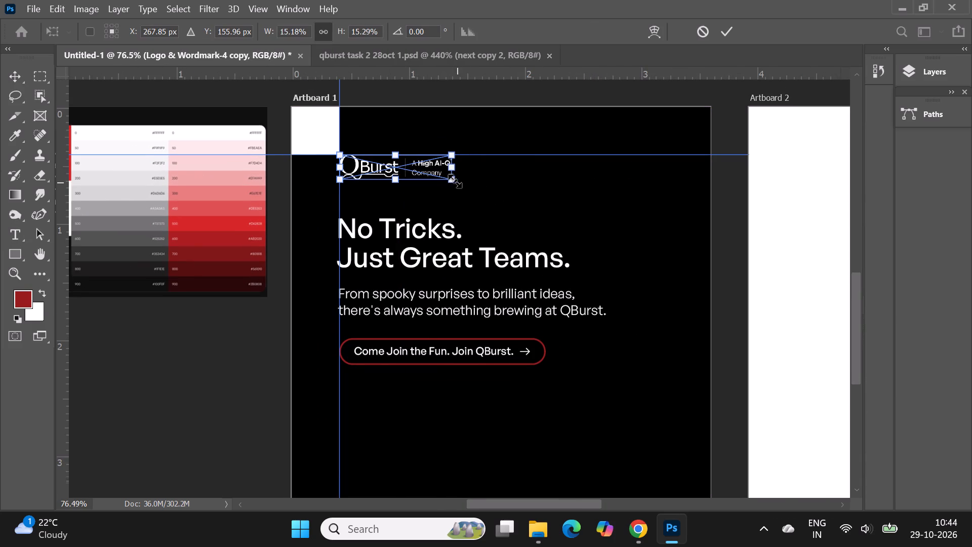
pyautogui.click(724, 32)
pyautogui.click(241, 331)
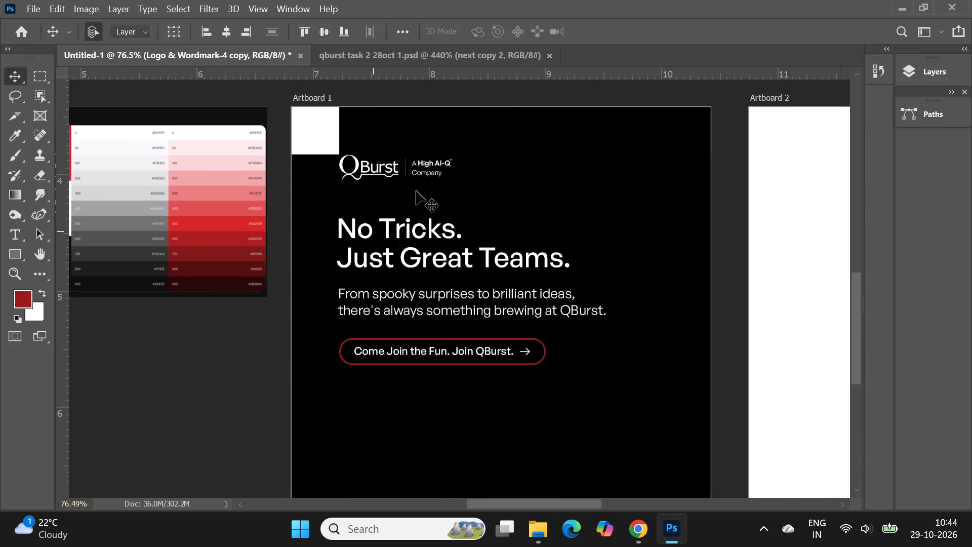
# Shift the headline about 0.01 in right to line up its left edge with the supporting copy.
pyautogui.keyDown('alt'); pyautogui.scroll(-5, 420, 186); pyautogui.keyUp('alt')
pyautogui.keyDown('alt'); pyautogui.scroll(5, 414, 222); pyautogui.keyUp('alt')
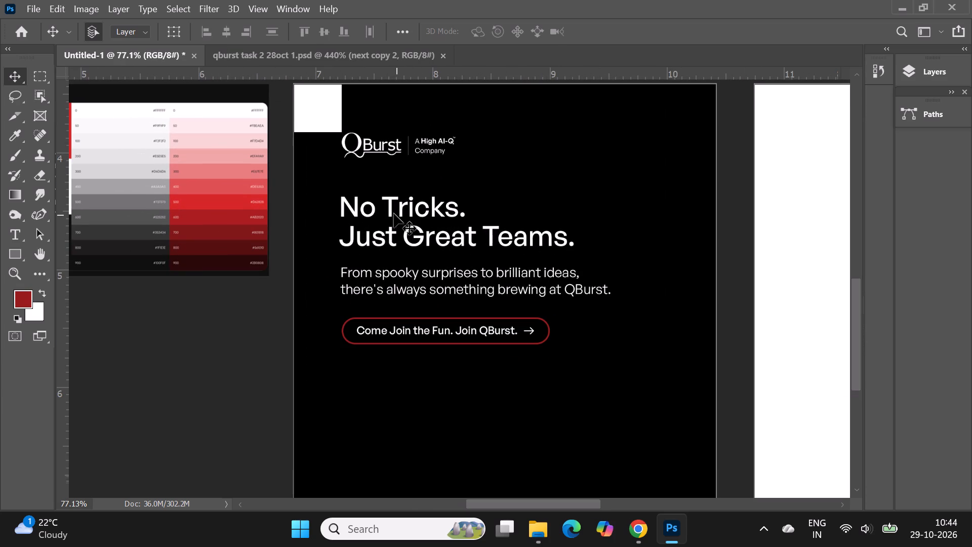
pyautogui.click(389, 213)
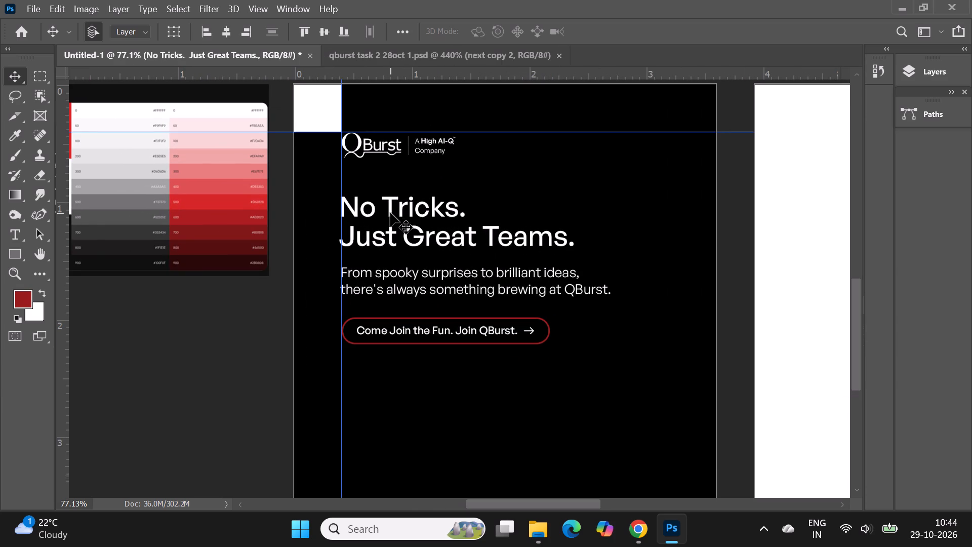
pyautogui.click(390, 213)
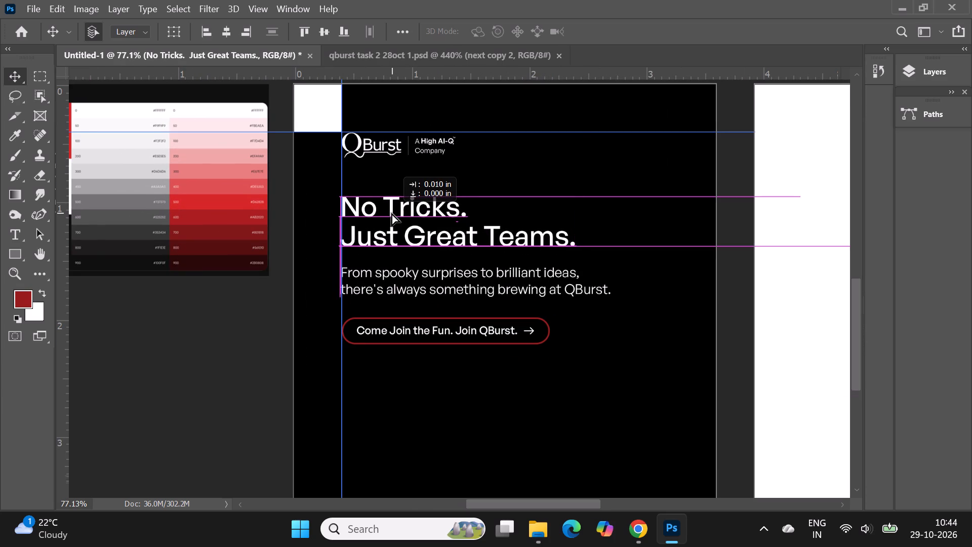
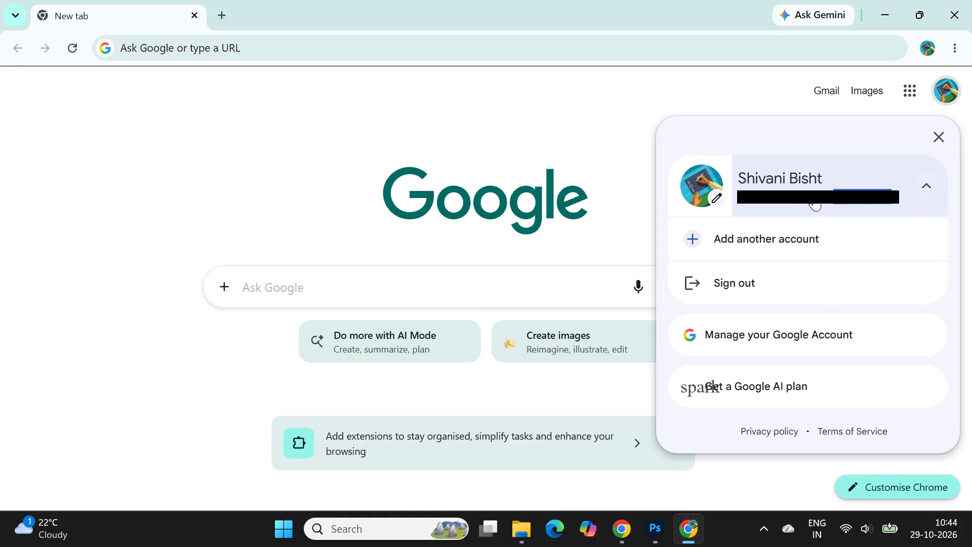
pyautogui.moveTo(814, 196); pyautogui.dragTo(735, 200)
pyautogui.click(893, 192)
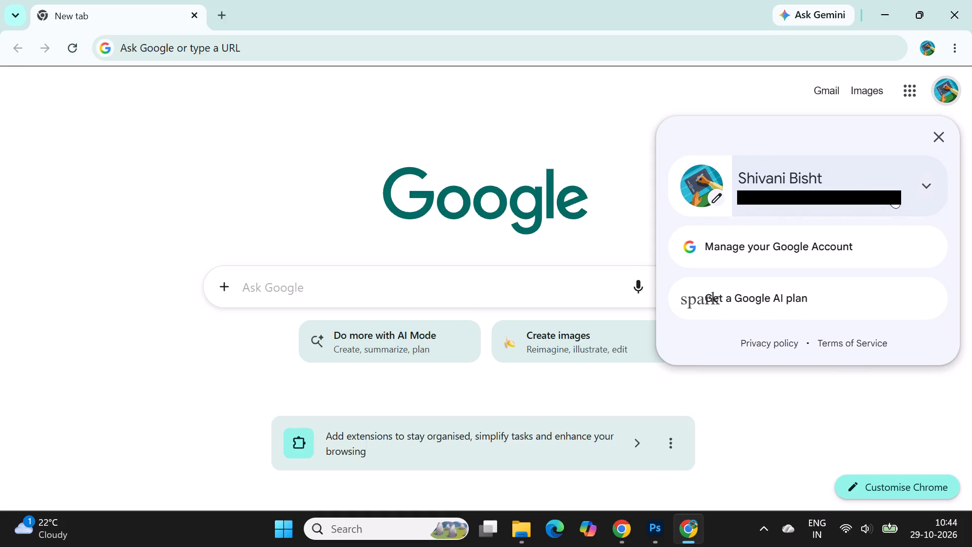
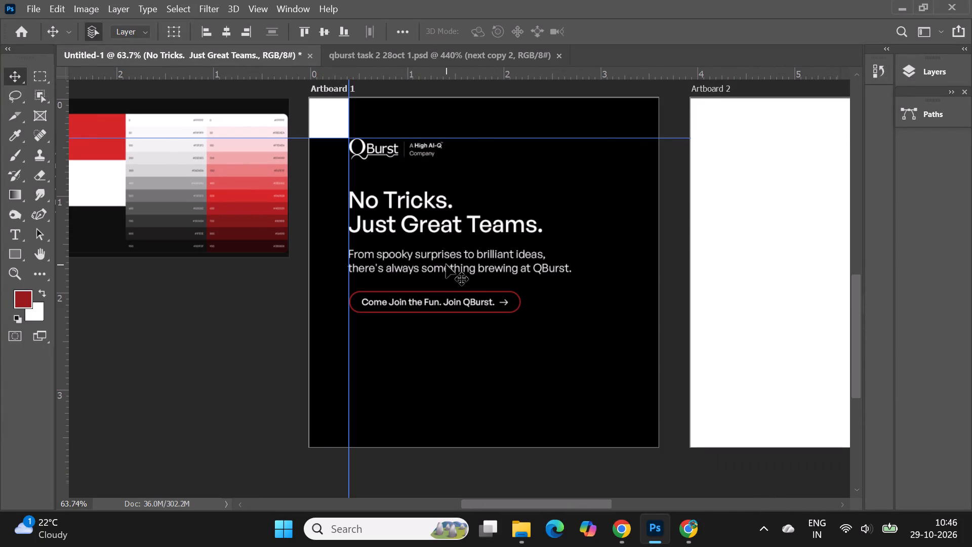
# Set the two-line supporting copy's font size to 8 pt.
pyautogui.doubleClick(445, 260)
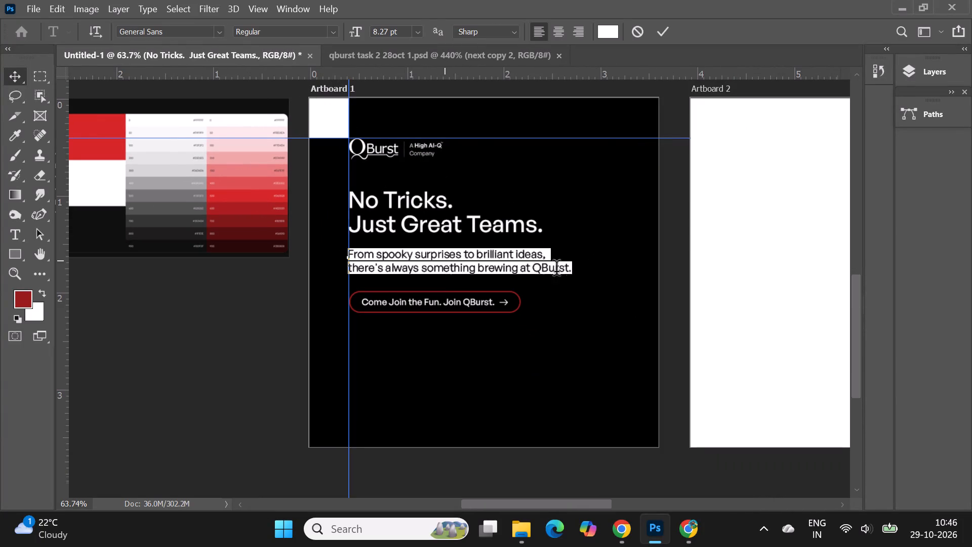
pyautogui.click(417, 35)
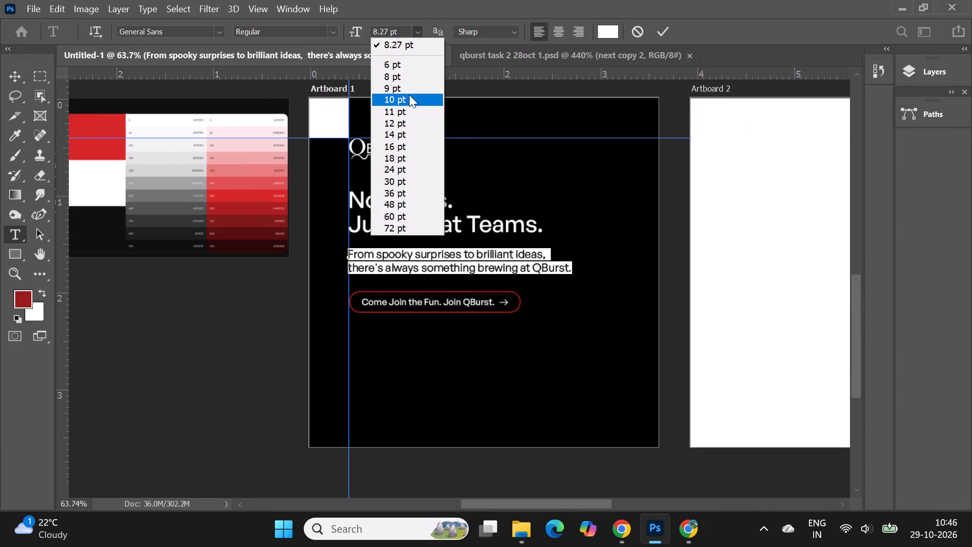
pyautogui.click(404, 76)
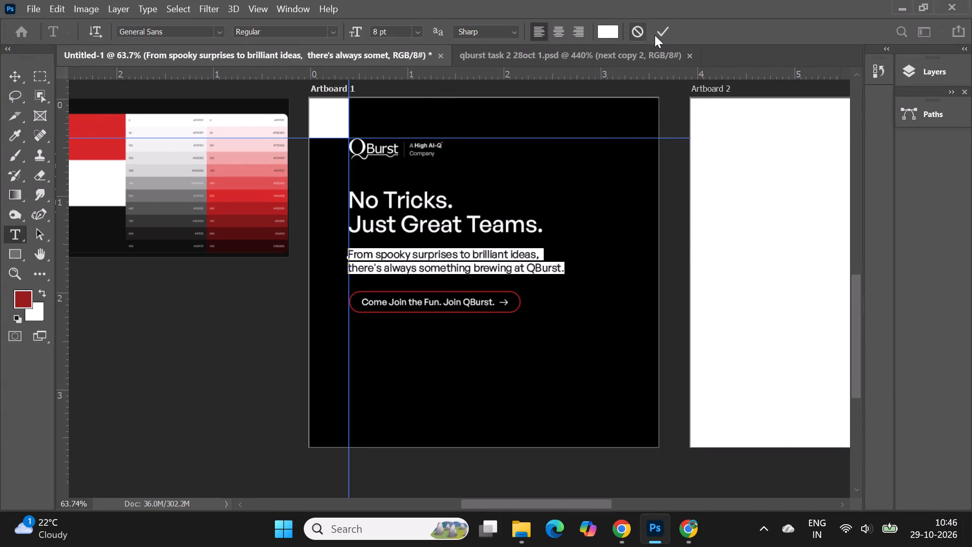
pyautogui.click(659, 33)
# Set the font size of the "From spooky surprises…" supporting copy to 7.5 pt.
pyautogui.doubleClick(515, 273)
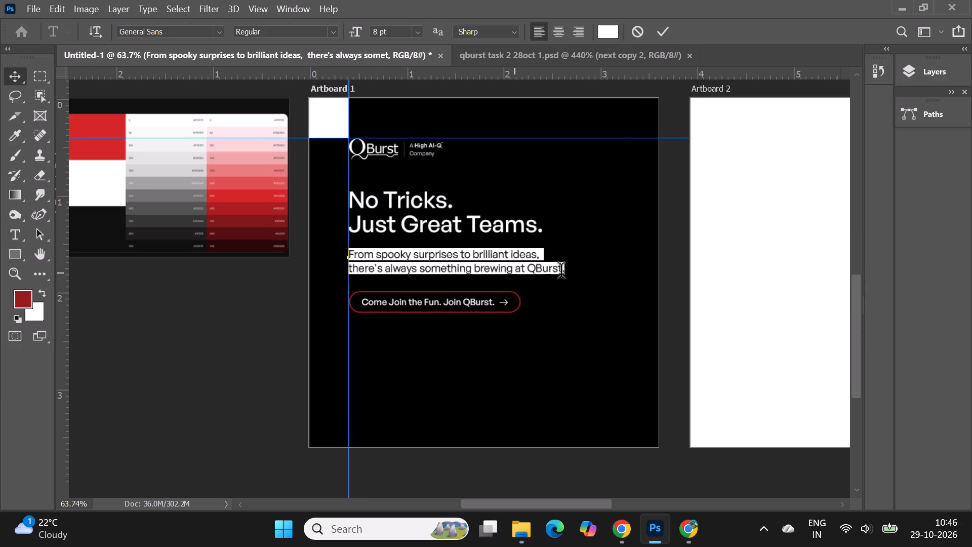
pyautogui.moveTo(377, 33); pyautogui.dragTo(369, 33)
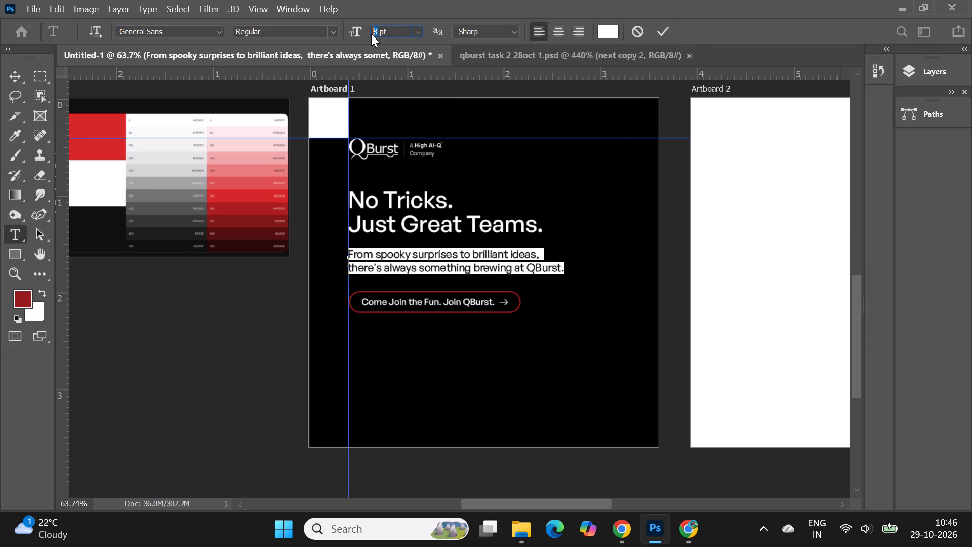
pyautogui.write('7.5')
pyautogui.press('Return')
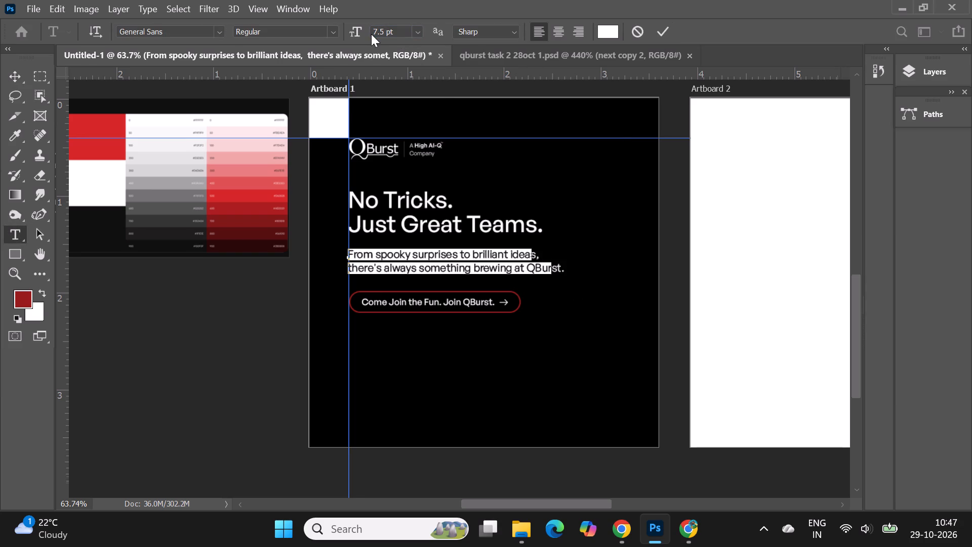
pyautogui.click(665, 32)
pyautogui.click(195, 327)
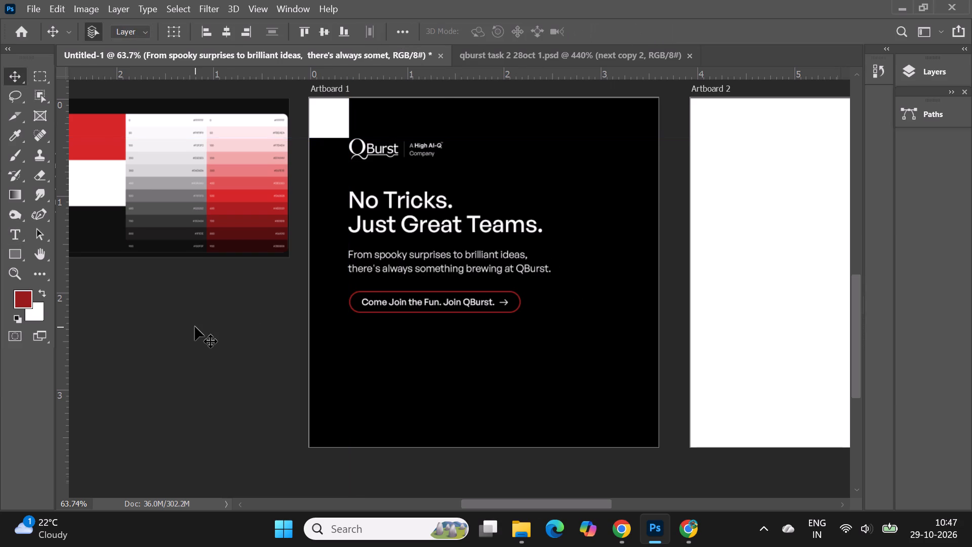
# Set the leading of the two-line supporting copy to 9 pt.
pyautogui.keyDown('alt'); pyautogui.scroll(2, 432, 280); pyautogui.keyUp('alt')
pyautogui.keyDown('alt'); pyautogui.scroll(-4, 432, 280); pyautogui.keyUp('alt')
pyautogui.keyDown('alt'); pyautogui.scroll(4, 440, 263); pyautogui.keyUp('alt')
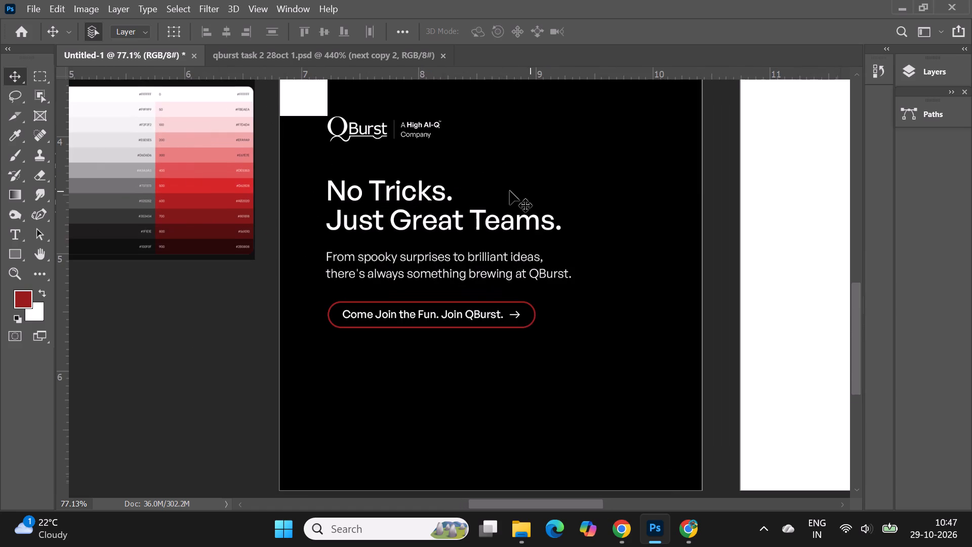
pyautogui.scroll(1, 510, 191)
pyautogui.keyDown('alt'); pyautogui.scroll(3, 458, 236); pyautogui.keyUp('alt')
pyautogui.keyDown('alt'); pyautogui.scroll(-2, 435, 194); pyautogui.keyUp('alt')
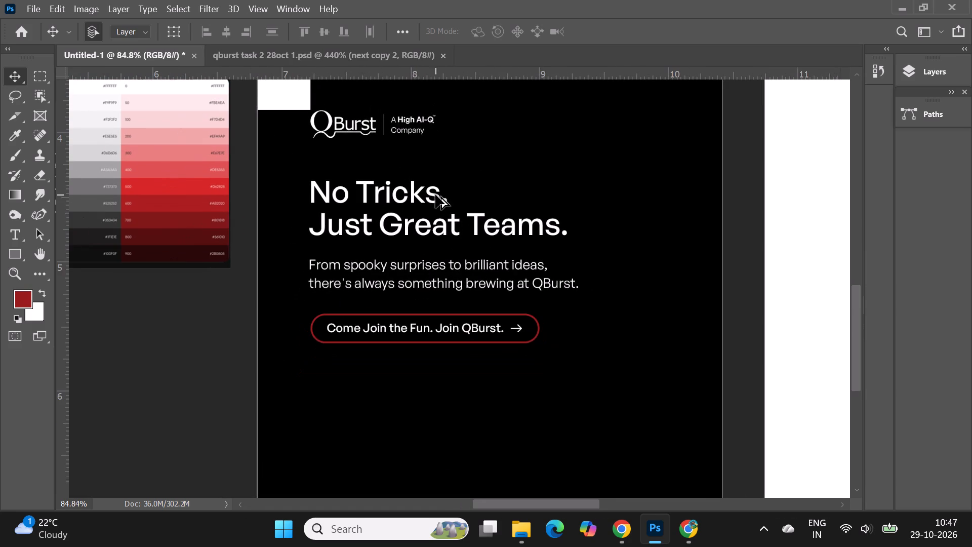
pyautogui.rightClick(513, 268)
pyautogui.click(533, 286)
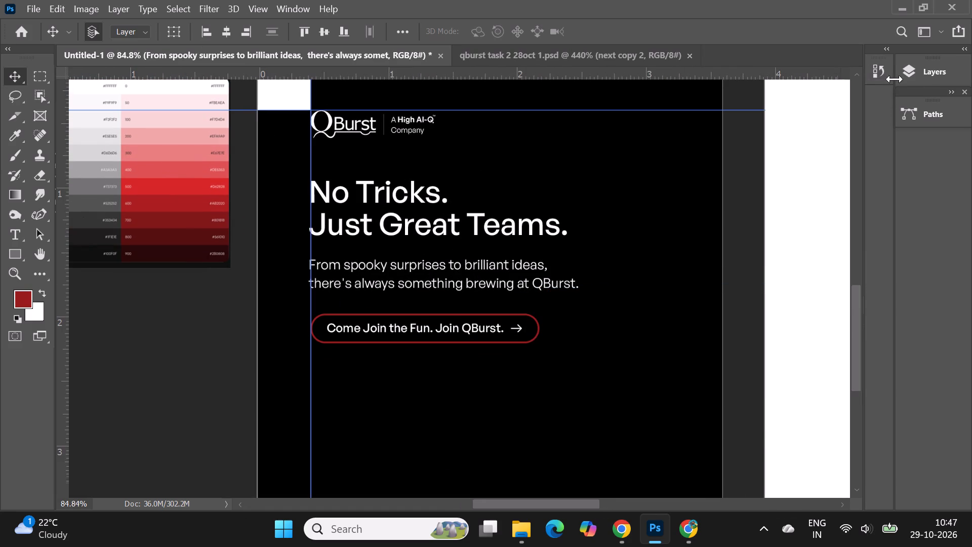
pyautogui.click(915, 69)
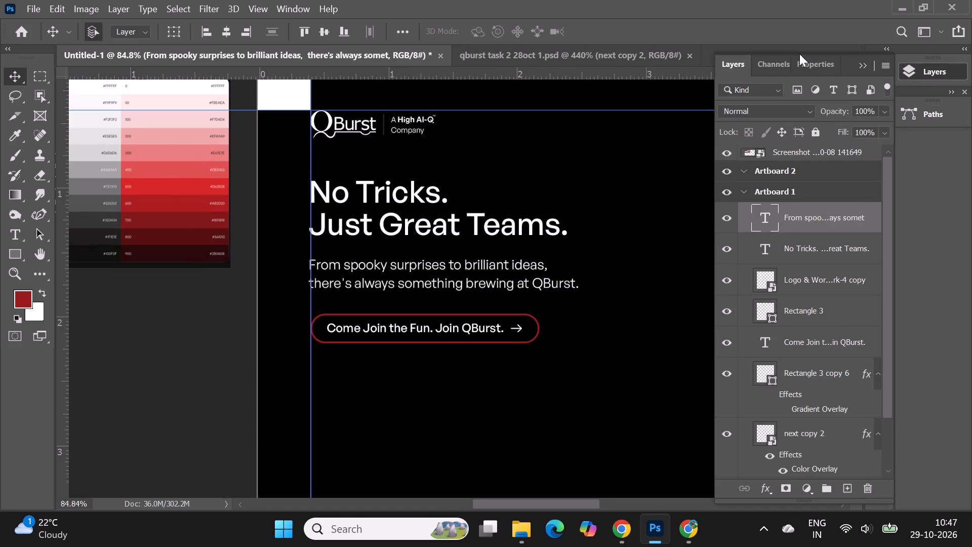
pyautogui.click(814, 63)
pyautogui.click(865, 260)
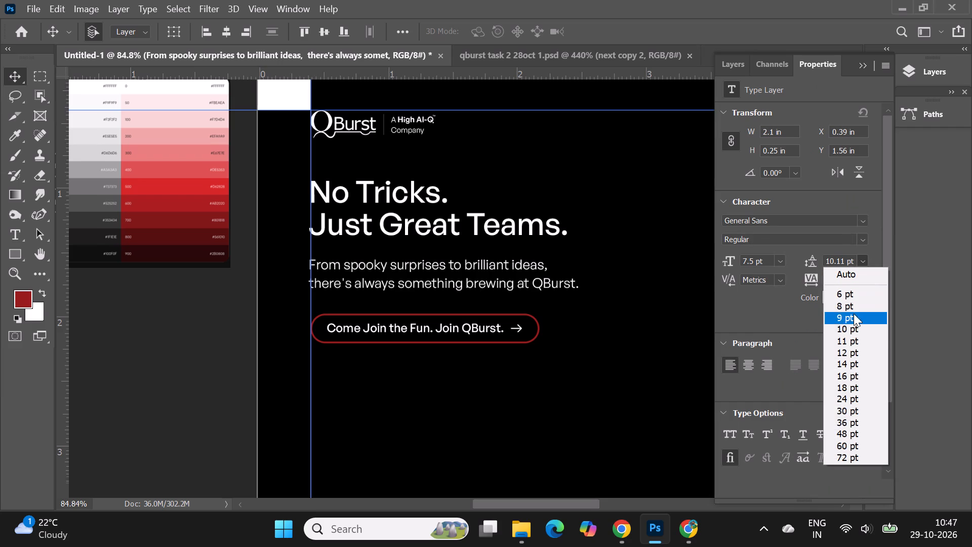
pyautogui.click(850, 320)
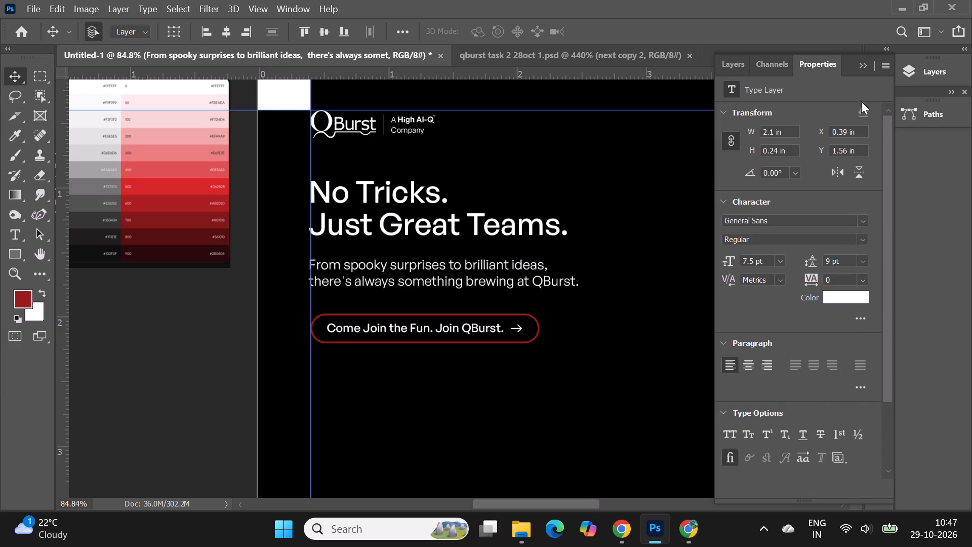
pyautogui.click(859, 67)
# Nudge the supporting copy slightly upward, closer to the "Just Great Teams." headline.
pyautogui.keyDown('alt'); pyautogui.scroll(1, 364, 287); pyautogui.keyUp('alt')
pyautogui.click(373, 268)
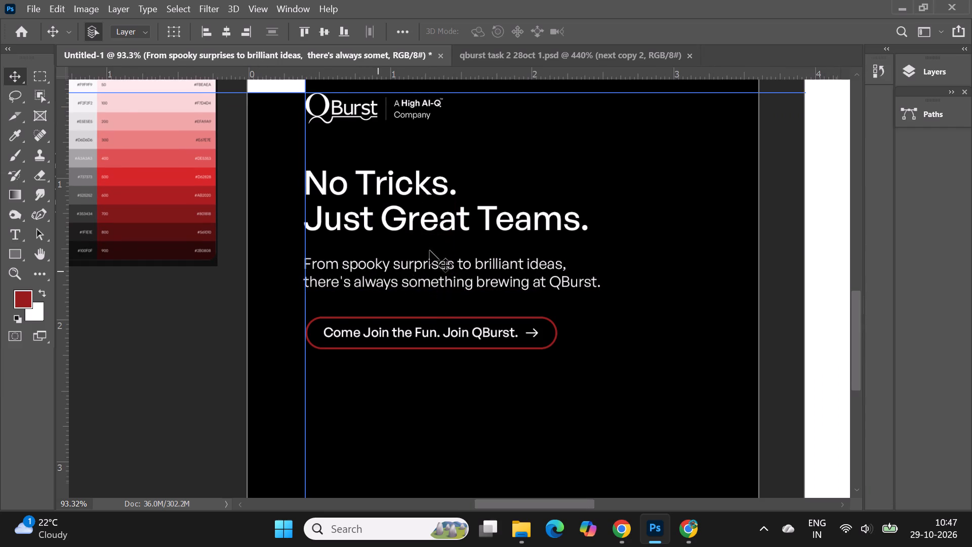
pyautogui.keyDown('alt'); pyautogui.scroll(-5, 416, 209); pyautogui.keyUp('alt')
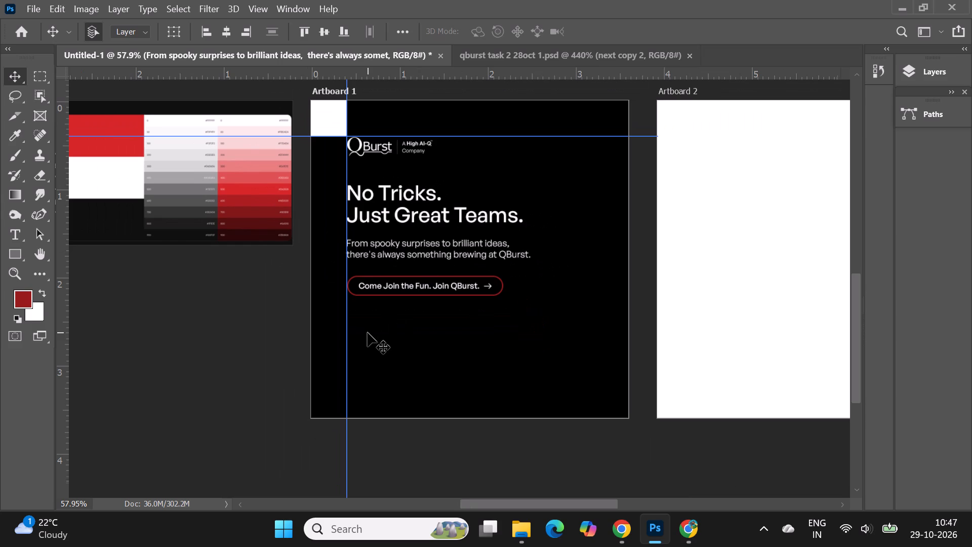
pyautogui.press('Up')
pyautogui.press('Up')
pyautogui.press('Up')
pyautogui.press('Down')
pyautogui.press('Down')
pyautogui.press('Down')
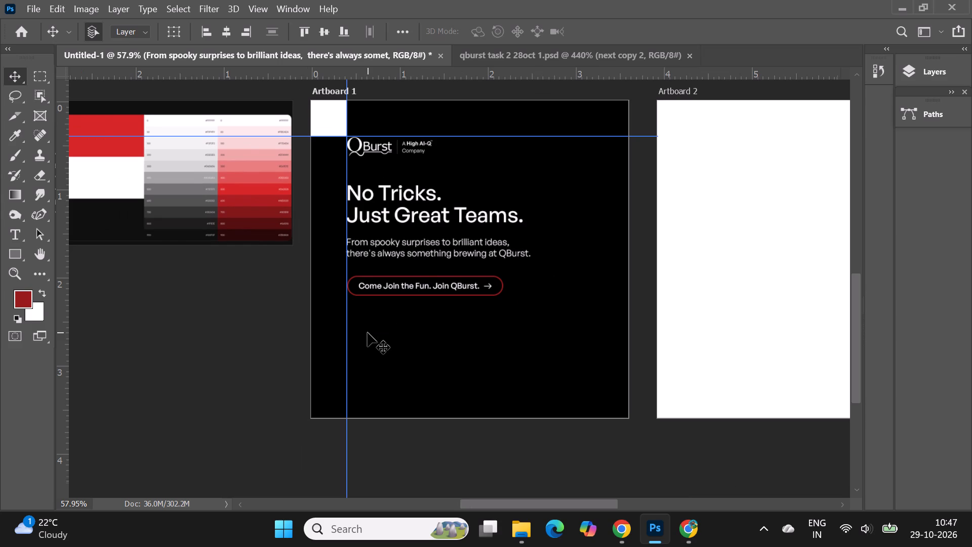
pyautogui.click(240, 348)
# Scale down the CTA pill, its text and its arrow together slightly, keeping them aligned to the vertical margin guide.
pyautogui.keyDown('alt'); pyautogui.scroll(10, 404, 311); pyautogui.keyUp('alt')
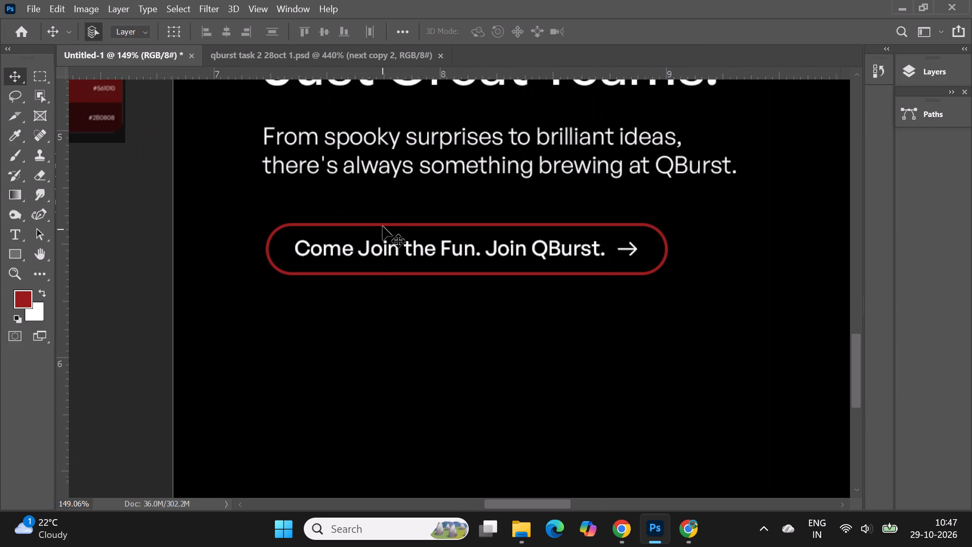
pyautogui.click(382, 224)
pyautogui.keyDown('alt'); pyautogui.scroll(3, 605, 237); pyautogui.keyUp('alt')
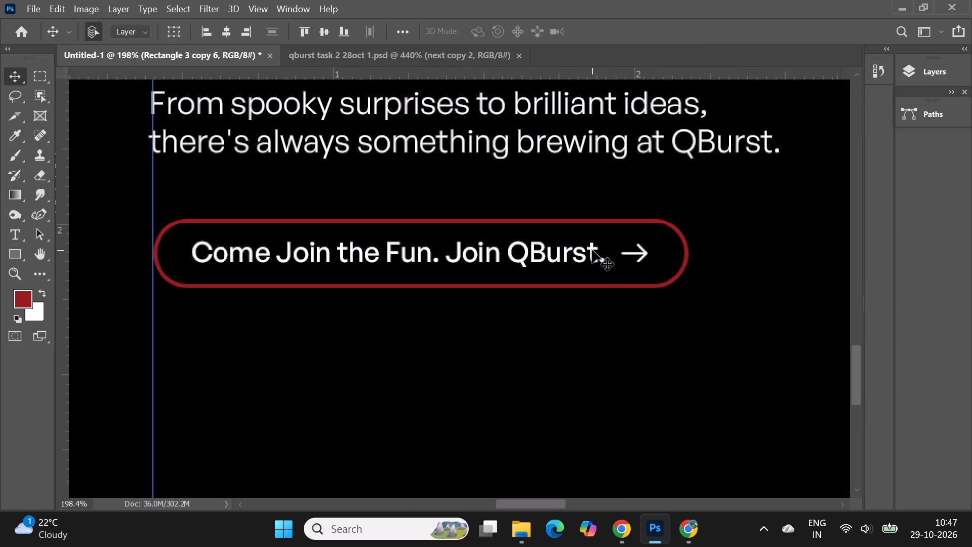
pyautogui.keyDown('shift'); pyautogui.click(591, 249); pyautogui.keyUp('shift')
pyautogui.keyDown('shift'); pyautogui.click(645, 251); pyautogui.keyUp('shift')
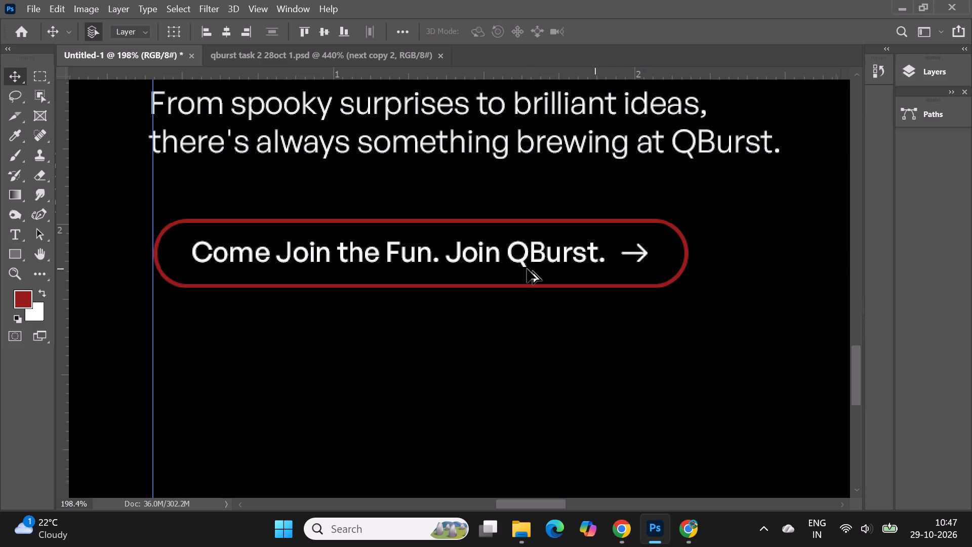
pyautogui.keyDown('alt'); pyautogui.scroll(-14, 527, 269); pyautogui.keyUp('alt')
pyautogui.hotkey('ctrl', 't')
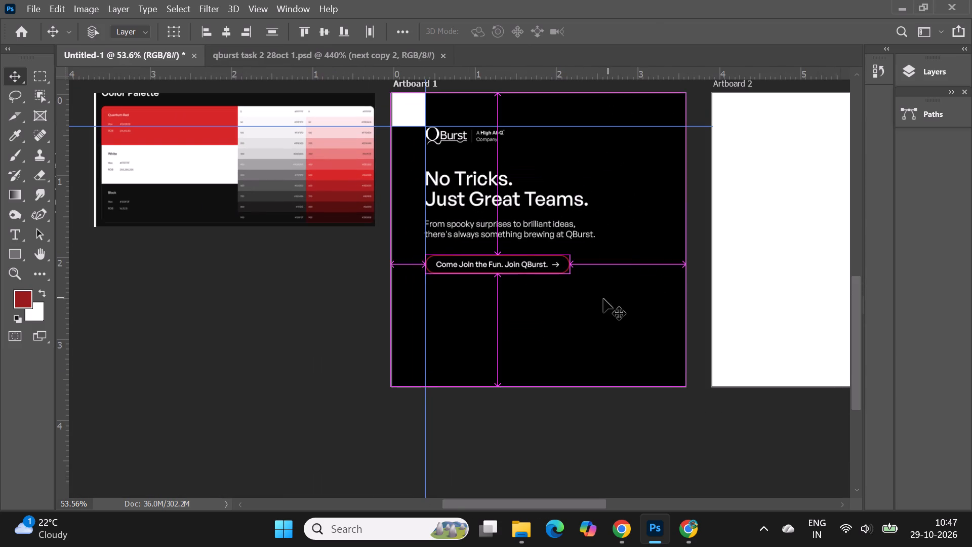
pyautogui.moveTo(573, 276); pyautogui.dragTo(563, 276)
pyautogui.click(710, 31)
pyautogui.keyDown('alt'); pyautogui.scroll(5, 694, 224); pyautogui.keyUp('alt')
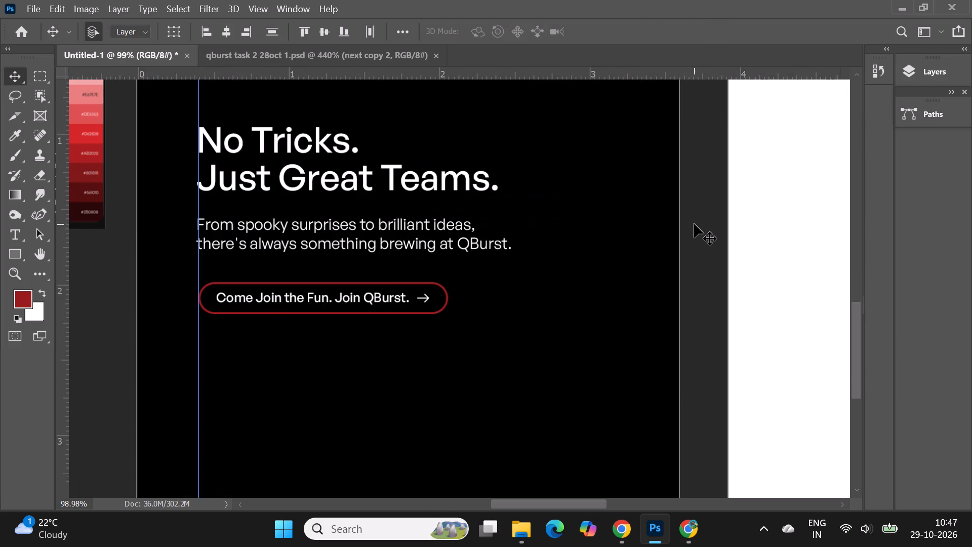
# Nudge the CTA pill, text and arrow vertically to fine-tune their gap below the supporting copy.
pyautogui.keyDown('alt'); pyautogui.scroll(-6, 694, 224); pyautogui.keyUp('alt')
pyautogui.press('Up')
pyautogui.press('Up')
pyautogui.press('Down')
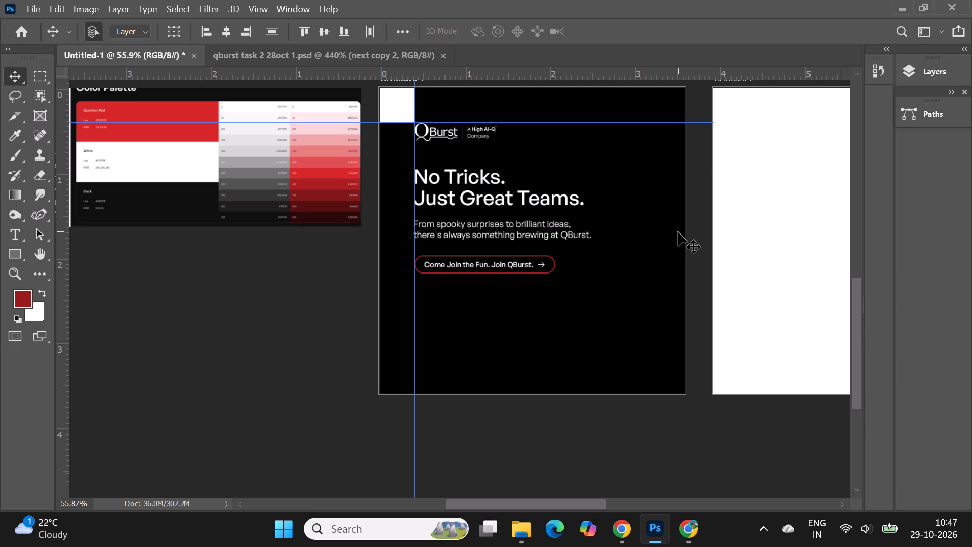
pyautogui.press('Down')
pyautogui.click(272, 343)
# Remove the red stroke from the CTA's rounded rectangle, Rectangle 3 copy 6.
pyautogui.keyDown('alt'); pyautogui.scroll(6, 478, 259); pyautogui.keyUp('alt')
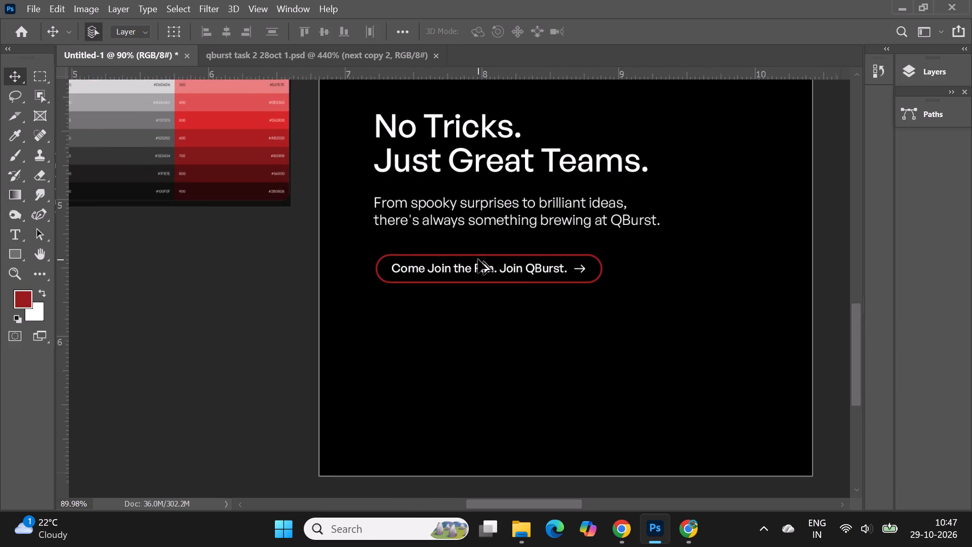
pyautogui.rightClick(478, 255)
pyautogui.click(500, 275)
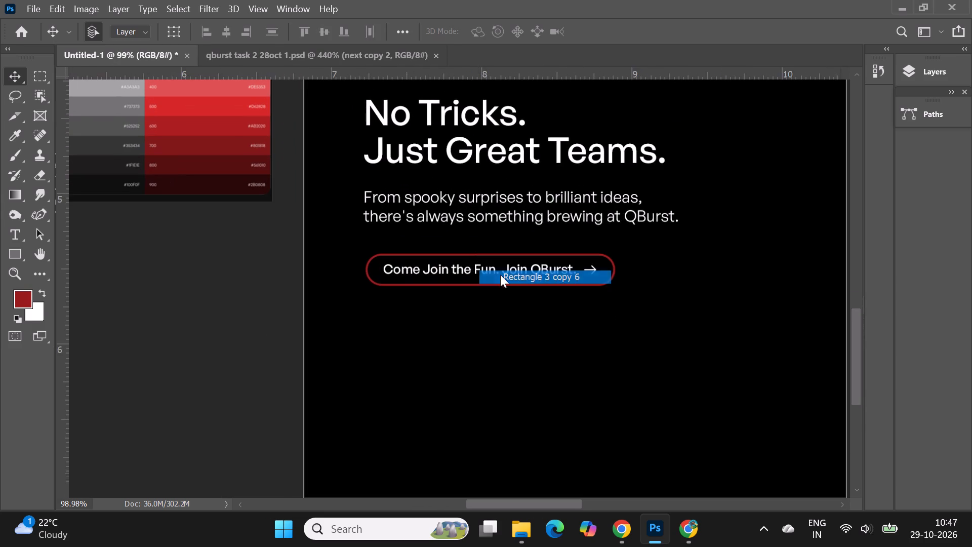
pyautogui.click(17, 254)
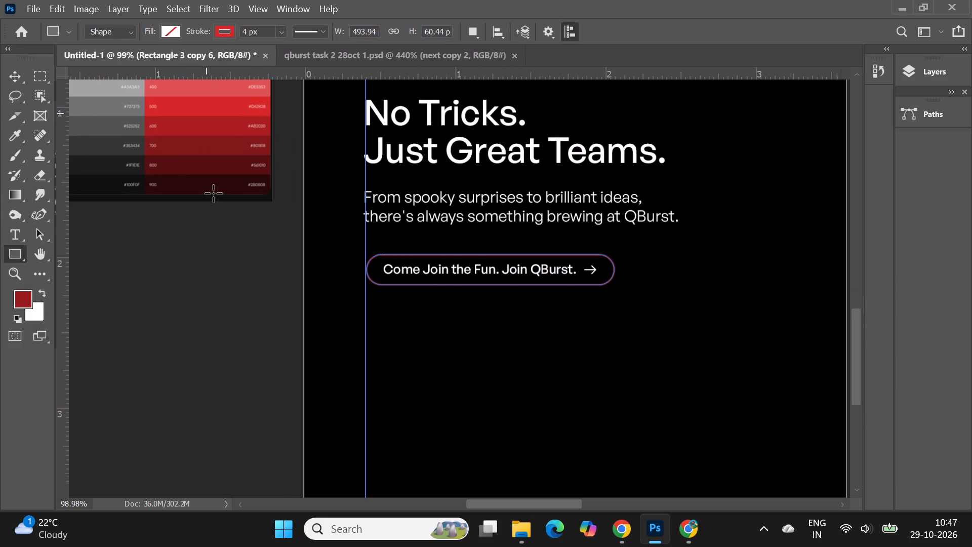
pyautogui.scroll(5, 232, 237)
pyautogui.click(225, 31)
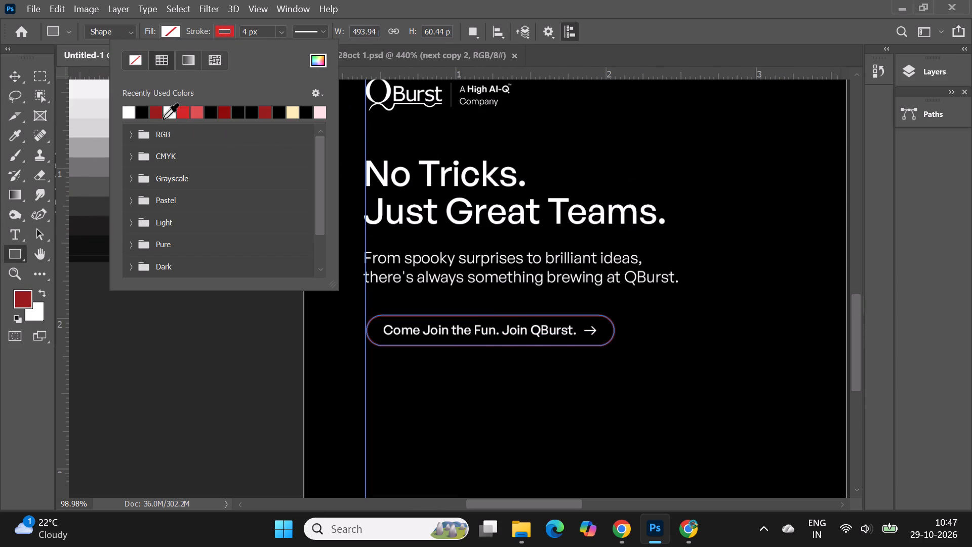
pyautogui.click(218, 30)
pyautogui.click(223, 34)
pyautogui.click(133, 59)
# Fill the CTA's rounded rectangle with the recently used brand red, d62727.
pyautogui.click(167, 31)
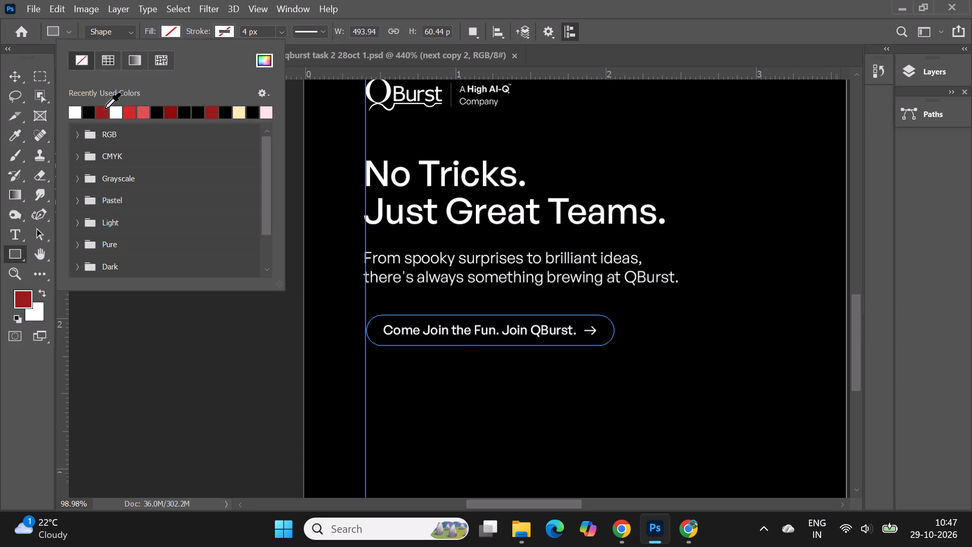
pyautogui.click(129, 109)
pyautogui.keyDown('alt'); pyautogui.scroll(-5, 578, 258); pyautogui.keyUp('alt')
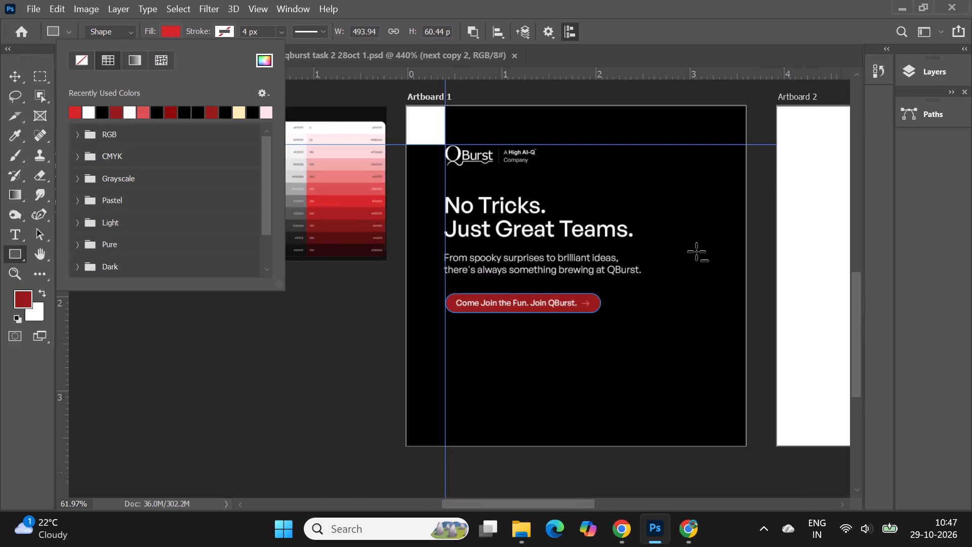
pyautogui.keyDown('alt'); pyautogui.scroll(-4, 696, 251); pyautogui.keyUp('alt')
pyautogui.keyDown('alt'); pyautogui.scroll(9, 429, 246); pyautogui.keyUp('alt')
pyautogui.click(259, 57)
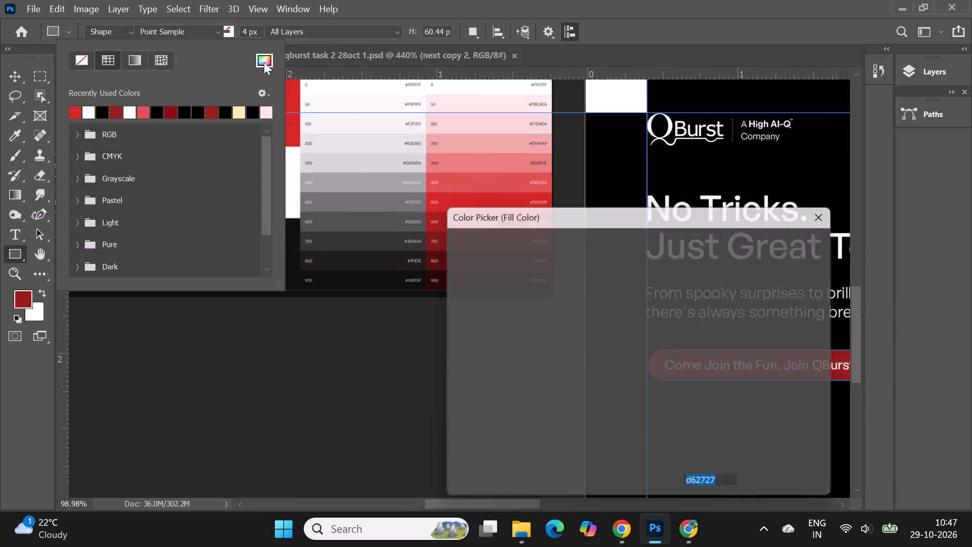
pyautogui.click(295, 92)
pyautogui.click(783, 240)
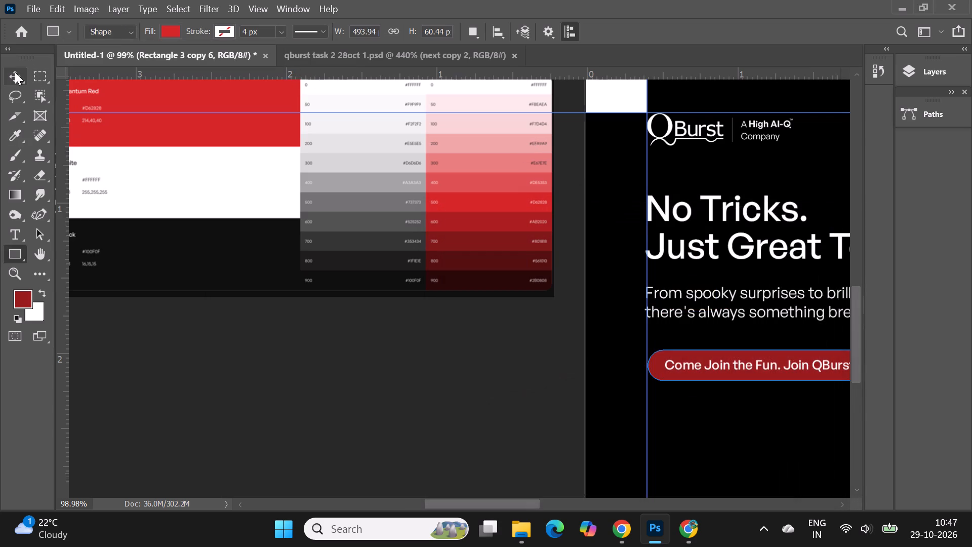
pyautogui.click(15, 72)
pyautogui.click(190, 351)
# Identify which layer holds the CTA arrow by checking the layers stacked at the arrow and the Logo & Wordmark-4 copy layer.
pyautogui.keyDown('alt'); pyautogui.scroll(-6, 159, 234); pyautogui.keyUp('alt')
pyautogui.keyDown('alt'); pyautogui.scroll(9, 565, 345); pyautogui.keyUp('alt')
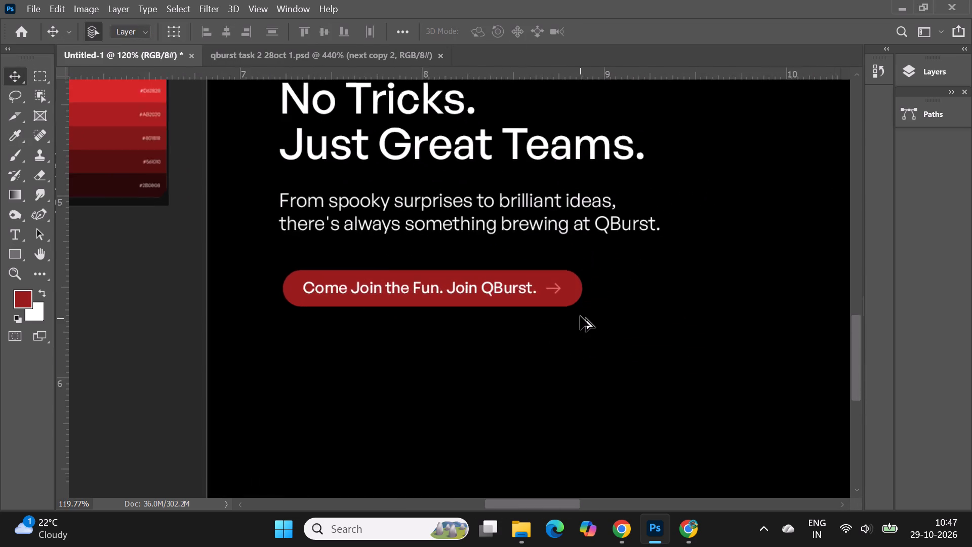
pyautogui.rightClick(556, 287)
pyautogui.click(577, 305)
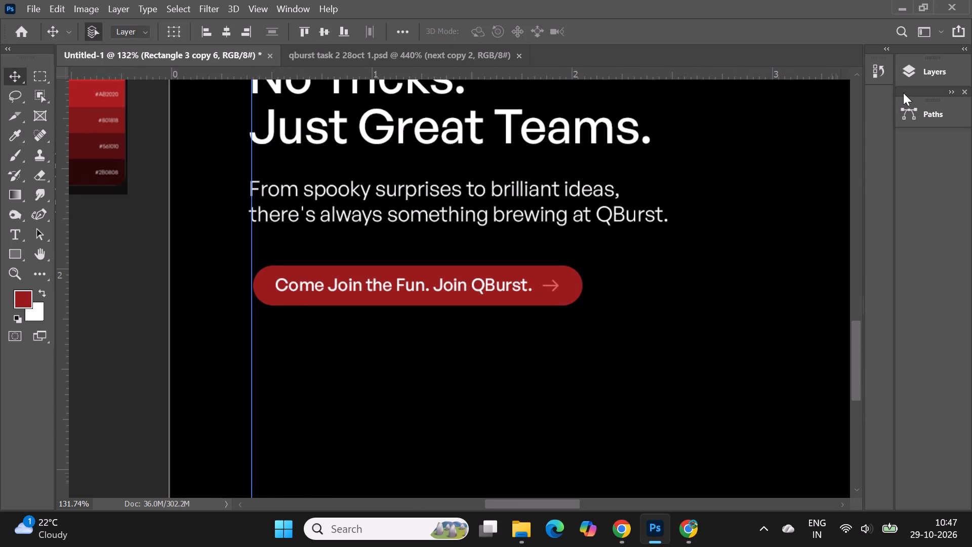
pyautogui.click(904, 74)
pyautogui.rightClick(558, 286)
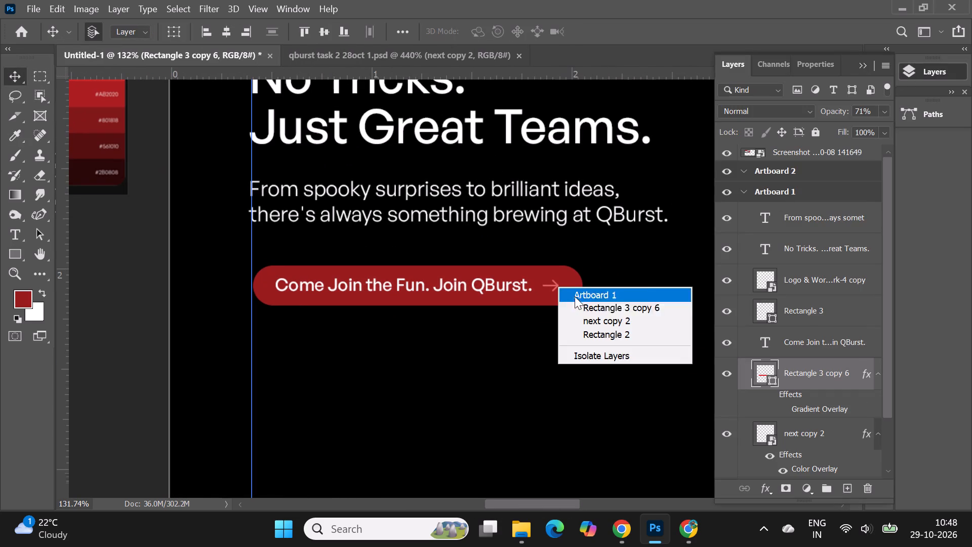
pyautogui.click(587, 307)
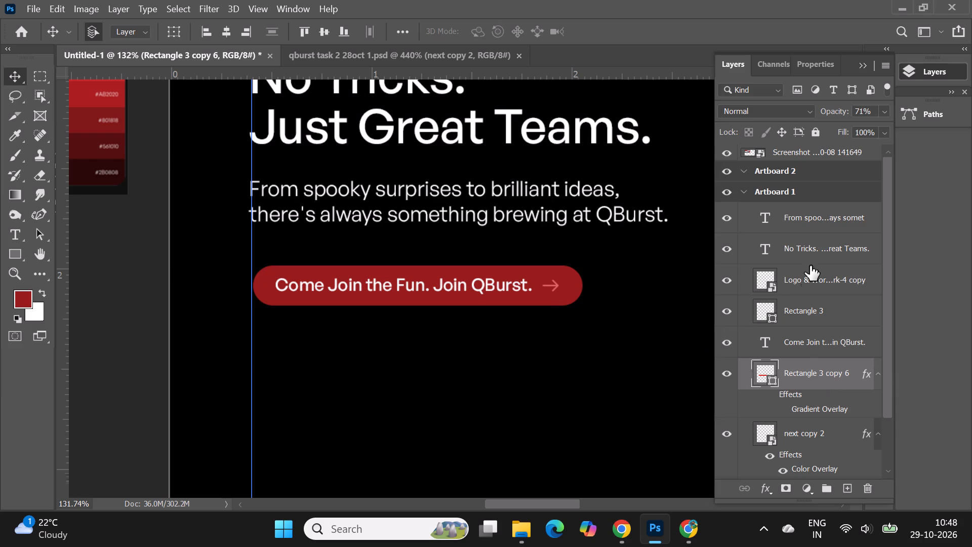
pyautogui.click(556, 286)
pyautogui.click(558, 286)
pyautogui.click(801, 277)
pyautogui.click(730, 282)
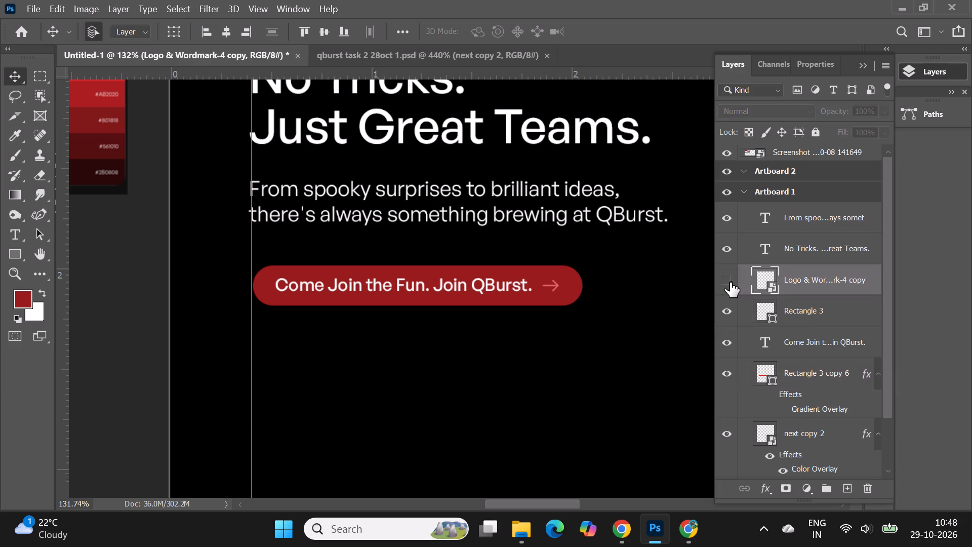
pyautogui.click(730, 282)
pyautogui.scroll(10, 589, 319)
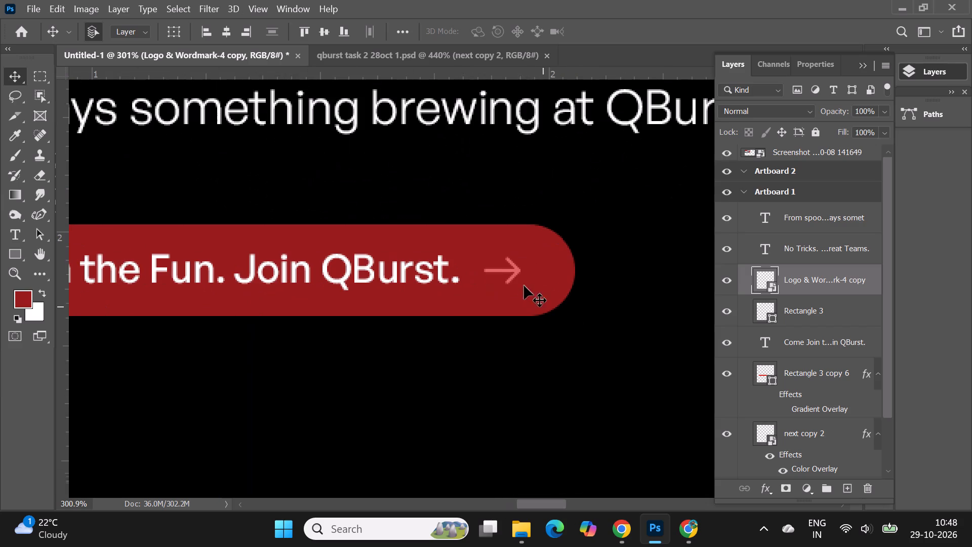
pyautogui.rightClick(515, 271)
pyautogui.click(558, 293)
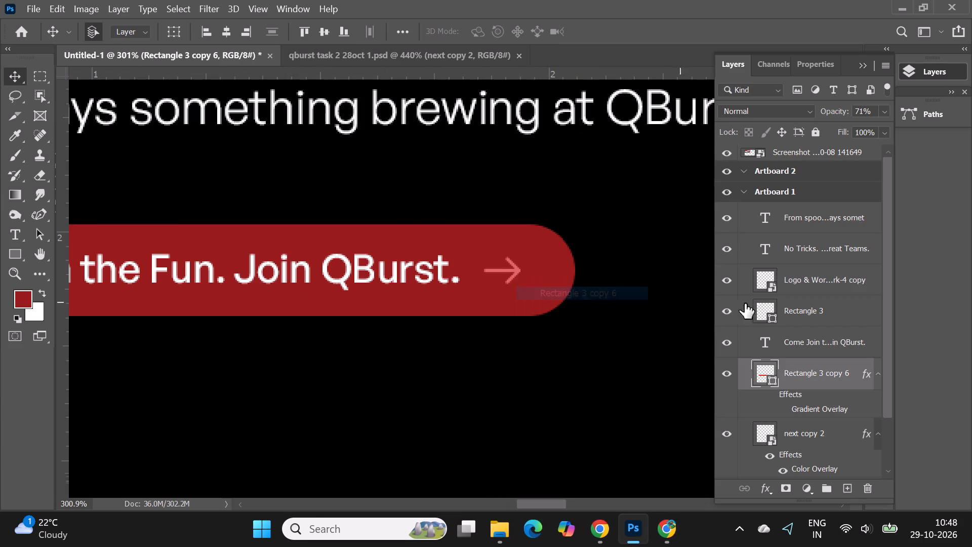
# Move the arrow layer, next copy 2, above Rectangle 3 copy 6 in the layer order.
pyautogui.scroll(-2, 826, 423)
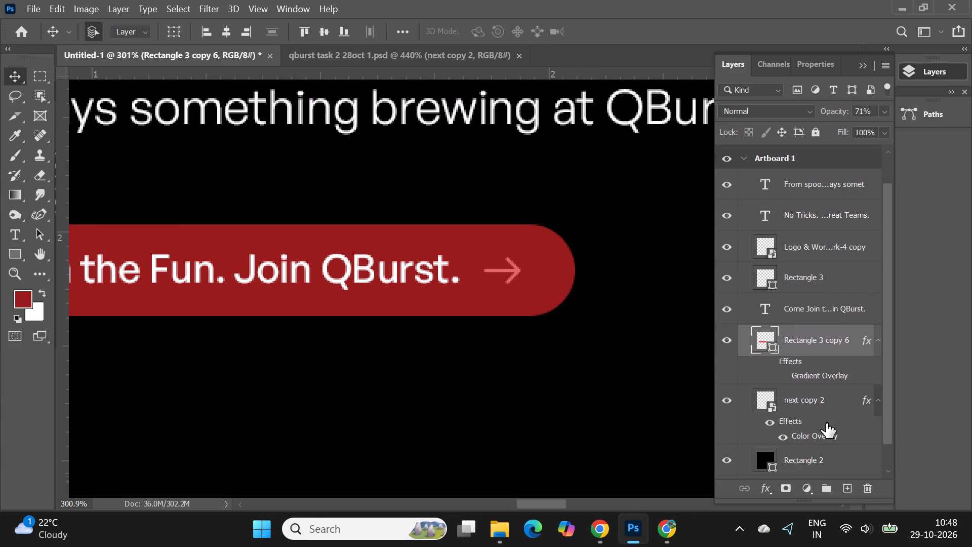
pyautogui.click(794, 395)
pyautogui.moveTo(815, 400); pyautogui.dragTo(808, 327)
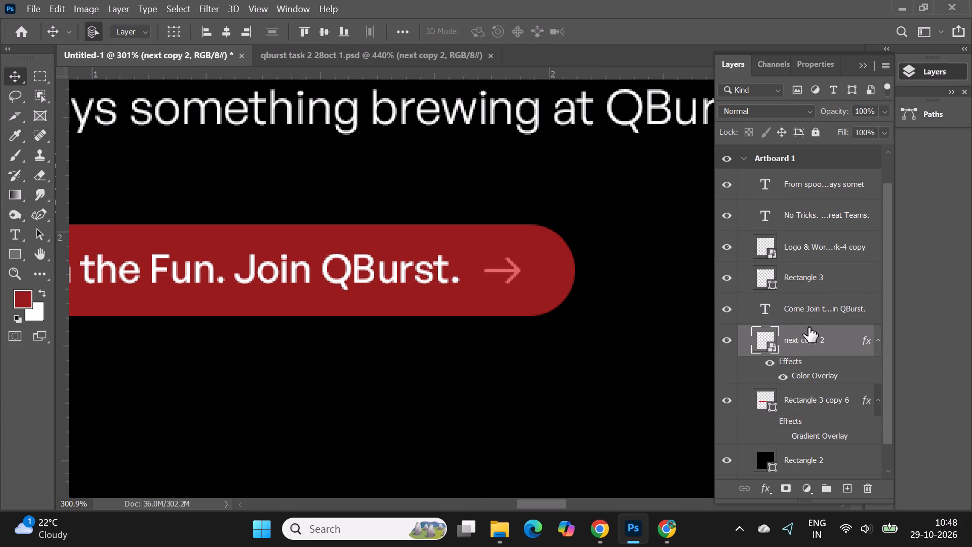
pyautogui.keyDown('alt'); pyautogui.scroll(-10, 577, 320); pyautogui.keyUp('alt')
pyautogui.keyDown('alt'); pyautogui.scroll(1, 577, 320); pyautogui.keyUp('alt')
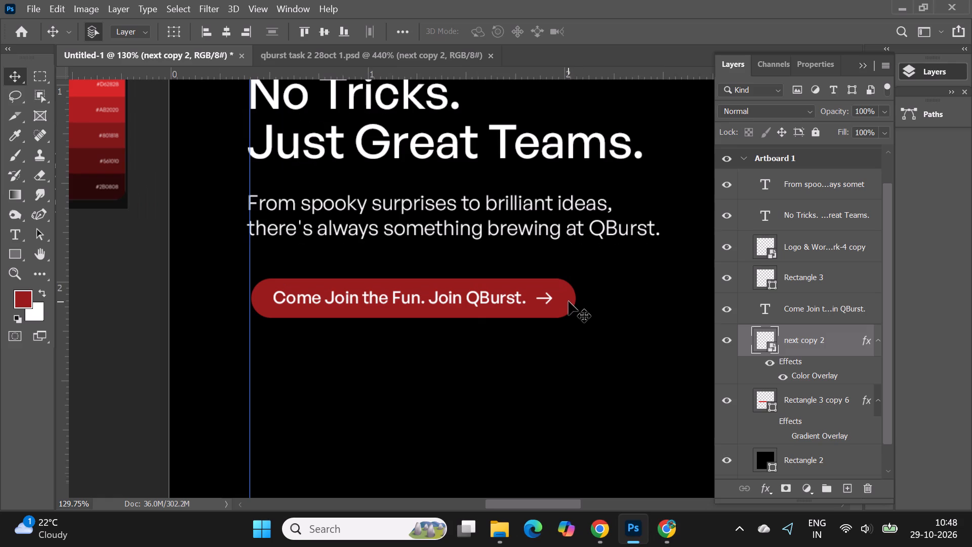
# Narrow the CTA's rounded rectangle to about 98.9% of its width from the arrow end, keeping its height and the opposite edge fixed.
pyautogui.click(569, 301)
pyautogui.hotkey('ctrl', 't')
pyautogui.keyDown('shift'); pyautogui.click(577, 295); pyautogui.keyUp('shift')
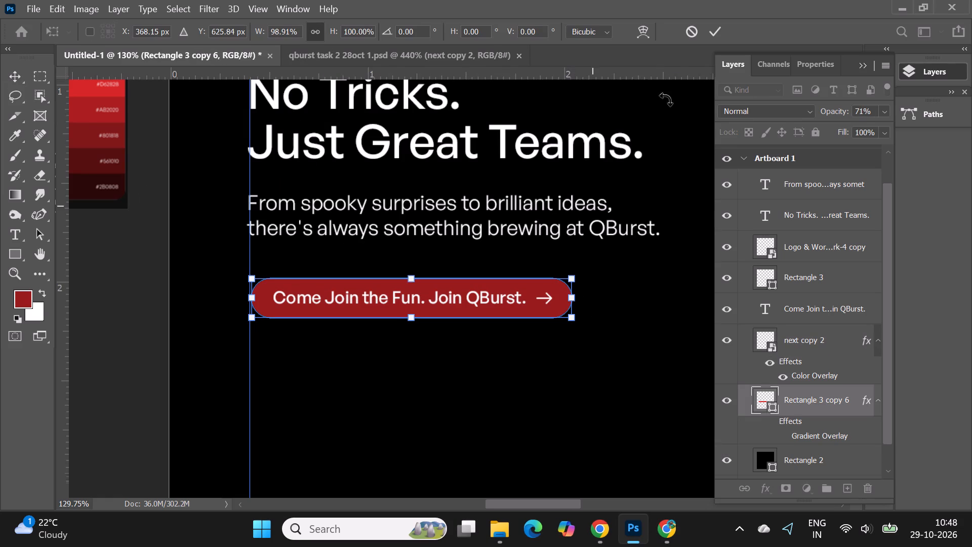
pyautogui.click(712, 29)
pyautogui.click(869, 71)
pyautogui.keyDown('alt'); pyautogui.scroll(-5, 747, 178); pyautogui.keyUp('alt')
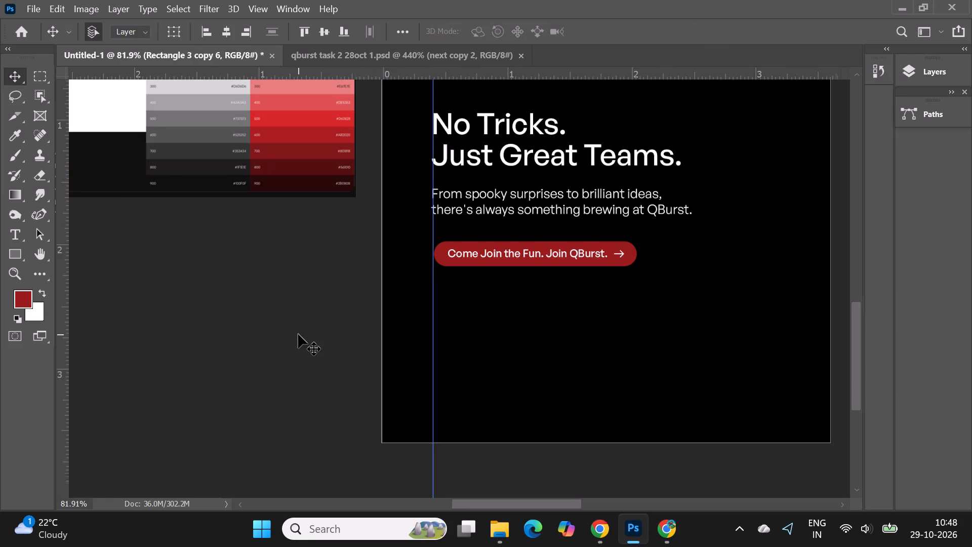
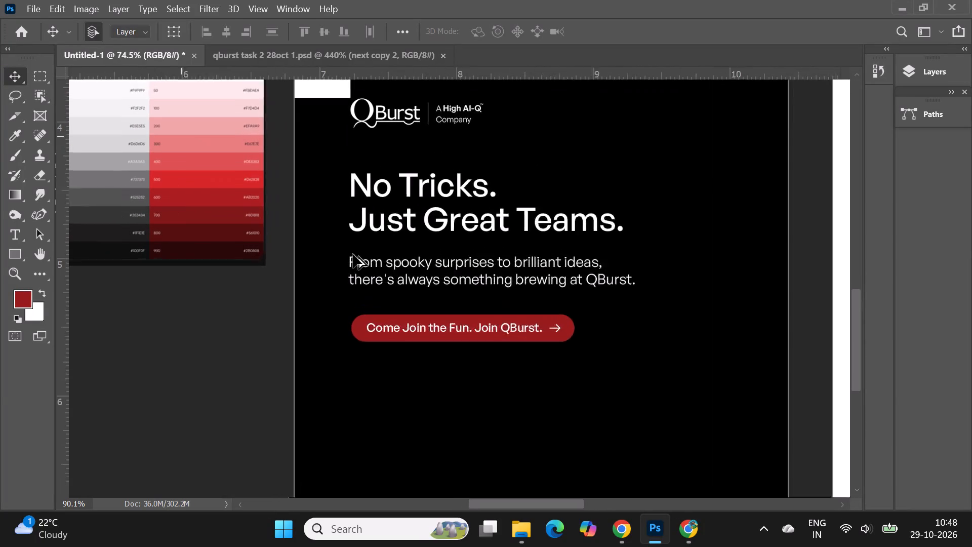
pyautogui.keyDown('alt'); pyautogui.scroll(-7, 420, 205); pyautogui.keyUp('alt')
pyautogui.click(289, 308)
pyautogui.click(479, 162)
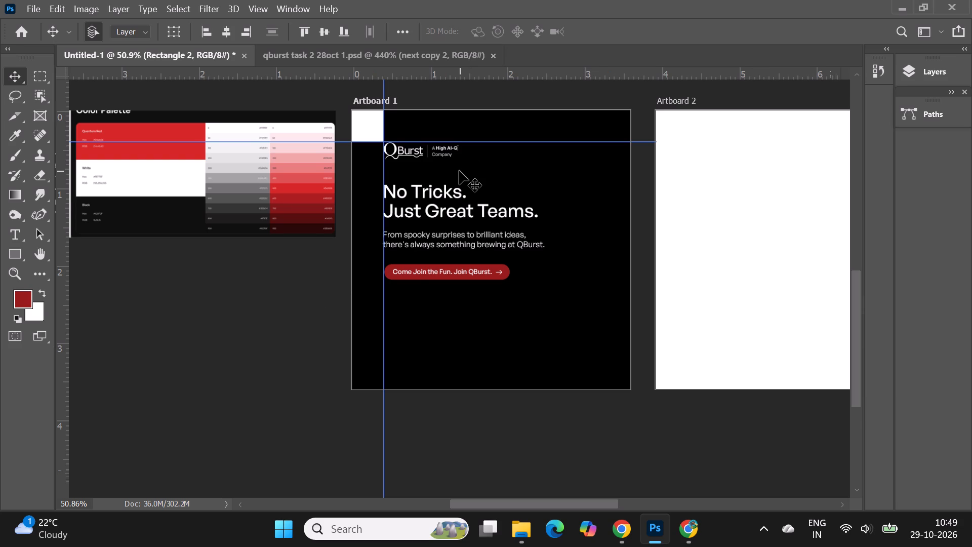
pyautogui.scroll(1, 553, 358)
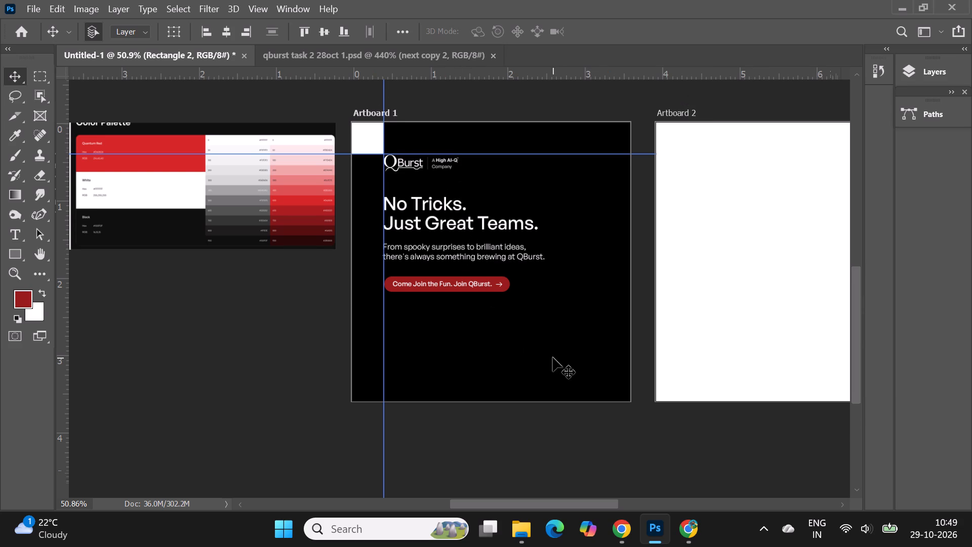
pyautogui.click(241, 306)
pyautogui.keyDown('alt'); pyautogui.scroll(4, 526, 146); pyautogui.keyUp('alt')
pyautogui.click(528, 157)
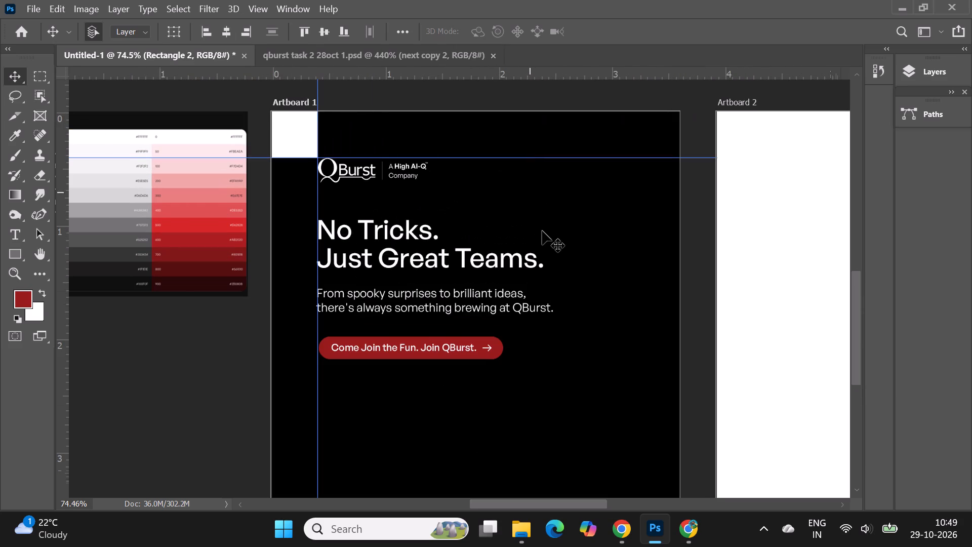
# Select the headline, body text, CTA rectangle and CTA text together, and nudge them up slightly beneath the logo.
pyautogui.keyDown('alt'); pyautogui.scroll(-2, 442, 215); pyautogui.keyUp('alt')
pyautogui.keyDown('alt'); pyautogui.scroll(5, 401, 249); pyautogui.keyUp('alt')
pyautogui.keyDown('alt'); pyautogui.scroll(4, 372, 284); pyautogui.keyUp('alt')
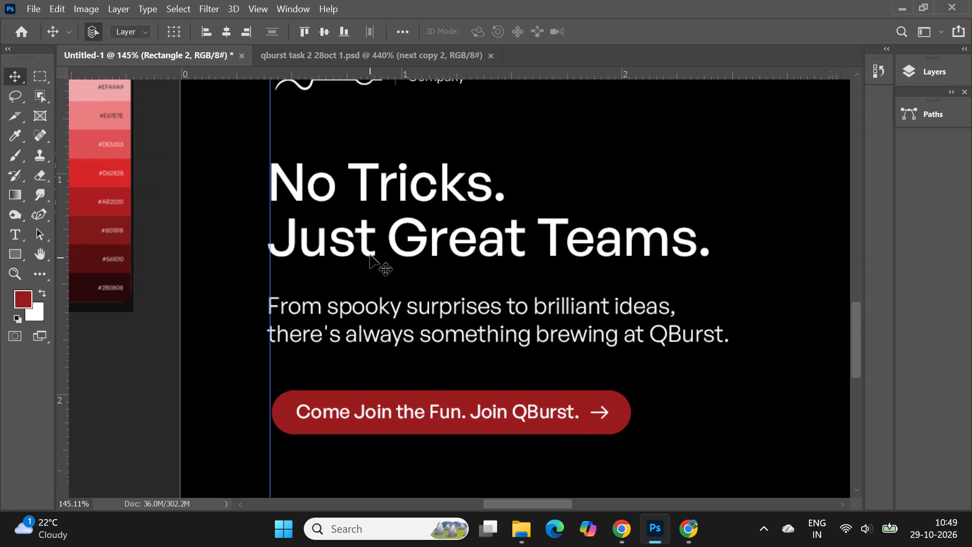
pyautogui.click(364, 244)
pyautogui.scroll(-4, 364, 244)
pyautogui.keyDown('alt'); pyautogui.scroll(7, 326, 274); pyautogui.keyUp('alt')
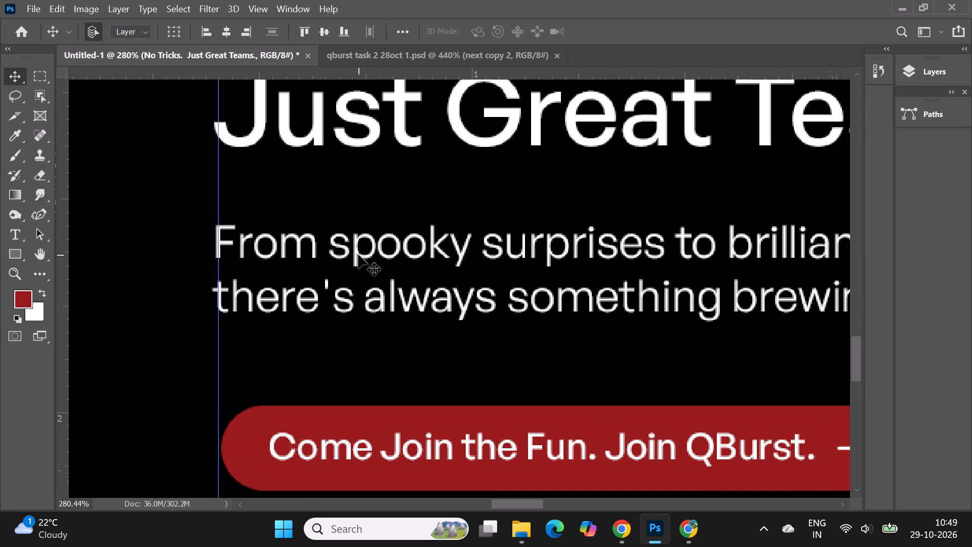
pyautogui.keyDown('shift'); pyautogui.click(356, 248); pyautogui.keyUp('shift')
pyautogui.keyDown('shift'); pyautogui.click(293, 412); pyautogui.keyUp('shift')
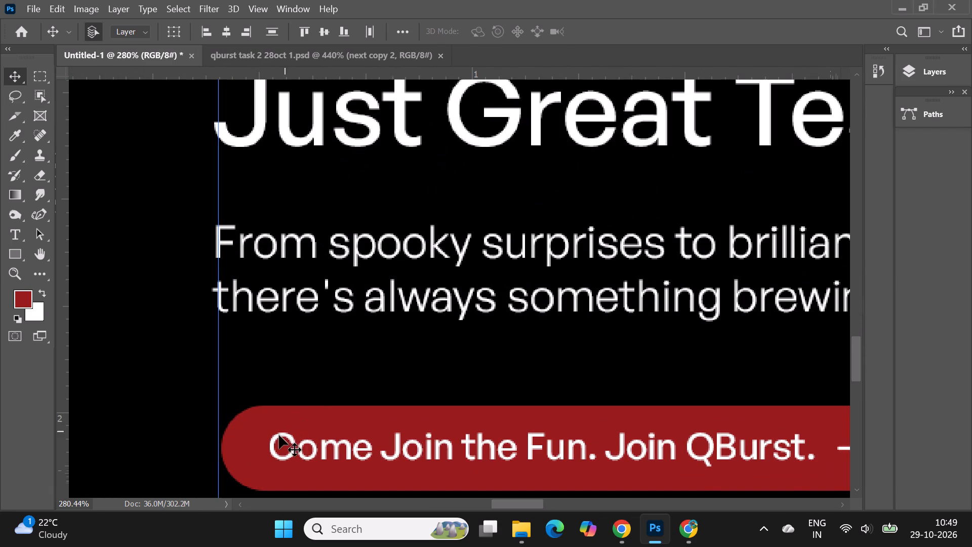
pyautogui.keyDown('shift'); pyautogui.click(272, 448); pyautogui.keyUp('shift')
pyautogui.keyDown('alt'); pyautogui.scroll(-6, 304, 398); pyautogui.keyUp('alt')
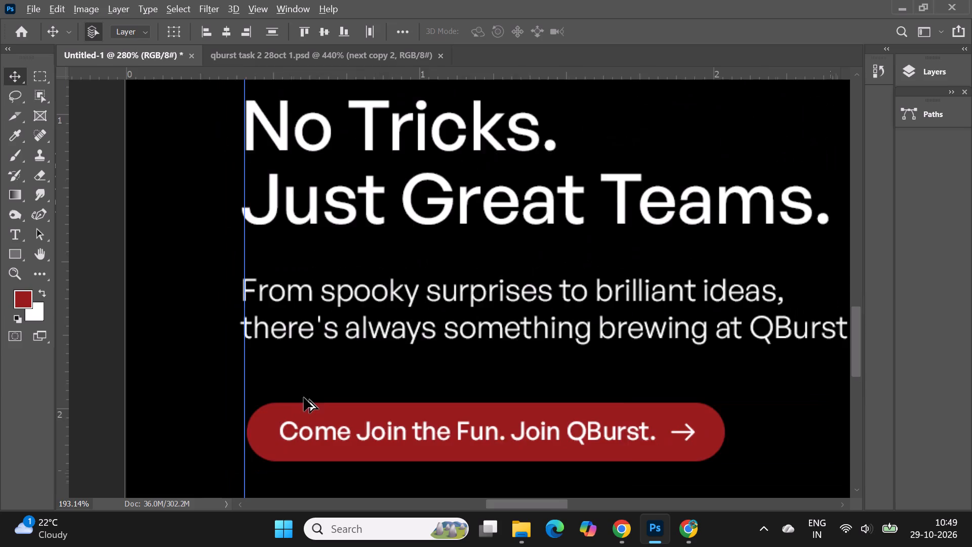
pyautogui.keyDown('alt'); pyautogui.scroll(-6, 424, 247); pyautogui.keyUp('alt')
pyautogui.keyDown('alt'); pyautogui.scroll(-2, 414, 168); pyautogui.keyUp('alt')
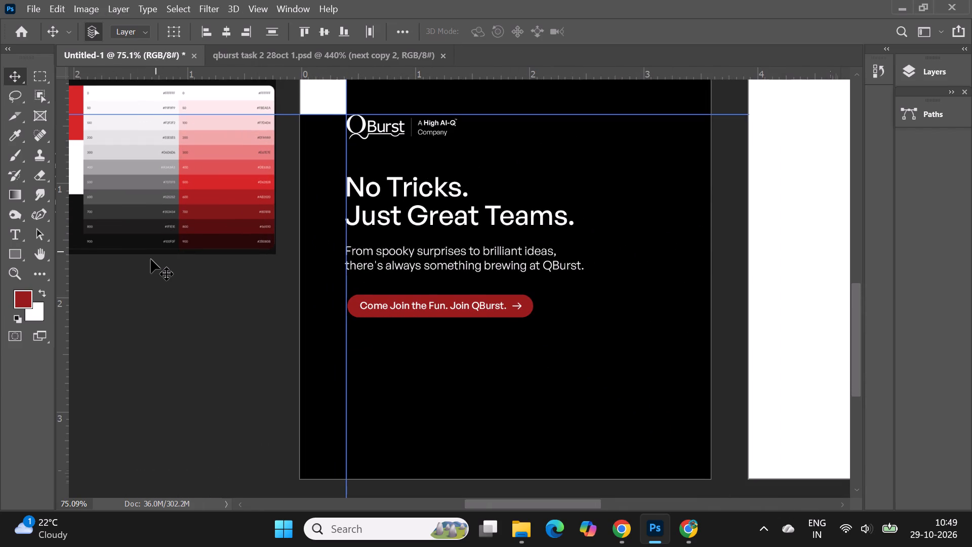
pyautogui.press('Up')
pyautogui.press('Up')
pyautogui.press('Up')
pyautogui.press('Down')
pyautogui.press('Up')
pyautogui.press('Down')
pyautogui.press('Down')
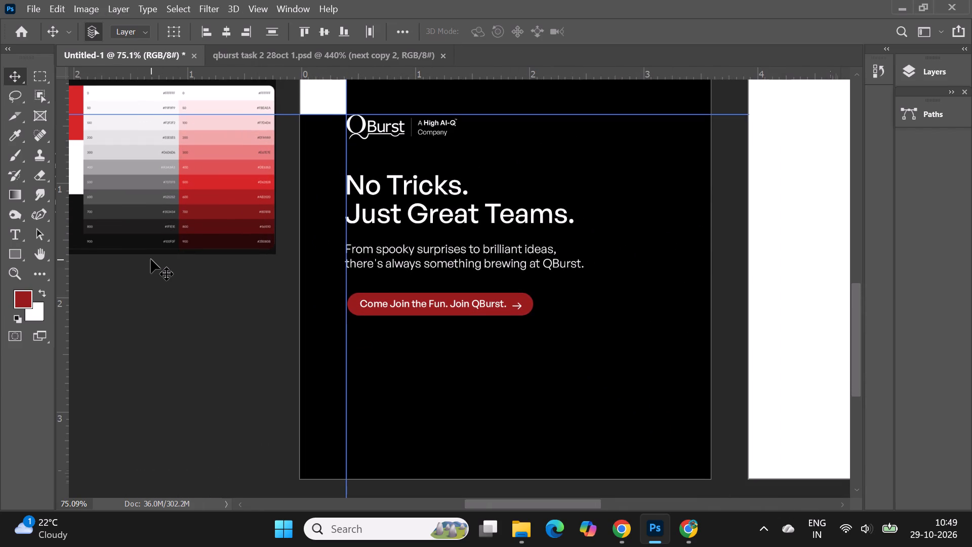
pyautogui.press('Up')
pyautogui.press('Down')
pyautogui.press('Down')
pyautogui.press('Down')
pyautogui.press('Up')
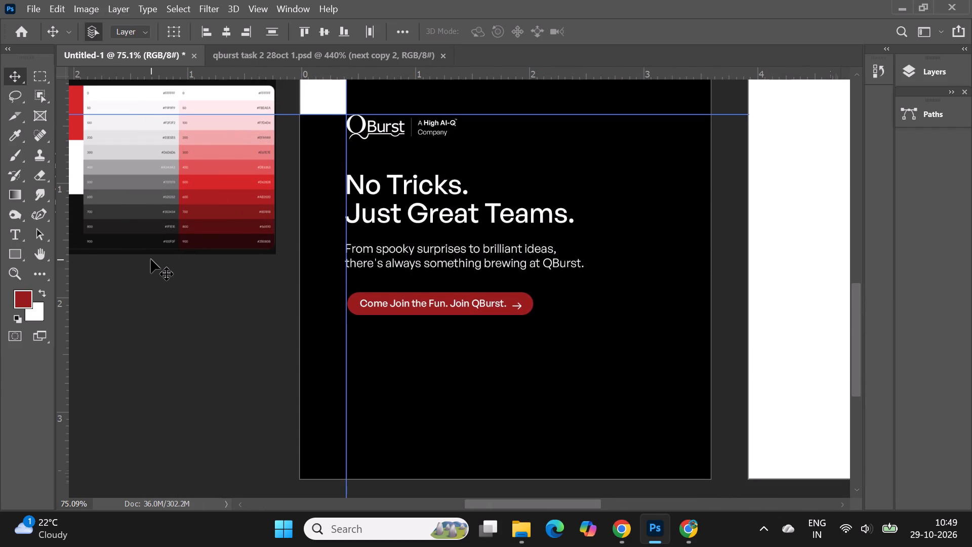
pyautogui.press('Down')
pyautogui.press('Down')
# Select the CTA's rounded rectangle, its text and the arrow together, and nudge them up slightly closer to the body text.
pyautogui.keyDown('alt'); pyautogui.scroll(-3, 151, 259); pyautogui.keyUp('alt')
pyautogui.click(156, 324)
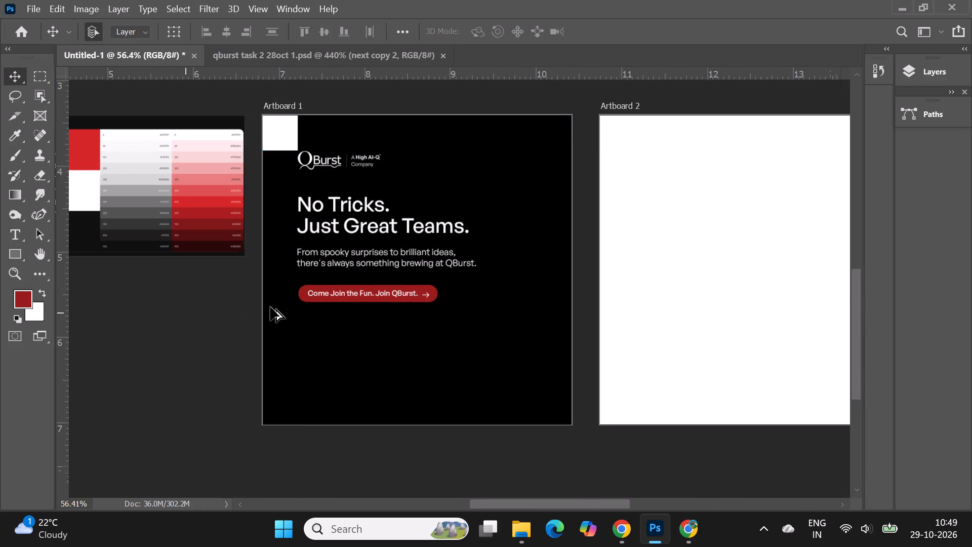
pyautogui.keyDown('alt'); pyautogui.scroll(8, 271, 307); pyautogui.keyUp('alt')
pyautogui.click(316, 280)
pyautogui.keyDown('alt'); pyautogui.scroll(4, 536, 298); pyautogui.keyUp('alt')
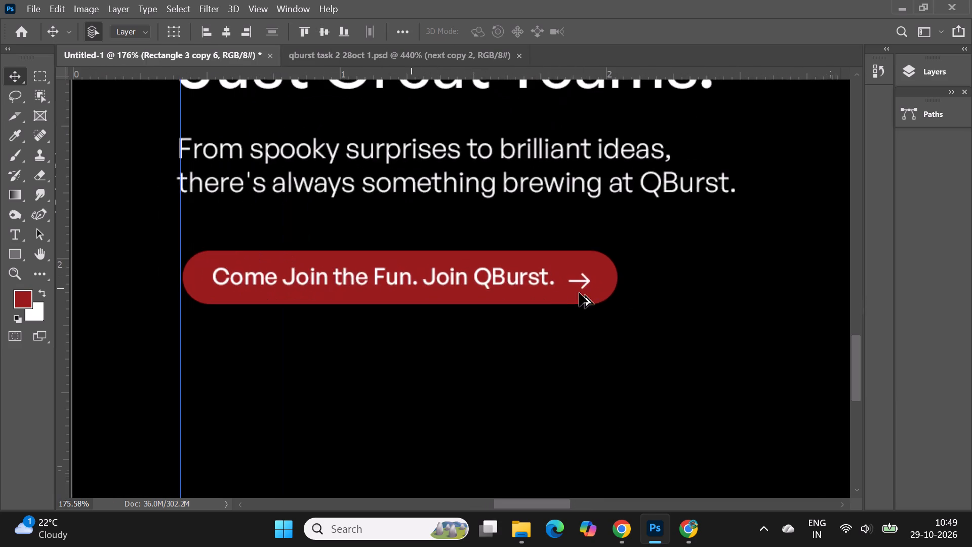
pyautogui.keyDown('alt'); pyautogui.scroll(5, 579, 293); pyautogui.keyUp('alt')
pyautogui.keyDown('shift'); pyautogui.click(539, 262); pyautogui.keyUp('shift')
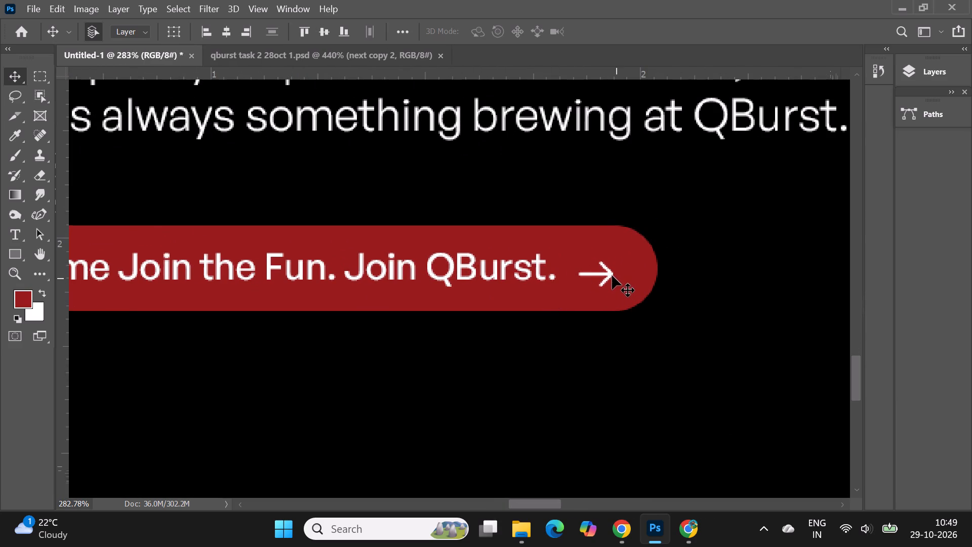
pyautogui.keyDown('shift'); pyautogui.click(609, 273); pyautogui.keyUp('shift')
pyautogui.keyDown('alt'); pyautogui.scroll(-7, 602, 282); pyautogui.keyUp('alt')
pyautogui.keyDown('alt'); pyautogui.scroll(1, 602, 282); pyautogui.keyUp('alt')
pyautogui.keyDown('alt'); pyautogui.scroll(-5, 602, 282); pyautogui.keyUp('alt')
pyautogui.keyDown('alt'); pyautogui.scroll(-3, 170, 317); pyautogui.keyUp('alt')
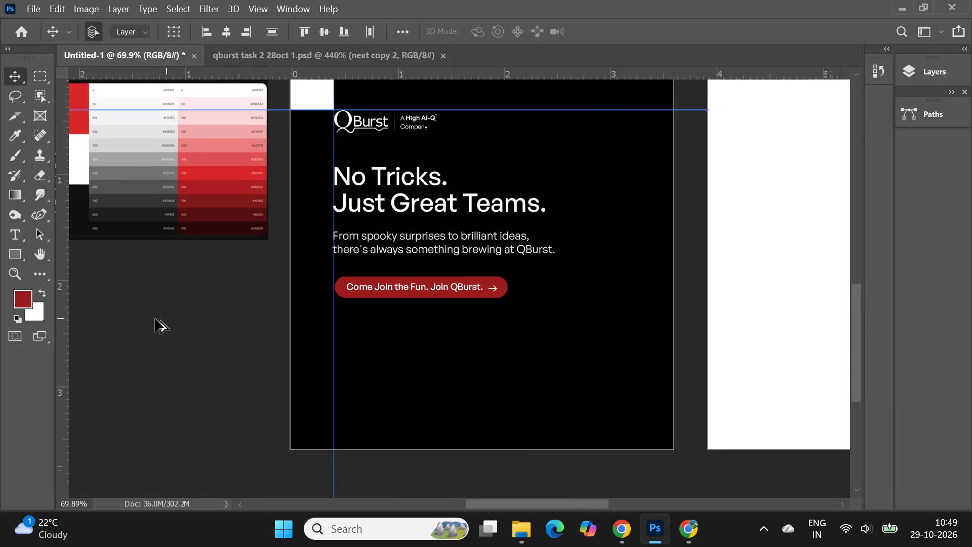
pyautogui.keyDown('alt'); pyautogui.scroll(-2, 155, 319); pyautogui.keyUp('alt')
pyautogui.press('Up')
pyautogui.press('Up')
pyautogui.press('Up')
pyautogui.press('Up')
pyautogui.press('Up')
pyautogui.press('Down')
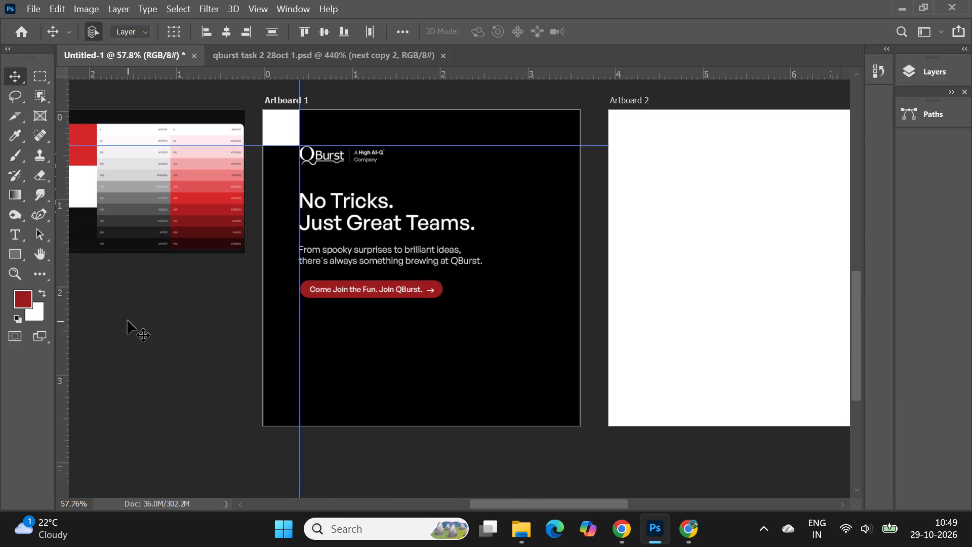
pyautogui.press('Down')
pyautogui.press('Down')
pyautogui.press('Up')
pyautogui.keyDown('alt'); pyautogui.scroll(-1, 610, 284); pyautogui.keyUp('alt')
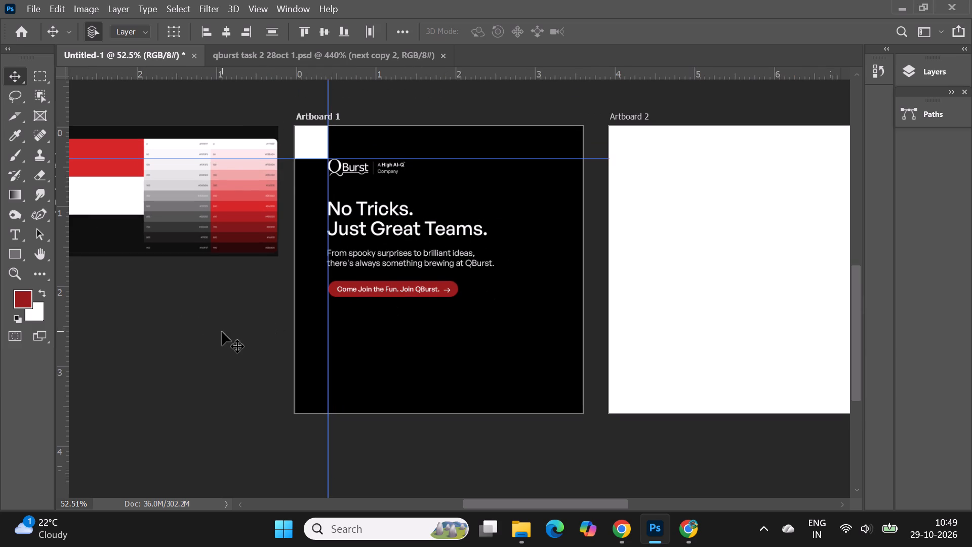
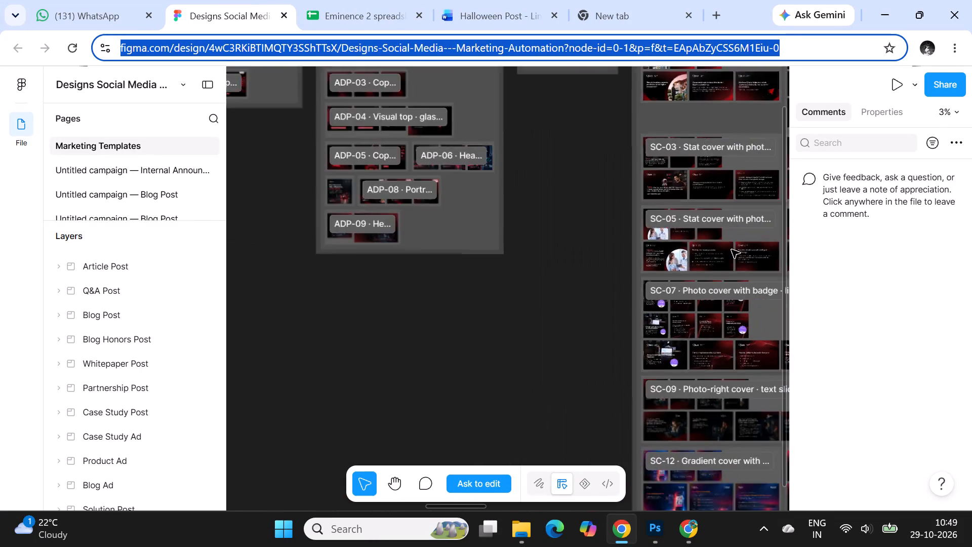
# Examine the Product Ad and Case Study Ad templates in the Figma marketing templates file as layout references.
pyautogui.keyDown('ctrl'); pyautogui.scroll(16, 450, 197); pyautogui.keyUp('ctrl')
pyautogui.keyDown('ctrl'); pyautogui.scroll(3, 541, 232); pyautogui.keyUp('ctrl')
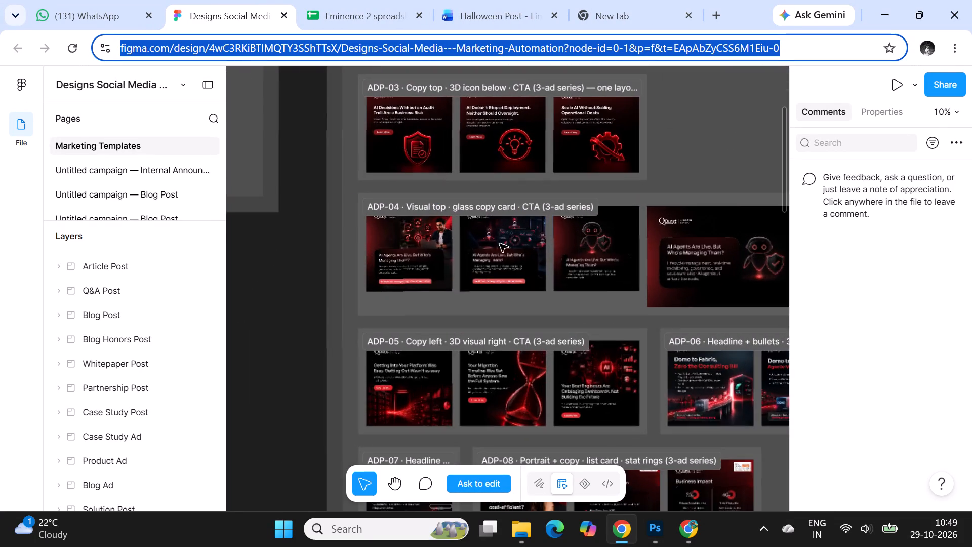
pyautogui.keyDown('ctrl'); pyautogui.scroll(-15, 415, 266); pyautogui.keyUp('ctrl')
pyautogui.keyDown('ctrl'); pyautogui.scroll(9, 492, 172); pyautogui.keyUp('ctrl')
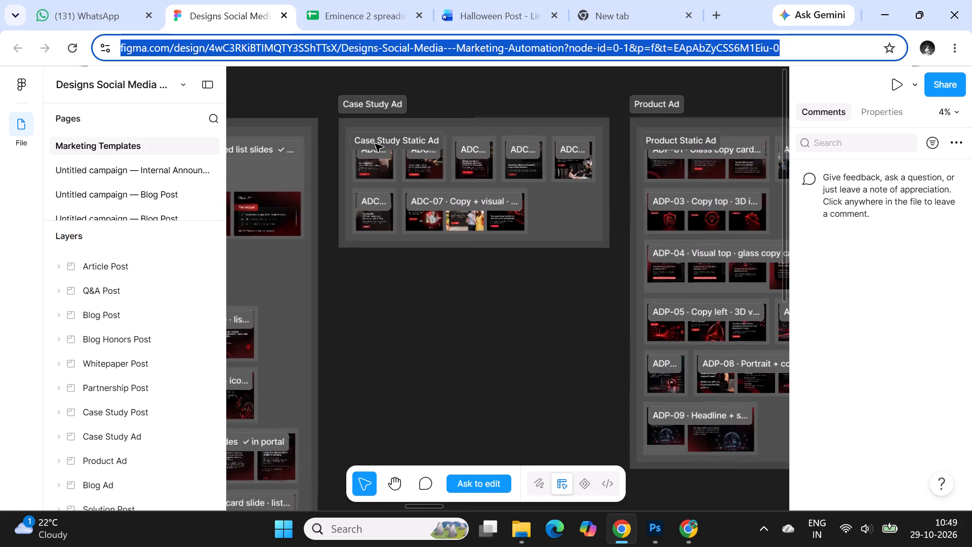
pyautogui.keyDown('ctrl'); pyautogui.scroll(5, 375, 144); pyautogui.keyUp('ctrl')
pyautogui.keyDown('ctrl'); pyautogui.scroll(2, 436, 158); pyautogui.keyUp('ctrl')
pyautogui.keyDown('ctrl'); pyautogui.scroll(-3, 637, 158); pyautogui.keyUp('ctrl')
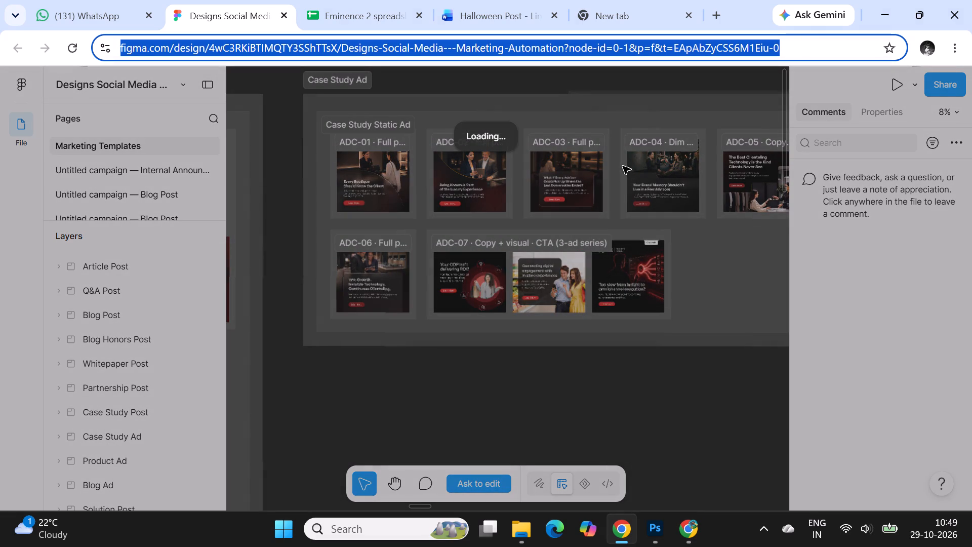
pyautogui.keyDown('ctrl'); pyautogui.scroll(-2, 509, 173); pyautogui.keyUp('ctrl')
pyautogui.keyDown('ctrl'); pyautogui.scroll(-10, 594, 175); pyautogui.keyUp('ctrl')
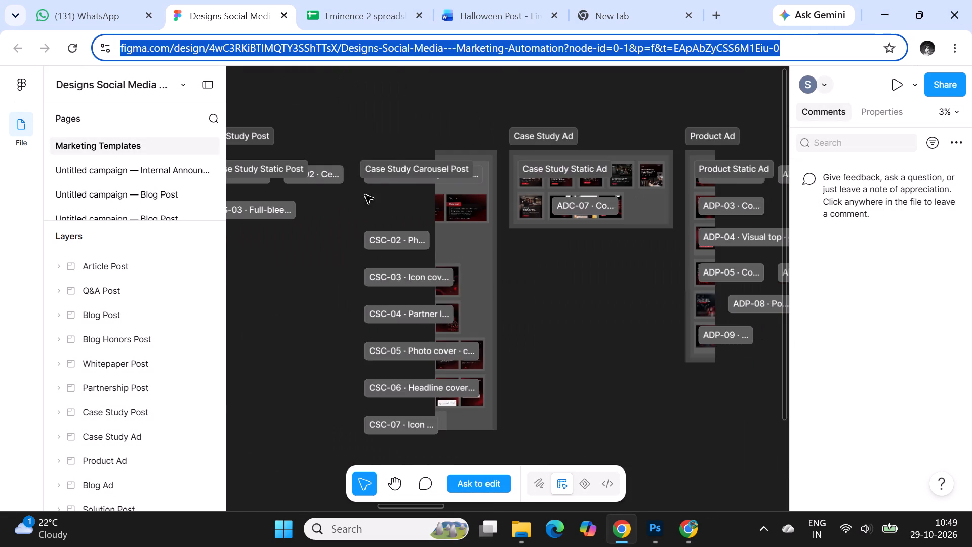
# Examine the Case Study Static Post and Case Study Carousel Post templates, including the CS-02 and CS-03 layouts.
pyautogui.keyDown('ctrl'); pyautogui.scroll(14, 324, 196); pyautogui.keyUp('ctrl')
pyautogui.keyDown('ctrl'); pyautogui.scroll(2, 438, 184); pyautogui.keyUp('ctrl')
pyautogui.keyDown('ctrl'); pyautogui.scroll(-10, 653, 164); pyautogui.keyUp('ctrl')
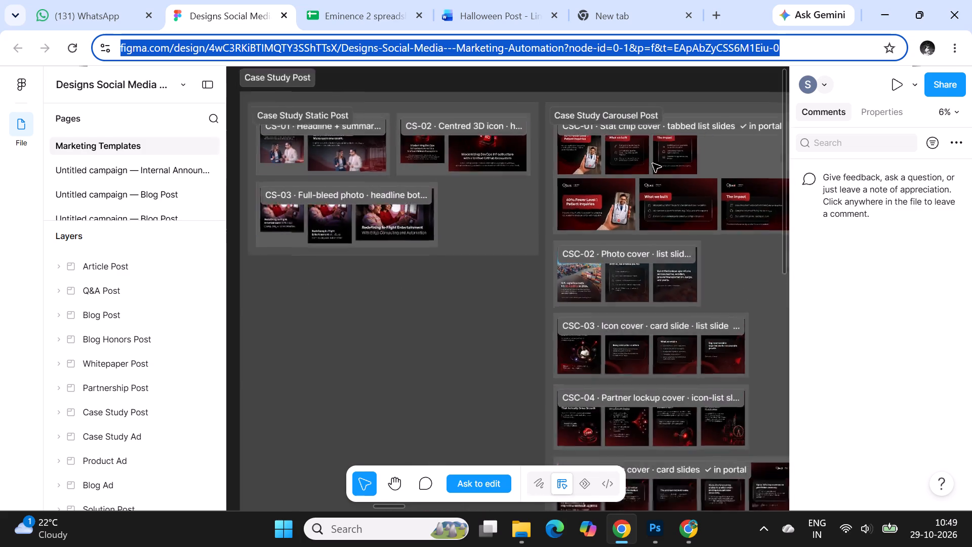
pyautogui.keyDown('ctrl'); pyautogui.scroll(-1, 653, 164); pyautogui.keyUp('ctrl')
pyautogui.keyDown('ctrl'); pyautogui.scroll(5, 391, 164); pyautogui.keyUp('ctrl')
pyautogui.keyDown('ctrl'); pyautogui.scroll(16, 356, 131); pyautogui.keyUp('ctrl')
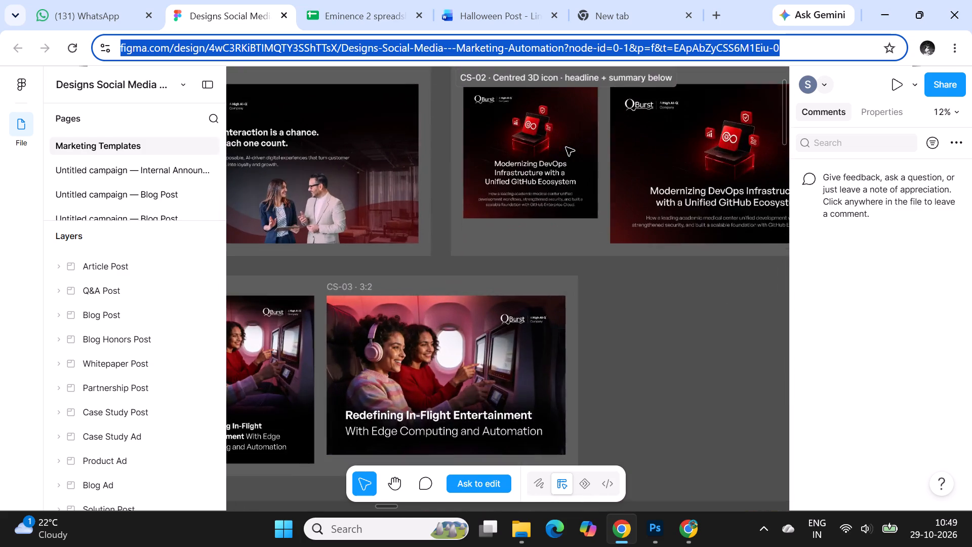
pyautogui.keyDown('ctrl'); pyautogui.scroll(-12, 659, 175); pyautogui.keyUp('ctrl')
pyautogui.keyDown('ctrl'); pyautogui.scroll(11, 309, 175); pyautogui.keyUp('ctrl')
# Examine the Partnership Post and Whitepaper Post templates, including the WP-01 masked photo layout.
pyautogui.keyDown('ctrl'); pyautogui.scroll(-5, 599, 175); pyautogui.keyUp('ctrl')
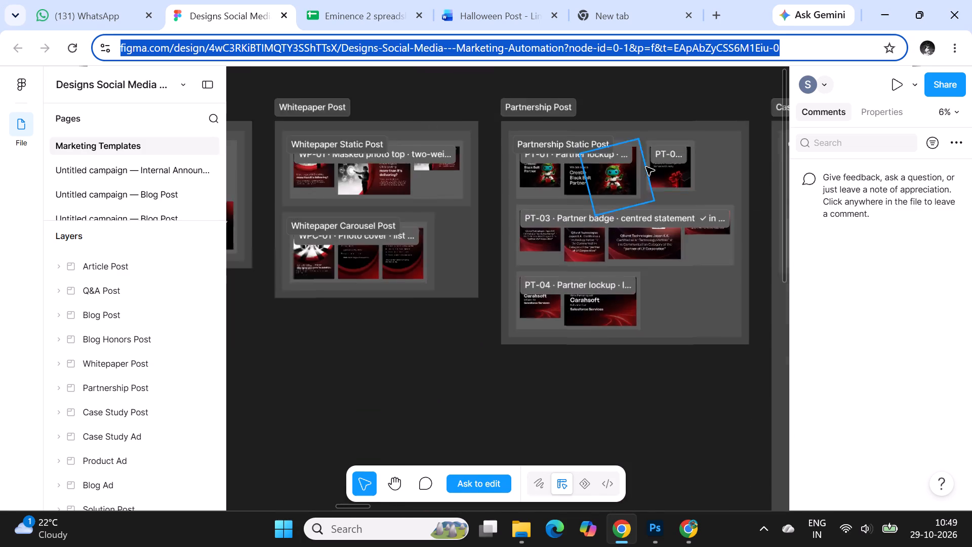
pyautogui.keyDown('ctrl'); pyautogui.scroll(-5, 646, 167); pyautogui.keyUp('ctrl')
pyautogui.keyDown('ctrl'); pyautogui.scroll(13, 385, 158); pyautogui.keyUp('ctrl')
pyautogui.keyDown('ctrl'); pyautogui.scroll(2, 580, 179); pyautogui.keyUp('ctrl')
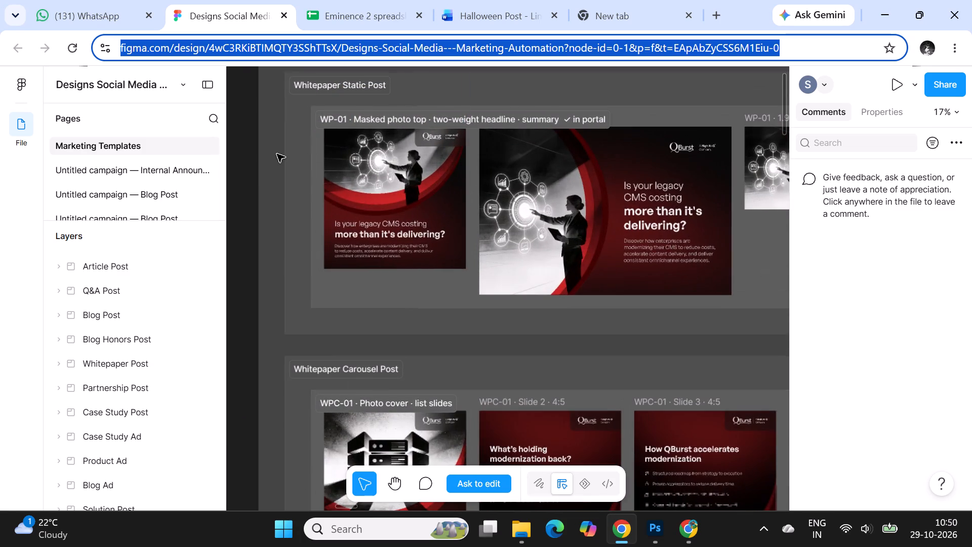
pyautogui.keyDown('ctrl'); pyautogui.scroll(-3, 276, 154); pyautogui.keyUp('ctrl')
pyautogui.keyDown('ctrl'); pyautogui.scroll(-9, 655, 135); pyautogui.keyUp('ctrl')
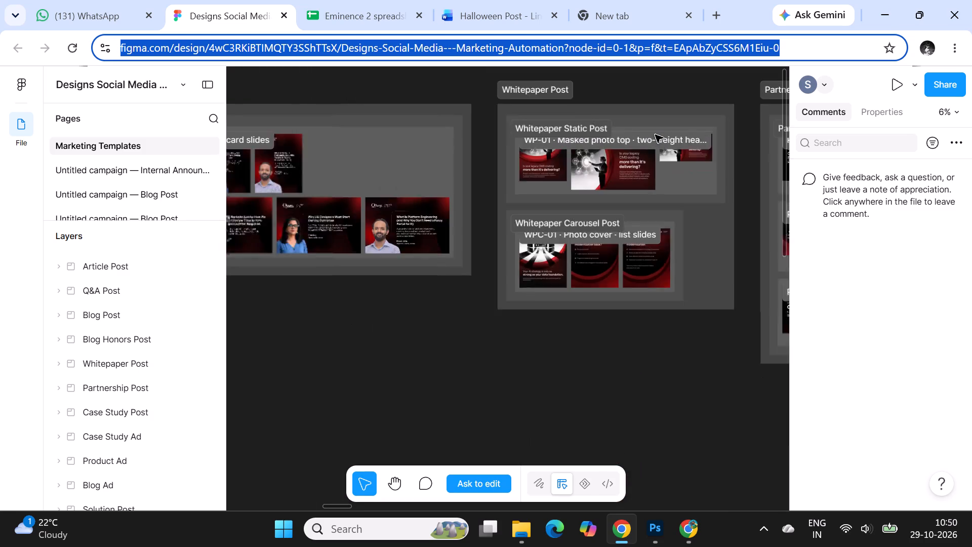
# Look over the Blog Honors Post, Blog Post and Q&A Post template groups.
pyautogui.keyDown('ctrl'); pyautogui.scroll(-6, 655, 135); pyautogui.keyUp('ctrl')
pyautogui.keyDown('ctrl'); pyautogui.scroll(10, 270, 182); pyautogui.keyUp('ctrl')
pyautogui.keyDown('ctrl'); pyautogui.scroll(-5, 674, 180); pyautogui.keyUp('ctrl')
pyautogui.keyDown('ctrl'); pyautogui.scroll(1, 674, 180); pyautogui.keyUp('ctrl')
pyautogui.keyDown('ctrl'); pyautogui.scroll(-4, 674, 180); pyautogui.keyUp('ctrl')
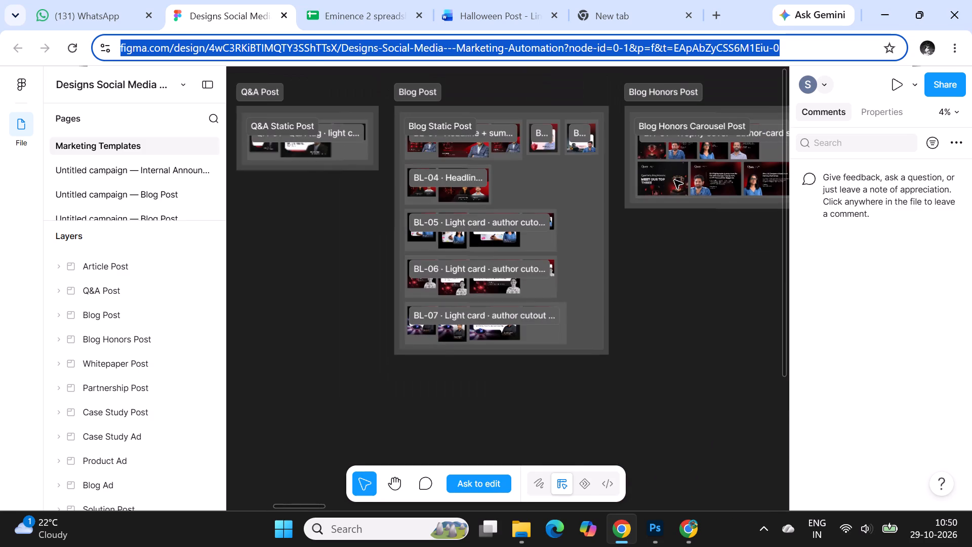
pyautogui.keyDown('ctrl'); pyautogui.scroll(-3, 674, 180); pyautogui.keyUp('ctrl')
pyautogui.keyDown('ctrl'); pyautogui.scroll(-4, 442, 177); pyautogui.keyUp('ctrl')
pyautogui.keyDown('ctrl'); pyautogui.scroll(10, 257, 177); pyautogui.keyUp('ctrl')
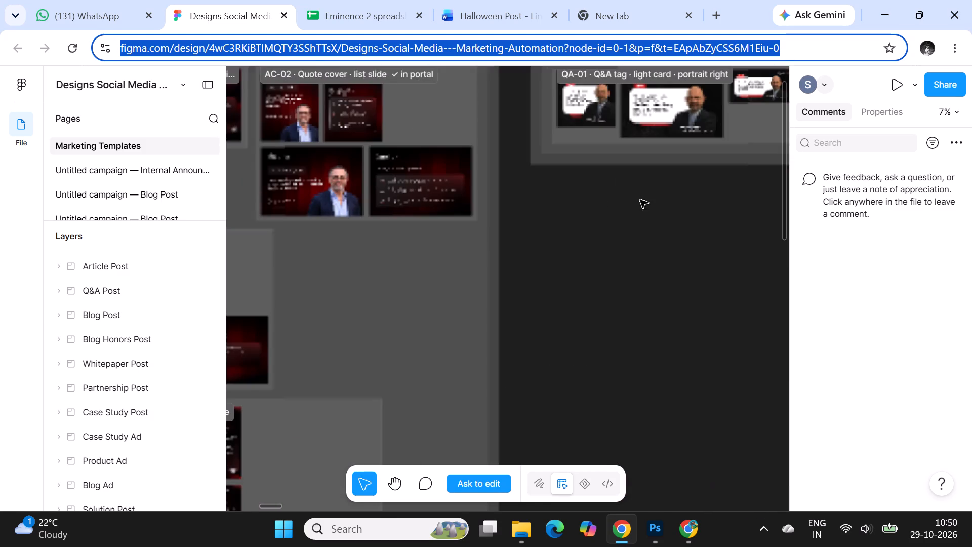
pyautogui.keyDown('ctrl'); pyautogui.scroll(-10, 660, 200); pyautogui.keyUp('ctrl')
# Examine the Article Static Post templates AS-01 to AS-07 for logo, headline and text placement.
pyautogui.keyDown('ctrl'); pyautogui.scroll(14, 344, 186); pyautogui.keyUp('ctrl')
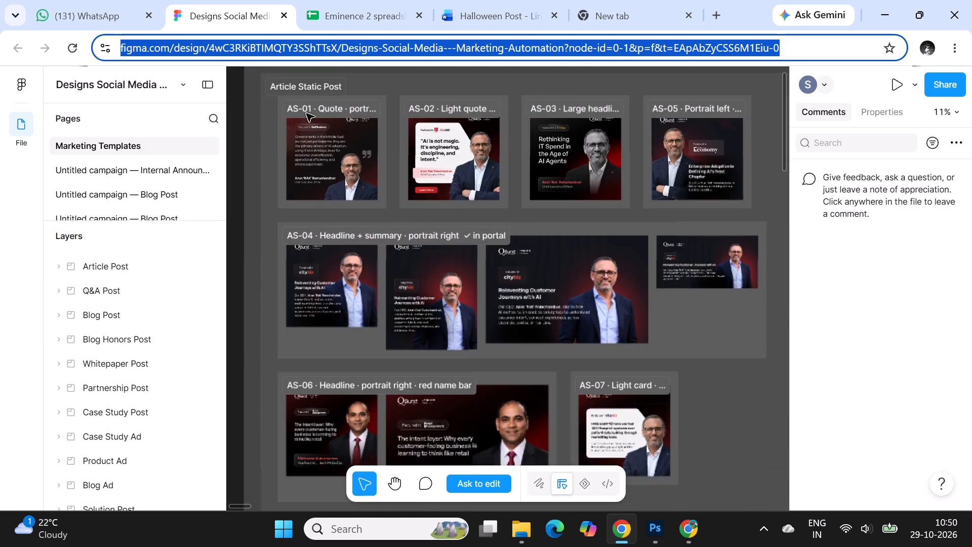
pyautogui.keyDown('ctrl'); pyautogui.scroll(3, 306, 113); pyautogui.keyUp('ctrl')
pyautogui.keyDown('ctrl'); pyautogui.scroll(-3, 286, 140); pyautogui.keyUp('ctrl')
pyautogui.keyDown('ctrl'); pyautogui.scroll(-9, 541, 151); pyautogui.keyUp('ctrl')
pyautogui.keyDown('ctrl'); pyautogui.scroll(2, 416, 153); pyautogui.keyUp('ctrl')
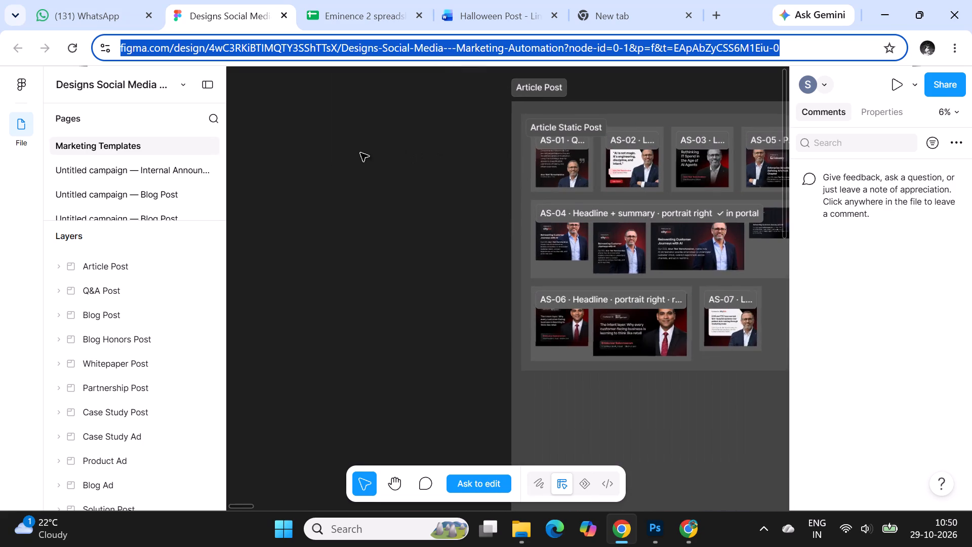
pyautogui.keyDown('ctrl'); pyautogui.scroll(2, 360, 153); pyautogui.keyUp('ctrl')
pyautogui.keyDown('ctrl'); pyautogui.scroll(-4, 225, 154); pyautogui.keyUp('ctrl')
pyautogui.keyDown('ctrl'); pyautogui.scroll(6, 643, 190); pyautogui.keyUp('ctrl')
pyautogui.keyDown('ctrl'); pyautogui.scroll(-7, 300, 180); pyautogui.keyUp('ctrl')
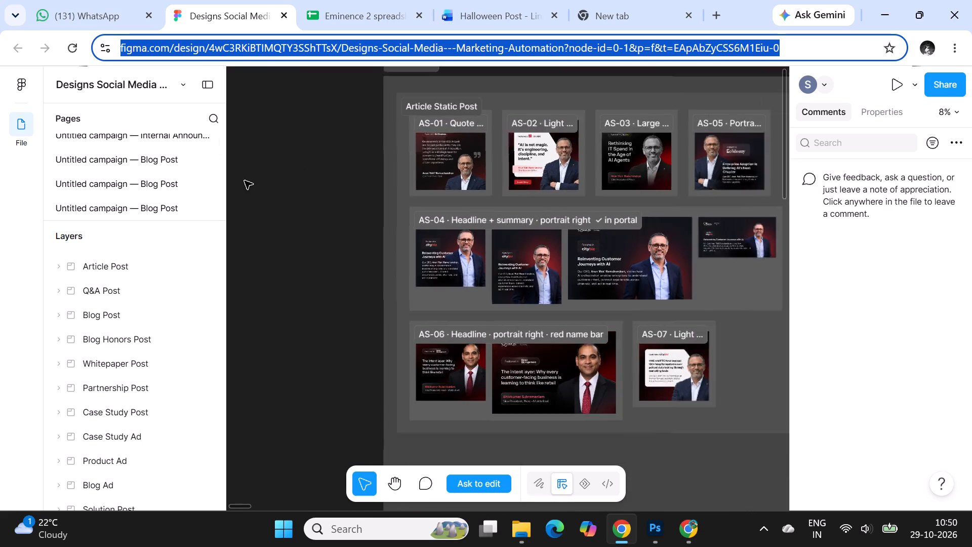
pyautogui.keyDown('ctrl'); pyautogui.scroll(-2, 245, 181); pyautogui.keyUp('ctrl')
pyautogui.keyDown('ctrl'); pyautogui.scroll(4, 398, 179); pyautogui.keyUp('ctrl')
pyautogui.keyDown('ctrl'); pyautogui.scroll(2, 662, 194); pyautogui.keyUp('ctrl')
pyautogui.keyDown('ctrl'); pyautogui.scroll(-6, 233, 196); pyautogui.keyUp('ctrl')
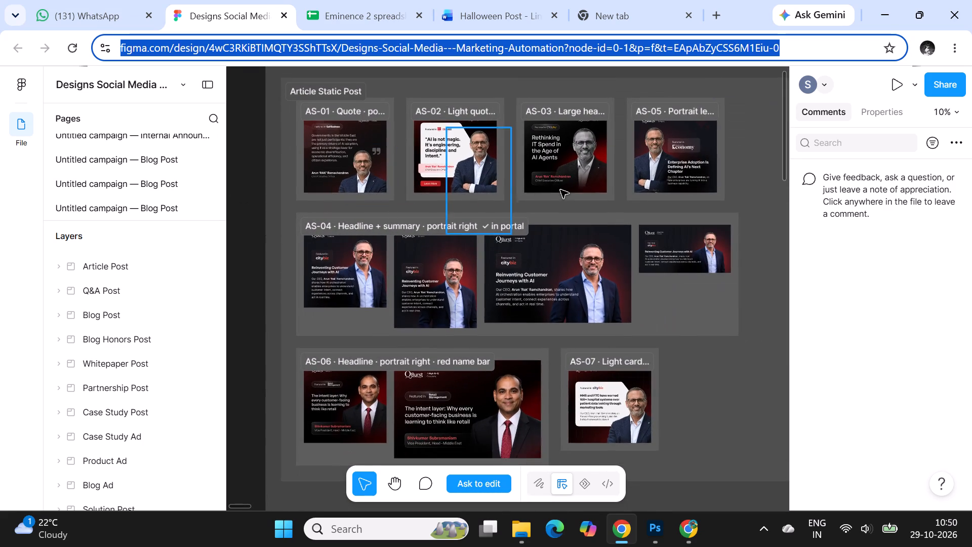
pyautogui.keyDown('ctrl'); pyautogui.scroll(4, 560, 190); pyautogui.keyUp('ctrl')
pyautogui.keyDown('ctrl'); pyautogui.scroll(-6, 266, 149); pyautogui.keyUp('ctrl')
pyautogui.keyDown('ctrl'); pyautogui.scroll(4, 272, 148); pyautogui.keyUp('ctrl')
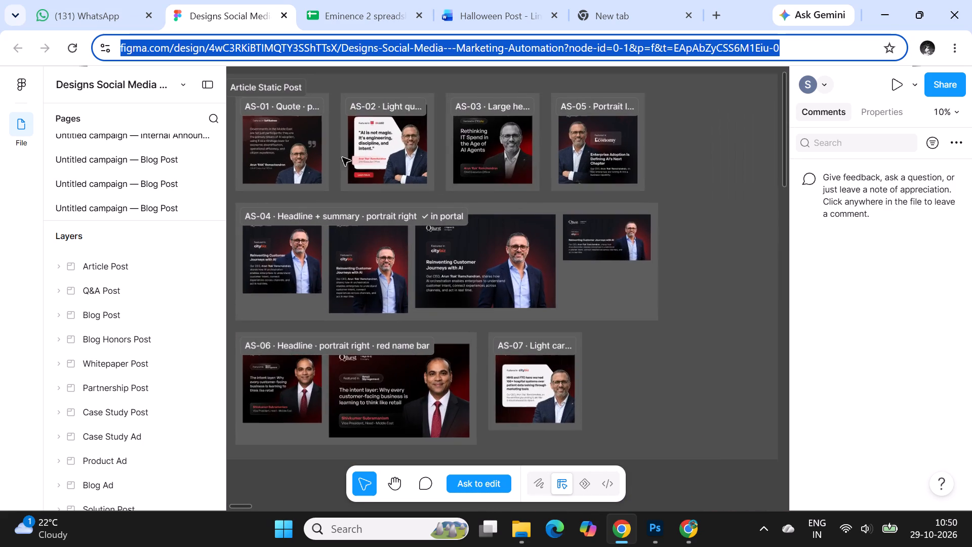
pyautogui.keyDown('ctrl'); pyautogui.scroll(-2, 433, 194); pyautogui.keyUp('ctrl')
pyautogui.keyDown('ctrl'); pyautogui.scroll(1, 368, 132); pyautogui.keyUp('ctrl')
pyautogui.keyDown('ctrl'); pyautogui.scroll(2, 286, 95); pyautogui.keyUp('ctrl')
pyautogui.keyDown('ctrl'); pyautogui.scroll(1, 337, 141); pyautogui.keyUp('ctrl')
pyautogui.keyDown('ctrl'); pyautogui.scroll(-1, 276, 92); pyautogui.keyUp('ctrl')
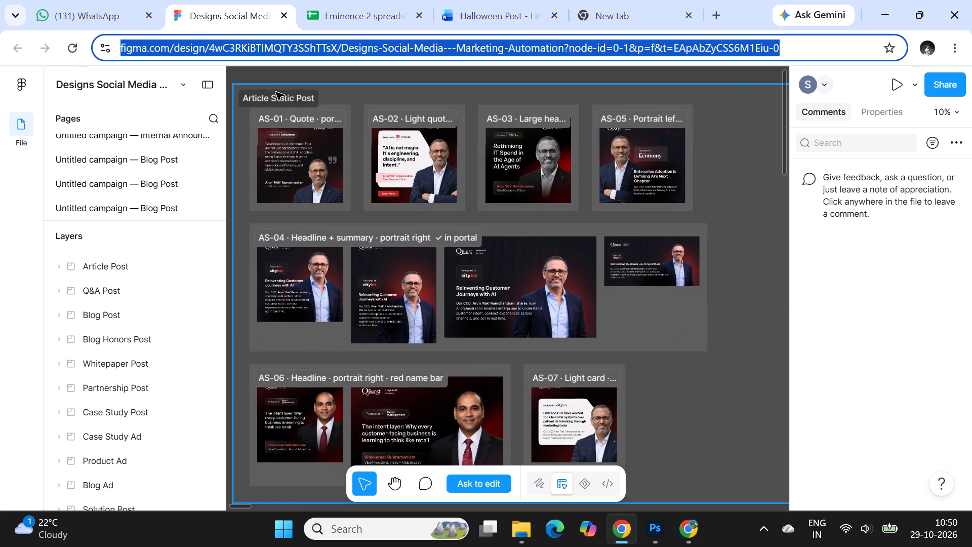
pyautogui.keyDown('ctrl'); pyautogui.scroll(-2, 264, 92); pyautogui.keyUp('ctrl')
pyautogui.keyDown('ctrl'); pyautogui.scroll(2, 587, 202); pyautogui.keyUp('ctrl')
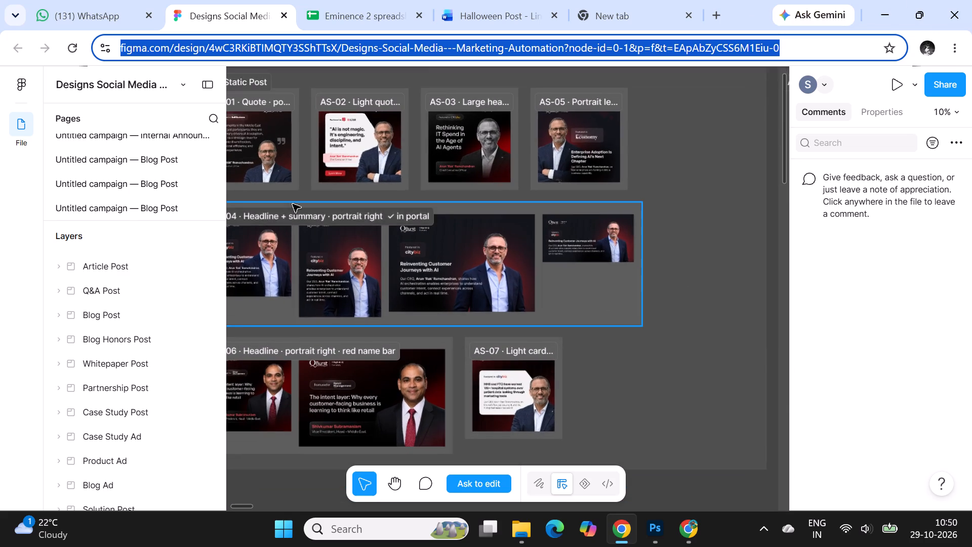
# Examine the Article Carousel Post templates AC-01, AC-02 and AC-03 for logo, headline and text spacing.
pyautogui.keyDown('ctrl'); pyautogui.scroll(-3, 276, 204); pyautogui.keyUp('ctrl')
pyautogui.keyDown('ctrl'); pyautogui.scroll(-9, 294, 123); pyautogui.keyUp('ctrl')
pyautogui.keyDown('ctrl'); pyautogui.scroll(8, 615, 154); pyautogui.keyUp('ctrl')
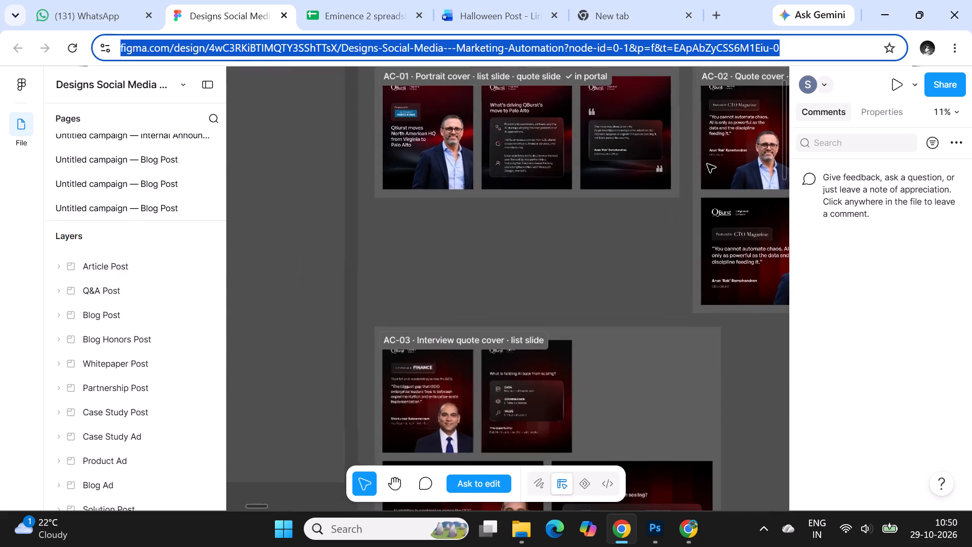
pyautogui.keyDown('ctrl'); pyautogui.scroll(2, 707, 164); pyautogui.keyUp('ctrl')
pyautogui.keyDown('ctrl'); pyautogui.scroll(-8, 305, 170); pyautogui.keyUp('ctrl')
pyautogui.keyDown('ctrl'); pyautogui.scroll(7, 407, 148); pyautogui.keyUp('ctrl')
pyautogui.keyDown('ctrl'); pyautogui.scroll(-2, 540, 128); pyautogui.keyUp('ctrl')
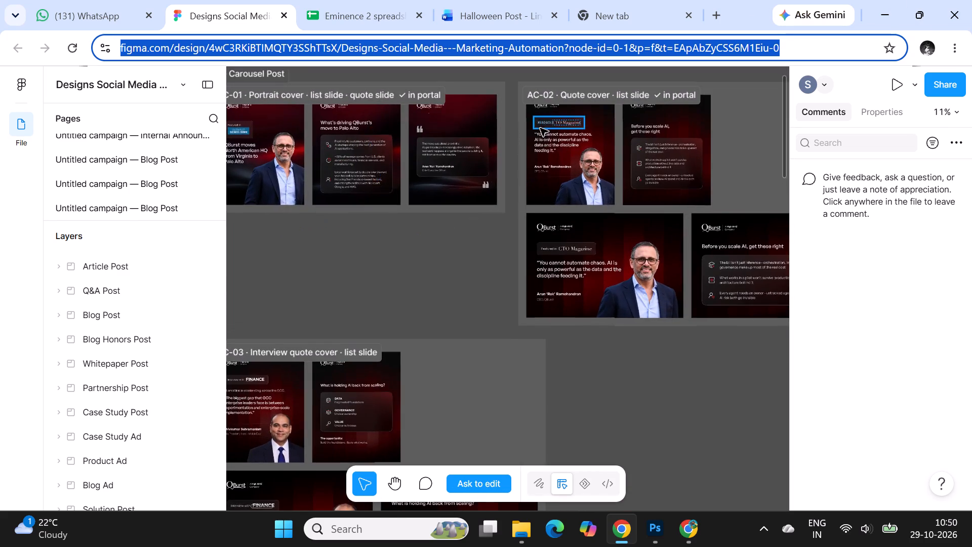
pyautogui.keyDown('ctrl'); pyautogui.scroll(-2, 540, 128); pyautogui.keyUp('ctrl')
pyautogui.keyDown('ctrl'); pyautogui.scroll(2, 404, 115); pyautogui.keyUp('ctrl')
pyautogui.keyDown('ctrl'); pyautogui.scroll(4, 295, 115); pyautogui.keyUp('ctrl')
pyautogui.keyDown('ctrl'); pyautogui.scroll(-2, 361, 136); pyautogui.keyUp('ctrl')
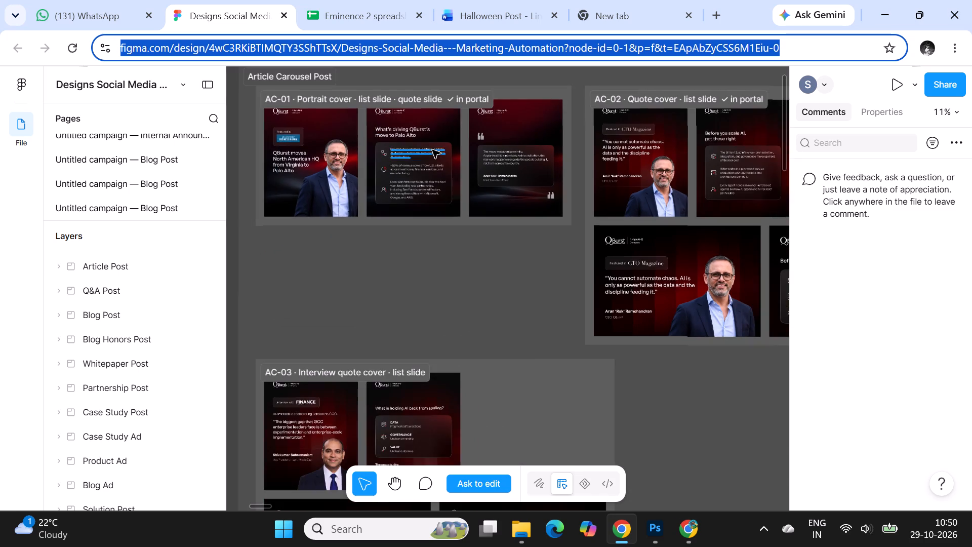
pyautogui.keyDown('ctrl'); pyautogui.scroll(-2, 433, 150); pyautogui.keyUp('ctrl')
pyautogui.keyDown('ctrl'); pyautogui.scroll(4, 364, 142); pyautogui.keyUp('ctrl')
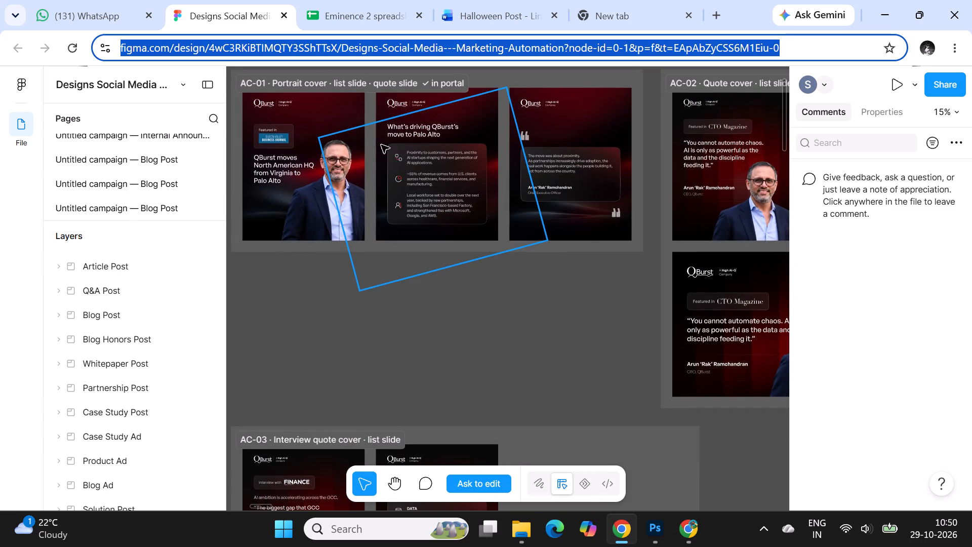
pyautogui.keyDown('ctrl'); pyautogui.scroll(-10, 382, 145); pyautogui.keyUp('ctrl')
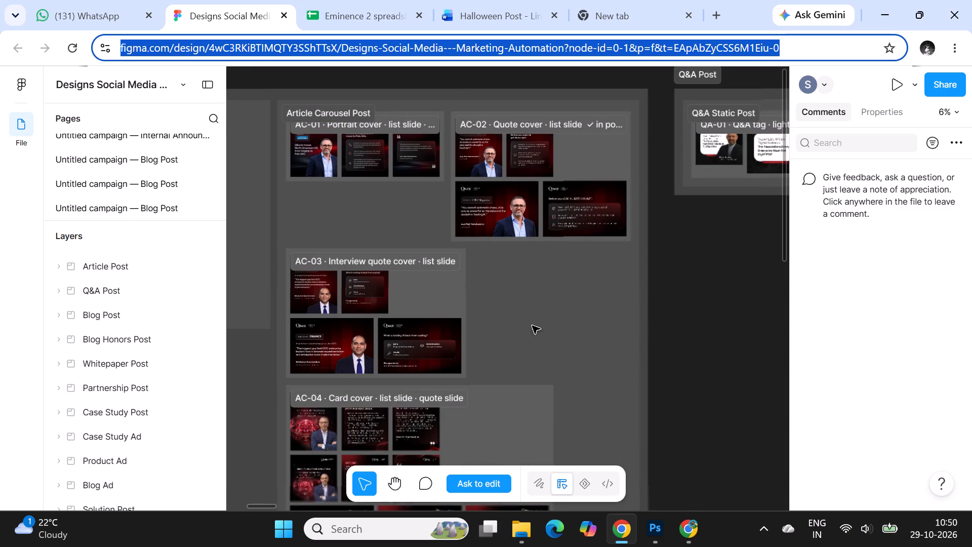
pyautogui.keyDown('ctrl'); pyautogui.scroll(10, 431, 348); pyautogui.keyUp('ctrl')
pyautogui.keyDown('ctrl'); pyautogui.scroll(-9, 420, 250); pyautogui.keyUp('ctrl')
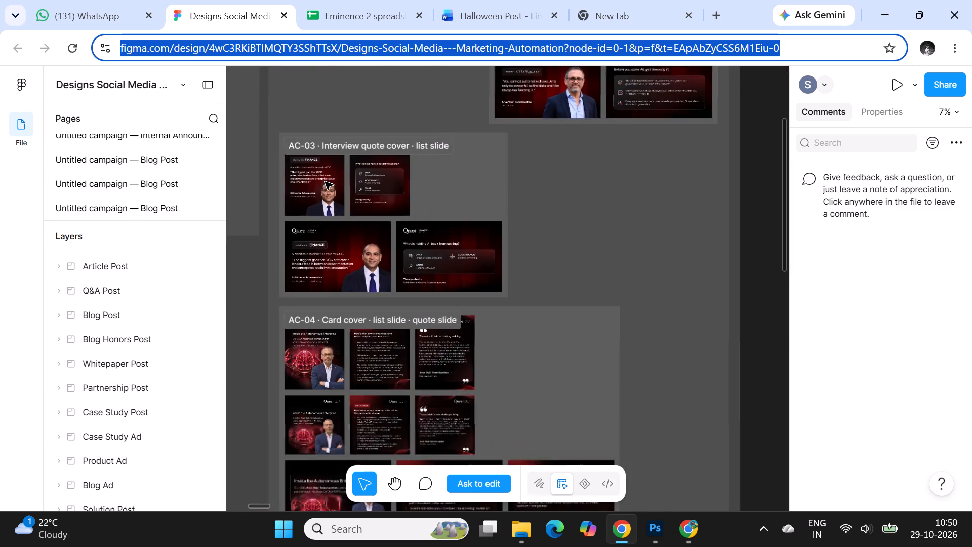
# Examine the Article Carousel Post templates AC-04 and AC-05 with their cover and quote slides.
pyautogui.keyDown('ctrl'); pyautogui.scroll(-3, 325, 182); pyautogui.keyUp('ctrl')
pyautogui.keyDown('ctrl'); pyautogui.scroll(8, 350, 368); pyautogui.keyUp('ctrl')
pyautogui.keyDown('ctrl'); pyautogui.scroll(1, 308, 183); pyautogui.keyUp('ctrl')
pyautogui.keyDown('ctrl'); pyautogui.scroll(-4, 413, 138); pyautogui.keyUp('ctrl')
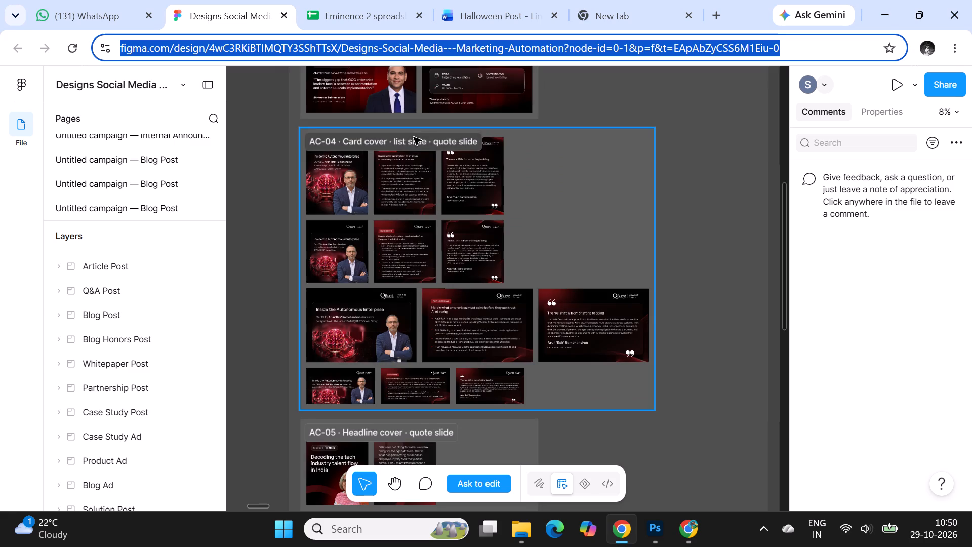
pyautogui.keyDown('ctrl'); pyautogui.scroll(-2, 414, 137); pyautogui.keyUp('ctrl')
pyautogui.keyDown('ctrl'); pyautogui.scroll(8, 428, 340); pyautogui.keyUp('ctrl')
pyautogui.keyDown('ctrl'); pyautogui.scroll(-10, 278, 210); pyautogui.keyUp('ctrl')
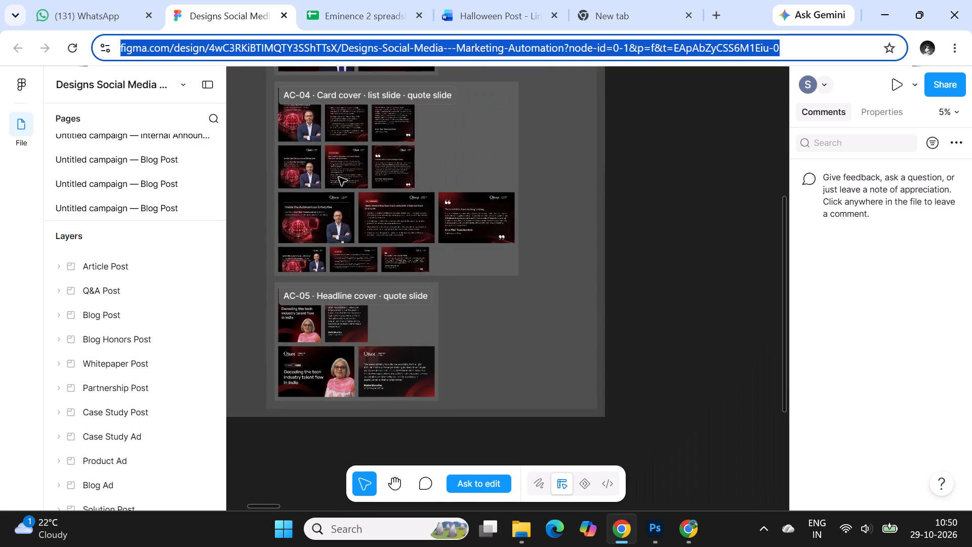
pyautogui.keyDown('ctrl'); pyautogui.scroll(2, 317, 189); pyautogui.keyUp('ctrl')
pyautogui.keyDown('ctrl'); pyautogui.scroll(-8, 279, 211); pyautogui.keyUp('ctrl')
# Examine the Blog Static Post templates BL-01 to BL-07 and their light card and author cutout layouts.
pyautogui.scroll(4, 638, 268)
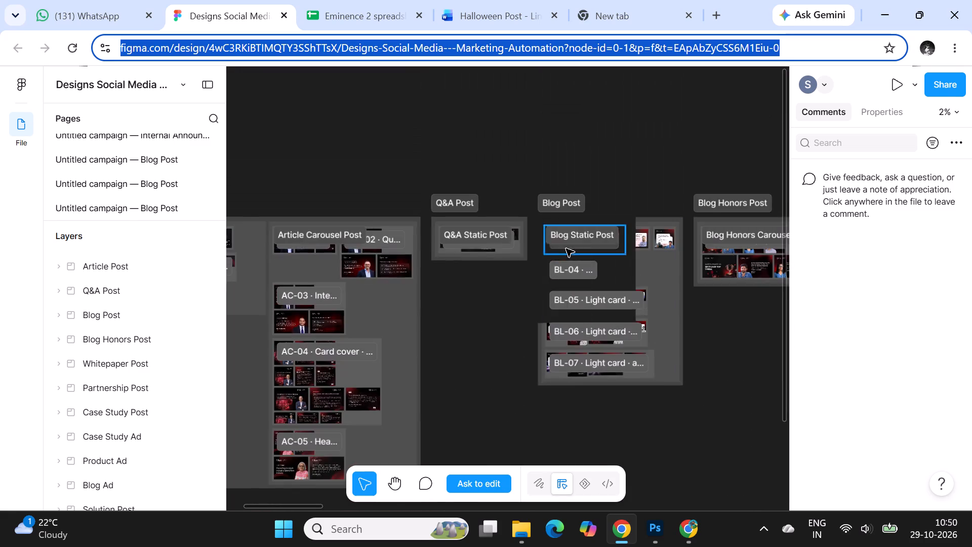
pyautogui.keyDown('ctrl'); pyautogui.scroll(13, 566, 249); pyautogui.keyUp('ctrl')
pyautogui.keyDown('ctrl'); pyautogui.scroll(-7, 308, 155); pyautogui.keyUp('ctrl')
pyautogui.keyDown('ctrl'); pyautogui.scroll(2, 695, 221); pyautogui.keyUp('ctrl')
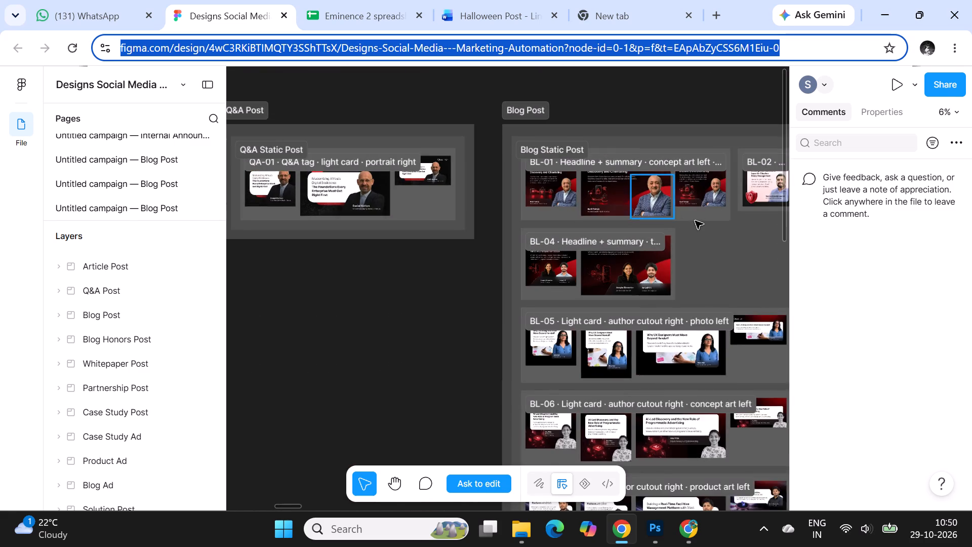
pyautogui.keyDown('ctrl'); pyautogui.scroll(6, 695, 221); pyautogui.keyUp('ctrl')
pyautogui.keyDown('ctrl'); pyautogui.scroll(-5, 321, 131); pyautogui.keyUp('ctrl')
pyautogui.keyDown('ctrl'); pyautogui.scroll(3, 472, 149); pyautogui.keyUp('ctrl')
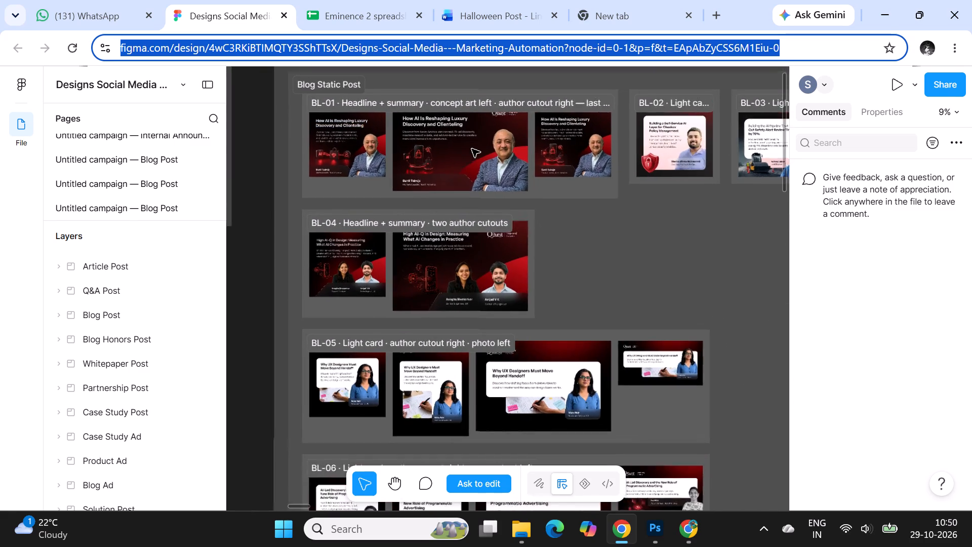
pyautogui.keyDown('ctrl'); pyautogui.scroll(1, 472, 149); pyautogui.keyUp('ctrl')
pyautogui.keyDown('ctrl'); pyautogui.scroll(-6, 316, 118); pyautogui.keyUp('ctrl')
pyautogui.keyDown('ctrl'); pyautogui.scroll(4, 400, 308); pyautogui.keyUp('ctrl')
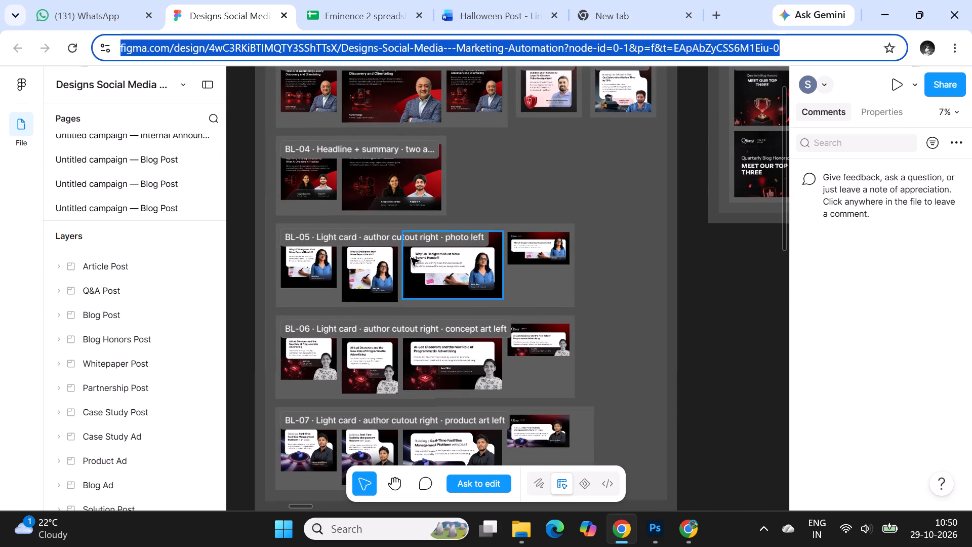
pyautogui.keyDown('ctrl'); pyautogui.scroll(-5, 418, 244); pyautogui.keyUp('ctrl')
pyautogui.keyDown('ctrl'); pyautogui.scroll(5, 376, 347); pyautogui.keyUp('ctrl')
pyautogui.keyDown('ctrl'); pyautogui.scroll(-4, 325, 373); pyautogui.keyUp('ctrl')
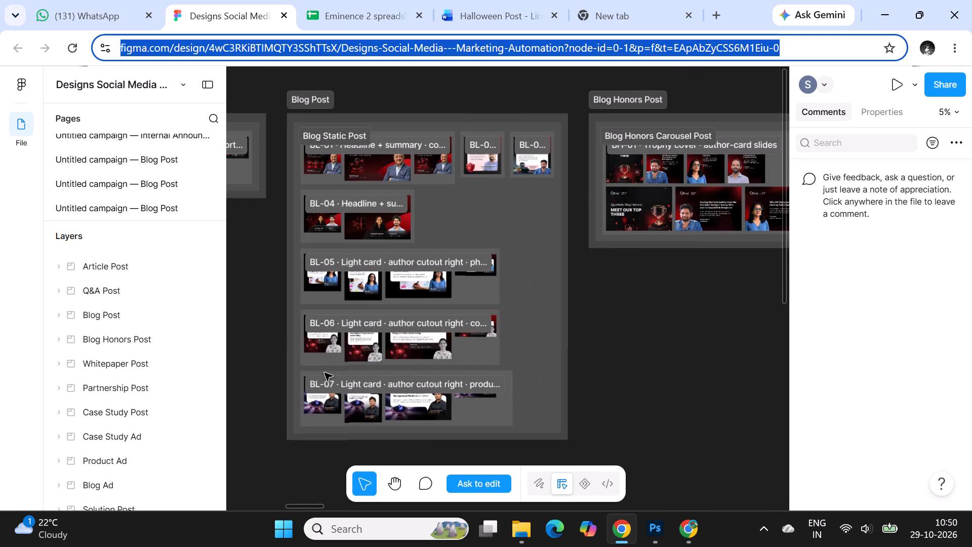
pyautogui.keyDown('ctrl'); pyautogui.scroll(4, 403, 267); pyautogui.keyUp('ctrl')
pyautogui.keyDown('ctrl'); pyautogui.scroll(1, 394, 185); pyautogui.keyUp('ctrl')
pyautogui.keyDown('ctrl'); pyautogui.scroll(-2, 311, 272); pyautogui.keyUp('ctrl')
pyautogui.keyDown('ctrl'); pyautogui.scroll(2, 611, 94); pyautogui.keyUp('ctrl')
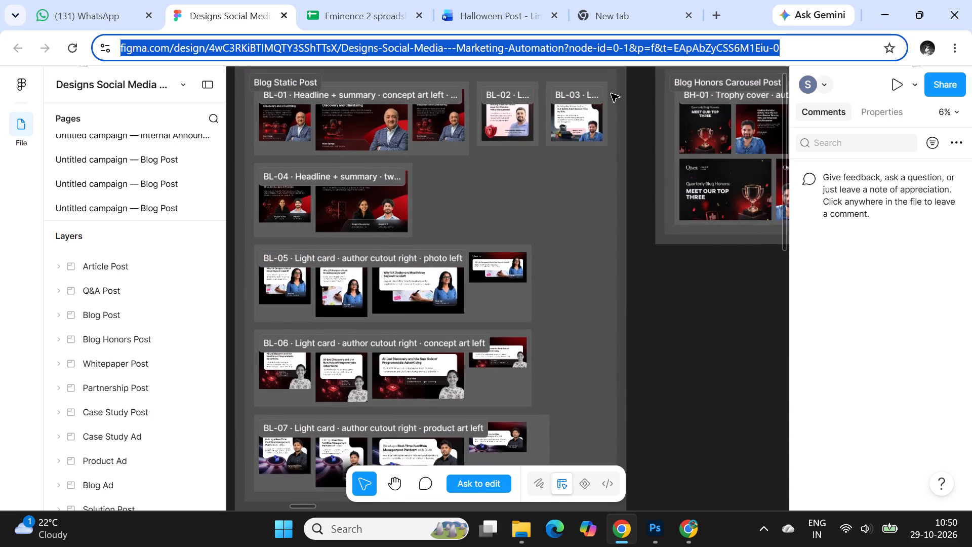
# Inspect the BL-03 1:1 blog post template up close for its logo, headline and body text spacing.
pyautogui.keyDown('ctrl'); pyautogui.scroll(5, 611, 94); pyautogui.keyUp('ctrl')
pyautogui.keyDown('ctrl'); pyautogui.scroll(-7, 361, 237); pyautogui.keyUp('ctrl')
pyautogui.keyDown('ctrl'); pyautogui.scroll(8, 535, 150); pyautogui.keyUp('ctrl')
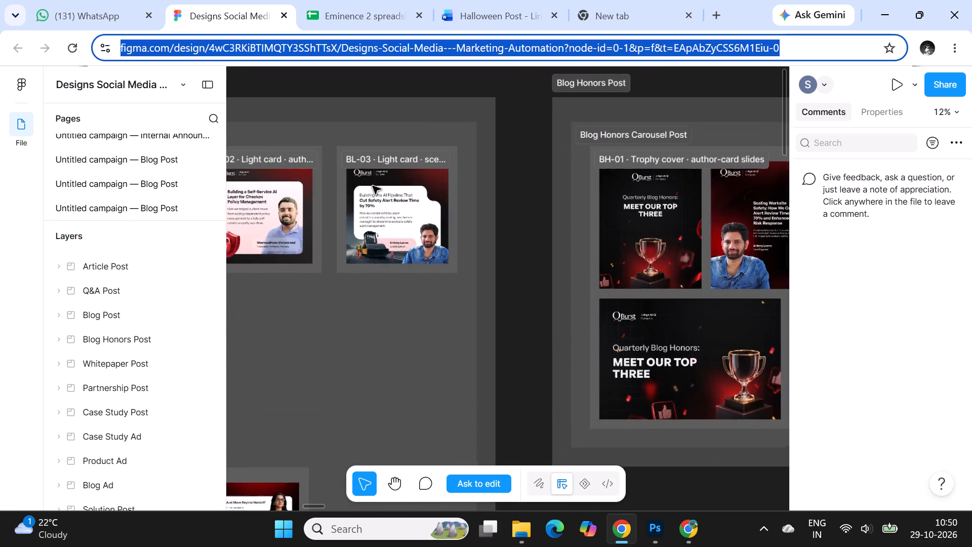
pyautogui.keyDown('ctrl'); pyautogui.scroll(6, 373, 186); pyautogui.keyUp('ctrl')
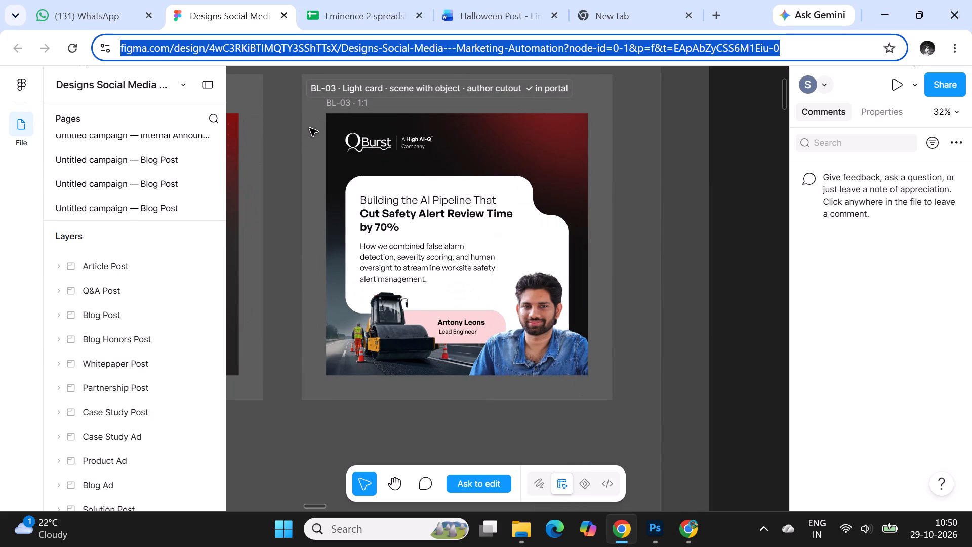
pyautogui.keyDown('ctrl'); pyautogui.scroll(2, 364, 153); pyautogui.keyUp('ctrl')
pyautogui.keyDown('ctrl'); pyautogui.scroll(-5, 640, 164); pyautogui.keyUp('ctrl')
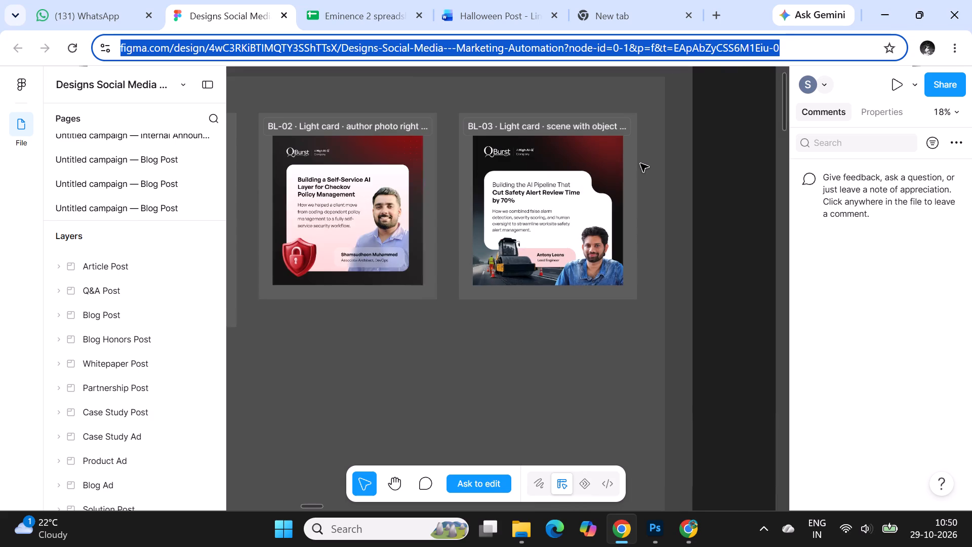
pyautogui.keyDown('ctrl'); pyautogui.scroll(8, 640, 164); pyautogui.keyUp('ctrl')
pyautogui.keyDown('ctrl'); pyautogui.scroll(3, 360, 121); pyautogui.keyUp('ctrl')
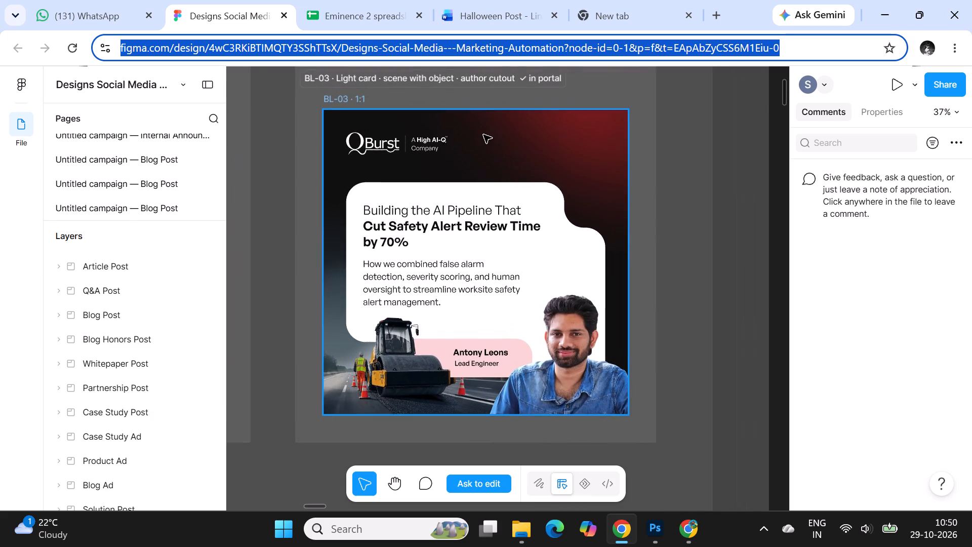
pyautogui.keyDown('ctrl'); pyautogui.scroll(3, 601, 171); pyautogui.keyUp('ctrl')
pyautogui.scroll(-1, 738, 301)
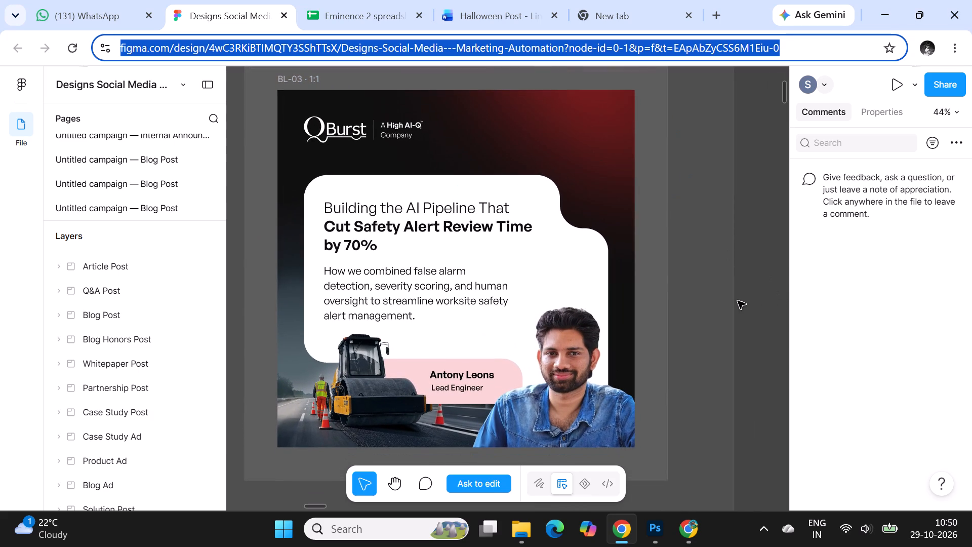
# Capture a screenshot of the full BL-03 1:1 blog post template as a design reference.
pyautogui.press('Print')
pyautogui.moveTo(277, 87); pyautogui.dragTo(285, 106)
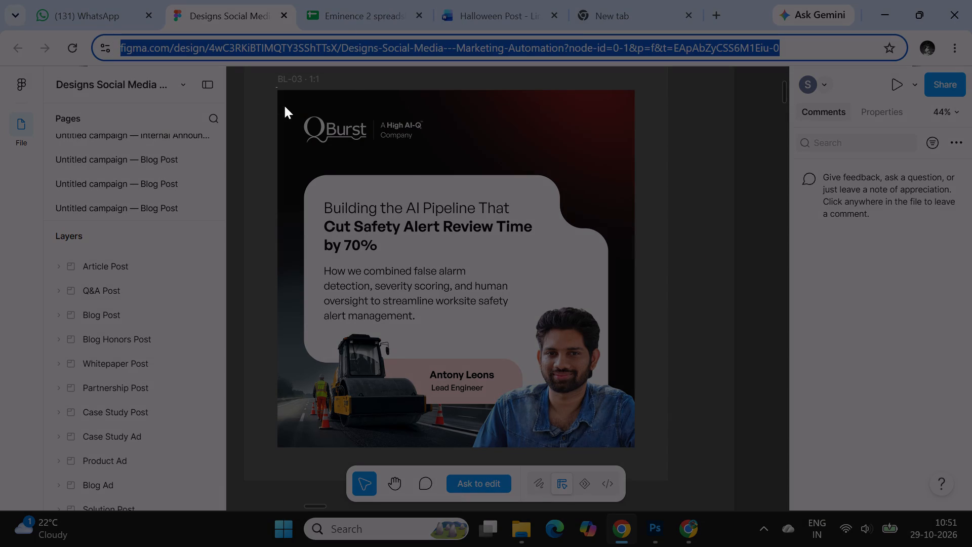
pyautogui.moveTo(285, 106); pyautogui.dragTo(635, 449)
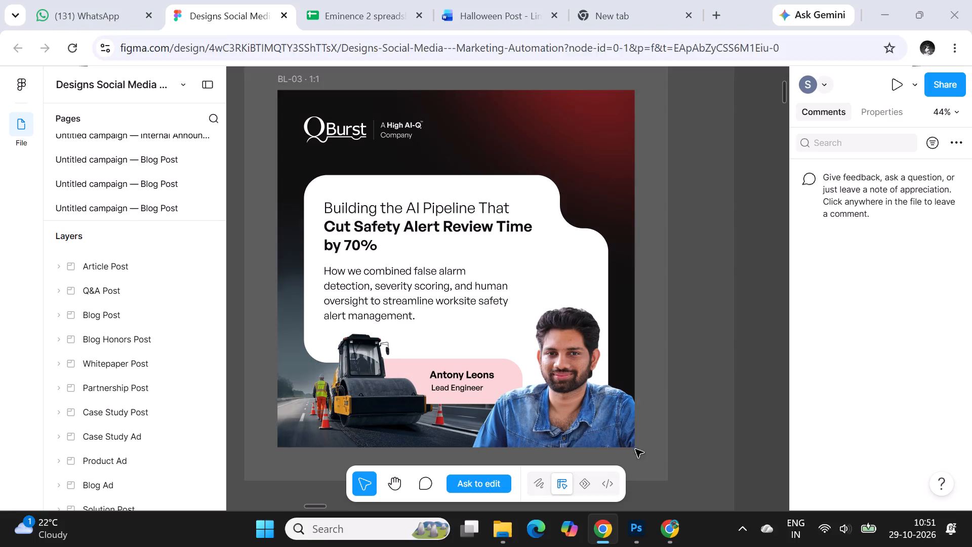
# Examine the Blog Honors Carousel Post template BH-01 with its trophy cover and author-card slides.
pyautogui.keyDown('ctrl'); pyautogui.scroll(-12, 231, 245); pyautogui.keyUp('ctrl')
pyautogui.keyDown('ctrl'); pyautogui.scroll(11, 529, 231); pyautogui.keyUp('ctrl')
pyautogui.keyDown('ctrl'); pyautogui.scroll(-4, 291, 169); pyautogui.keyUp('ctrl')
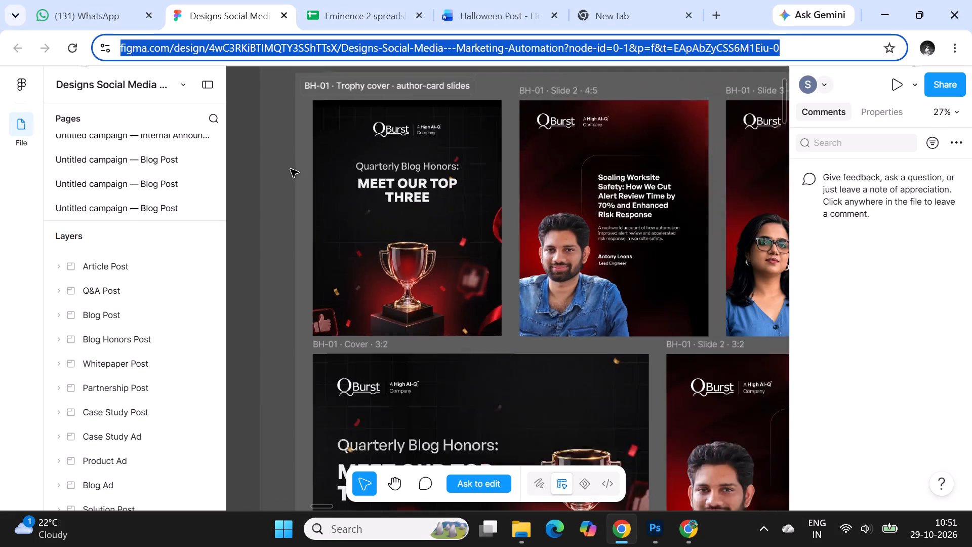
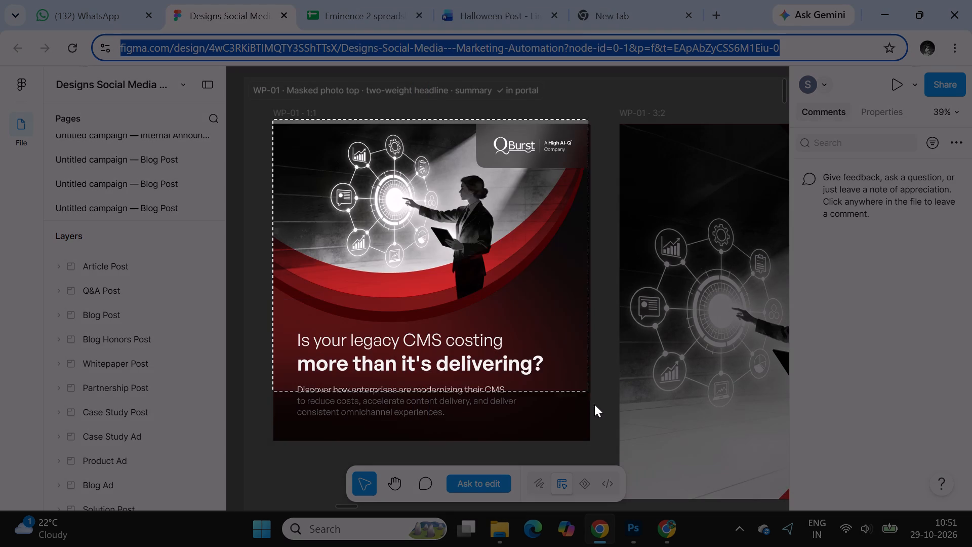
pyautogui.moveTo(594, 404); pyautogui.dragTo(593, 444)
# Examine the Partnership Static Post templates PT-01 to PT-04 for partner lockup, badge and headline placement.
pyautogui.keyDown('ctrl'); pyautogui.scroll(-10, 366, 236); pyautogui.keyUp('ctrl')
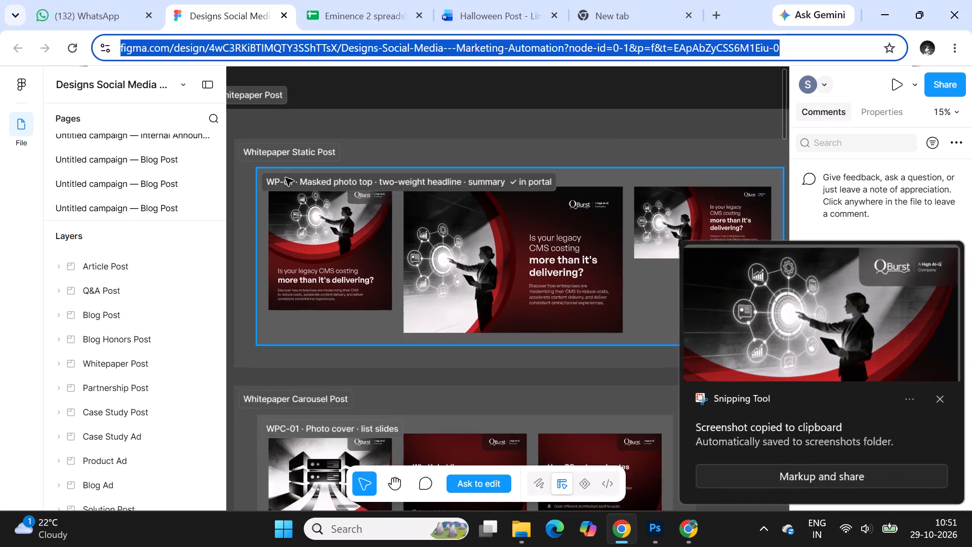
pyautogui.keyDown('ctrl'); pyautogui.scroll(-8, 286, 178); pyautogui.keyUp('ctrl')
pyautogui.keyDown('ctrl'); pyautogui.scroll(5, 476, 281); pyautogui.keyUp('ctrl')
pyautogui.keyDown('ctrl'); pyautogui.scroll(3, 565, 159); pyautogui.keyUp('ctrl')
pyautogui.keyDown('ctrl'); pyautogui.scroll(-2, 398, 207); pyautogui.keyUp('ctrl')
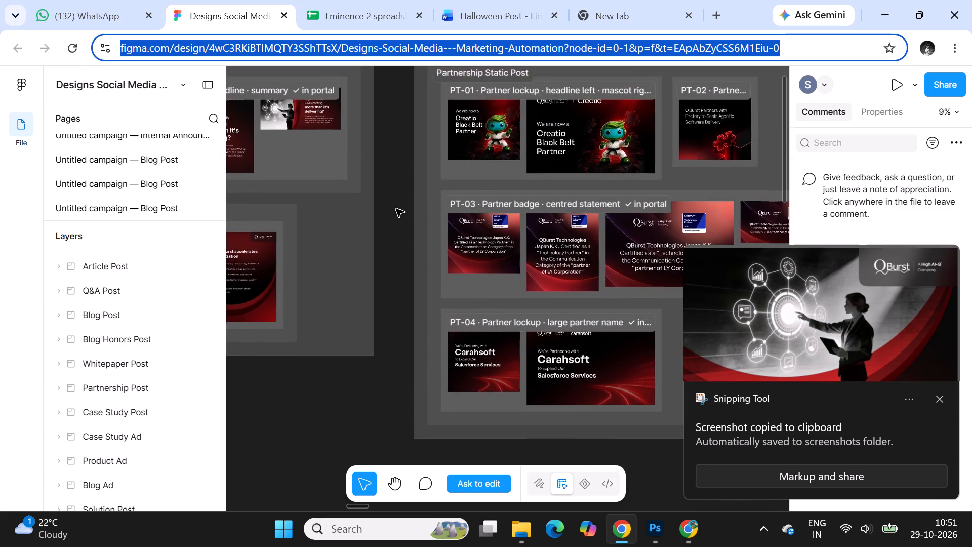
pyautogui.keyDown('ctrl'); pyautogui.scroll(-2, 396, 209); pyautogui.keyUp('ctrl')
pyautogui.keyDown('ctrl'); pyautogui.scroll(8, 573, 134); pyautogui.keyUp('ctrl')
pyautogui.keyDown('ctrl'); pyautogui.scroll(-3, 277, 138); pyautogui.keyUp('ctrl')
pyautogui.keyDown('ctrl'); pyautogui.scroll(-8, 290, 100); pyautogui.keyUp('ctrl')
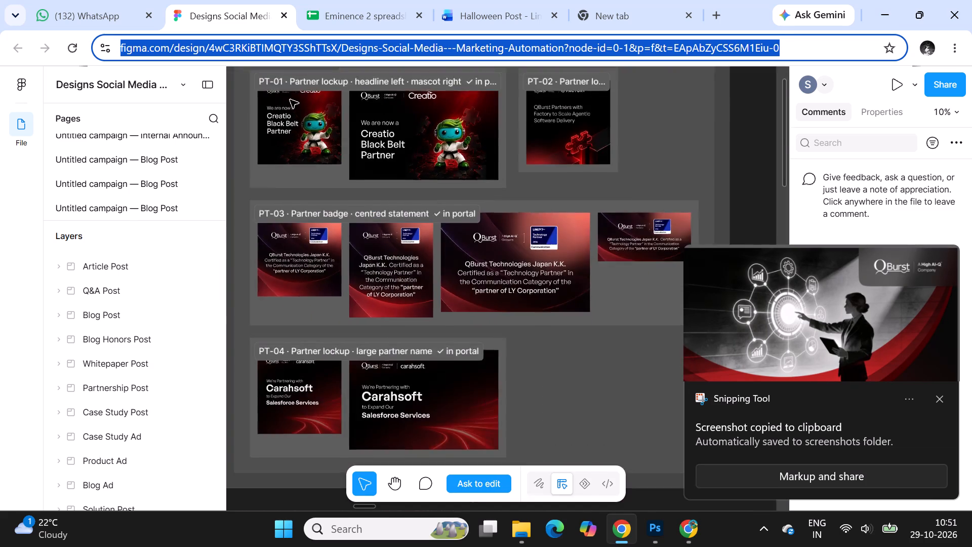
pyautogui.keyDown('ctrl'); pyautogui.scroll(-2, 290, 100); pyautogui.keyUp('ctrl')
pyautogui.keyDown('ctrl'); pyautogui.scroll(13, 588, 98); pyautogui.keyUp('ctrl')
# Examine the Case Study Static Post templates CS-01 to CS-03 for logo, headline and photo layout.
pyautogui.keyDown('ctrl'); pyautogui.scroll(-4, 571, 194); pyautogui.keyUp('ctrl')
pyautogui.keyDown('ctrl'); pyautogui.scroll(6, 267, 99); pyautogui.keyUp('ctrl')
pyautogui.keyDown('ctrl'); pyautogui.scroll(-2, 272, 160); pyautogui.keyUp('ctrl')
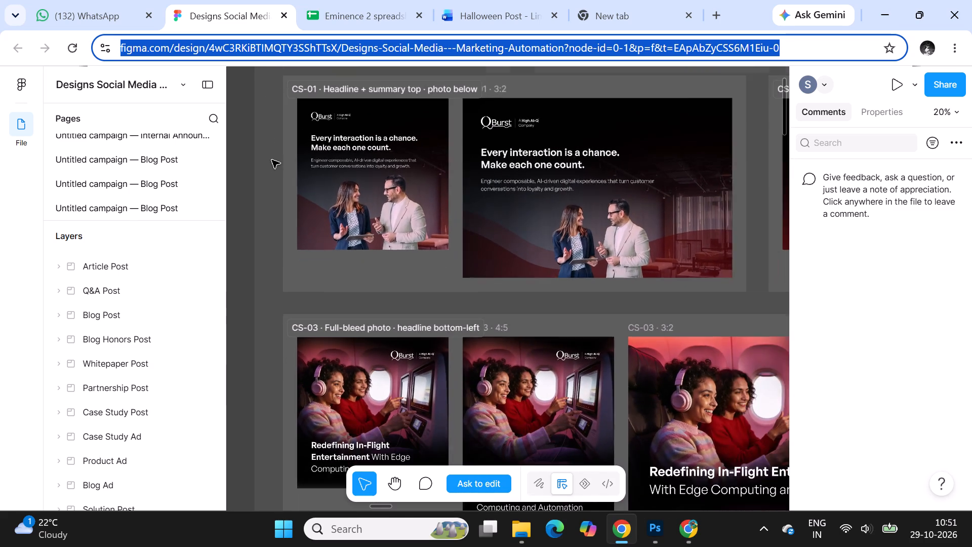
pyautogui.keyDown('ctrl'); pyautogui.scroll(-5, 272, 160); pyautogui.keyUp('ctrl')
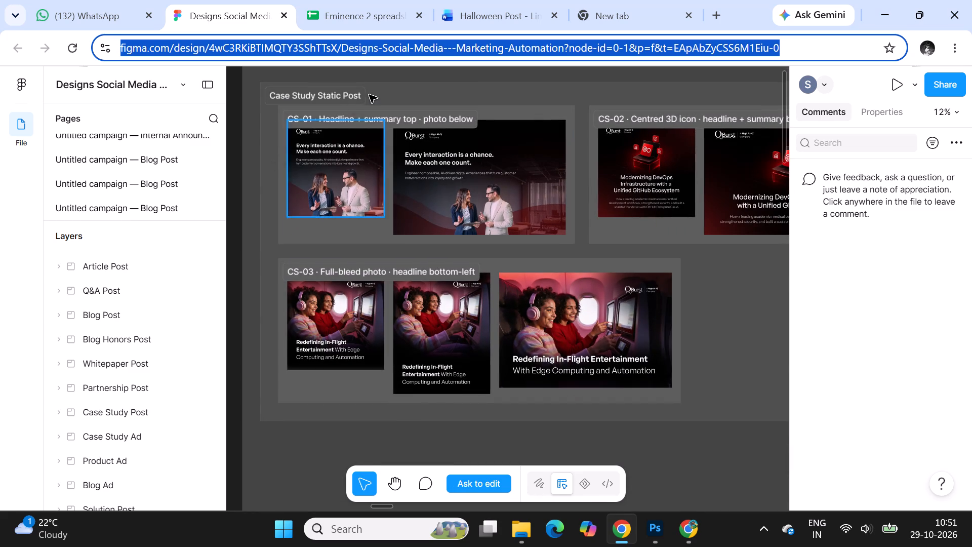
# Capture a screen snip of the CS-03 1:1 case study template with the full-bleed photo and headline.
pyautogui.keyDown('ctrl'); pyautogui.scroll(2, 374, 92); pyautogui.keyUp('ctrl')
pyautogui.keyDown('ctrl'); pyautogui.scroll(-2, 444, 76); pyautogui.keyUp('ctrl')
pyautogui.keyDown('ctrl'); pyautogui.scroll(1, 306, 309); pyautogui.keyUp('ctrl')
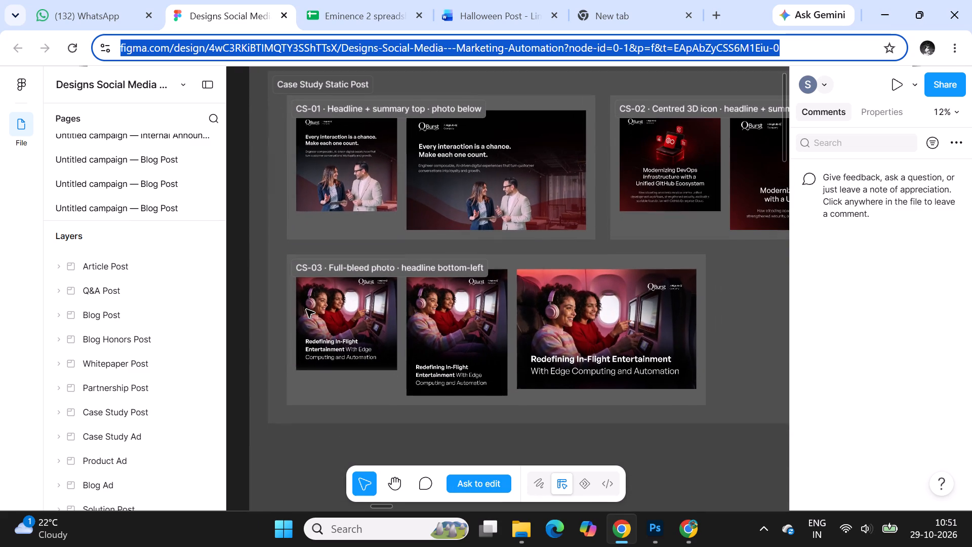
pyautogui.keyDown('ctrl'); pyautogui.scroll(5, 286, 372); pyautogui.keyUp('ctrl')
pyautogui.keyDown('ctrl'); pyautogui.scroll(5, 316, 344); pyautogui.keyUp('ctrl')
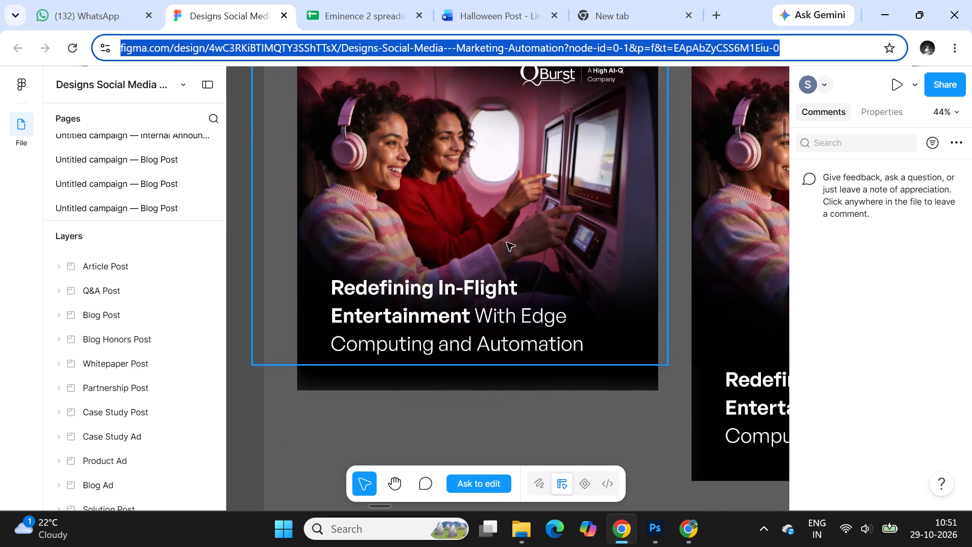
pyautogui.keyDown('ctrl'); pyautogui.scroll(-4, 313, 366); pyautogui.keyUp('ctrl')
pyautogui.scroll(2, 616, 319)
pyautogui.keyDown('ctrl'); pyautogui.scroll(2, 597, 246); pyautogui.keyUp('ctrl')
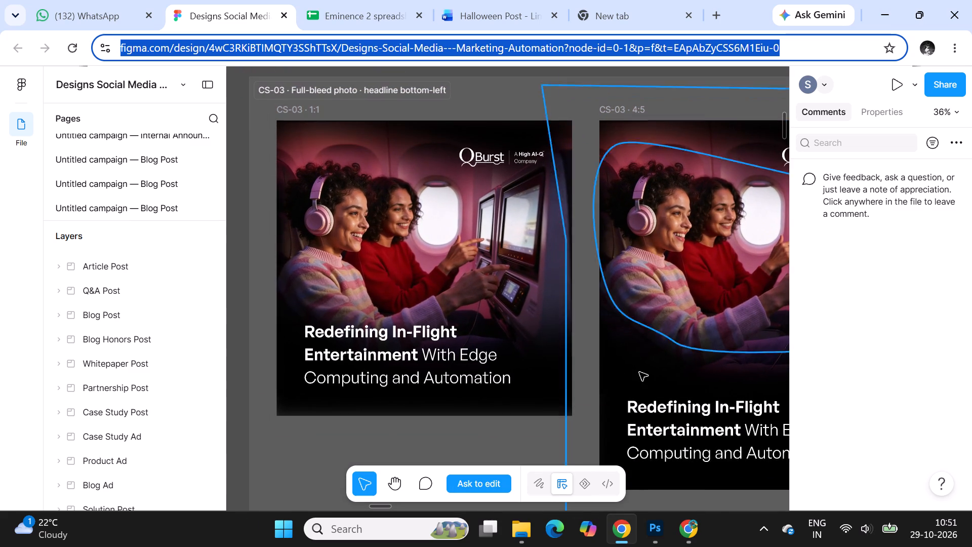
pyautogui.press('Print')
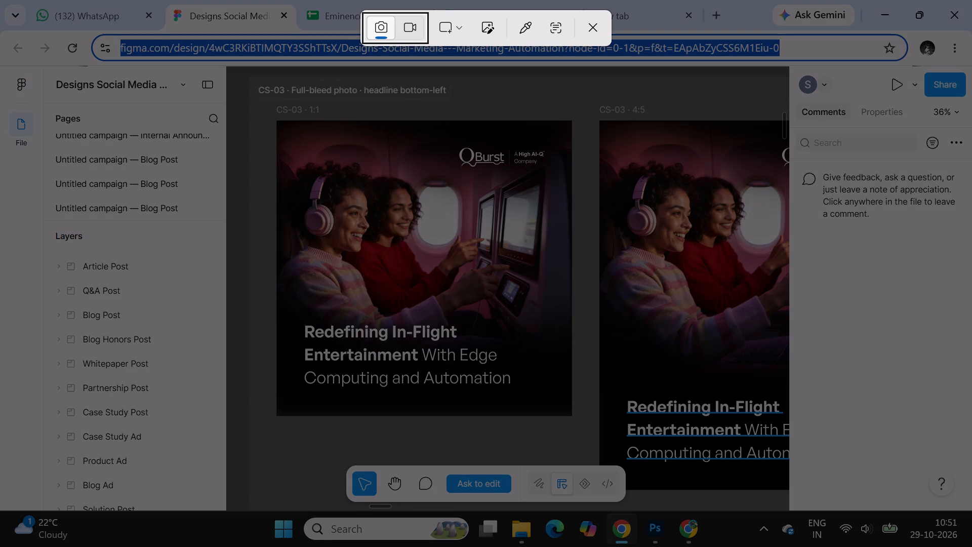
pyautogui.moveTo(273, 119); pyautogui.dragTo(575, 419)
# Capture a screen snip of the CS-01 1:1 case study template with the headline and summary above the photo.
pyautogui.keyDown('ctrl'); pyautogui.scroll(-8, 370, 390); pyautogui.keyUp('ctrl')
pyautogui.scroll(5, 372, 389)
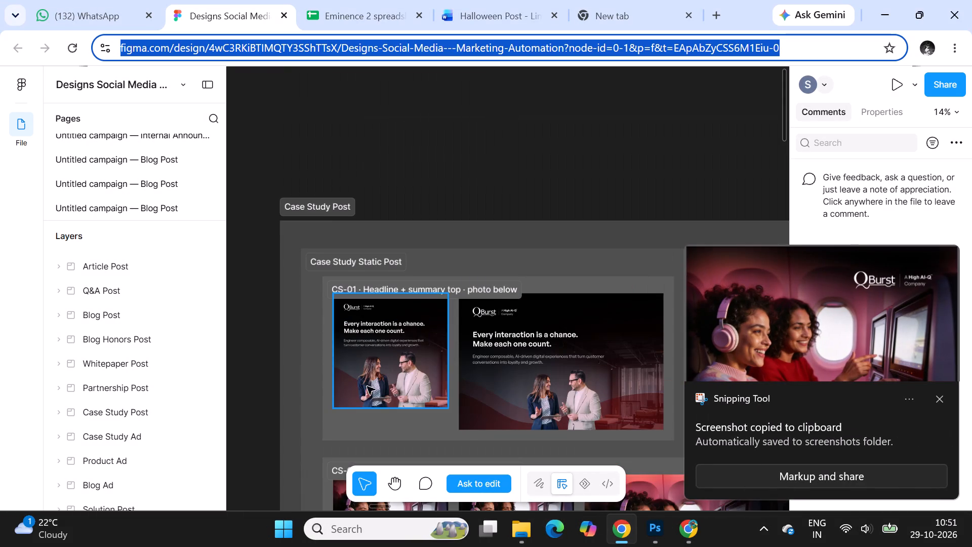
pyautogui.keyDown('ctrl'); pyautogui.scroll(6, 368, 386); pyautogui.keyUp('ctrl')
pyautogui.scroll(-4, 378, 337)
pyautogui.scroll(4, 420, 346)
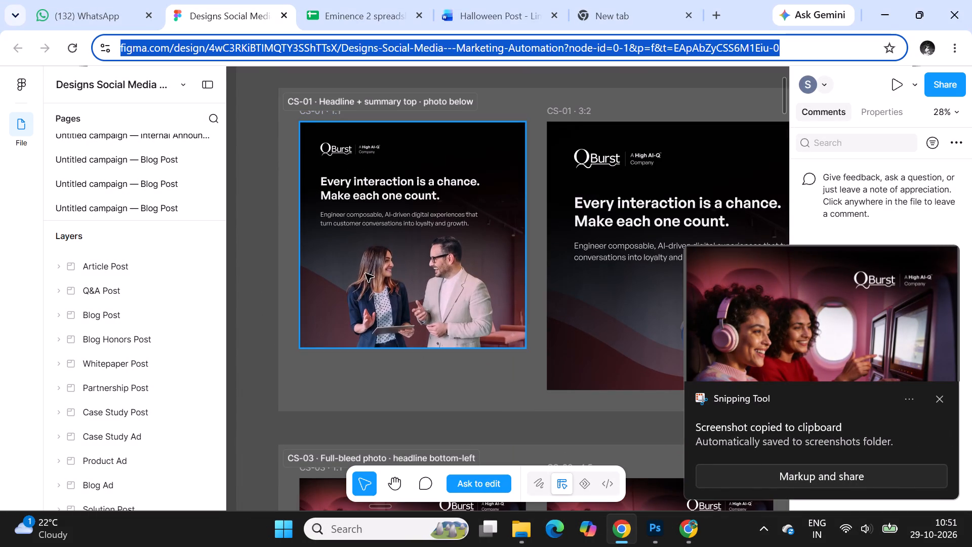
pyautogui.keyDown('ctrl'); pyautogui.scroll(6, 322, 131); pyautogui.keyUp('ctrl')
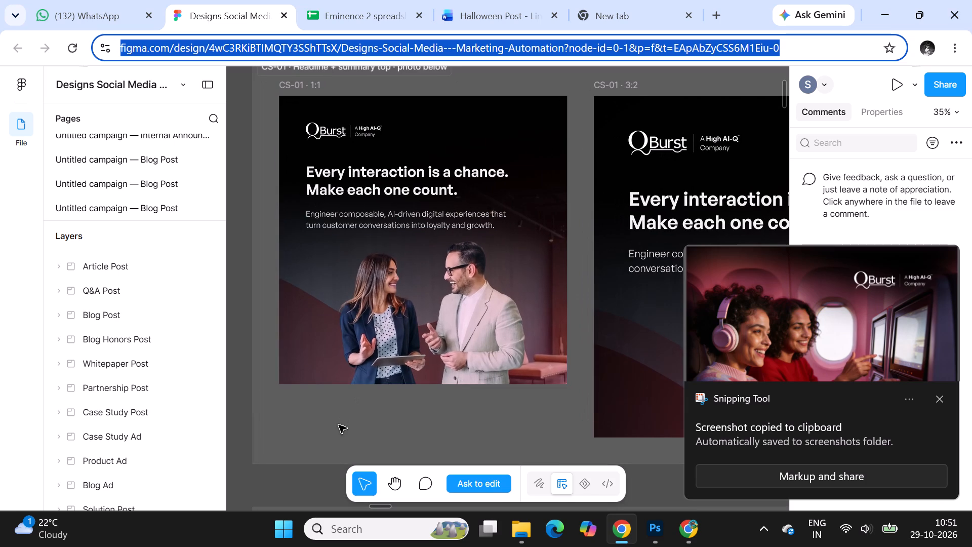
pyautogui.press('Print')
pyautogui.scroll(1, 339, 425)
pyautogui.moveTo(277, 91); pyautogui.dragTo(367, 219)
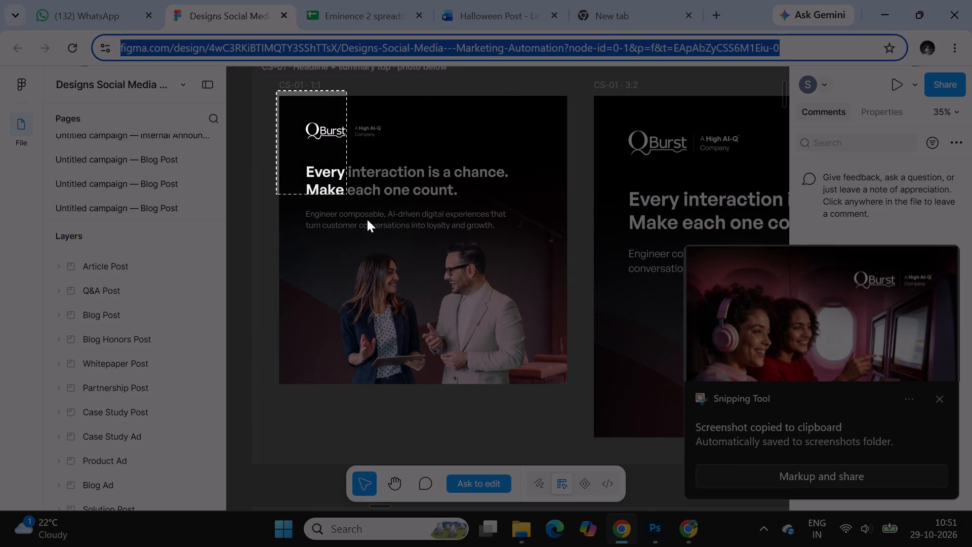
pyautogui.moveTo(367, 219); pyautogui.dragTo(572, 383)
# Examine the CS-02 template and the Case Study Carousel Post templates from CSC-01 down to CSC-07.
pyautogui.keyDown('ctrl'); pyautogui.scroll(-8, 375, 239); pyautogui.keyUp('ctrl')
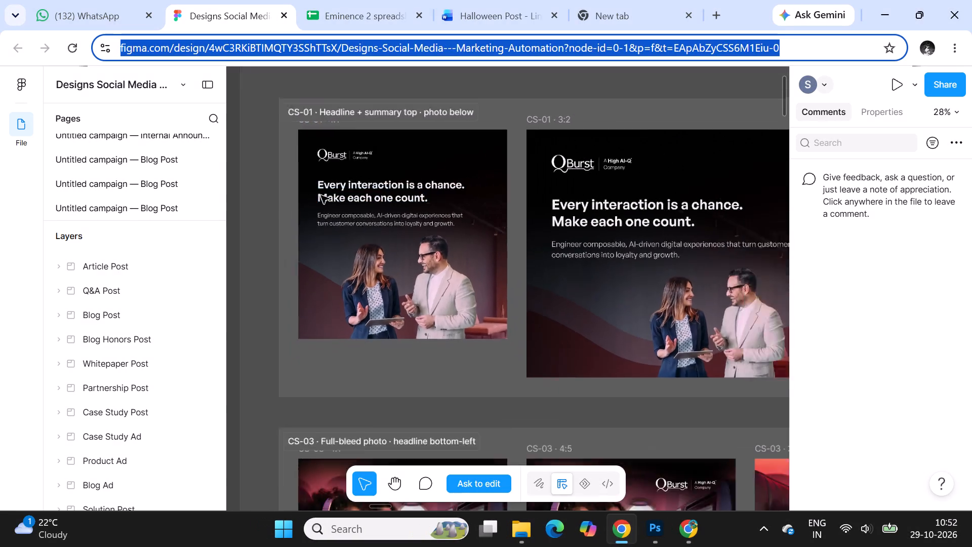
pyautogui.keyDown('ctrl'); pyautogui.scroll(-10, 321, 196); pyautogui.keyUp('ctrl')
pyautogui.keyDown('ctrl'); pyautogui.scroll(8, 613, 205); pyautogui.keyUp('ctrl')
pyautogui.keyDown('ctrl'); pyautogui.scroll(-8, 253, 192); pyautogui.keyUp('ctrl')
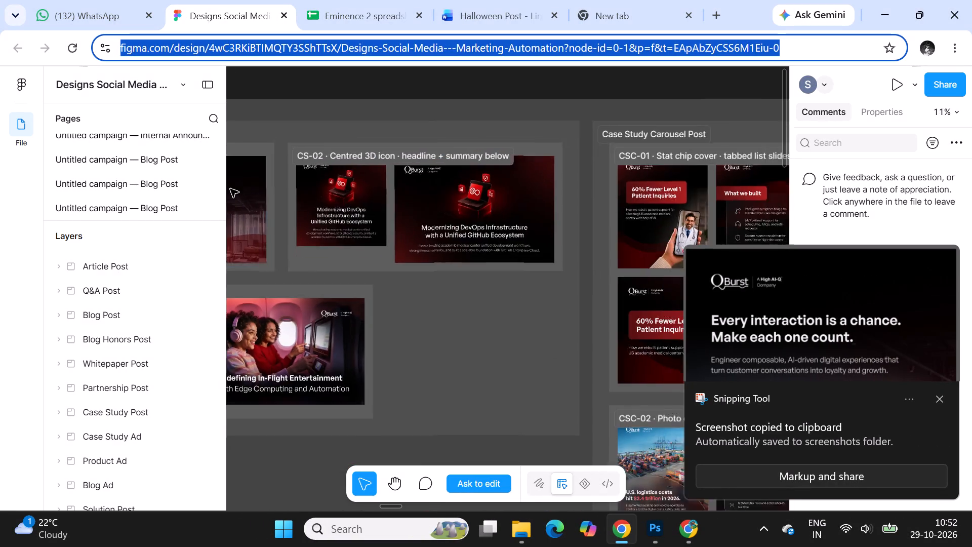
pyautogui.keyDown('ctrl'); pyautogui.scroll(-3, 230, 189); pyautogui.keyUp('ctrl')
pyautogui.keyDown('ctrl'); pyautogui.scroll(5, 478, 180); pyautogui.keyUp('ctrl')
pyautogui.keyDown('ctrl'); pyautogui.scroll(2, 576, 217); pyautogui.keyUp('ctrl')
pyautogui.click(935, 401)
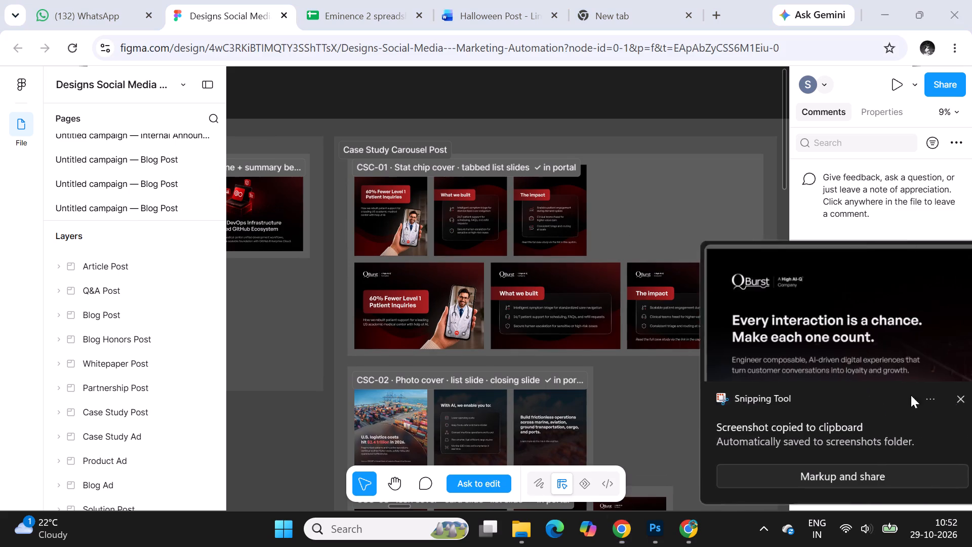
pyautogui.keyDown('ctrl'); pyautogui.scroll(3, 544, 303); pyautogui.keyUp('ctrl')
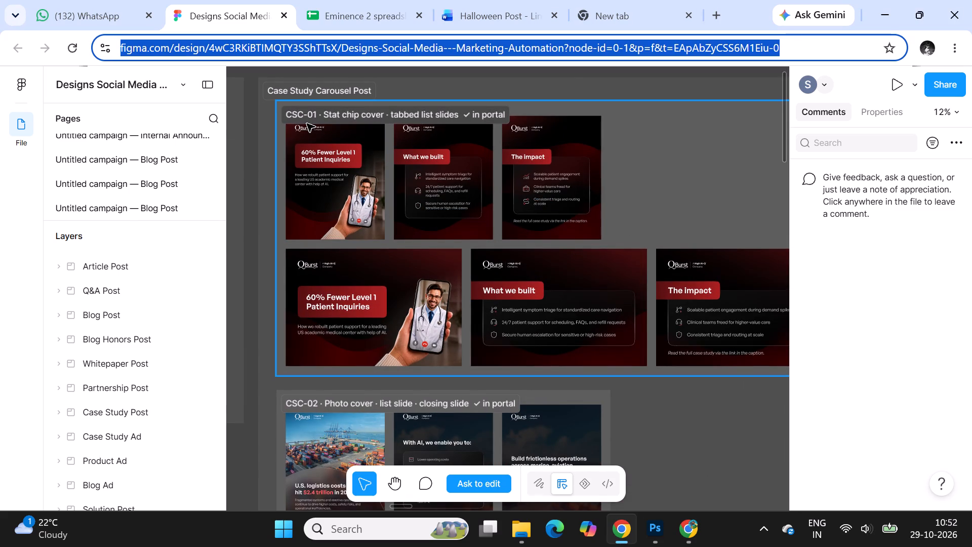
pyautogui.keyDown('ctrl'); pyautogui.scroll(7, 303, 143); pyautogui.keyUp('ctrl')
pyautogui.keyDown('ctrl'); pyautogui.scroll(-8, 303, 143); pyautogui.keyUp('ctrl')
pyautogui.scroll(-2, 303, 143)
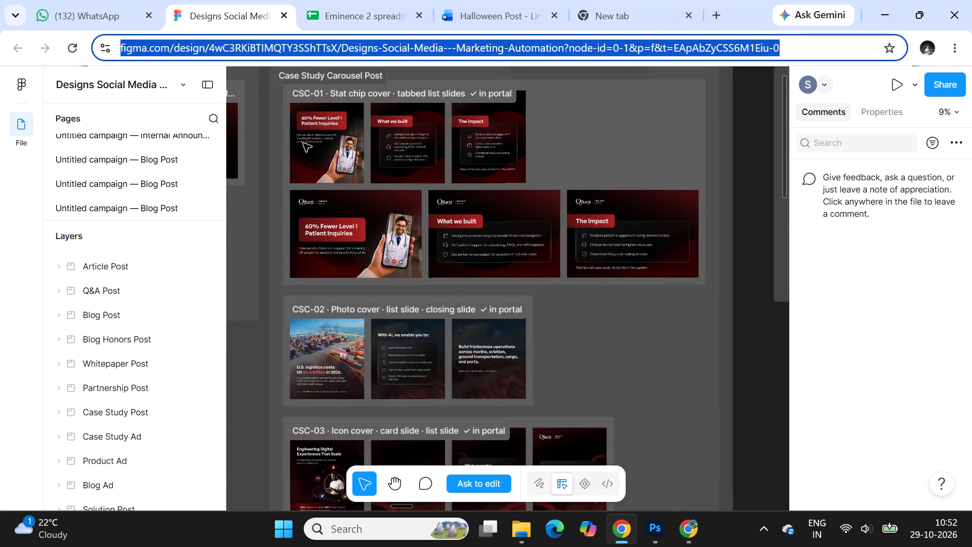
pyautogui.scroll(-12, 303, 143)
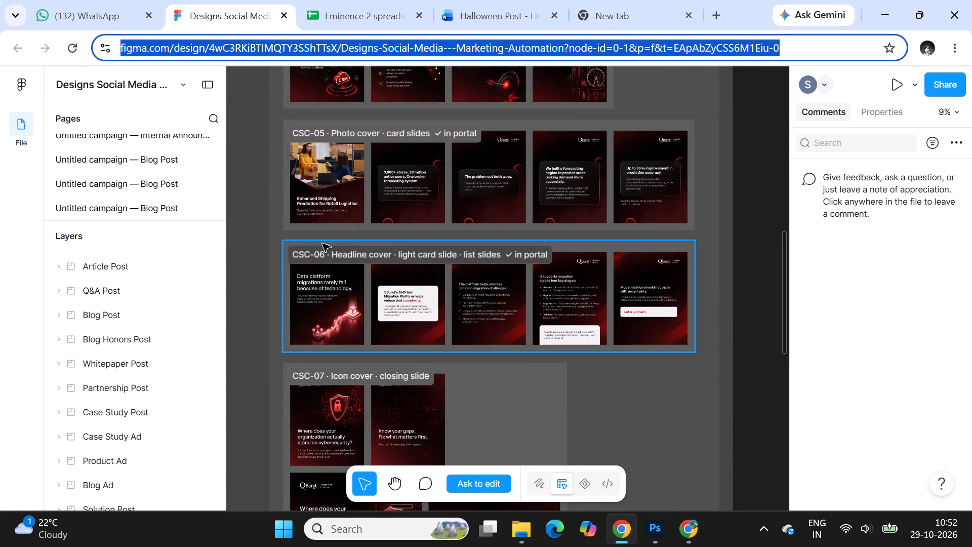
# Capture a screen snip of the CSC-05 4:5 carousel cover with the warehouse photo and shipping headline.
pyautogui.keyDown('ctrl'); pyautogui.scroll(1, 322, 244); pyautogui.keyUp('ctrl')
pyautogui.keyDown('ctrl'); pyautogui.scroll(10, 272, 152); pyautogui.keyUp('ctrl')
pyautogui.scroll(2, 461, 323)
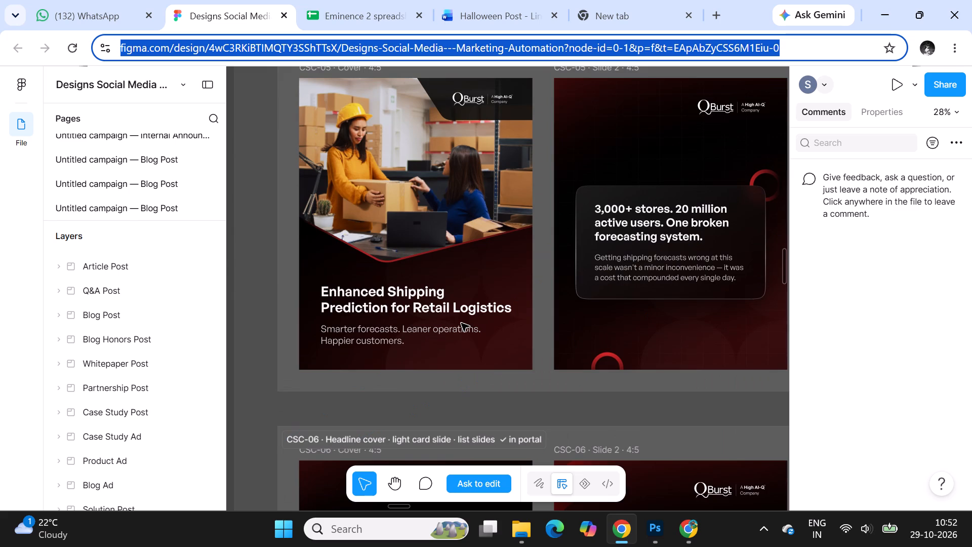
pyautogui.scroll(2, 598, 434)
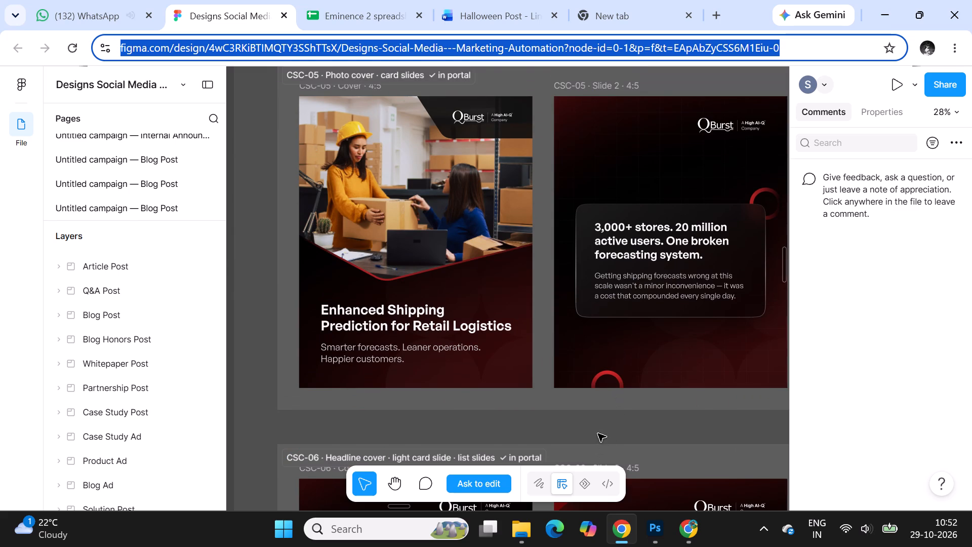
pyautogui.press('Print')
pyautogui.moveTo(297, 95); pyautogui.dragTo(533, 390)
# Capture a screen snip of the CSC-08 4:5 photo-circle cover headed "From Months to Two Weeks".
pyautogui.keyDown('ctrl'); pyautogui.scroll(-5, 312, 216); pyautogui.keyUp('ctrl')
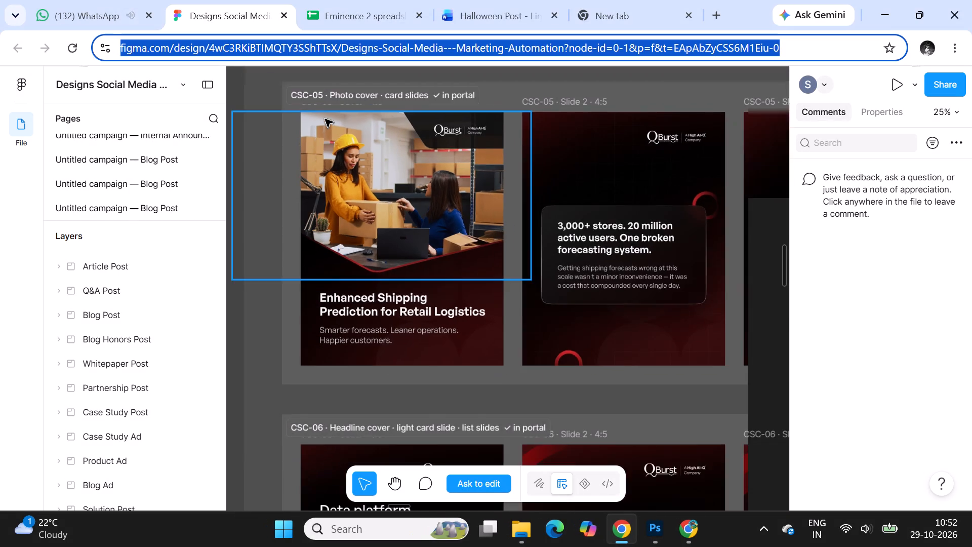
pyautogui.keyDown('ctrl'); pyautogui.scroll(-10, 325, 119); pyautogui.keyUp('ctrl')
pyautogui.keyDown('ctrl'); pyautogui.scroll(-4, 298, 162); pyautogui.keyUp('ctrl')
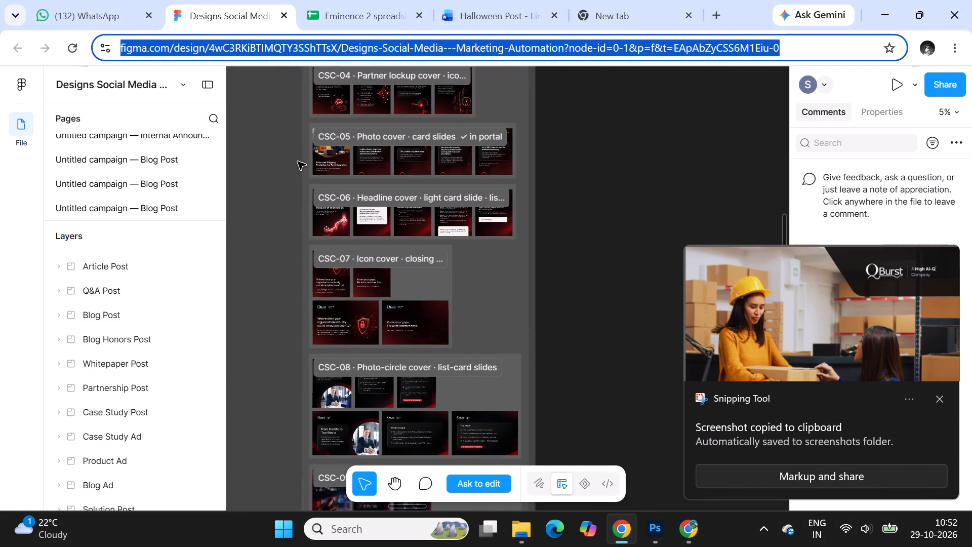
pyautogui.scroll(-6, 298, 162)
pyautogui.keyDown('ctrl'); pyautogui.scroll(14, 299, 184); pyautogui.keyUp('ctrl')
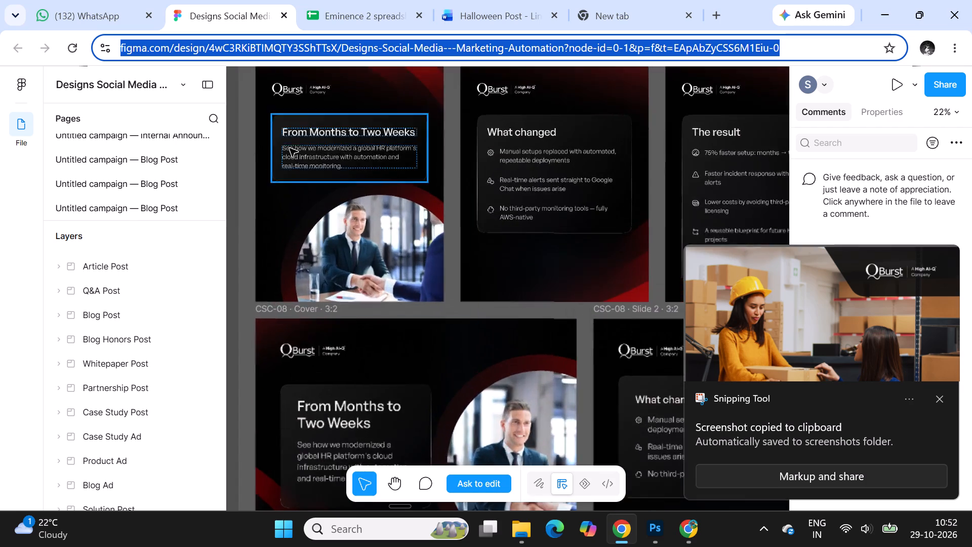
pyautogui.keyDown('ctrl'); pyautogui.scroll(5, 283, 138); pyautogui.keyUp('ctrl')
pyautogui.keyDown('ctrl'); pyautogui.scroll(-2, 606, 230); pyautogui.keyUp('ctrl')
pyautogui.keyDown('ctrl'); pyautogui.scroll(-5, 301, 238); pyautogui.keyUp('ctrl')
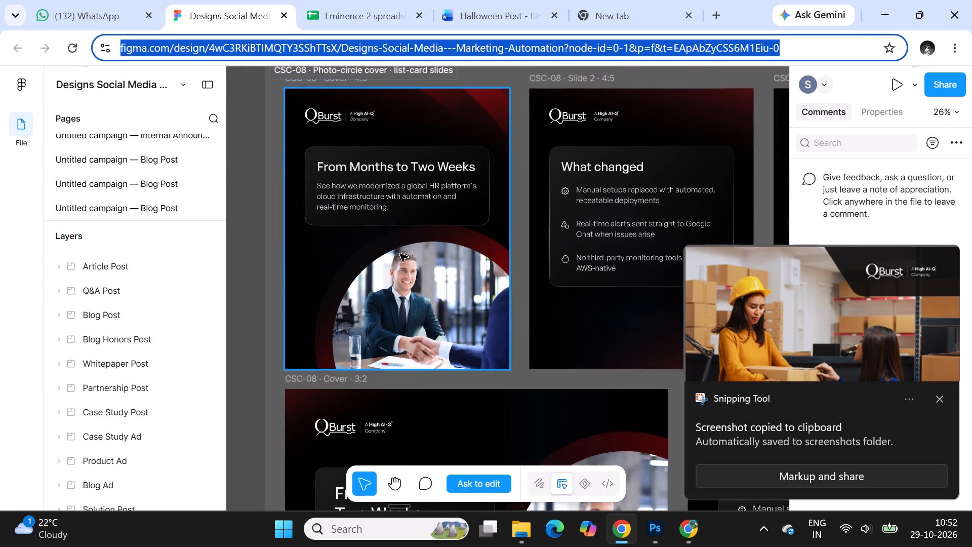
pyautogui.scroll(1, 422, 256)
pyautogui.press('Print')
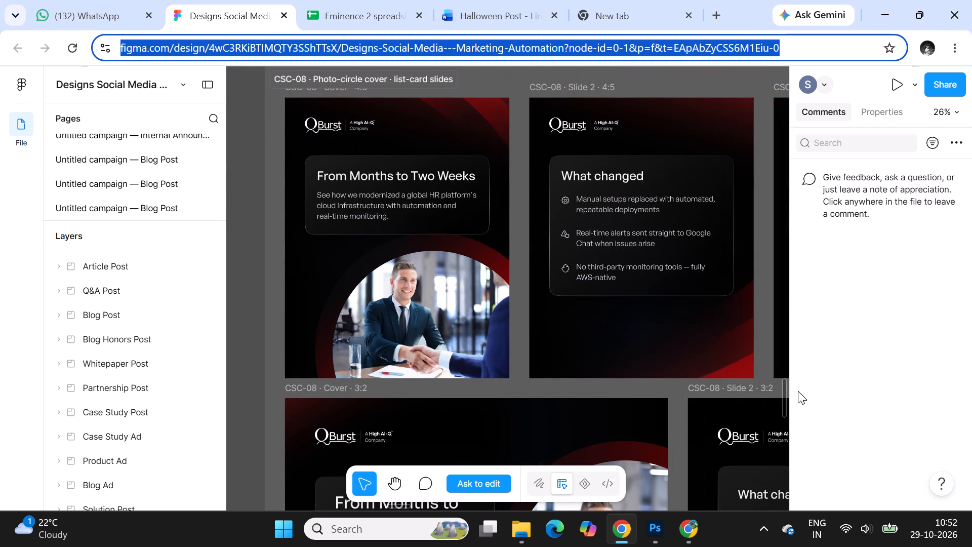
pyautogui.moveTo(282, 96); pyautogui.dragTo(521, 381)
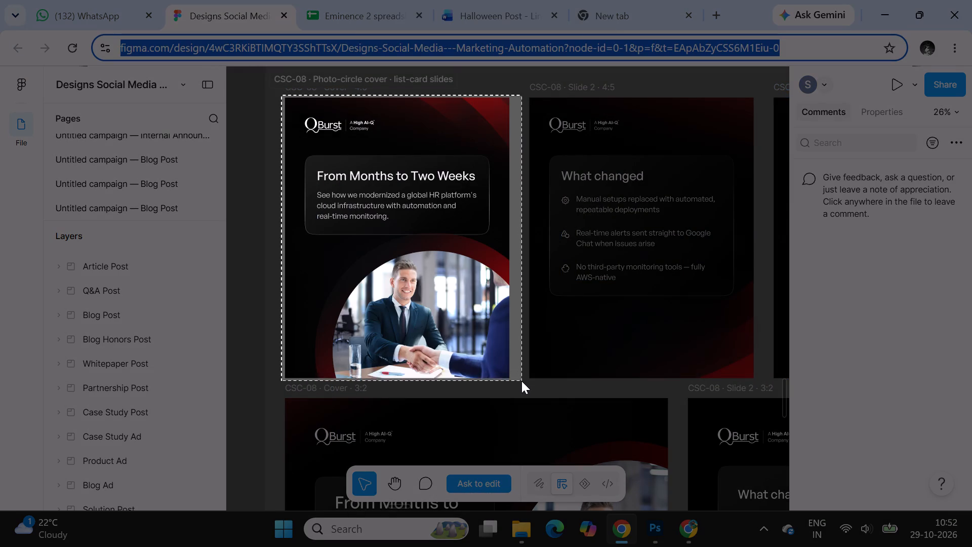
pyautogui.moveTo(521, 381); pyautogui.dragTo(512, 384)
# Examine the Case Study Static Ad templates, including ADC-01 to ADC-03, ADC-06 and ADC-07, for copy and CTA placement.
pyautogui.keyDown('ctrl'); pyautogui.scroll(-16, 279, 263); pyautogui.keyUp('ctrl')
pyautogui.scroll(2, 337, 273)
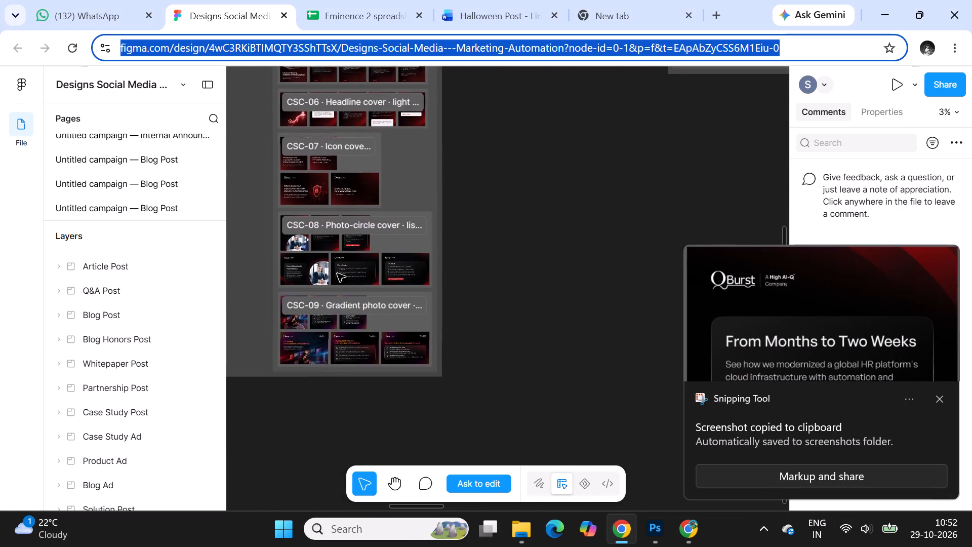
pyautogui.scroll(9, 337, 273)
pyautogui.keyDown('ctrl'); pyautogui.scroll(8, 533, 250); pyautogui.keyUp('ctrl')
pyautogui.keyDown('ctrl'); pyautogui.scroll(4, 426, 198); pyautogui.keyUp('ctrl')
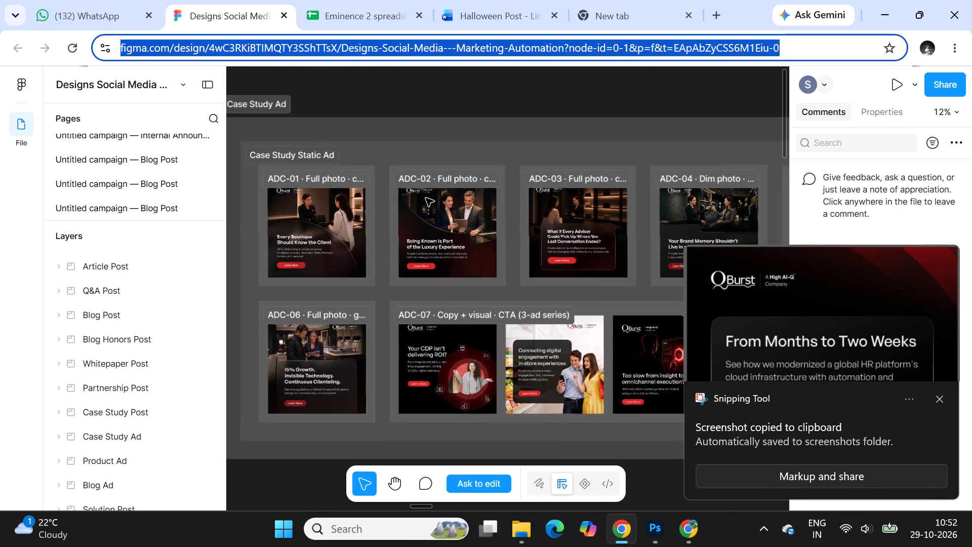
pyautogui.keyDown('ctrl'); pyautogui.scroll(-1, 531, 178); pyautogui.keyUp('ctrl')
pyautogui.keyDown('ctrl'); pyautogui.scroll(6, 281, 207); pyautogui.keyUp('ctrl')
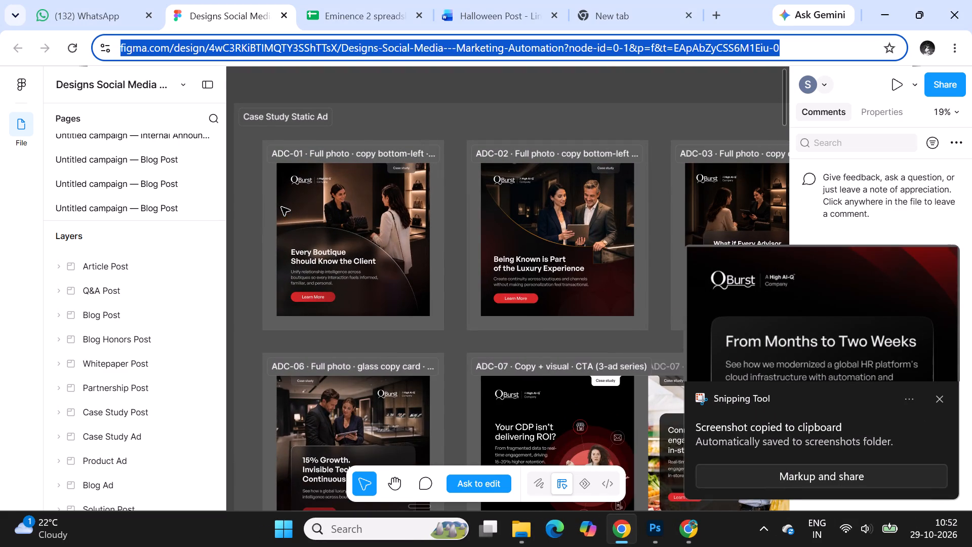
pyautogui.keyDown('ctrl'); pyautogui.scroll(-2, 293, 179); pyautogui.keyUp('ctrl')
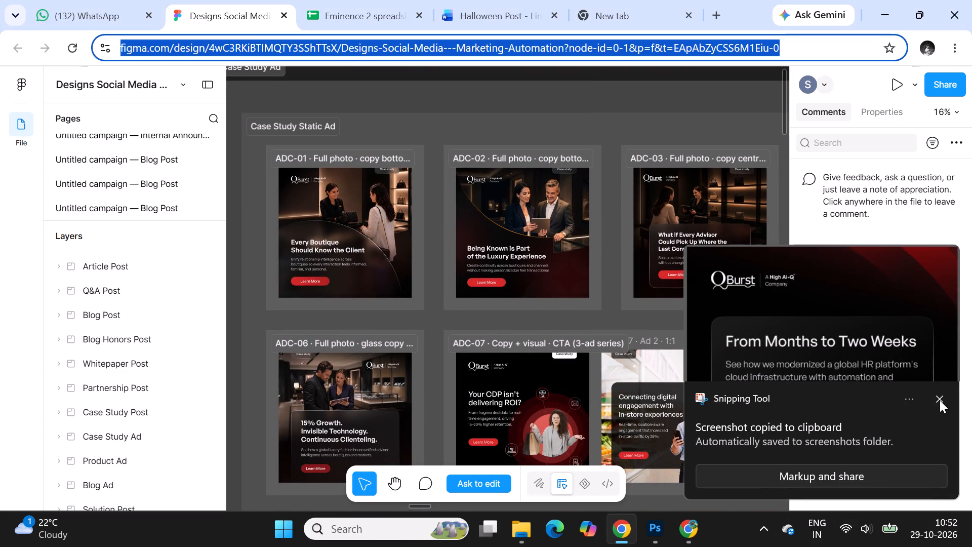
pyautogui.click(940, 400)
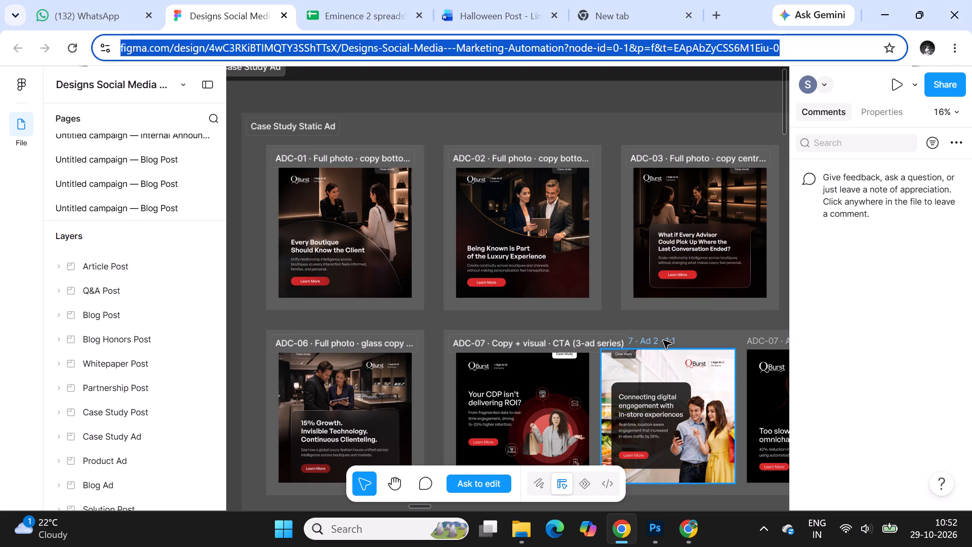
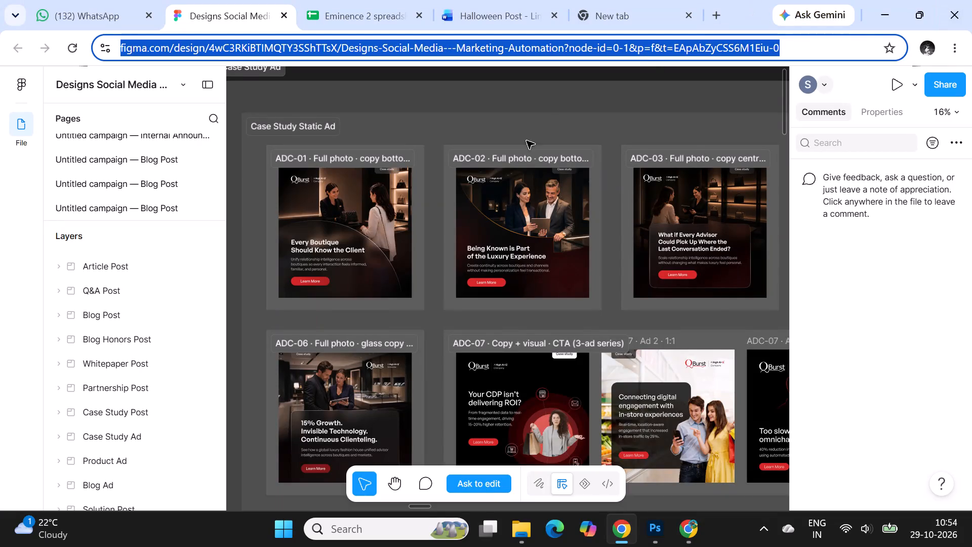
# Examine the Case Study Static Ad templates, comparing logo, headline, body text and CTA placement in ADC-01 and ADC-02.
pyautogui.keyDown('alt'); pyautogui.scroll(4, 334, 188); pyautogui.keyUp('alt')
pyautogui.scroll(-4, 410, 164)
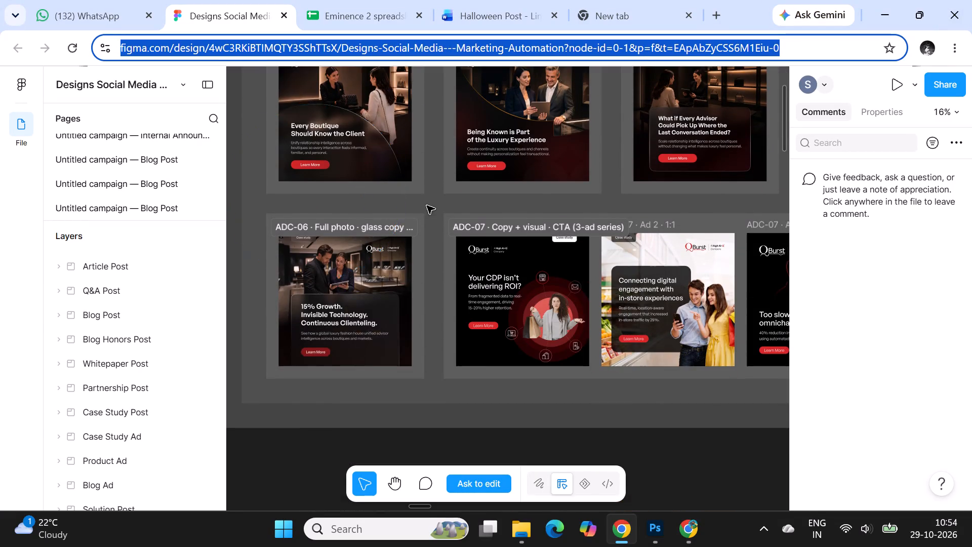
pyautogui.scroll(3, 427, 206)
pyautogui.keyDown('ctrl'); pyautogui.scroll(2, 252, 209); pyautogui.keyUp('ctrl')
pyautogui.keyDown('ctrl'); pyautogui.scroll(3, 301, 150); pyautogui.keyUp('ctrl')
pyautogui.keyDown('ctrl'); pyautogui.scroll(-4, 455, 179); pyautogui.keyUp('ctrl')
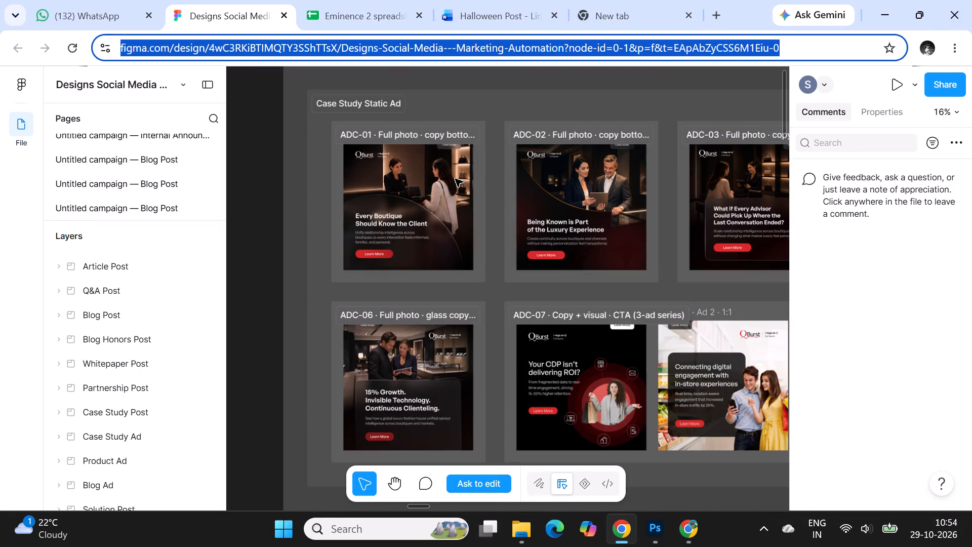
pyautogui.scroll(-2, 455, 179)
pyautogui.keyDown('ctrl'); pyautogui.scroll(-2, 369, 240); pyautogui.keyUp('ctrl')
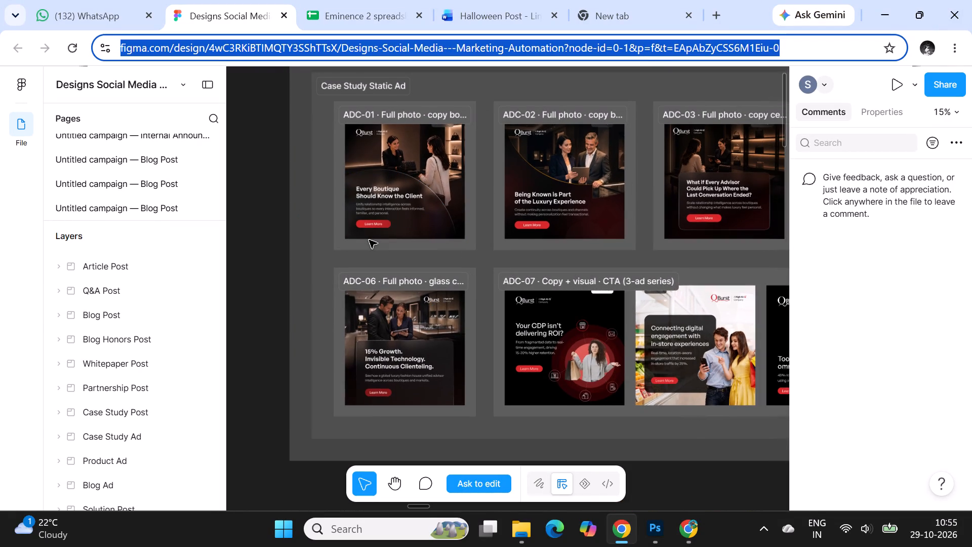
pyautogui.keyDown('ctrl'); pyautogui.scroll(1, 380, 190); pyautogui.keyUp('ctrl')
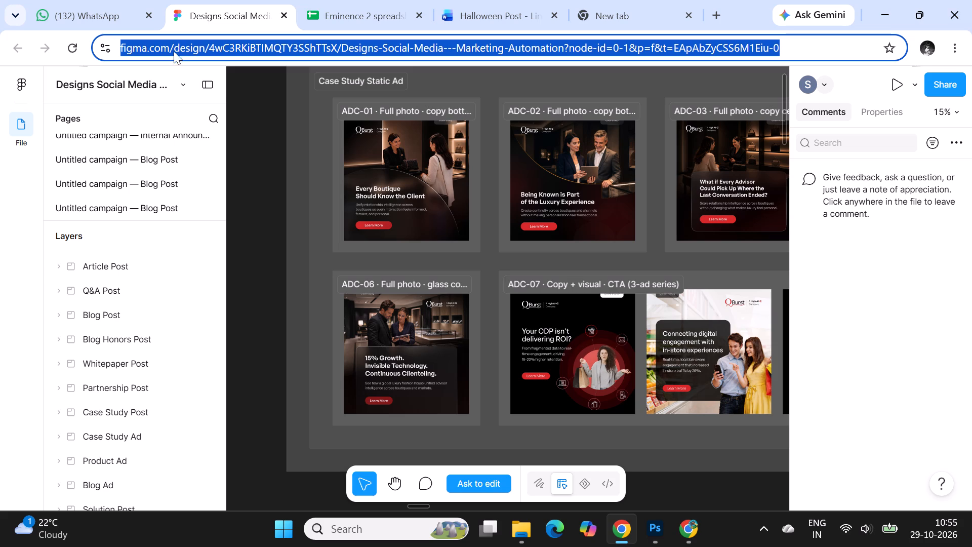
pyautogui.keyDown('alt'); pyautogui.scroll(6, 194, 58); pyautogui.keyUp('alt')
pyautogui.keyDown('ctrl'); pyautogui.scroll(8, 389, 127); pyautogui.keyUp('ctrl')
pyautogui.keyDown('ctrl'); pyautogui.scroll(1, 334, 143); pyautogui.keyUp('ctrl')
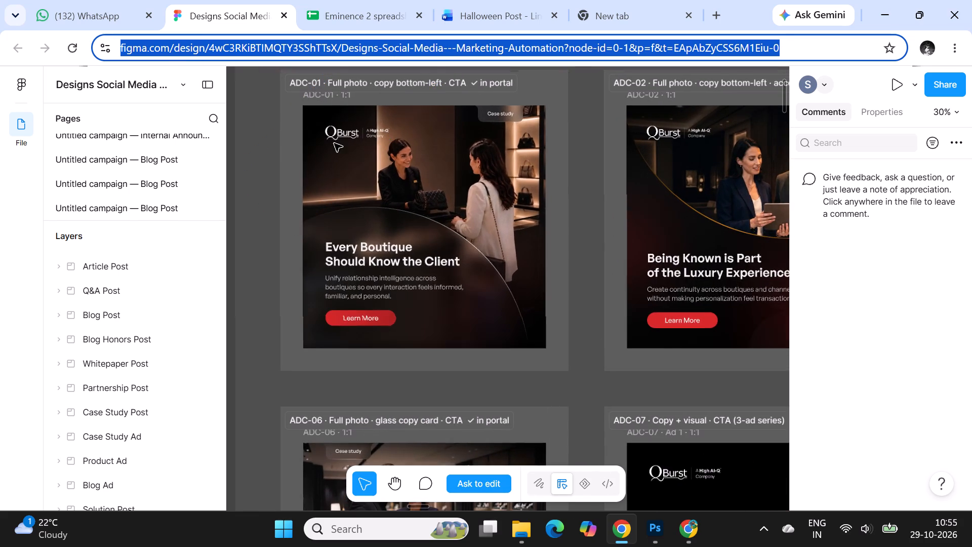
pyautogui.keyDown('ctrl'); pyautogui.scroll(1, 306, 150); pyautogui.keyUp('ctrl')
pyautogui.keyDown('ctrl'); pyautogui.scroll(-7, 297, 152); pyautogui.keyUp('ctrl')
pyautogui.keyDown('ctrl'); pyautogui.scroll(2, 608, 181); pyautogui.keyUp('ctrl')
pyautogui.keyDown('ctrl'); pyautogui.scroll(2, 483, 122); pyautogui.keyUp('ctrl')
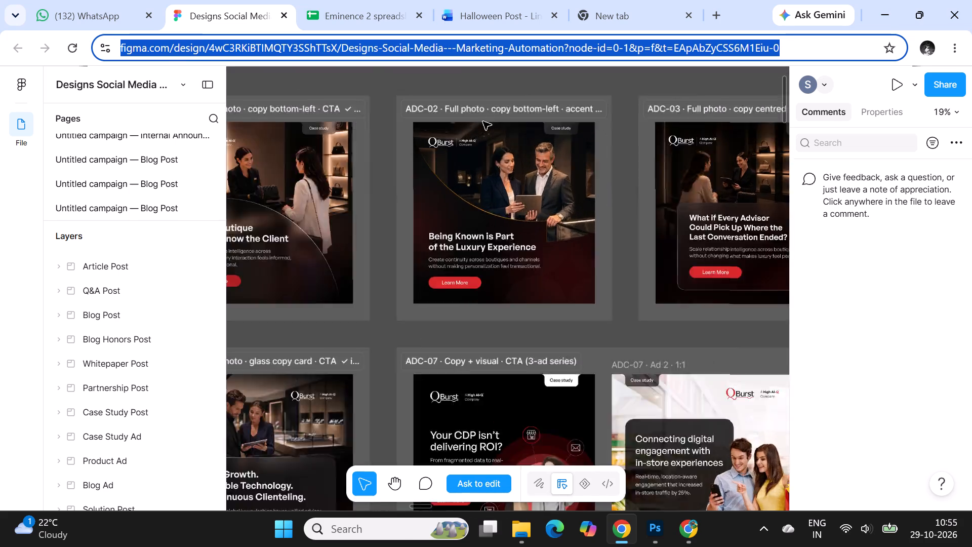
pyautogui.keyDown('ctrl'); pyautogui.scroll(5, 483, 122); pyautogui.keyUp('ctrl')
pyautogui.keyDown('ctrl'); pyautogui.scroll(-2, 337, 120); pyautogui.keyUp('ctrl')
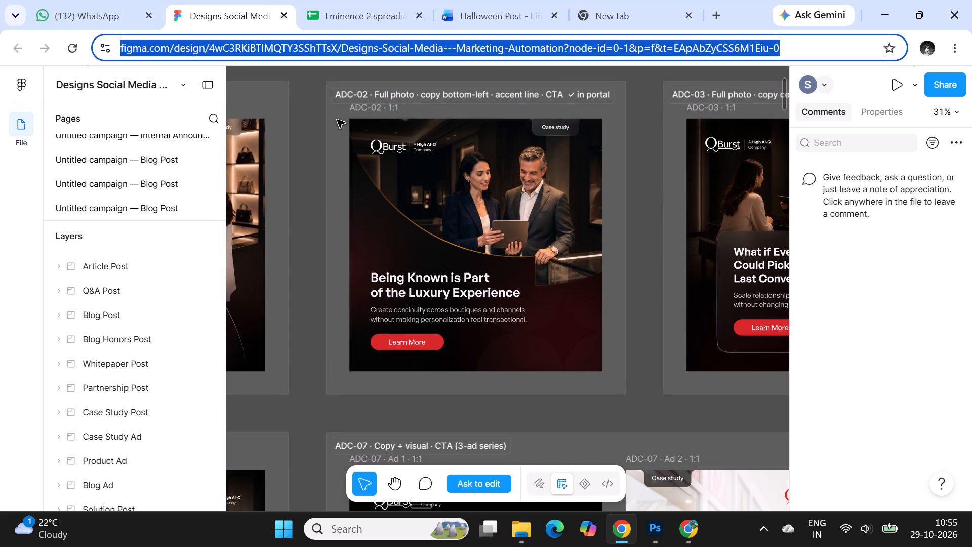
pyautogui.keyDown('ctrl'); pyautogui.scroll(-4, 337, 120); pyautogui.keyUp('ctrl')
pyautogui.keyDown('ctrl'); pyautogui.scroll(-5, 662, 173); pyautogui.keyUp('ctrl')
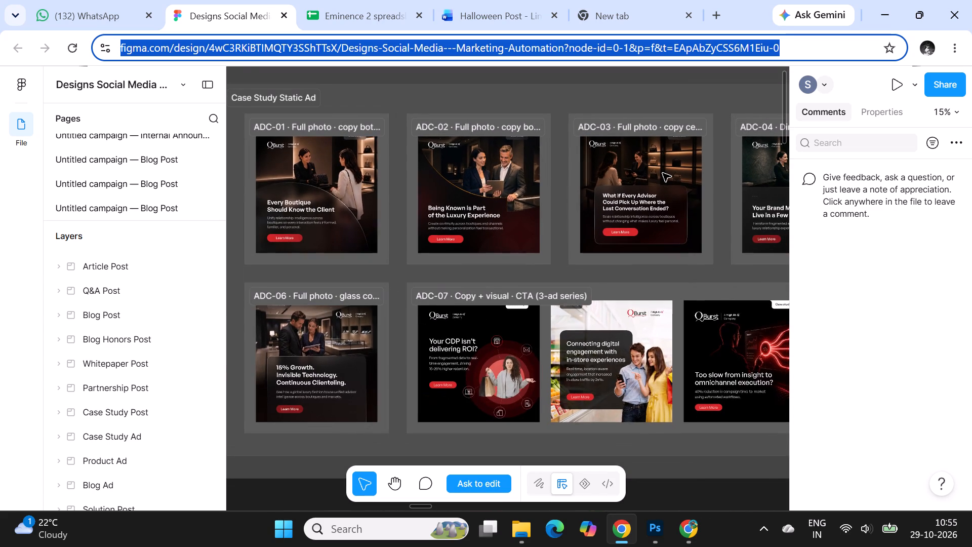
# Capture a screen snip of the ADC-03 1:1 ad headed "What if Every Advisor Could Pick Up Where the Last Conversation Ended?".
pyautogui.keyDown('ctrl'); pyautogui.scroll(9, 755, 163); pyautogui.keyUp('ctrl')
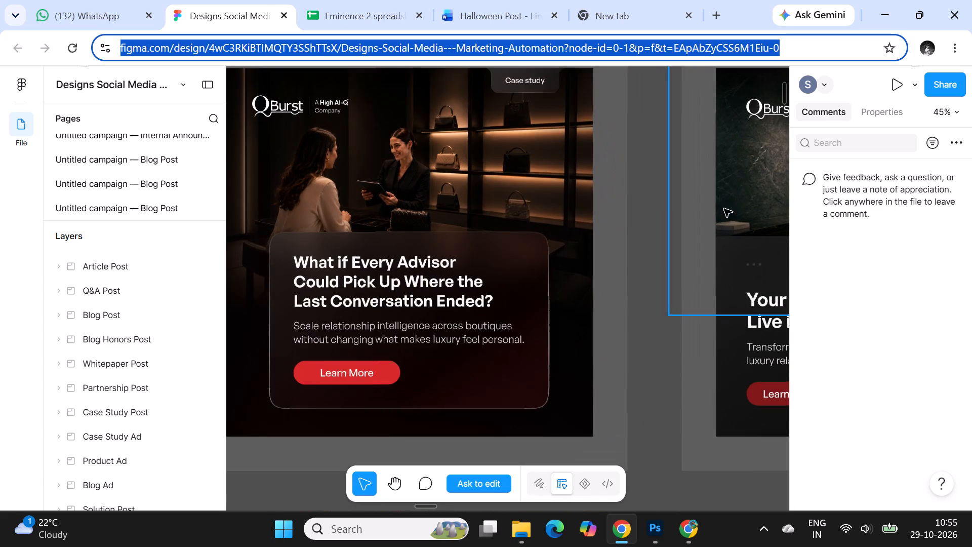
pyautogui.keyDown('ctrl'); pyautogui.scroll(-2, 709, 263); pyautogui.keyUp('ctrl')
pyautogui.keyDown('ctrl'); pyautogui.scroll(1, 344, 136); pyautogui.keyUp('ctrl')
pyautogui.keyDown('ctrl'); pyautogui.scroll(-1, 664, 177); pyautogui.keyUp('ctrl')
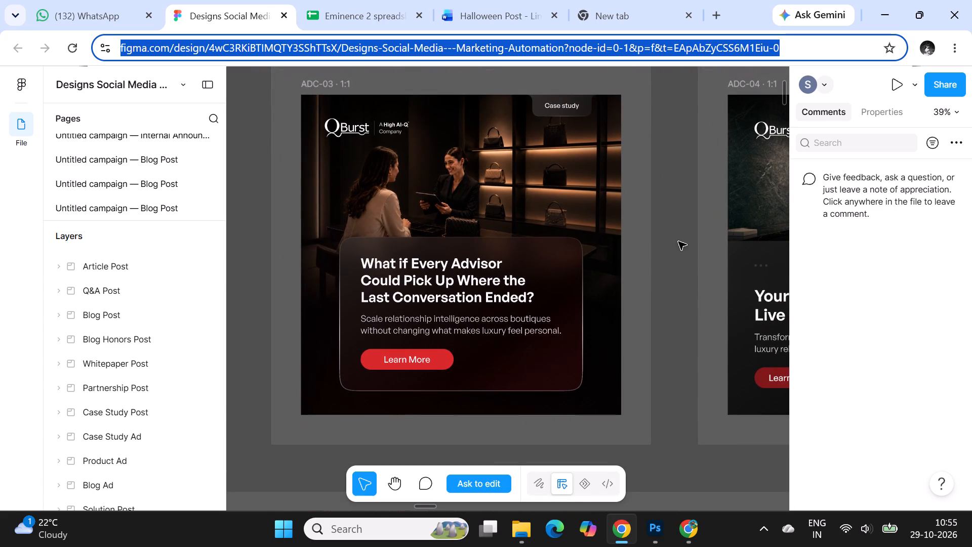
pyautogui.press('Print')
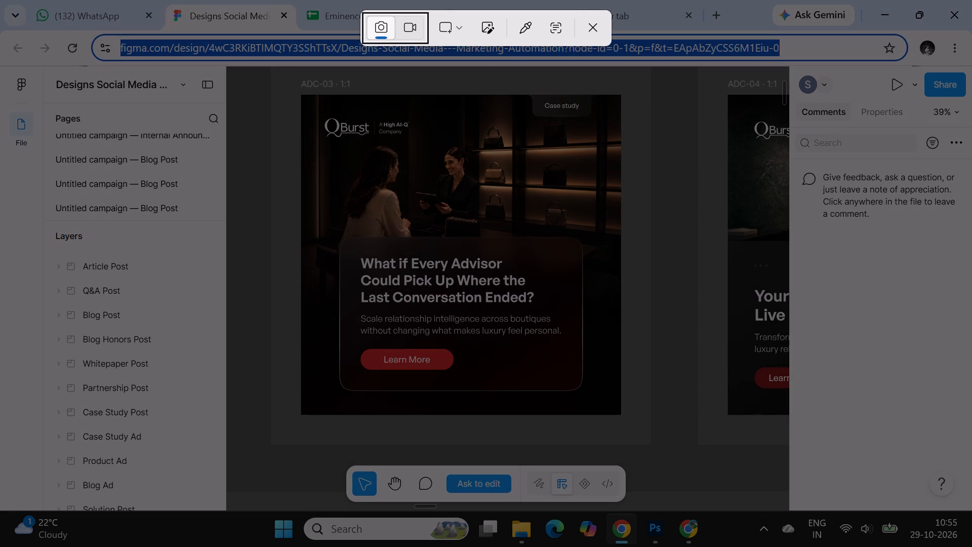
pyautogui.moveTo(297, 92); pyautogui.dragTo(626, 414)
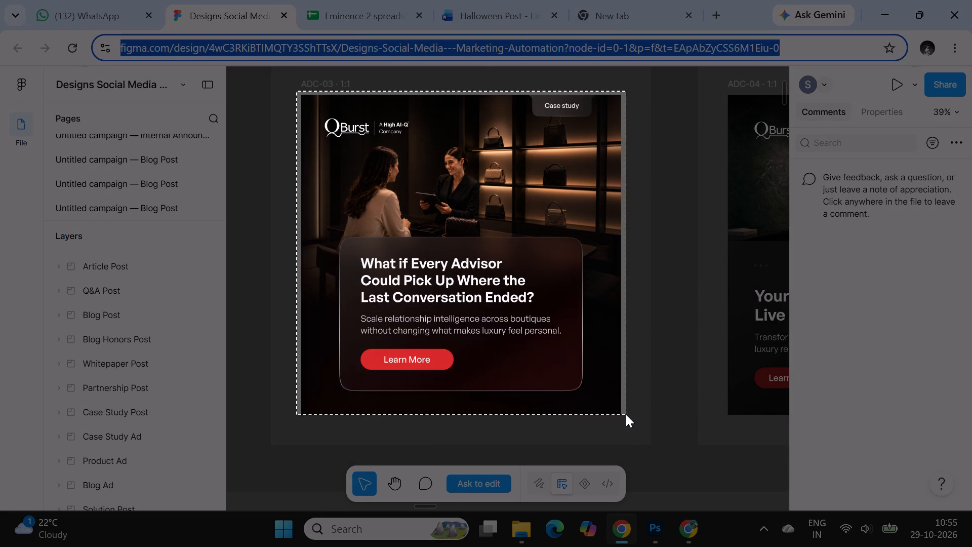
pyautogui.moveTo(626, 414); pyautogui.dragTo(625, 417)
pyautogui.keyDown('ctrl'); pyautogui.scroll(-8, 391, 230); pyautogui.keyUp('ctrl')
pyautogui.keyDown('ctrl'); pyautogui.scroll(2, 535, 229); pyautogui.keyUp('ctrl')
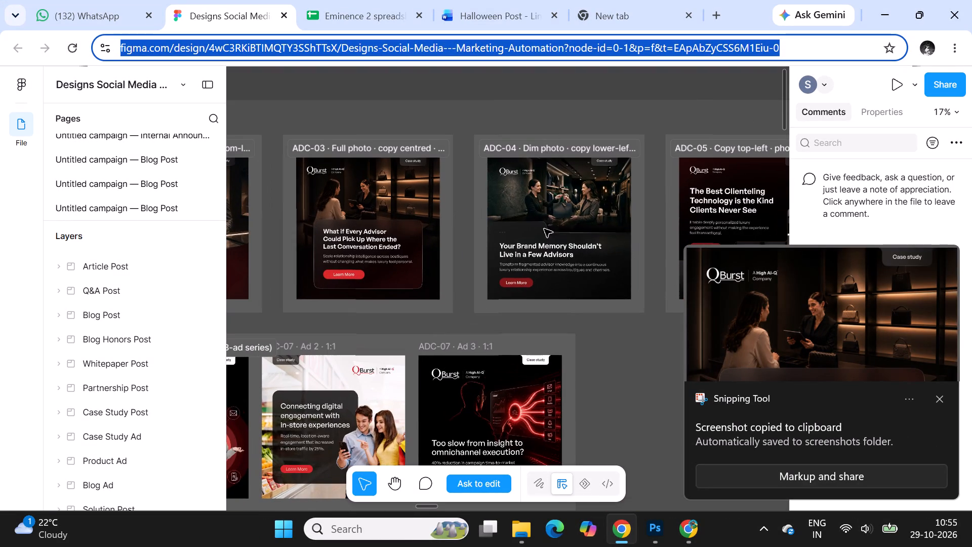
pyautogui.click(940, 402)
# Capture a screen snip of the ADC-05 1:1 ad headed "The Best Clienteling Technology is the Kind Clients Never See".
pyautogui.keyDown('ctrl'); pyautogui.scroll(3, 687, 228); pyautogui.keyUp('ctrl')
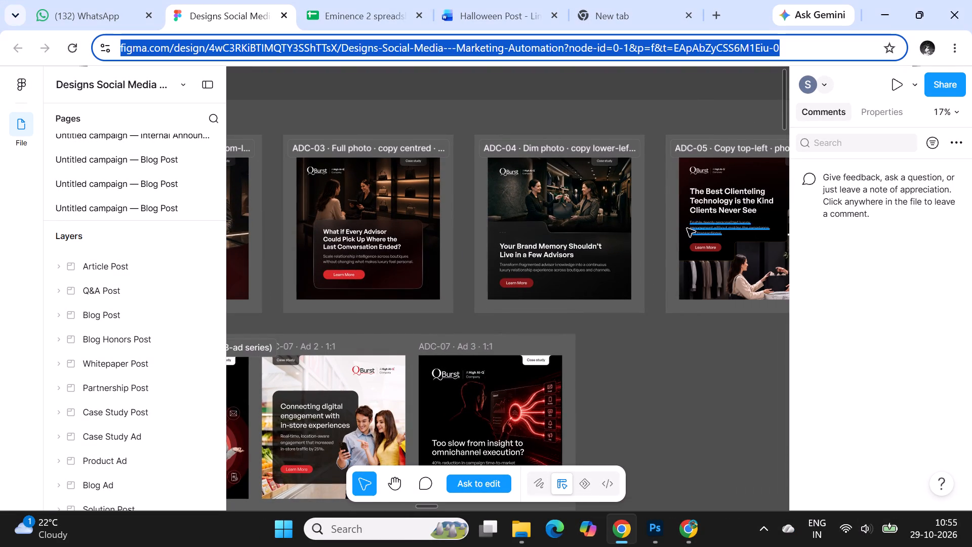
pyautogui.keyDown('ctrl'); pyautogui.scroll(6, 687, 228); pyautogui.keyUp('ctrl')
pyautogui.keyDown('ctrl'); pyautogui.scroll(-4, 378, 171); pyautogui.keyUp('ctrl')
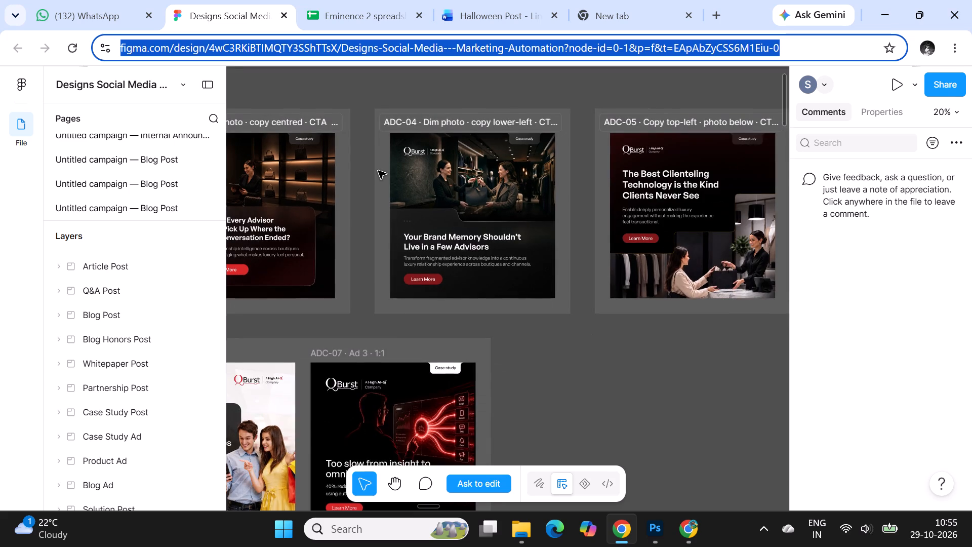
pyautogui.keyDown('ctrl'); pyautogui.scroll(-3, 378, 171); pyautogui.keyUp('ctrl')
pyautogui.keyDown('ctrl'); pyautogui.scroll(5, 719, 228); pyautogui.keyUp('ctrl')
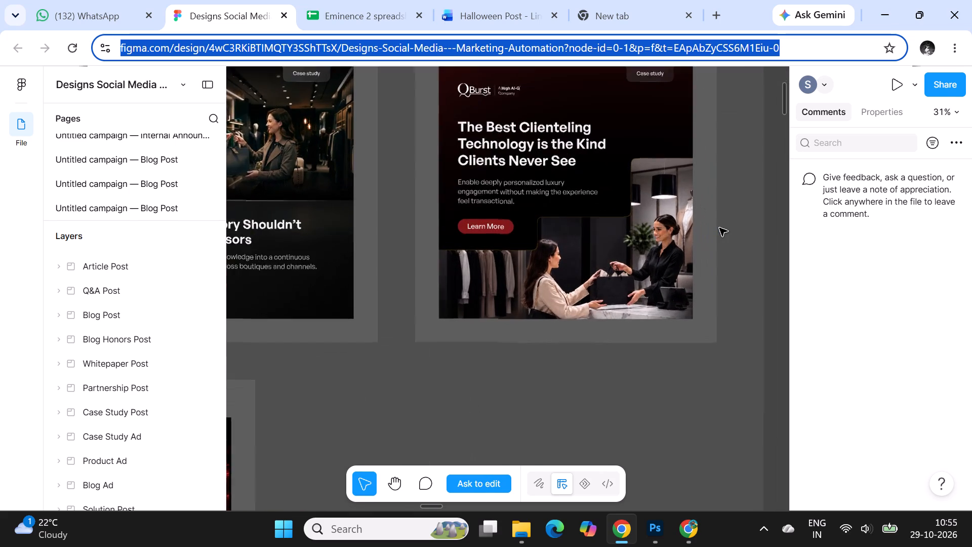
pyautogui.keyDown('ctrl'); pyautogui.scroll(3, 719, 228); pyautogui.keyUp('ctrl')
pyautogui.keyDown('ctrl'); pyautogui.scroll(-2, 349, 289); pyautogui.keyUp('ctrl')
pyautogui.keyDown('ctrl'); pyautogui.scroll(4, 675, 152); pyautogui.keyUp('ctrl')
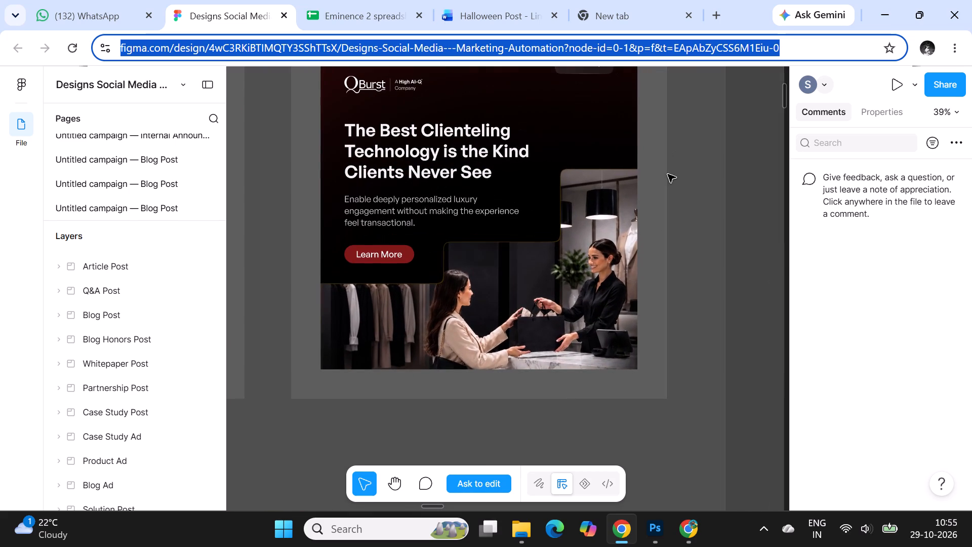
pyautogui.scroll(4, 668, 174)
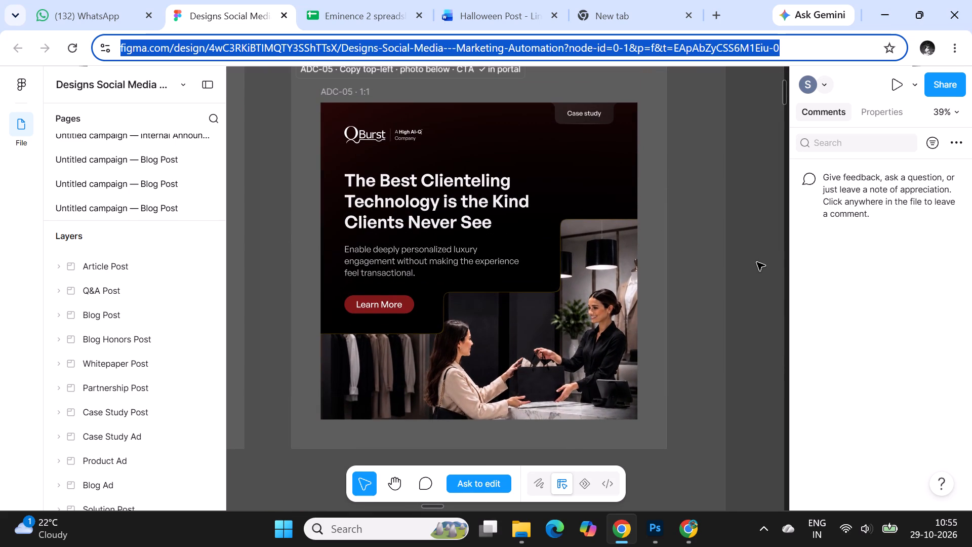
pyautogui.press('Print')
pyautogui.moveTo(318, 102); pyautogui.dragTo(498, 275)
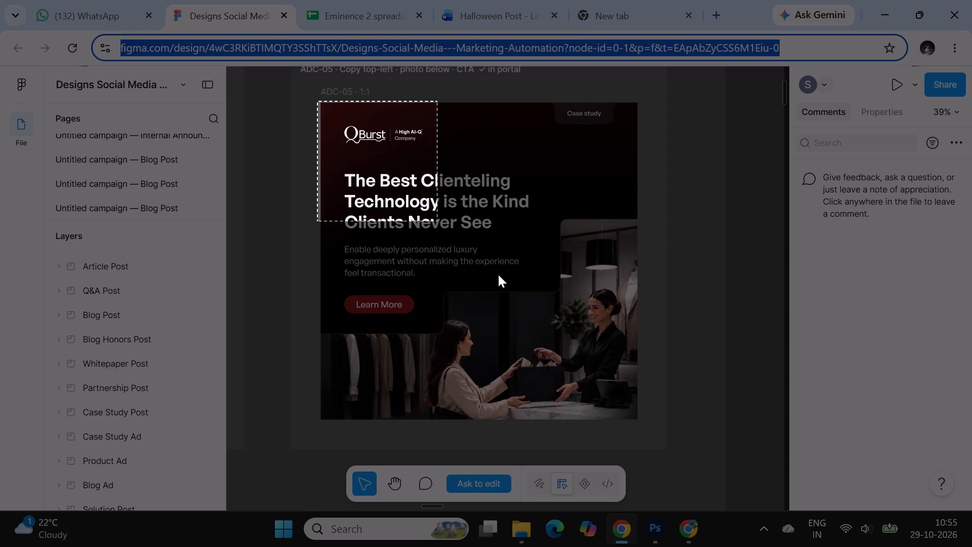
pyautogui.moveTo(498, 275); pyautogui.dragTo(642, 422)
# Capture a screen snip of the ADC-07 Ad 2 1:1 design headed "Connecting digital engagement with in-store experiences".
pyautogui.keyDown('ctrl'); pyautogui.scroll(-12, 713, 211); pyautogui.keyUp('ctrl')
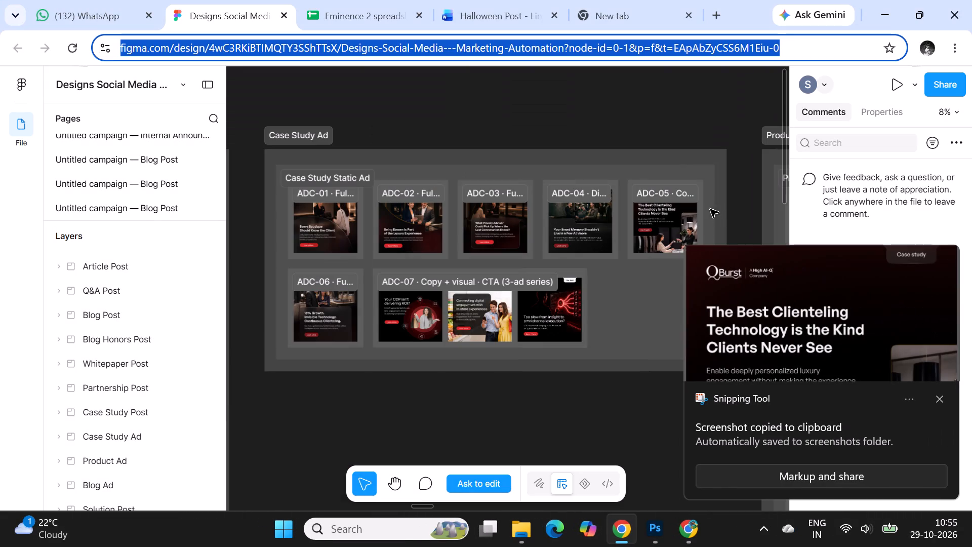
pyautogui.scroll(-2, 459, 194)
pyautogui.keyDown('ctrl'); pyautogui.scroll(4, 374, 240); pyautogui.keyUp('ctrl')
pyautogui.keyDown('ctrl'); pyautogui.scroll(-2, 417, 168); pyautogui.keyUp('ctrl')
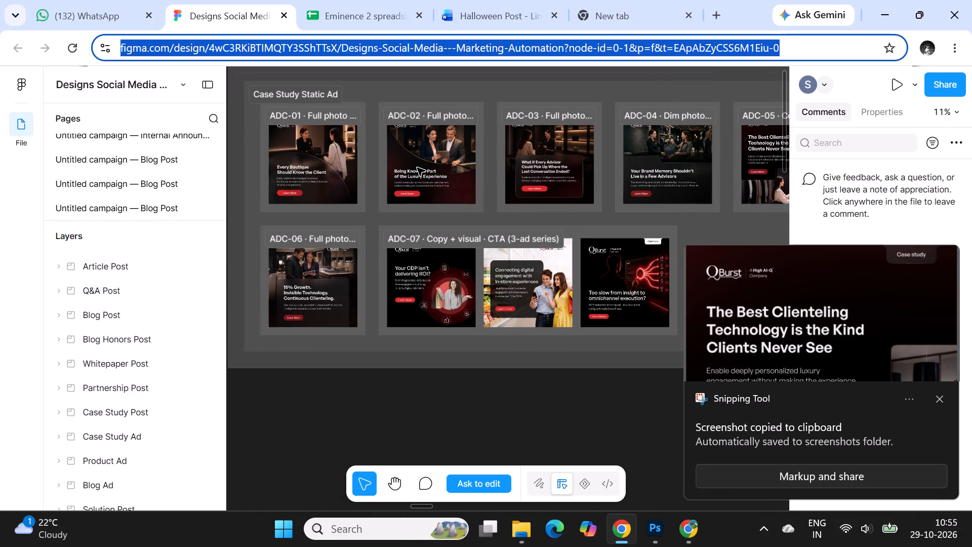
pyautogui.keyDown('ctrl'); pyautogui.scroll(-1, 417, 168); pyautogui.keyUp('ctrl')
pyautogui.keyDown('ctrl'); pyautogui.scroll(4, 358, 299); pyautogui.keyUp('ctrl')
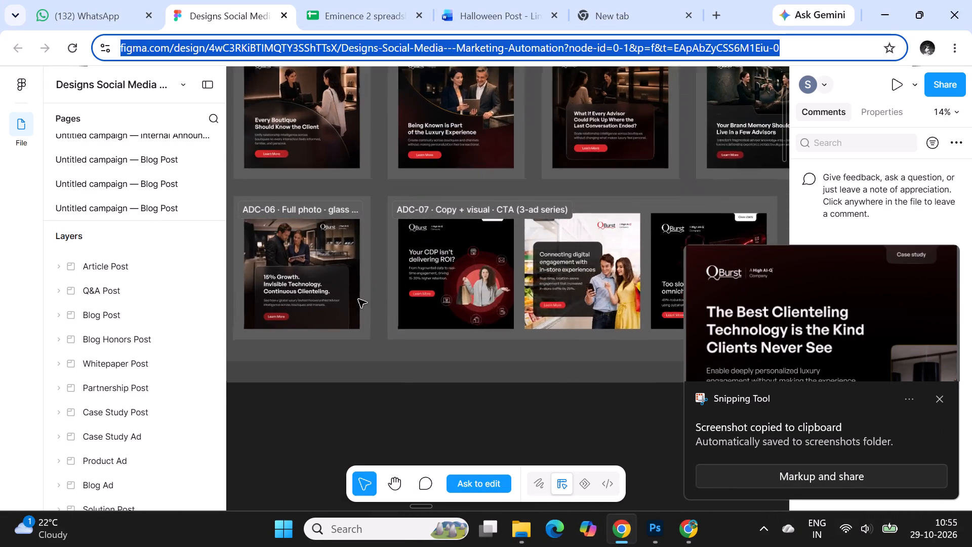
pyautogui.keyDown('ctrl'); pyautogui.scroll(3, 511, 280); pyautogui.keyUp('ctrl')
pyautogui.keyDown('ctrl'); pyautogui.scroll(-5, 298, 201); pyautogui.keyUp('ctrl')
pyautogui.keyDown('ctrl'); pyautogui.scroll(2, 691, 242); pyautogui.keyUp('ctrl')
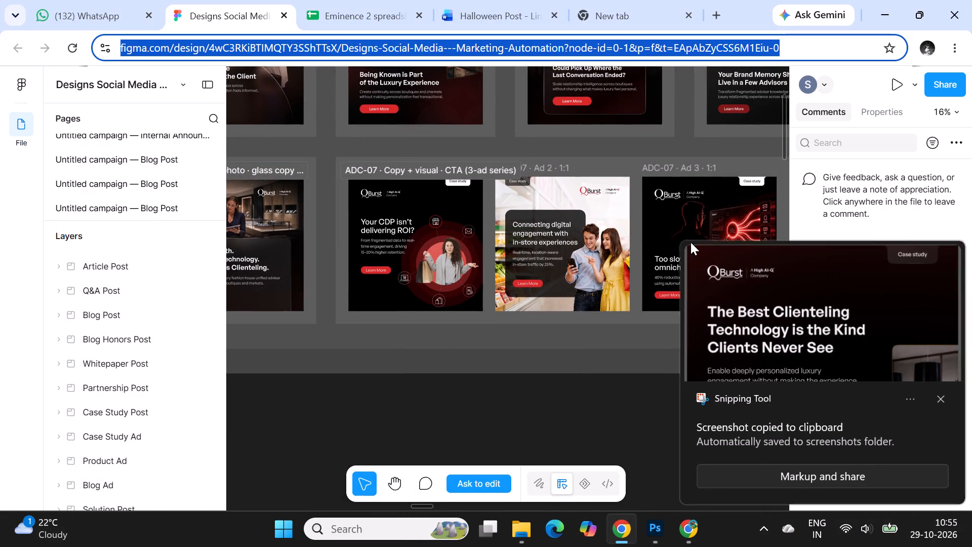
pyautogui.keyDown('ctrl'); pyautogui.scroll(2, 691, 242); pyautogui.keyUp('ctrl')
pyautogui.keyDown('ctrl'); pyautogui.scroll(7, 611, 224); pyautogui.keyUp('ctrl')
pyautogui.keyDown('ctrl'); pyautogui.scroll(4, 693, 267); pyautogui.keyUp('ctrl')
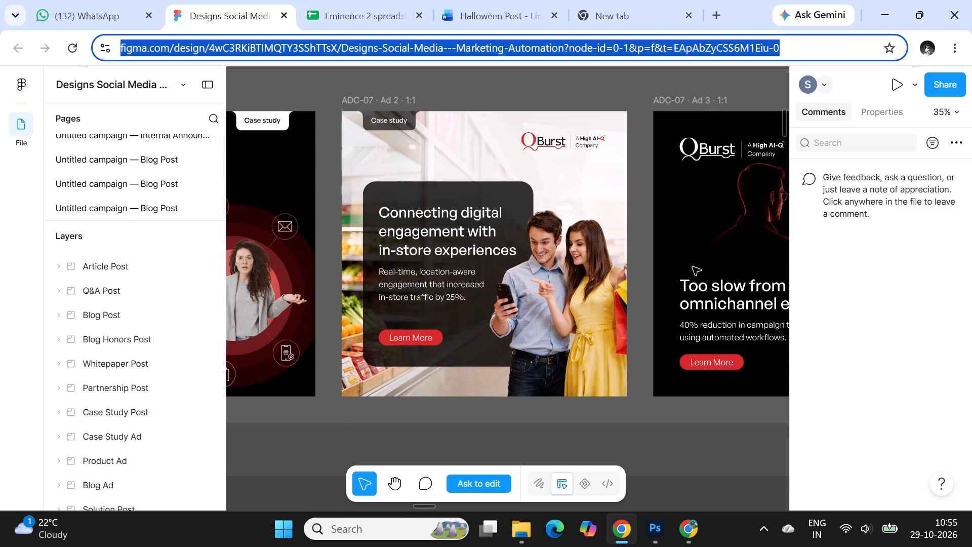
pyautogui.keyDown('ctrl'); pyautogui.scroll(1, 693, 267); pyautogui.keyUp('ctrl')
pyautogui.press('Print')
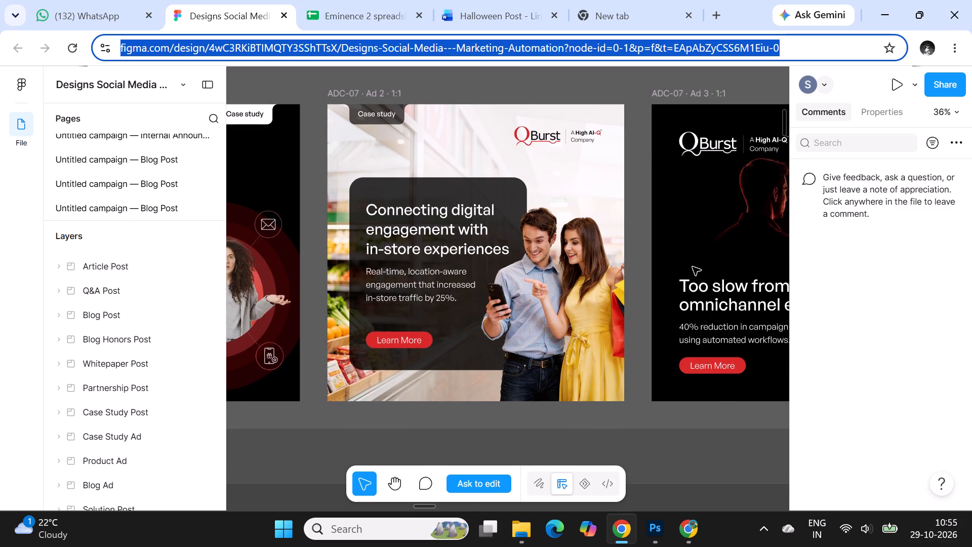
pyautogui.moveTo(325, 102); pyautogui.dragTo(618, 386)
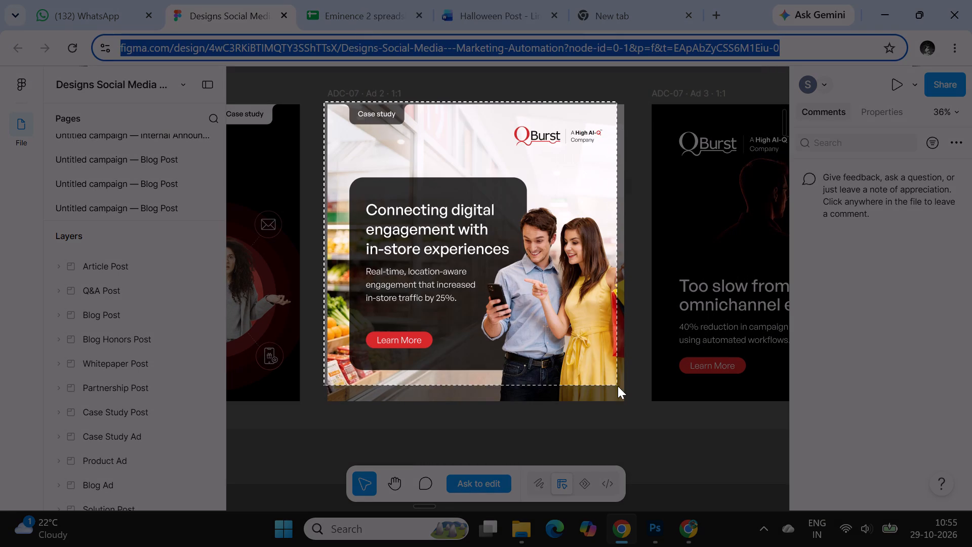
pyautogui.moveTo(618, 386); pyautogui.dragTo(625, 403)
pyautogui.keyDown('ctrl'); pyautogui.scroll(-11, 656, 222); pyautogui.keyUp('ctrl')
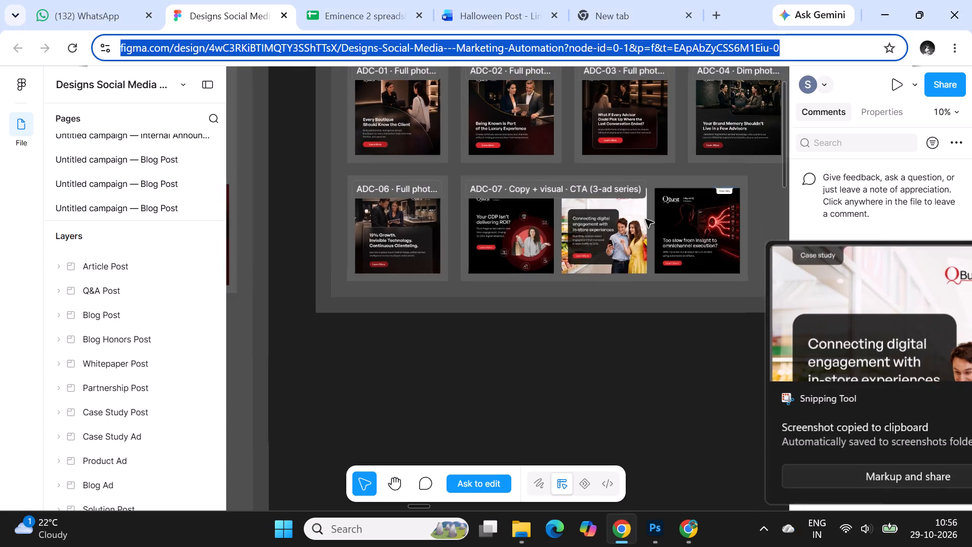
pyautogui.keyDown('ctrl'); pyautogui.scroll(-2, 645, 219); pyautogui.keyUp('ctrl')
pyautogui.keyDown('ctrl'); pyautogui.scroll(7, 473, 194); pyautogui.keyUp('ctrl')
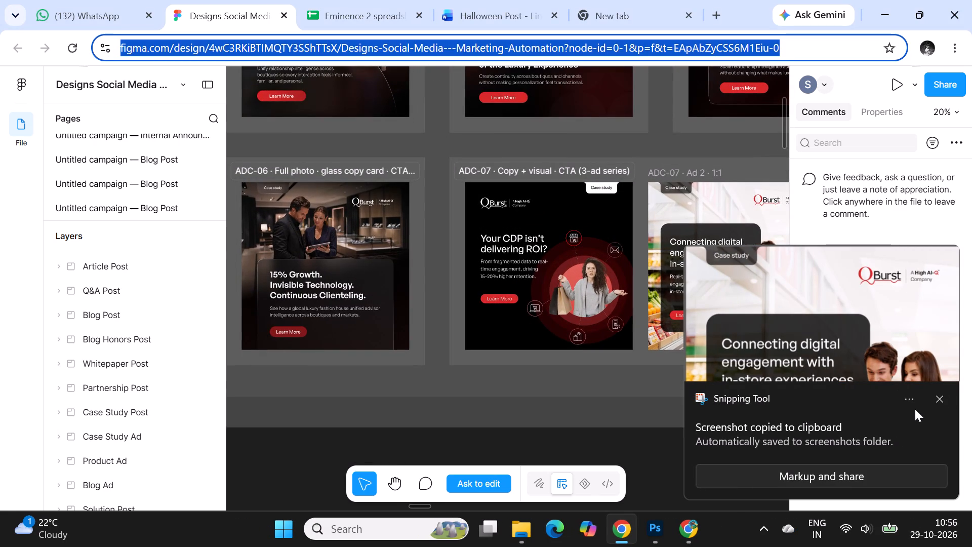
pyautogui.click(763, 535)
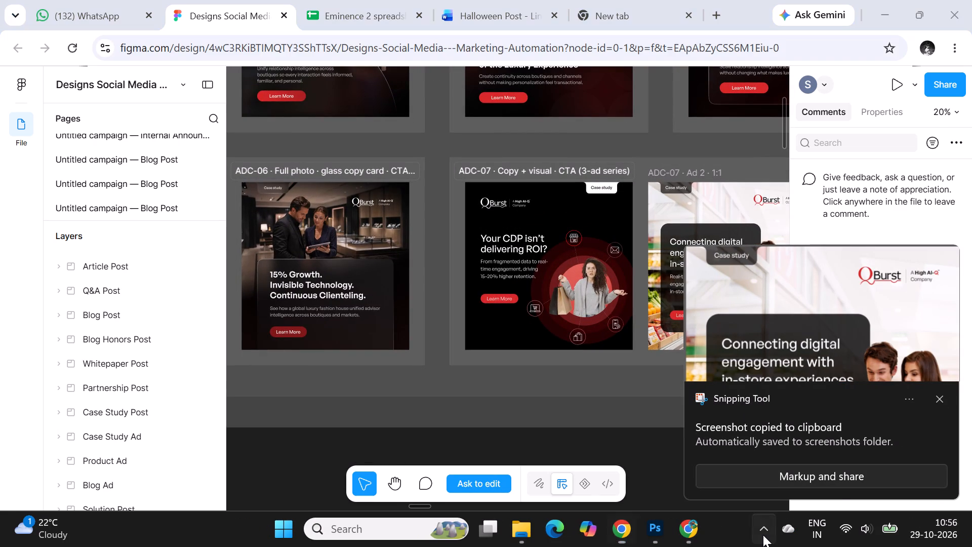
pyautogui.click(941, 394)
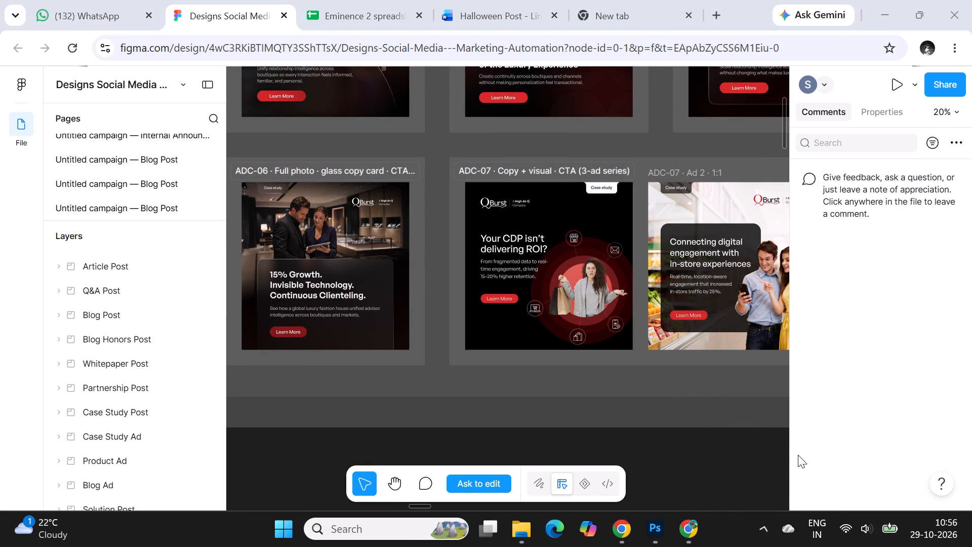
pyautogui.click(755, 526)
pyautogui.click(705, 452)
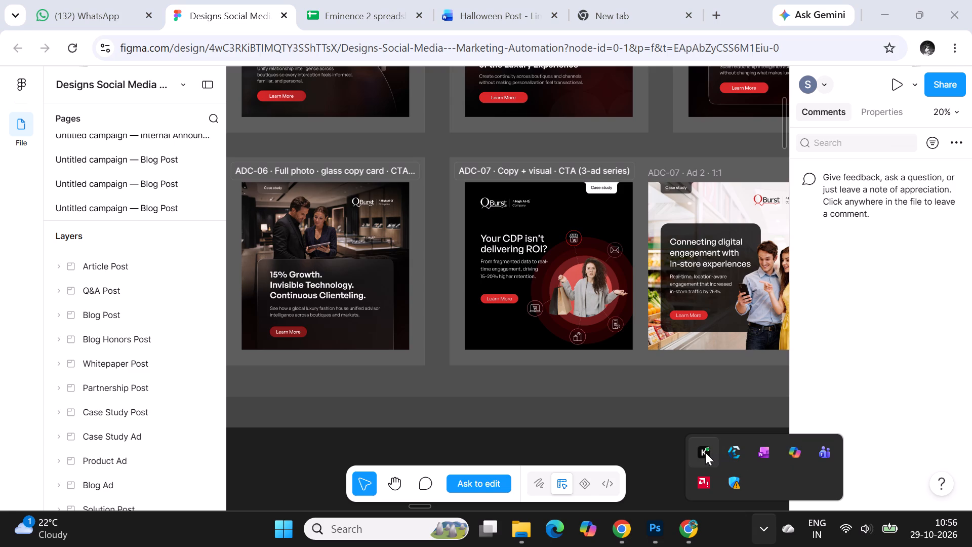
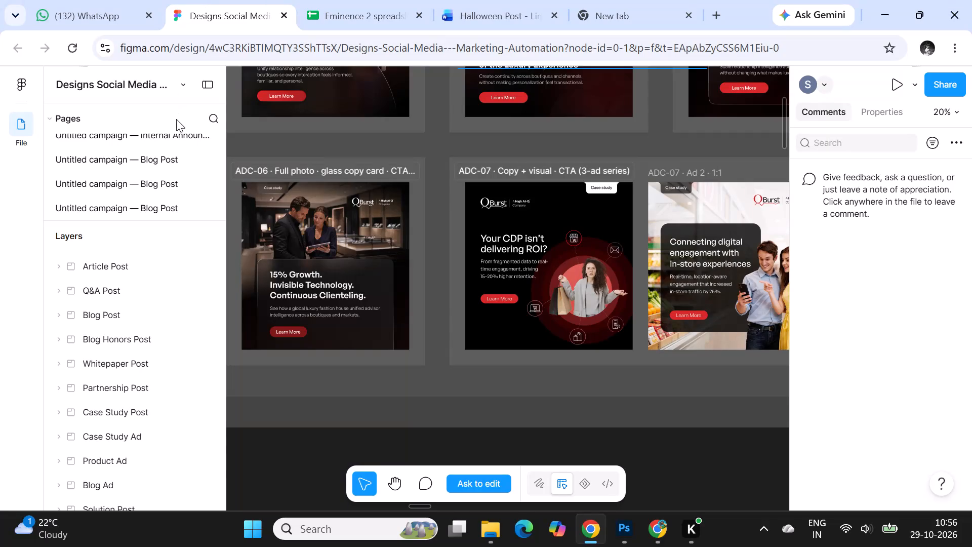
# Examine the Product Static Ad templates ADP-01 to ADP-09, focusing on the photo and glass copy card layouts of ADP-01 and ADP-02.
pyautogui.keyDown('ctrl'); pyautogui.scroll(-8, 449, 270); pyautogui.keyUp('ctrl')
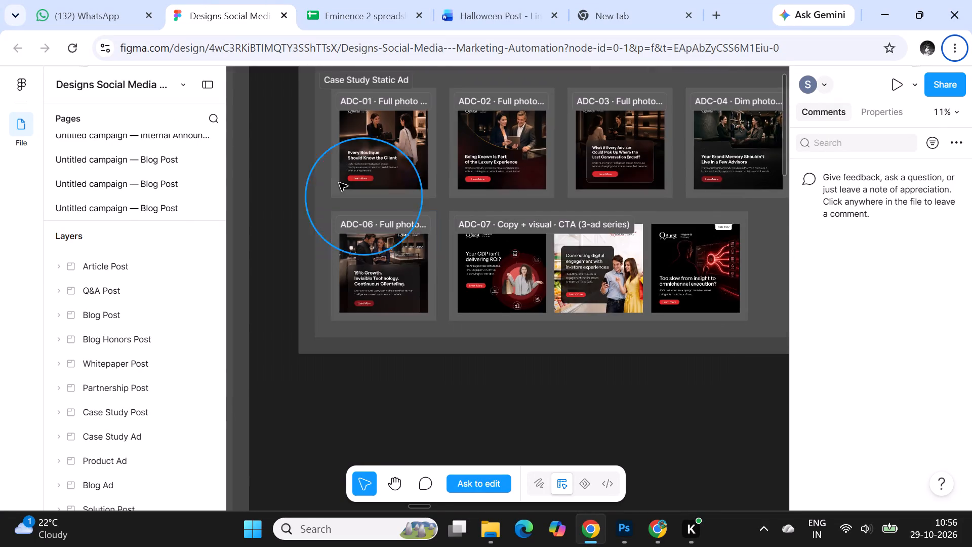
pyautogui.keyDown('ctrl'); pyautogui.scroll(-3, 339, 183); pyautogui.keyUp('ctrl')
pyautogui.keyDown('ctrl'); pyautogui.scroll(13, 566, 196); pyautogui.keyUp('ctrl')
pyautogui.keyDown('ctrl'); pyautogui.scroll(-9, 380, 189); pyautogui.keyUp('ctrl')
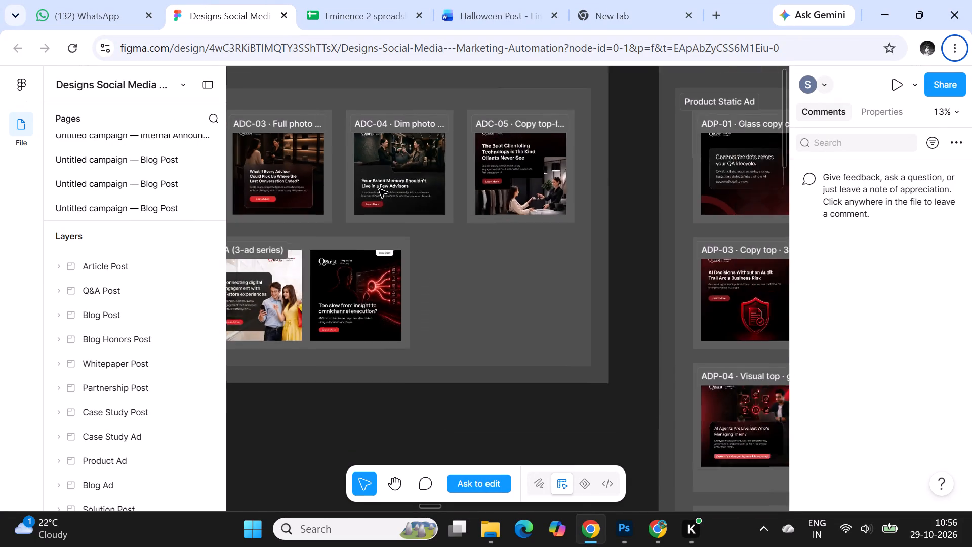
pyautogui.keyDown('ctrl'); pyautogui.scroll(-3, 379, 189); pyautogui.keyUp('ctrl')
pyautogui.keyDown('ctrl'); pyautogui.scroll(9, 655, 224); pyautogui.keyUp('ctrl')
pyautogui.keyDown('ctrl'); pyautogui.scroll(-8, 376, 167); pyautogui.keyUp('ctrl')
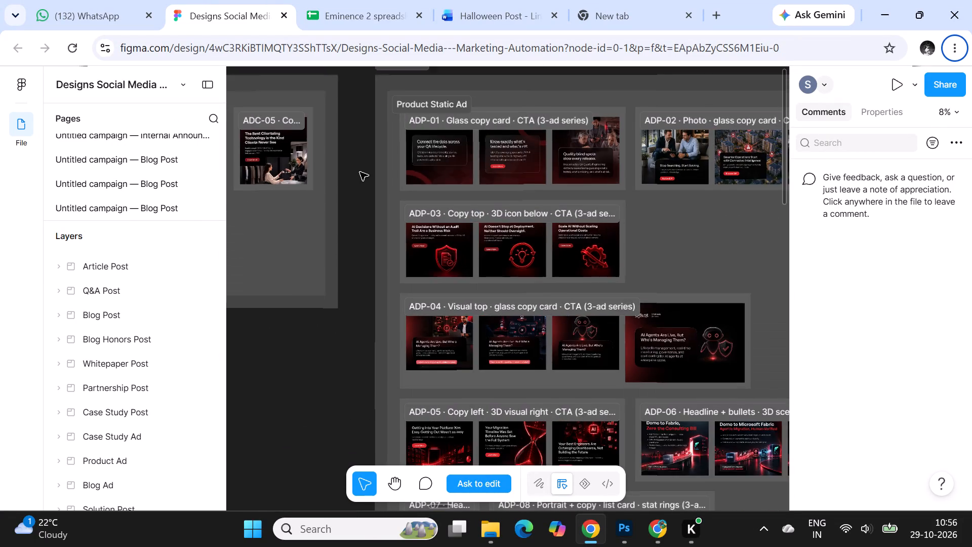
pyautogui.keyDown('ctrl'); pyautogui.scroll(11, 648, 116); pyautogui.keyUp('ctrl')
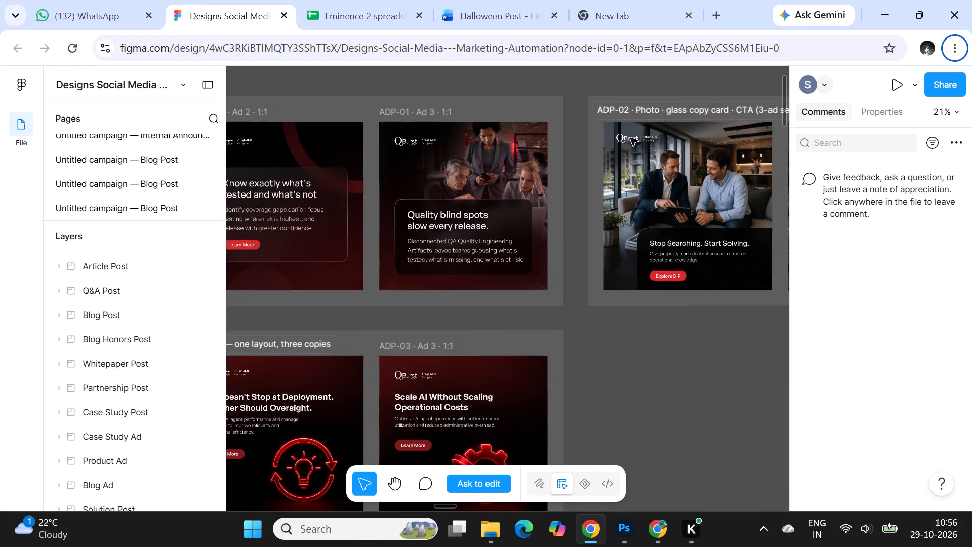
pyautogui.keyDown('ctrl'); pyautogui.scroll(2, 630, 138); pyautogui.keyUp('ctrl')
pyautogui.keyDown('ctrl'); pyautogui.scroll(-6, 275, 131); pyautogui.keyUp('ctrl')
pyautogui.keyDown('ctrl'); pyautogui.scroll(3, 604, 147); pyautogui.keyUp('ctrl')
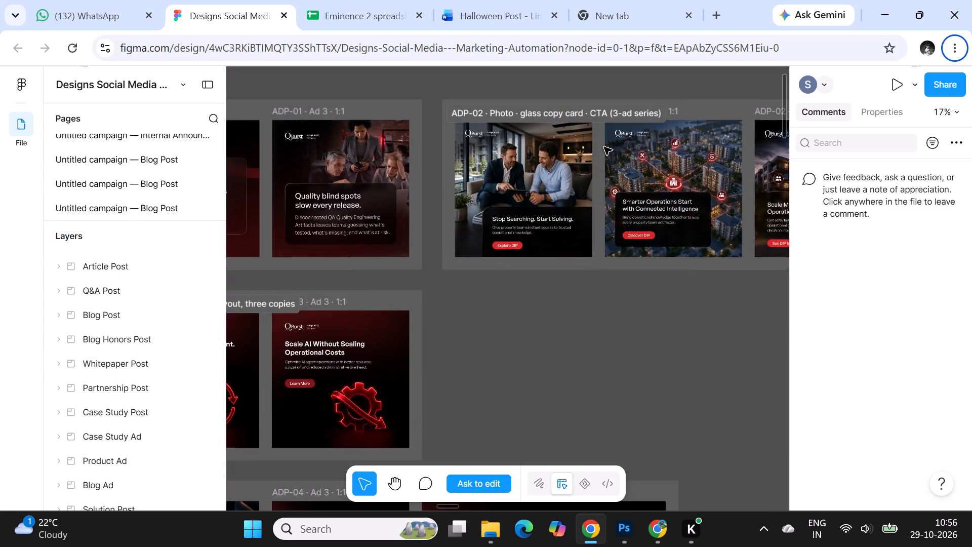
pyautogui.keyDown('ctrl'); pyautogui.scroll(2, 604, 147); pyautogui.keyUp('ctrl')
pyautogui.keyDown('ctrl'); pyautogui.scroll(-4, 326, 154); pyautogui.keyUp('ctrl')
pyautogui.keyDown('ctrl'); pyautogui.scroll(-3, 452, 113); pyautogui.keyUp('ctrl')
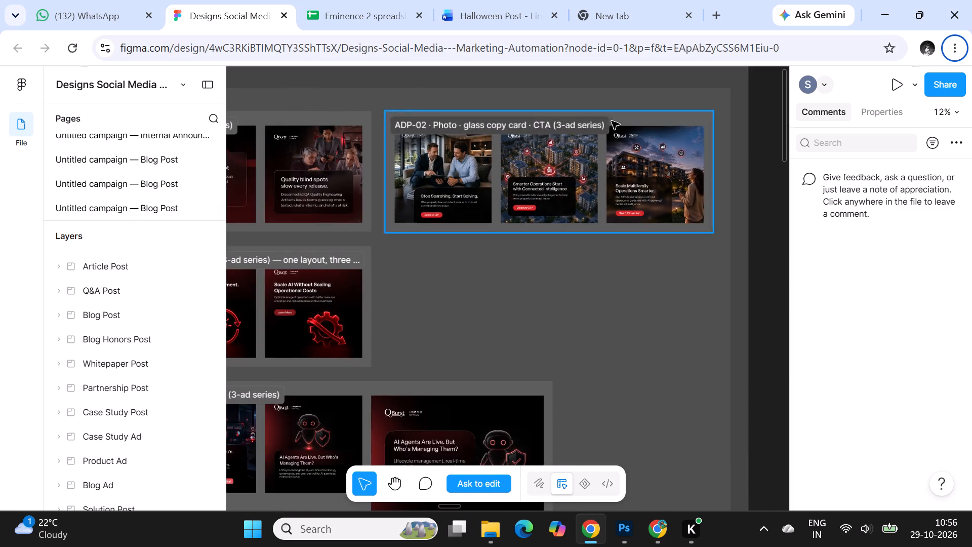
pyautogui.keyDown('ctrl'); pyautogui.scroll(-8, 639, 121); pyautogui.keyUp('ctrl')
pyautogui.scroll(-4, 659, 121)
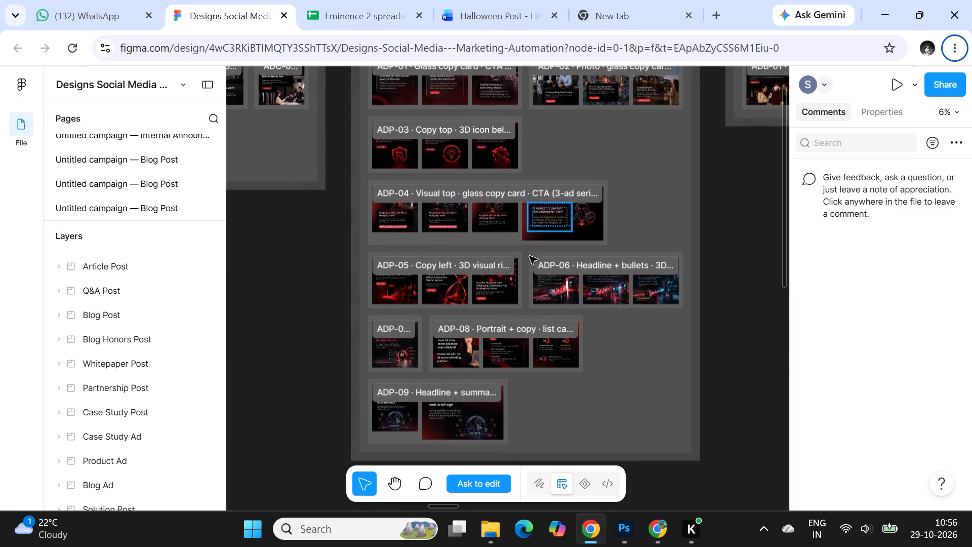
pyautogui.keyDown('ctrl'); pyautogui.scroll(-1, 517, 282); pyautogui.keyUp('ctrl')
pyautogui.keyDown('ctrl'); pyautogui.scroll(9, 452, 387); pyautogui.keyUp('ctrl')
pyautogui.keyDown('ctrl'); pyautogui.scroll(-10, 320, 212); pyautogui.keyUp('ctrl')
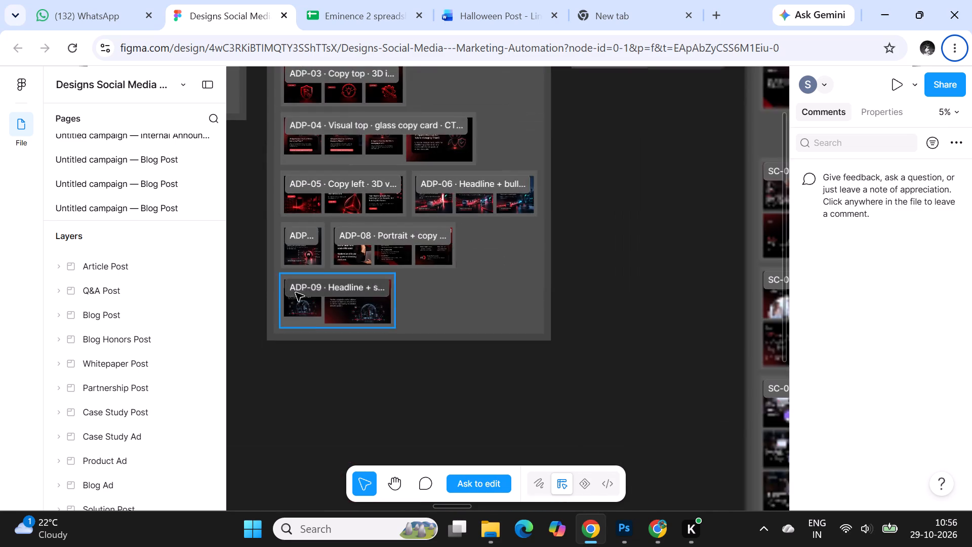
# Examine the Blog Static Ad ADB-01 series and the SC-01 photo-arc cover in the Solution Carousel Post templates.
pyautogui.keyDown('ctrl'); pyautogui.scroll(-2, 296, 293); pyautogui.keyUp('ctrl')
pyautogui.scroll(5, 297, 303)
pyautogui.keyDown('ctrl'); pyautogui.scroll(-2, 301, 207); pyautogui.keyUp('ctrl')
pyautogui.keyDown('ctrl'); pyautogui.scroll(9, 656, 365); pyautogui.keyUp('ctrl')
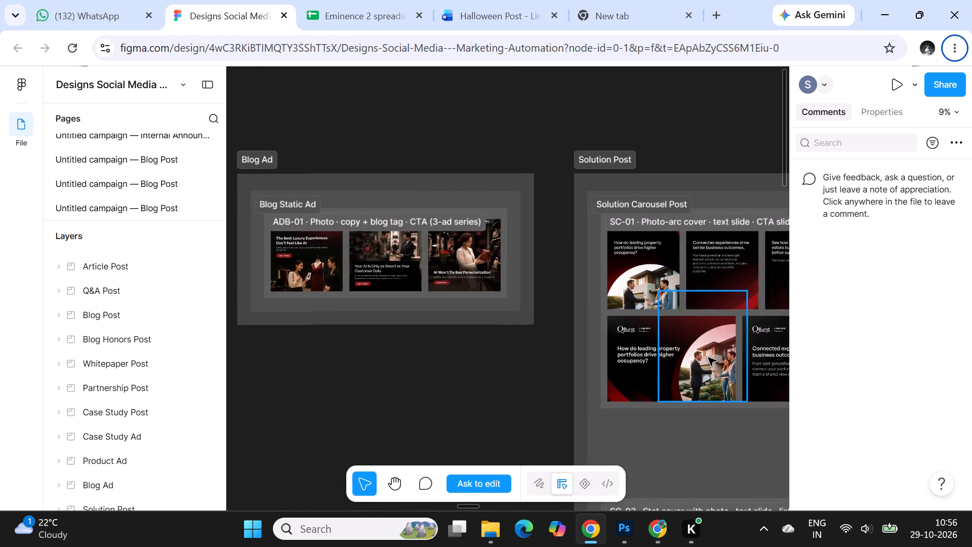
pyautogui.keyDown('ctrl'); pyautogui.scroll(3, 708, 358); pyautogui.keyUp('ctrl')
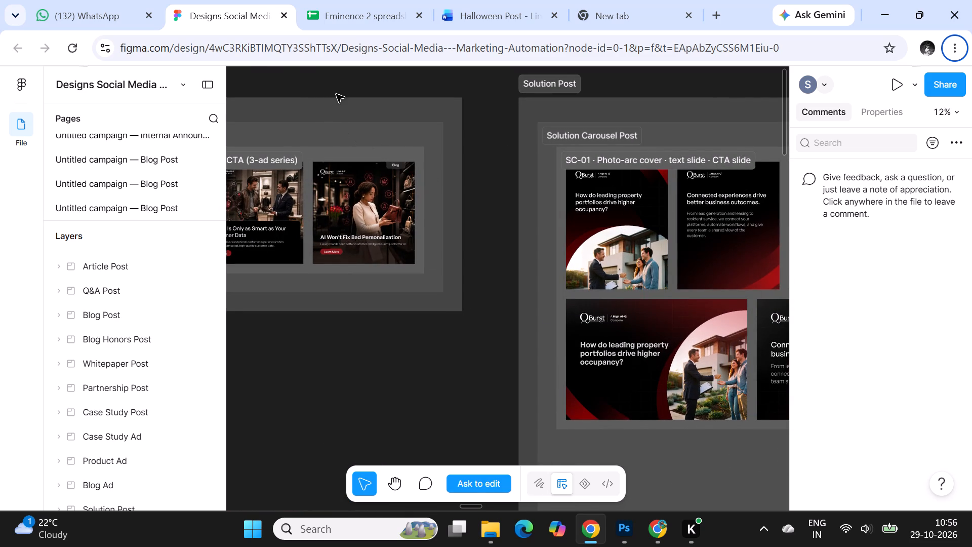
pyautogui.keyDown('ctrl'); pyautogui.scroll(-5, 336, 94); pyautogui.keyUp('ctrl')
pyautogui.keyDown('ctrl'); pyautogui.scroll(-4, 275, 117); pyautogui.keyUp('ctrl')
# Examine the Solution Carousel Post templates, focusing on the stat cover, photo and text layouts of SC-03 and SC-05.
pyautogui.keyDown('ctrl'); pyautogui.scroll(7, 435, 360); pyautogui.keyUp('ctrl')
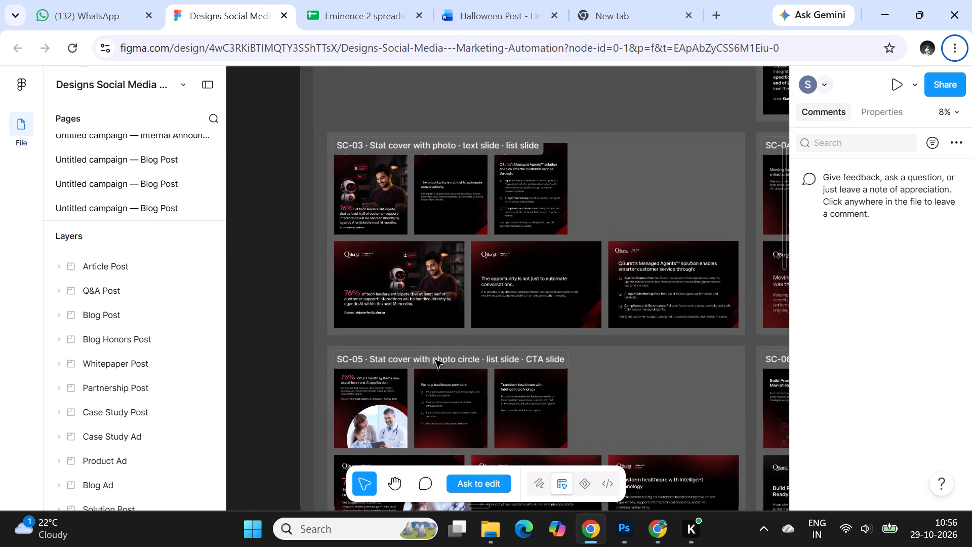
pyautogui.keyDown('ctrl'); pyautogui.scroll(1, 435, 360); pyautogui.keyUp('ctrl')
pyautogui.keyDown('ctrl'); pyautogui.scroll(-5, 340, 213); pyautogui.keyUp('ctrl')
pyautogui.keyDown('ctrl'); pyautogui.scroll(14, 340, 213); pyautogui.keyUp('ctrl')
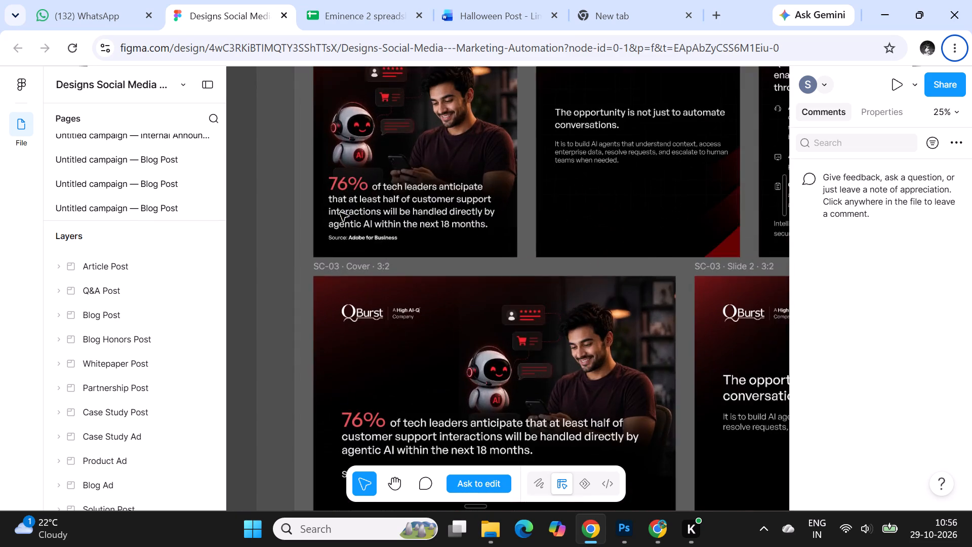
pyautogui.keyDown('ctrl'); pyautogui.scroll(-6, 340, 213); pyautogui.keyUp('ctrl')
pyautogui.keyDown('ctrl'); pyautogui.scroll(5, 360, 118); pyautogui.keyUp('ctrl')
pyautogui.keyDown('ctrl'); pyautogui.scroll(-4, 331, 125); pyautogui.keyUp('ctrl')
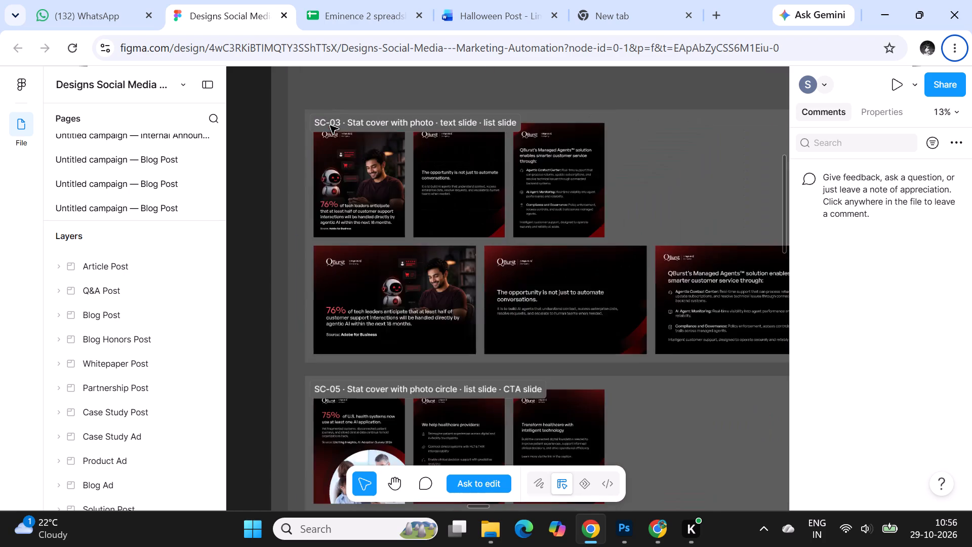
pyautogui.keyDown('ctrl'); pyautogui.scroll(-13, 330, 126); pyautogui.keyUp('ctrl')
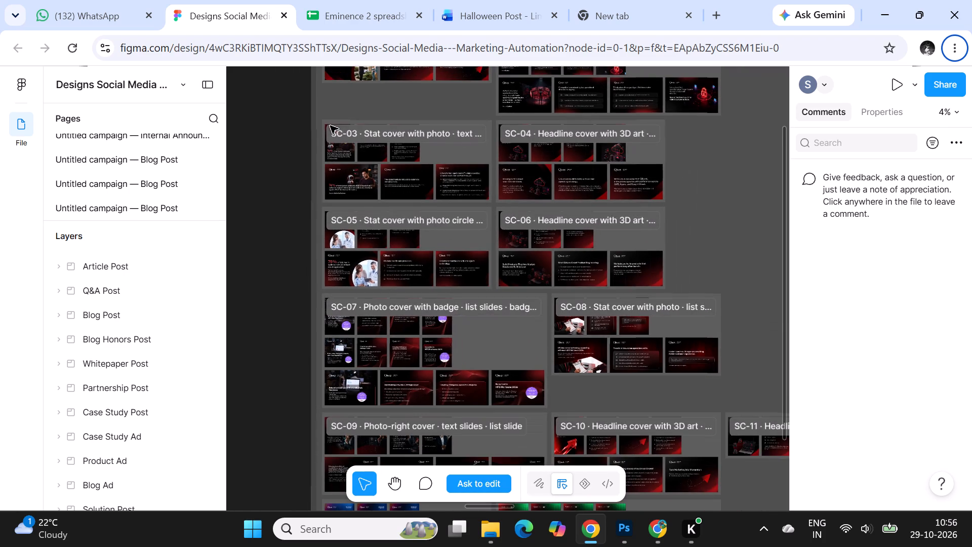
pyautogui.keyDown('ctrl'); pyautogui.scroll(20, 320, 224); pyautogui.keyUp('ctrl')
pyautogui.keyDown('ctrl'); pyautogui.scroll(-6, 318, 199); pyautogui.keyUp('ctrl')
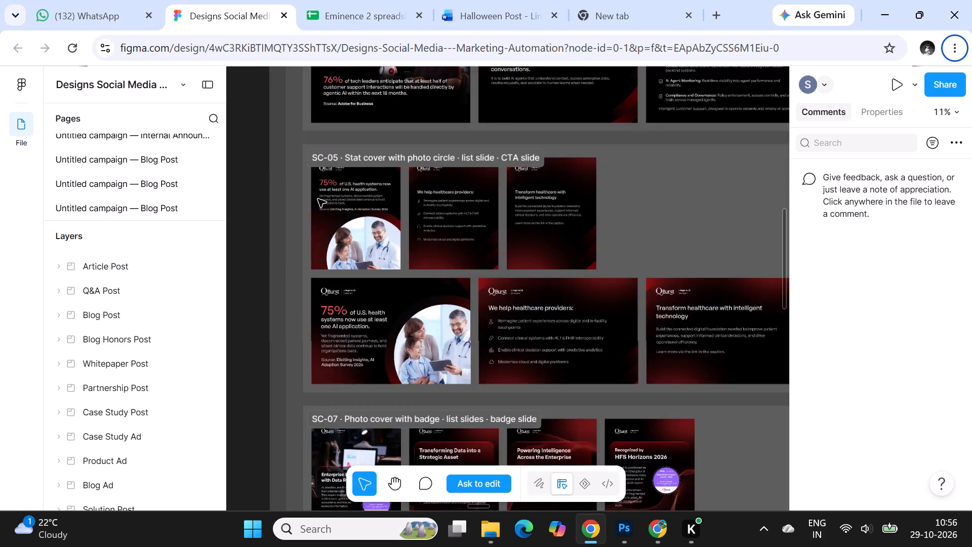
pyautogui.keyDown('ctrl'); pyautogui.scroll(-11, 318, 199); pyautogui.keyUp('ctrl')
pyautogui.scroll(6, 318, 199)
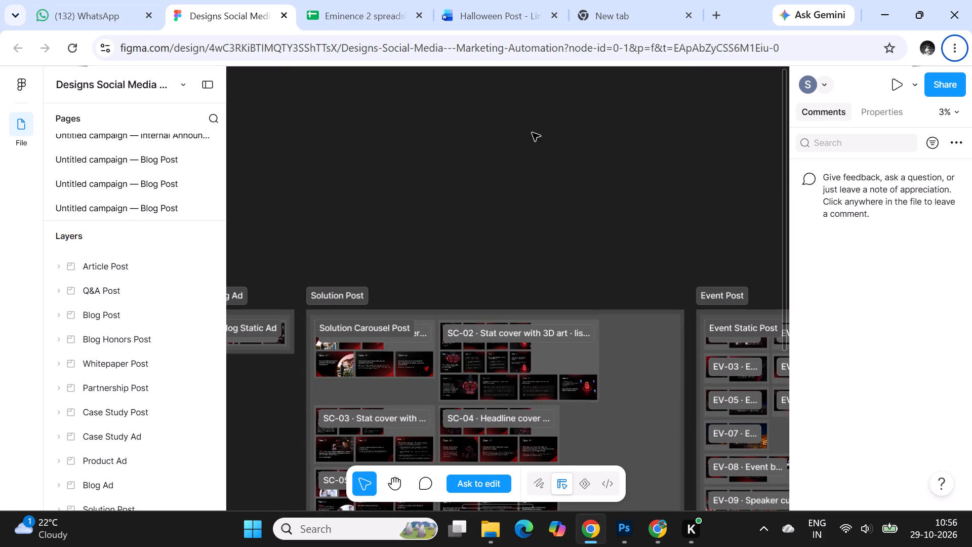
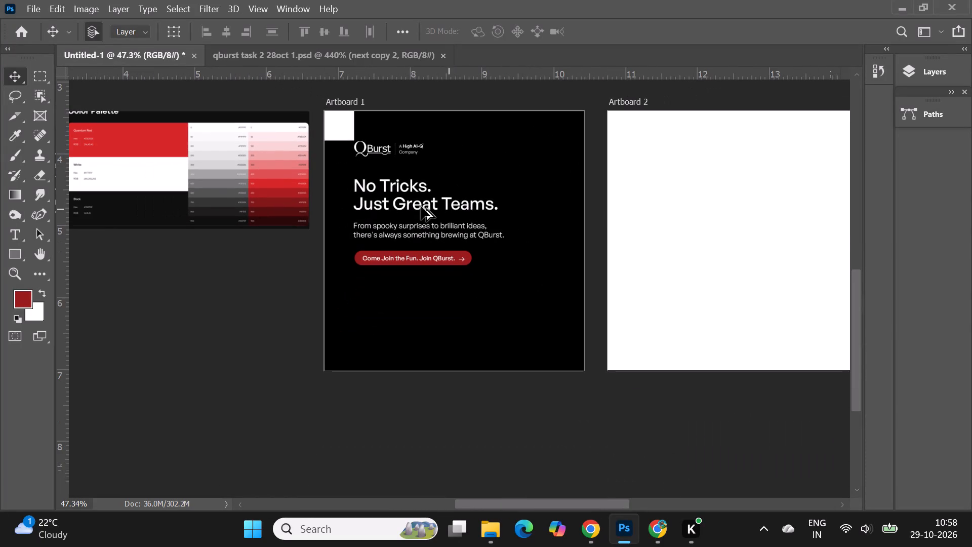
# Change the font weight of the "No Tricks. Just Great Teams." headline on Artboard 1 to General Sans Semibold.
pyautogui.keyDown('alt'); pyautogui.scroll(2, 420, 206); pyautogui.keyUp('alt')
pyautogui.keyDown('alt'); pyautogui.scroll(2, 378, 154); pyautogui.keyUp('alt')
pyautogui.doubleClick(409, 184)
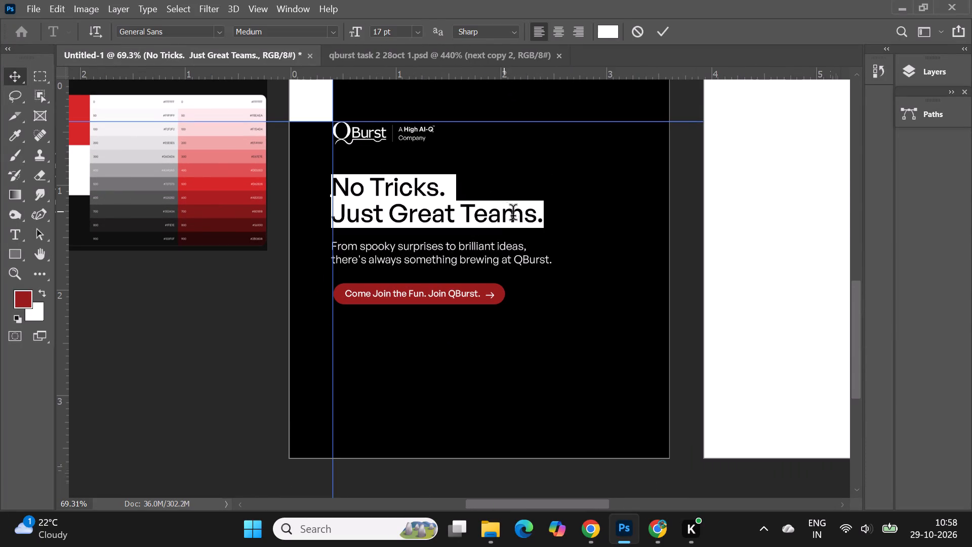
pyautogui.click(332, 32)
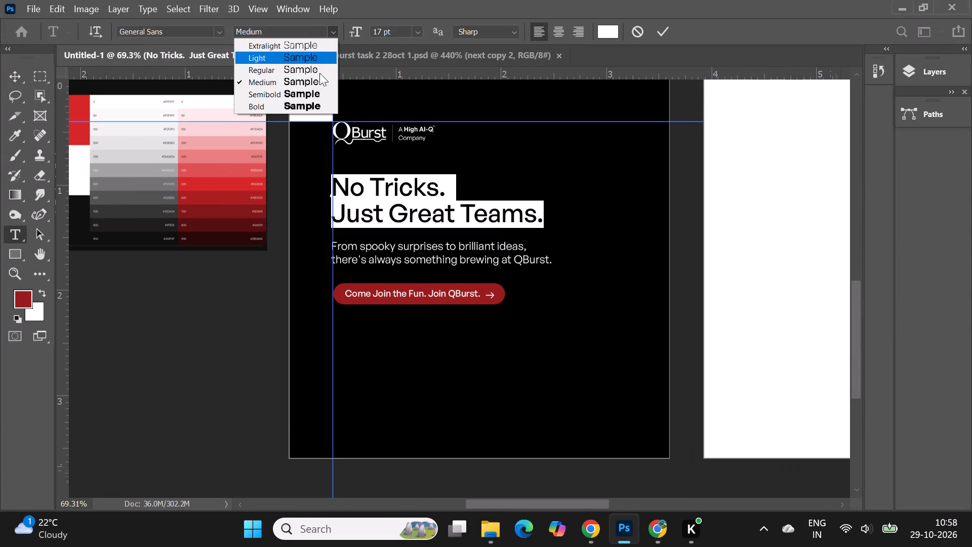
pyautogui.click(314, 98)
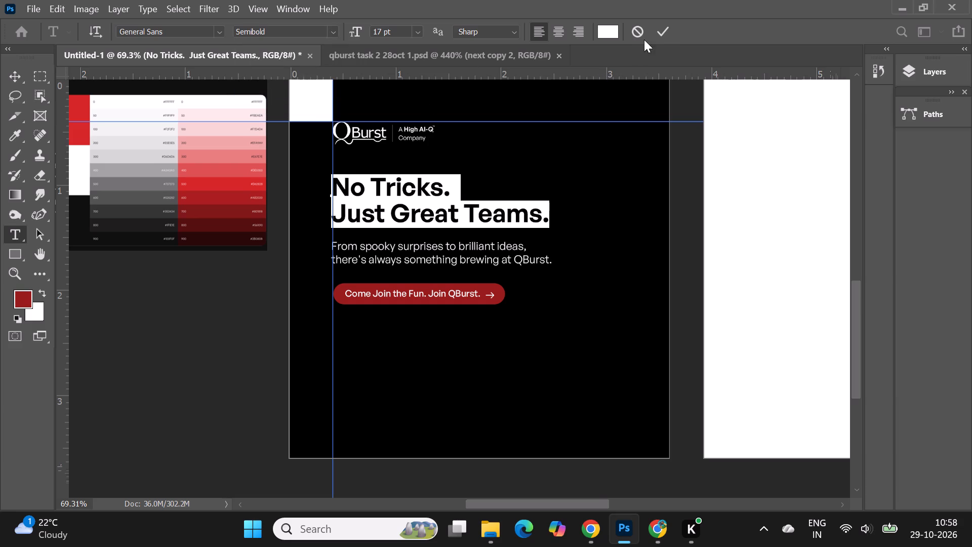
# Finish editing the "No Tricks. Just Great Teams." headline text and deselect its layer.
pyautogui.click(656, 36)
pyautogui.click(277, 271)
# Examine the Artboard 1 layout close up and as a whole, checking the logo, headline, body text and CTA placement.
pyautogui.keyDown('alt'); pyautogui.scroll(5, 439, 174); pyautogui.keyUp('alt')
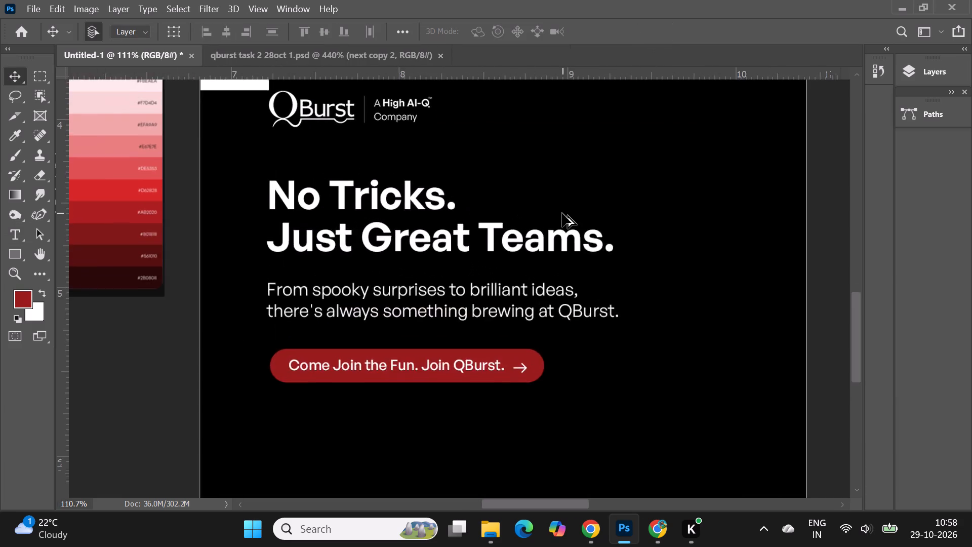
pyautogui.keyDown('alt'); pyautogui.scroll(-5, 562, 213); pyautogui.keyUp('alt')
pyautogui.keyDown('alt'); pyautogui.scroll(-2, 318, 193); pyautogui.keyUp('alt')
pyautogui.keyDown('alt'); pyautogui.scroll(4, 559, 190); pyautogui.keyUp('alt')
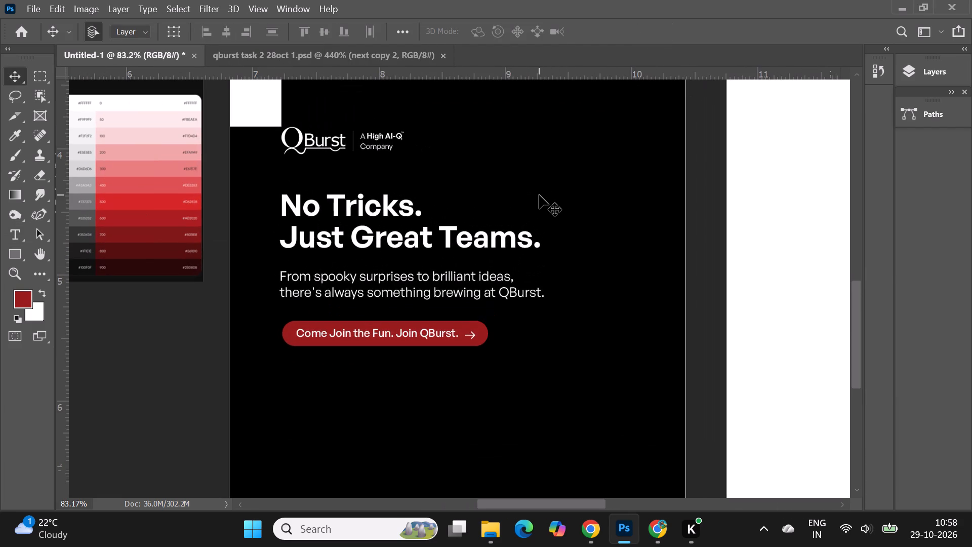
pyautogui.keyDown('alt'); pyautogui.scroll(-2, 539, 195); pyautogui.keyUp('alt')
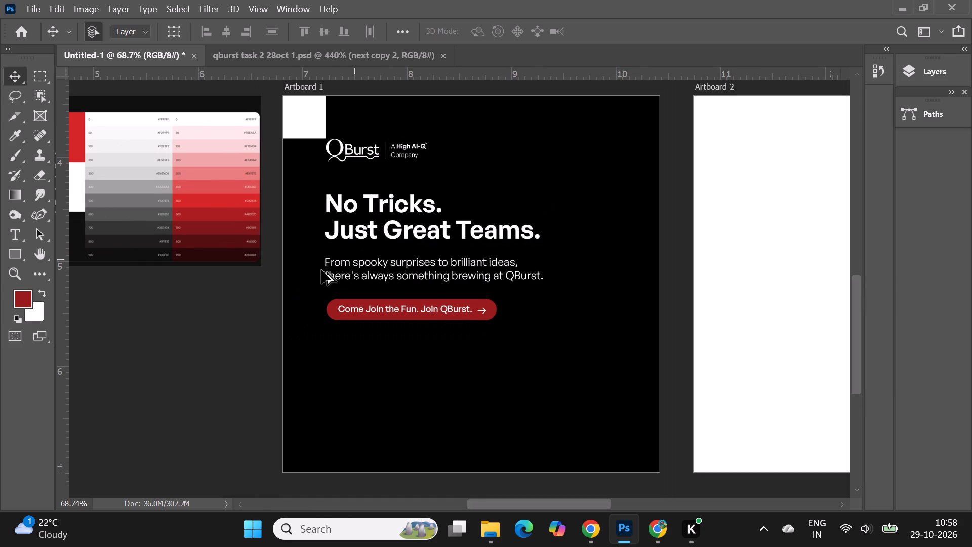
pyautogui.keyDown('alt'); pyautogui.scroll(-2, 317, 272); pyautogui.keyUp('alt')
pyautogui.keyDown('alt'); pyautogui.scroll(2, 307, 155); pyautogui.keyUp('alt')
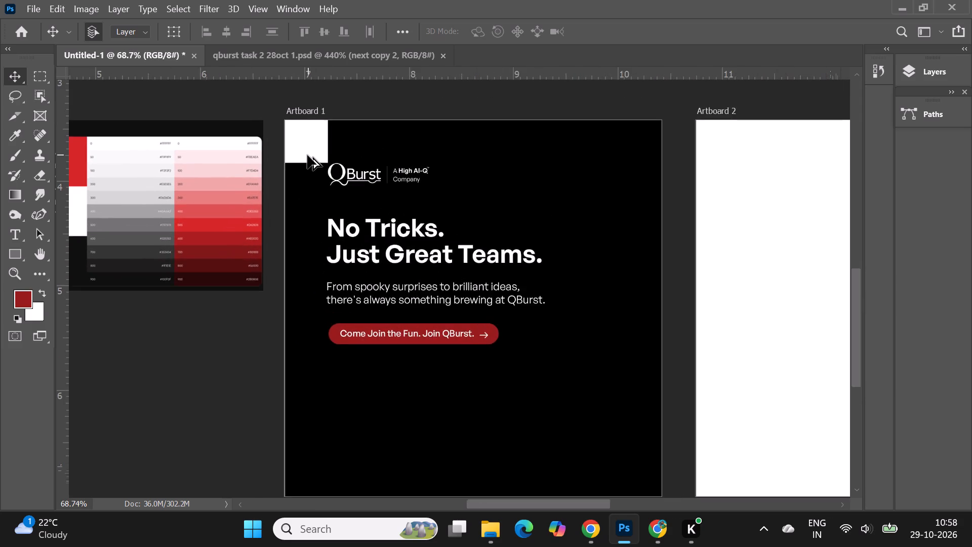
pyautogui.keyDown('alt'); pyautogui.scroll(4, 307, 155); pyautogui.keyUp('alt')
pyautogui.keyDown('alt'); pyautogui.scroll(-6, 307, 155); pyautogui.keyUp('alt')
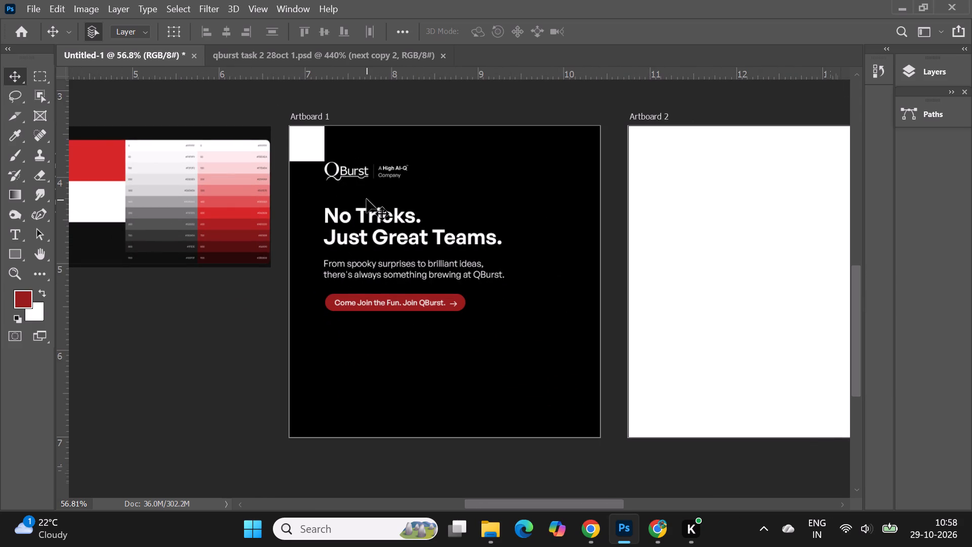
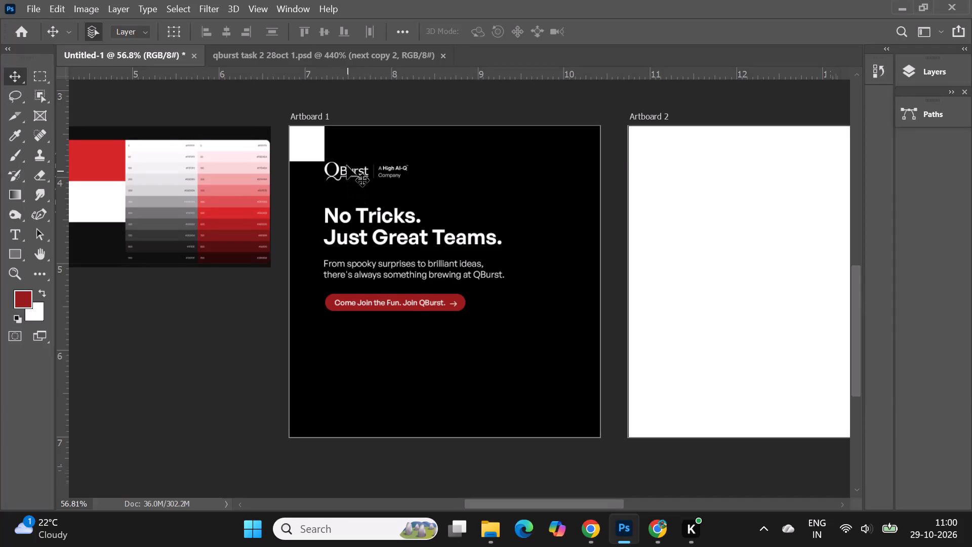
# Scale the white margin square in Artboard 1's top-left corner down proportionally to about 89%.
pyautogui.click(318, 135)
pyautogui.keyDown('alt'); pyautogui.scroll(5, 446, 143); pyautogui.keyUp('alt')
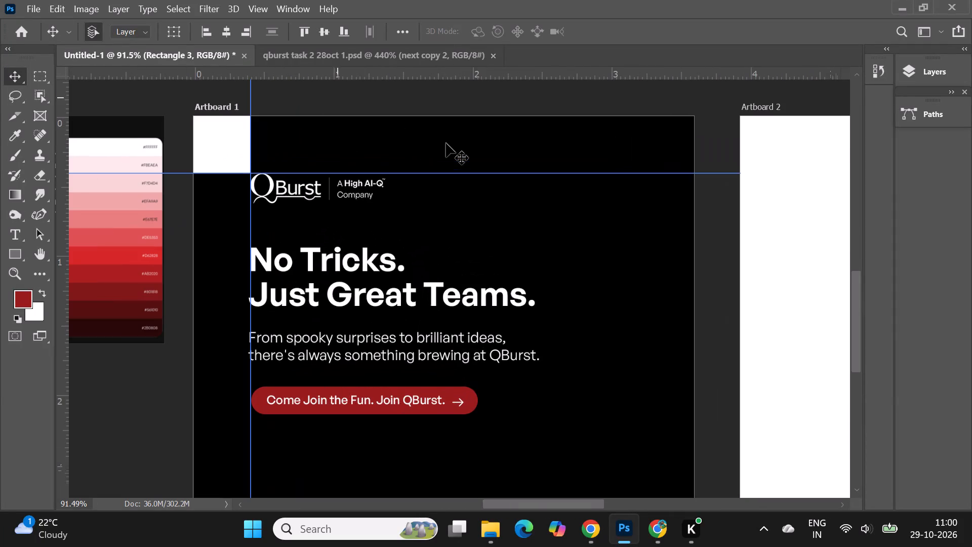
pyautogui.click(211, 137)
pyautogui.hotkey('ctrl', 't')
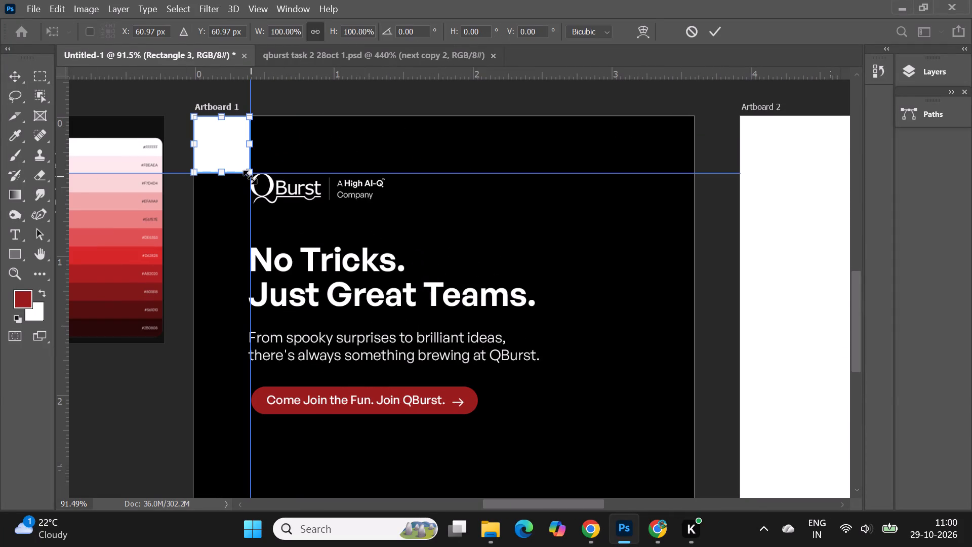
pyautogui.moveTo(250, 177); pyautogui.dragTo(242, 172)
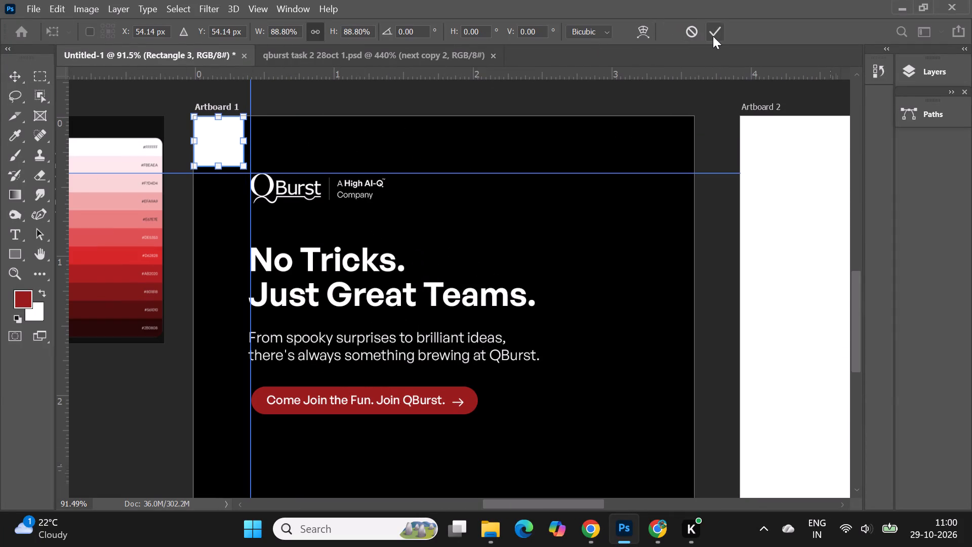
pyautogui.click(714, 36)
pyautogui.click(352, 94)
pyautogui.click(218, 133)
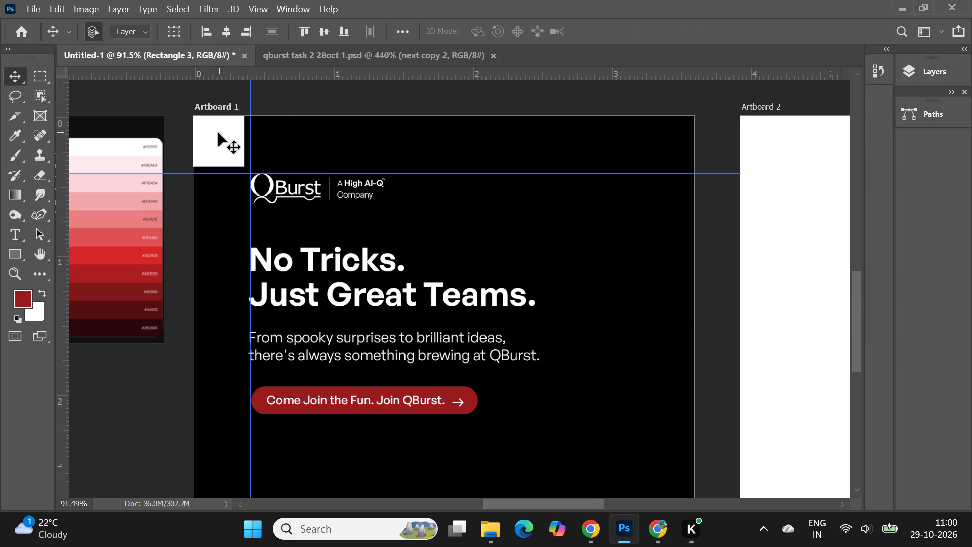
# Move the vertical and horizontal guides to the right and bottom edges of the resized white margin square.
pyautogui.keyDown('alt'); pyautogui.scroll(5, 218, 134); pyautogui.keyUp('alt')
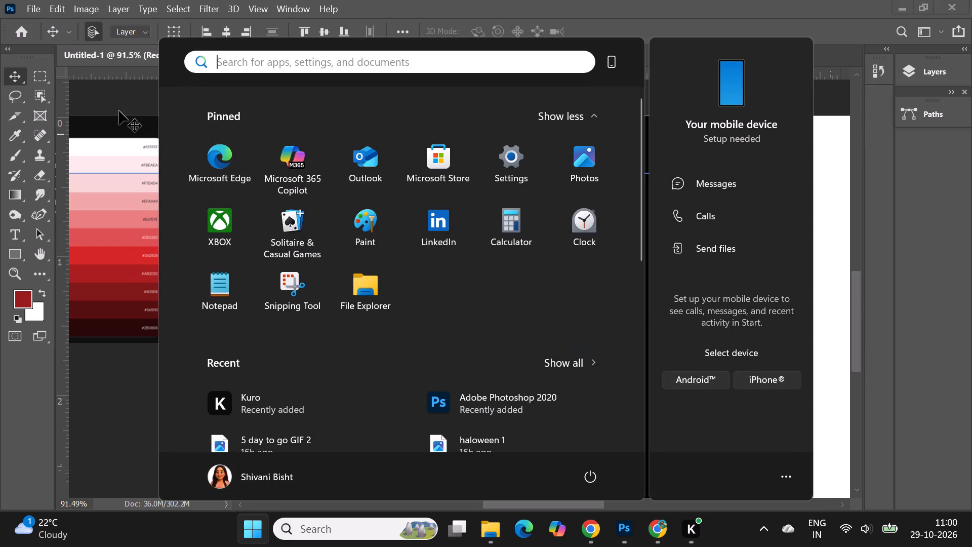
pyautogui.click(119, 104)
pyautogui.keyDown('alt'); pyautogui.scroll(10, 160, 121); pyautogui.keyUp('alt')
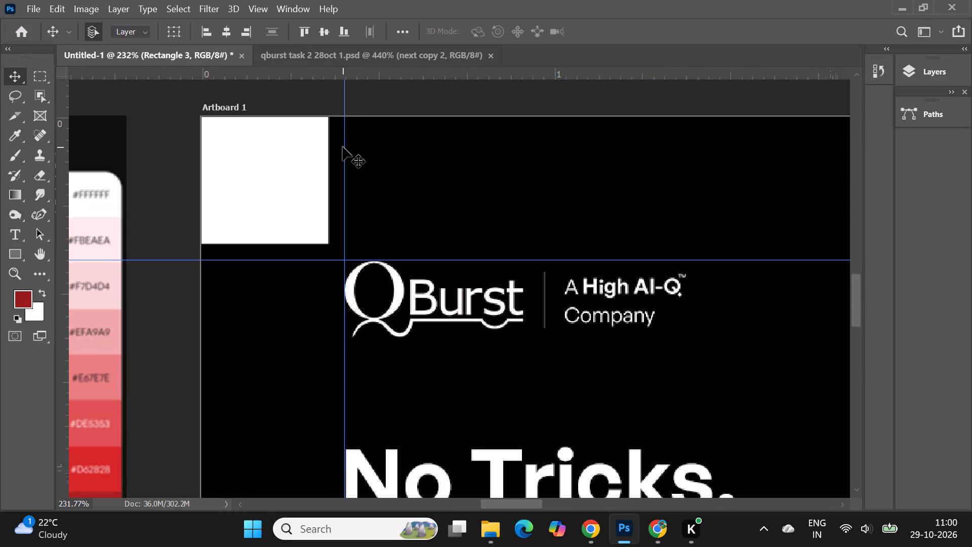
pyautogui.moveTo(346, 150); pyautogui.dragTo(334, 156)
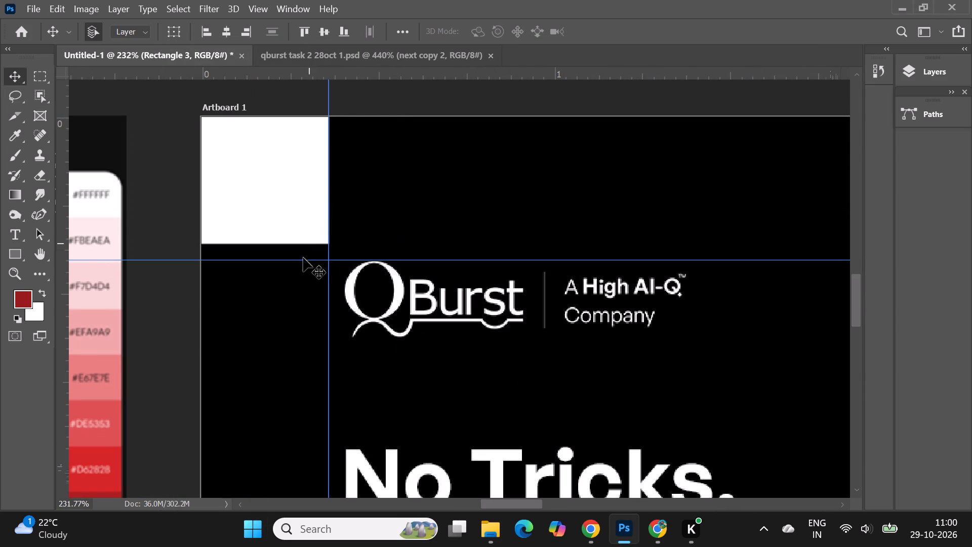
pyautogui.moveTo(302, 259); pyautogui.dragTo(303, 248)
# Move the QBurst logo so its top-left corner meets the intersection of the two margin guides.
pyautogui.moveTo(396, 291); pyautogui.dragTo(392, 286)
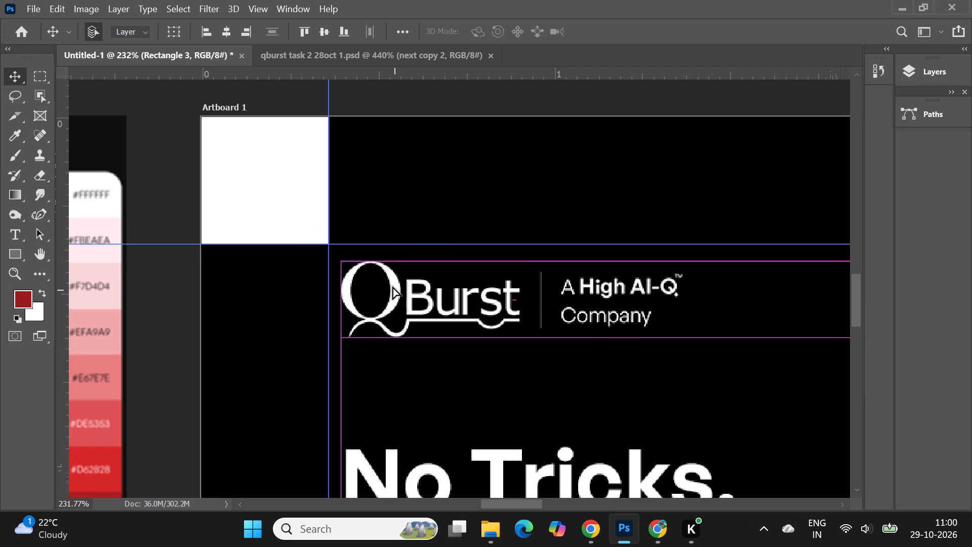
pyautogui.moveTo(392, 286); pyautogui.dragTo(380, 274)
pyautogui.keyDown('alt'); pyautogui.scroll(-10, 347, 147); pyautogui.keyUp('alt')
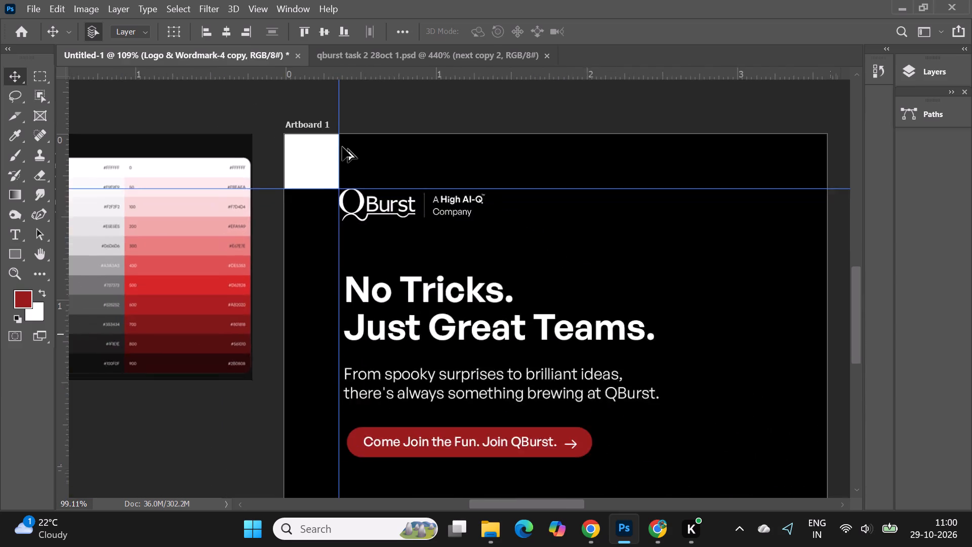
pyautogui.keyDown('alt'); pyautogui.scroll(-2, 265, 155); pyautogui.keyUp('alt')
pyautogui.keyDown('alt'); pyautogui.scroll(2, 445, 243); pyautogui.keyUp('alt')
# Move the "No Tricks. Just Great Teams." headline up slightly and align its left edge with the vertical guide.
pyautogui.moveTo(369, 261); pyautogui.dragTo(369, 258)
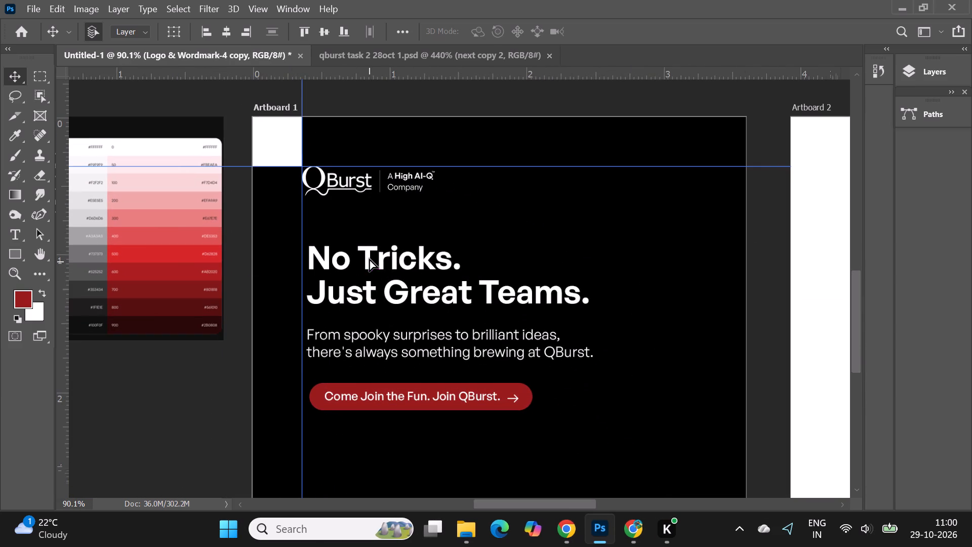
pyautogui.moveTo(369, 258); pyautogui.dragTo(361, 251)
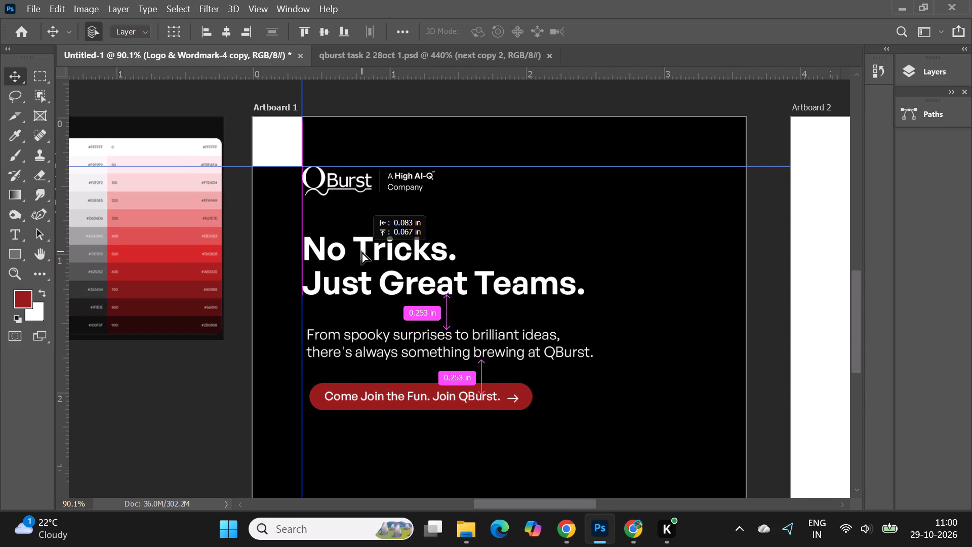
pyautogui.moveTo(361, 251); pyautogui.dragTo(362, 251)
pyautogui.press('Left')
pyautogui.press('Left')
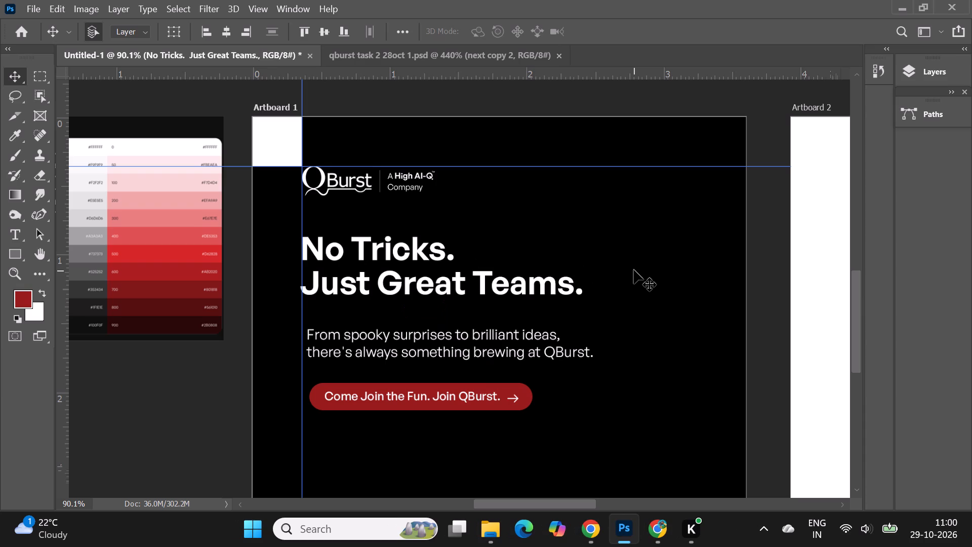
pyautogui.press('Left')
pyautogui.keyDown('alt'); pyautogui.scroll(-4, 356, 172); pyautogui.keyUp('alt')
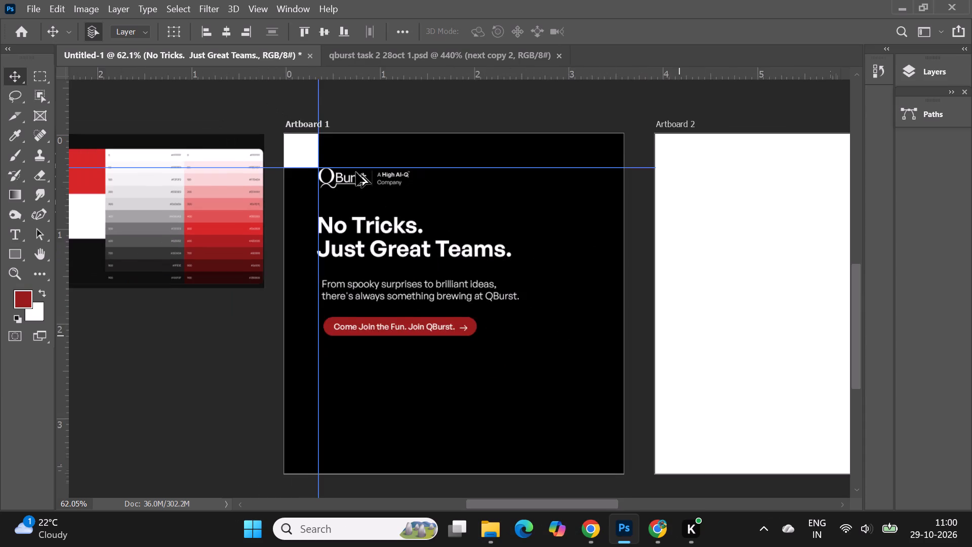
pyautogui.keyDown('alt'); pyautogui.scroll(-2, 356, 172); pyautogui.keyUp('alt')
pyautogui.keyDown('alt'); pyautogui.scroll(7, 479, 280); pyautogui.keyUp('alt')
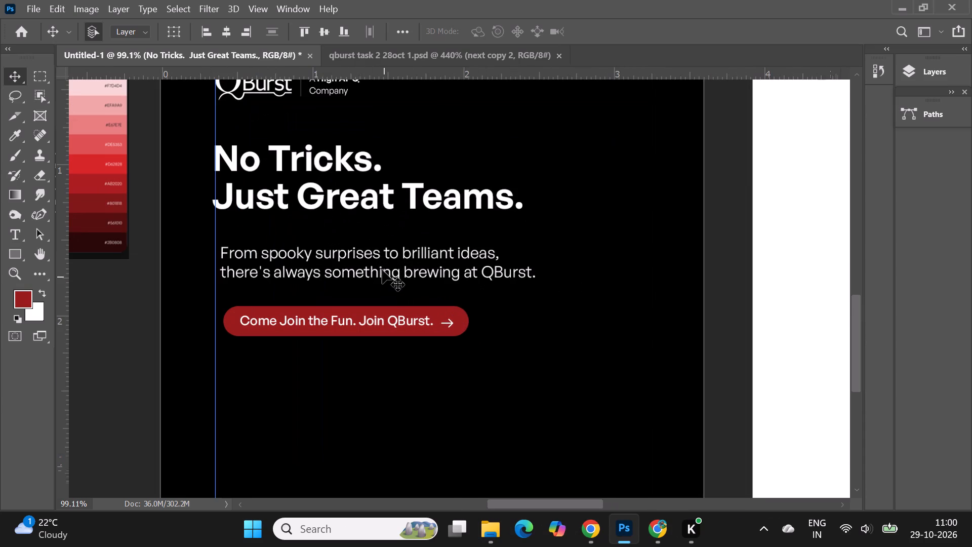
# Move the "From spooky surprises" body text up slightly and align its left edge with the vertical margin guide.
pyautogui.rightClick(377, 251)
pyautogui.click(420, 277)
pyautogui.keyDown('alt'); pyautogui.scroll(4, 221, 253); pyautogui.keyUp('alt')
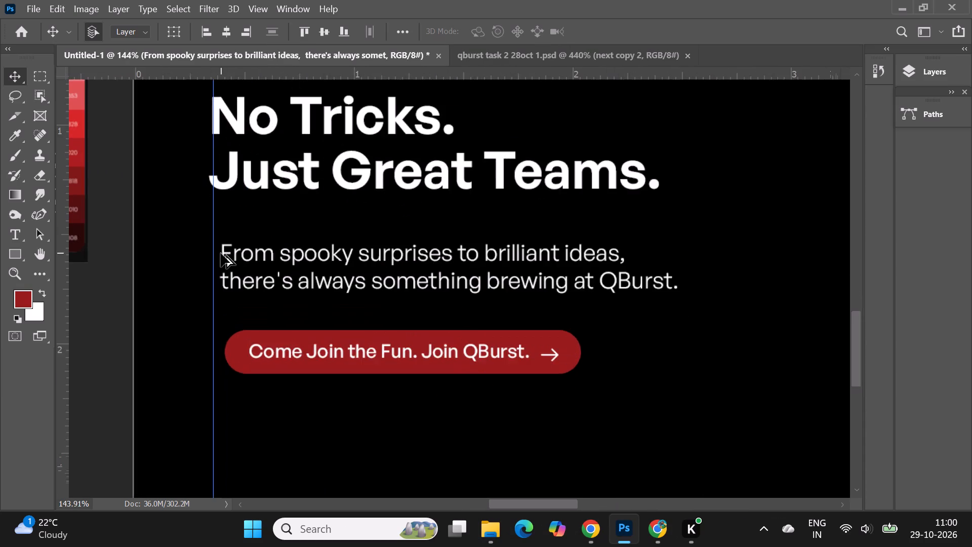
pyautogui.keyDown('alt'); pyautogui.scroll(3, 221, 253); pyautogui.keyUp('alt')
pyautogui.moveTo(241, 257); pyautogui.dragTo(230, 250)
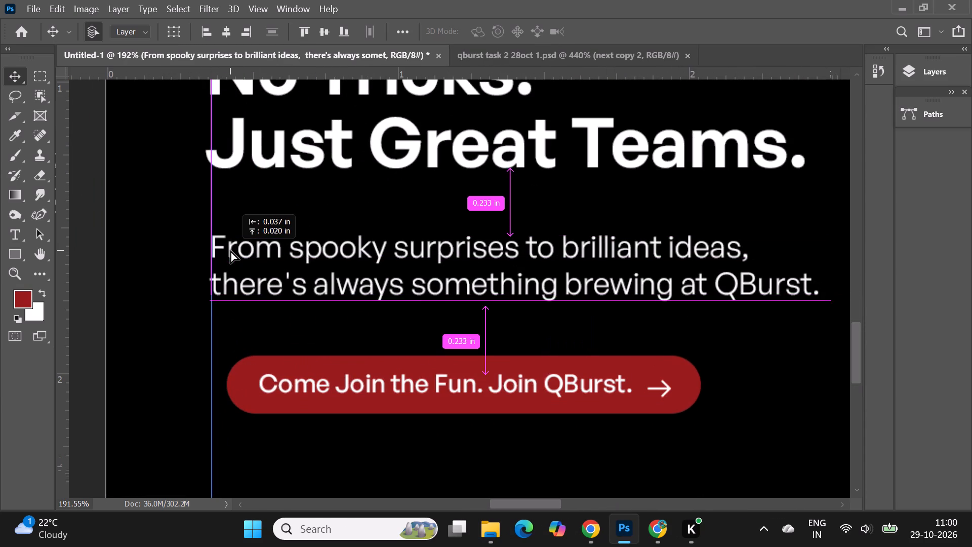
pyautogui.moveTo(230, 250); pyautogui.dragTo(227, 247)
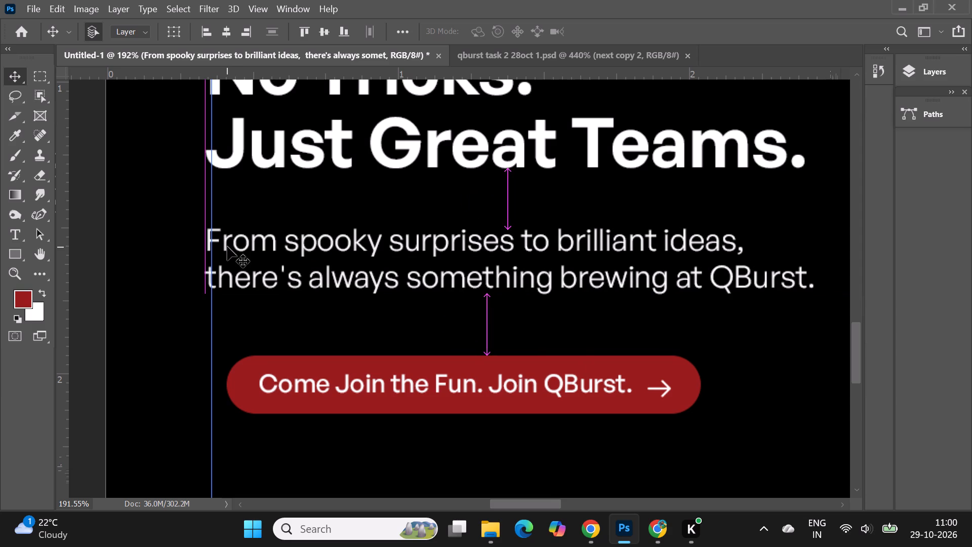
pyautogui.press('Right')
pyautogui.press('Right')
pyautogui.press('Right')
pyautogui.press('Right')
pyautogui.press('Right')
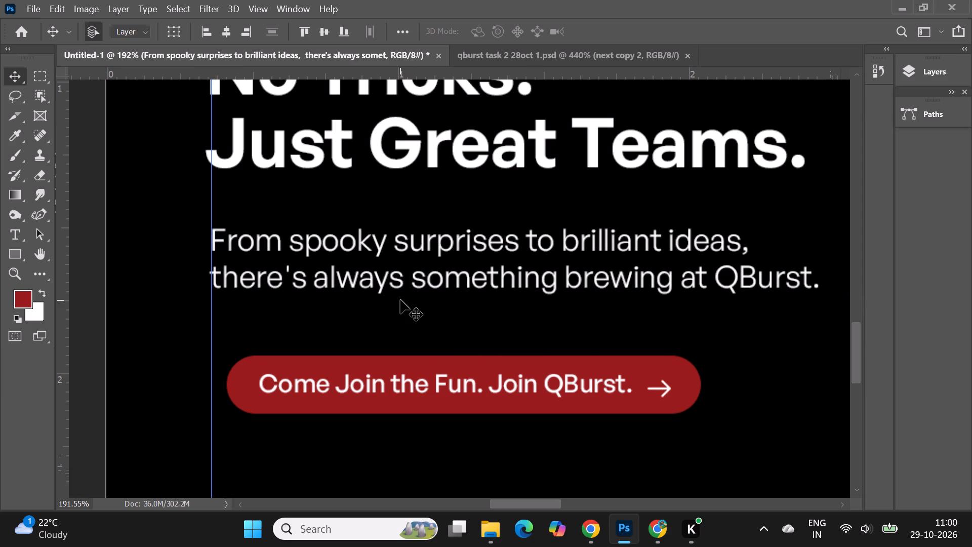
pyautogui.press('Left')
pyautogui.keyDown('alt'); pyautogui.scroll(-10, 407, 330); pyautogui.keyUp('alt')
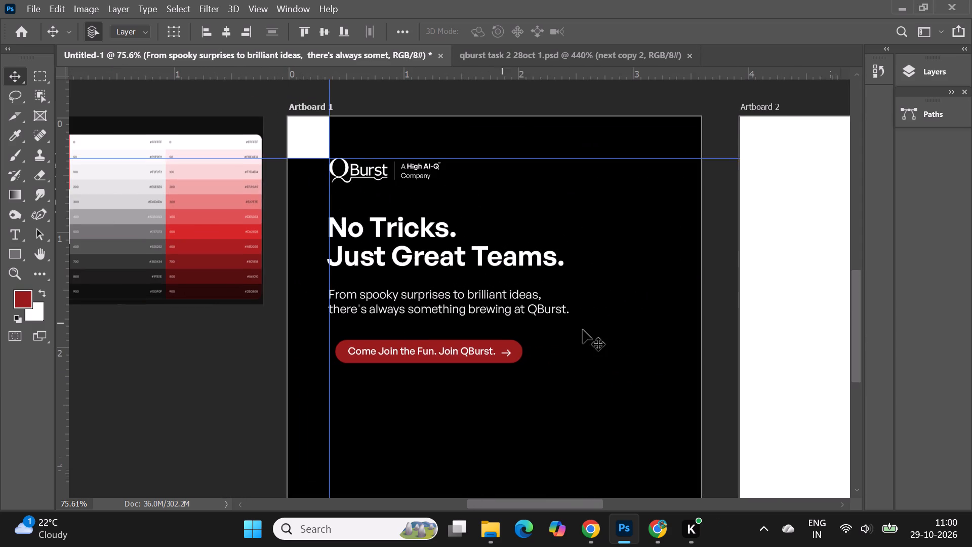
pyautogui.scroll(-2, 583, 330)
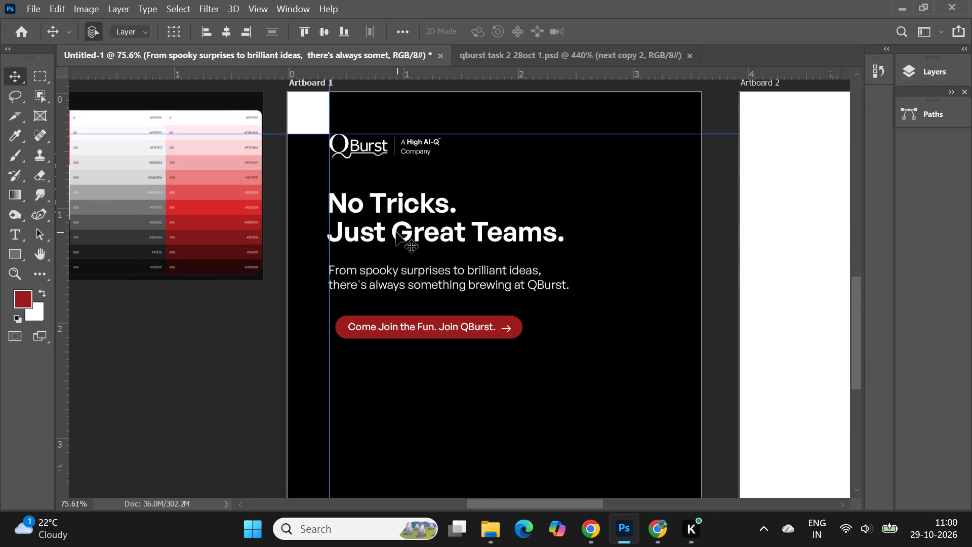
# Nudge the "No Tricks. Just Great Teams." headline down, closer to the body text.
pyautogui.click(394, 232)
pyautogui.press('Down')
pyautogui.press('Down')
pyautogui.press('Down')
pyautogui.press('Down')
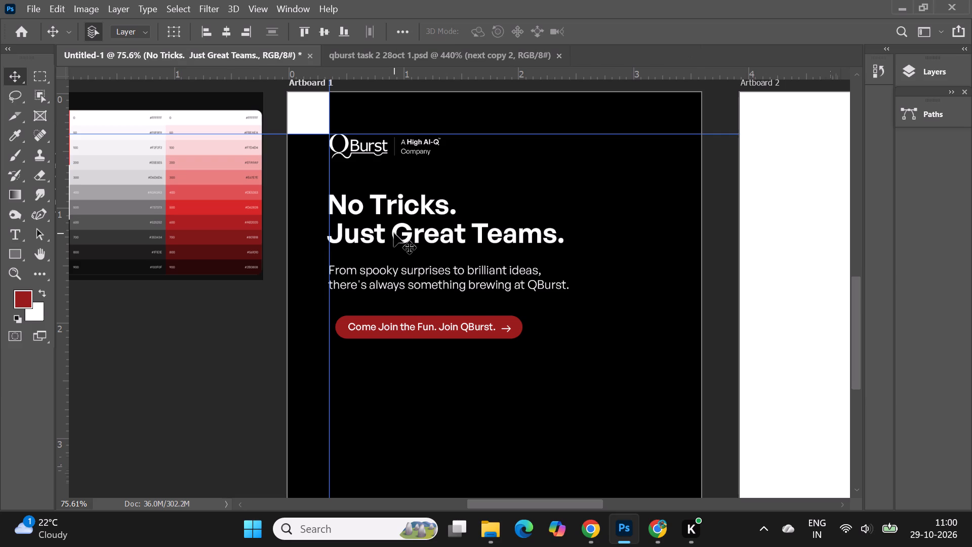
pyautogui.press('Down')
pyautogui.press('Down')
pyautogui.press('Down')
pyautogui.press('Down')
pyautogui.press('Down')
pyautogui.press('Down')
pyautogui.press('Down')
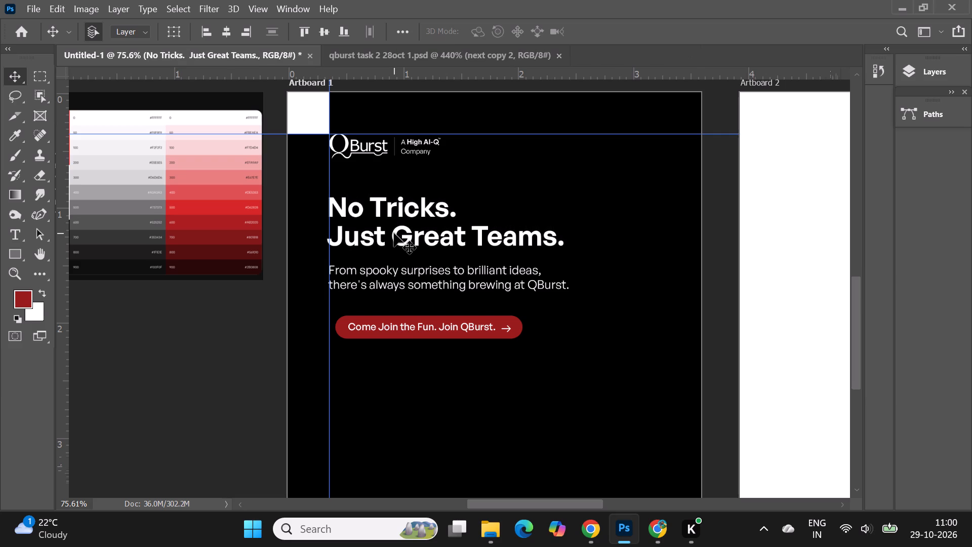
# Nudge the "From spooky surprises" body text down slightly beneath the headline.
pyautogui.rightClick(421, 274)
pyautogui.click(444, 297)
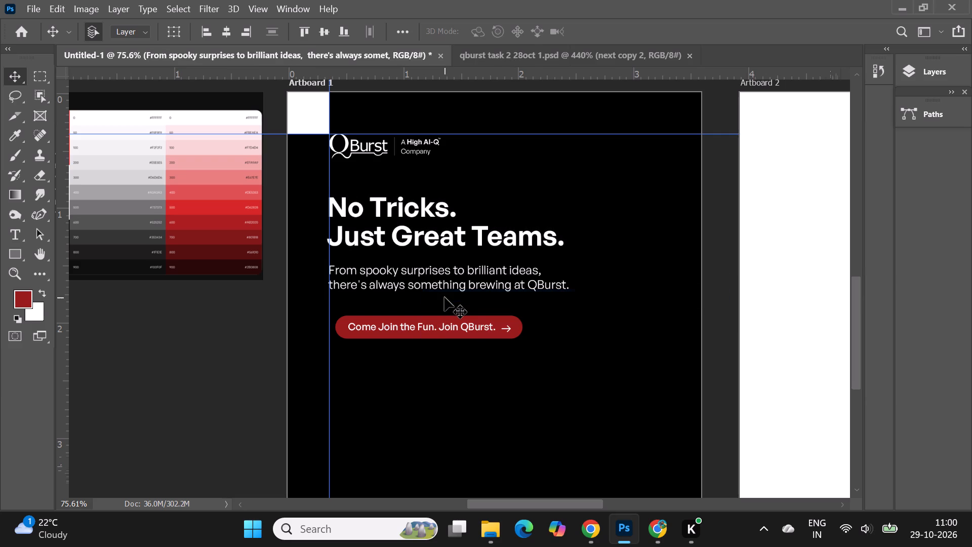
pyautogui.press('Down')
pyautogui.press('Down')
# Move the red CTA pill together with its text and arrow to the vertical guide and slightly closer to the body text.
pyautogui.keyDown('alt'); pyautogui.scroll(9, 435, 361); pyautogui.keyUp('alt')
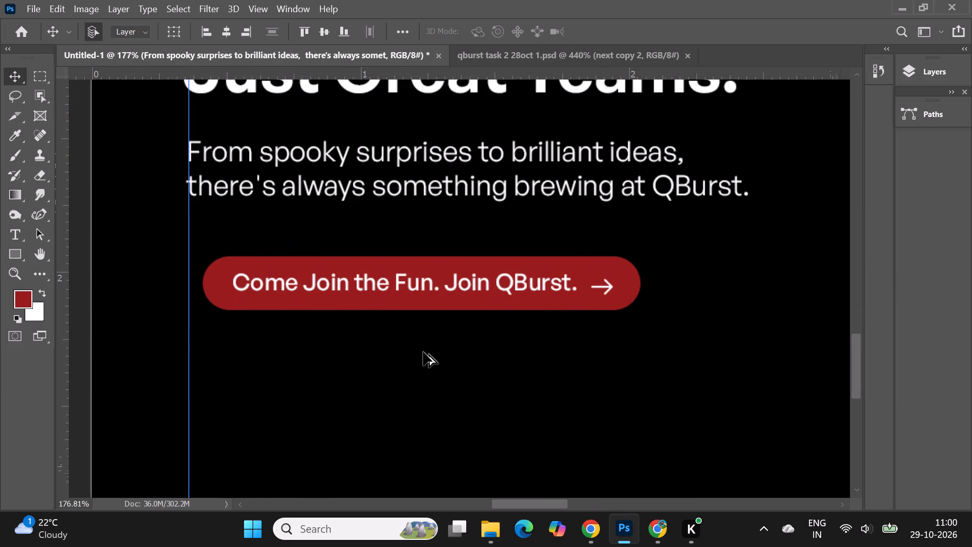
pyautogui.click(375, 264)
pyautogui.keyDown('alt'); pyautogui.scroll(8, 564, 288); pyautogui.keyUp('alt')
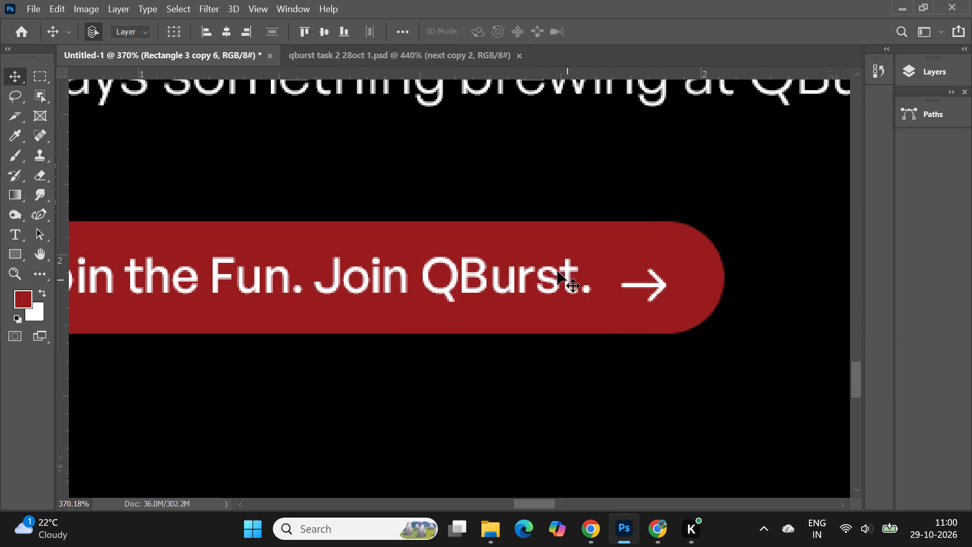
pyautogui.keyDown('shift'); pyautogui.click(567, 269); pyautogui.keyUp('shift')
pyautogui.keyDown('shift'); pyautogui.click(661, 285); pyautogui.keyUp('shift')
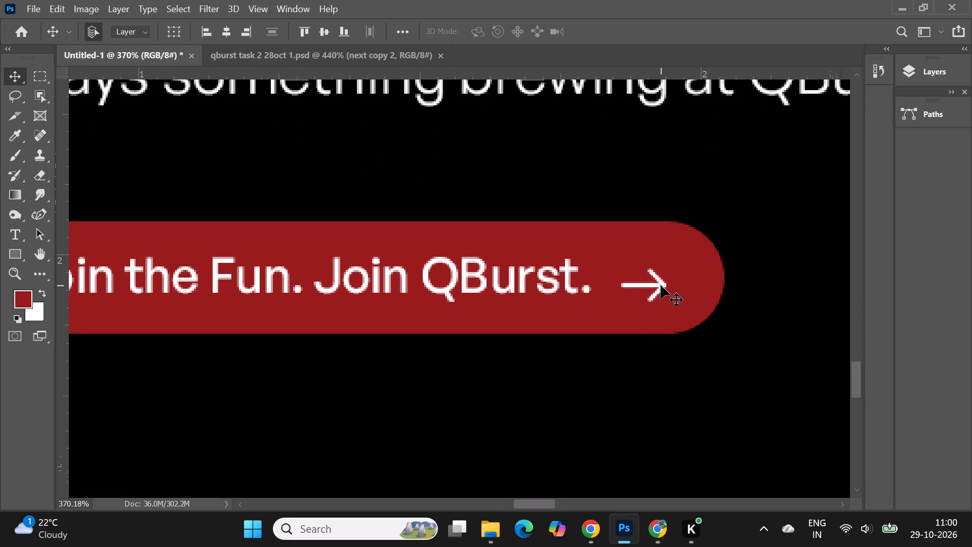
pyautogui.keyDown('alt'); pyautogui.scroll(-14, 498, 301); pyautogui.keyUp('alt')
pyautogui.moveTo(374, 293); pyautogui.dragTo(370, 290)
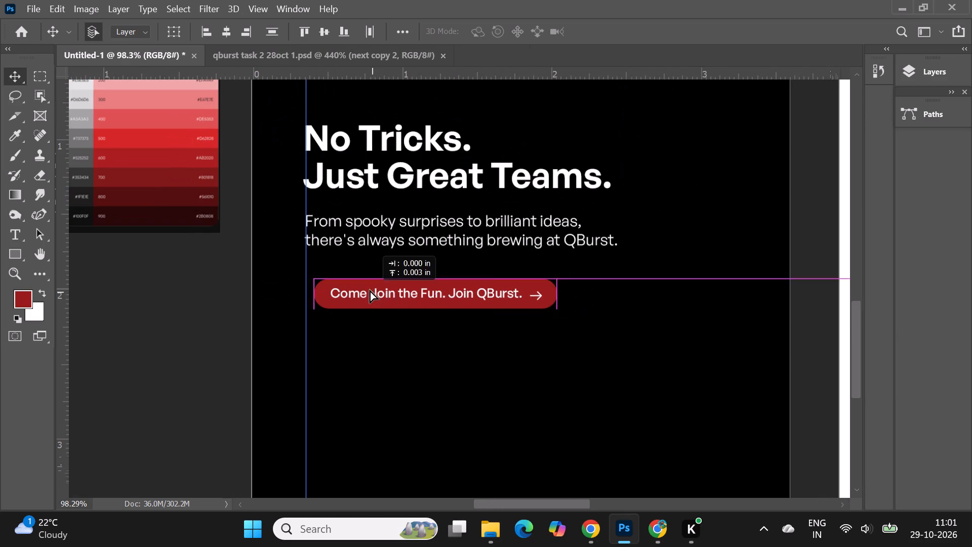
pyautogui.moveTo(370, 290); pyautogui.dragTo(366, 286)
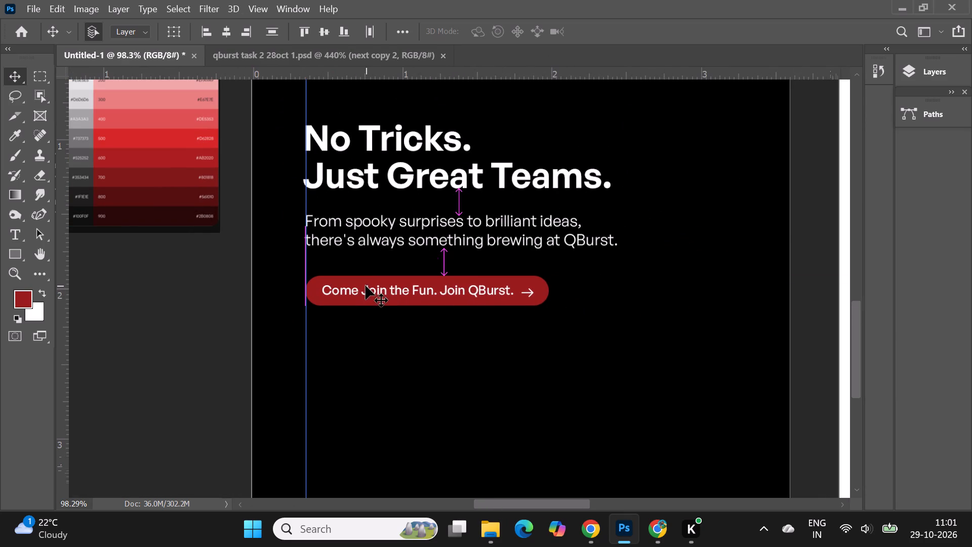
pyautogui.keyDown('alt'); pyautogui.scroll(-4, 367, 247); pyautogui.keyUp('alt')
pyautogui.press('Up')
pyautogui.press('Up')
pyautogui.press('Up')
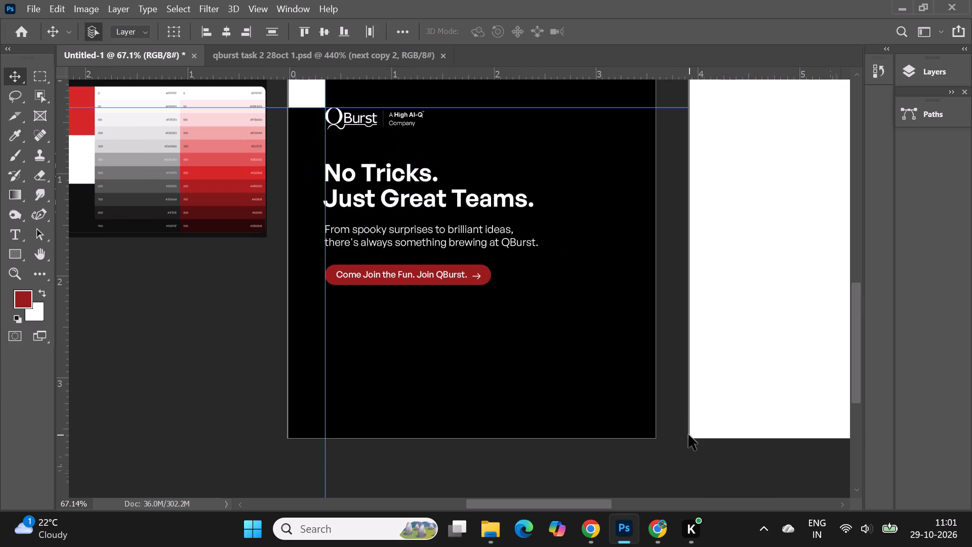
pyautogui.press('Up')
pyautogui.press('Down')
# Delete the blank Artboard 2 and return to the Move tool with nothing selected.
pyautogui.keyDown('alt'); pyautogui.scroll(-8, 347, 293); pyautogui.keyUp('alt')
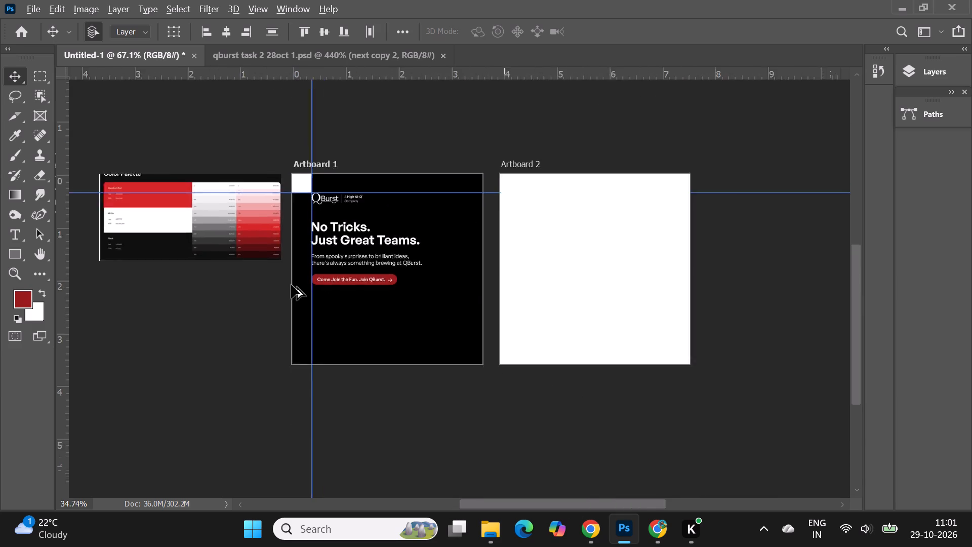
pyautogui.keyDown('alt'); pyautogui.scroll(3, 794, 258); pyautogui.keyUp('alt')
pyautogui.click(410, 153)
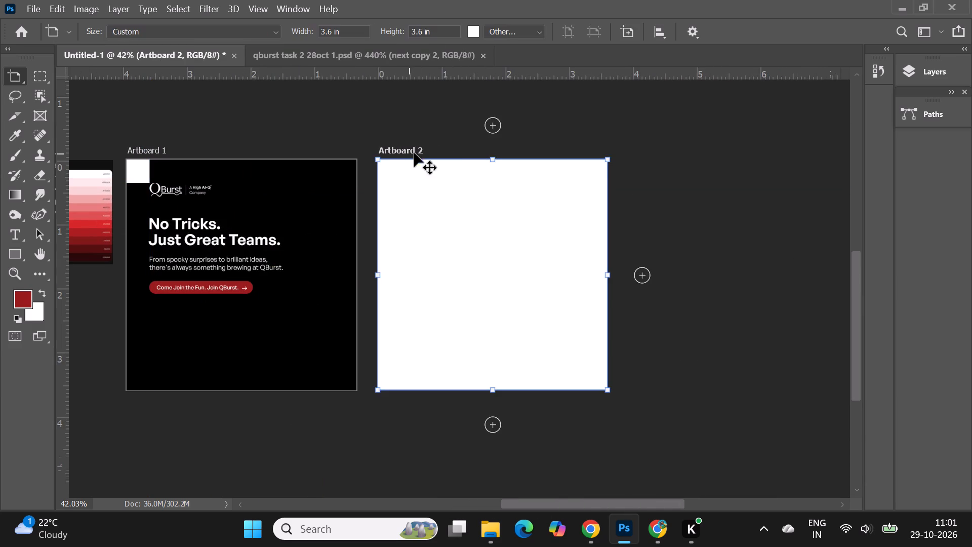
pyautogui.press('Delete')
pyautogui.rightClick(21, 74)
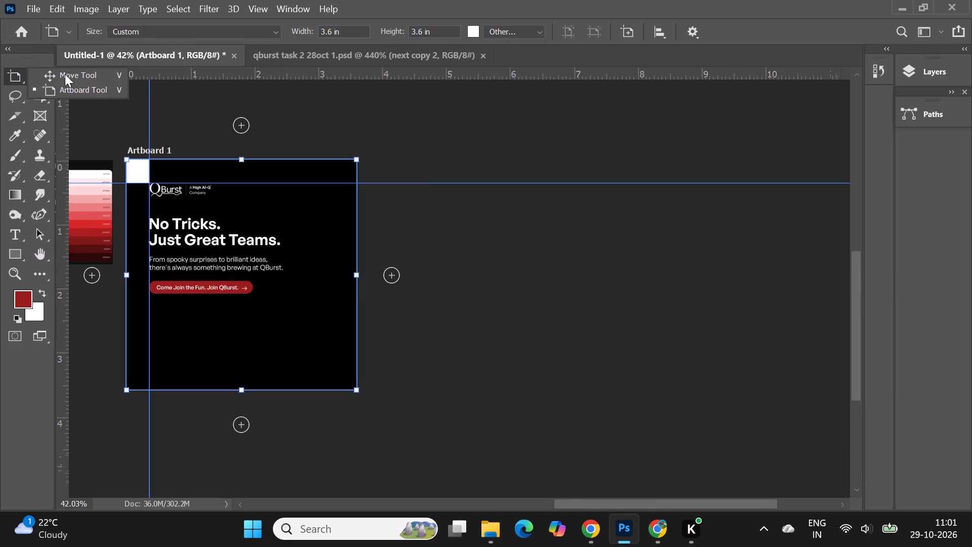
pyautogui.click(69, 73)
pyautogui.click(413, 111)
# Duplicate Artboard 1 with all its contents and place the copy beside the original on its right, leaving a small gap.
pyautogui.keyDown('alt'); pyautogui.scroll(-3, 503, 197); pyautogui.keyUp('alt')
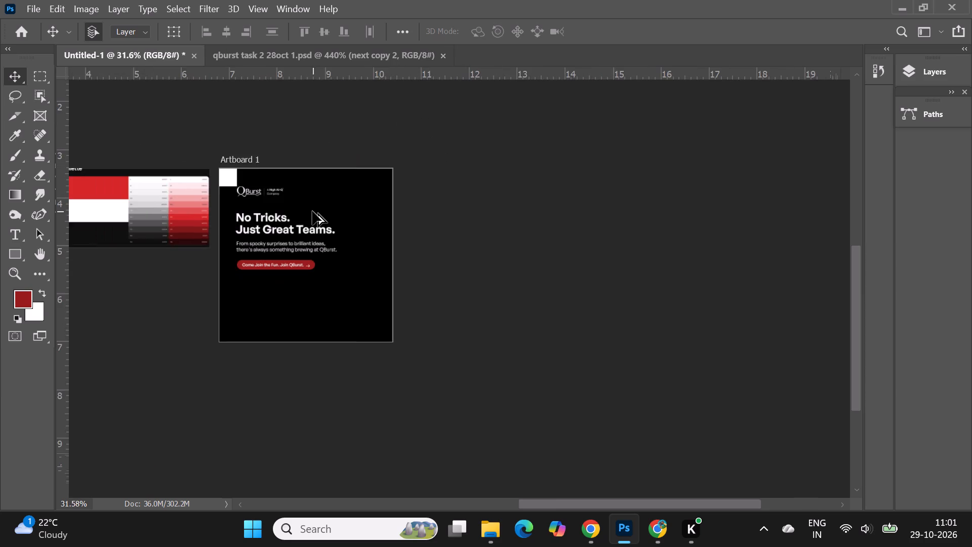
pyautogui.keyDown('alt'); pyautogui.scroll(4, 312, 211); pyautogui.keyUp('alt')
pyautogui.click(208, 140)
pyautogui.keyDown('alt'); pyautogui.moveTo(208, 141); pyautogui.dragTo(472, 141); pyautogui.keyUp('alt')
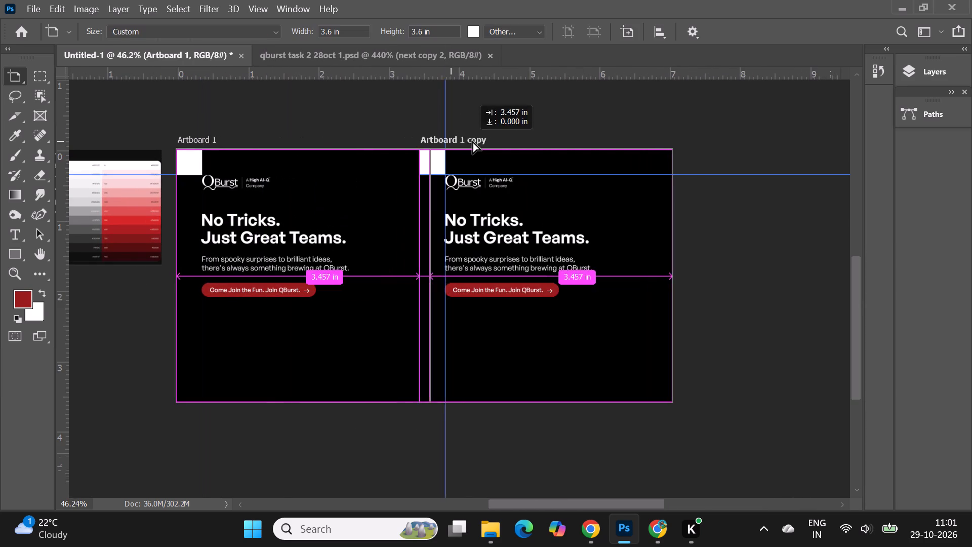
pyautogui.keyDown('alt'); pyautogui.moveTo(472, 141); pyautogui.dragTo(485, 140); pyautogui.keyUp('alt')
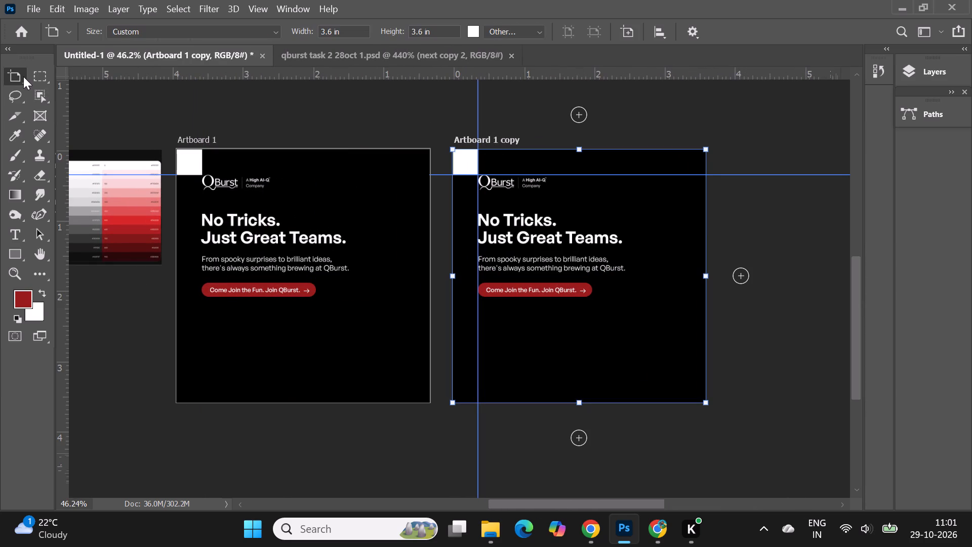
# Switch from the Artboard tool to the Move tool and deselect the duplicated artboard.
pyautogui.rightClick(22, 75)
pyautogui.click(75, 70)
pyautogui.click(314, 100)
pyautogui.keyDown('alt'); pyautogui.scroll(-5, 435, 110); pyautogui.keyUp('alt')
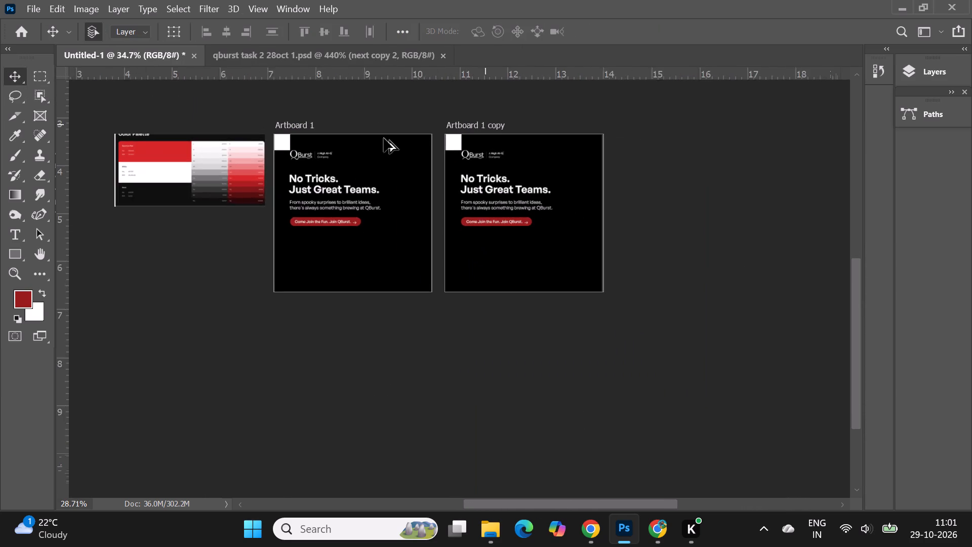
pyautogui.keyDown('alt'); pyautogui.scroll(2, 330, 164); pyautogui.keyUp('alt')
pyautogui.click(230, 265)
# Recolour the words "Great Teams" in Artboard 1's headline, comparing red shades from the palette reference and settling on #dd5252.
pyautogui.keyDown('alt'); pyautogui.scroll(7, 287, 194); pyautogui.keyUp('alt')
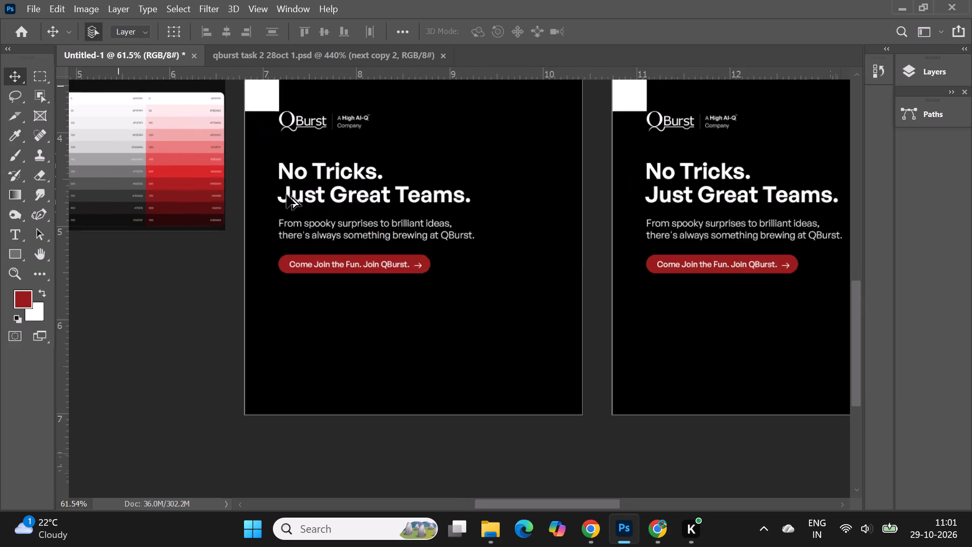
pyautogui.keyDown('alt'); pyautogui.scroll(-4, 473, 294); pyautogui.keyUp('alt')
pyautogui.keyDown('alt'); pyautogui.scroll(-2, 177, 144); pyautogui.keyUp('alt')
pyautogui.keyDown('alt'); pyautogui.scroll(7, 333, 195); pyautogui.keyUp('alt')
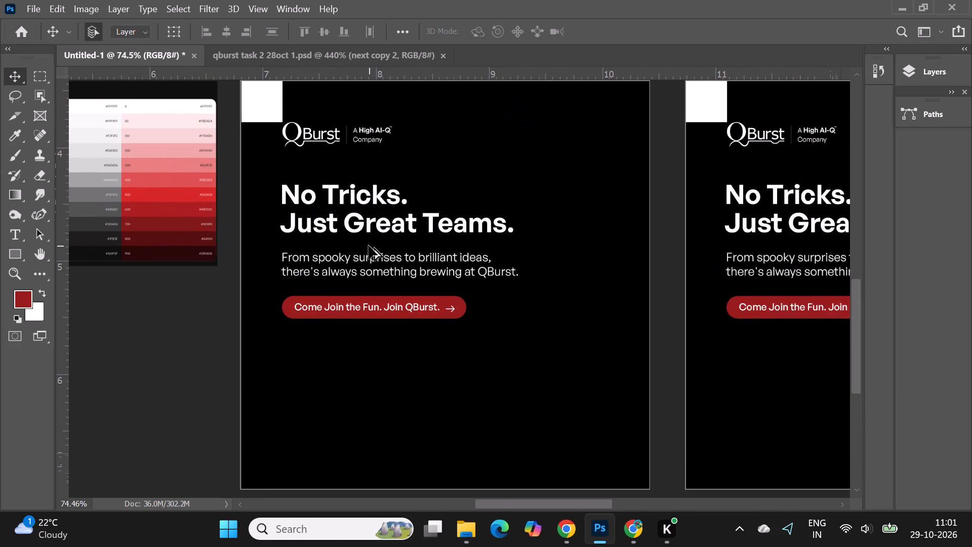
pyautogui.keyDown('alt'); pyautogui.scroll(2, 369, 246); pyautogui.keyUp('alt')
pyautogui.doubleClick(369, 223)
pyautogui.moveTo(342, 217); pyautogui.dragTo(437, 227)
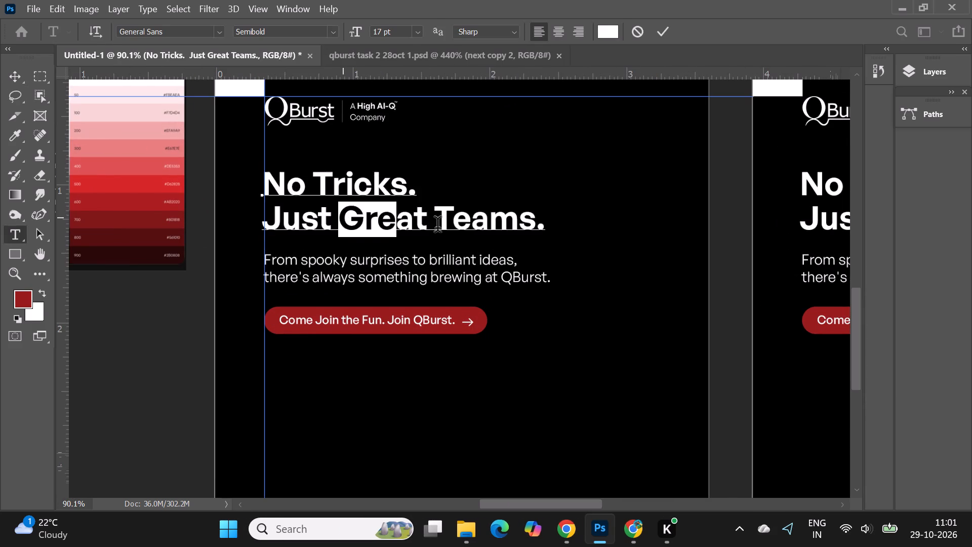
pyautogui.moveTo(437, 227); pyautogui.dragTo(533, 228)
pyautogui.click(605, 36)
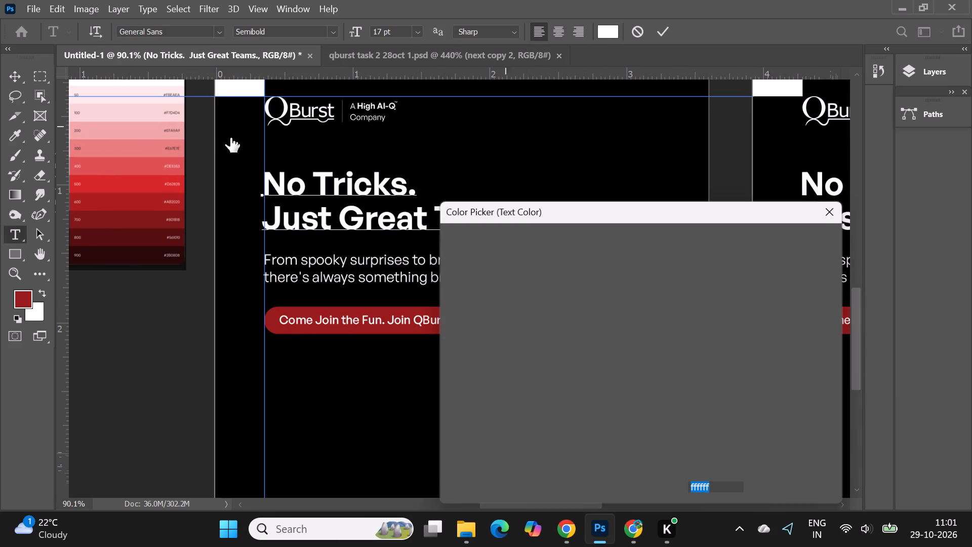
pyautogui.click(148, 148)
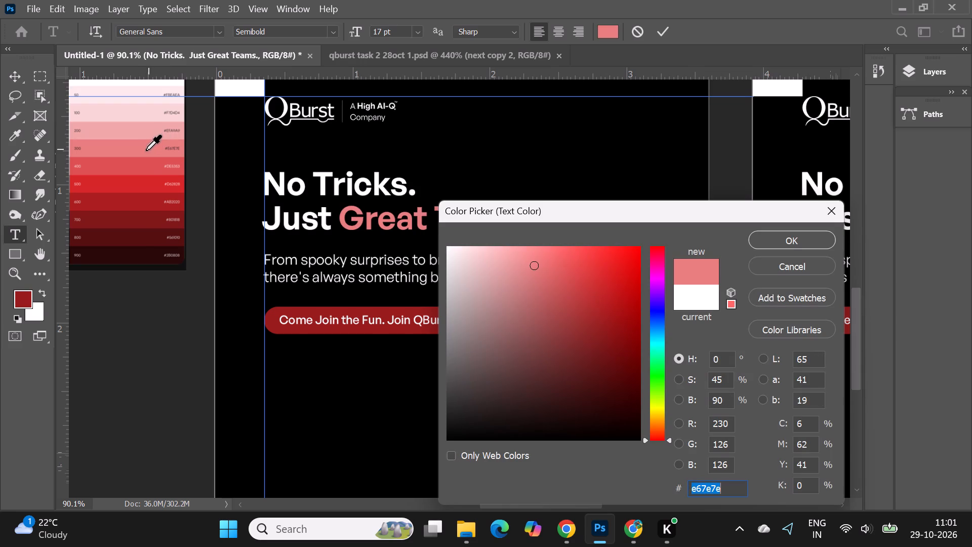
pyautogui.click(147, 169)
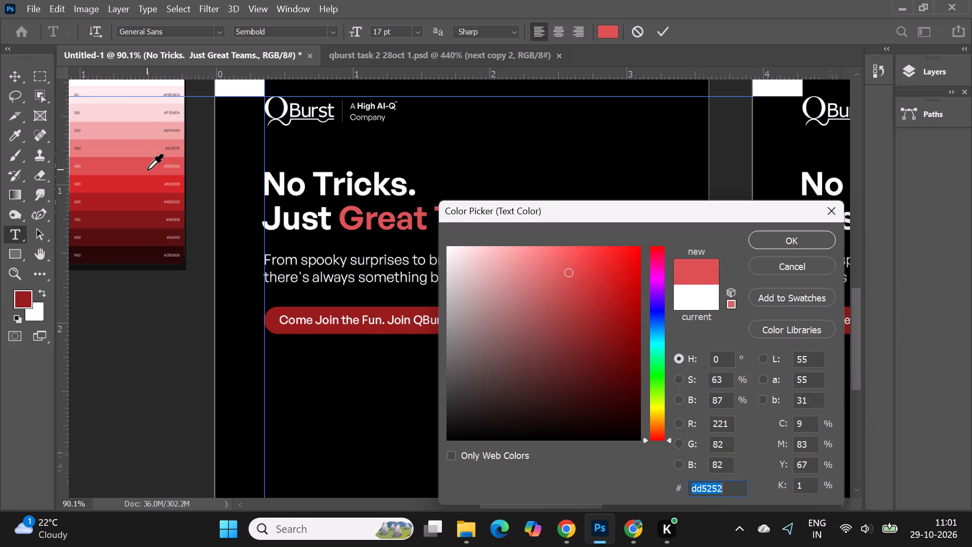
pyautogui.click(148, 182)
pyautogui.click(146, 173)
pyautogui.click(143, 149)
pyautogui.click(139, 137)
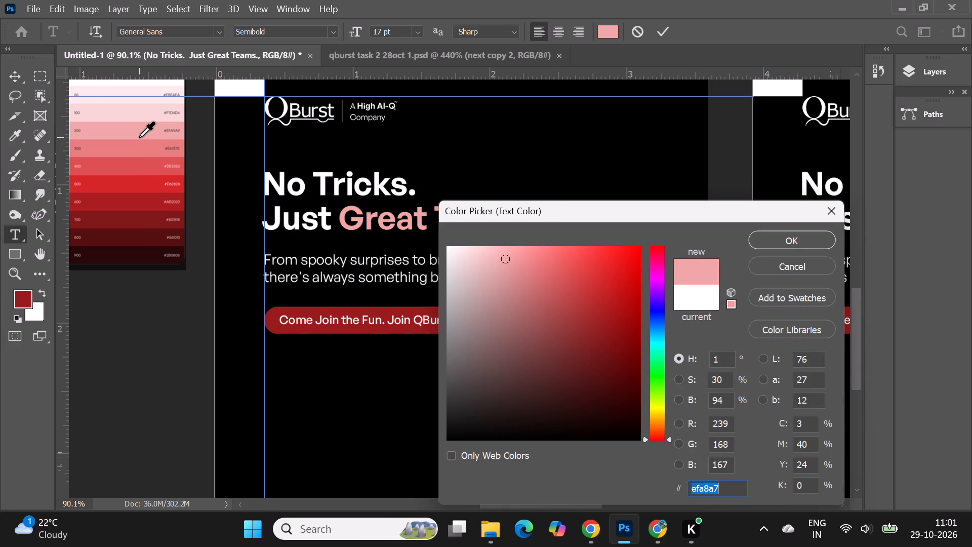
pyautogui.click(138, 164)
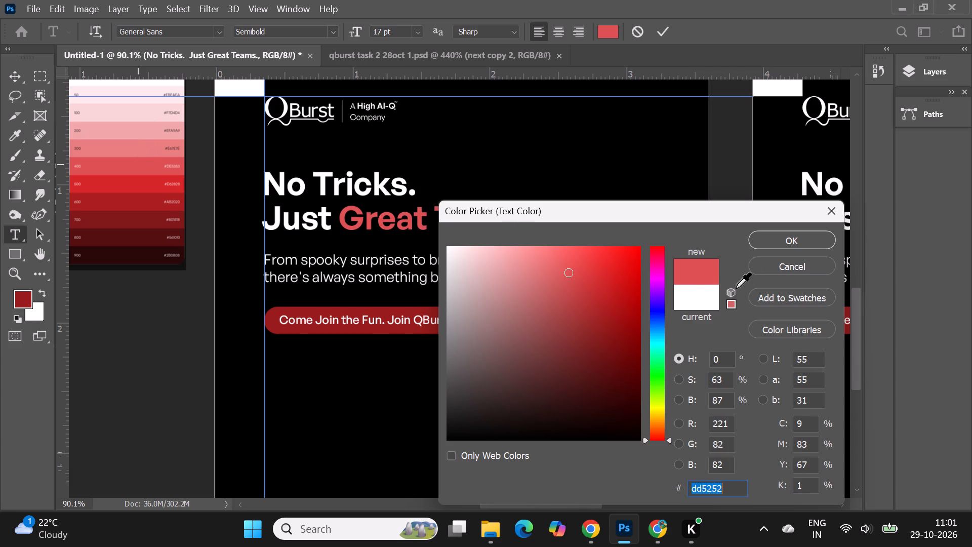
pyautogui.click(147, 185)
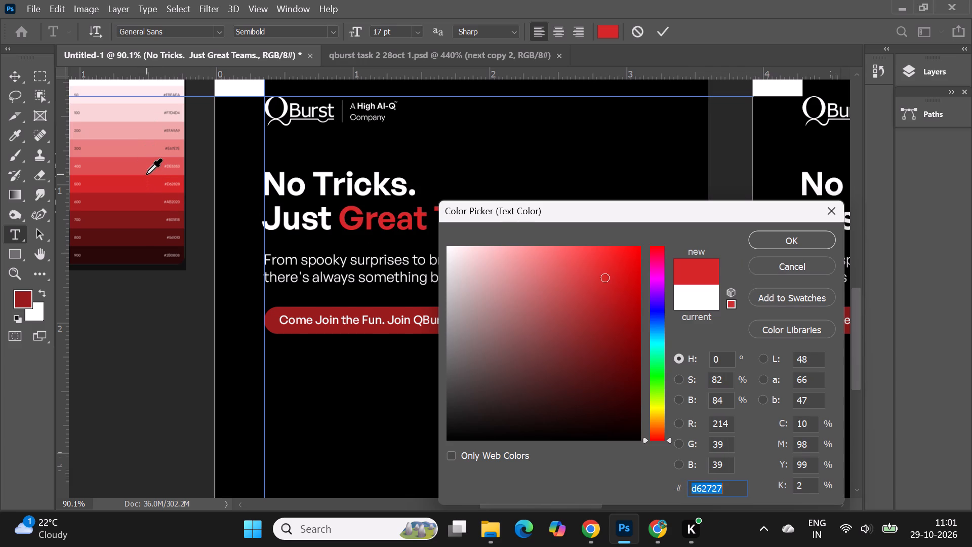
pyautogui.click(146, 170)
pyautogui.click(784, 239)
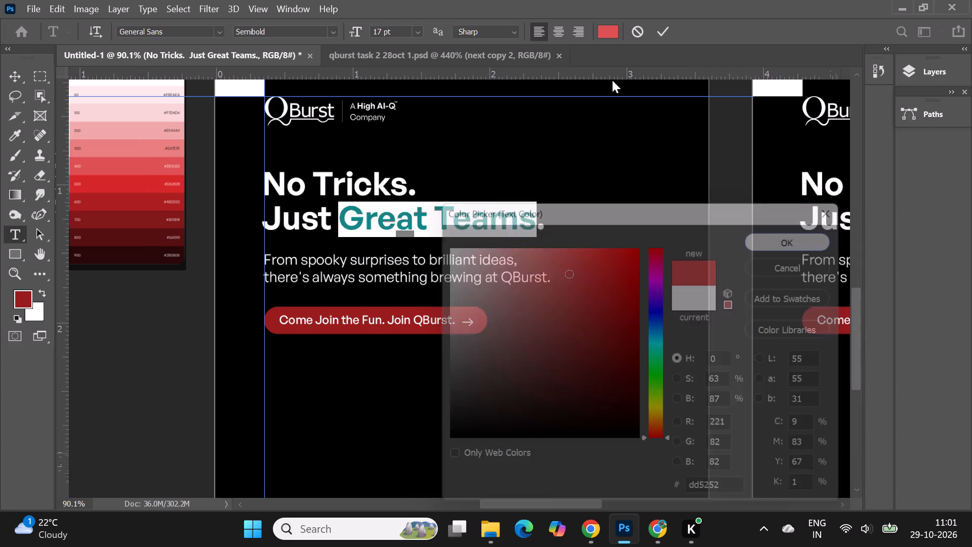
pyautogui.click(670, 31)
# Match the period after "Great Teams" in Artboard 1's headline to the same #dd5252 red.
pyautogui.keyDown('alt'); pyautogui.scroll(-7, 227, 201); pyautogui.keyUp('alt')
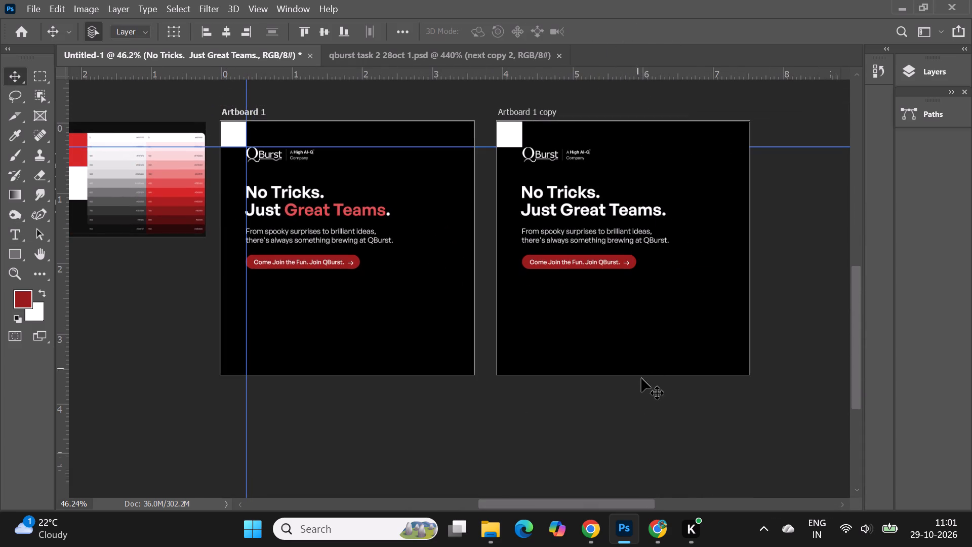
pyautogui.click(652, 421)
pyautogui.scroll(-3, 652, 421)
pyautogui.keyDown('alt'); pyautogui.scroll(6, 267, 141); pyautogui.keyUp('alt')
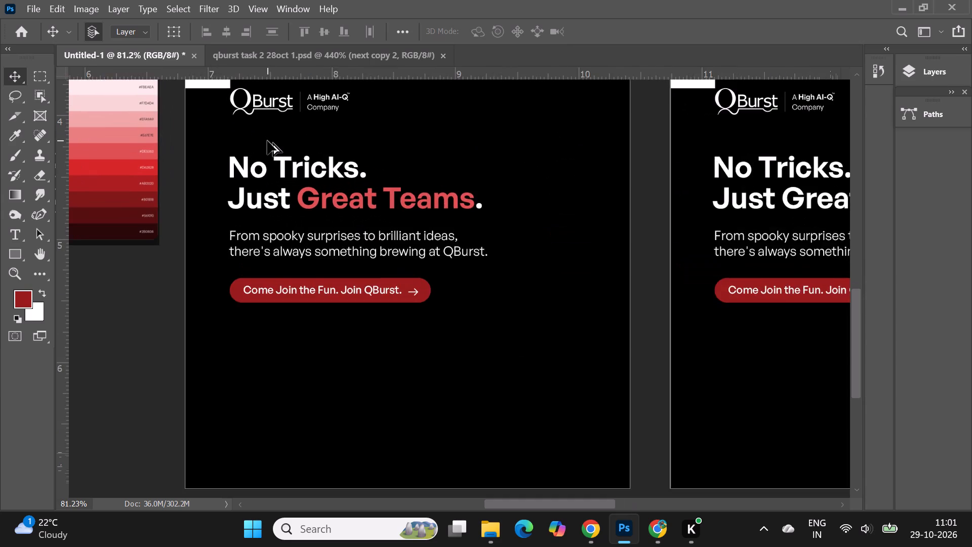
pyautogui.keyDown('alt'); pyautogui.scroll(2, 267, 141); pyautogui.keyUp('alt')
pyautogui.doubleClick(510, 218)
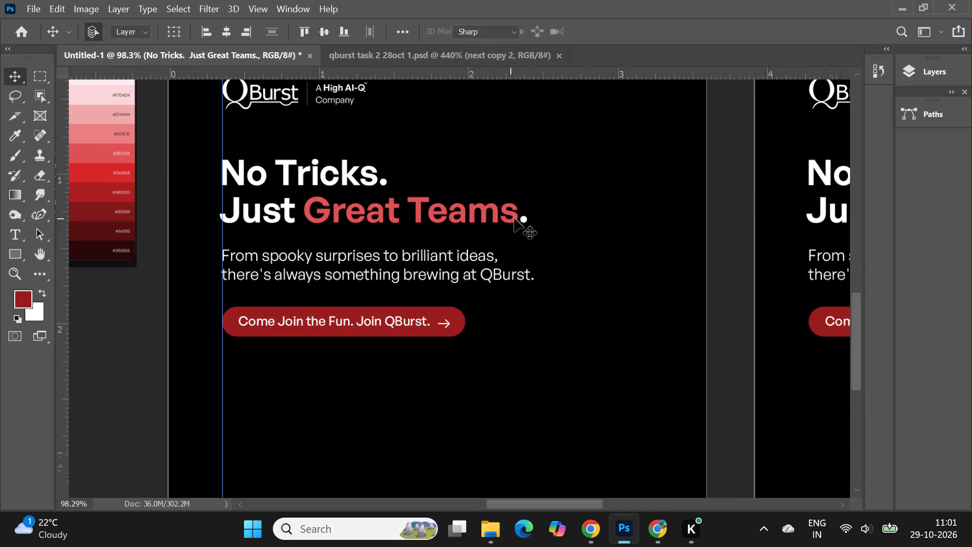
pyautogui.click(525, 218)
pyautogui.click(605, 34)
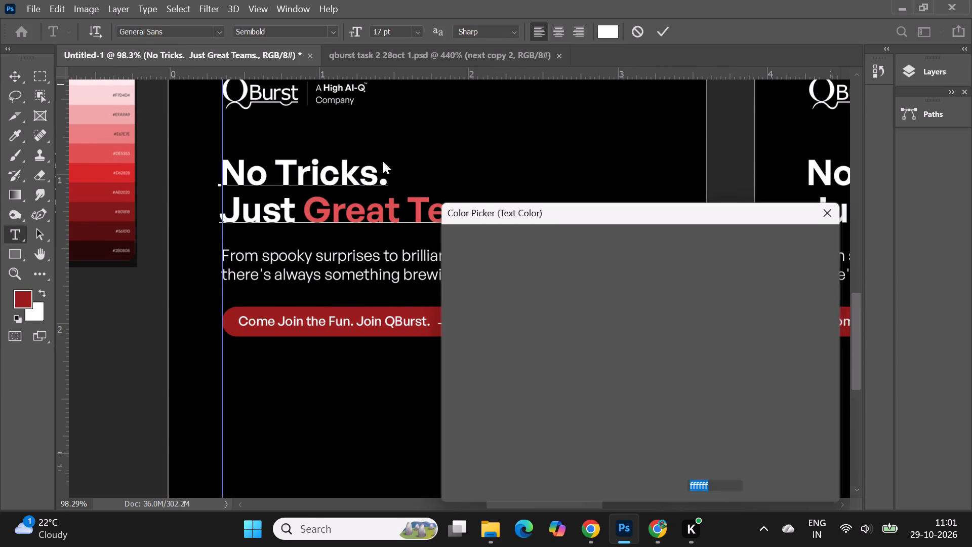
pyautogui.click(317, 199)
pyautogui.click(765, 234)
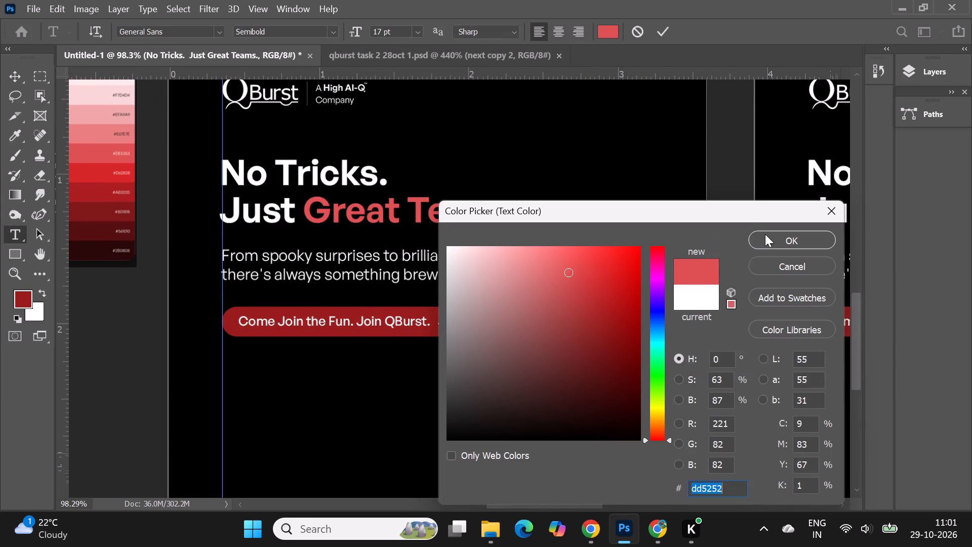
pyautogui.click(663, 28)
# Set the white headline text "No Tricks. Just" on Artboard 1 to the General Sans Medium weight.
pyautogui.doubleClick(256, 219)
pyautogui.moveTo(299, 219); pyautogui.dragTo(221, 178)
pyautogui.click(334, 30)
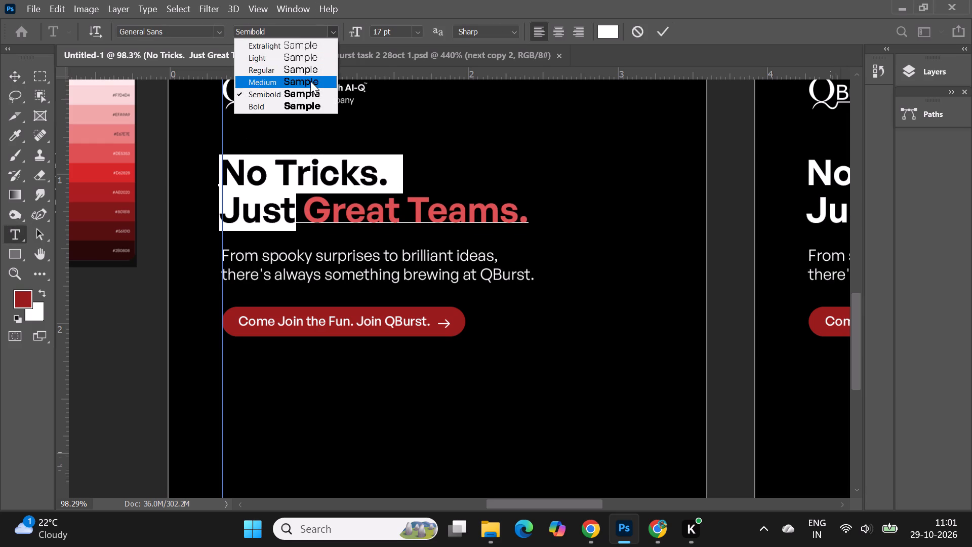
pyautogui.click(310, 81)
pyautogui.click(664, 32)
# Examine Artboard 1's restyled headline and overall layout, comparing it with the artboard copy.
pyautogui.keyDown('alt'); pyautogui.scroll(-6, 286, 153); pyautogui.keyUp('alt')
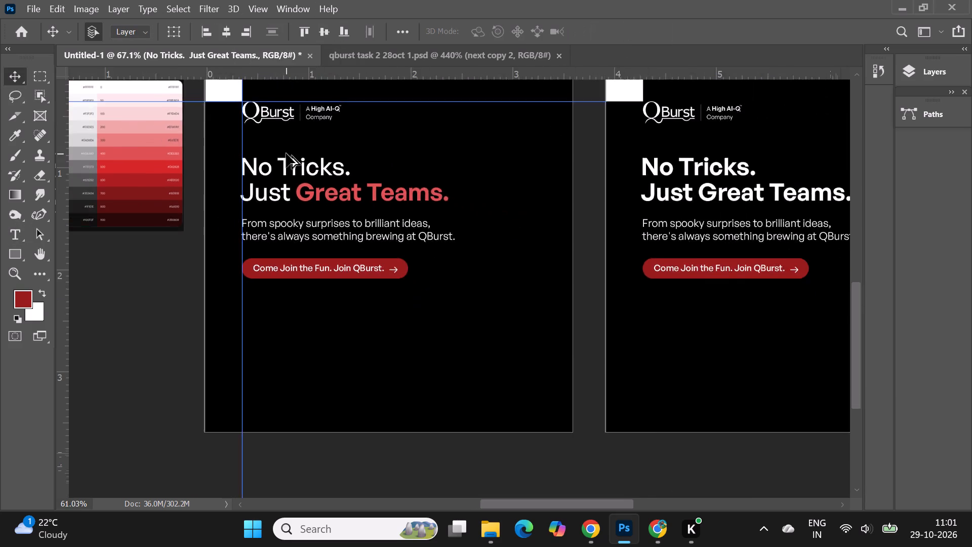
pyautogui.keyDown('alt'); pyautogui.scroll(-3, 286, 153); pyautogui.keyUp('alt')
pyautogui.click(182, 314)
pyautogui.keyDown('alt'); pyautogui.scroll(-2, 241, 166); pyautogui.keyUp('alt')
pyautogui.keyDown('alt'); pyautogui.scroll(5, 241, 166); pyautogui.keyUp('alt')
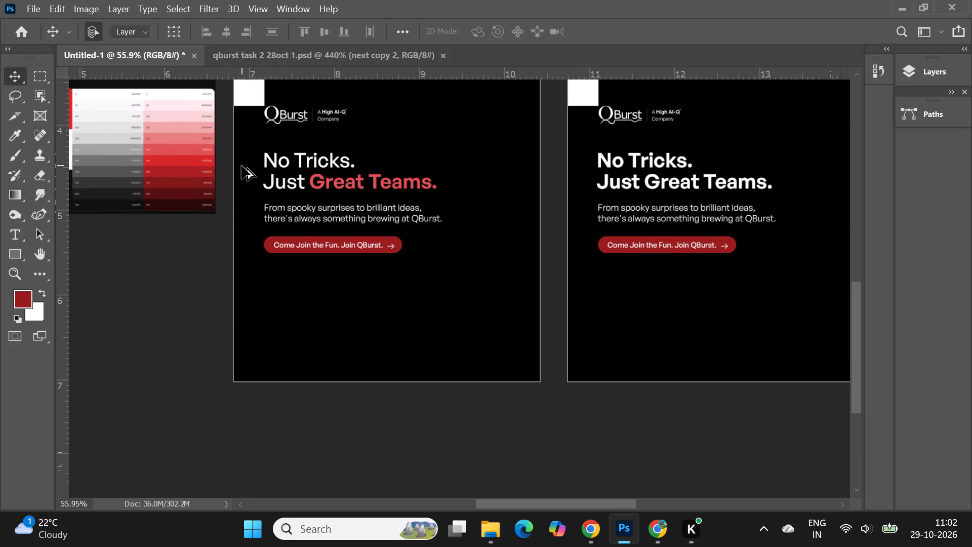
pyautogui.keyDown('alt'); pyautogui.scroll(-2, 522, 232); pyautogui.keyUp('alt')
pyautogui.keyDown('alt'); pyautogui.scroll(-2, 209, 225); pyautogui.keyUp('alt')
pyautogui.keyDown('alt'); pyautogui.scroll(4, 273, 181); pyautogui.keyUp('alt')
pyautogui.keyDown('alt'); pyautogui.scroll(2, 364, 176); pyautogui.keyUp('alt')
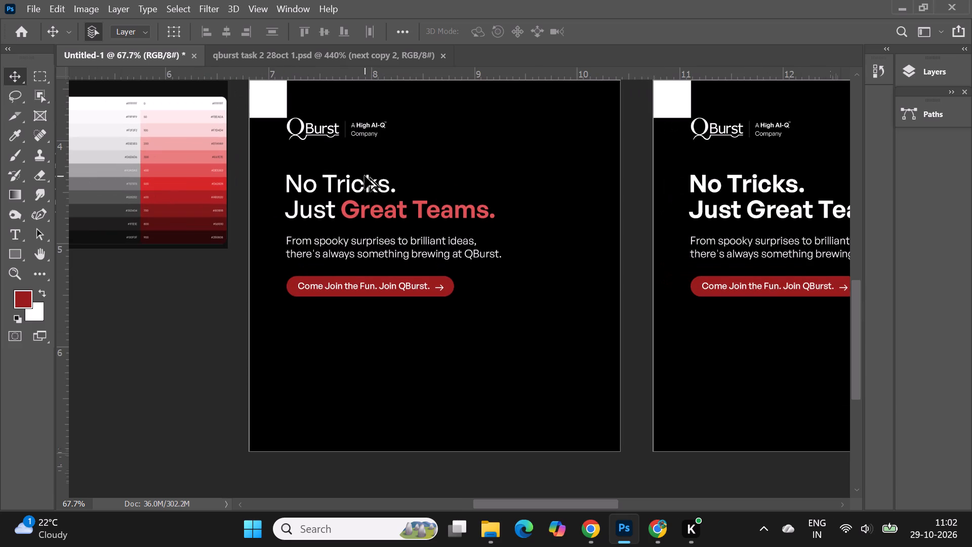
pyautogui.click(445, 156)
pyautogui.keyDown('alt'); pyautogui.scroll(-4, 422, 165); pyautogui.keyUp('alt')
pyautogui.keyDown('alt'); pyautogui.scroll(-2, 264, 183); pyautogui.keyUp('alt')
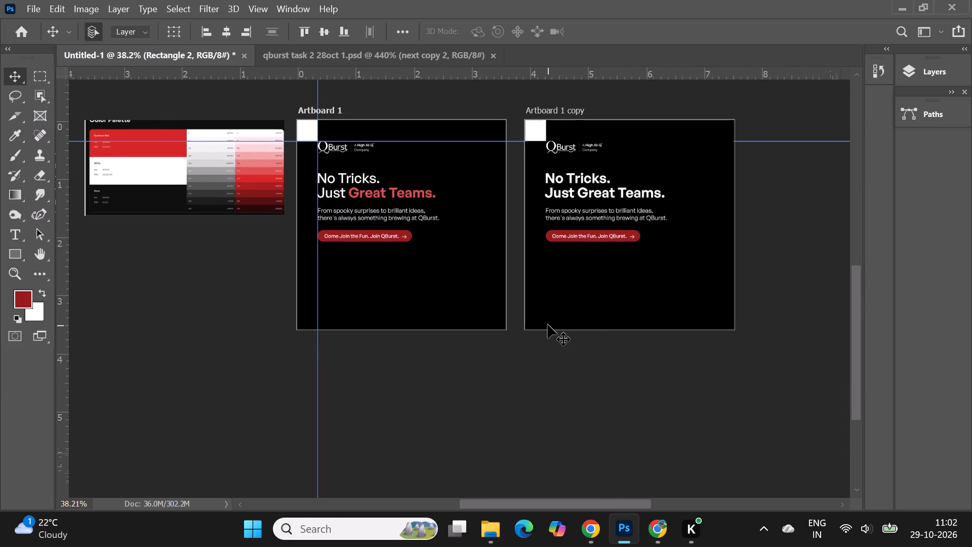
pyautogui.keyDown('alt'); pyautogui.scroll(4, 331, 173); pyautogui.keyUp('alt')
pyautogui.keyDown('alt'); pyautogui.scroll(2, 404, 275); pyautogui.keyUp('alt')
pyautogui.keyDown('alt'); pyautogui.scroll(1, 475, 341); pyautogui.keyUp('alt')
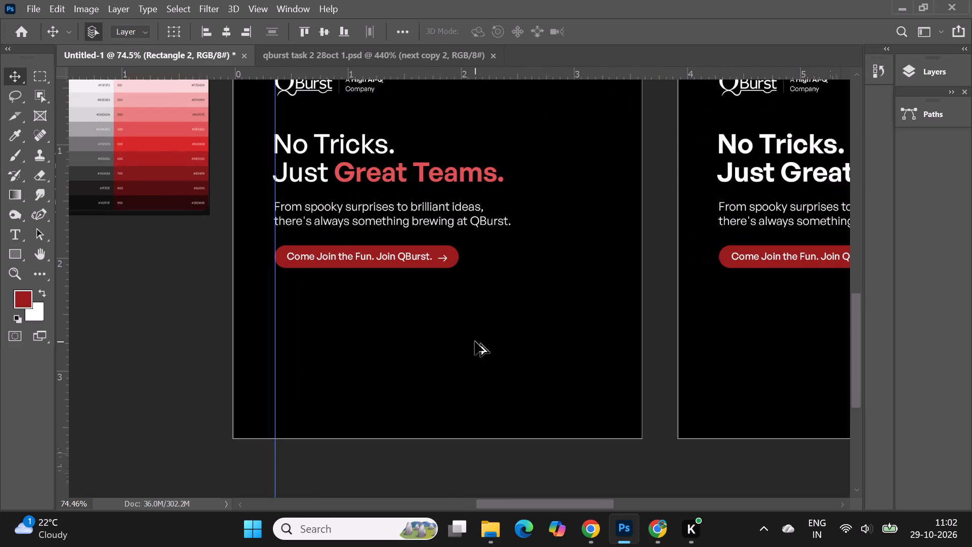
pyautogui.keyDown('alt'); pyautogui.scroll(-4, 461, 336); pyautogui.keyUp('alt')
pyautogui.keyDown('alt'); pyautogui.scroll(4, 440, 159); pyautogui.keyUp('alt')
pyautogui.scroll(-2, 440, 159)
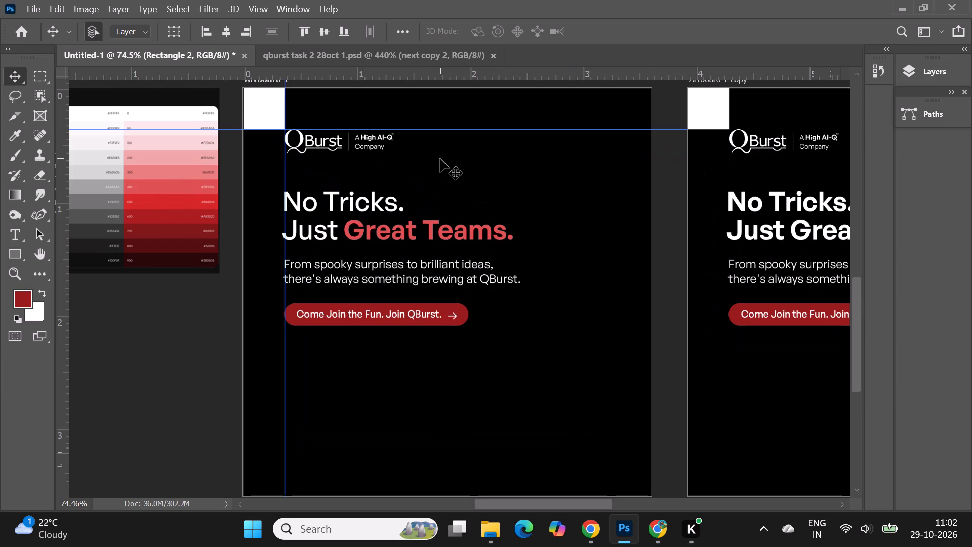
pyautogui.keyDown('alt'); pyautogui.scroll(-2, 423, 152); pyautogui.keyUp('alt')
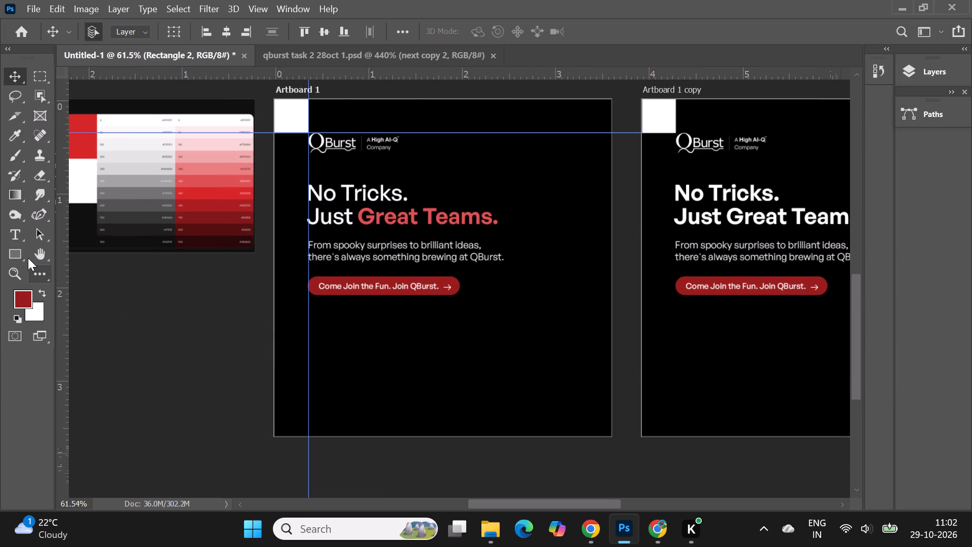
# Look over the earlier QBurst post designs in File Explorer's Gallery for reference and return to Photoshop.
pyautogui.click(489, 526)
pyautogui.scroll(2, 66, 195)
pyautogui.click(55, 139)
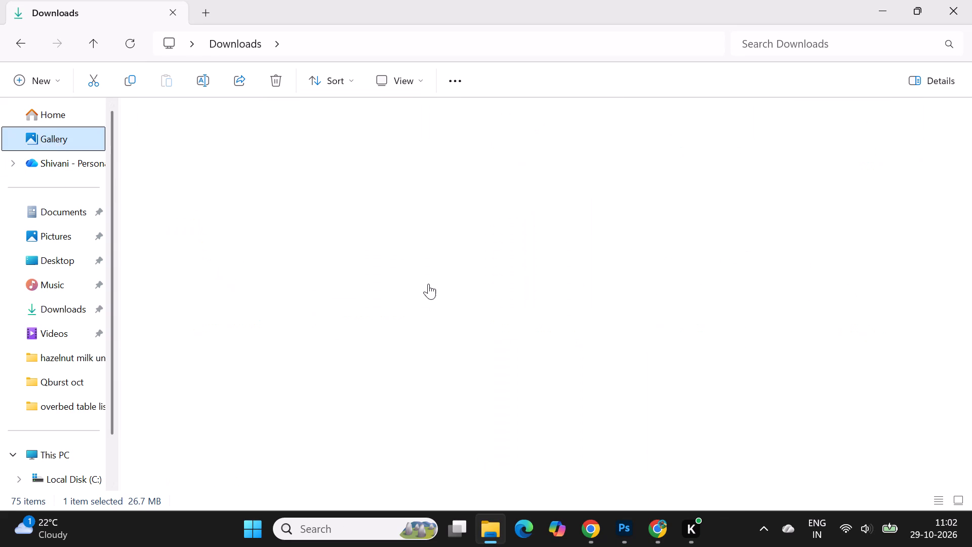
pyautogui.scroll(8, 428, 284)
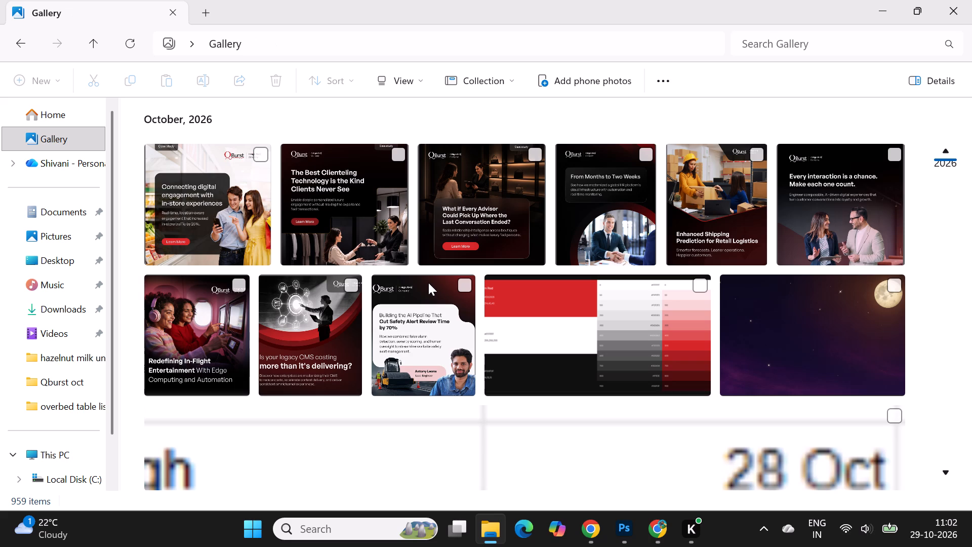
pyautogui.click(626, 532)
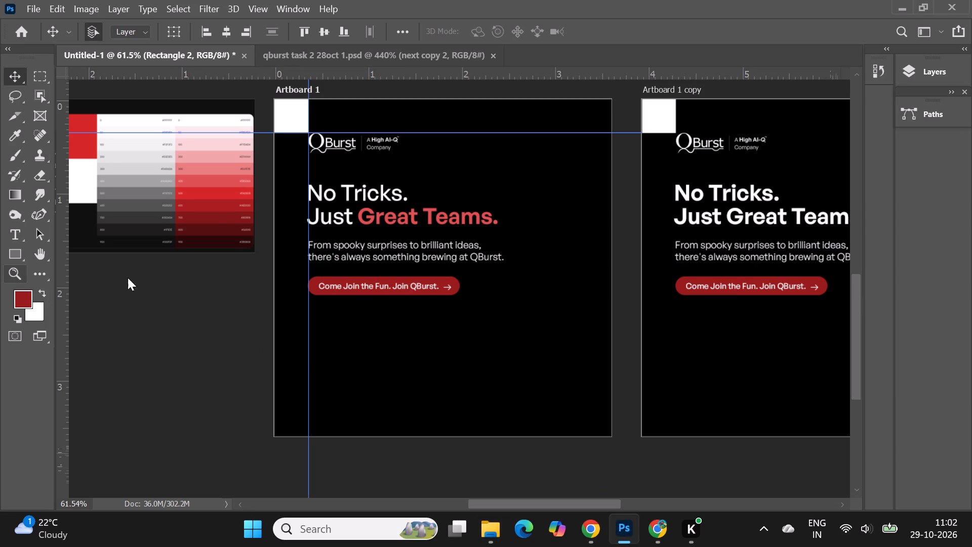
# Add a horizontal guide at about 2.25 in, just below the red CTA pill on Artboard 1.
pyautogui.moveTo(441, 71); pyautogui.dragTo(457, 309)
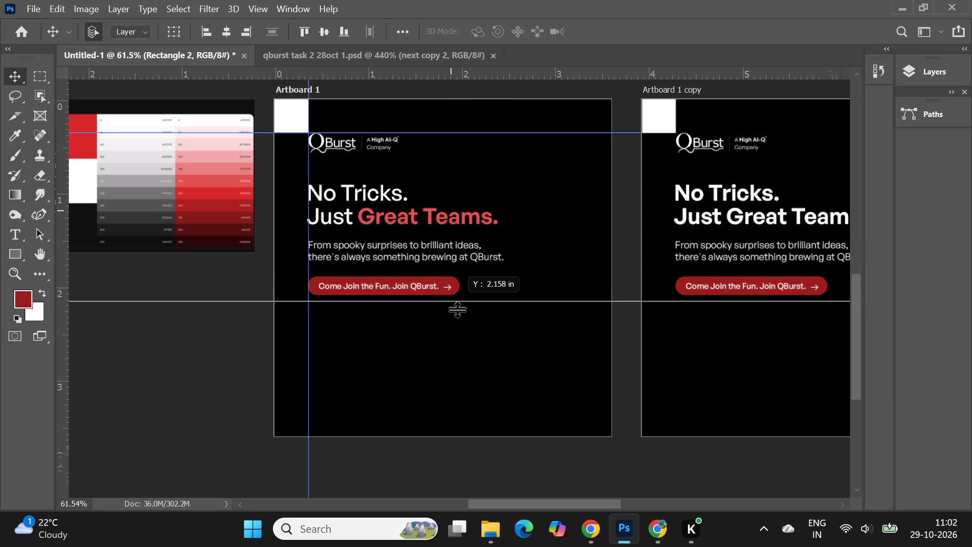
pyautogui.moveTo(457, 309); pyautogui.dragTo(459, 314)
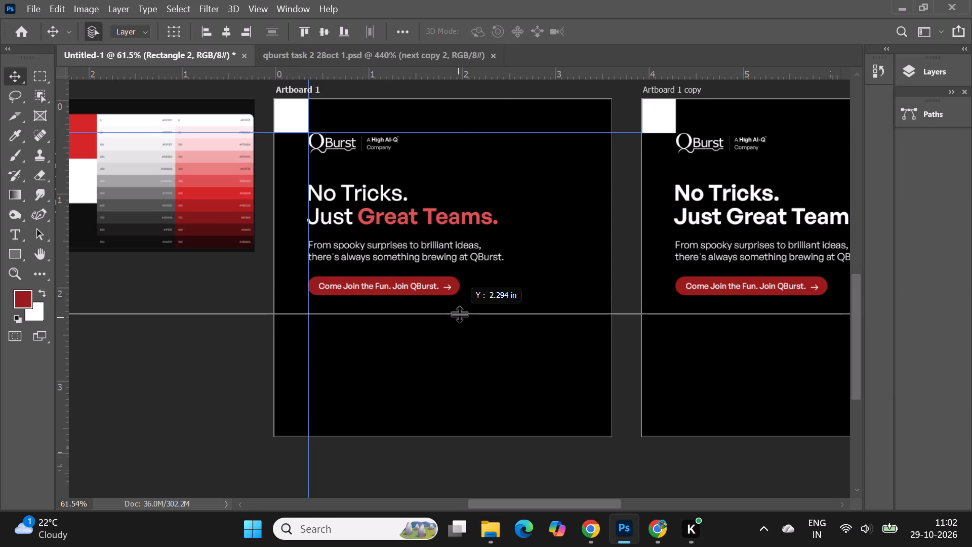
pyautogui.moveTo(459, 314); pyautogui.dragTo(460, 309)
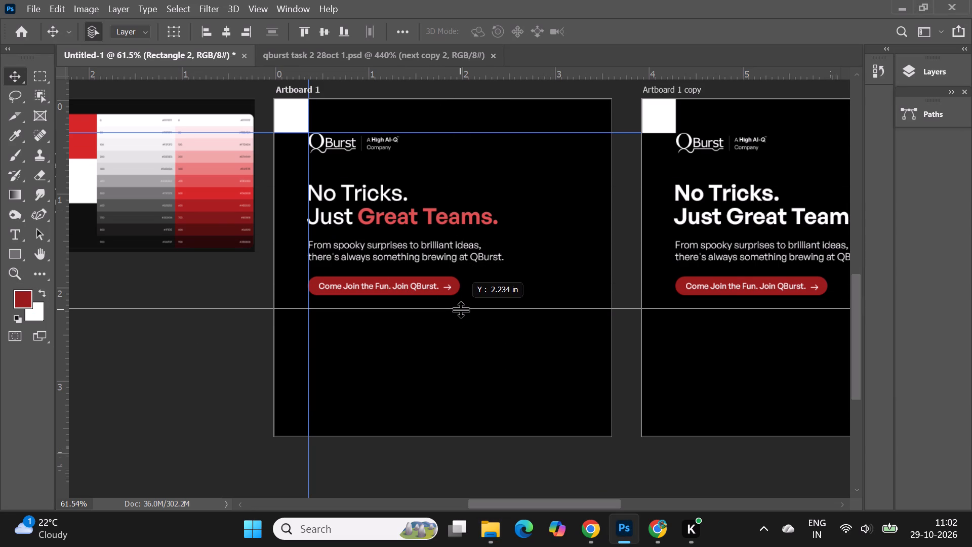
pyautogui.moveTo(460, 309); pyautogui.dragTo(460, 311)
# Frame Artboard 1's text block with a vertical guide at about 2.5 in and a horizontal guide just above the headline.
pyautogui.keyDown('alt'); pyautogui.scroll(-2, 398, 196); pyautogui.keyUp('alt')
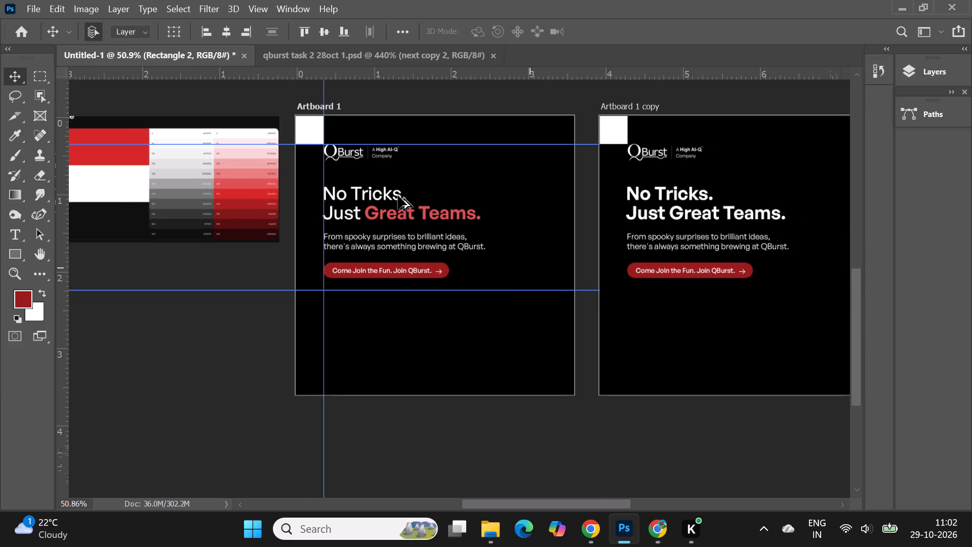
pyautogui.keyDown('alt'); pyautogui.scroll(3, 497, 278); pyautogui.keyUp('alt')
pyautogui.keyDown('alt'); pyautogui.scroll(5, 327, 309); pyautogui.keyUp('alt')
pyautogui.keyDown('alt'); pyautogui.scroll(-4, 479, 259); pyautogui.keyUp('alt')
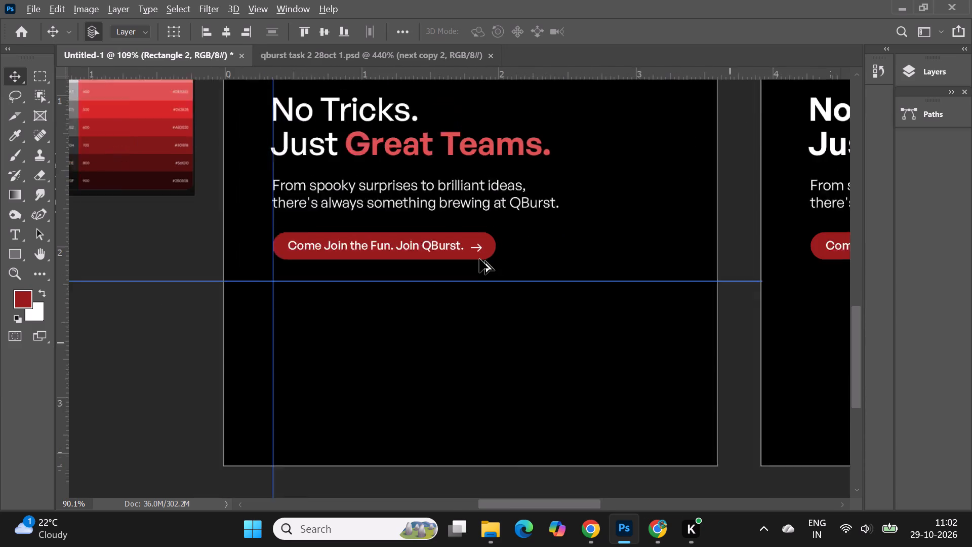
pyautogui.moveTo(66, 317); pyautogui.dragTo(551, 340)
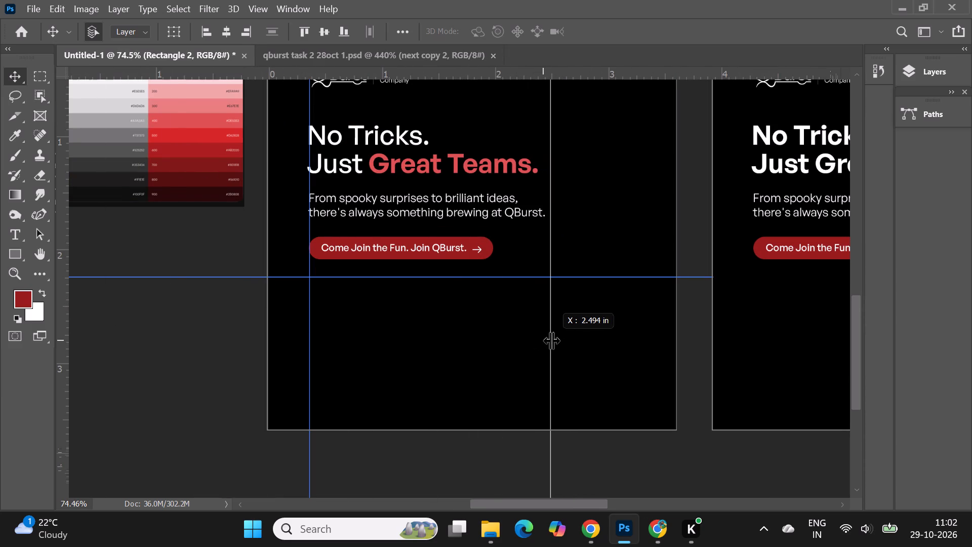
pyautogui.moveTo(551, 340); pyautogui.dragTo(551, 340)
pyautogui.moveTo(640, 71); pyautogui.dragTo(643, 104)
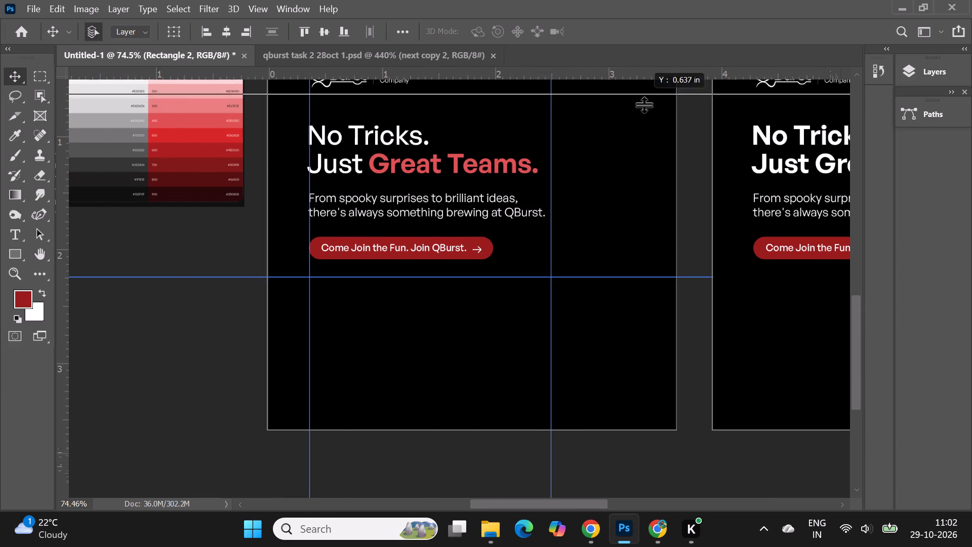
pyautogui.moveTo(643, 104); pyautogui.dragTo(645, 117)
pyautogui.click(551, 162)
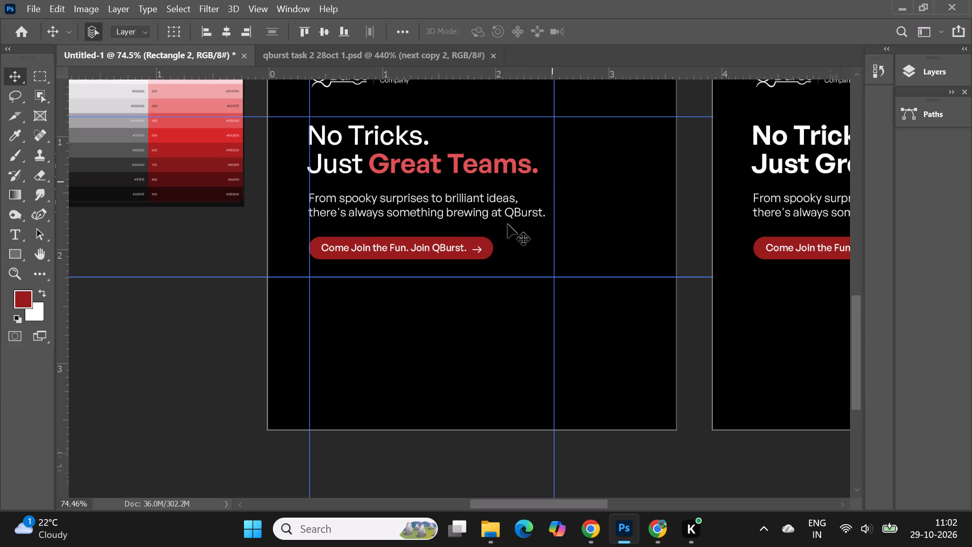
pyautogui.click(463, 276)
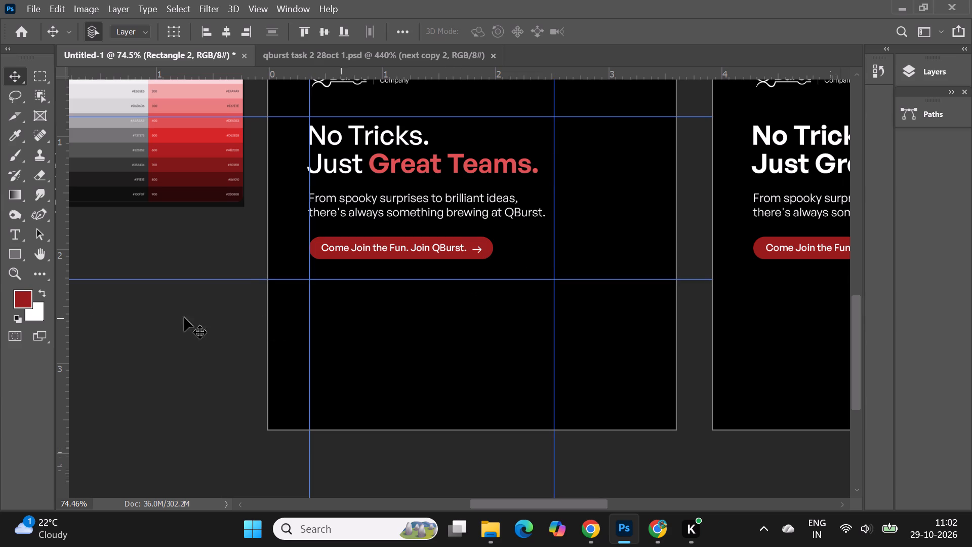
# Draw a closed straight-sided L-shape about 1082 × 830 px with the Curvature Pen, following the guides below and beside Artboard 1's text.
pyautogui.click(42, 214)
pyautogui.keyDown('alt'); pyautogui.scroll(4, 300, 399); pyautogui.keyUp('alt')
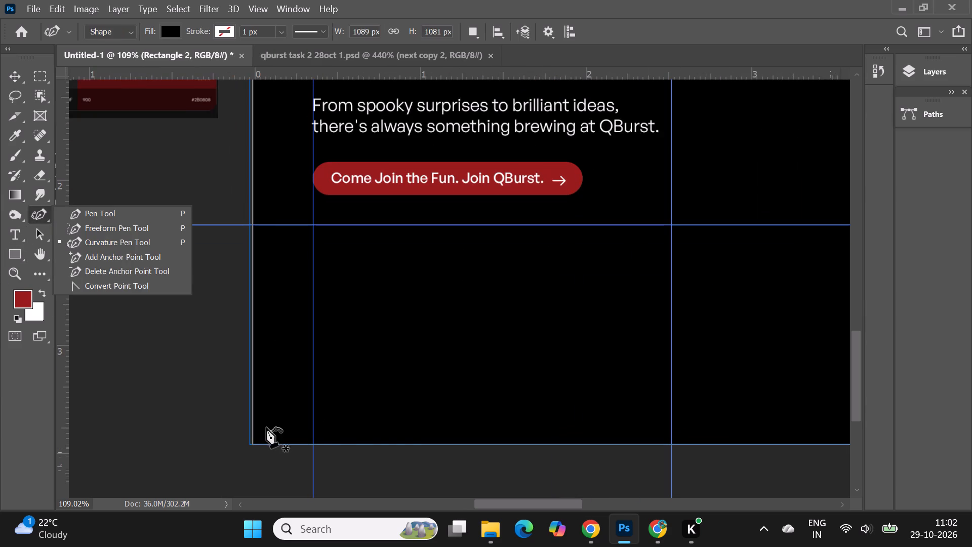
pyautogui.press('Return')
pyautogui.press('Return')
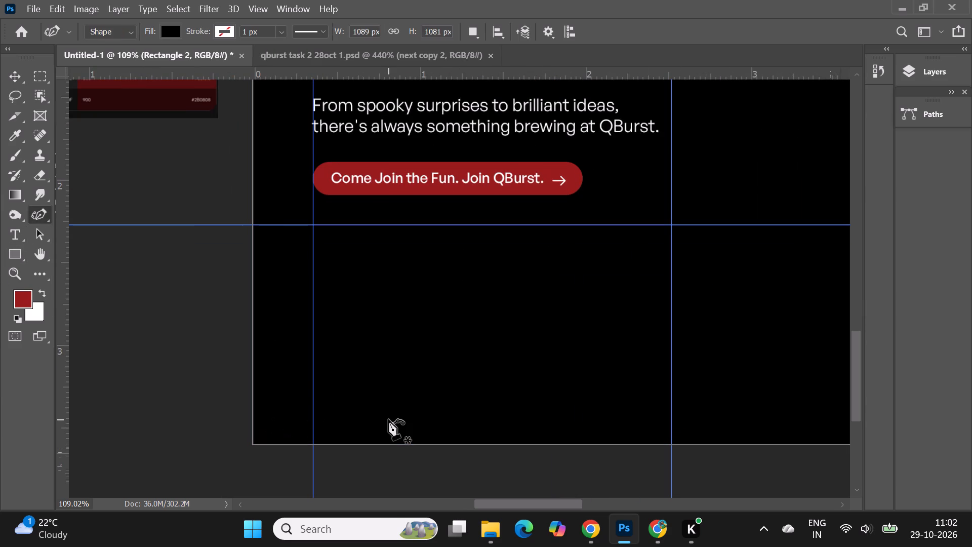
pyautogui.doubleClick(253, 226)
pyautogui.doubleClick(254, 445)
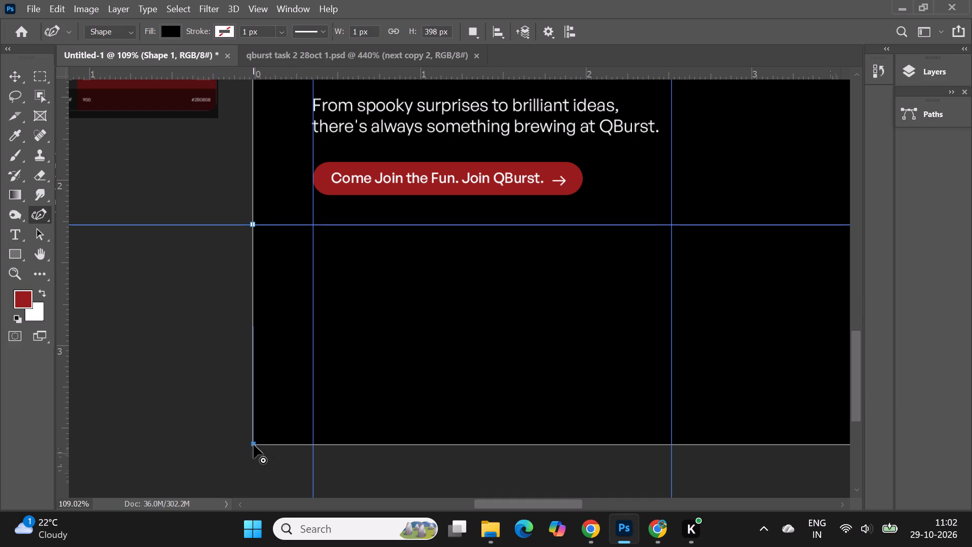
pyautogui.keyDown('alt'); pyautogui.scroll(-6, 245, 424); pyautogui.keyUp('alt')
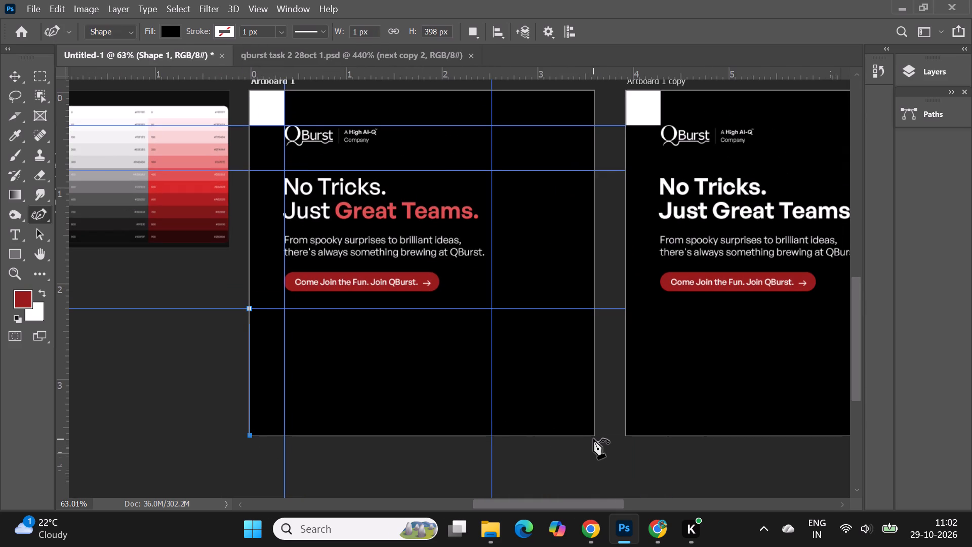
pyautogui.doubleClick(594, 436)
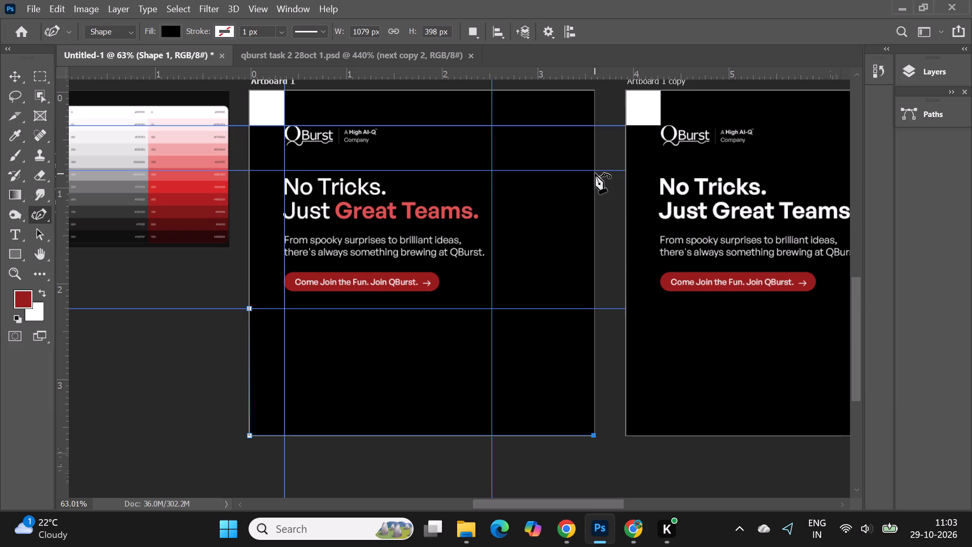
pyautogui.doubleClick(595, 172)
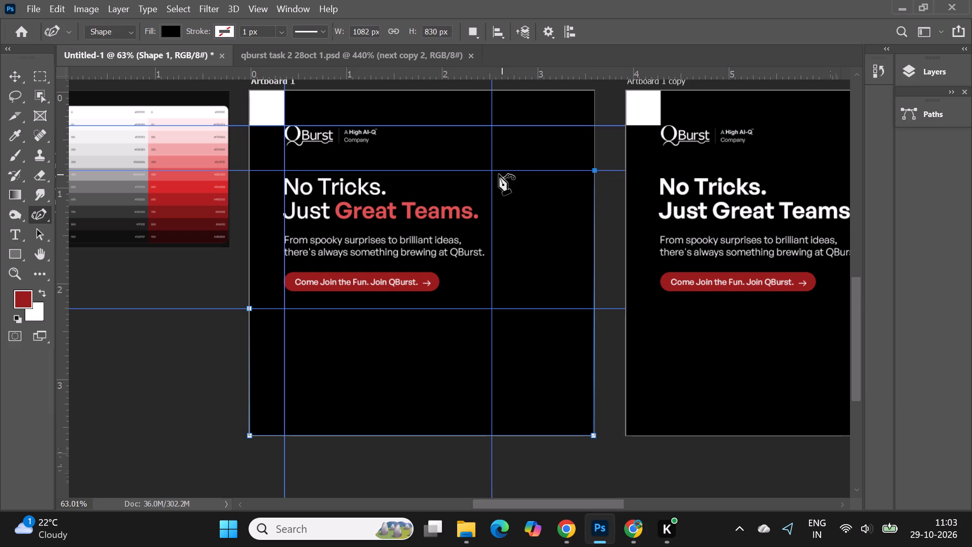
pyautogui.doubleClick(493, 171)
pyautogui.doubleClick(493, 309)
pyautogui.doubleClick(251, 309)
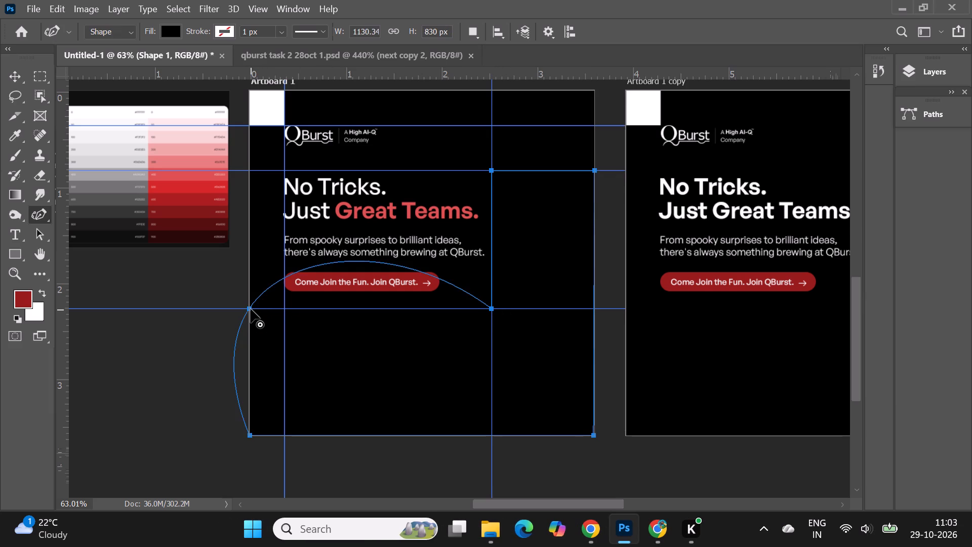
# Fill the L-shape on Artboard 1 with white and deselect it.
pyautogui.click(171, 34)
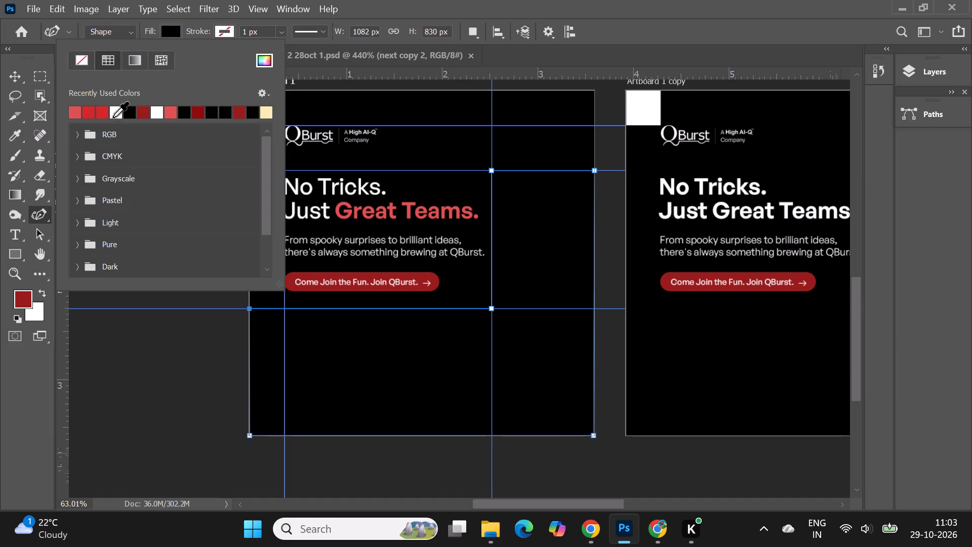
pyautogui.click(113, 114)
pyautogui.click(16, 75)
pyautogui.click(144, 329)
# Scale the white L-shape proportionally to about 86.43% and move it over to Artboard 1's right edge.
pyautogui.keyDown('alt'); pyautogui.scroll(-2, 500, 316); pyautogui.keyUp('alt')
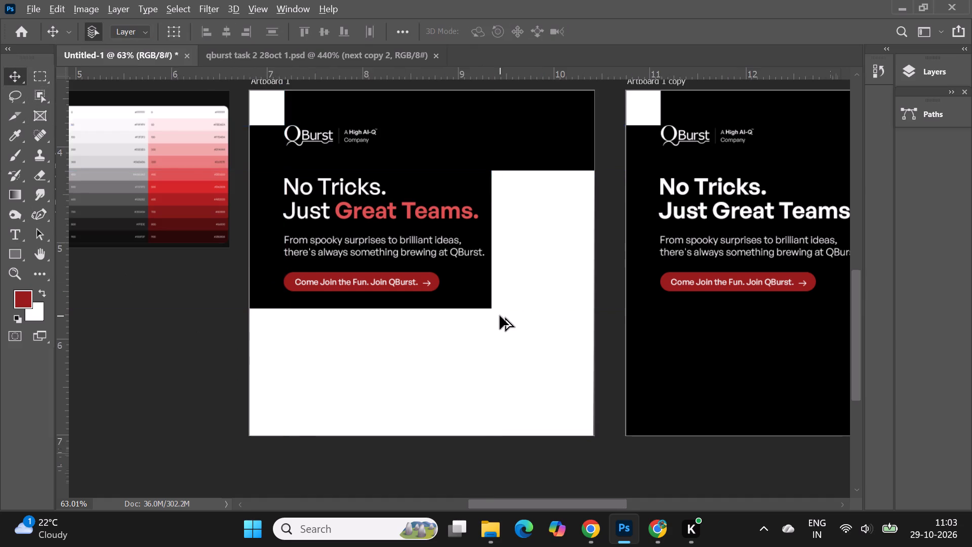
pyautogui.keyDown('alt'); pyautogui.scroll(-2, 500, 316); pyautogui.keyUp('alt')
pyautogui.keyDown('alt'); pyautogui.click(508, 346); pyautogui.keyUp('alt')
pyautogui.keyDown('alt'); pyautogui.scroll(4, 489, 356); pyautogui.keyUp('alt')
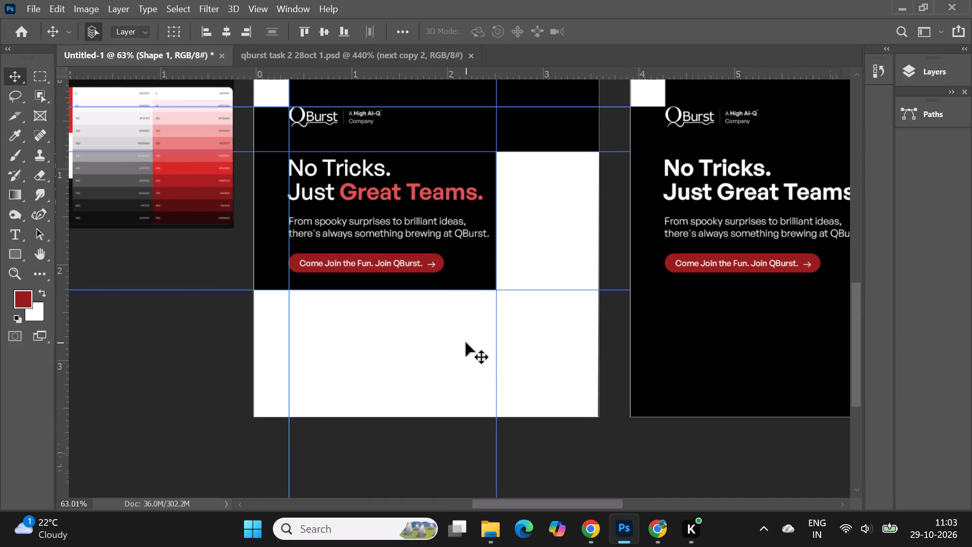
pyautogui.hotkey('ctrl', 't')
pyautogui.moveTo(424, 151); pyautogui.dragTo(431, 155)
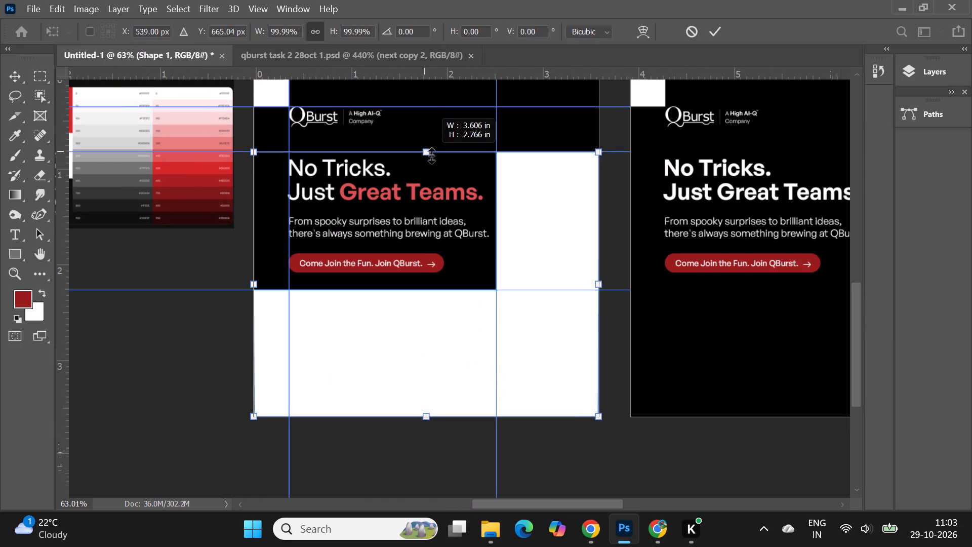
pyautogui.moveTo(431, 155); pyautogui.dragTo(453, 187)
pyautogui.moveTo(545, 244); pyautogui.dragTo(561, 244)
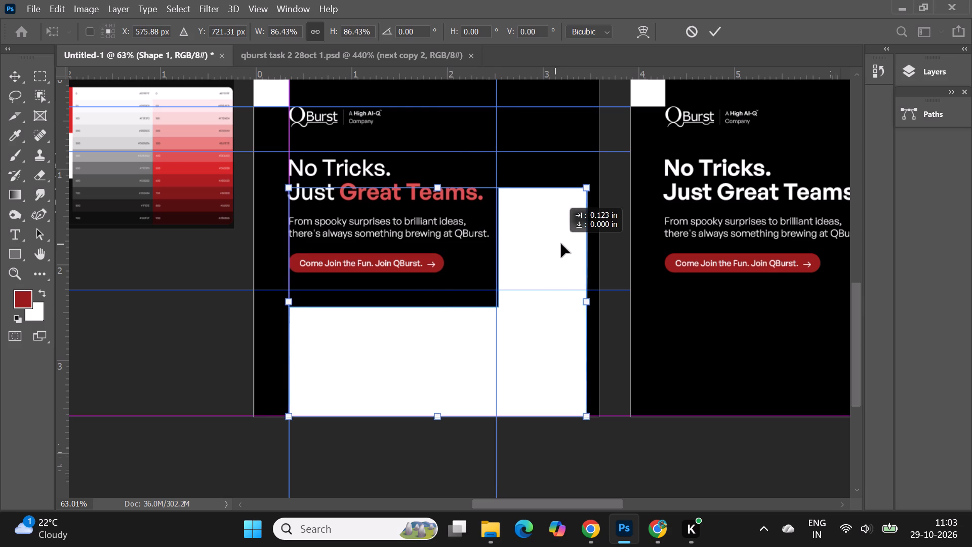
pyautogui.moveTo(561, 244); pyautogui.dragTo(568, 244)
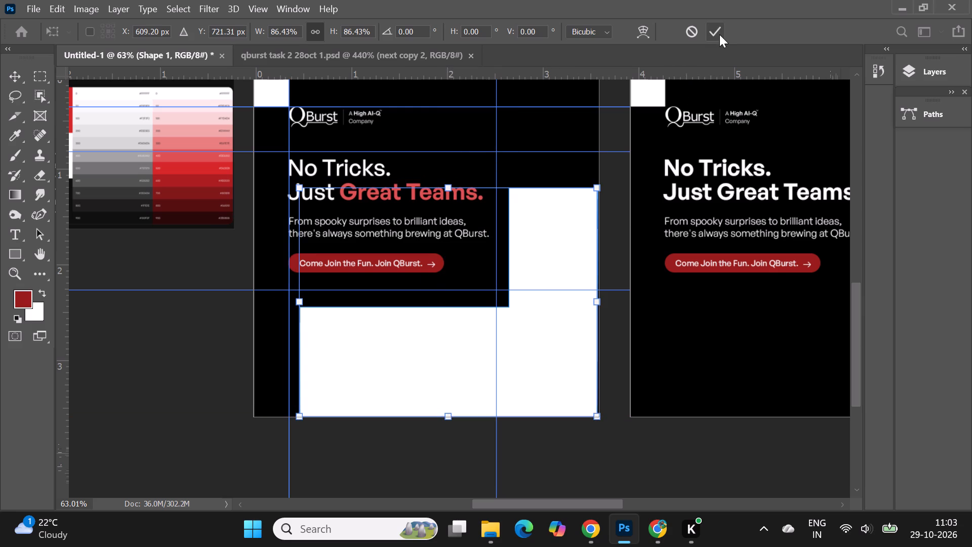
pyautogui.click(719, 30)
pyautogui.click(174, 377)
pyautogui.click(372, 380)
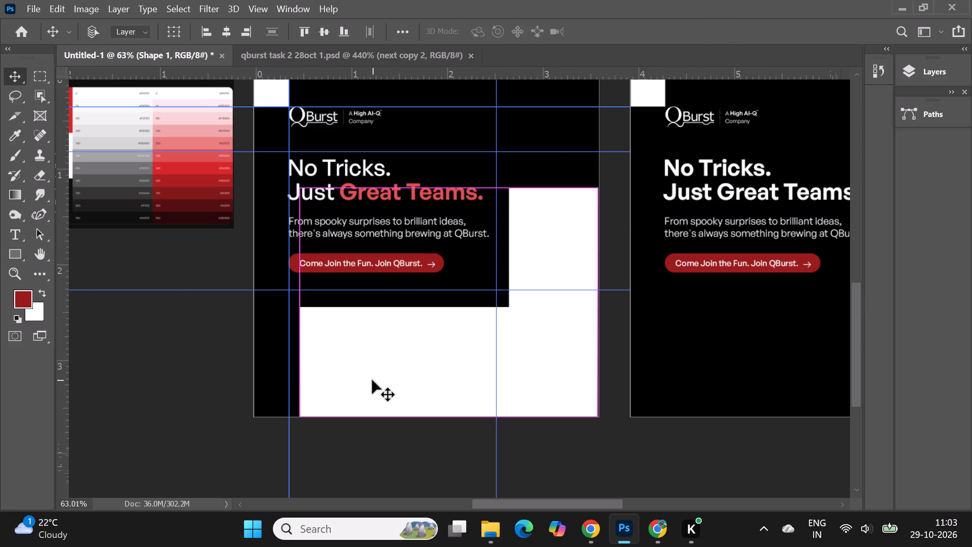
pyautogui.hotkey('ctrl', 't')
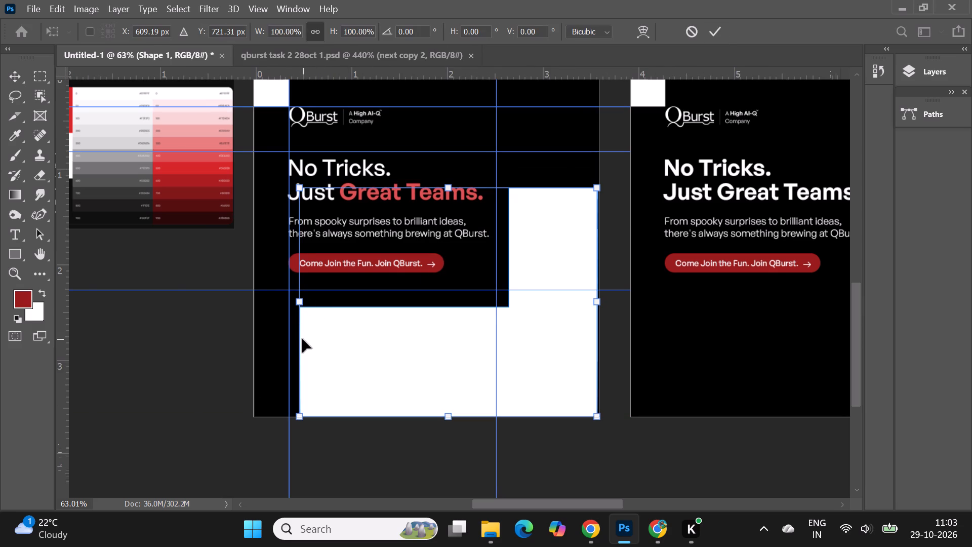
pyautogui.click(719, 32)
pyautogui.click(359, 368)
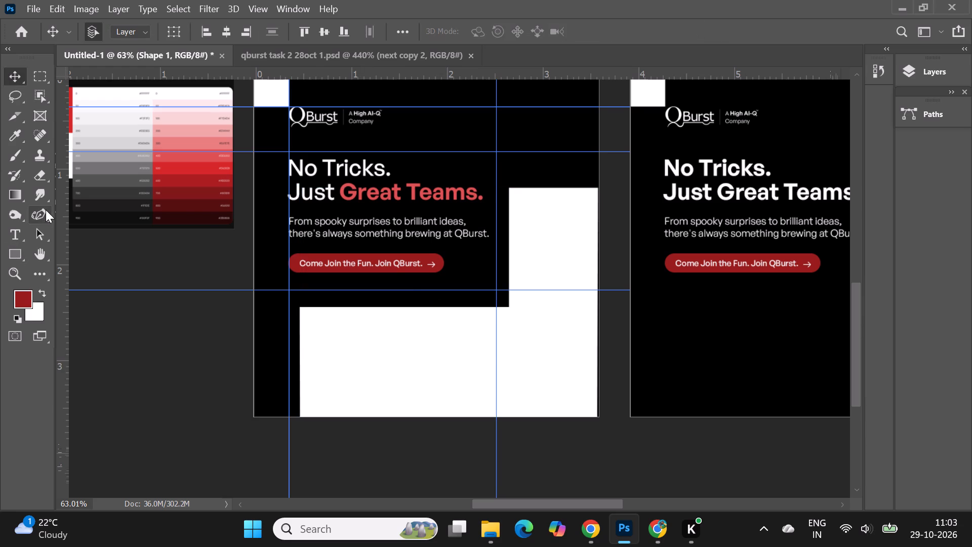
# Add an anchor point on the right edge of the white L-shape with the Curvature Pen.
pyautogui.click(46, 210)
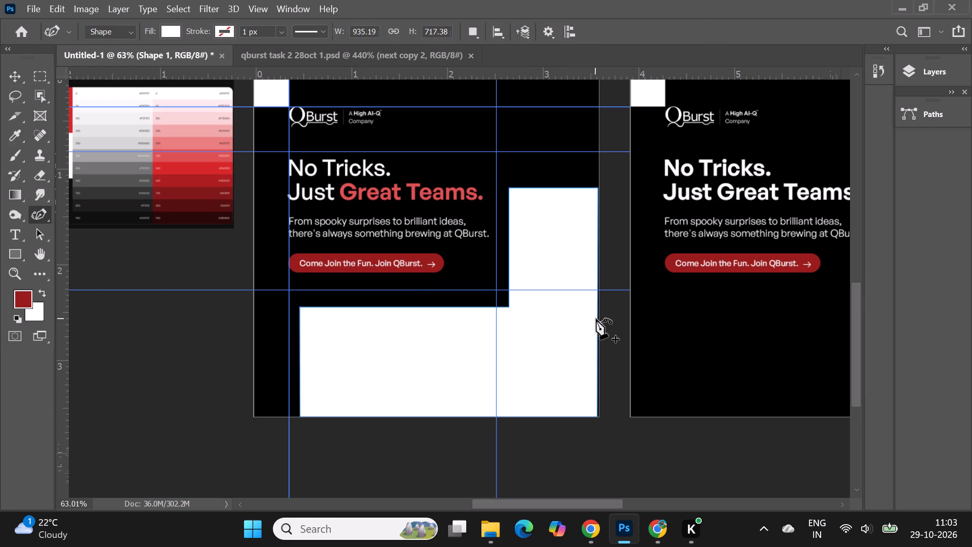
pyautogui.click(598, 321)
# Add a horizontal guide just above the top edge of the L-shape's lower arm.
pyautogui.moveTo(357, 74); pyautogui.dragTo(386, 303)
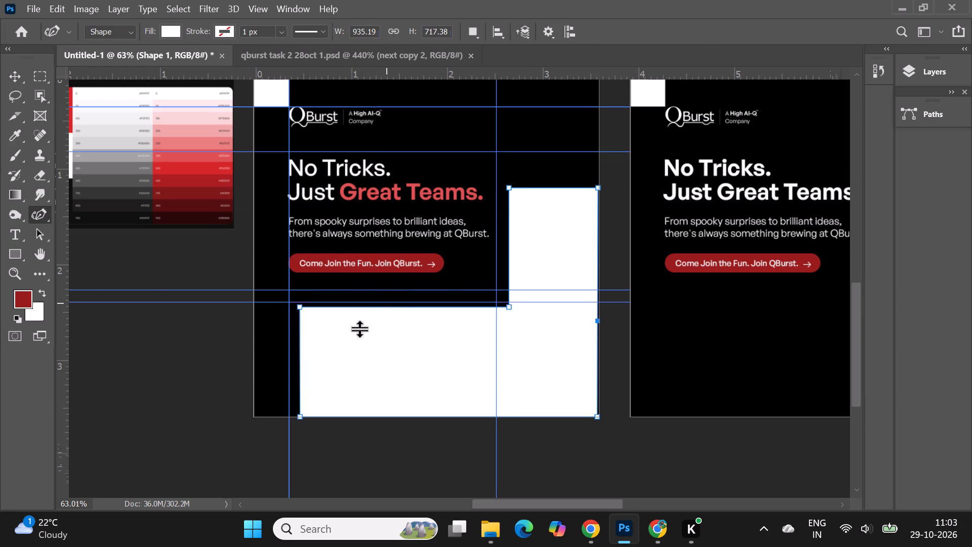
pyautogui.keyDown('alt'); pyautogui.scroll(14, 358, 332); pyautogui.keyUp('alt')
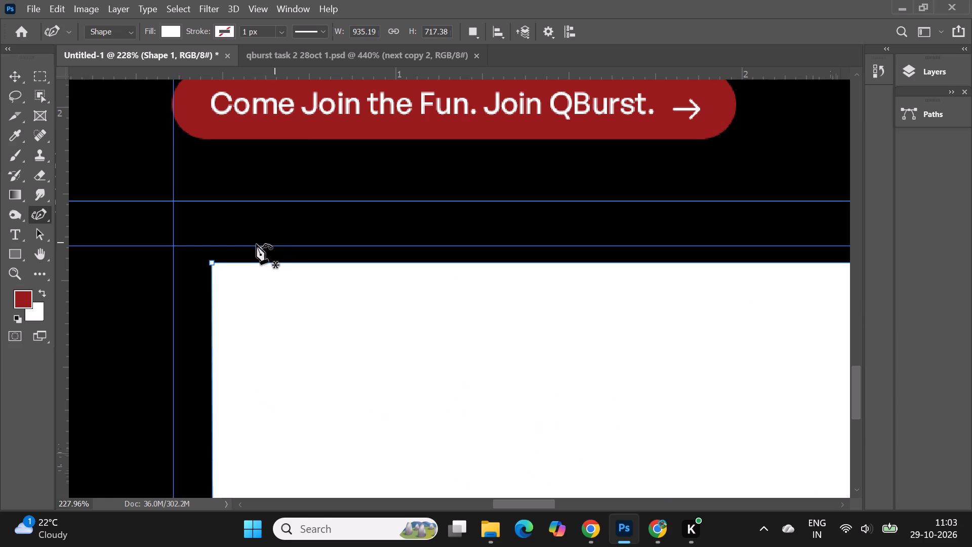
pyautogui.keyDown('alt'); pyautogui.scroll(-6, 456, 271); pyautogui.keyUp('alt')
# Nudge the white L-shape 6 px right so it sits flush with Artboard 1's right edge.
pyautogui.click(19, 81)
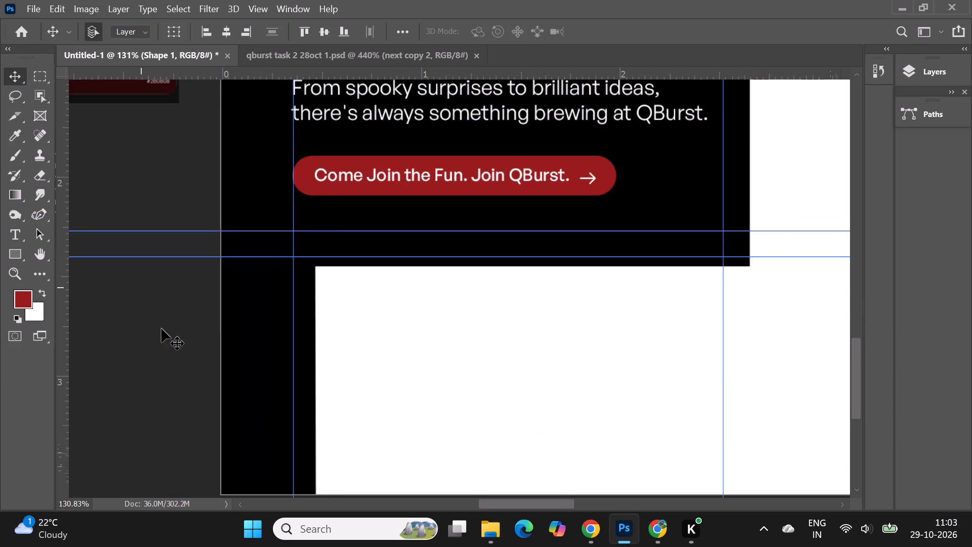
pyautogui.click(161, 329)
pyautogui.keyDown('alt'); pyautogui.scroll(-5, 331, 254); pyautogui.keyUp('alt')
pyautogui.click(448, 301)
pyautogui.keyDown('alt'); pyautogui.scroll(4, 696, 280); pyautogui.keyUp('alt')
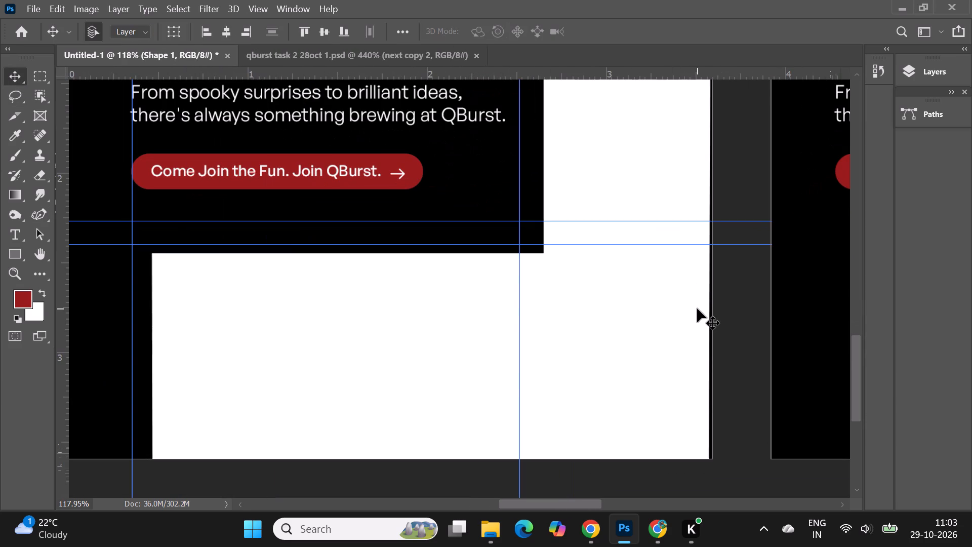
pyautogui.click(697, 308)
pyautogui.press('Right')
pyautogui.press('Right')
pyautogui.press('Right')
pyautogui.press('Right')
pyautogui.press('Right')
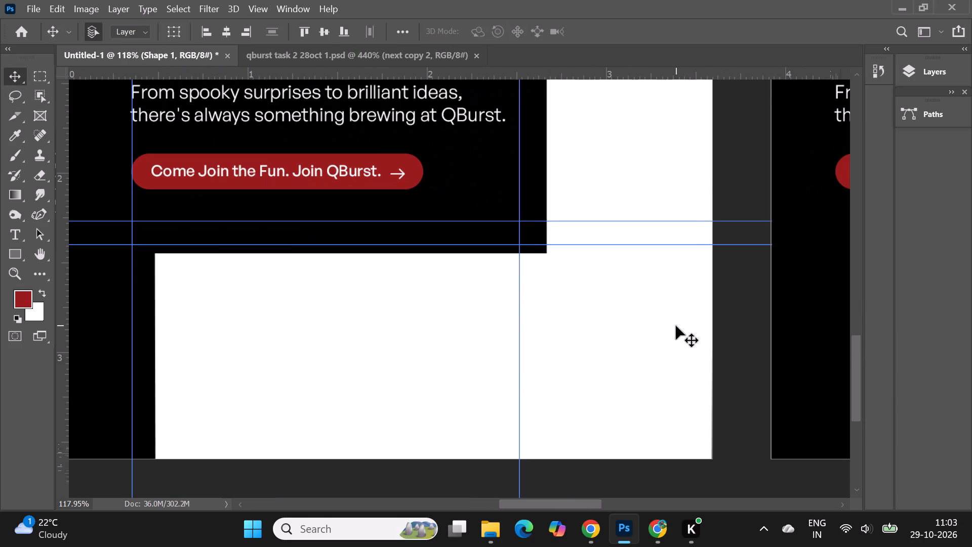
pyautogui.press('Right')
# Move the lower horizontal guide down onto the top edge of the L-shape's lower arm.
pyautogui.keyDown('alt'); pyautogui.scroll(2, 317, 268); pyautogui.keyUp('alt')
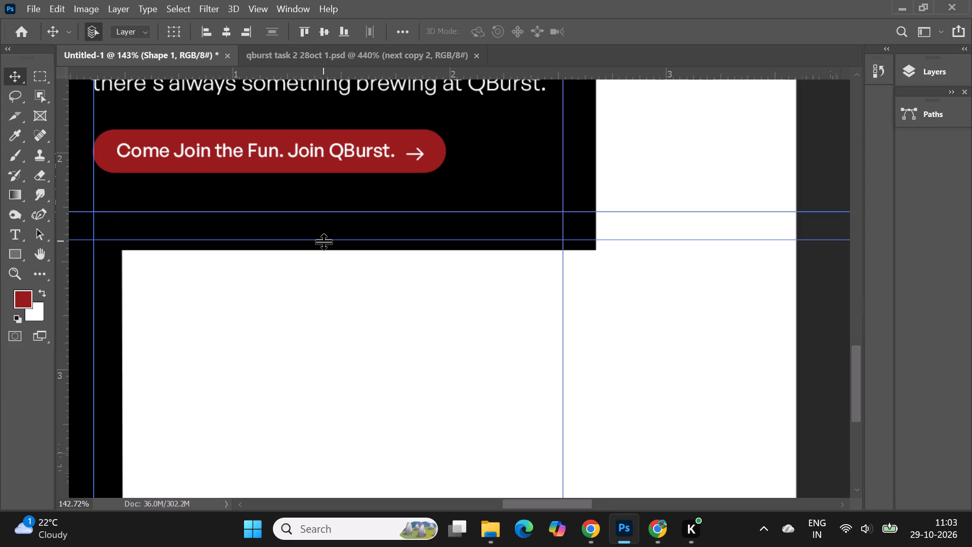
pyautogui.moveTo(323, 241); pyautogui.dragTo(335, 250)
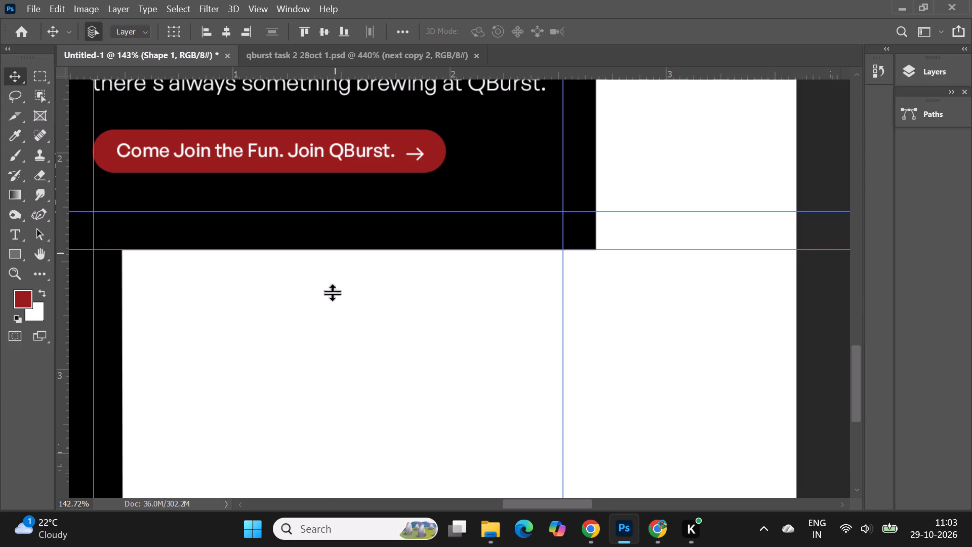
pyautogui.click(334, 294)
# Extend the L-shape's lower arm to Artboard 1's left edge by moving its two left corner points there.
pyautogui.keyDown('alt'); pyautogui.scroll(-6, 466, 189); pyautogui.keyUp('alt')
pyautogui.click(35, 217)
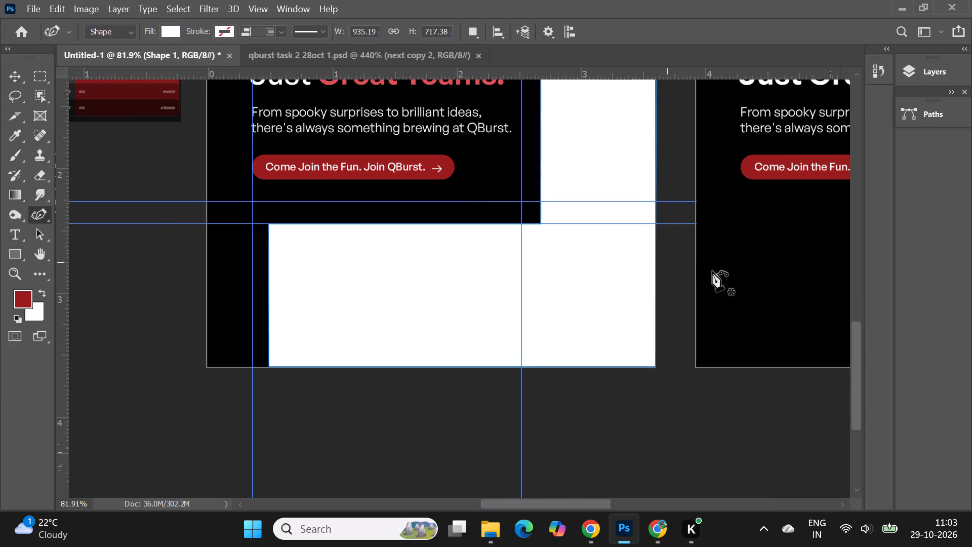
pyautogui.click(657, 321)
pyautogui.keyDown('alt'); pyautogui.scroll(3, 256, 259); pyautogui.keyUp('alt')
pyautogui.moveTo(274, 213); pyautogui.dragTo(193, 215)
pyautogui.moveTo(274, 404); pyautogui.dragTo(273, 404)
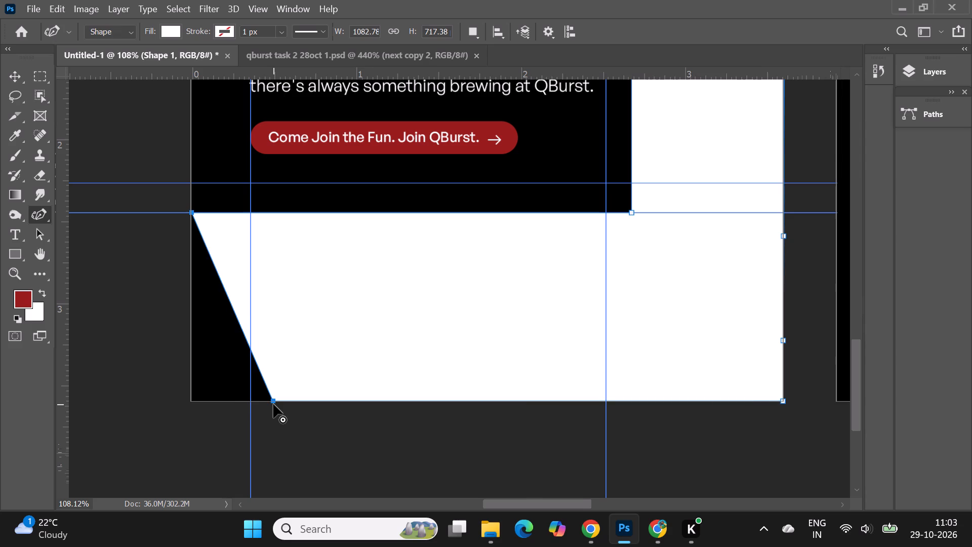
pyautogui.moveTo(273, 404); pyautogui.dragTo(191, 405)
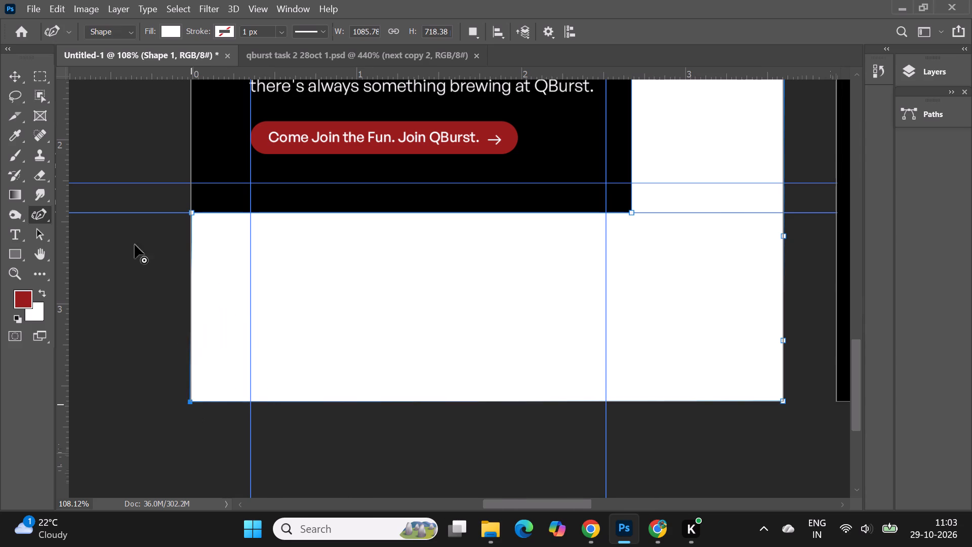
# Examine Artboard 1's layout with the white L-shape against Artboard 1 copy, and inspect the shape's properties.
pyautogui.click(14, 76)
pyautogui.click(135, 281)
pyautogui.keyDown('alt'); pyautogui.scroll(-5, 319, 294); pyautogui.keyUp('alt')
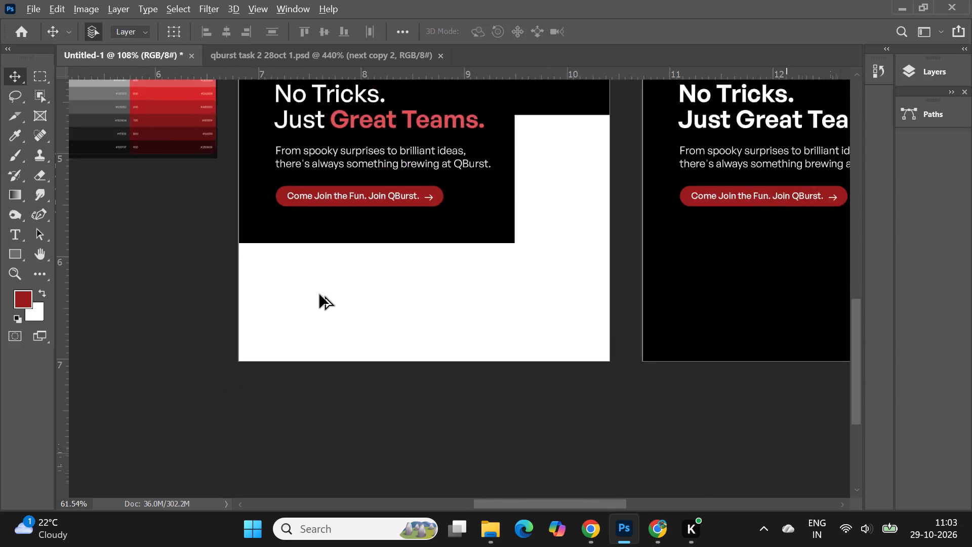
pyautogui.keyDown('alt'); pyautogui.scroll(-5, 319, 294); pyautogui.keyUp('alt')
pyautogui.scroll(2, 517, 405)
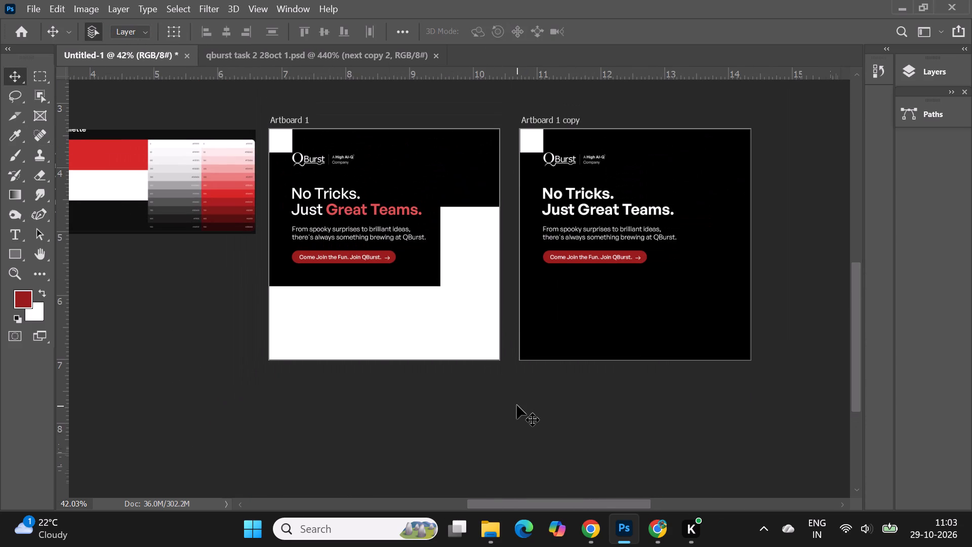
pyautogui.click(467, 241)
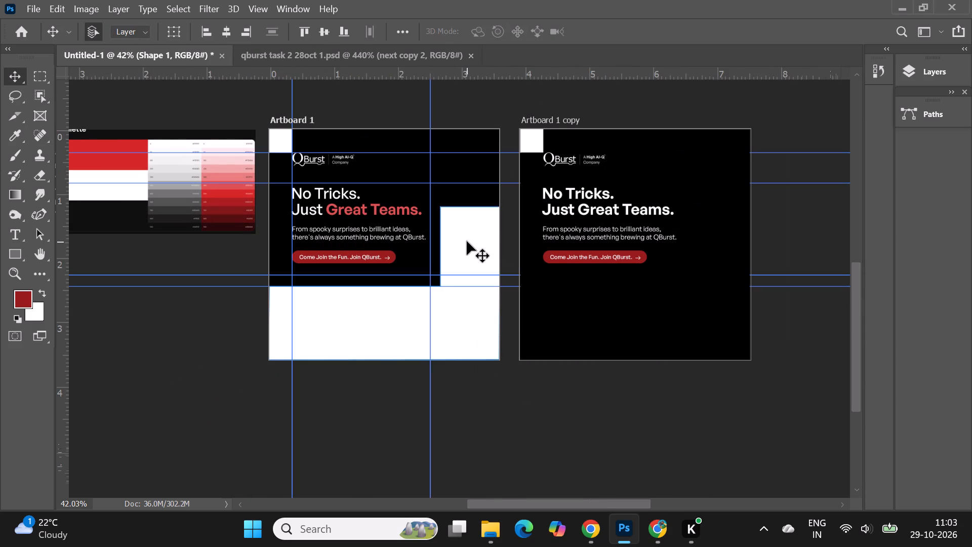
pyautogui.click(12, 256)
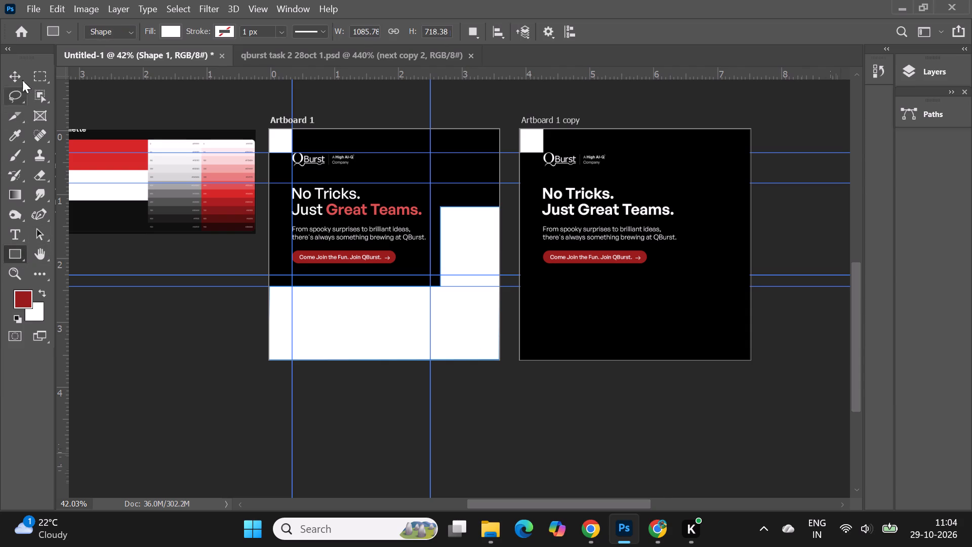
pyautogui.click(911, 71)
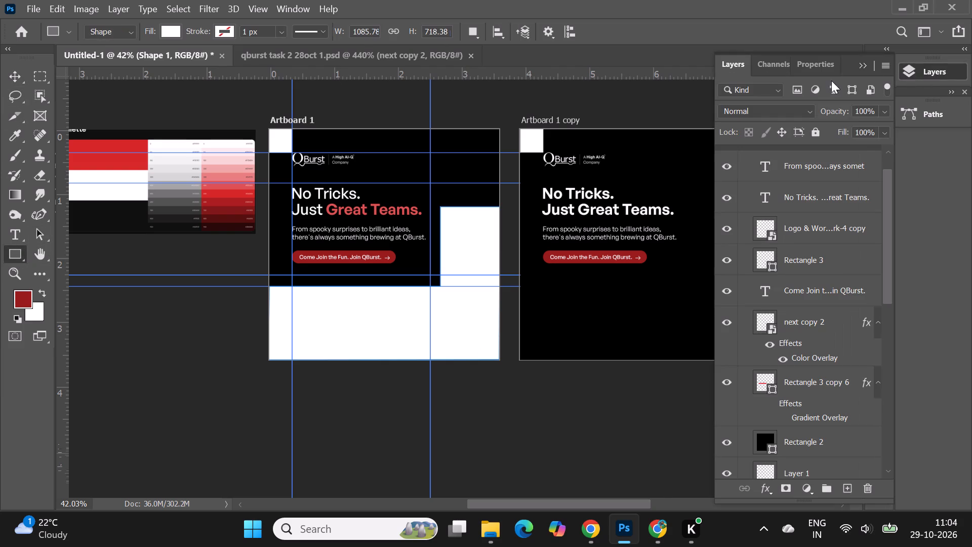
pyautogui.click(812, 65)
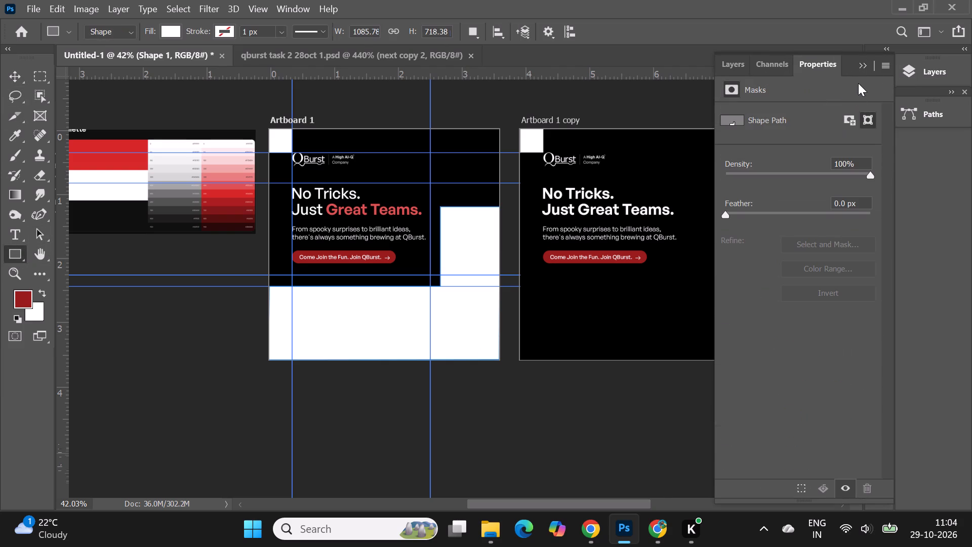
pyautogui.click(861, 70)
pyautogui.click(11, 81)
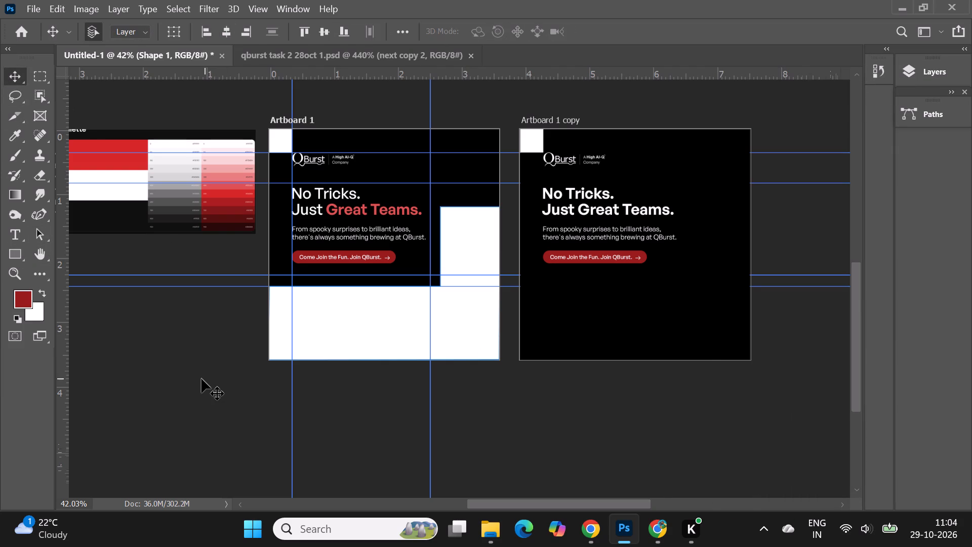
pyautogui.click(201, 379)
pyautogui.keyDown('alt'); pyautogui.scroll(-5, 673, 252); pyautogui.keyUp('alt')
pyautogui.keyDown('alt'); pyautogui.scroll(2, 673, 252); pyautogui.keyUp('alt')
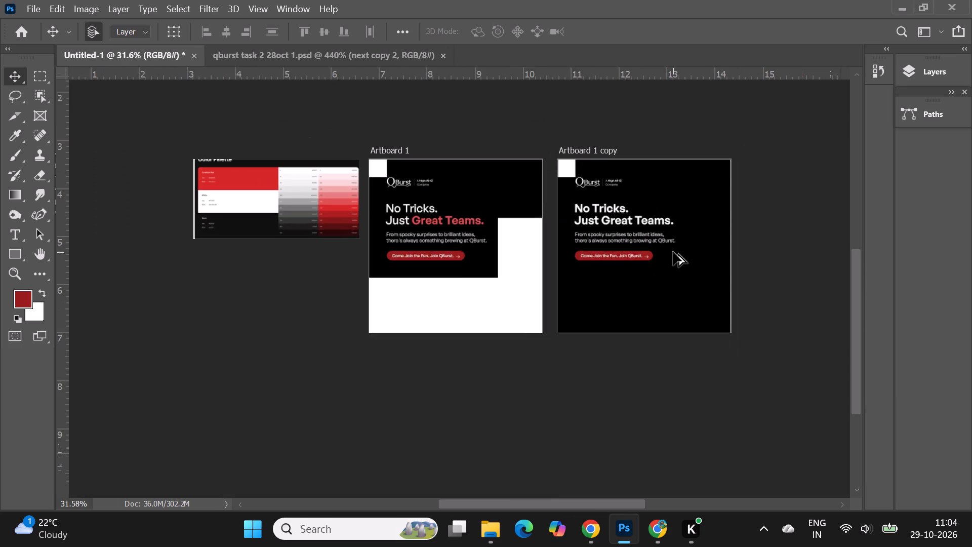
pyautogui.keyDown('alt'); pyautogui.scroll(2, 673, 252); pyautogui.keyUp('alt')
pyautogui.keyDown('alt'); pyautogui.scroll(5, 412, 265); pyautogui.keyUp('alt')
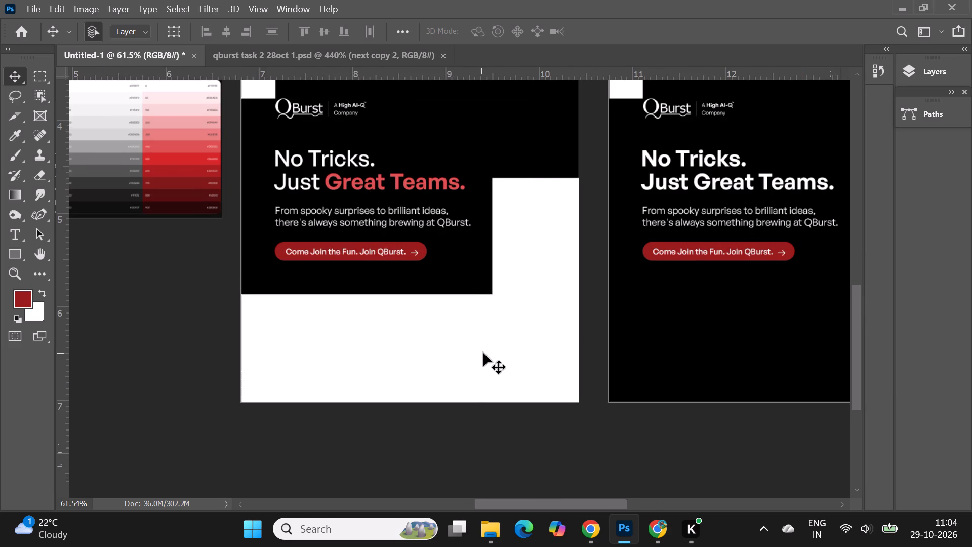
# Delete the white L-shape from Artboard 1.
pyautogui.click(483, 353)
pyautogui.keyDown('alt'); pyautogui.scroll(-2, 483, 353); pyautogui.keyUp('alt')
pyautogui.keyDown('alt'); pyautogui.scroll(1, 536, 348); pyautogui.keyUp('alt')
pyautogui.click(523, 348)
pyautogui.press('Delete')
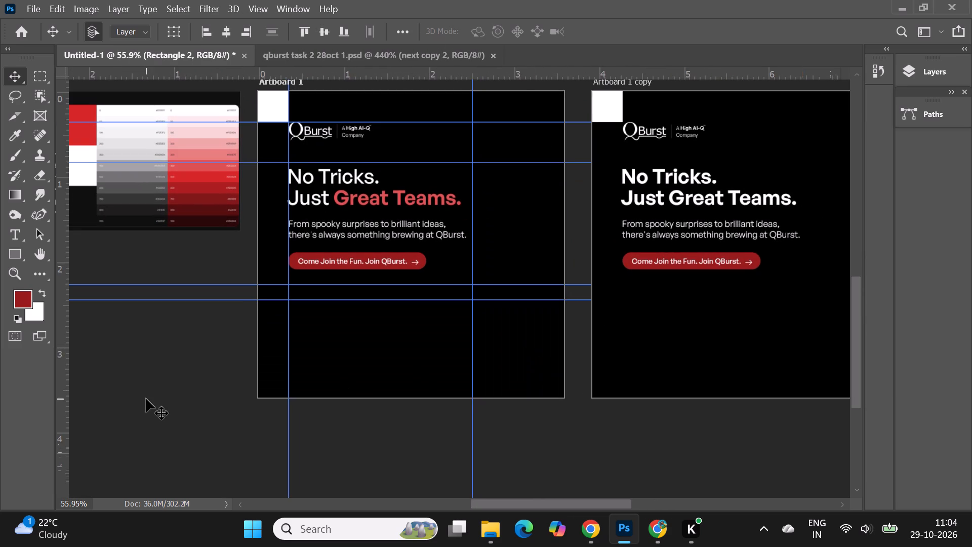
pyautogui.click(146, 399)
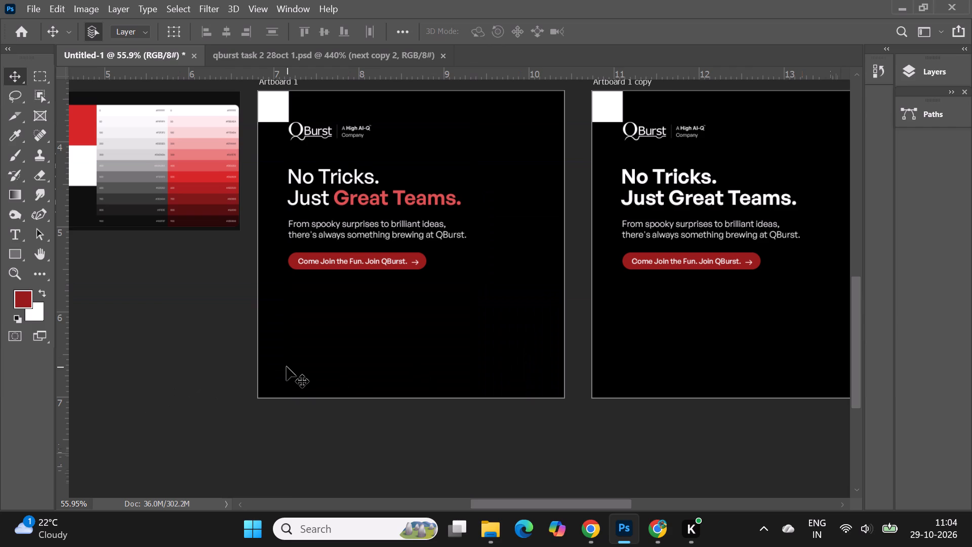
# Set the word "Tricks" in Artboard 1's headline to the Semibold style.
pyautogui.doubleClick(332, 183)
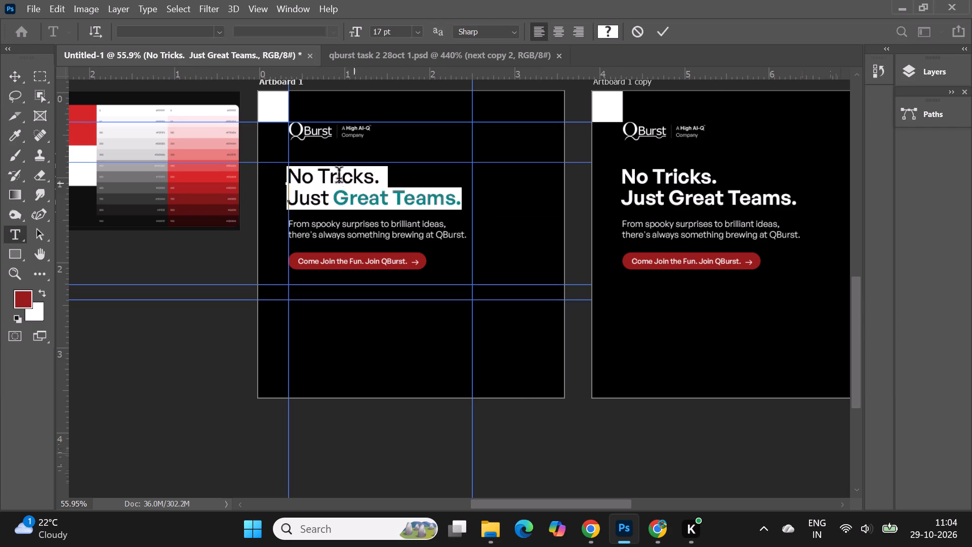
pyautogui.moveTo(324, 174); pyautogui.dragTo(377, 177)
pyautogui.click(334, 30)
pyautogui.click(320, 95)
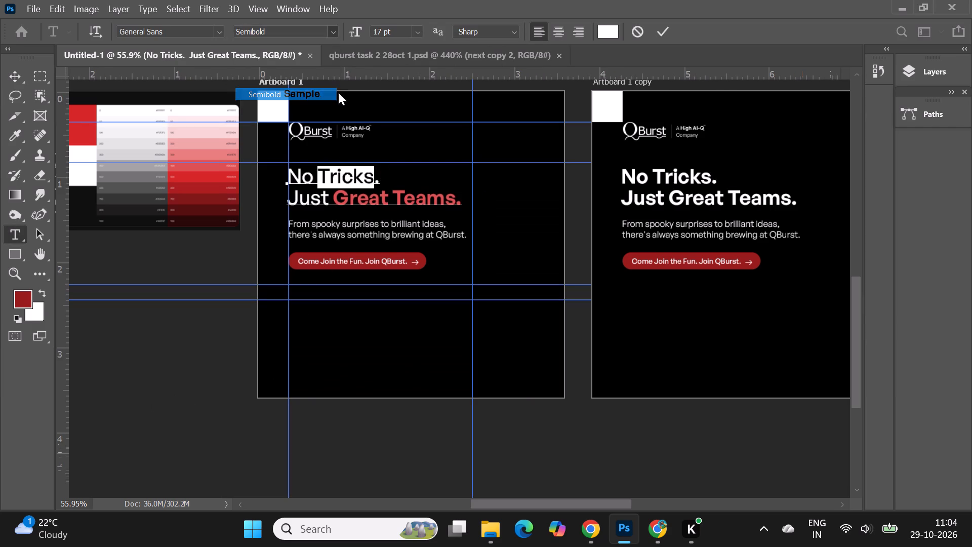
pyautogui.click(664, 29)
pyautogui.click(196, 334)
# Examine Artboard 1's headline styling up close and compare the overall composition with Artboard 1 copy.
pyautogui.keyDown('alt'); pyautogui.scroll(-2, 531, 191); pyautogui.keyUp('alt')
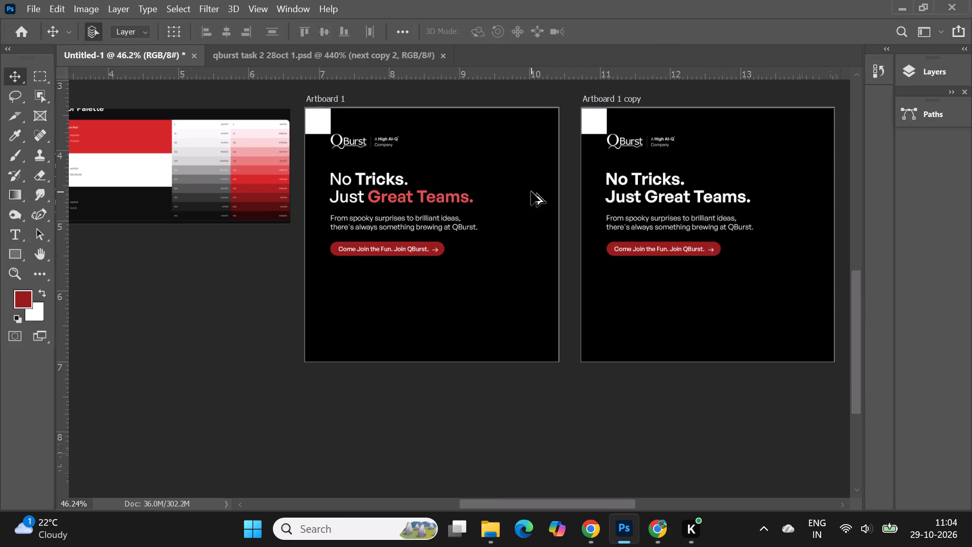
pyautogui.keyDown('alt'); pyautogui.scroll(5, 430, 252); pyautogui.keyUp('alt')
pyautogui.scroll(2, 439, 258)
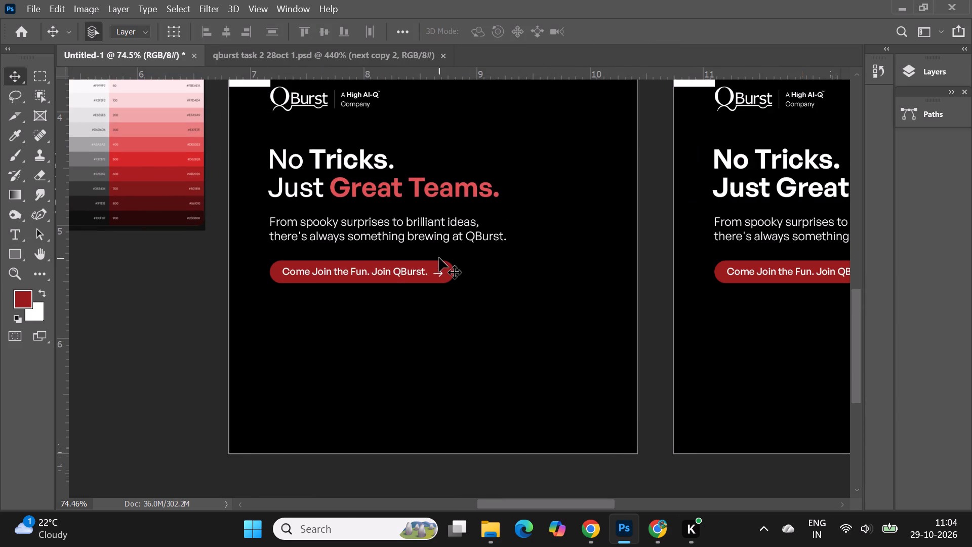
pyautogui.scroll(2, 439, 258)
pyautogui.keyDown('alt'); pyautogui.scroll(-5, 360, 205); pyautogui.keyUp('alt')
pyautogui.keyDown('alt'); pyautogui.scroll(-2, 189, 205); pyautogui.keyUp('alt')
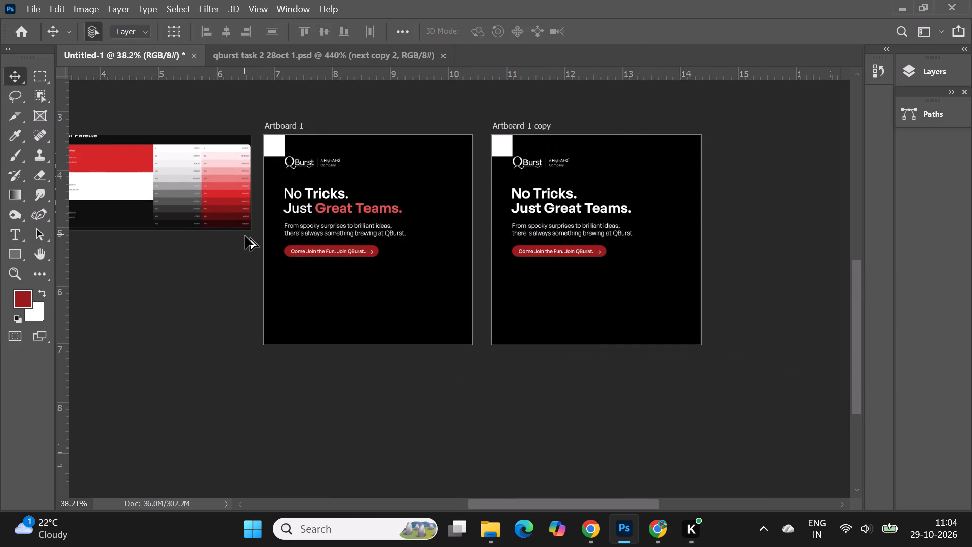
pyautogui.keyDown('alt'); pyautogui.scroll(5, 245, 236); pyautogui.keyUp('alt')
pyautogui.keyDown('alt'); pyautogui.scroll(4, 337, 176); pyautogui.keyUp('alt')
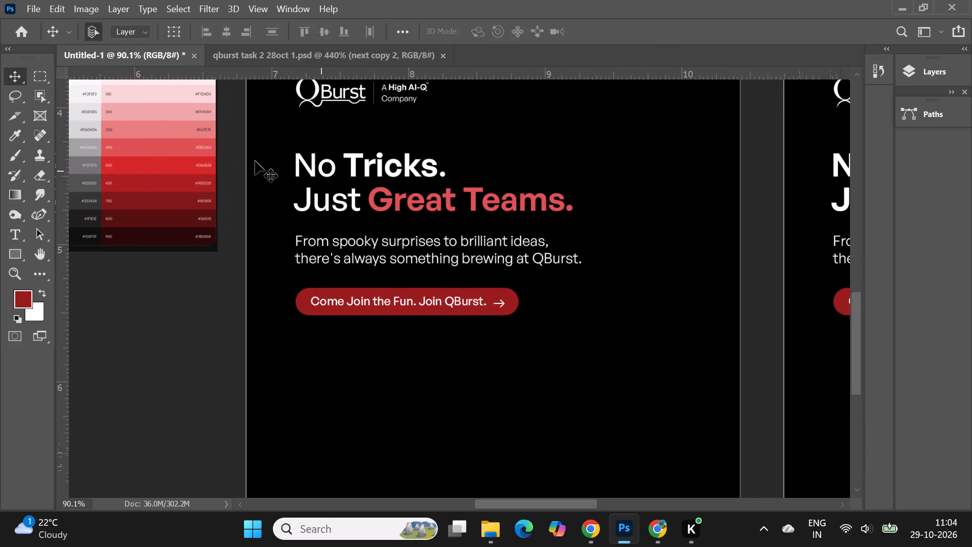
pyautogui.keyDown('alt'); pyautogui.scroll(-5, 209, 152); pyautogui.keyUp('alt')
pyautogui.scroll(2, 352, 283)
# Remove the four guides around Artboard 1's headline block, keeping only the two that mark the logo's top-left margins.
pyautogui.click(431, 310)
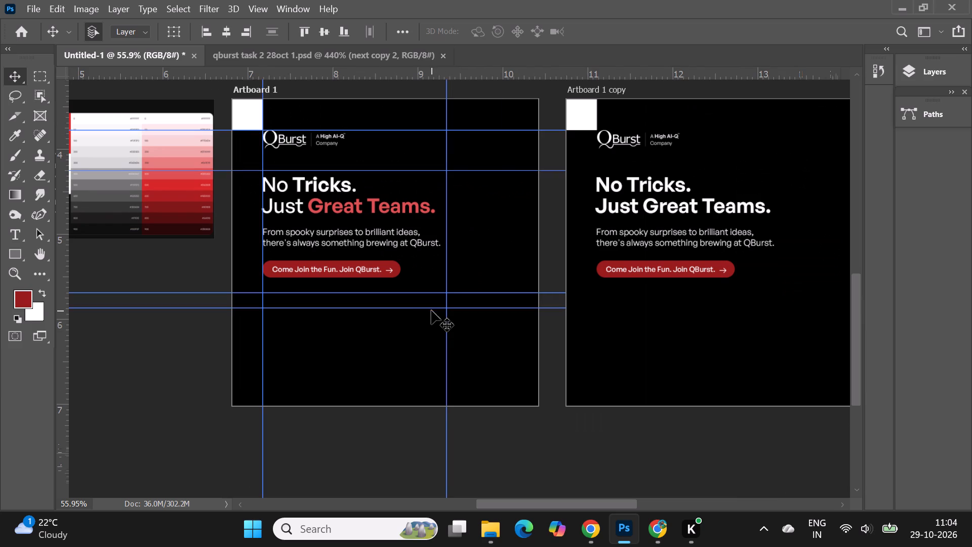
pyautogui.rightClick(20, 257)
pyautogui.click(14, 72)
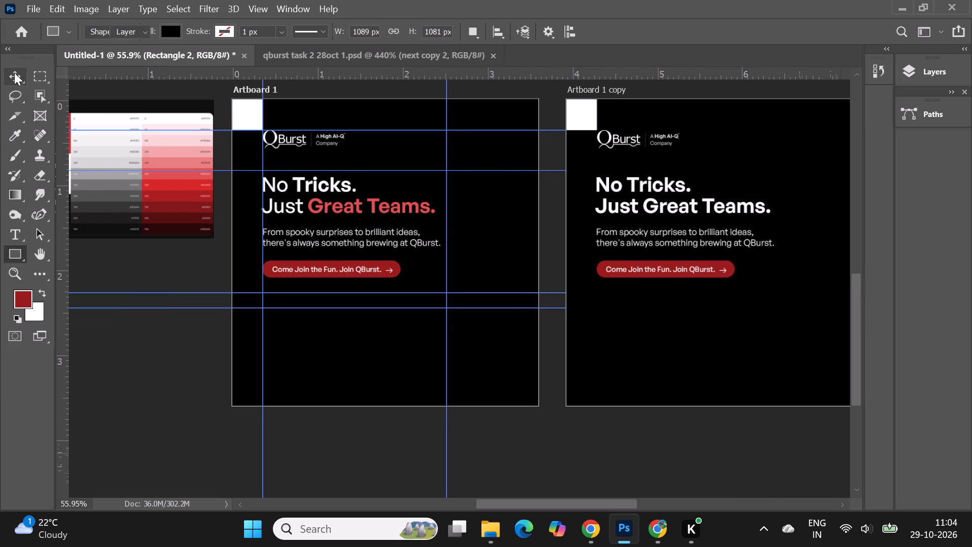
pyautogui.moveTo(514, 292); pyautogui.dragTo(508, 113)
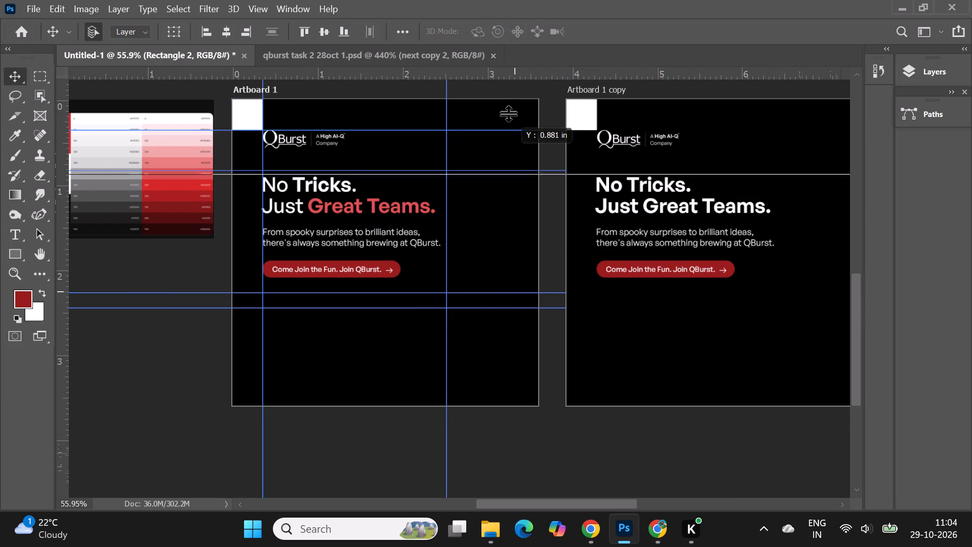
pyautogui.moveTo(508, 113); pyautogui.dragTo(510, 11)
pyautogui.moveTo(448, 251); pyautogui.dragTo(0, 322)
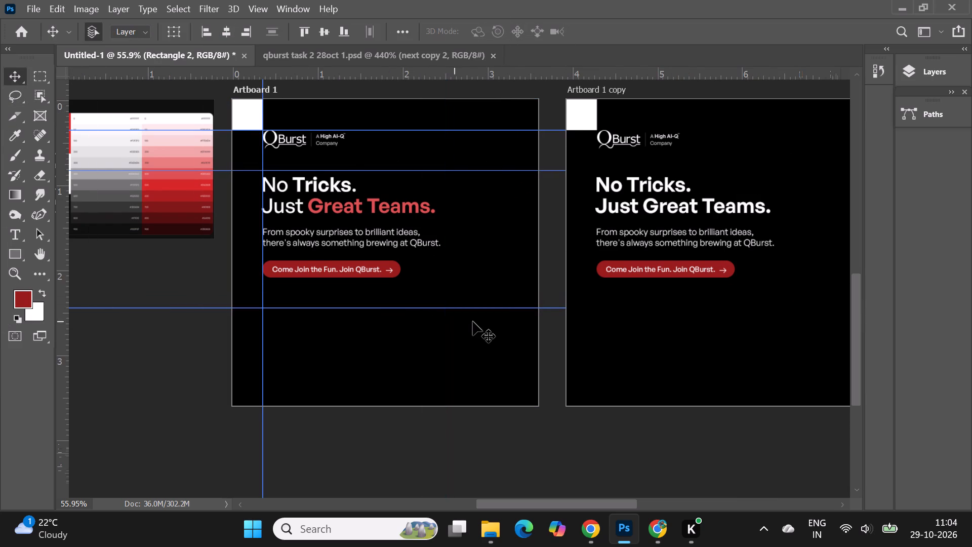
pyautogui.moveTo(480, 308); pyautogui.dragTo(518, 0)
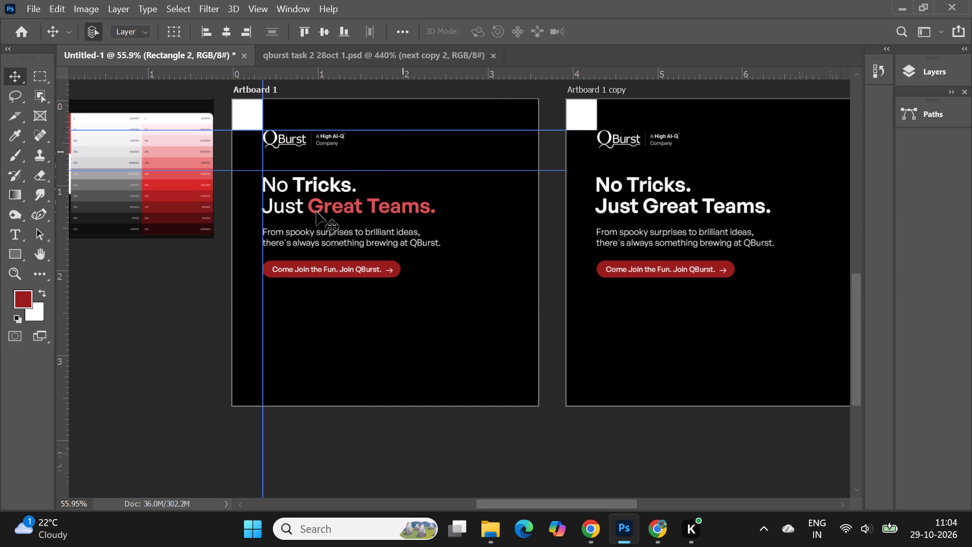
pyautogui.moveTo(361, 172); pyautogui.dragTo(388, 9)
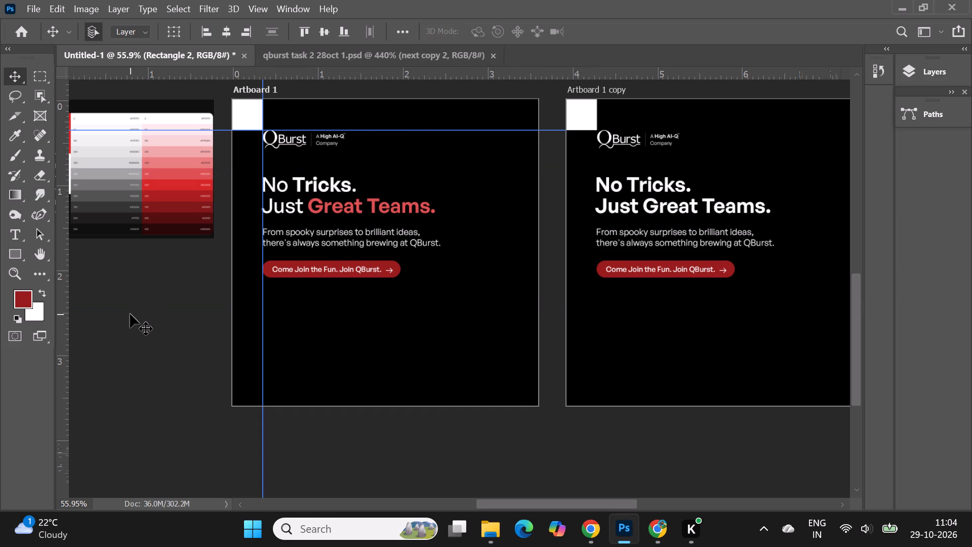
pyautogui.click(130, 314)
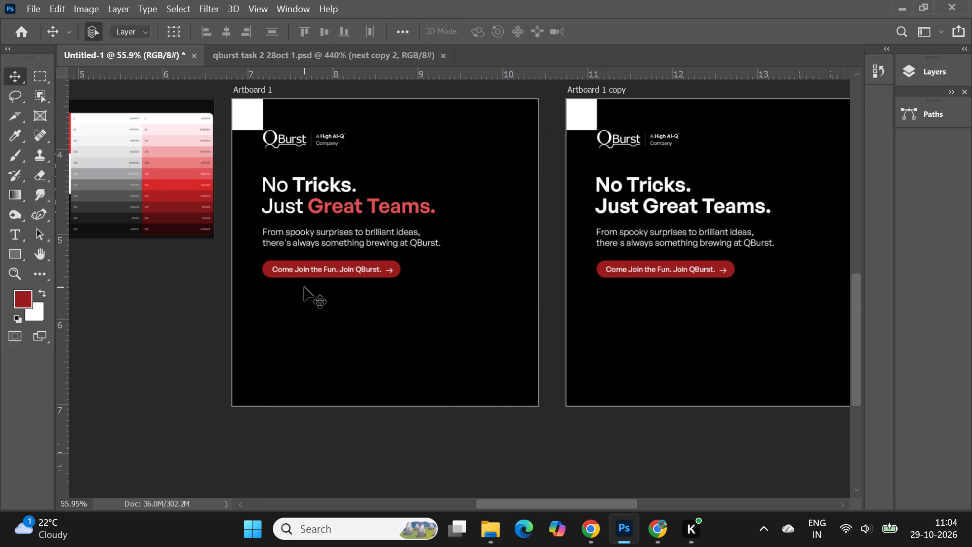
# Draw a circle about 771 px in diameter over Artboard 1's lower-right area with the Ellipse tool and fill it white.
pyautogui.click(378, 339)
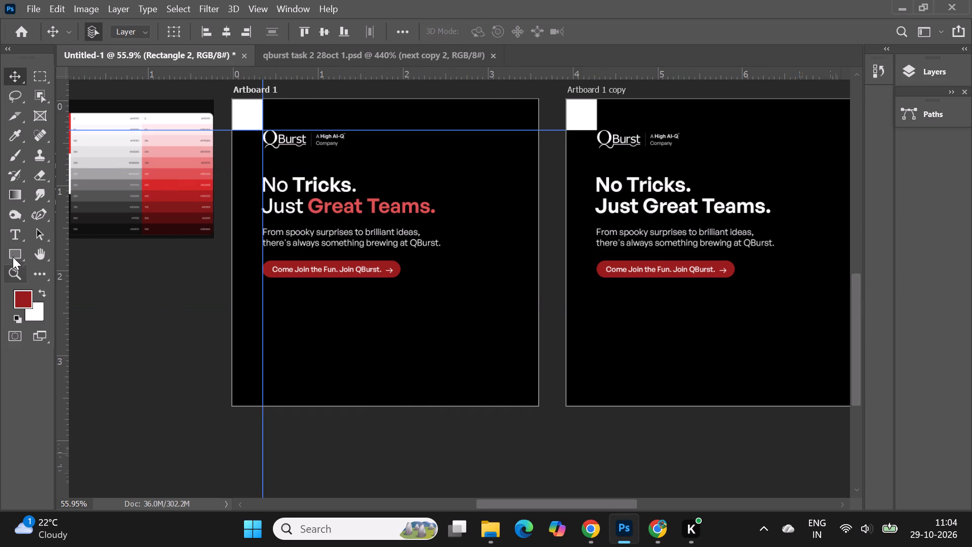
pyautogui.rightClick(12, 256)
pyautogui.press('Return')
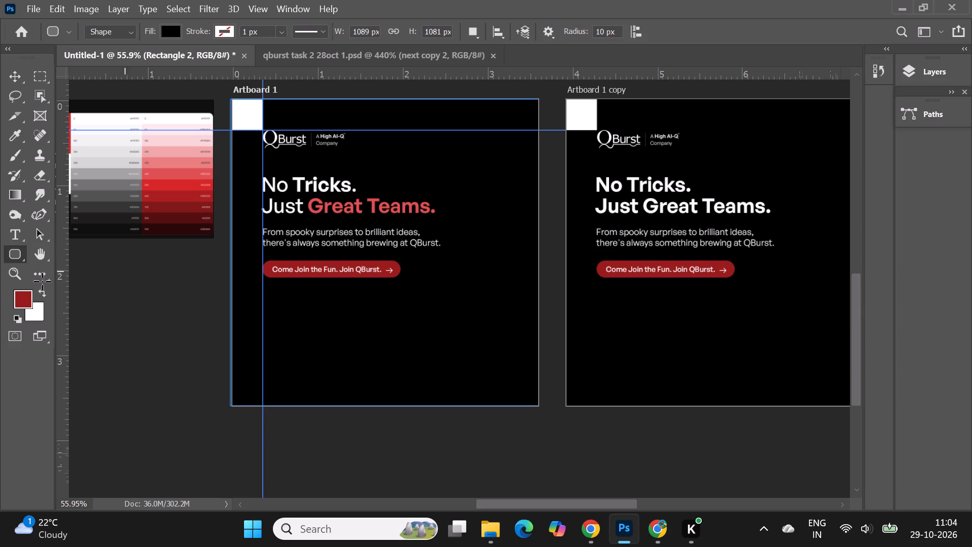
pyautogui.rightClick(17, 256)
pyautogui.click(87, 285)
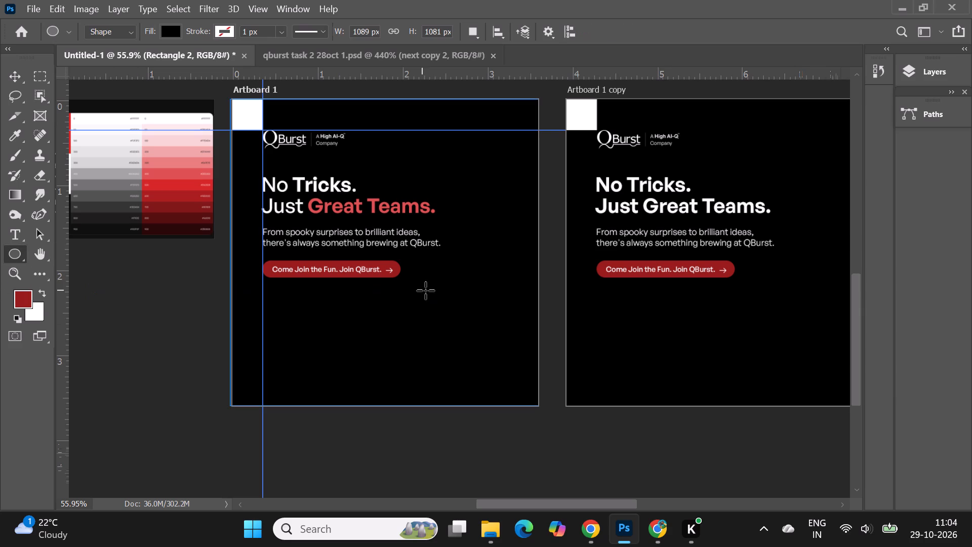
pyautogui.moveTo(337, 247); pyautogui.dragTo(550, 466)
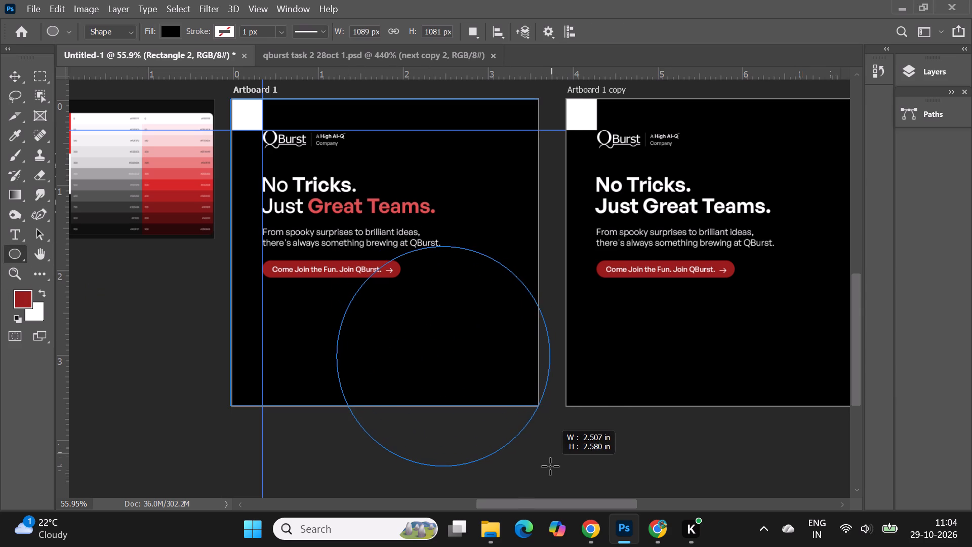
pyautogui.moveTo(550, 466); pyautogui.dragTo(555, 465)
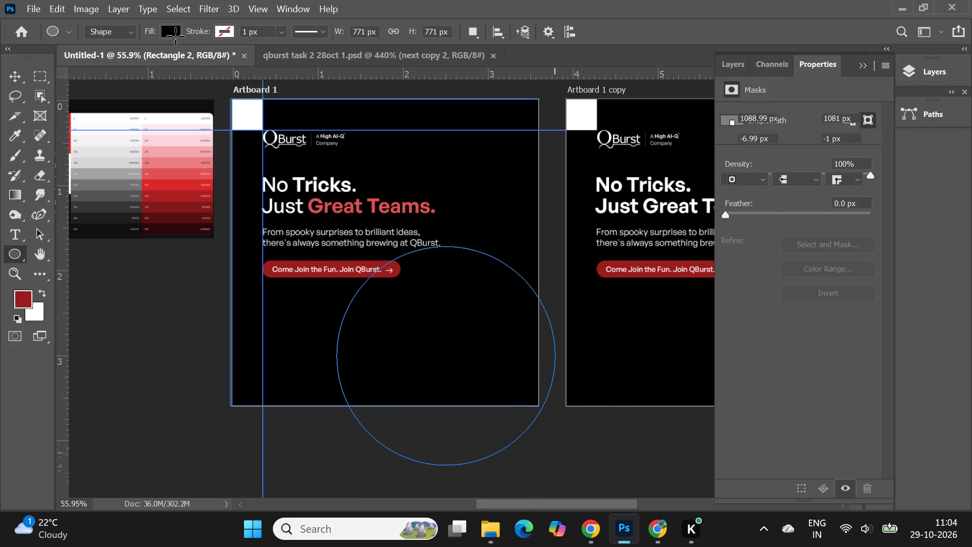
pyautogui.click(170, 30)
pyautogui.click(75, 112)
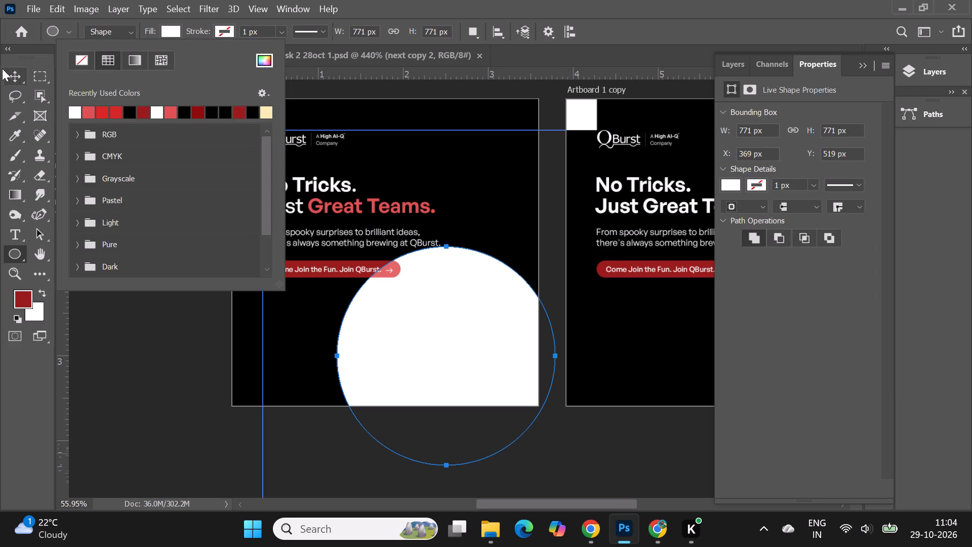
pyautogui.click(13, 81)
pyautogui.click(182, 355)
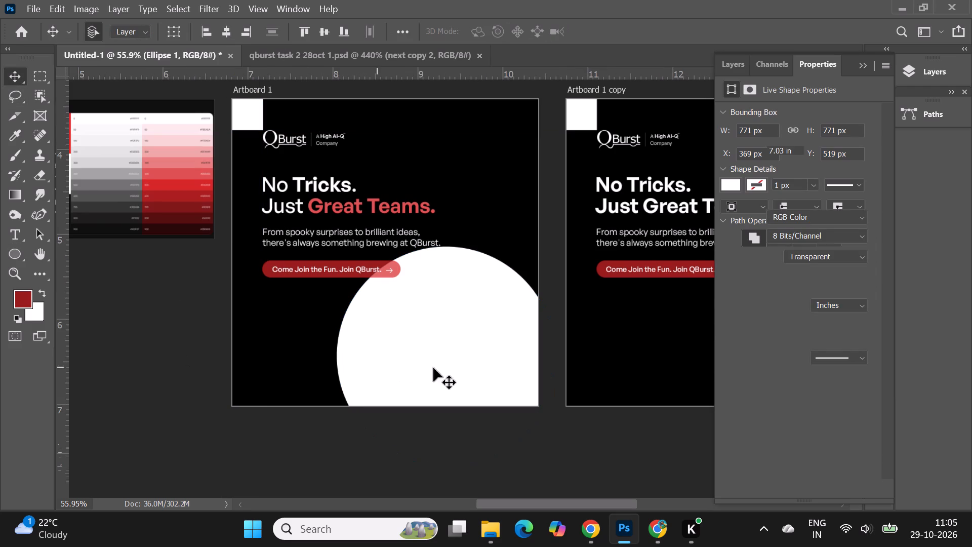
# Move the white circle further into Artboard 1's lower-right corner, to about X 510 px, Y 569 px.
pyautogui.click(451, 373)
pyautogui.moveTo(474, 324); pyautogui.dragTo(491, 347)
pyautogui.moveTo(444, 328); pyautogui.dragTo(463, 318)
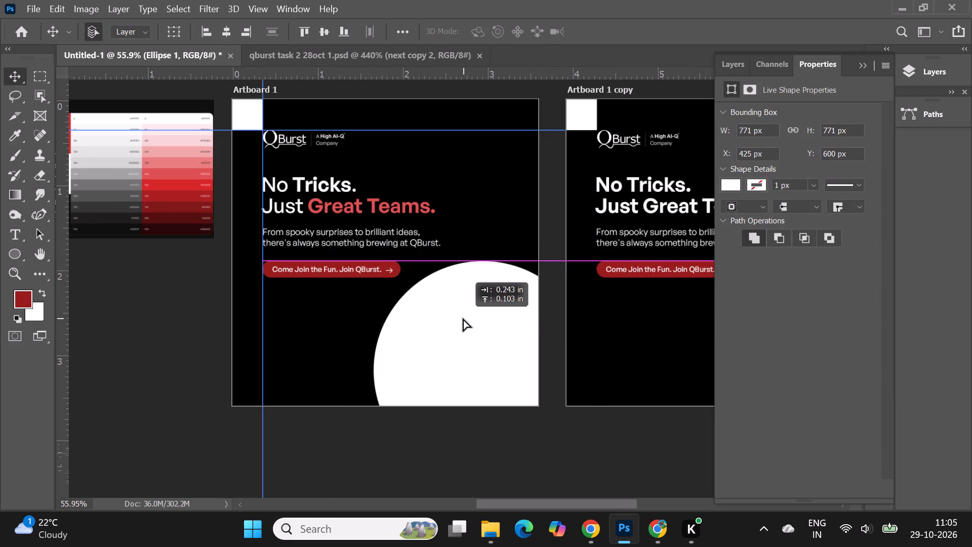
pyautogui.moveTo(463, 318); pyautogui.dragTo(462, 319)
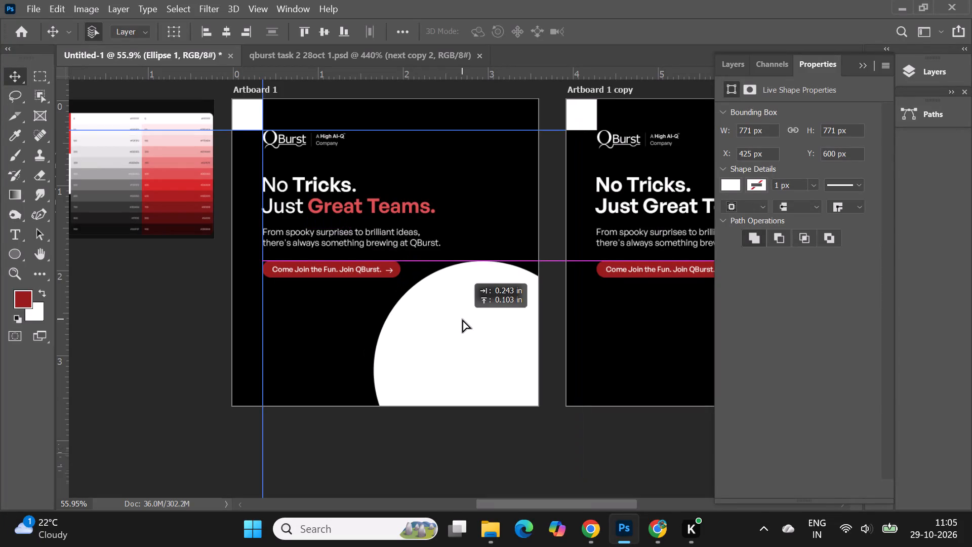
pyautogui.click(451, 324)
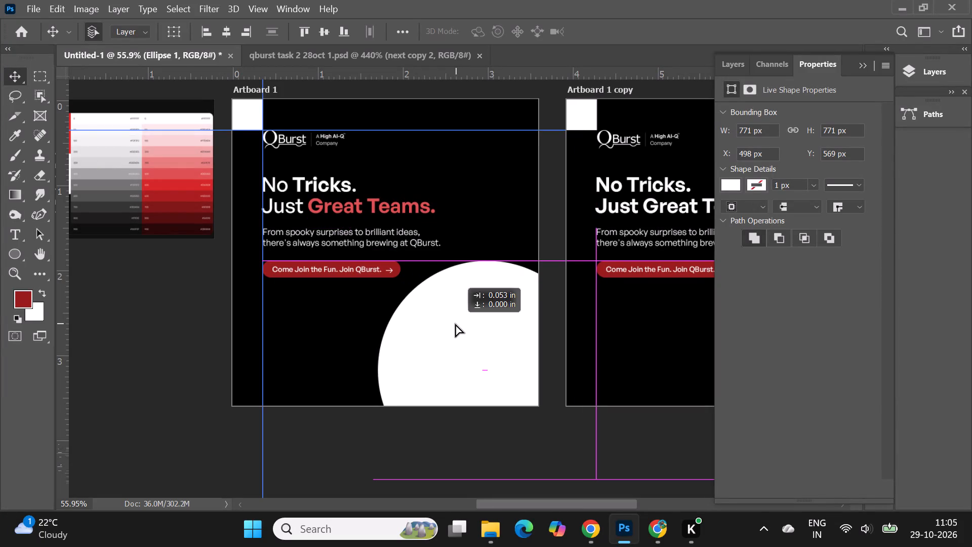
pyautogui.keyDown('alt'); pyautogui.scroll(-7, 449, 248); pyautogui.keyUp('alt')
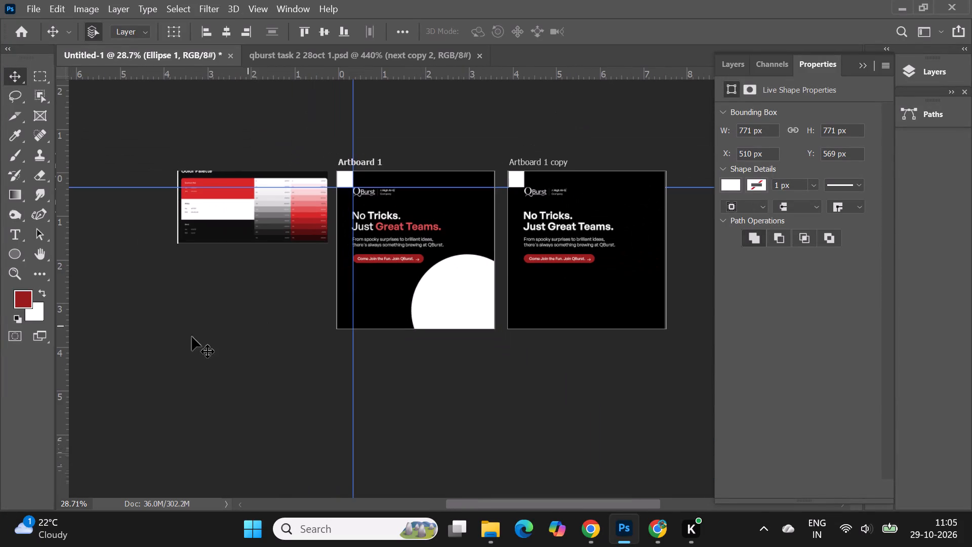
# Review the Artboard 1 composition against the published QBurst post designs in the File Explorer Gallery, focusing on layout ideas.
pyautogui.click(184, 339)
pyautogui.keyDown('alt'); pyautogui.scroll(4, 598, 345); pyautogui.keyUp('alt')
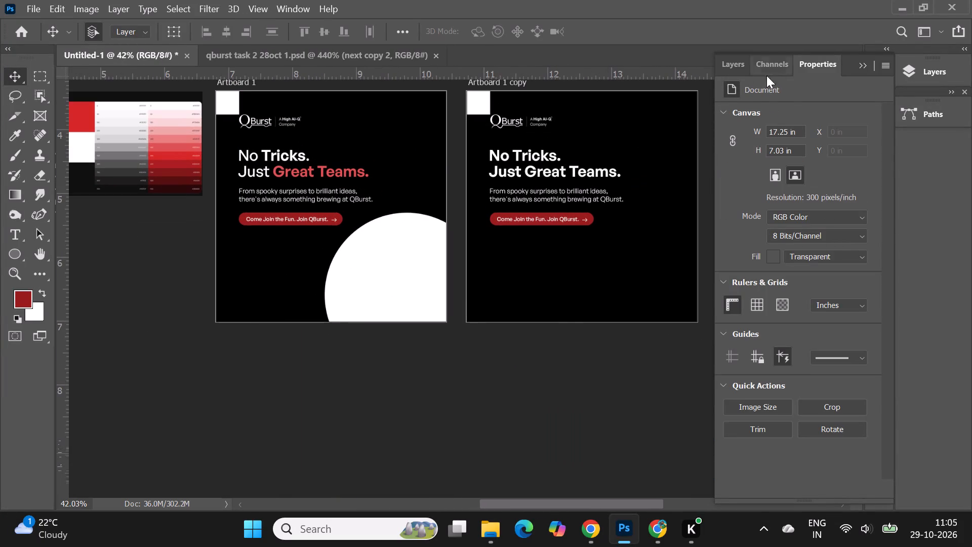
pyautogui.click(866, 65)
pyautogui.scroll(1, 565, 224)
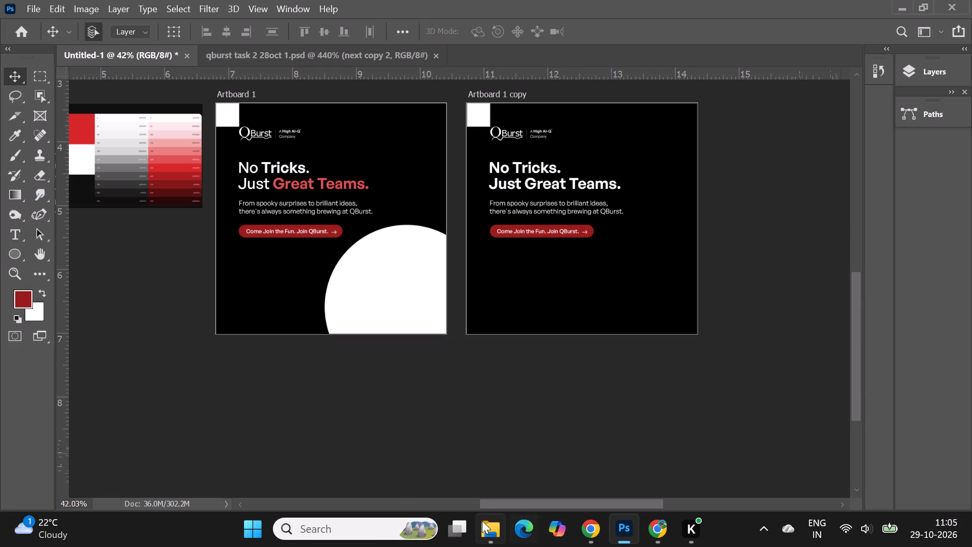
pyautogui.click(482, 521)
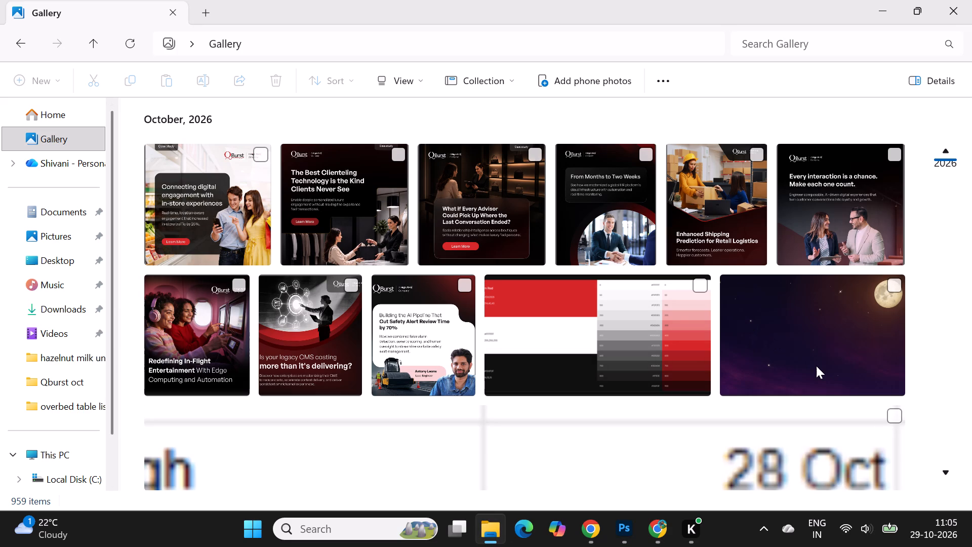
pyautogui.scroll(2, 816, 366)
pyautogui.click(617, 534)
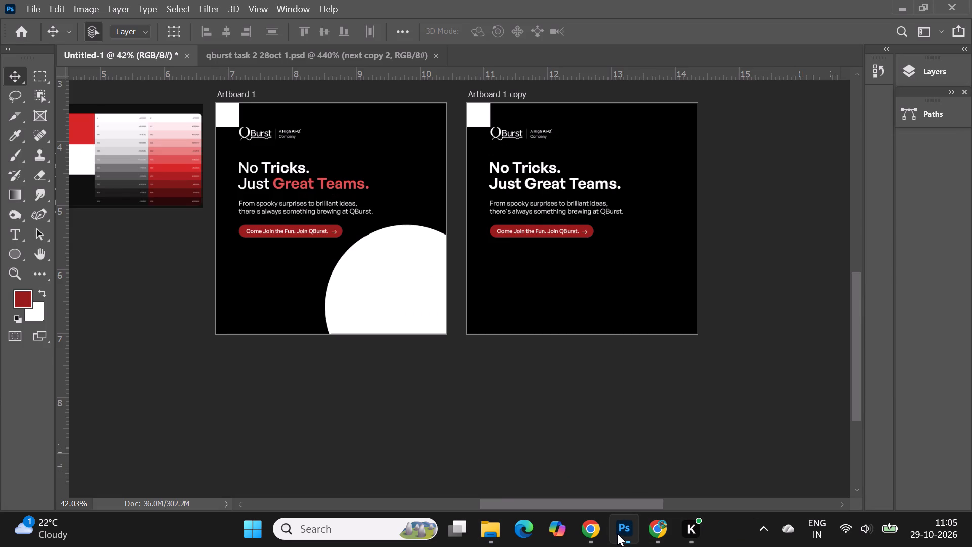
pyautogui.keyDown('alt'); pyautogui.scroll(-4, 725, 343); pyautogui.keyUp('alt')
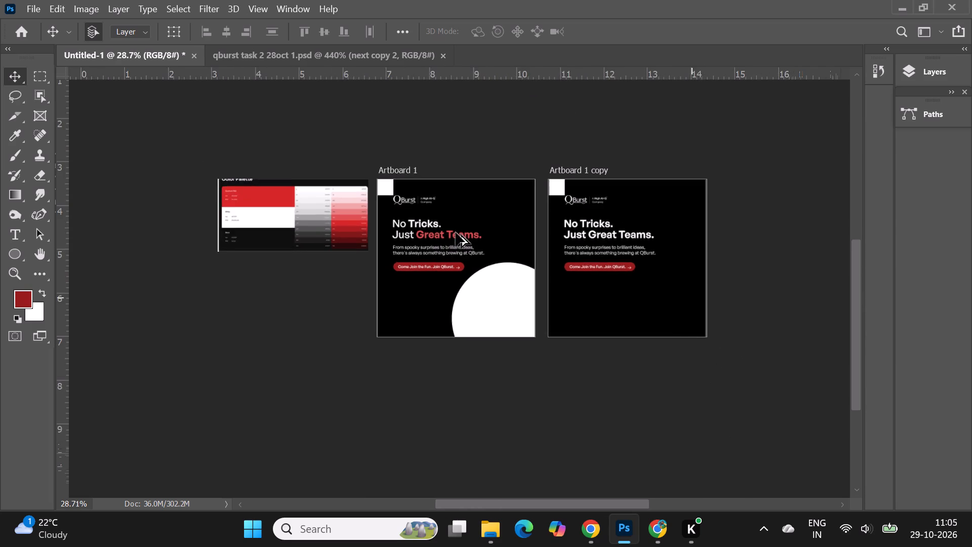
pyautogui.keyDown('alt'); pyautogui.scroll(5, 451, 227); pyautogui.keyUp('alt')
pyautogui.keyDown('alt'); pyautogui.scroll(6, 526, 336); pyautogui.keyUp('alt')
pyautogui.scroll(2, 526, 335)
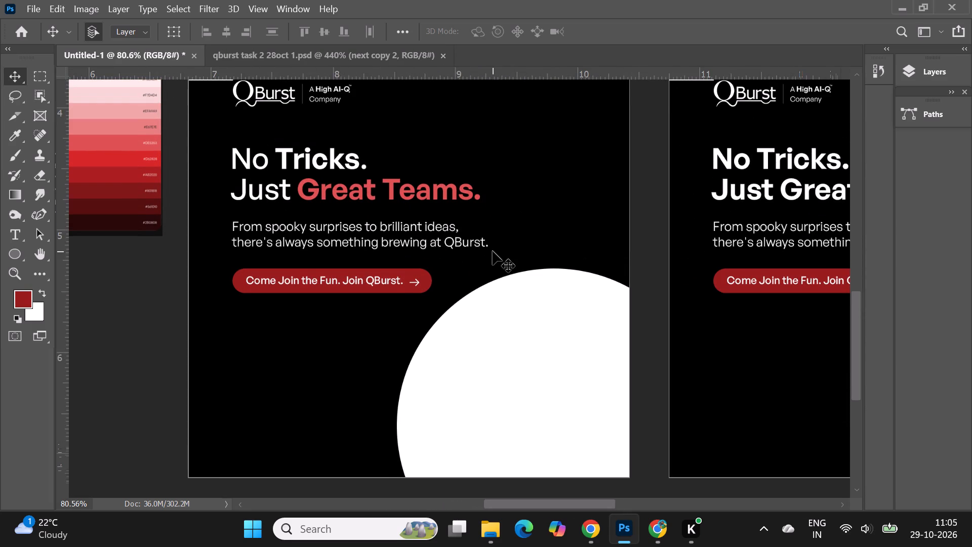
pyautogui.scroll(2, 493, 251)
pyautogui.scroll(-3, 494, 248)
# Delete the white circle from Artboard 1's lower-right corner.
pyautogui.click(546, 366)
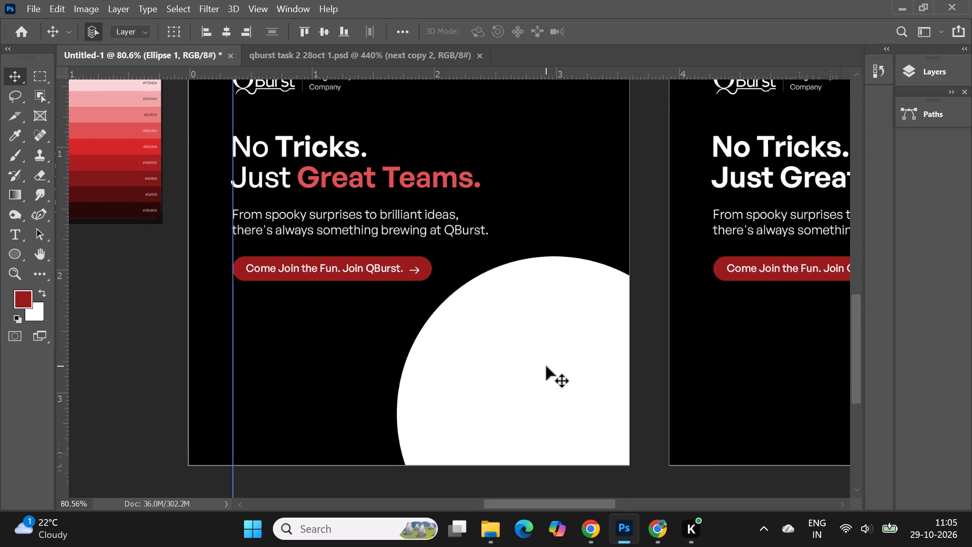
pyautogui.press('Delete')
# Draw a rectangle about 1084 × 391 px across Artboard 1's bottom, below the red call-to-action pill, and fill it white.
pyautogui.rightClick(25, 254)
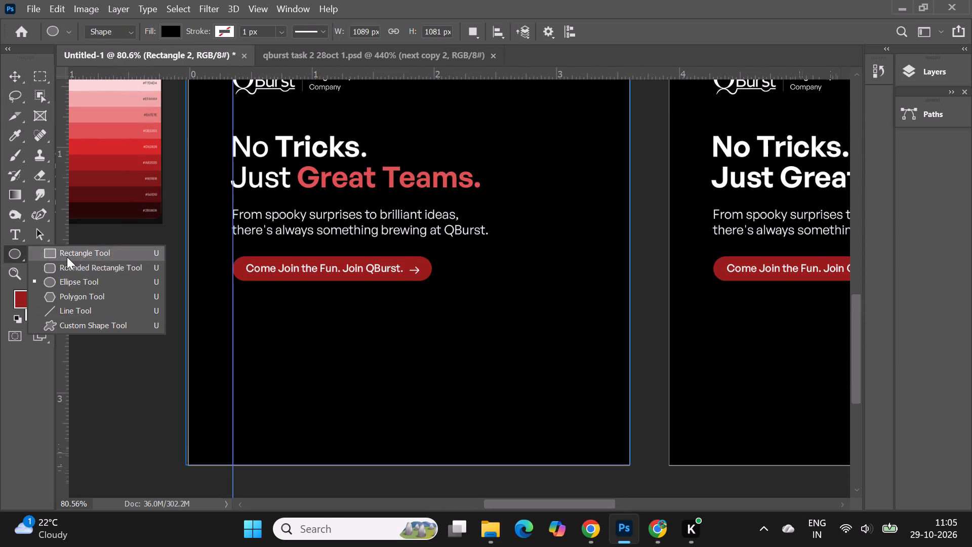
pyautogui.click(67, 257)
pyautogui.press('Return')
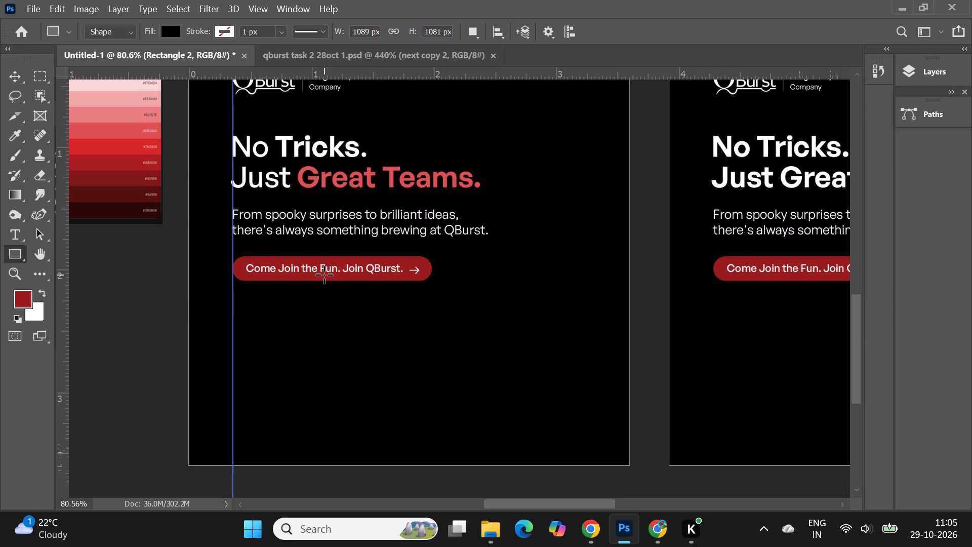
pyautogui.moveTo(188, 308); pyautogui.dragTo(606, 414)
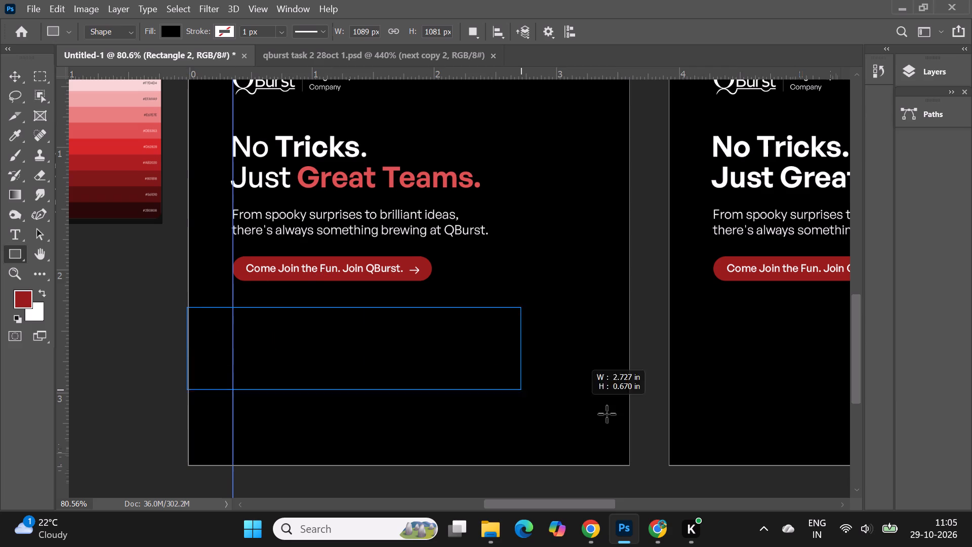
pyautogui.moveTo(606, 414); pyautogui.dragTo(629, 467)
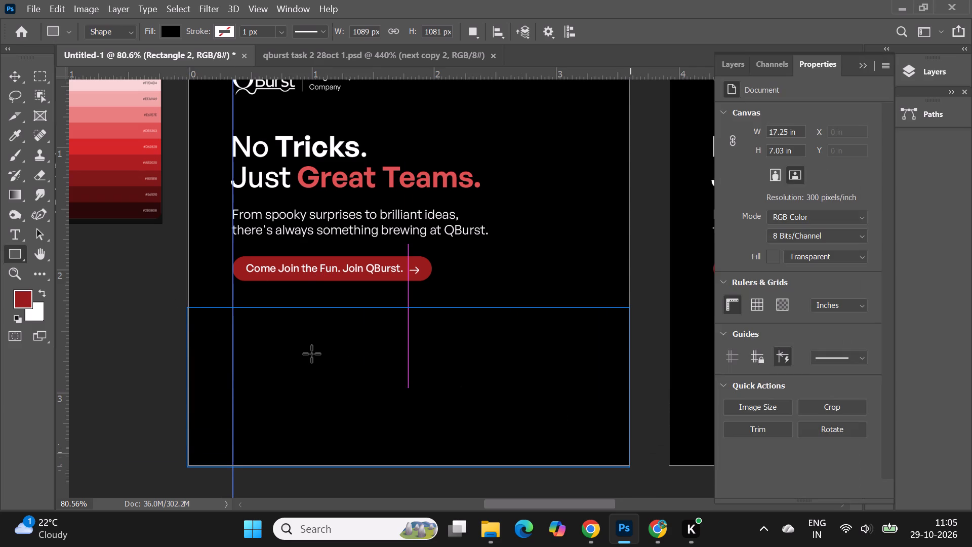
pyautogui.click(169, 25)
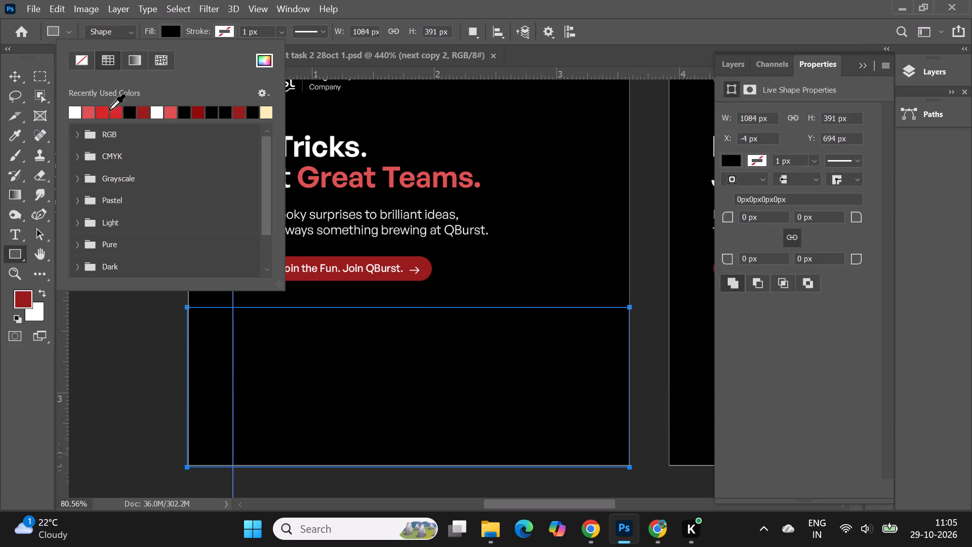
pyautogui.click(72, 111)
pyautogui.click(8, 69)
pyautogui.click(101, 338)
# Round all four corners of the white rectangle in Artboard 1 to 20 px.
pyautogui.keyDown('alt'); pyautogui.scroll(-3, 497, 254); pyautogui.keyUp('alt')
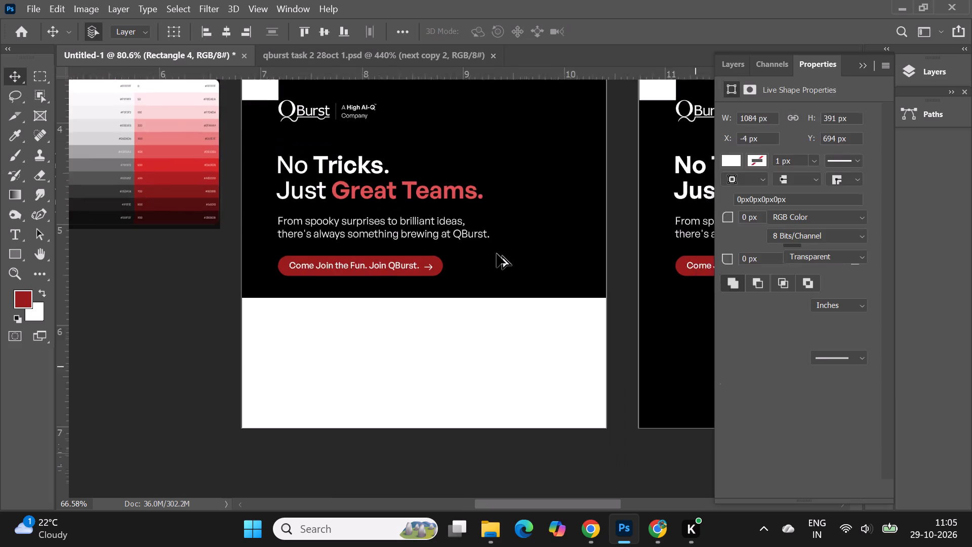
pyautogui.keyDown('alt'); pyautogui.scroll(-2, 497, 254); pyautogui.keyUp('alt')
pyautogui.click(476, 314)
pyautogui.click(16, 251)
pyautogui.keyDown('alt'); pyautogui.scroll(3, 334, 309); pyautogui.keyUp('alt')
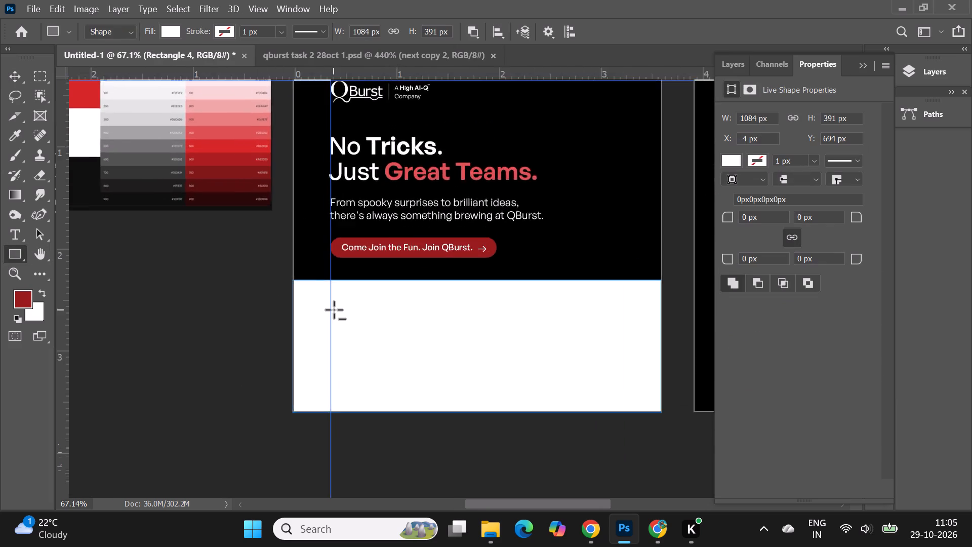
pyautogui.keyDown('alt'); pyautogui.scroll(6, 334, 309); pyautogui.keyUp('alt')
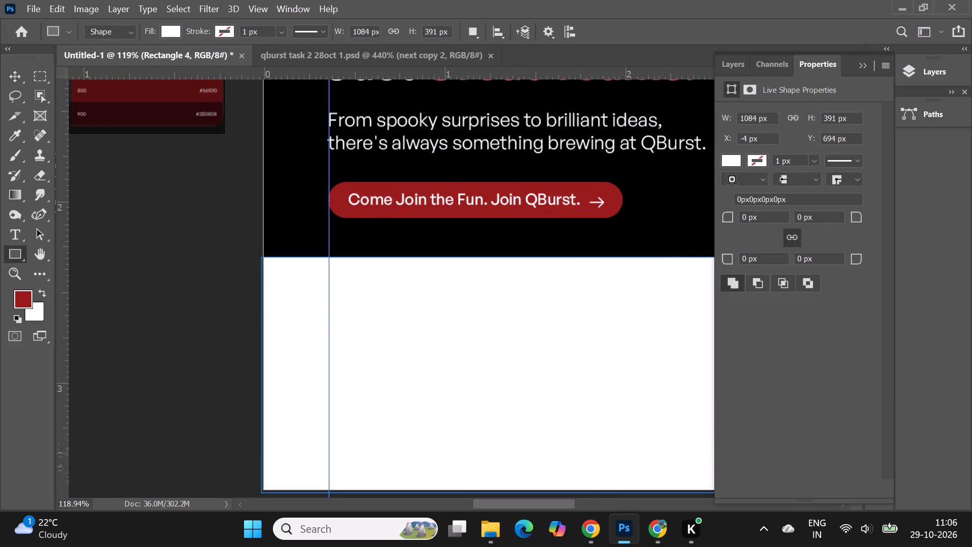
pyautogui.click(742, 217)
pyautogui.press('2')
pyautogui.press('Return')
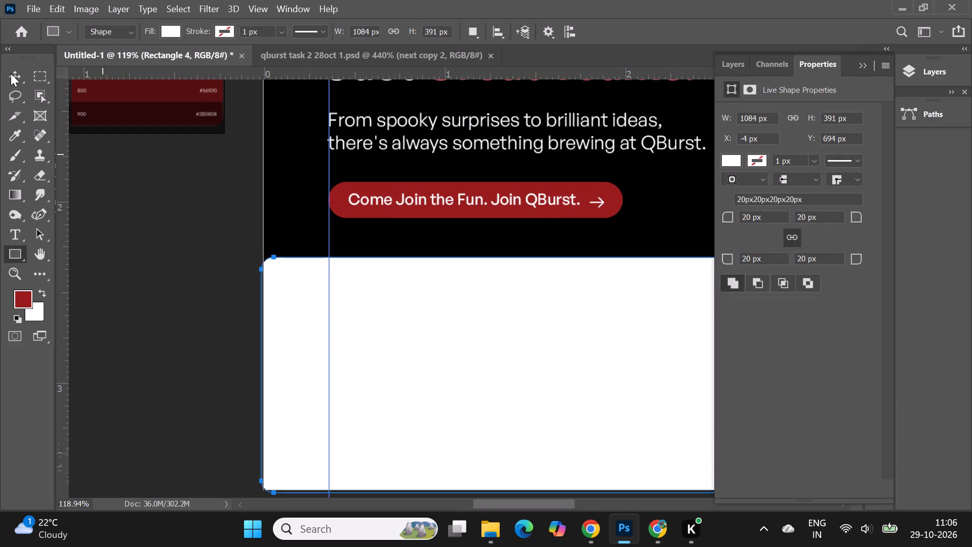
pyautogui.click(17, 78)
pyautogui.click(862, 63)
# Transform the white panel to 99.63% width to match the artboard and about 103.75% height, extending its bottom edge past the artboard.
pyautogui.keyDown('alt'); pyautogui.scroll(-2, 166, 189); pyautogui.keyUp('alt')
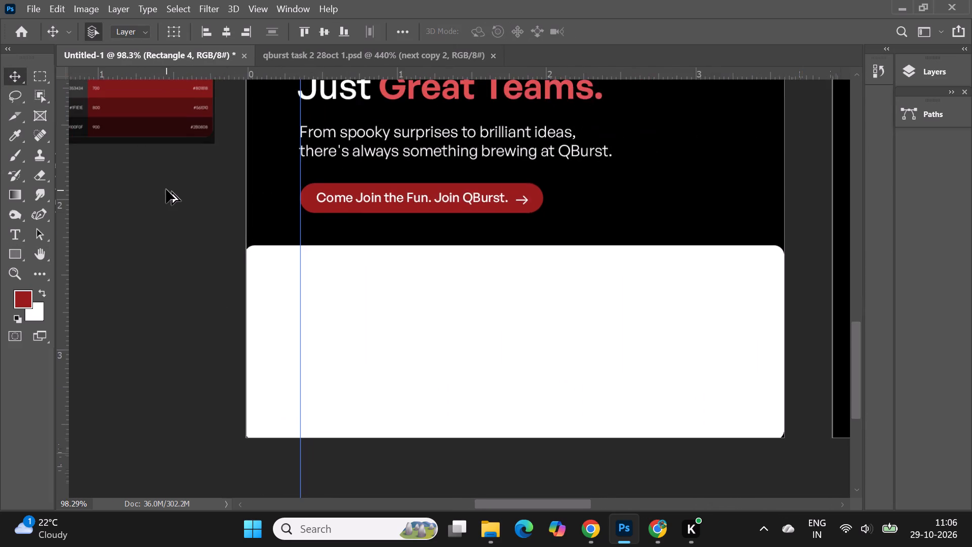
pyautogui.keyDown('alt'); pyautogui.scroll(-2, 166, 189); pyautogui.keyUp('alt')
pyautogui.keyDown('alt'); pyautogui.scroll(1, 629, 293); pyautogui.keyUp('alt')
pyautogui.click(481, 293)
pyautogui.hotkey('ctrl', 't')
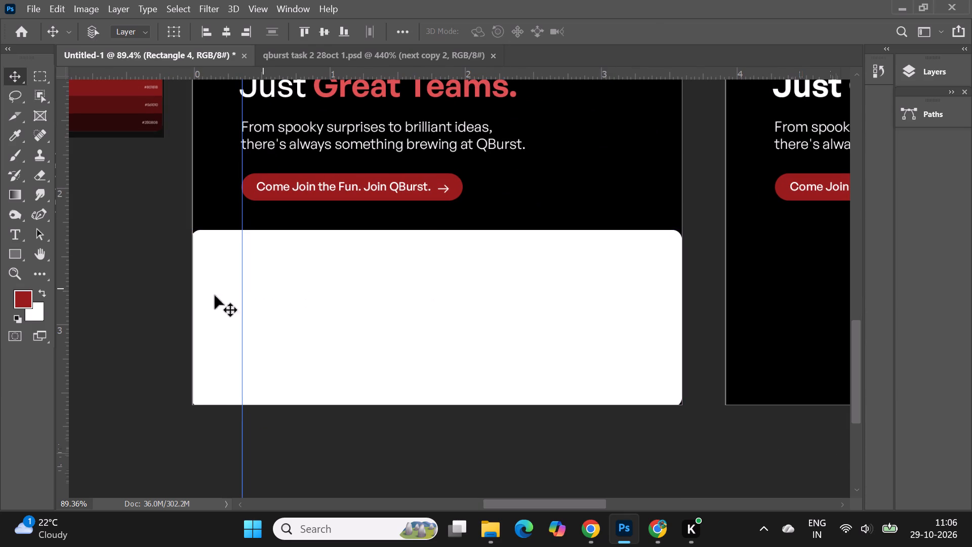
pyautogui.keyDown('alt'); pyautogui.scroll(7, 207, 305); pyautogui.keyUp('alt')
pyautogui.keyDown('shift'); pyautogui.moveTo(176, 332); pyautogui.dragTo(181, 332); pyautogui.keyUp('shift')
pyautogui.keyDown('alt'); pyautogui.scroll(-5, 199, 278); pyautogui.keyUp('alt')
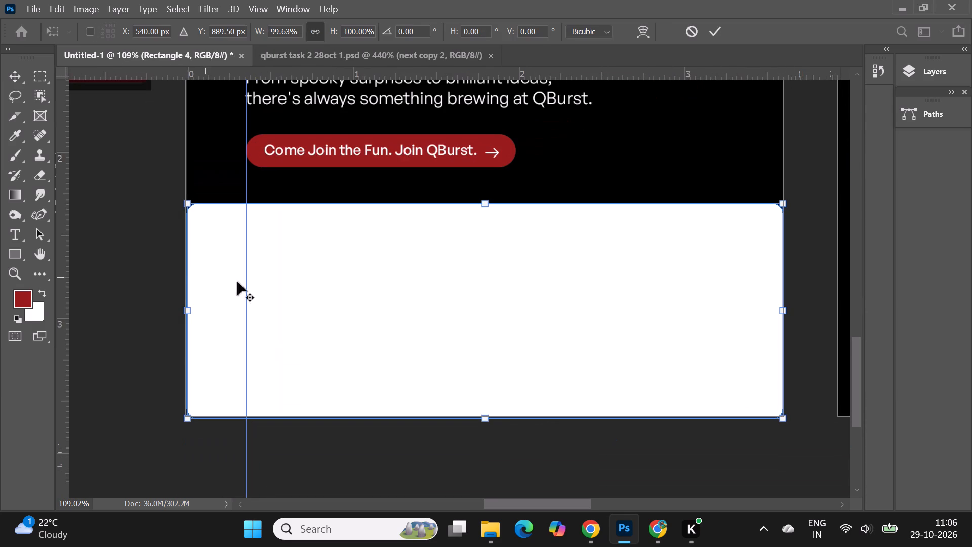
pyautogui.keyDown('shift'); pyautogui.click(489, 417); pyautogui.keyUp('shift')
pyautogui.keyDown('shift'); pyautogui.moveTo(487, 417); pyautogui.dragTo(489, 425); pyautogui.keyUp('shift')
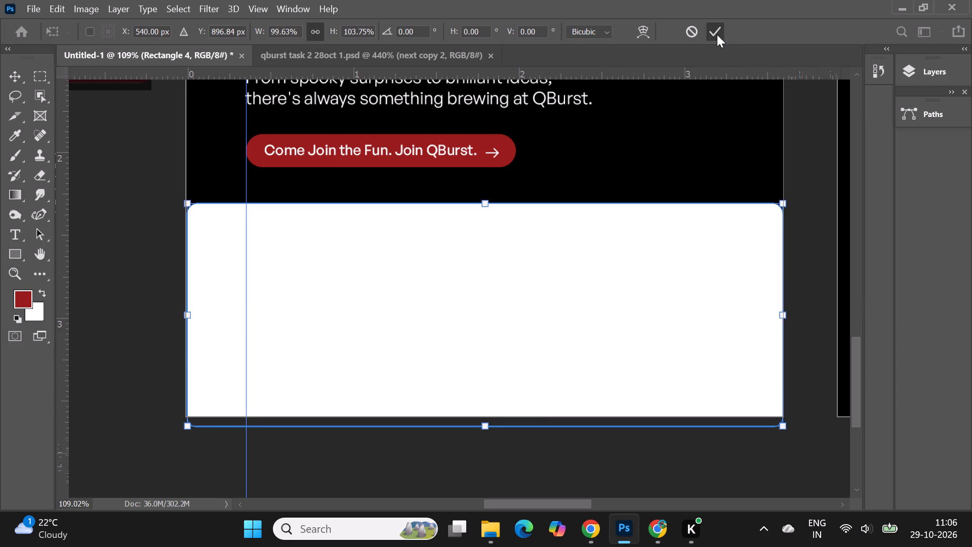
pyautogui.click(717, 34)
pyautogui.click(823, 284)
# Stretch the white panel's top edge slightly upward toward the call-to-action pill with Free Transform.
pyautogui.doubleClick(480, 289)
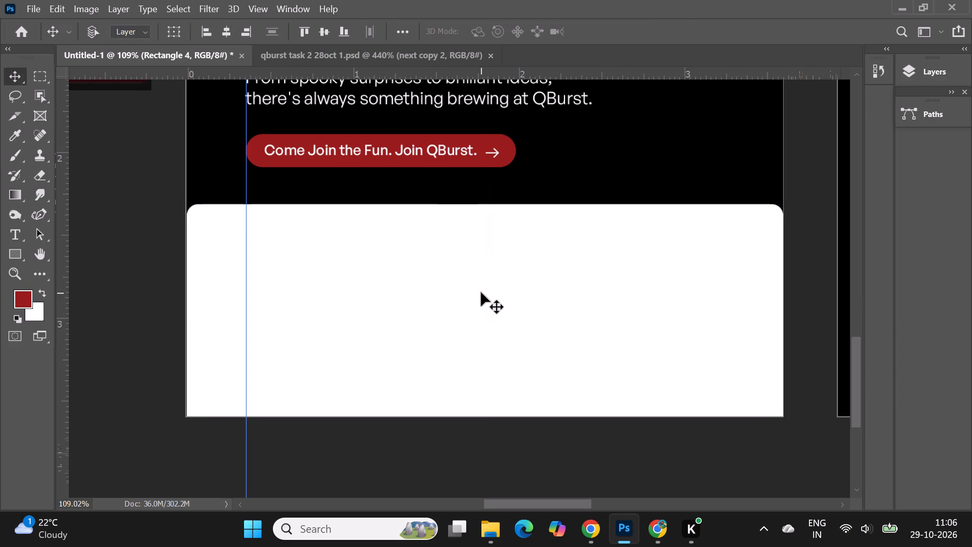
pyautogui.hotkey('ctrl', 't')
pyautogui.keyDown('shift'); pyautogui.moveTo(482, 204); pyautogui.dragTo(483, 198); pyautogui.keyUp('shift')
pyautogui.click(718, 28)
pyautogui.keyDown('alt'); pyautogui.scroll(-5, 437, 270); pyautogui.keyUp('alt')
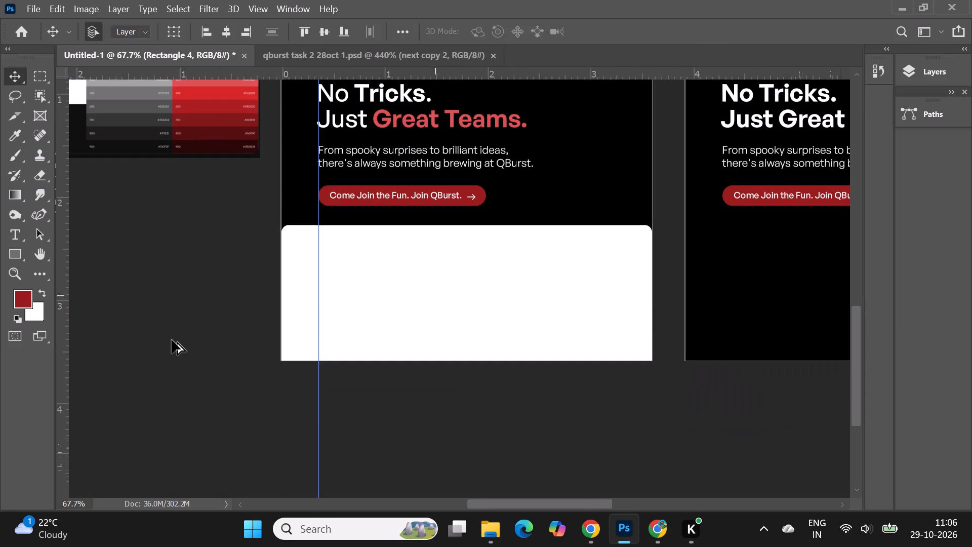
pyautogui.keyDown('alt'); pyautogui.click(166, 341); pyautogui.keyUp('alt')
# Move the white panel down about 0.037 in, leaving an even 0.223 in gap below the call-to-action pill.
pyautogui.keyDown('alt'); pyautogui.scroll(-4, 216, 341); pyautogui.keyUp('alt')
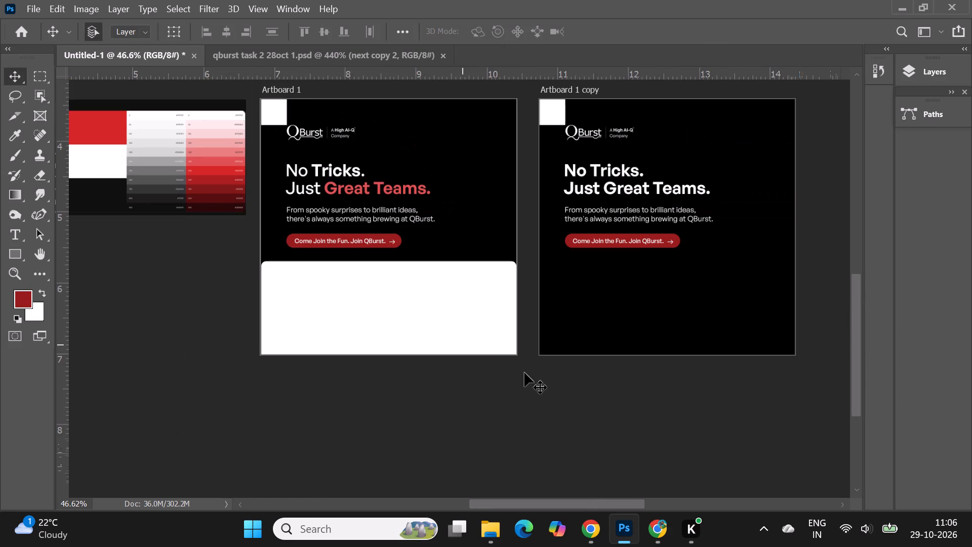
pyautogui.click(575, 408)
pyautogui.click(414, 324)
pyautogui.click(432, 315)
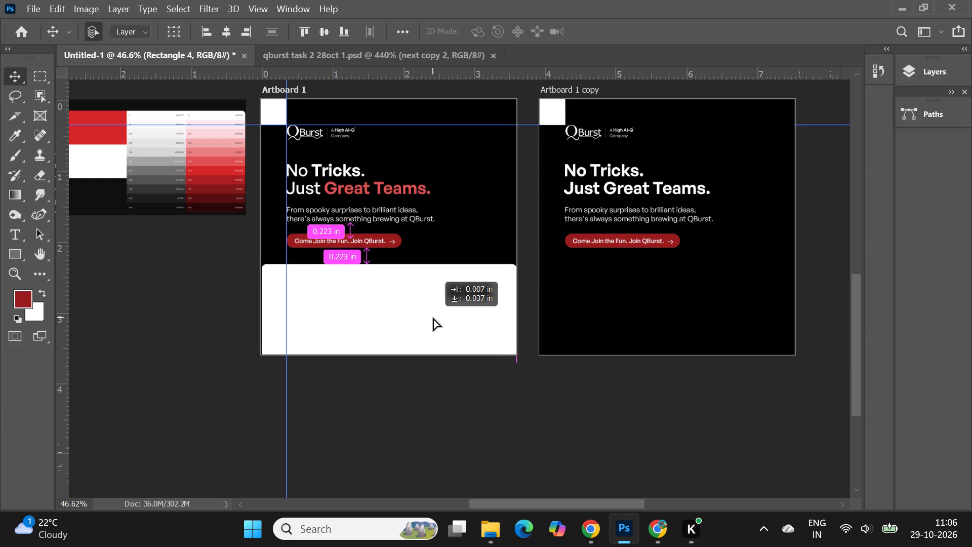
pyautogui.click(205, 402)
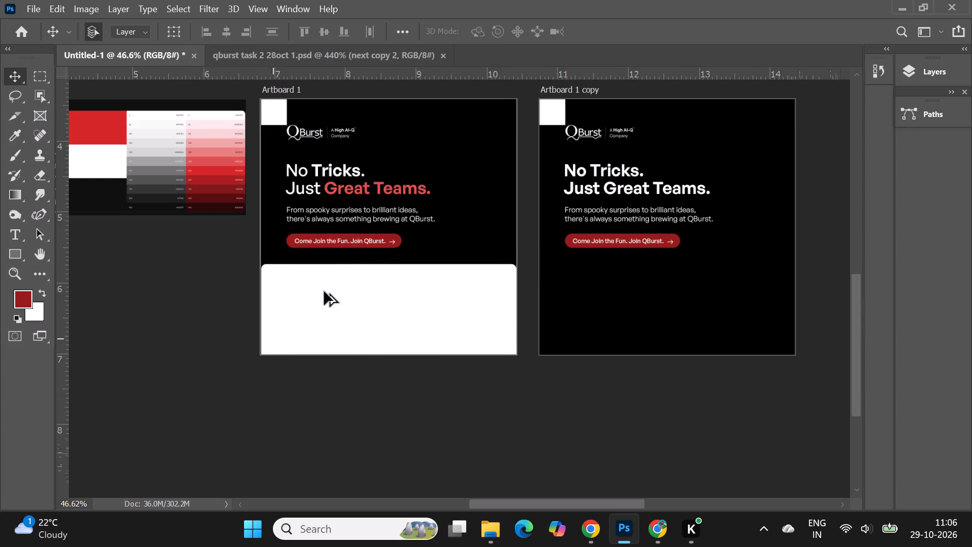
# Examine Artboard 1's layout with the white bottom panel, both as a whole beside Artboard 1 copy and up close.
pyautogui.keyDown('alt'); pyautogui.scroll(3, 327, 286); pyautogui.keyUp('alt')
pyautogui.keyDown('alt'); pyautogui.scroll(-4, 496, 291); pyautogui.keyUp('alt')
pyautogui.scroll(-2, 177, 243)
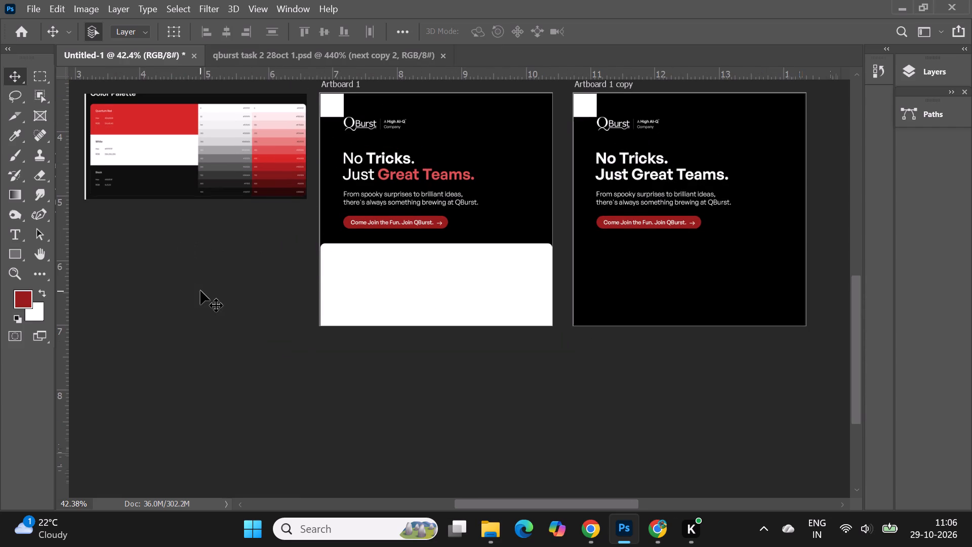
pyautogui.click(200, 291)
pyautogui.keyDown('alt'); pyautogui.scroll(-3, 224, 252); pyautogui.keyUp('alt')
pyautogui.keyDown('alt'); pyautogui.scroll(6, 370, 198); pyautogui.keyUp('alt')
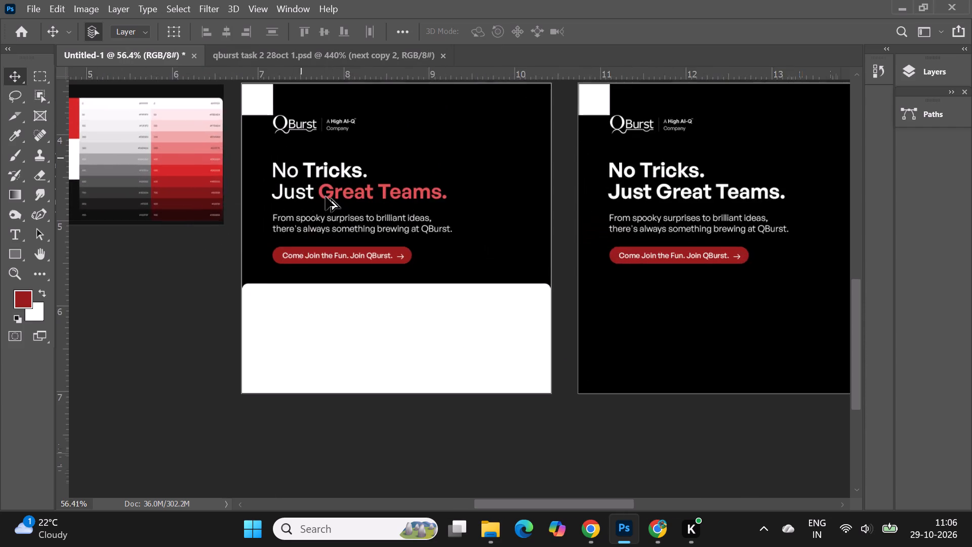
pyautogui.keyDown('alt'); pyautogui.scroll(3, 309, 197); pyautogui.keyUp('alt')
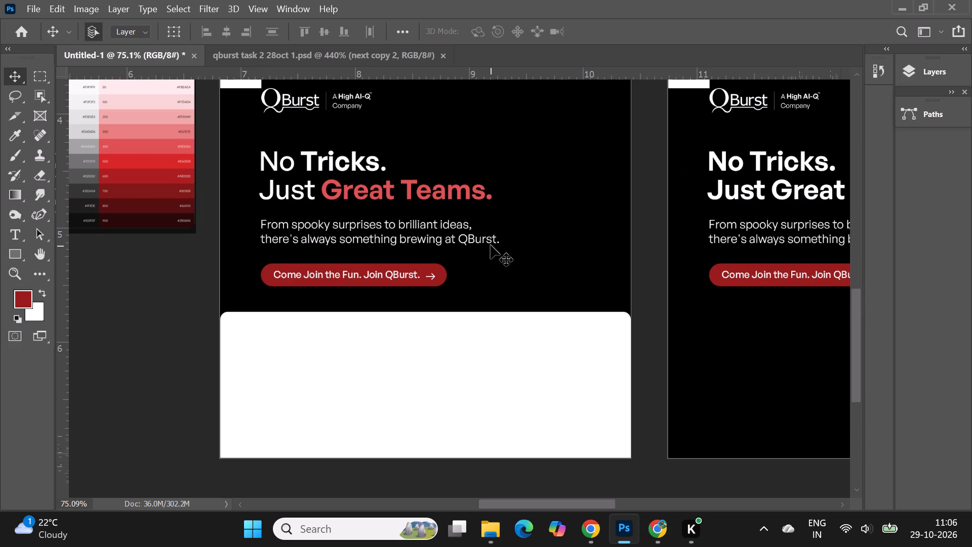
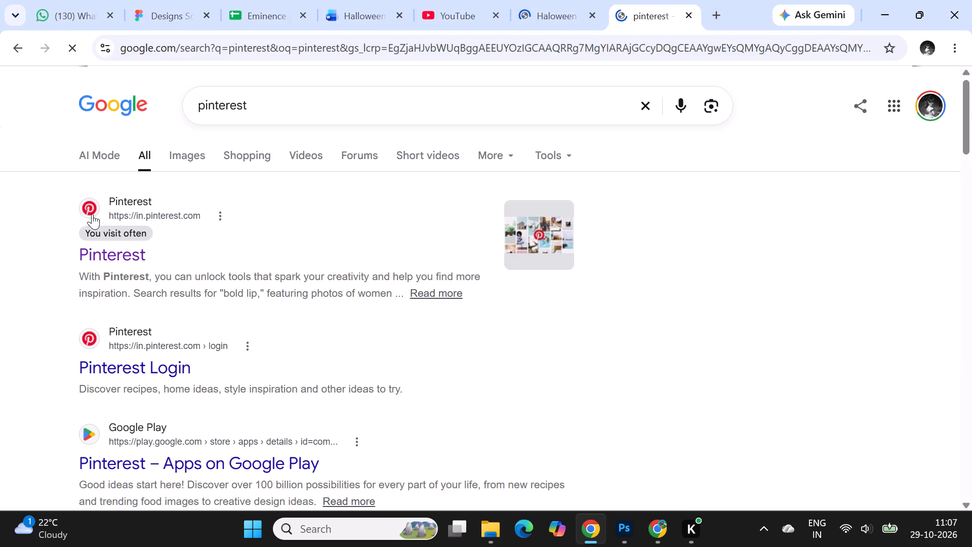
# Open Pinterest from the Google results and search it for "haloween in office".
pyautogui.click(140, 193)
pyautogui.click(140, 200)
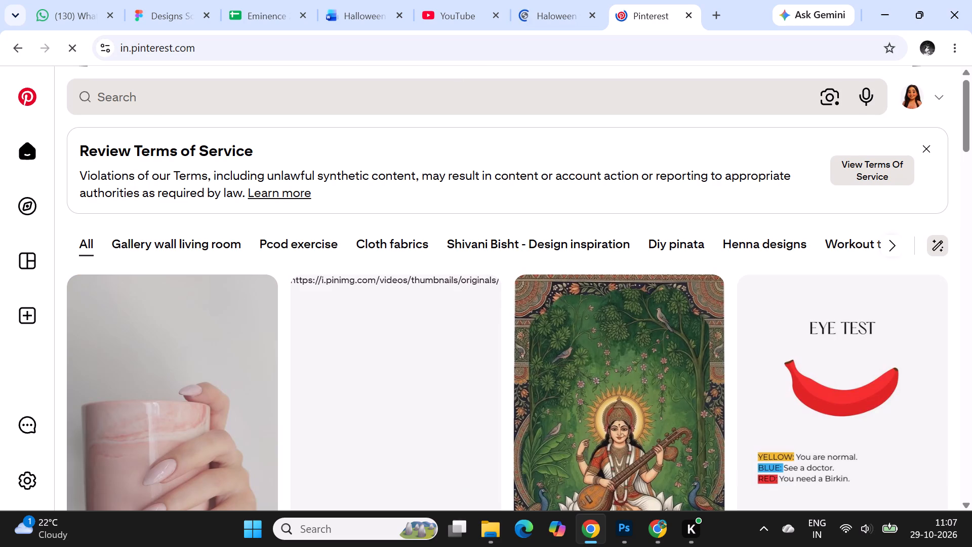
pyautogui.click(161, 92)
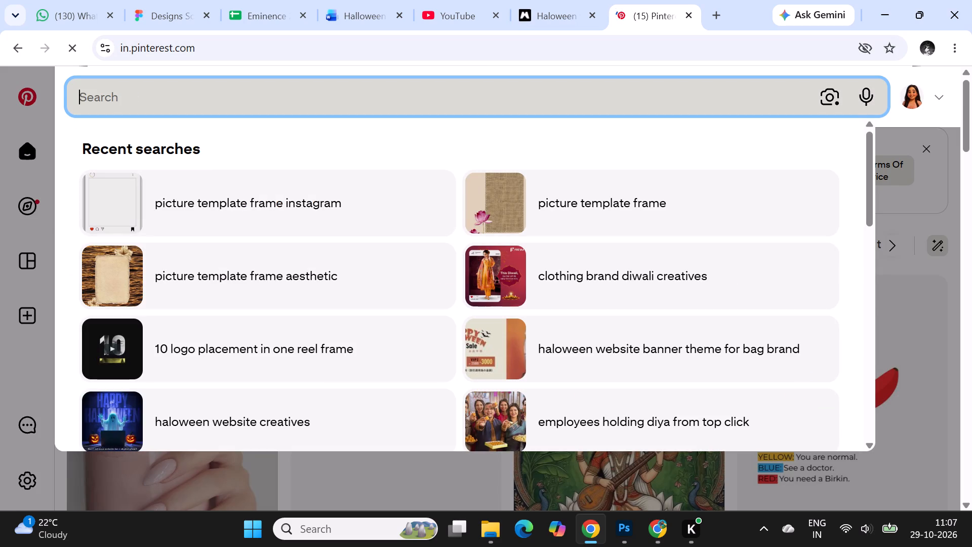
pyautogui.write('haloween in office')
pyautogui.press('space')
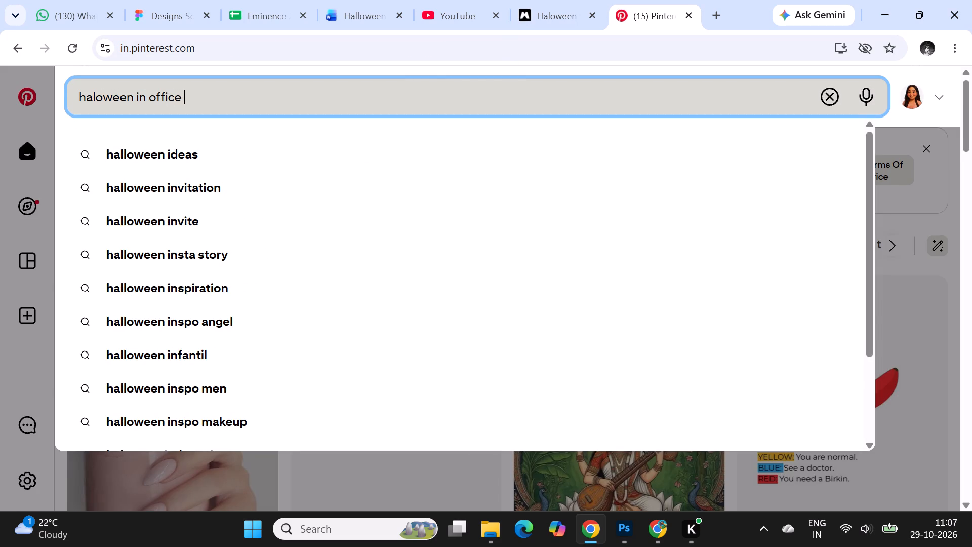
pyautogui.press('Return')
# Look through the office Halloween results for real photos of decorated workplaces and costumed teams.
pyautogui.scroll(1, 162, 92)
pyautogui.scroll(2, 159, 157)
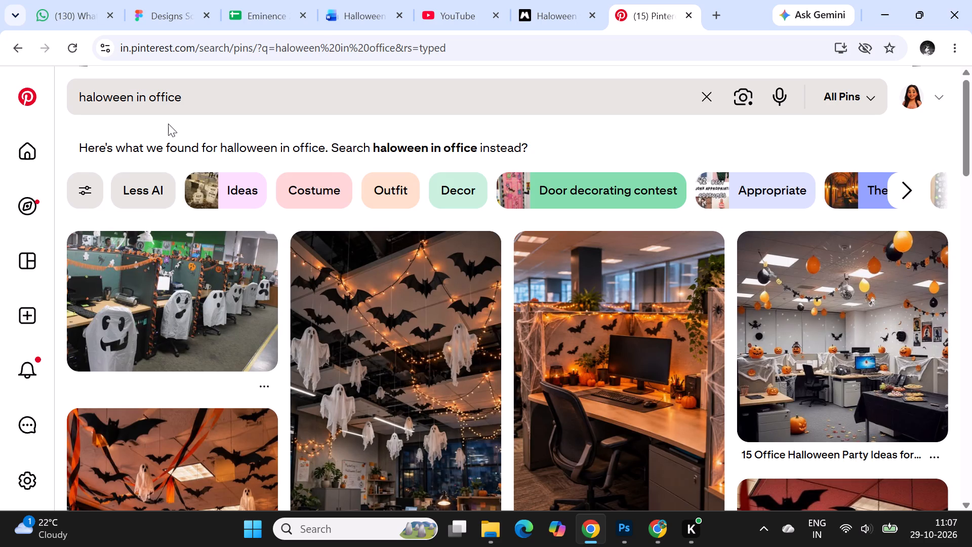
pyautogui.scroll(-5, 168, 124)
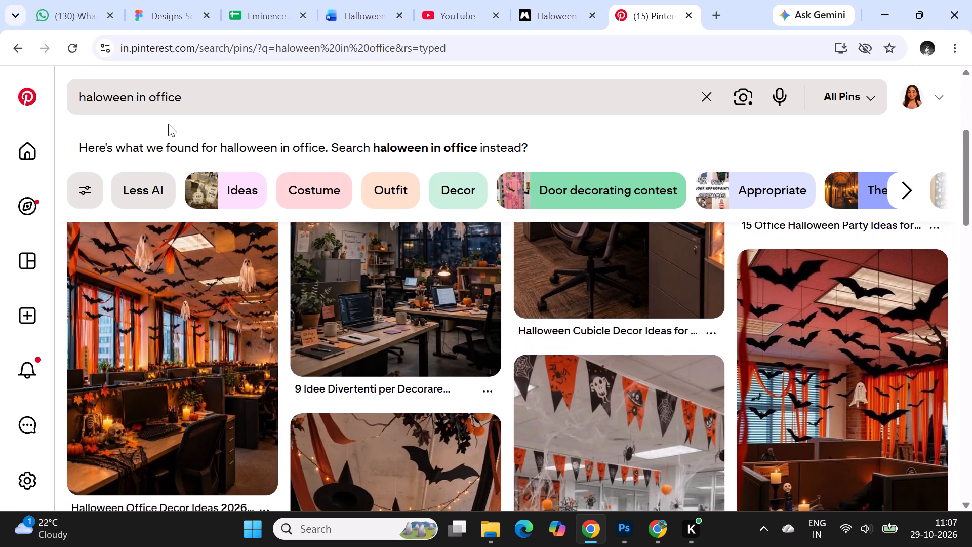
pyautogui.scroll(-9, 168, 124)
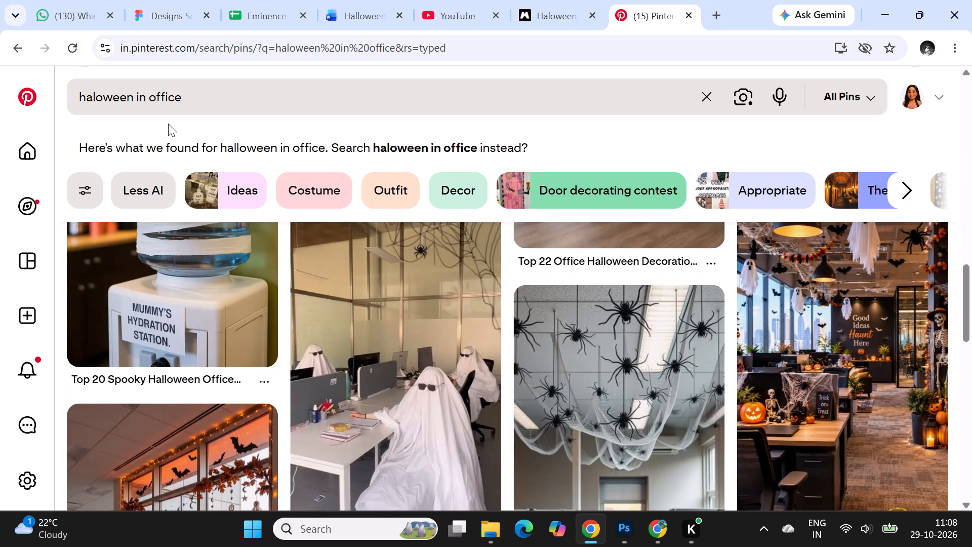
pyautogui.scroll(-11, 168, 124)
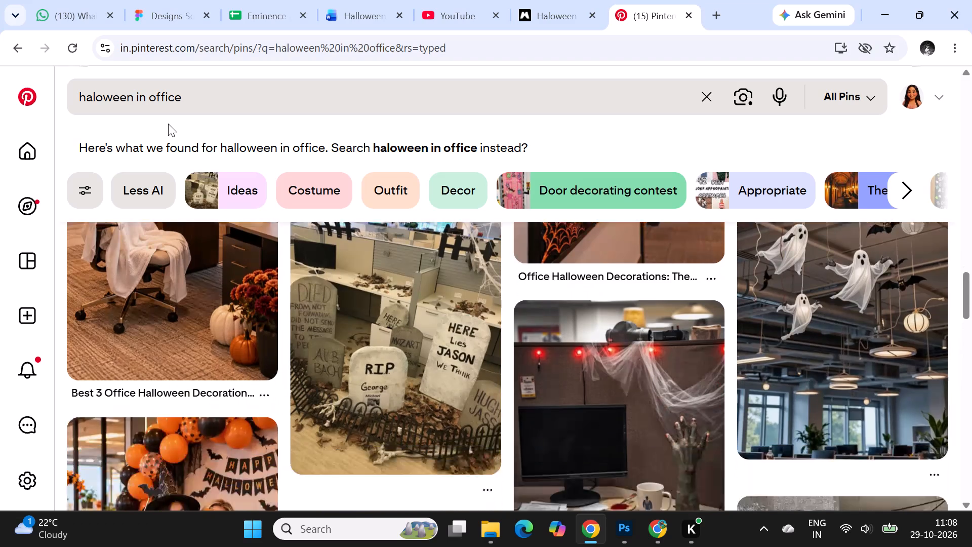
pyautogui.scroll(-3, 168, 124)
pyautogui.scroll(2, 168, 124)
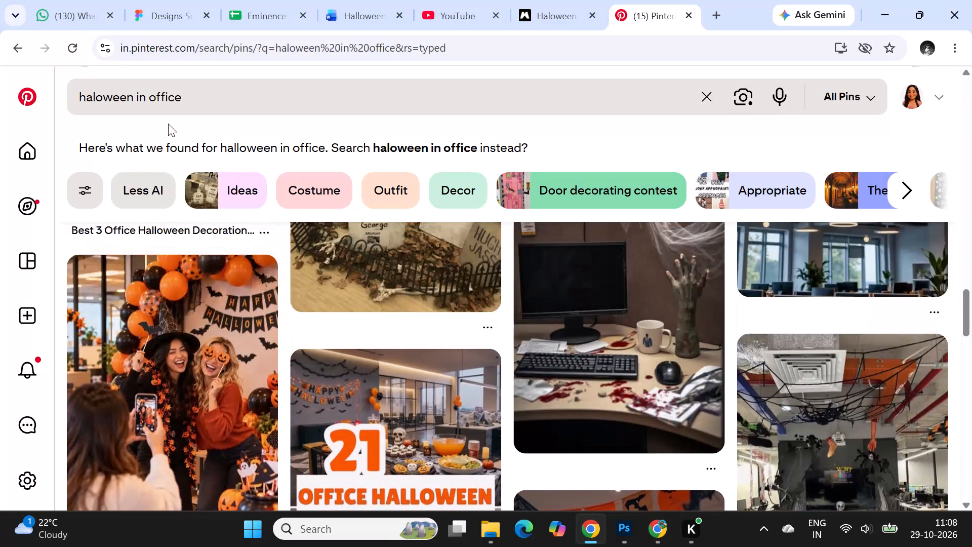
pyautogui.scroll(-9, 168, 124)
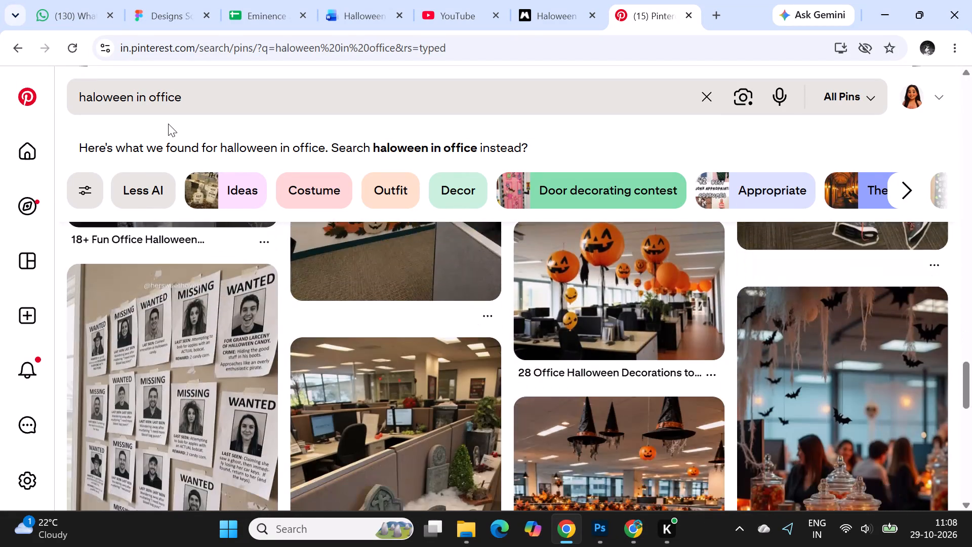
pyautogui.scroll(-11, 168, 124)
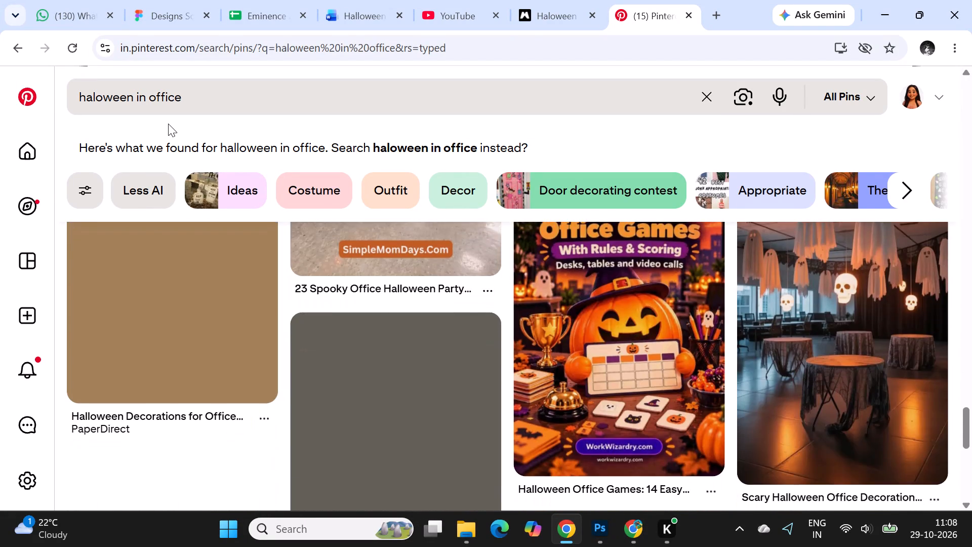
pyautogui.scroll(-3, 168, 124)
pyautogui.scroll(1, 785, 382)
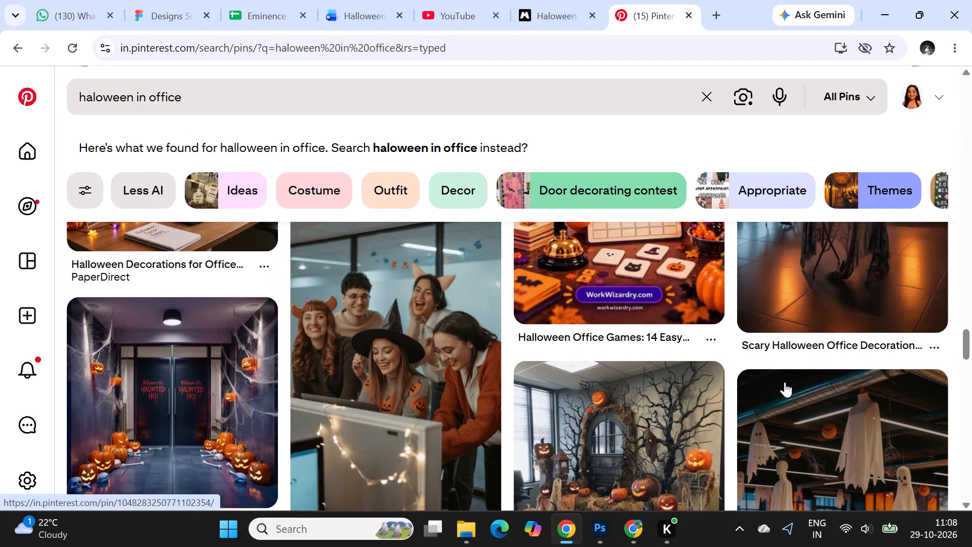
pyautogui.scroll(-4, 142, 316)
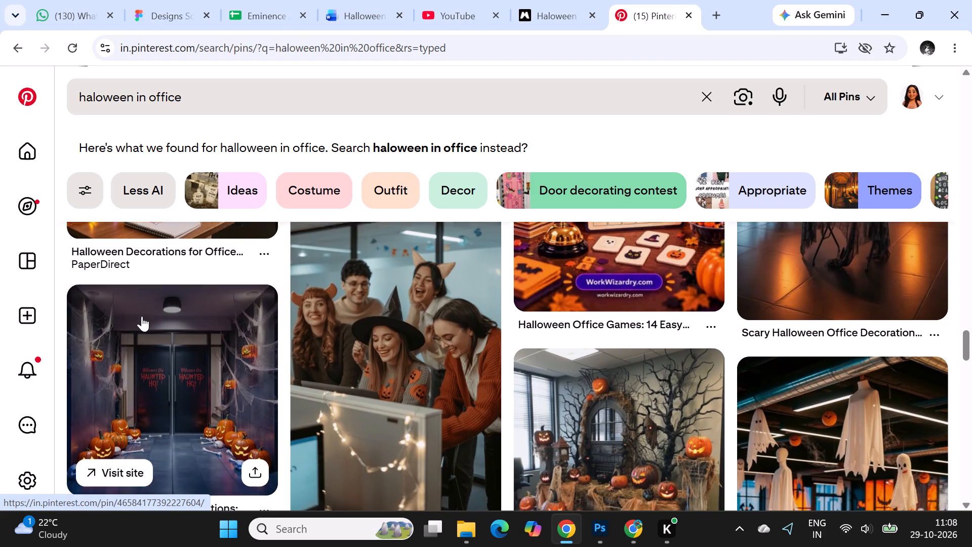
pyautogui.scroll(-7, 142, 316)
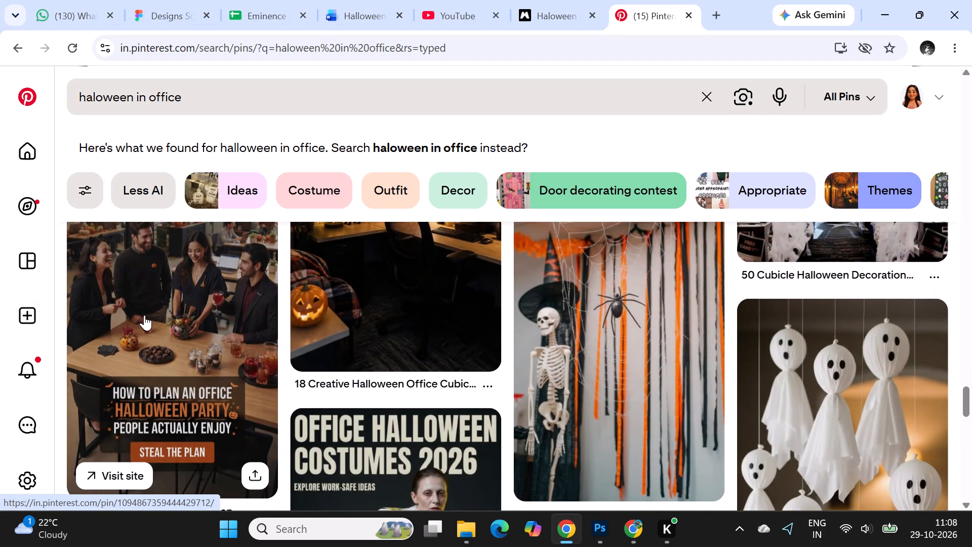
pyautogui.scroll(-9, 144, 315)
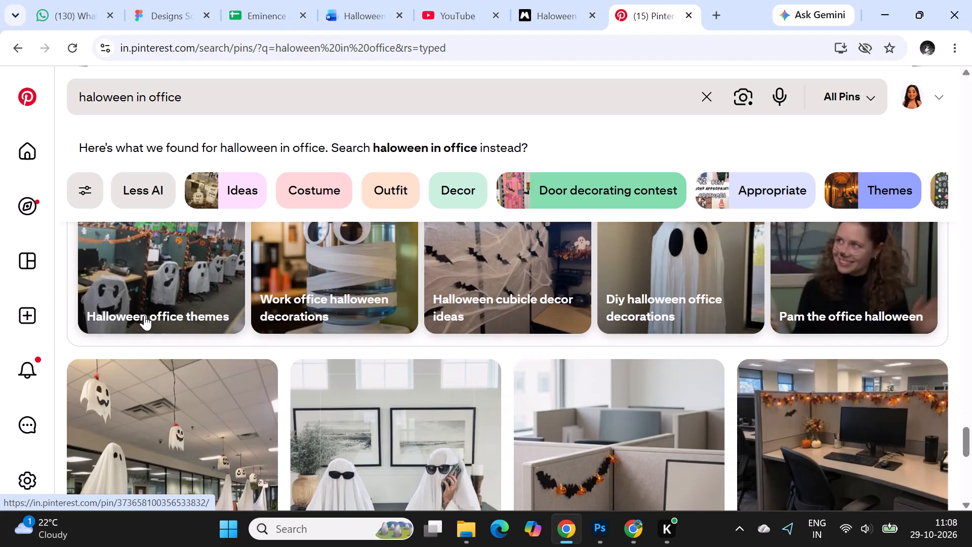
pyautogui.scroll(-2, 144, 315)
# Go back up the results and open the pin of laughing coworkers in Halloween costumes gathered behind a monitor.
pyautogui.scroll(13, 144, 315)
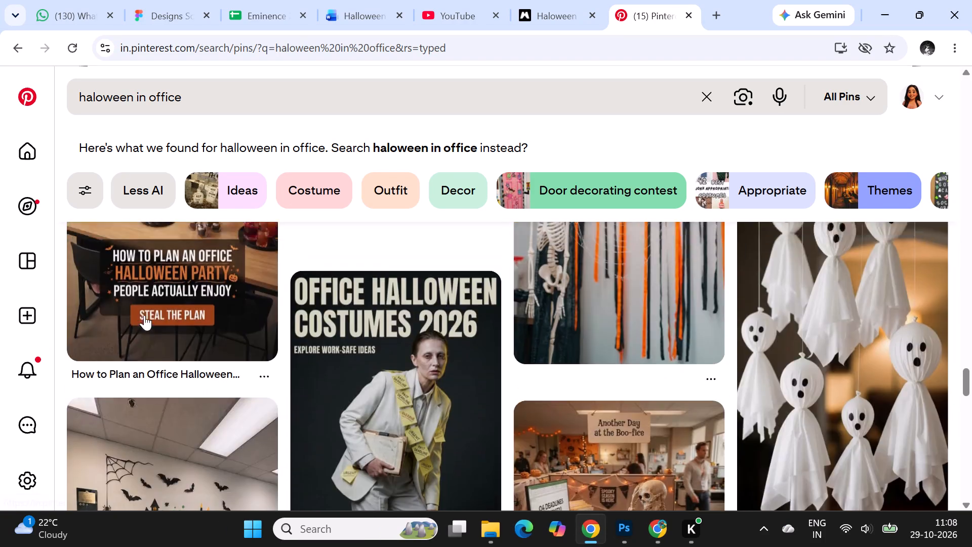
pyautogui.scroll(4, 444, 346)
pyautogui.scroll(5, 527, 376)
pyautogui.click(349, 343)
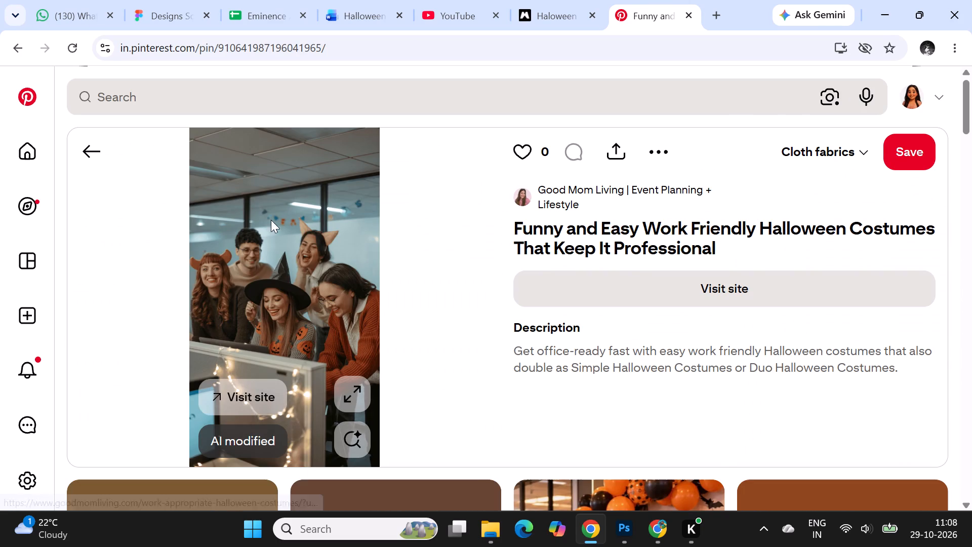
# Examine the related pins below the costumed coworkers photo for Halloween office team images.
pyautogui.scroll(-3, 137, 182)
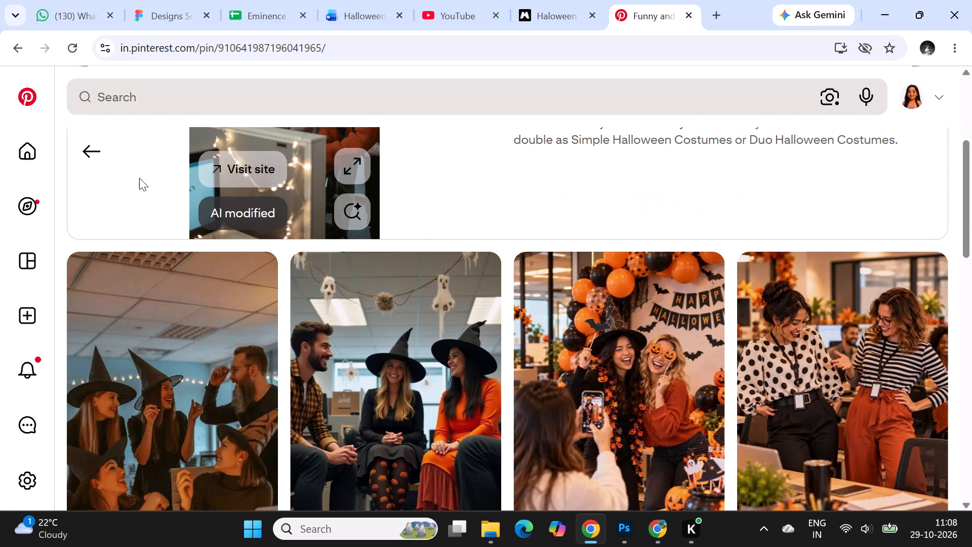
pyautogui.scroll(-1, 160, 157)
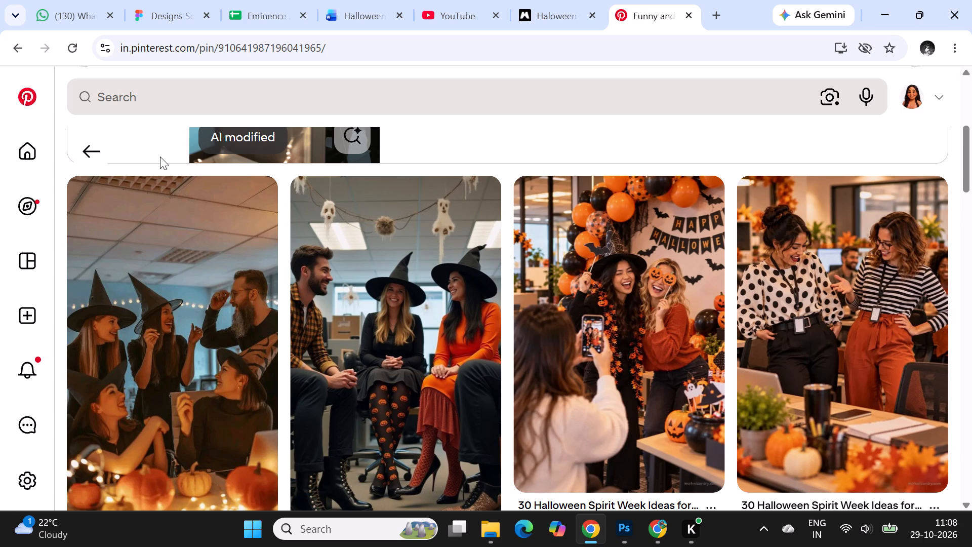
pyautogui.scroll(-4, 160, 157)
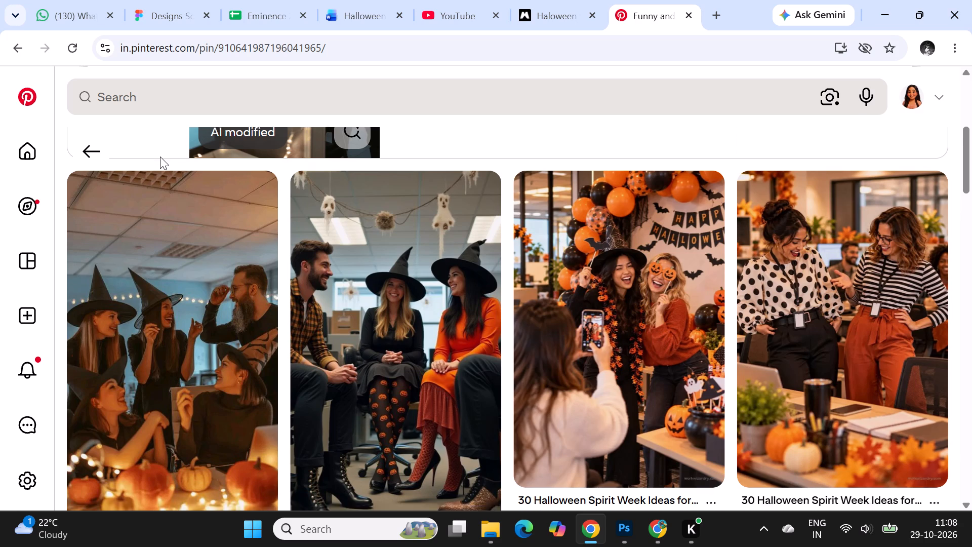
pyautogui.scroll(-5, 160, 157)
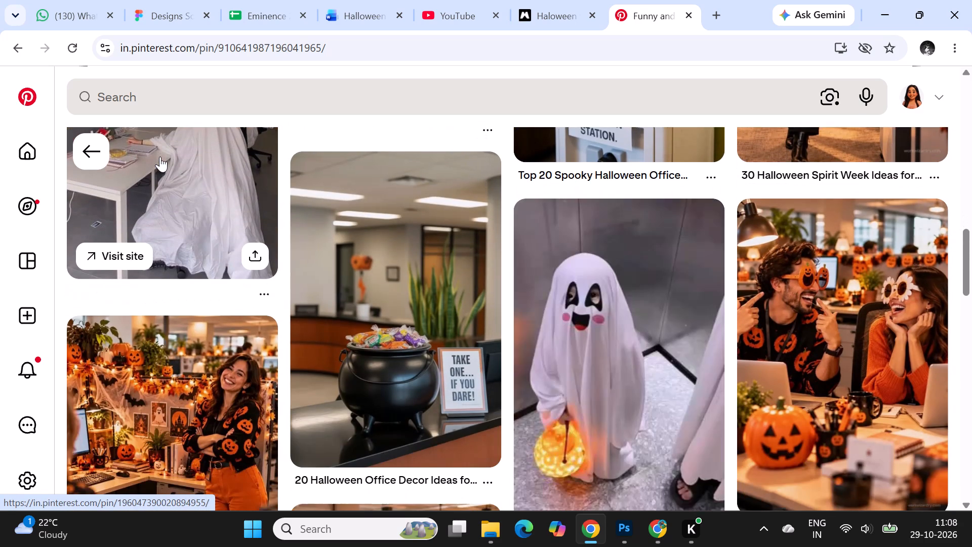
pyautogui.scroll(-4, 160, 157)
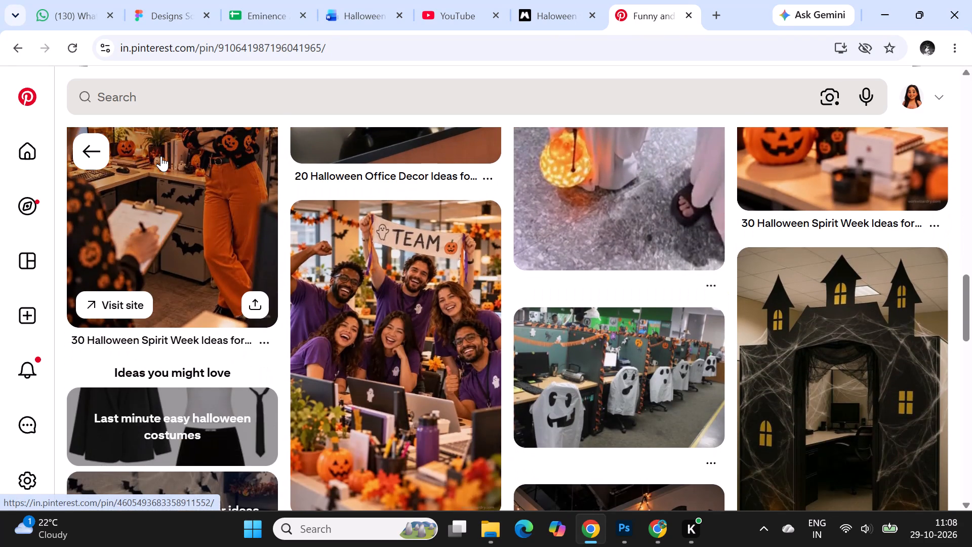
pyautogui.scroll(-2, 161, 156)
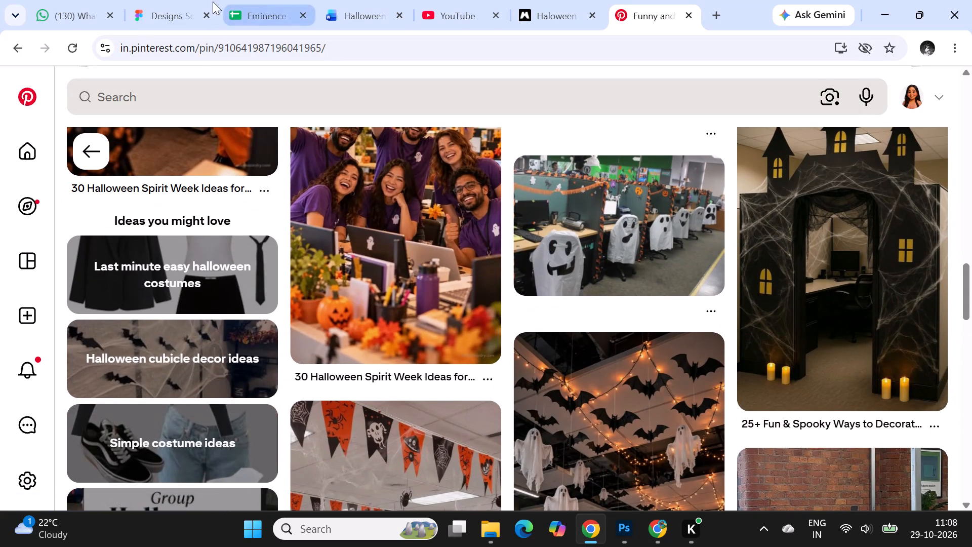
# Check the two reference images in the Halloween Post - LinkedIn document.
pyautogui.click(350, 12)
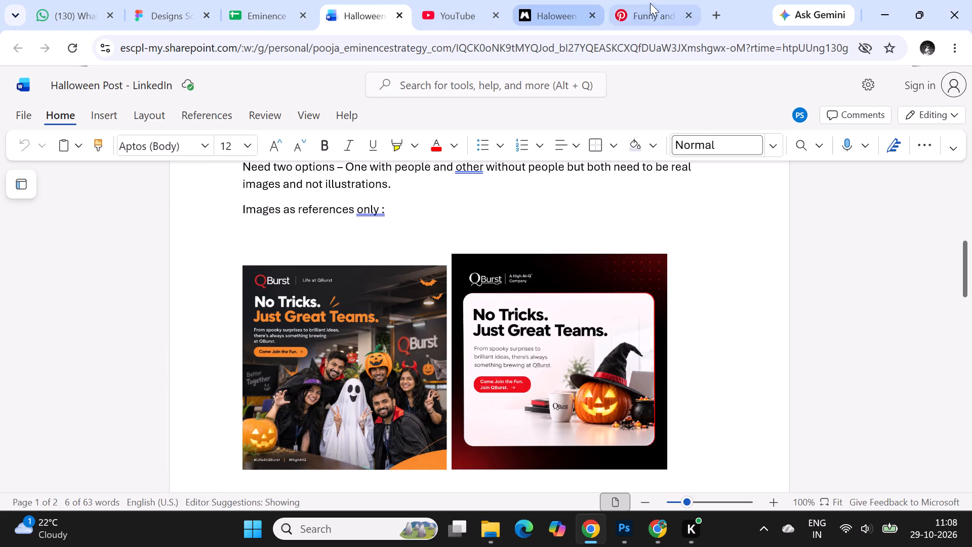
# Return to Pinterest and look further through the related office Halloween pins.
pyautogui.click(655, 6)
pyautogui.scroll(-8, 948, 387)
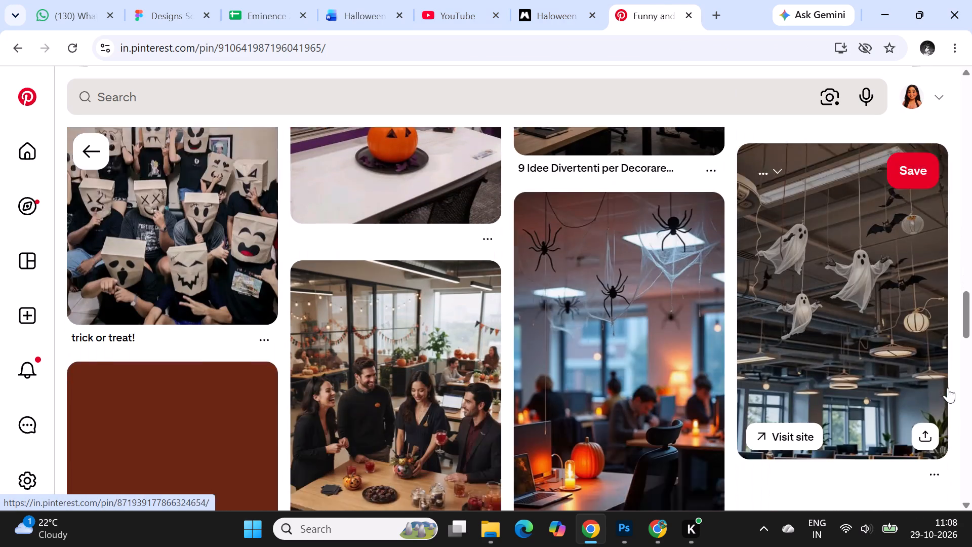
pyautogui.scroll(-8, 230, 248)
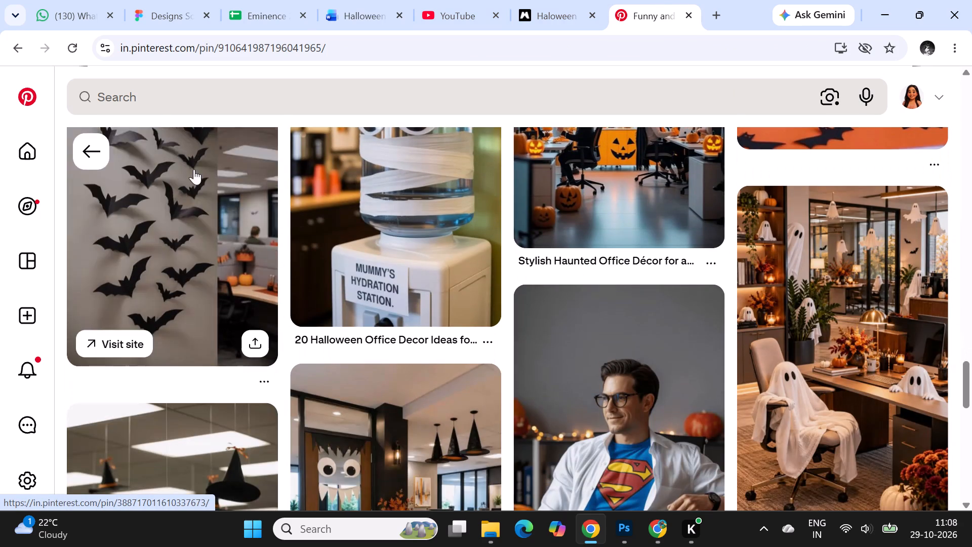
# Search Pinterest for "haloween in office indian team".
pyautogui.click(152, 94)
pyautogui.write('haloween')
pyautogui.press('space')
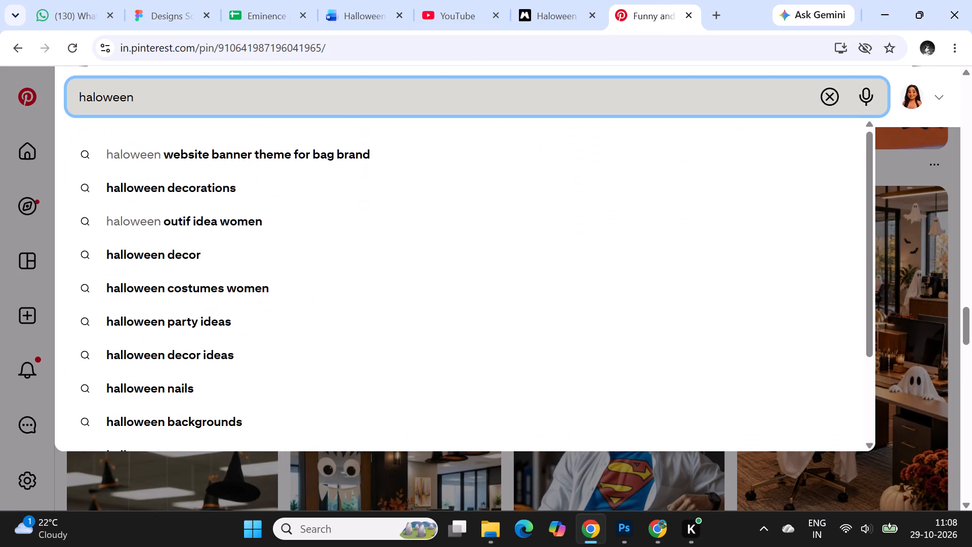
pyautogui.press('o')
pyautogui.press('BackSpace')
pyautogui.write('in office indian team')
pyautogui.press('Return')
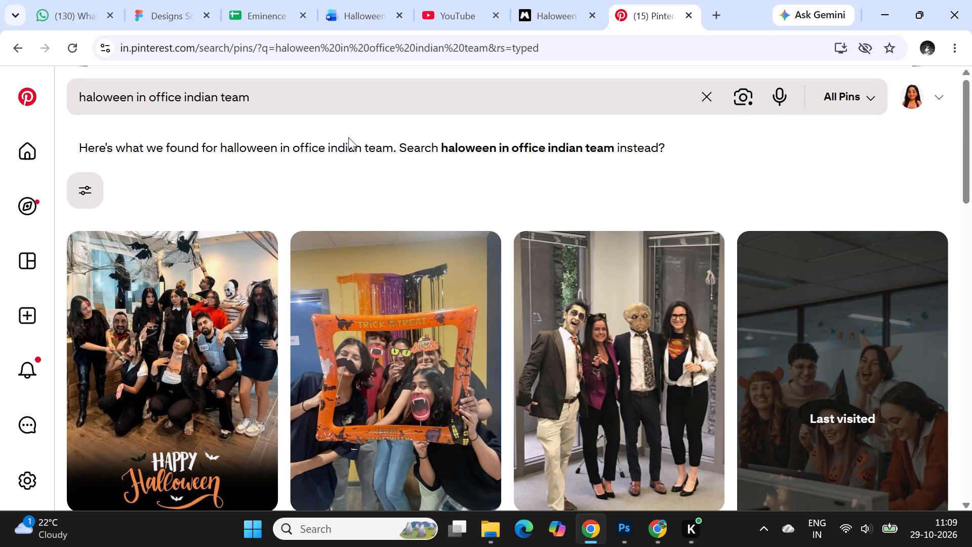
# Look through the team photo results and open the pin of colleagues holding Halloween cards around a pumpkin-covered table.
pyautogui.scroll(-4, 348, 137)
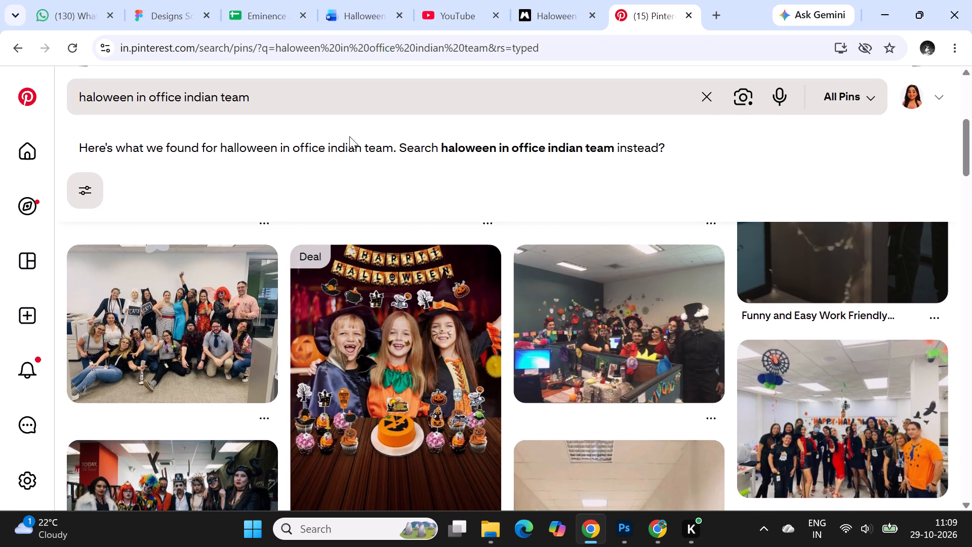
pyautogui.scroll(-5, 349, 136)
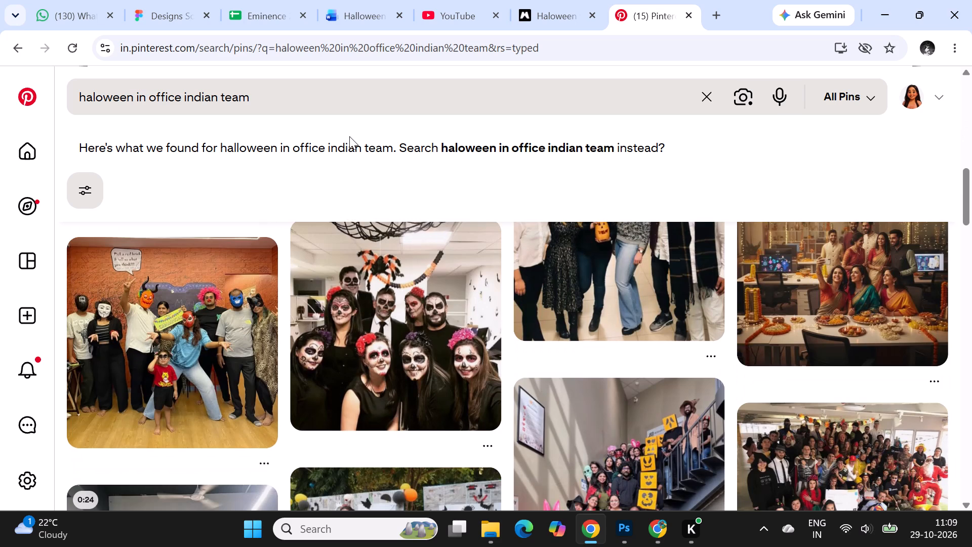
pyautogui.scroll(-3, 349, 136)
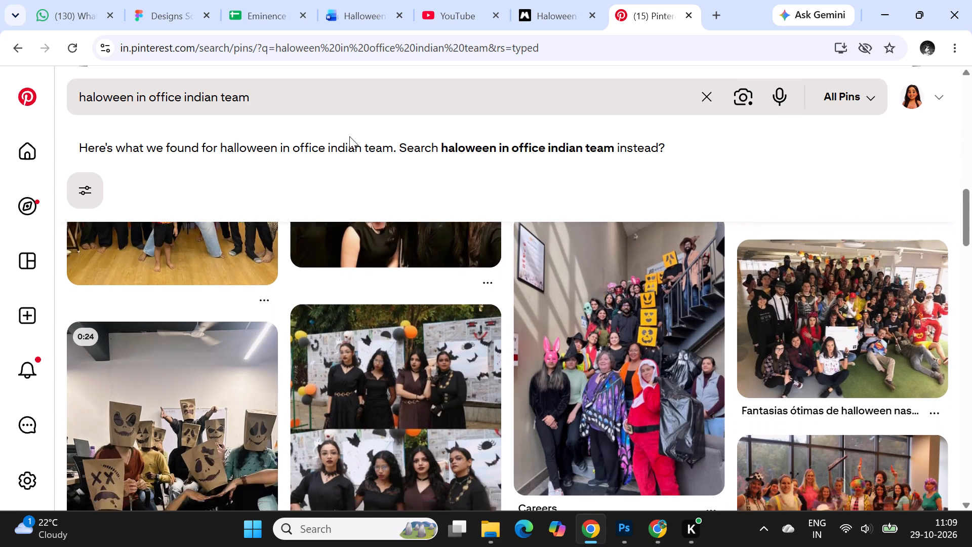
pyautogui.scroll(-1, 349, 136)
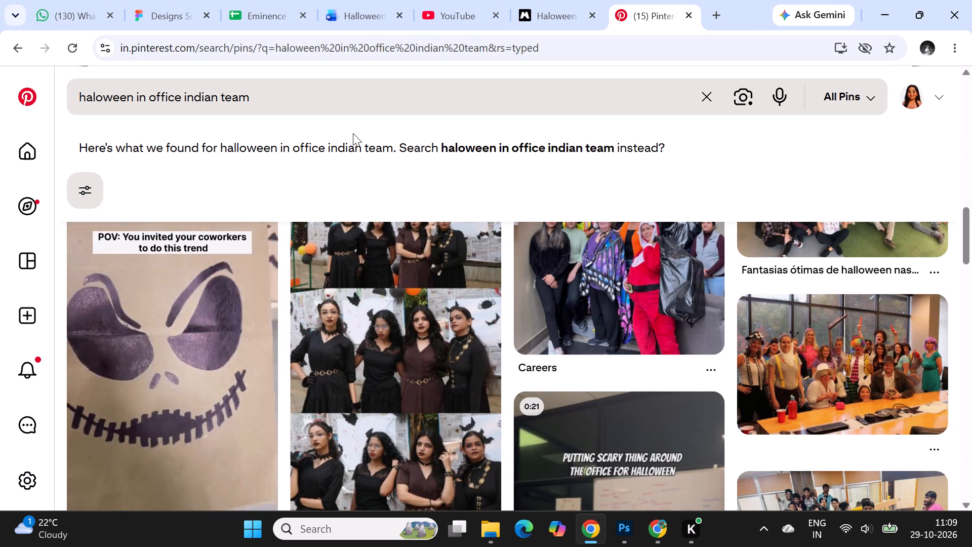
pyautogui.scroll(2, 353, 133)
pyautogui.scroll(-7, 353, 133)
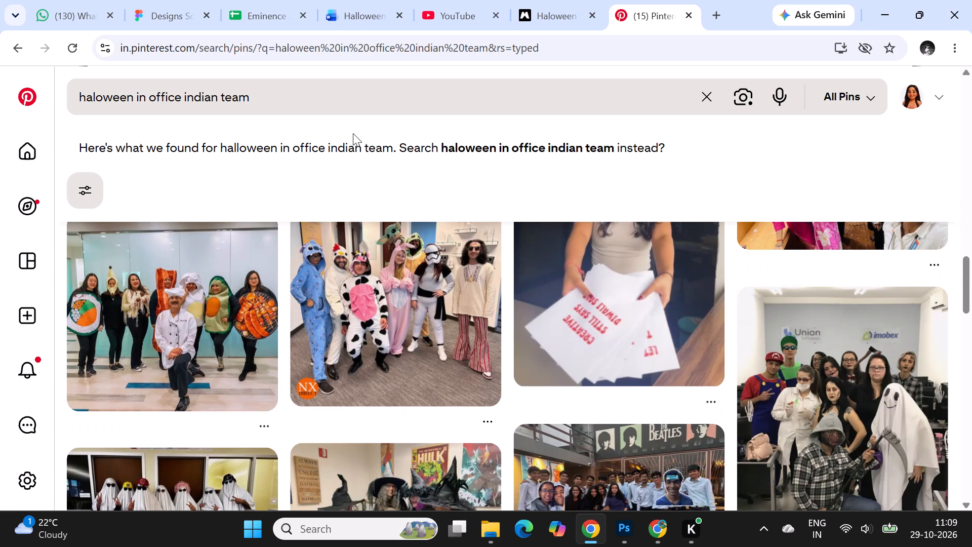
pyautogui.scroll(3, 353, 133)
pyautogui.scroll(-5, 353, 133)
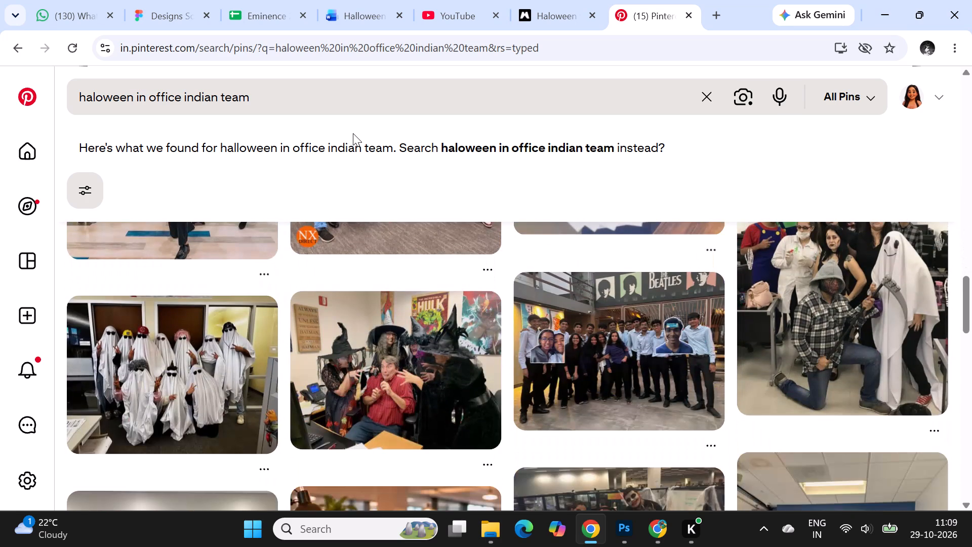
pyautogui.scroll(-7, 353, 133)
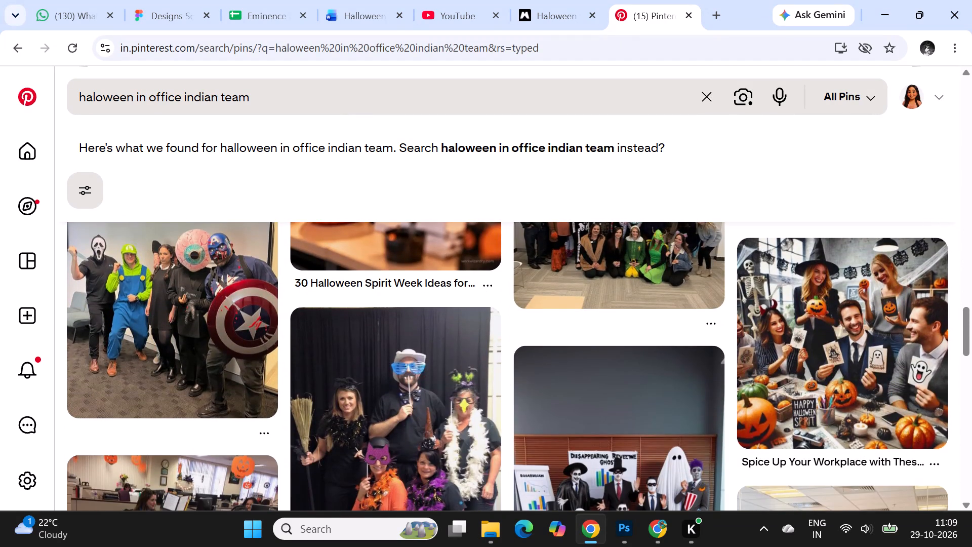
pyautogui.click(838, 347)
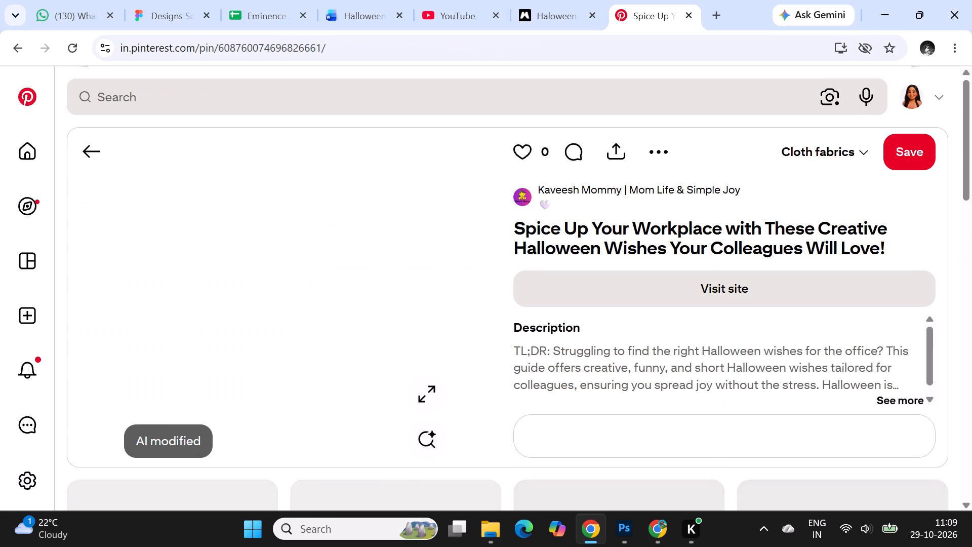
# Look through the related office Halloween pins and open the Jigrotech team photo pin with the "Happy Halloween" lettering.
pyautogui.scroll(-3, 646, 343)
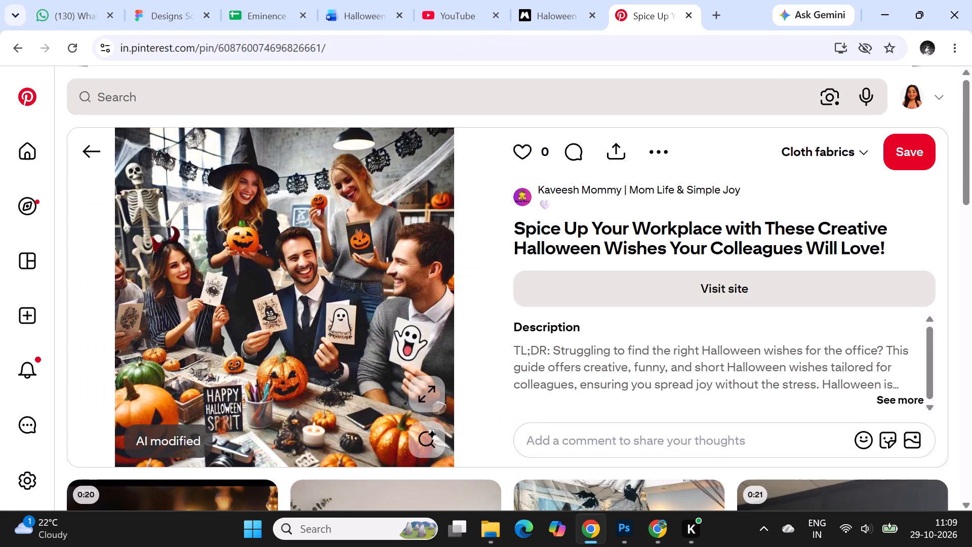
pyautogui.scroll(-5, 366, 337)
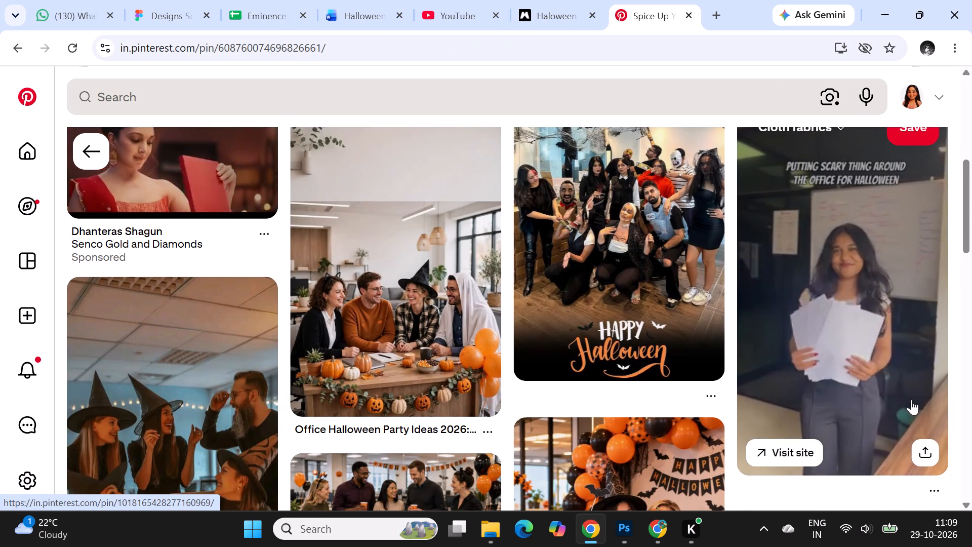
pyautogui.scroll(-3, 895, 342)
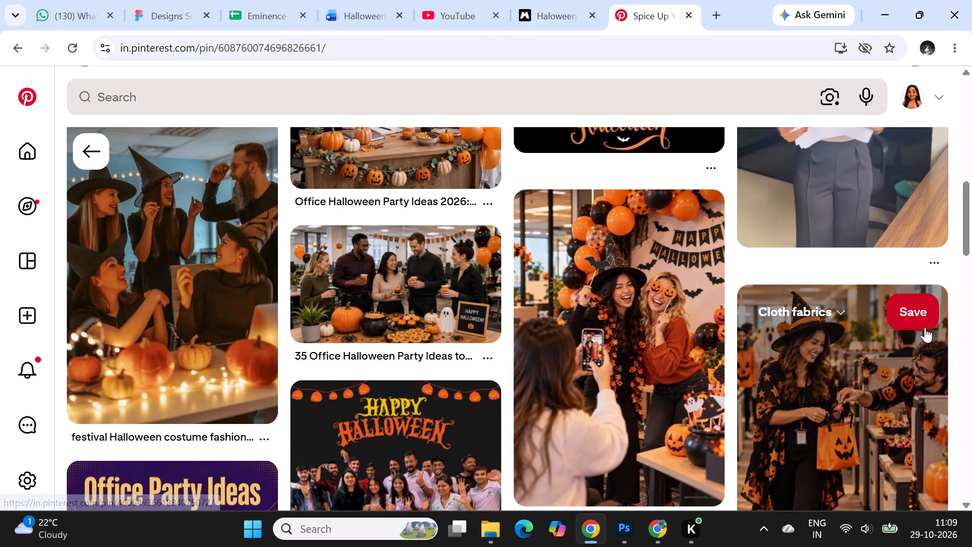
pyautogui.scroll(-3, 925, 327)
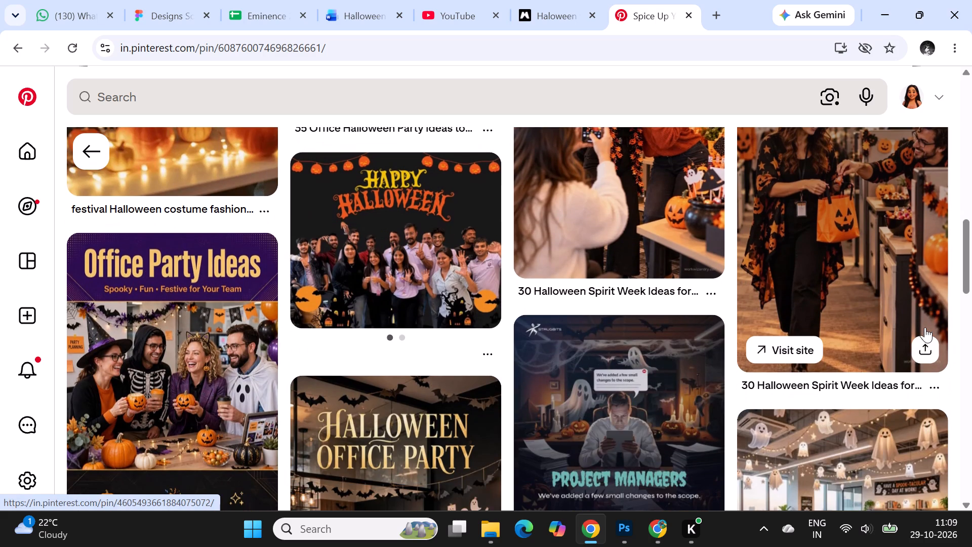
pyautogui.click(437, 272)
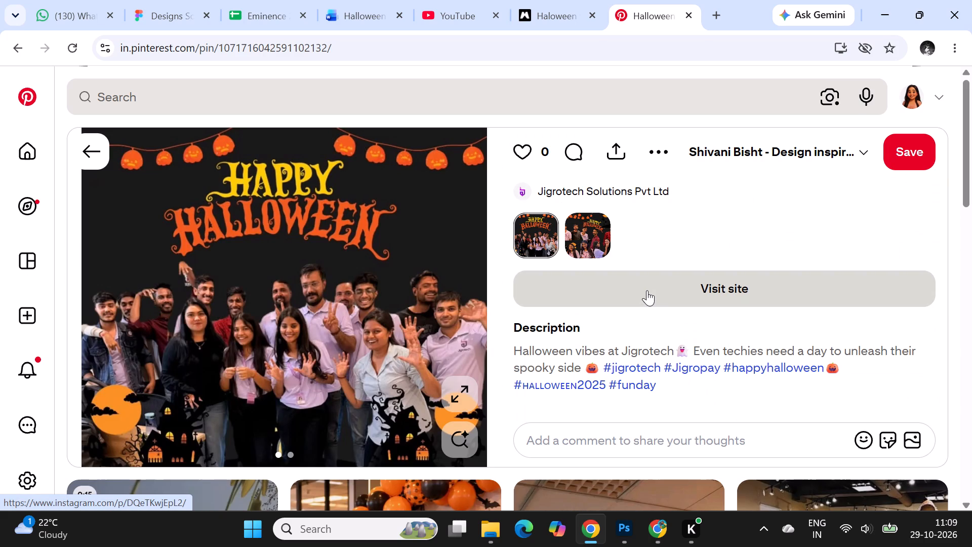
# Examine the pins related to the Jigrotech team photo for a real office group picture in Halloween costumes.
pyautogui.scroll(-4, 647, 290)
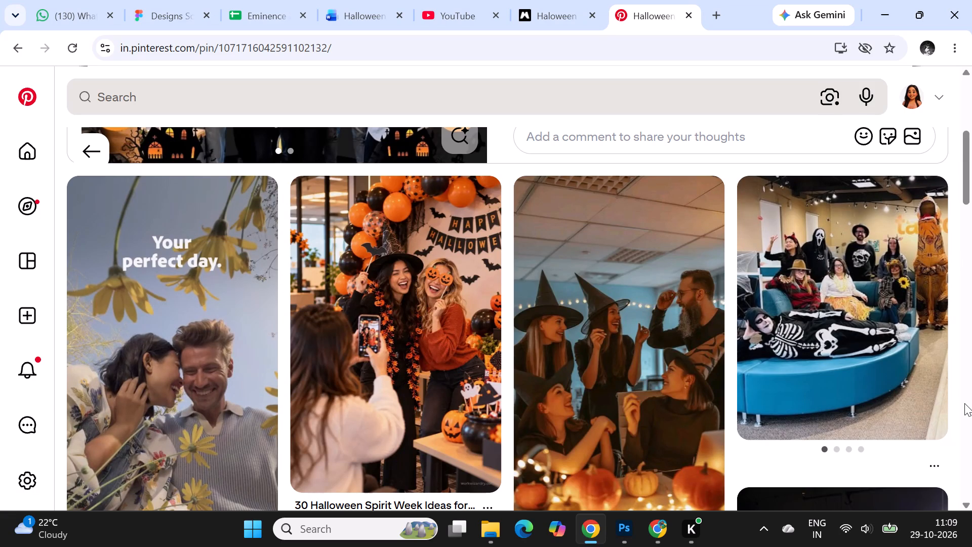
pyautogui.scroll(-5, 964, 403)
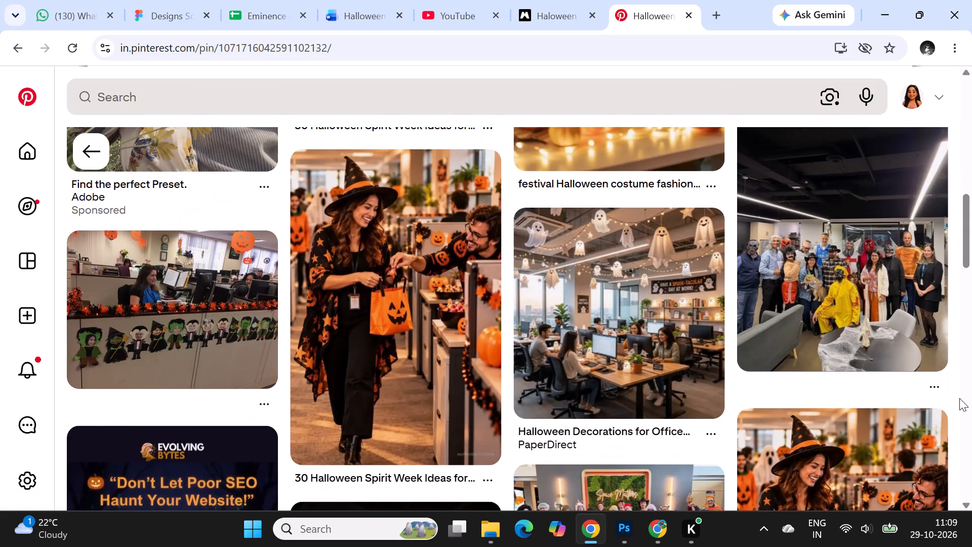
pyautogui.scroll(-2, 957, 394)
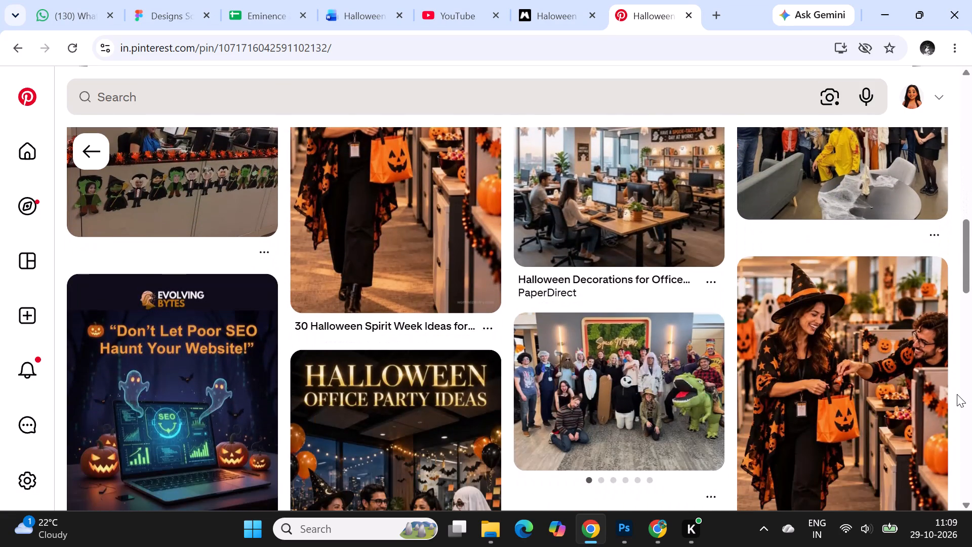
pyautogui.scroll(-9, 957, 394)
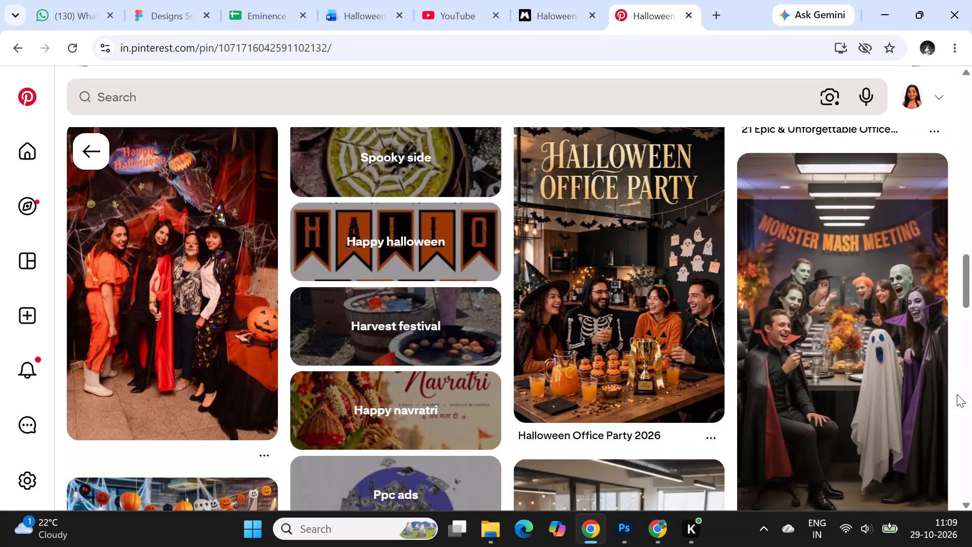
pyautogui.scroll(-3, 957, 394)
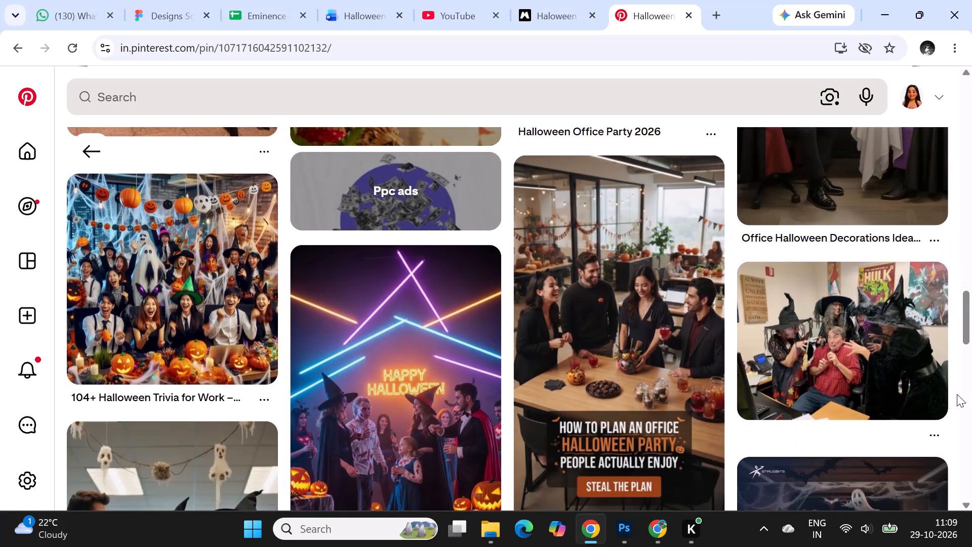
pyautogui.scroll(-3, 957, 394)
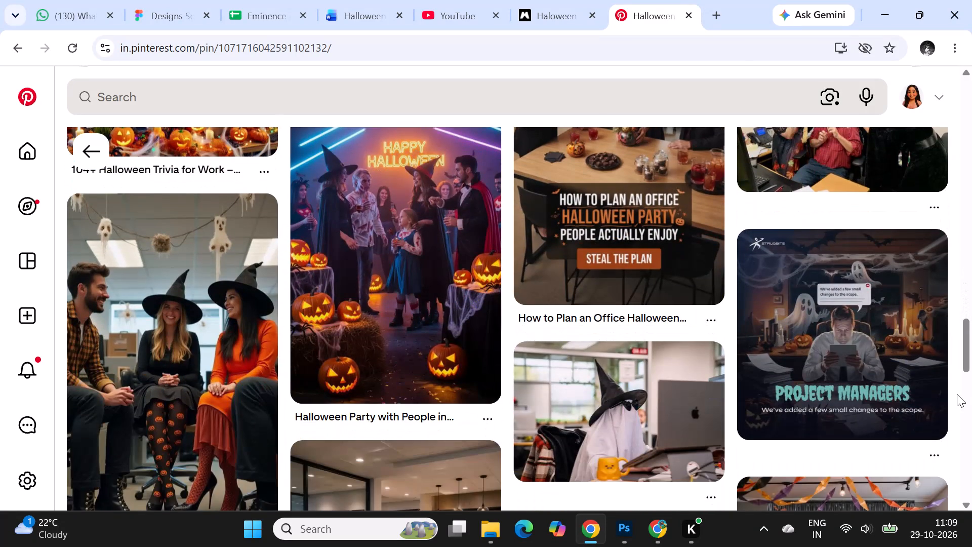
pyautogui.scroll(-8, 957, 394)
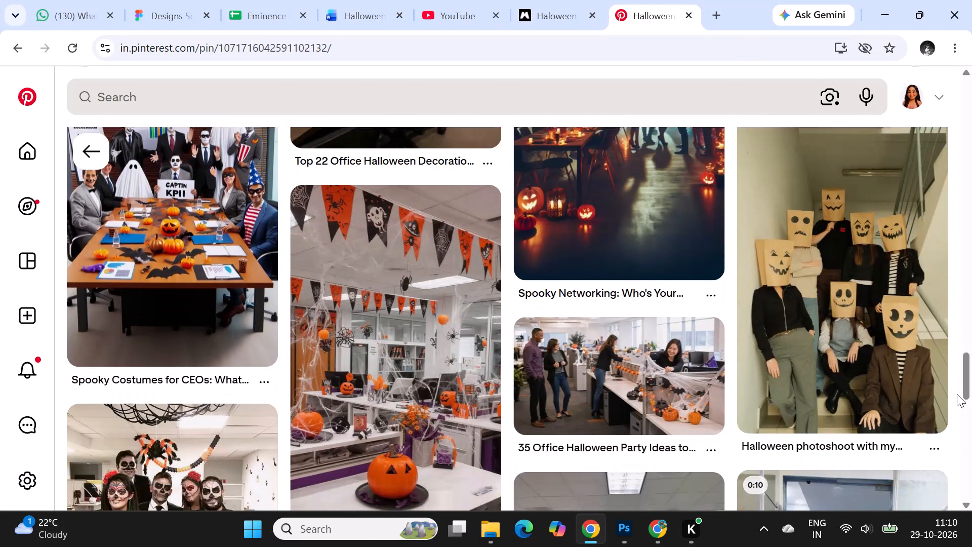
pyautogui.scroll(-6, 957, 394)
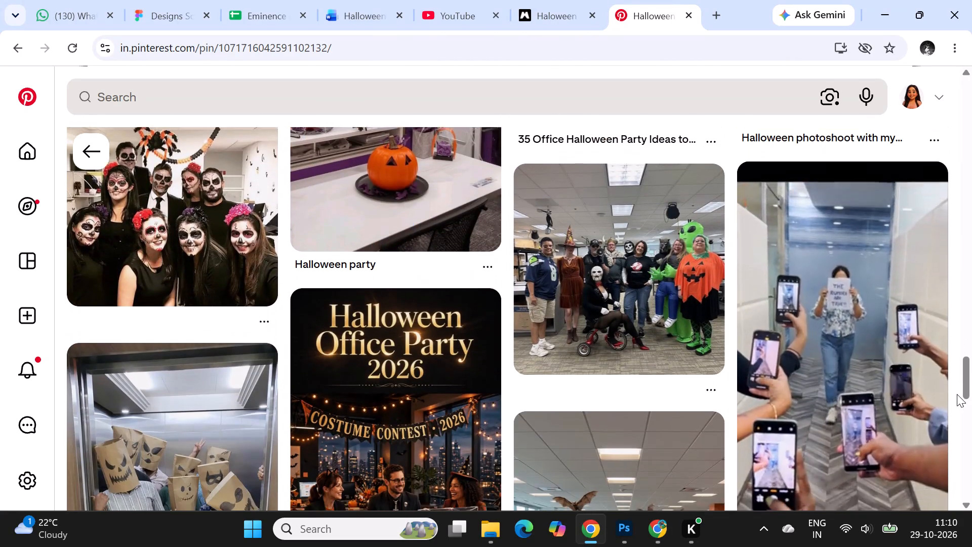
pyautogui.scroll(-11, 957, 394)
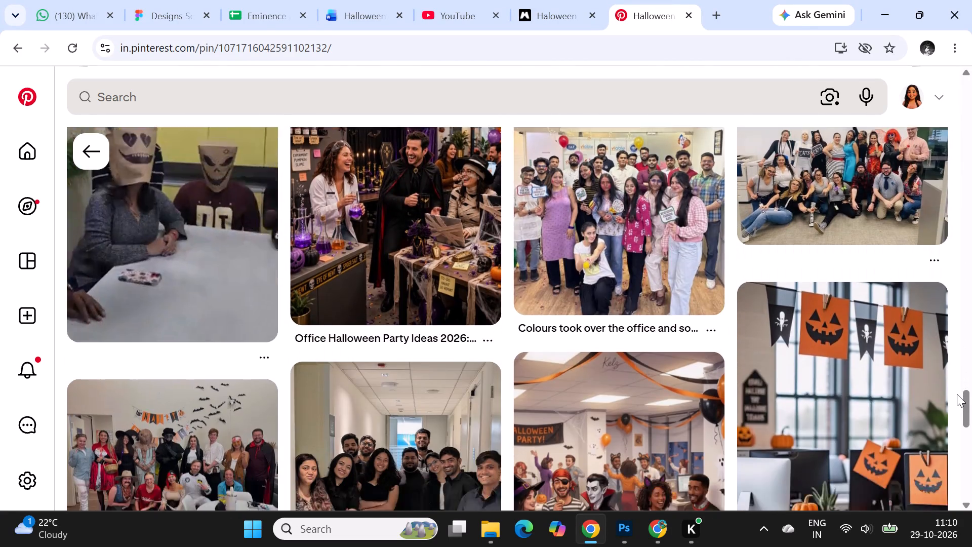
pyautogui.scroll(-1, 957, 394)
pyautogui.scroll(4, 957, 394)
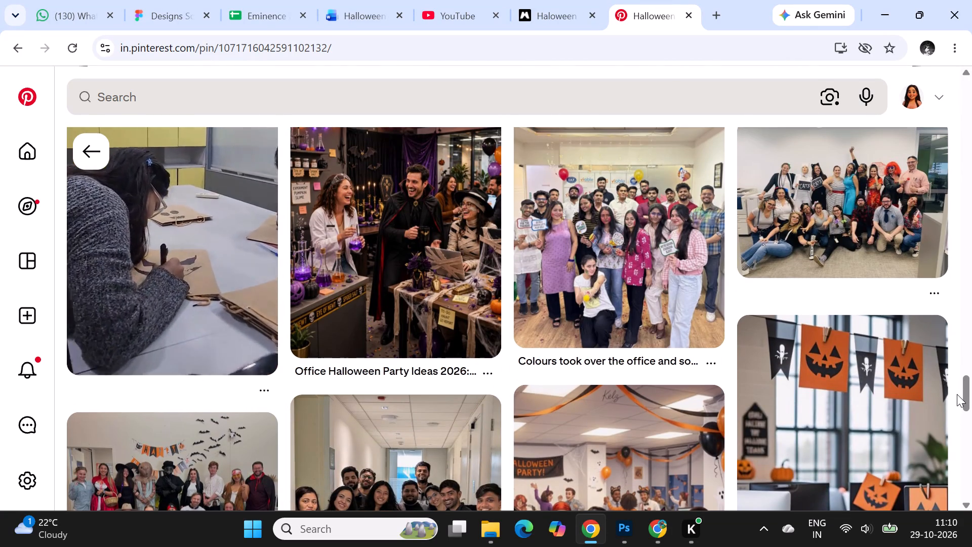
pyautogui.scroll(-8, 957, 394)
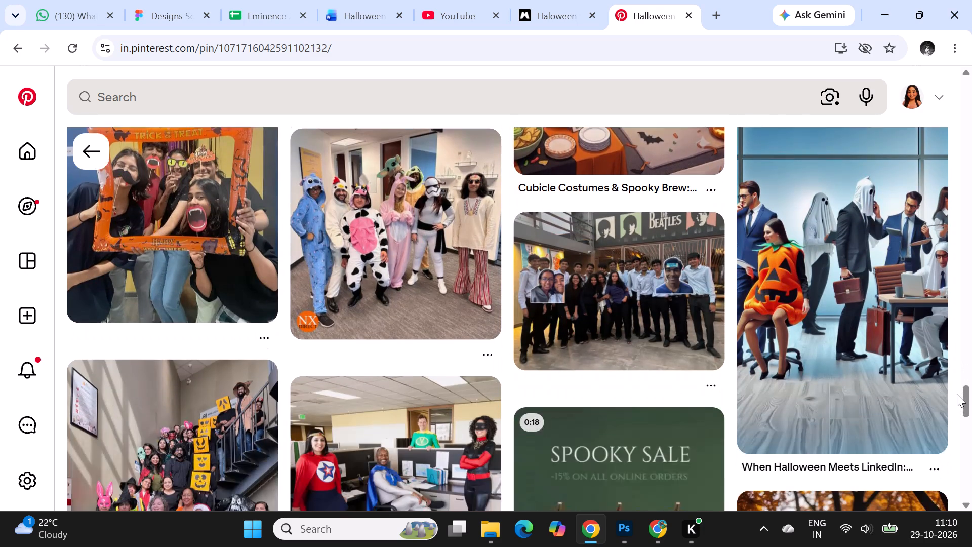
pyautogui.scroll(2, 957, 394)
pyautogui.scroll(-2, 957, 394)
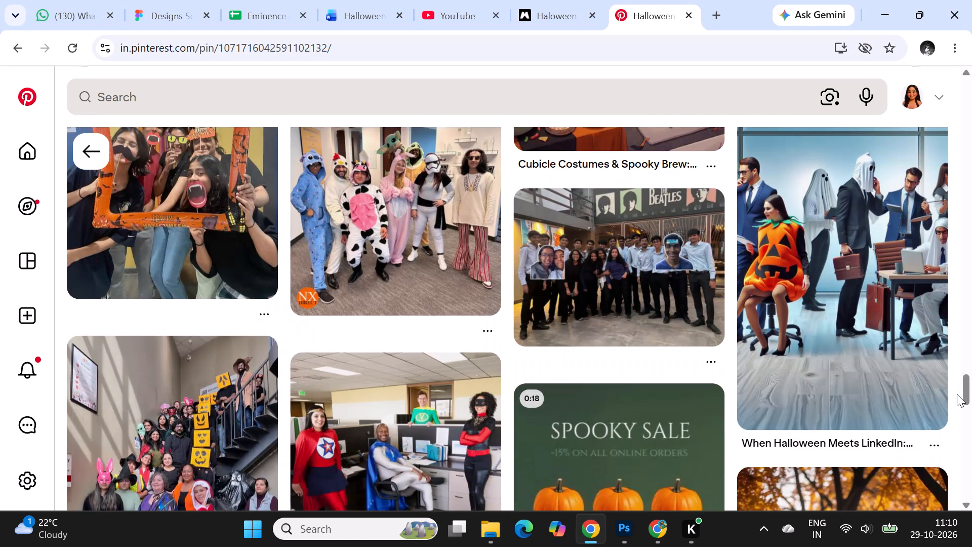
pyautogui.scroll(-3, 957, 394)
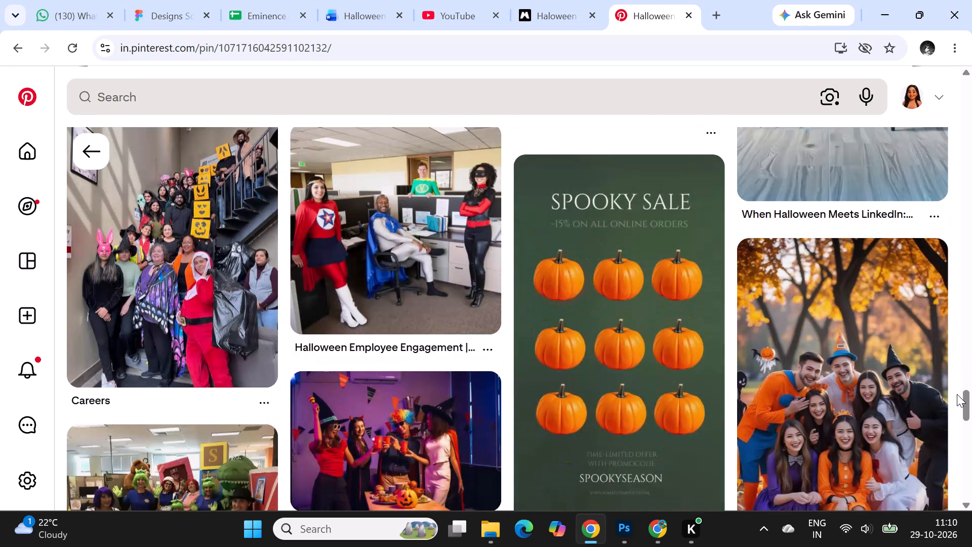
pyautogui.scroll(-4, 957, 394)
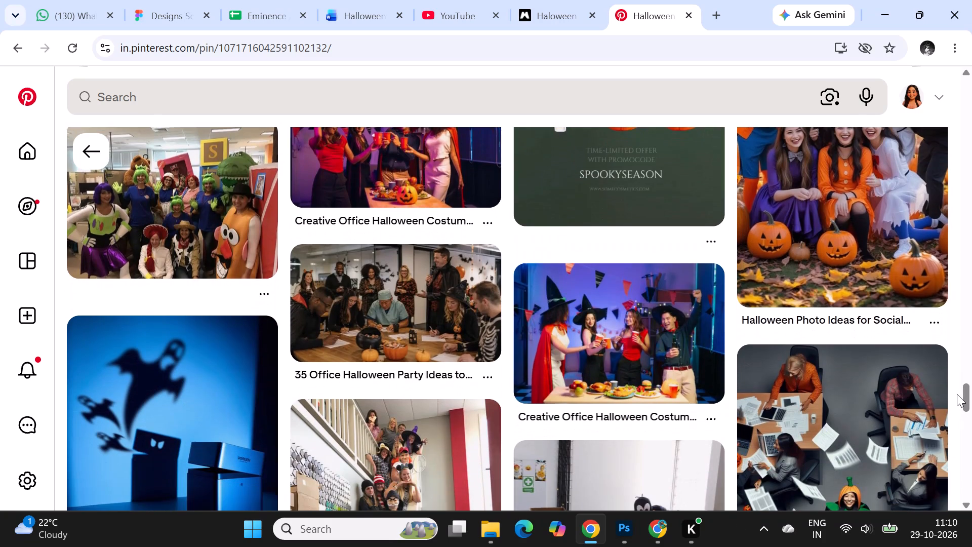
pyautogui.scroll(-7, 957, 394)
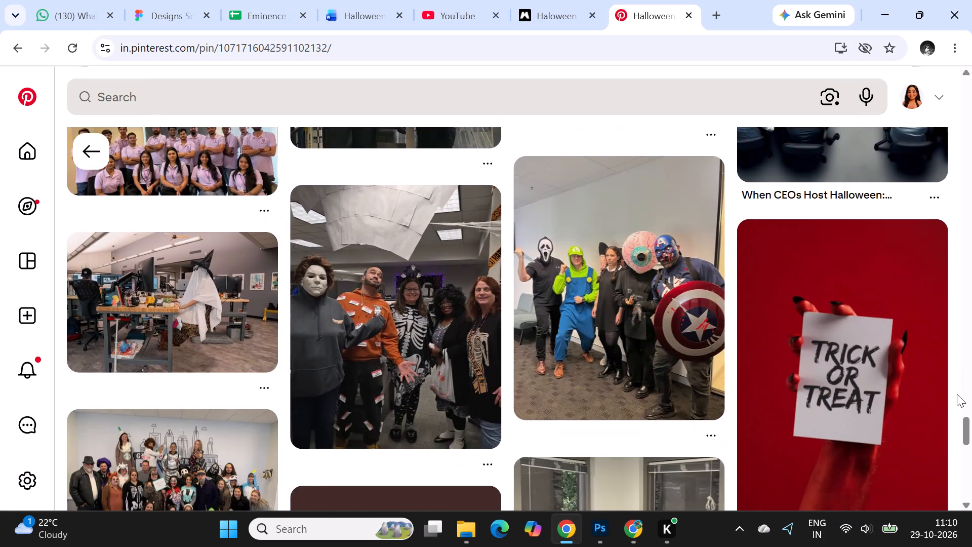
pyautogui.scroll(-8, 957, 394)
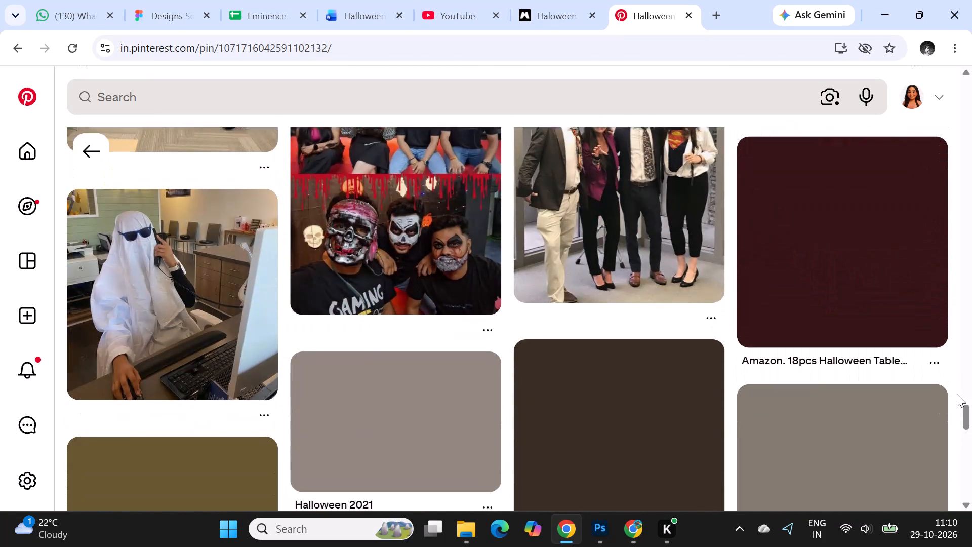
pyautogui.scroll(-6, 957, 394)
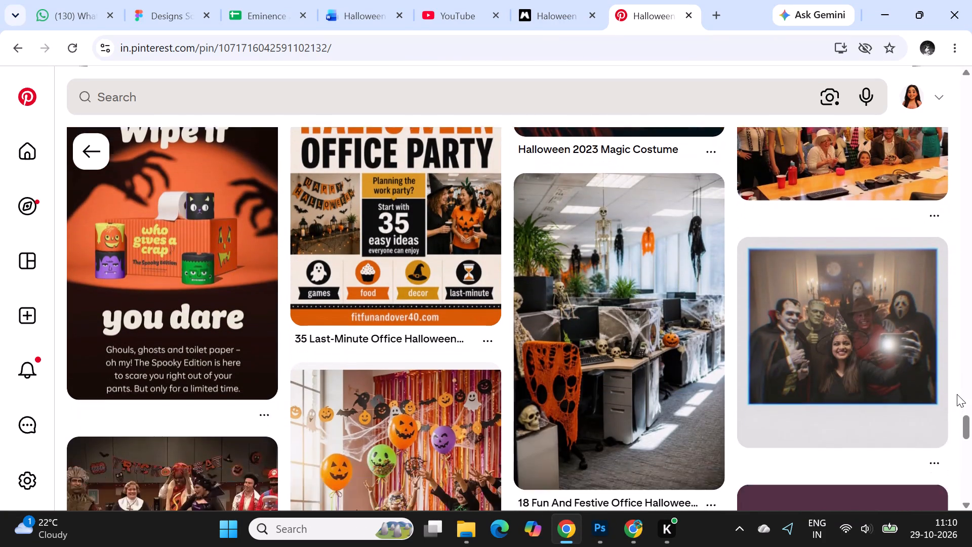
pyautogui.scroll(-5, 957, 394)
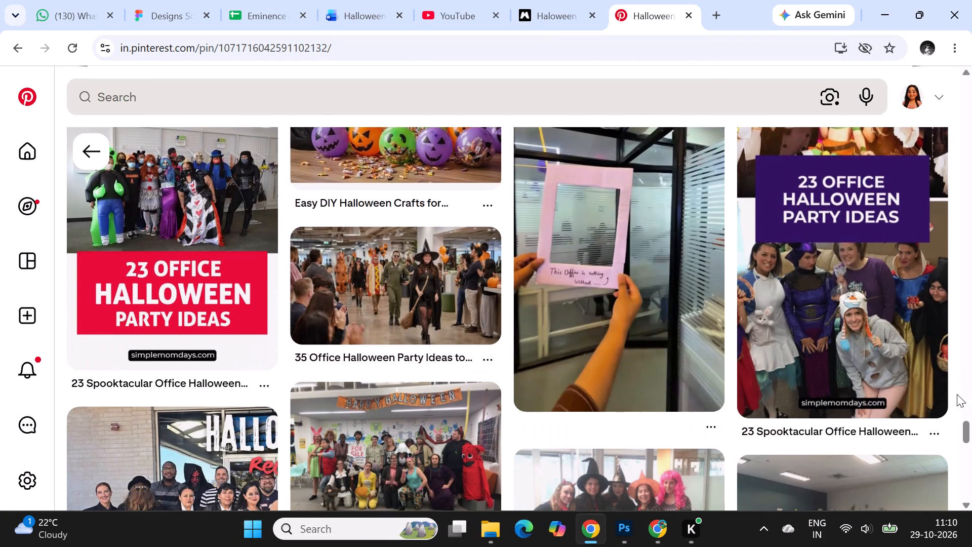
pyautogui.scroll(-6, 957, 394)
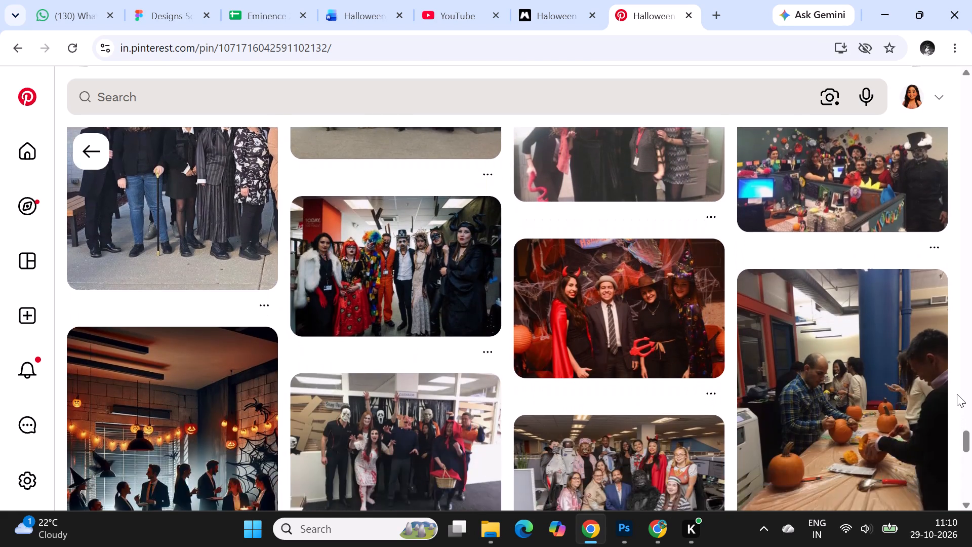
pyautogui.scroll(-6, 957, 394)
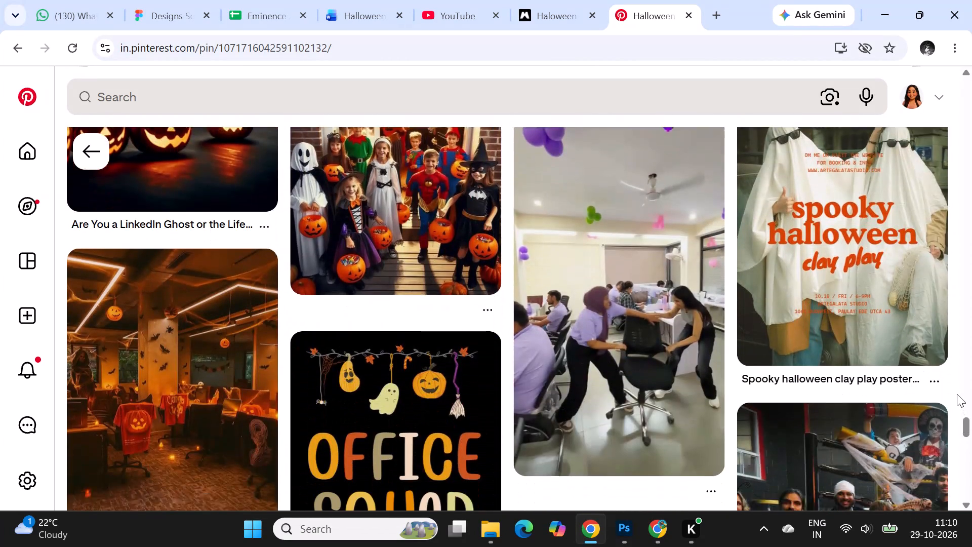
pyautogui.scroll(-6, 957, 394)
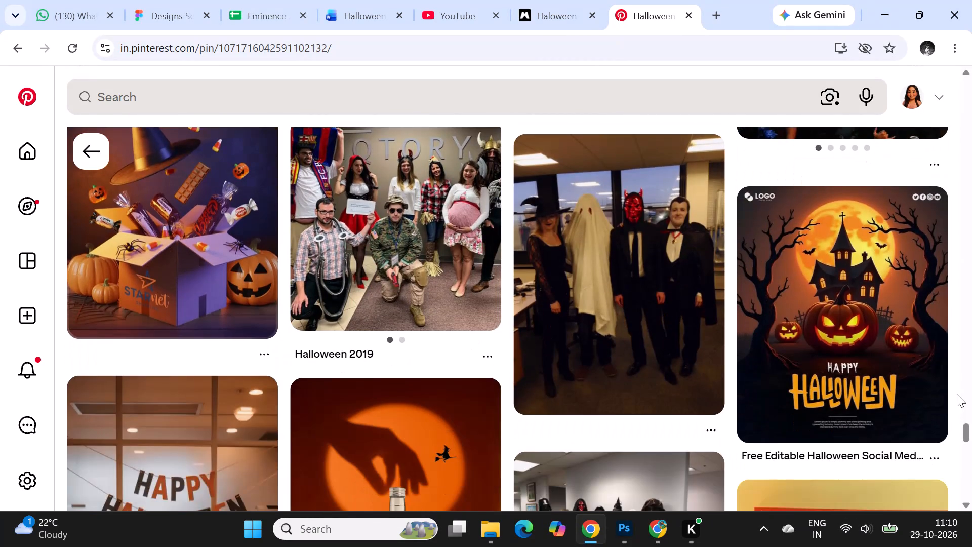
pyautogui.scroll(-12, 957, 394)
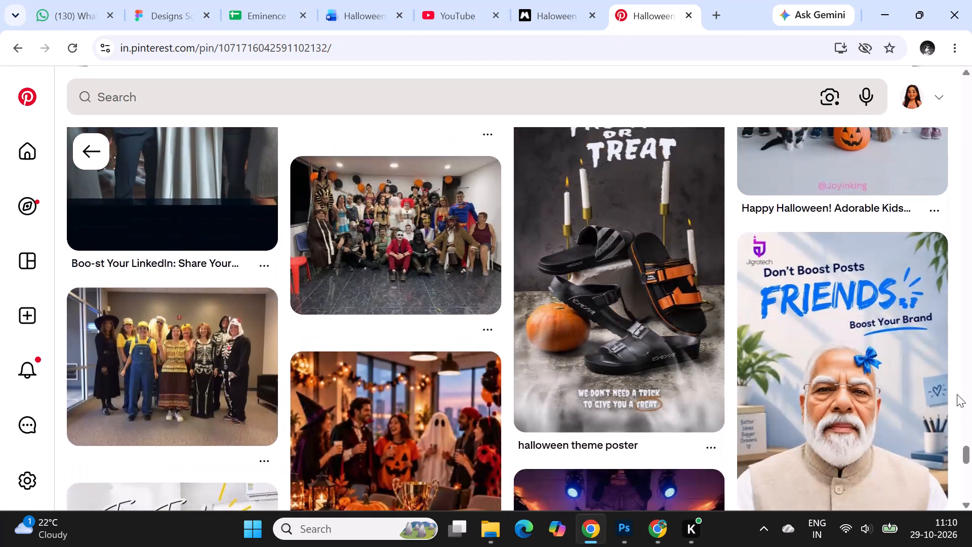
pyautogui.scroll(-7, 957, 394)
pyautogui.scroll(2, 957, 394)
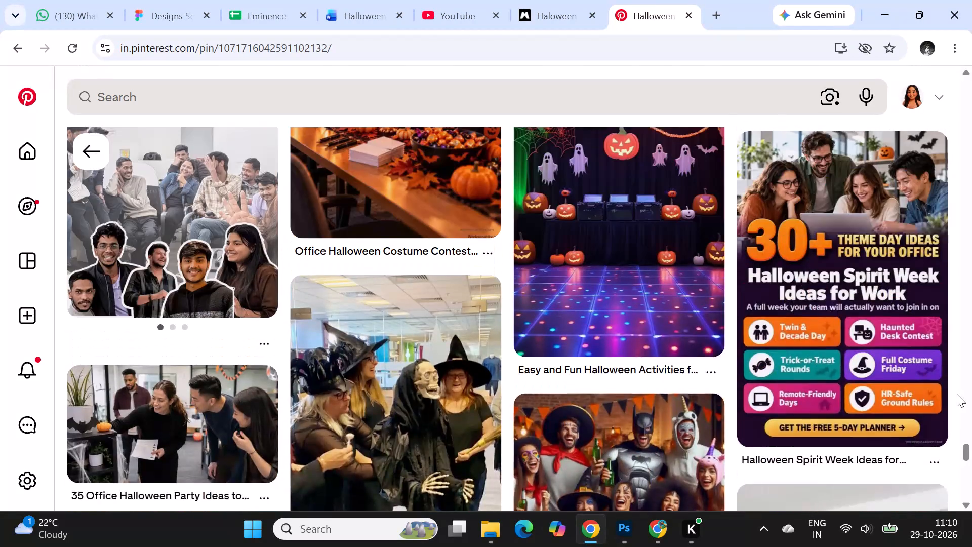
pyautogui.scroll(-3, 957, 394)
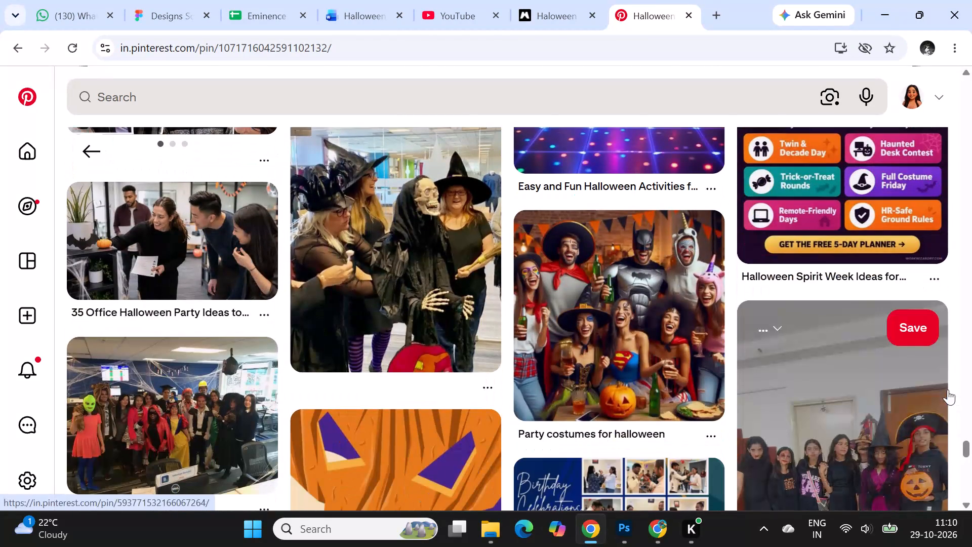
pyautogui.scroll(-3, 837, 314)
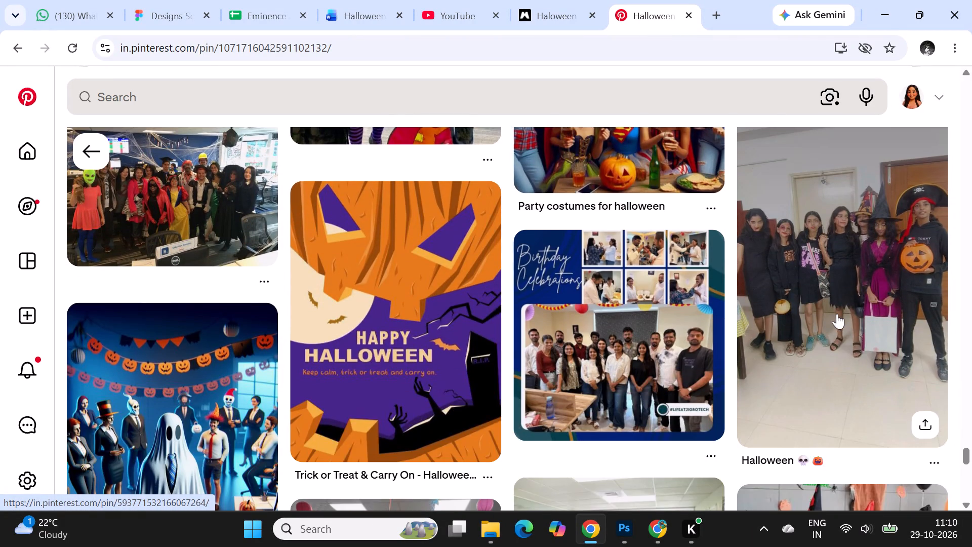
pyautogui.scroll(3, 837, 314)
pyautogui.scroll(-3, 837, 314)
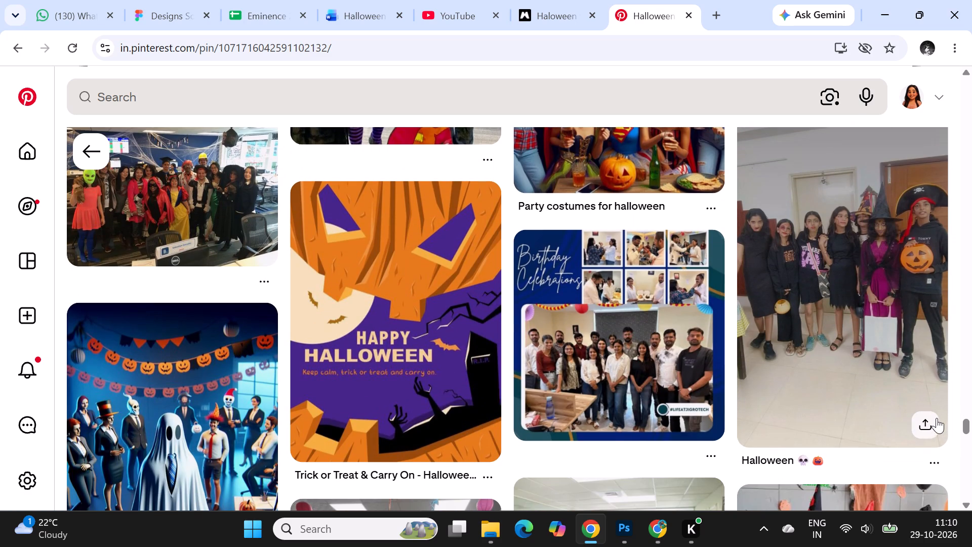
pyautogui.scroll(-4, 937, 418)
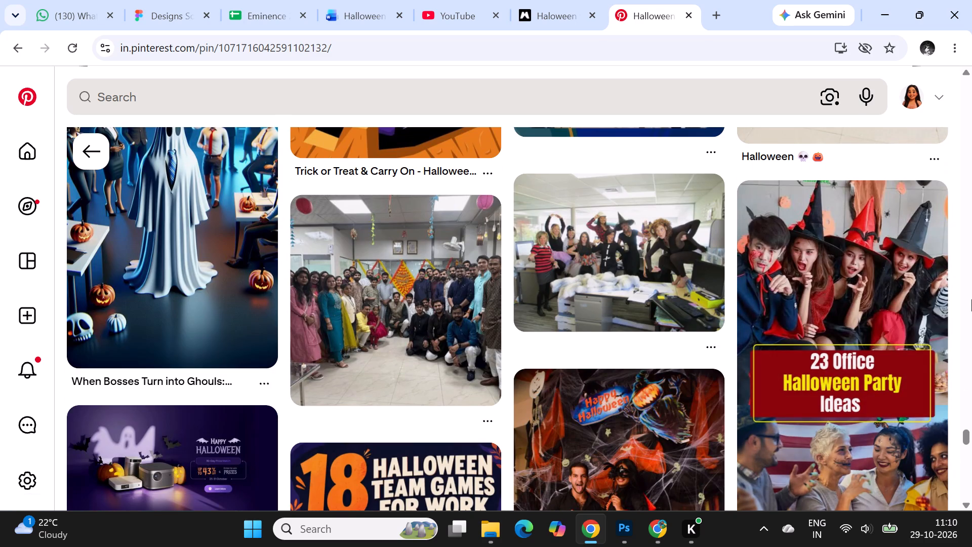
# Look further through the office Halloween pins related to the Jigrotech photo for a usable team picture in costumes.
pyautogui.scroll(-3, 971, 299)
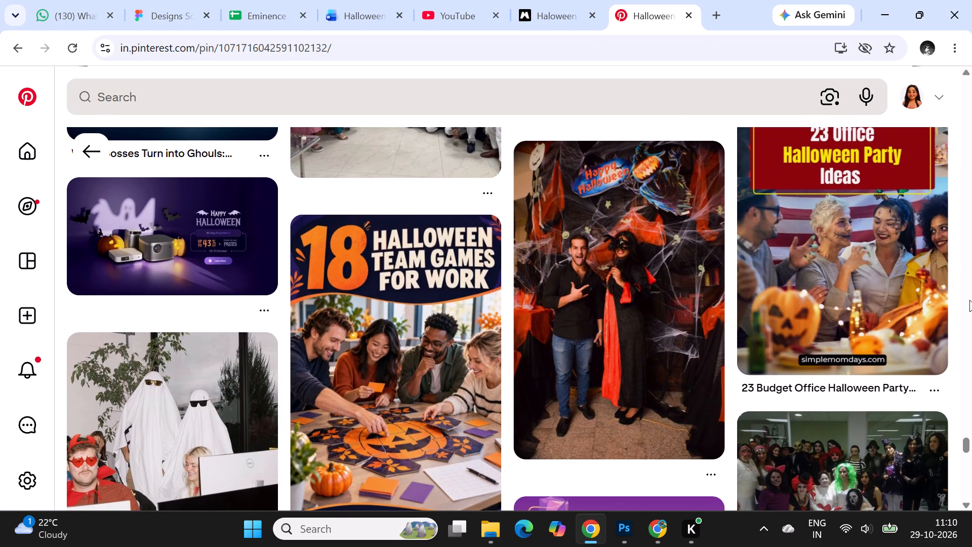
pyautogui.scroll(-8, 967, 301)
pyautogui.scroll(2, 966, 302)
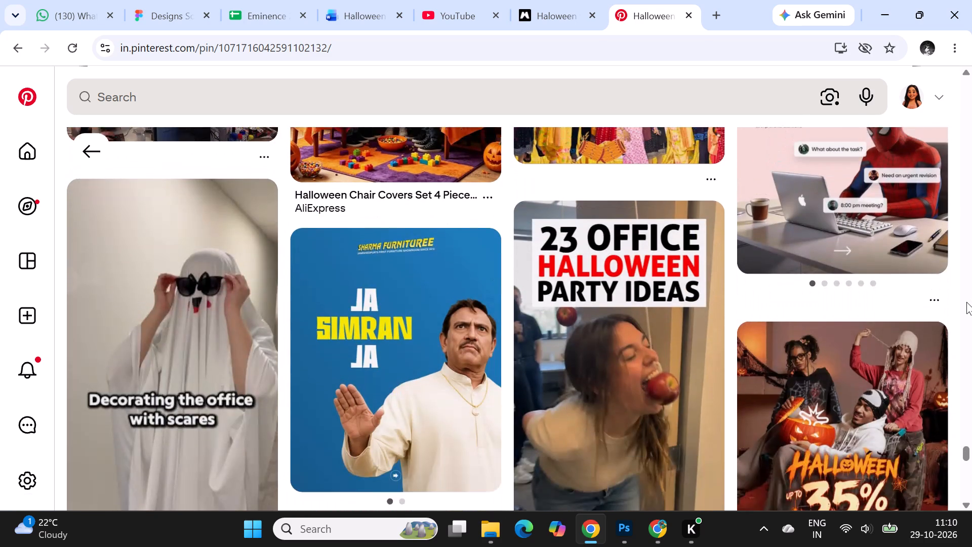
pyautogui.scroll(2, 966, 302)
pyautogui.scroll(-5, 966, 302)
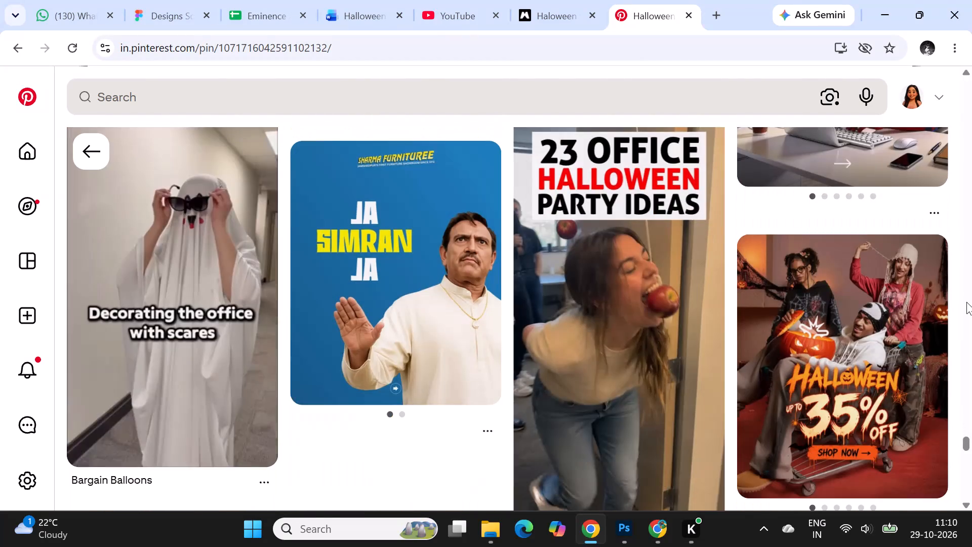
pyautogui.scroll(-5, 966, 302)
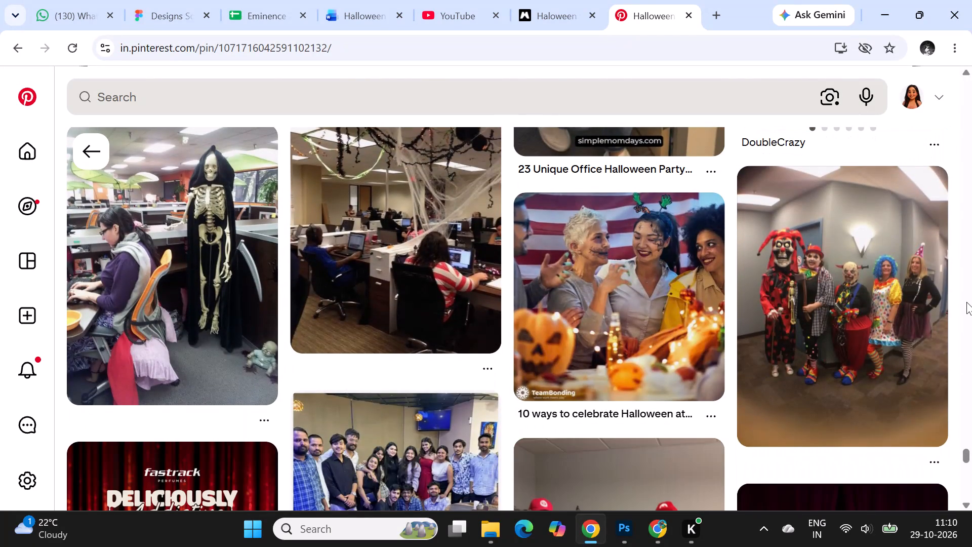
pyautogui.scroll(-5, 966, 302)
pyautogui.scroll(2, 966, 302)
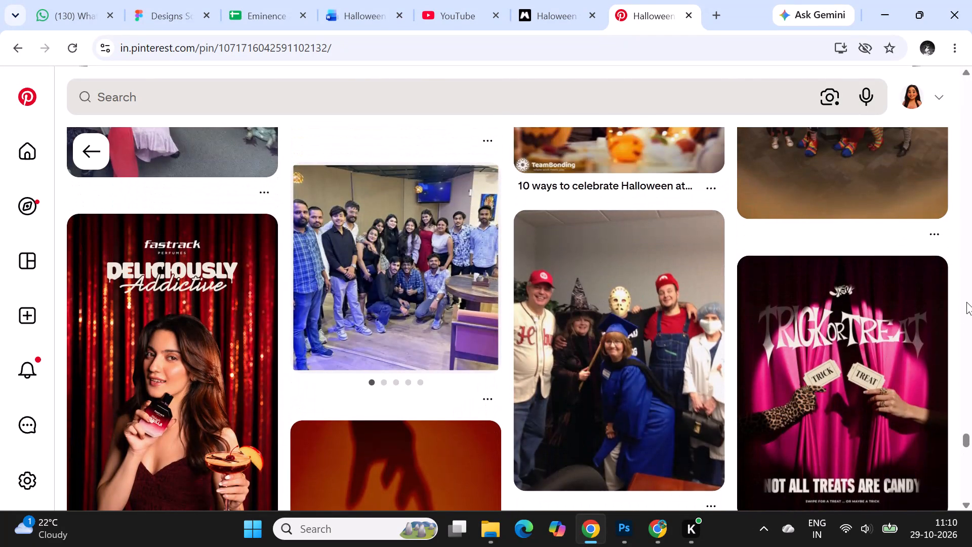
pyautogui.scroll(-2, 963, 303)
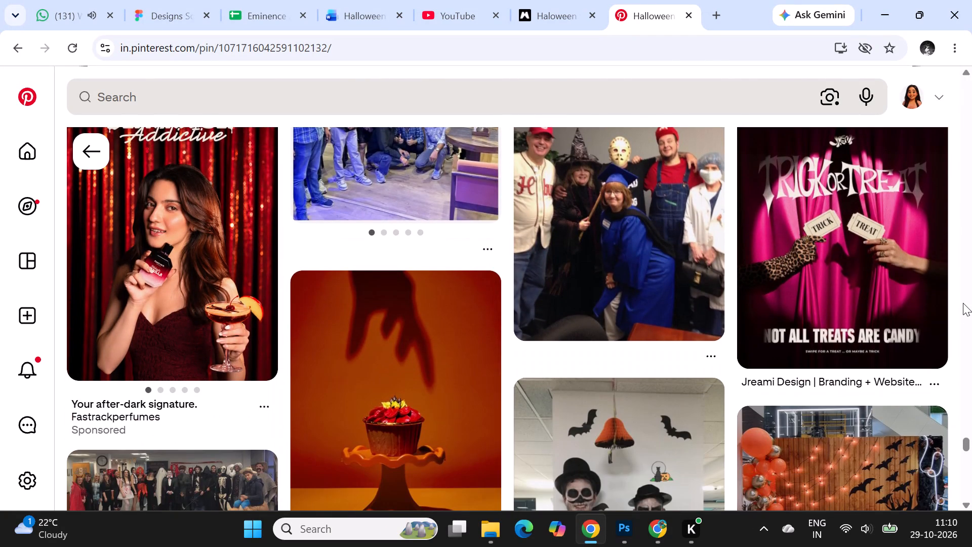
pyautogui.scroll(-4, 963, 303)
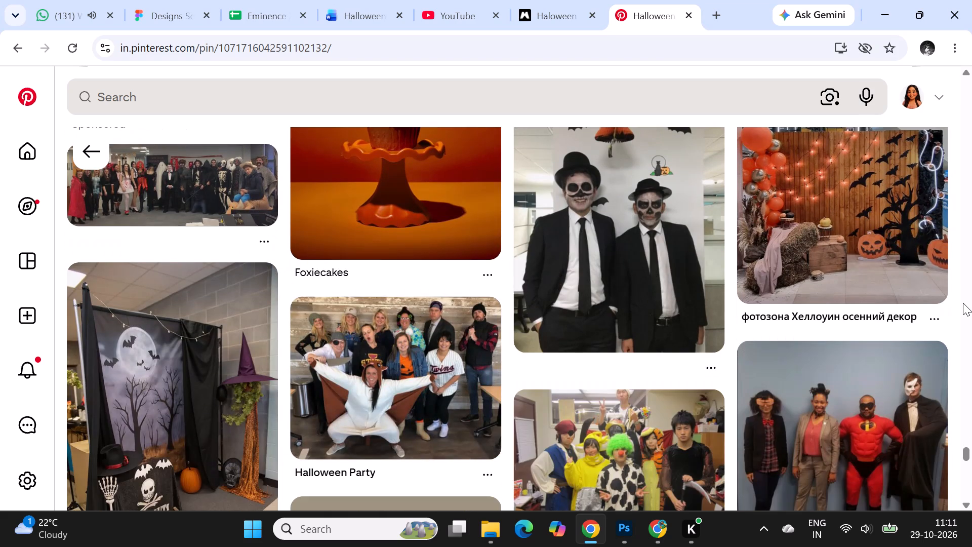
pyautogui.scroll(-8, 963, 303)
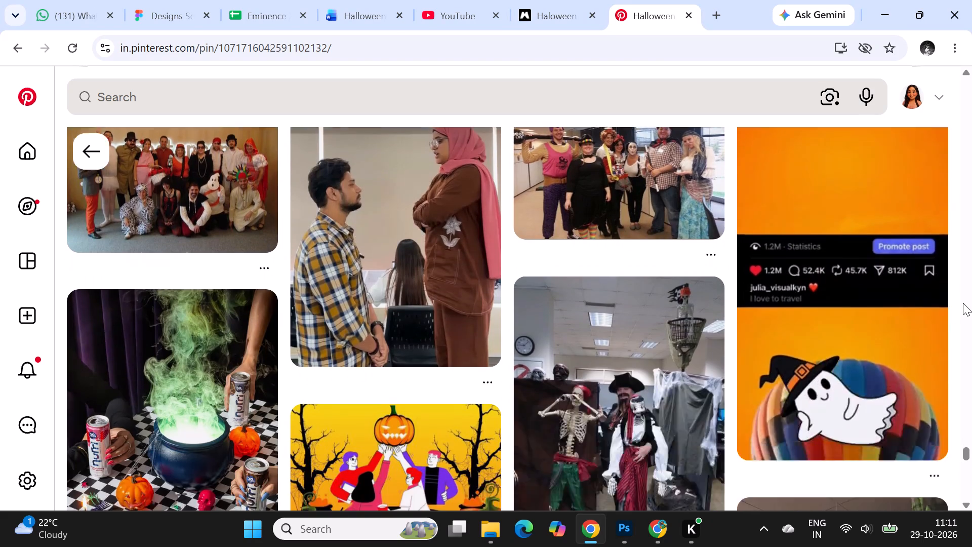
pyautogui.scroll(-5, 963, 303)
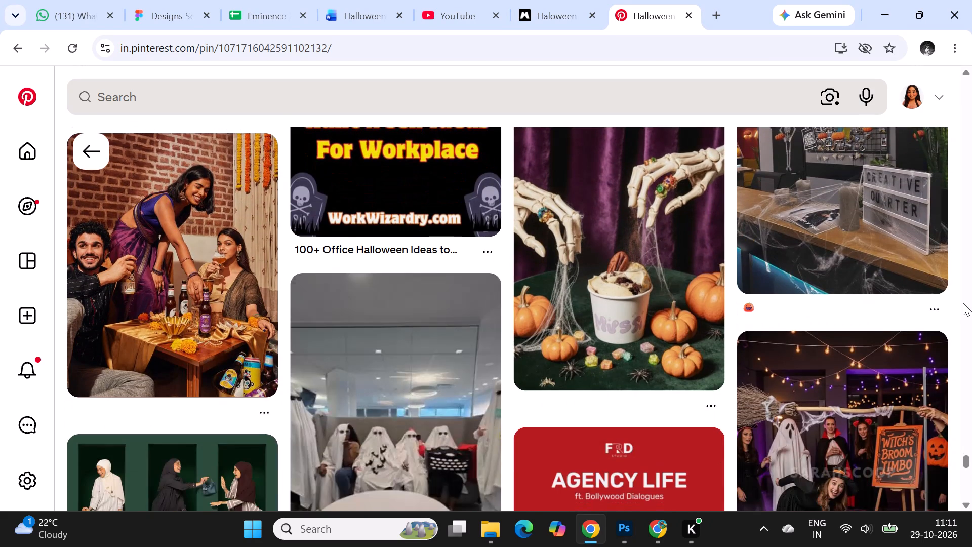
pyautogui.scroll(-3, 963, 303)
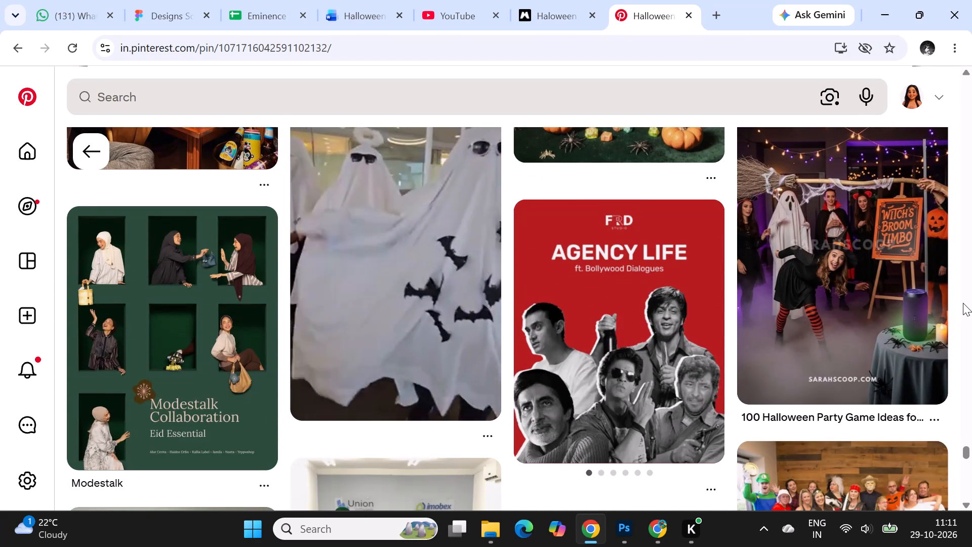
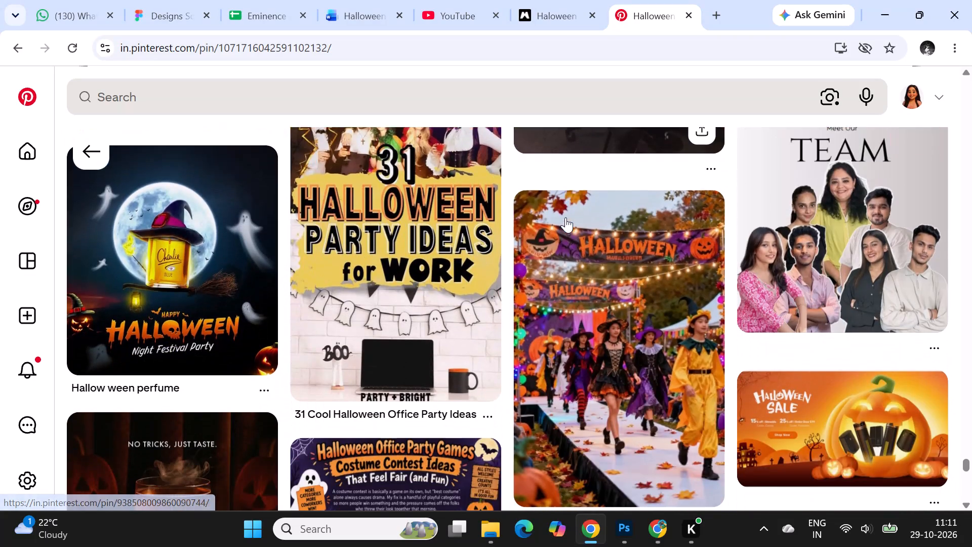
# Examine more pins related to the Jigrotech team photo for office team and Halloween group picture references.
pyautogui.scroll(-2, 267, 239)
pyautogui.scroll(-2, 181, 239)
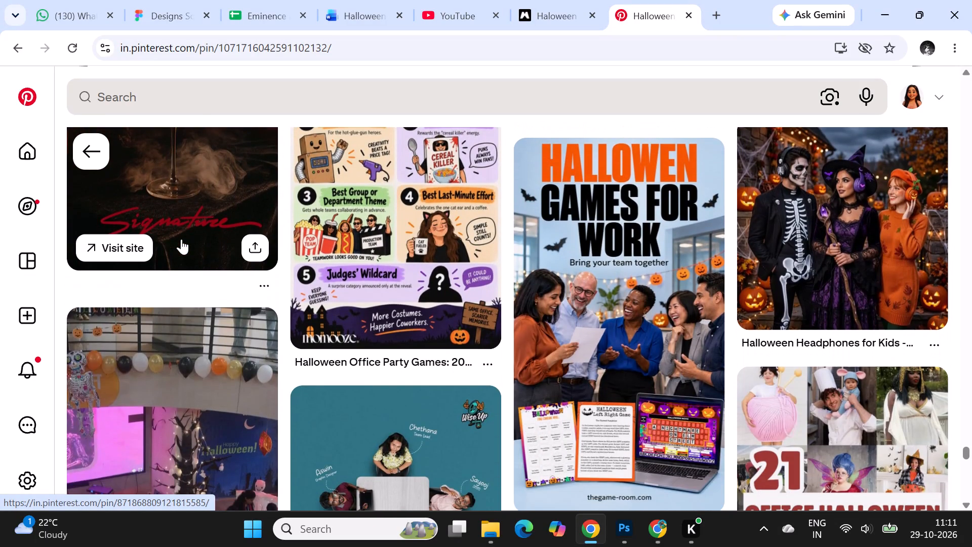
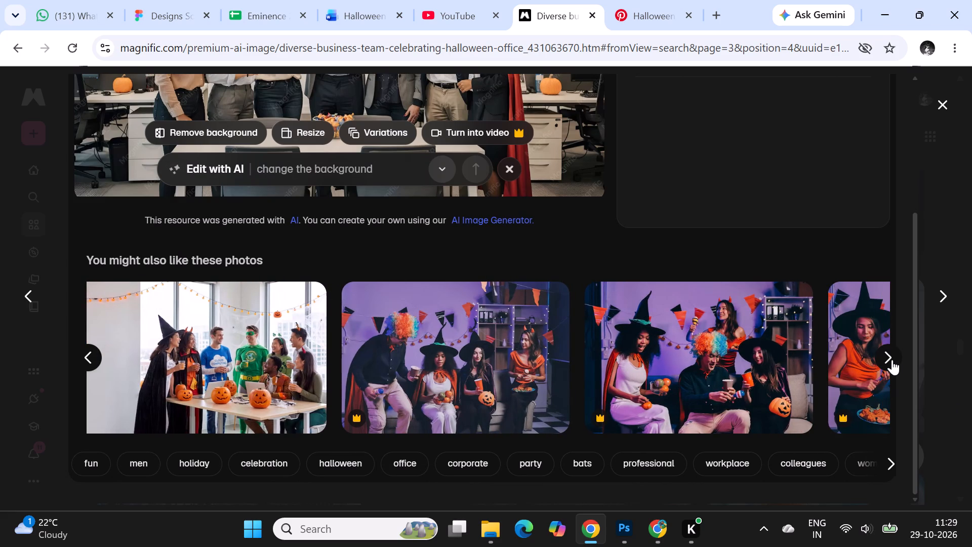
# Open the suggested photo of an office team in Halloween costumes gathered around a table with carved pumpkins.
pyautogui.click(272, 363)
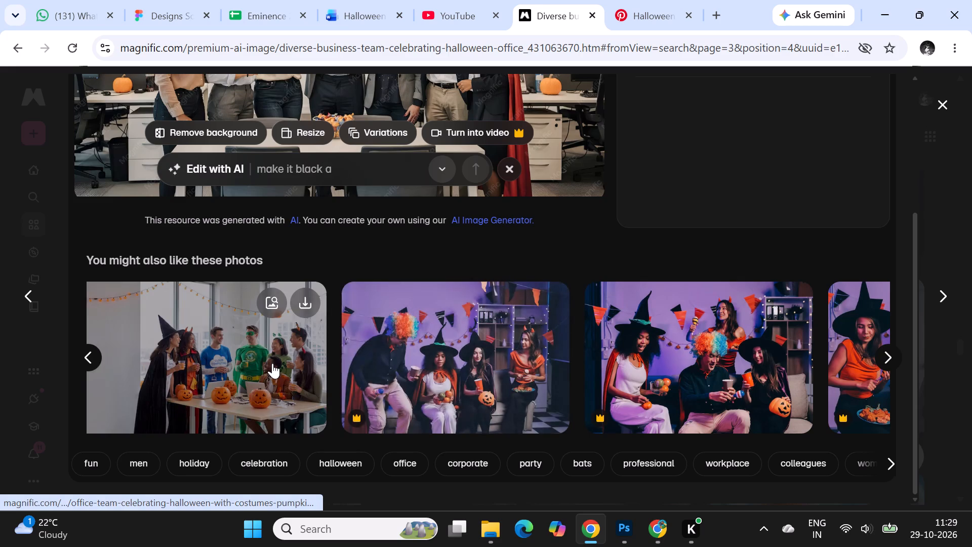
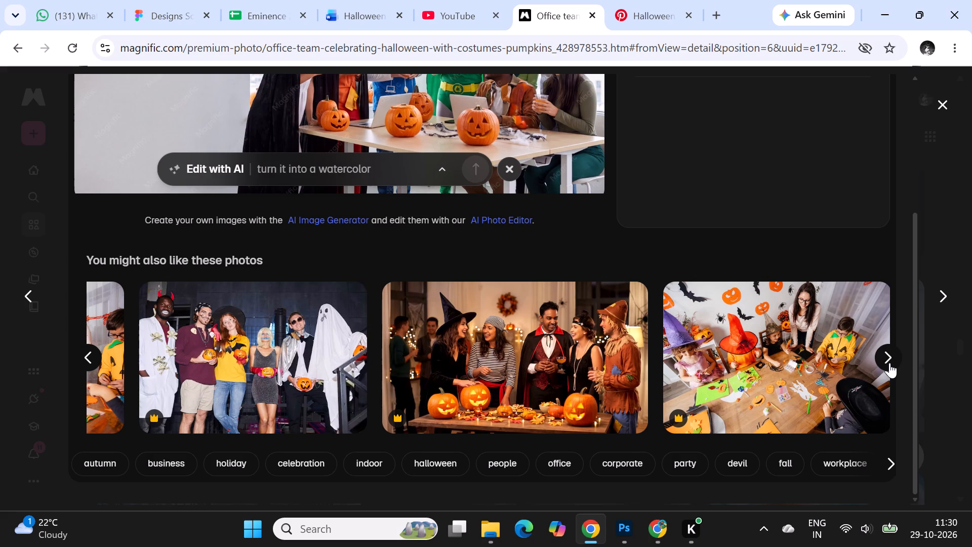
# Look through the remaining similar photo suggestions for the office team celebrating Halloween with costumes and pumpkins.
pyautogui.click(889, 363)
pyautogui.click(889, 363)
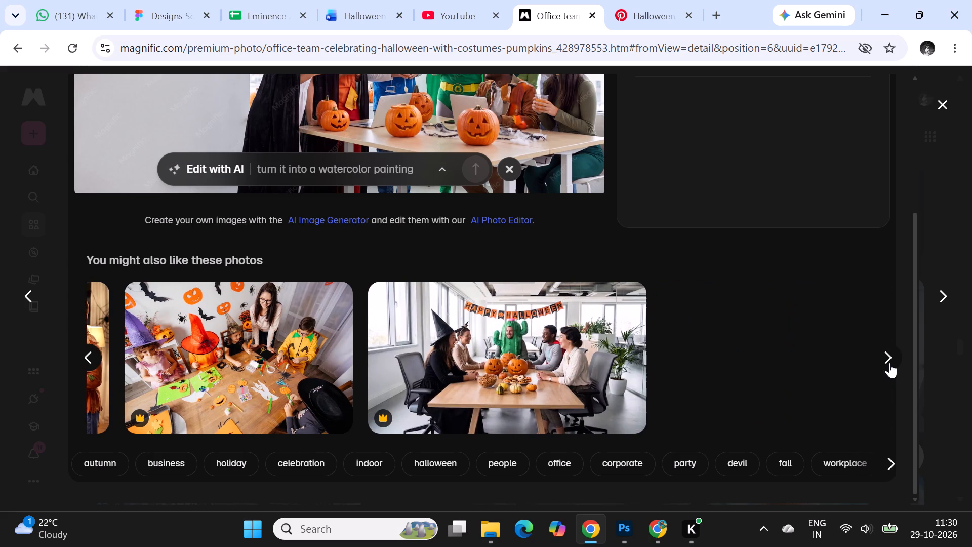
# Open the suggested "Group of people in traditional clothing" photo and look through its similar photo suggestions.
pyautogui.tripleClick(93, 355)
pyautogui.tripleClick(93, 355)
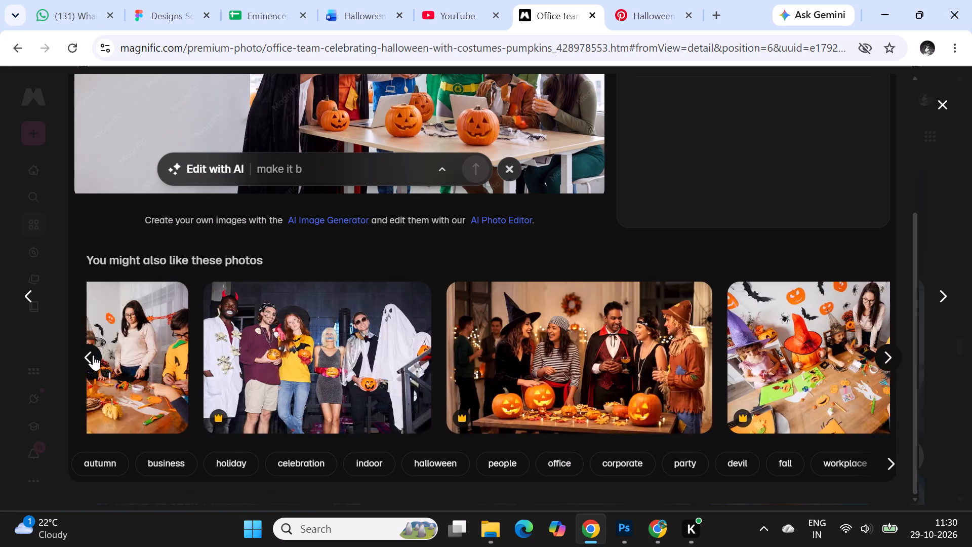
pyautogui.doubleClick(93, 355)
pyautogui.click(93, 355)
pyautogui.click(240, 368)
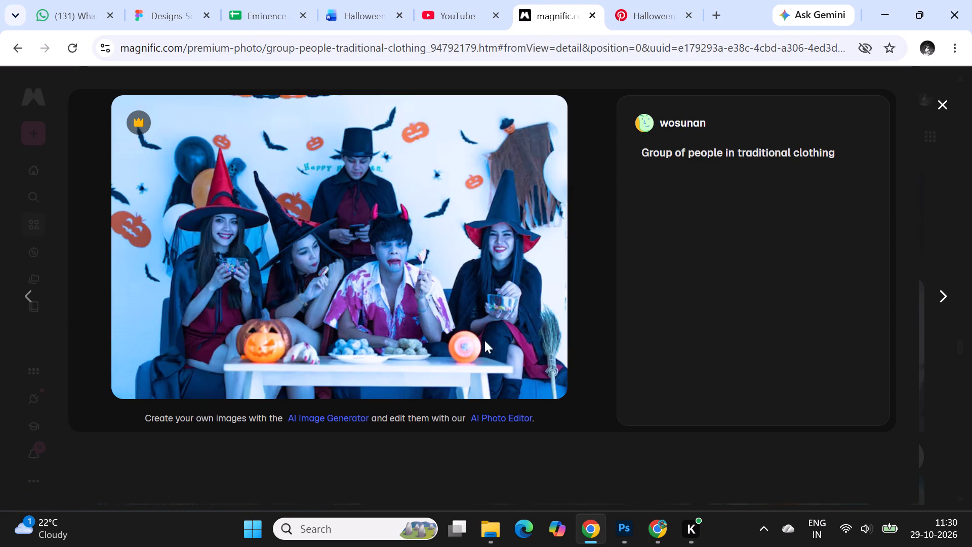
pyautogui.scroll(-4, 215, 325)
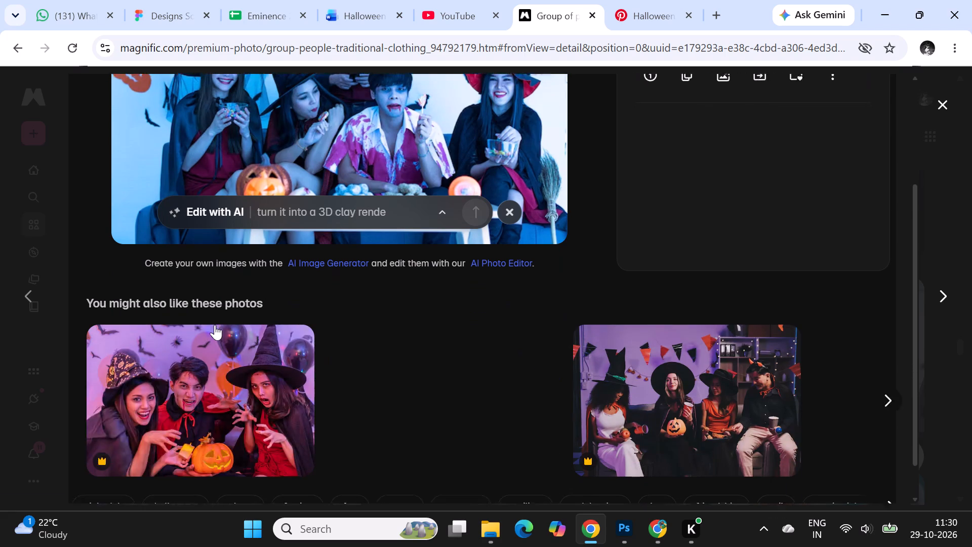
pyautogui.scroll(-3, 584, 311)
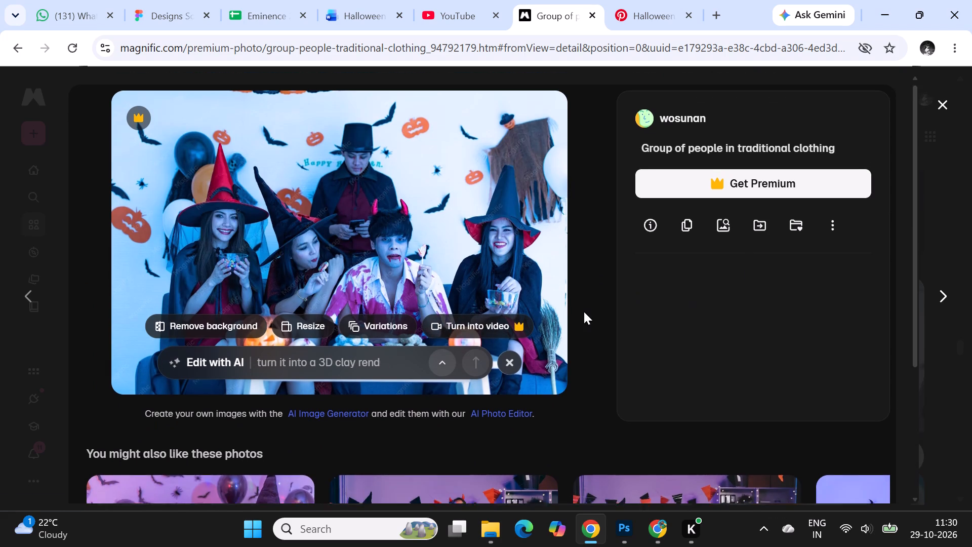
pyautogui.scroll(-2, 584, 311)
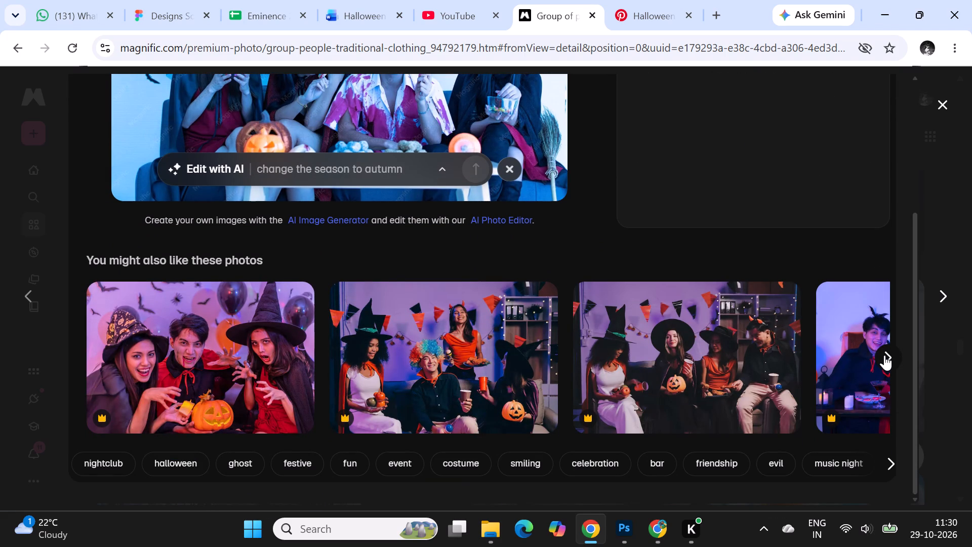
pyautogui.click(884, 355)
pyautogui.click(884, 355)
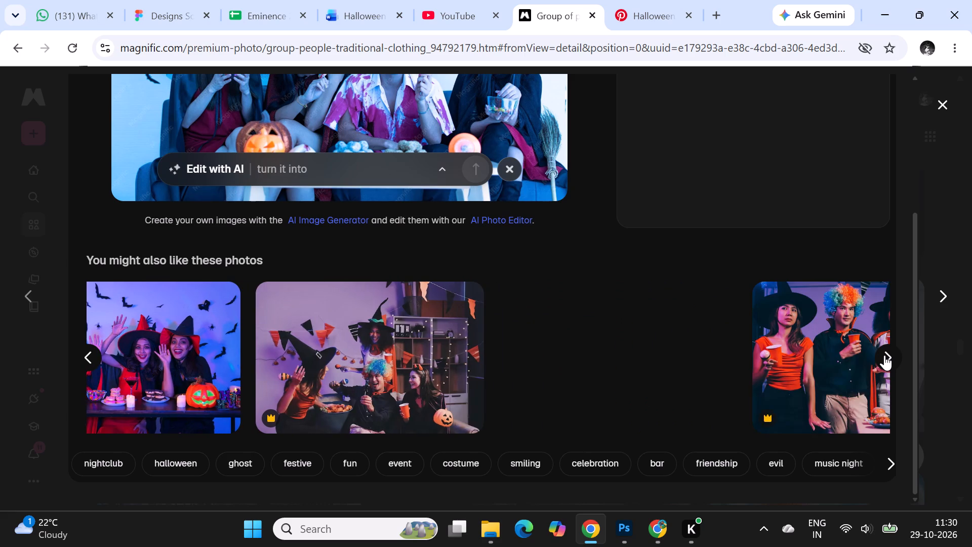
pyautogui.click(884, 355)
pyautogui.click(884, 355)
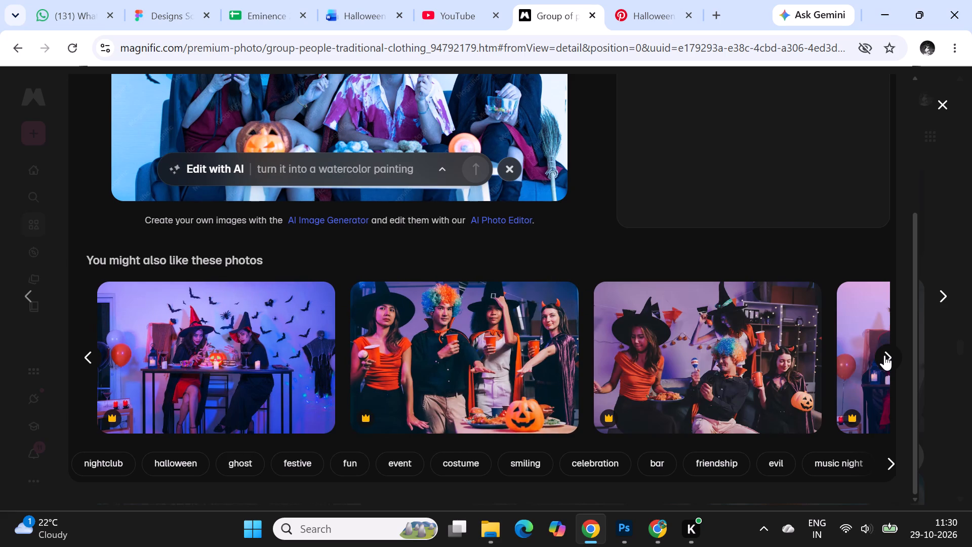
pyautogui.click(884, 355)
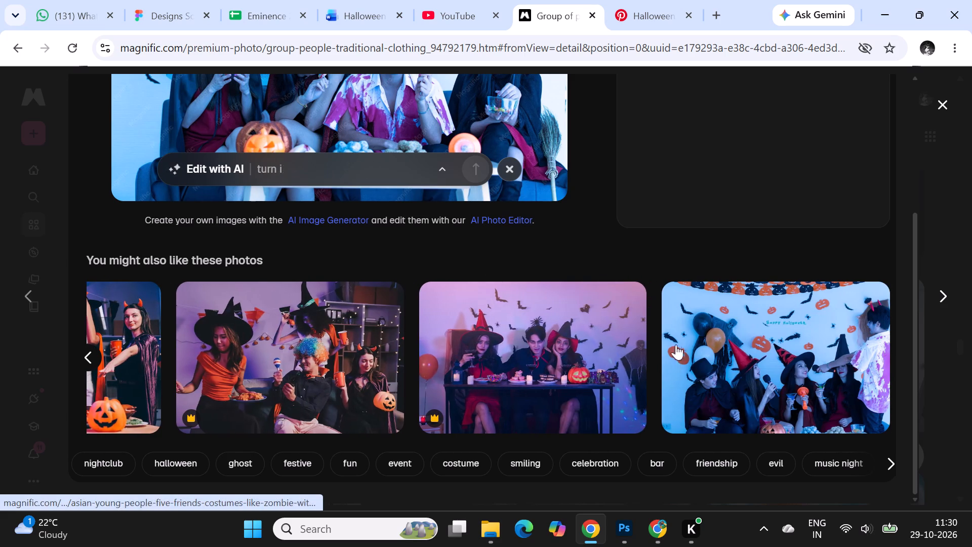
pyautogui.scroll(-3, 634, 342)
pyautogui.click(952, 99)
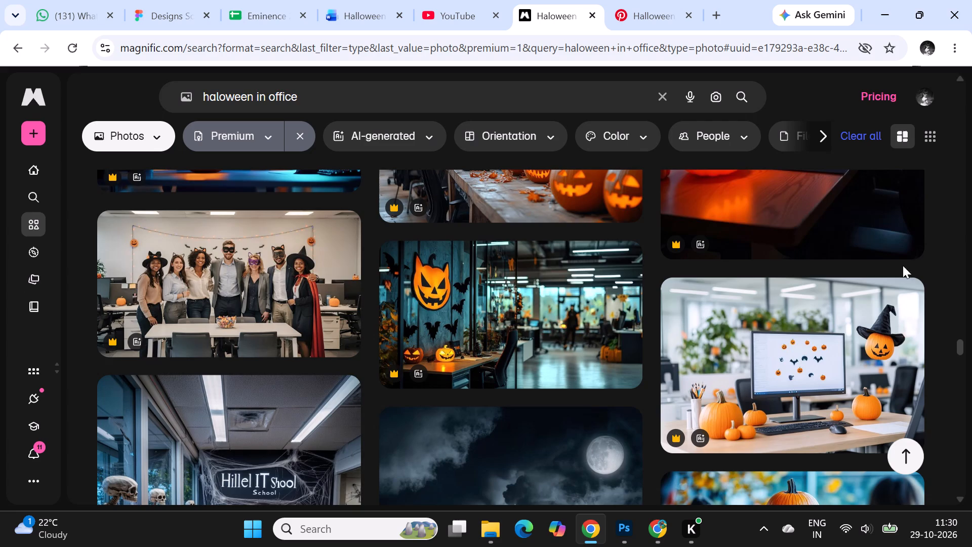
# Look further through the Premium "haloween in office" photos for a team celebrating Halloween in an office.
pyautogui.scroll(-4, 942, 306)
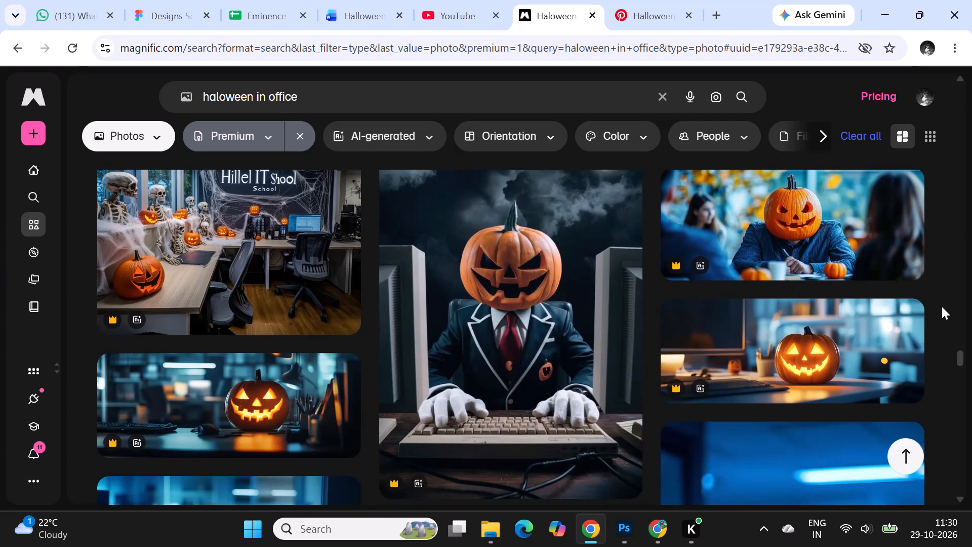
pyautogui.scroll(-3, 942, 306)
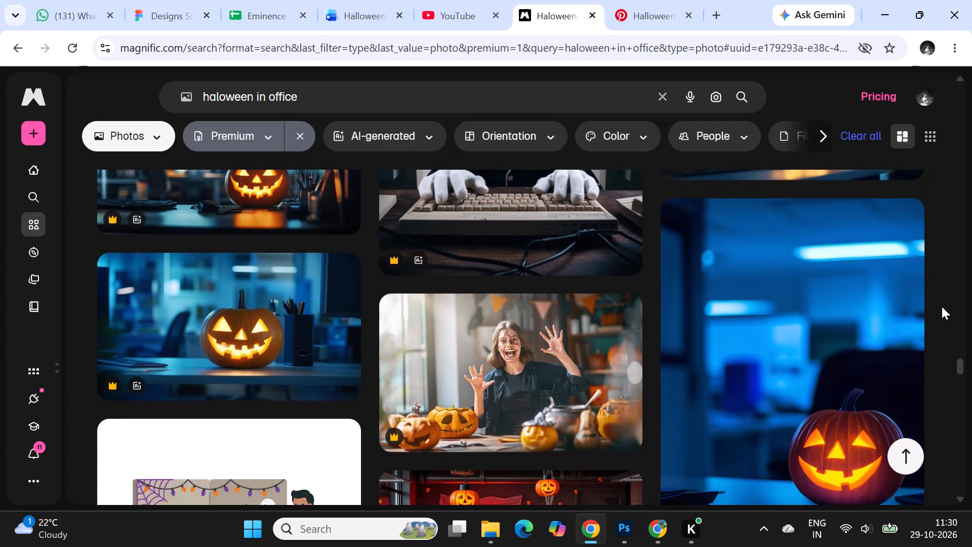
pyautogui.scroll(-1, 942, 306)
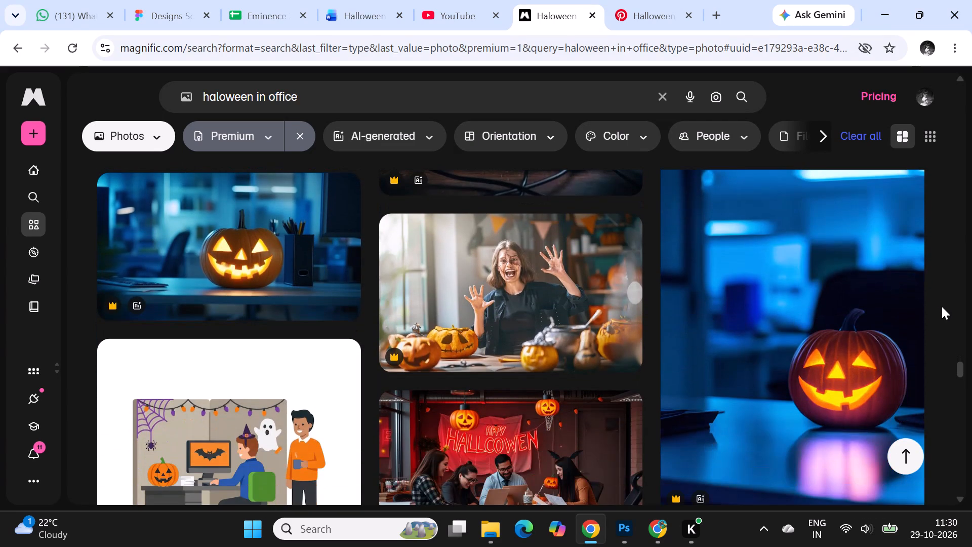
pyautogui.scroll(1, 942, 306)
pyautogui.scroll(-3, 941, 306)
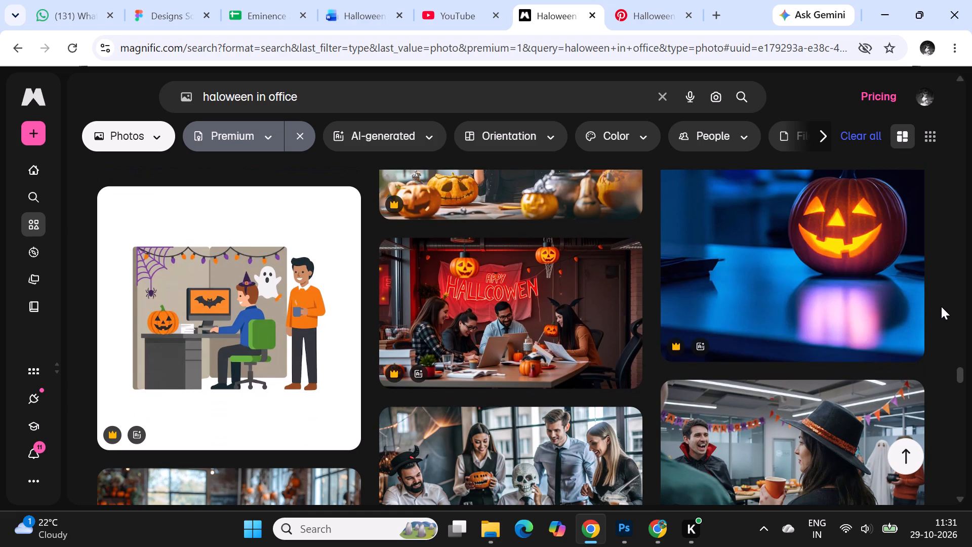
pyautogui.scroll(-1, 941, 306)
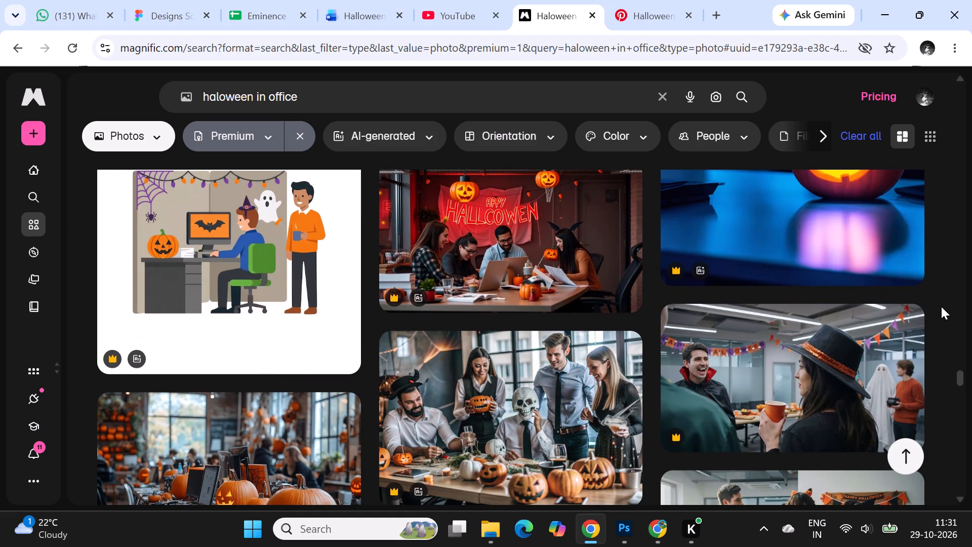
pyautogui.scroll(1, 941, 306)
# Open the "A group of people are sitting at a table with pumpkins on it" image and look through its similar photos.
pyautogui.click(519, 305)
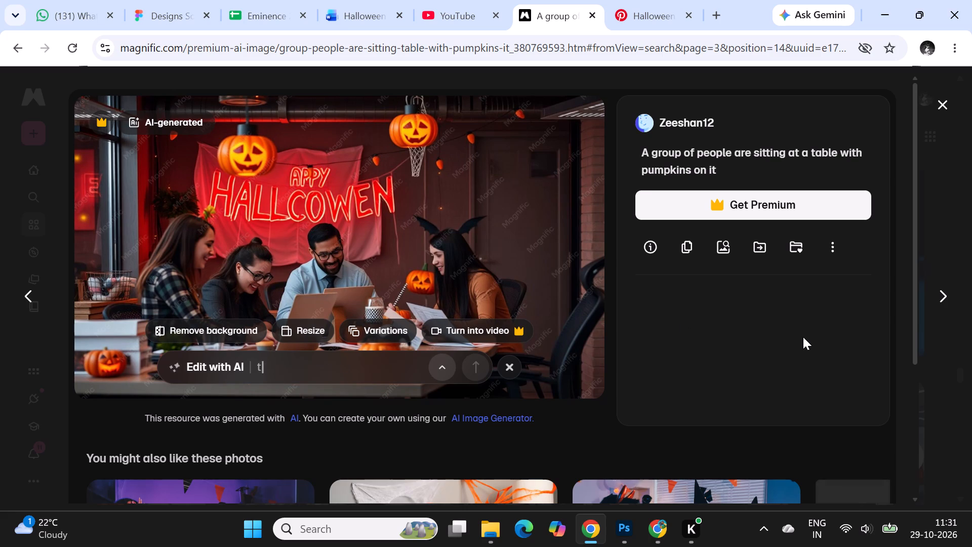
pyautogui.scroll(-2, 803, 337)
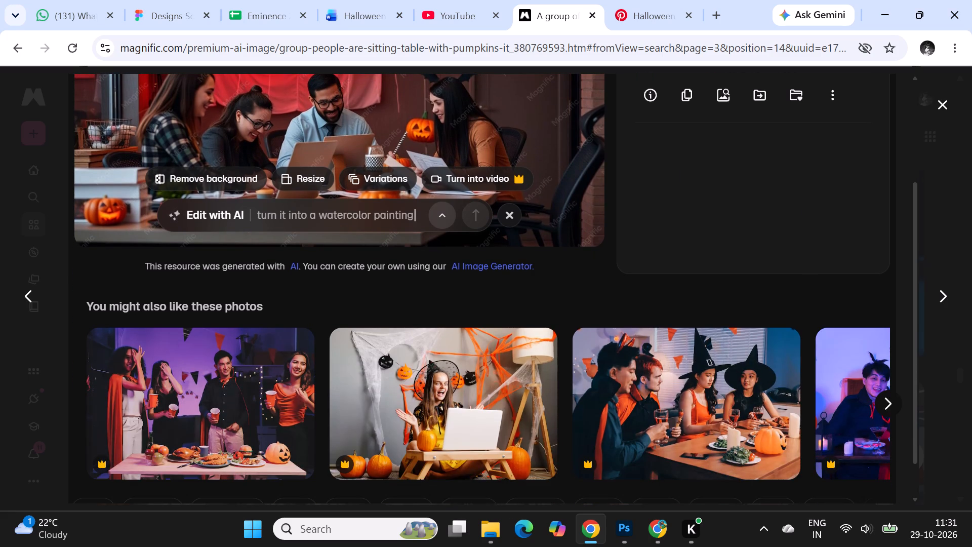
pyautogui.tripleClick(893, 404)
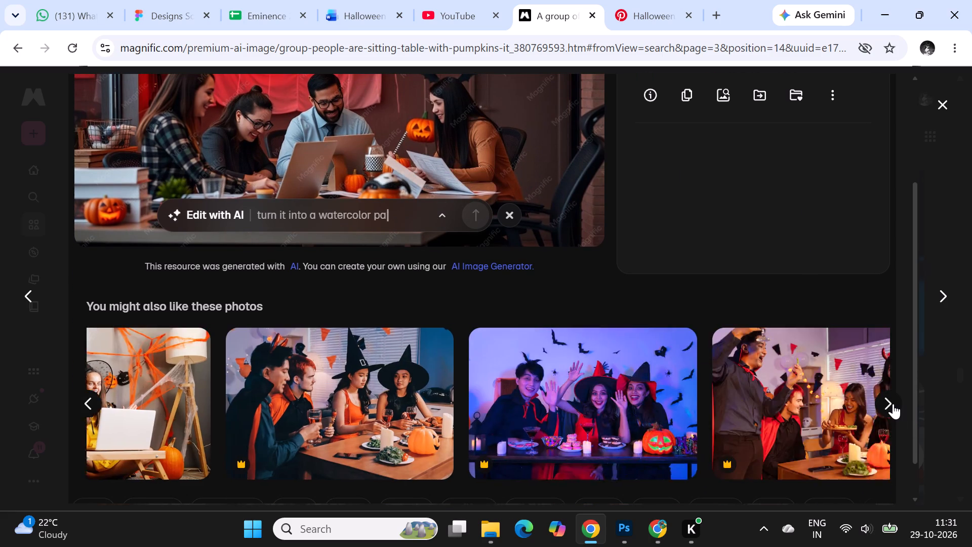
pyautogui.click(893, 404)
pyautogui.click(946, 106)
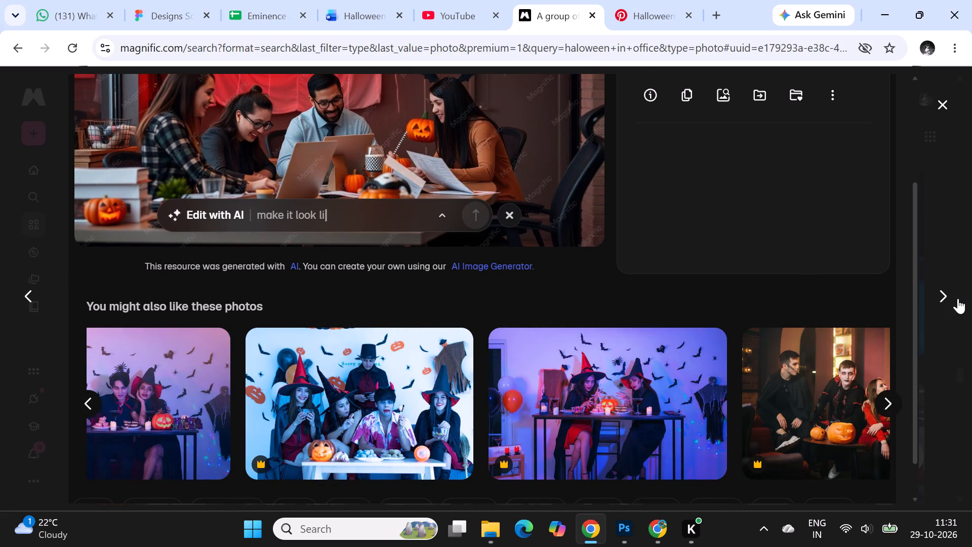
pyautogui.scroll(-2, 958, 298)
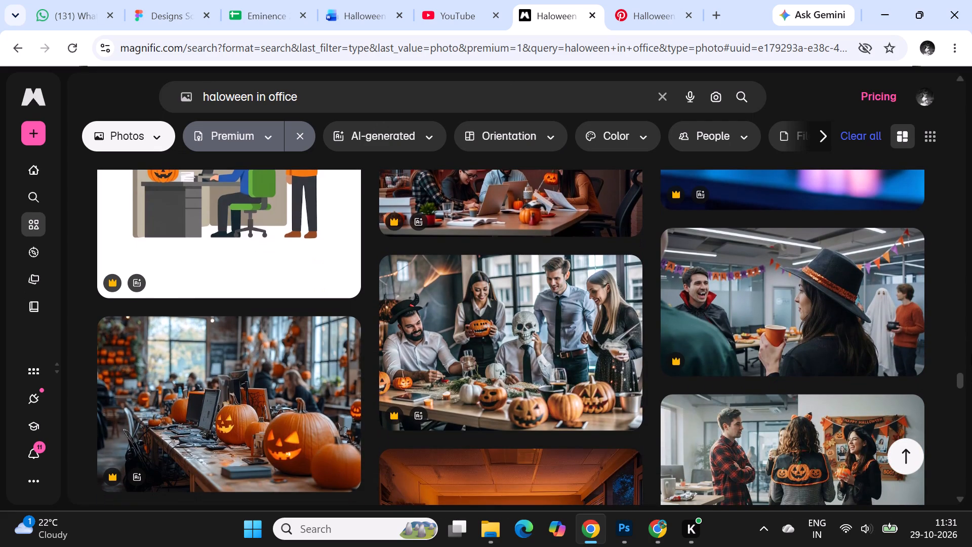
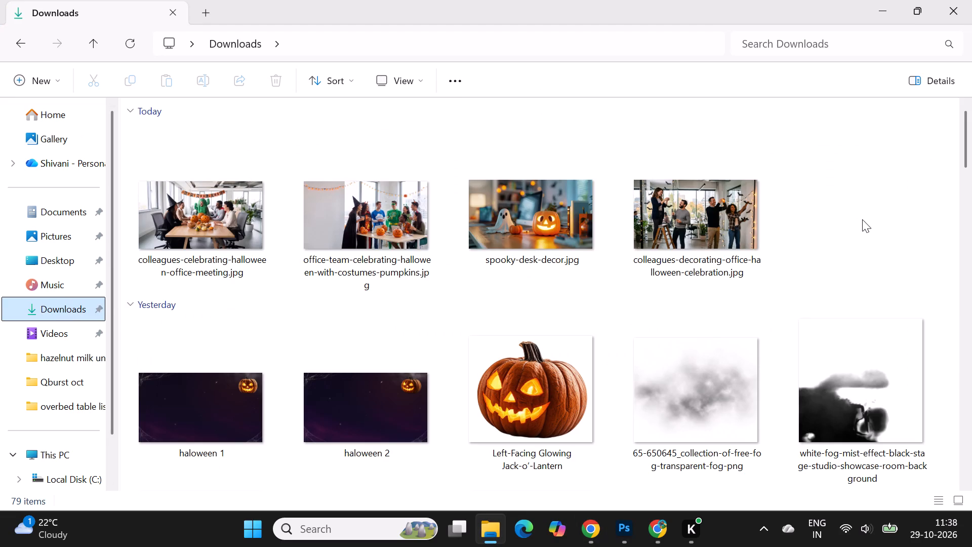
pyautogui.click(862, 219)
# Switch to Photoshop and hide the white rounded rectangle layer, Rectangle 4, in the lower part of Artboard 1.
pyautogui.click(625, 528)
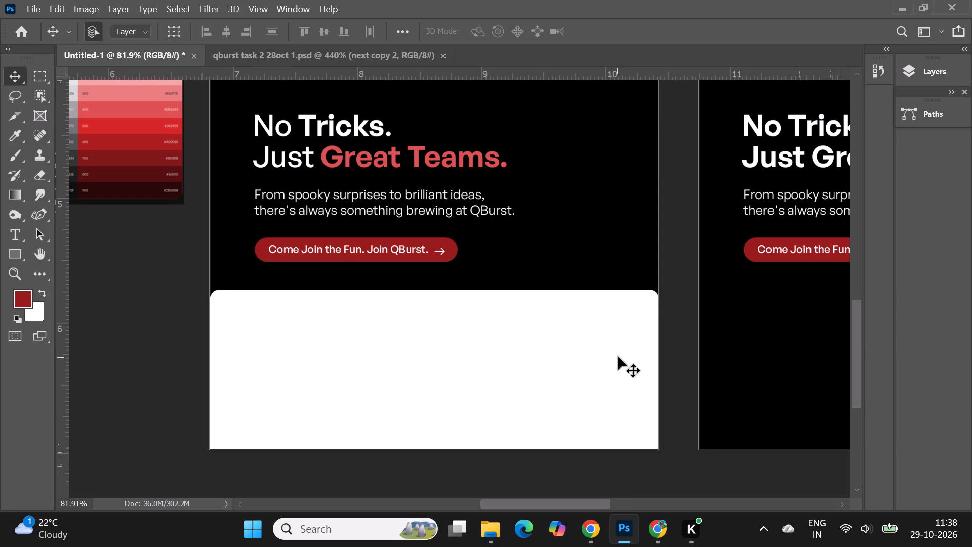
pyautogui.scroll(3, 616, 356)
pyautogui.keyDown('alt'); pyautogui.scroll(-6, 525, 292); pyautogui.keyUp('alt')
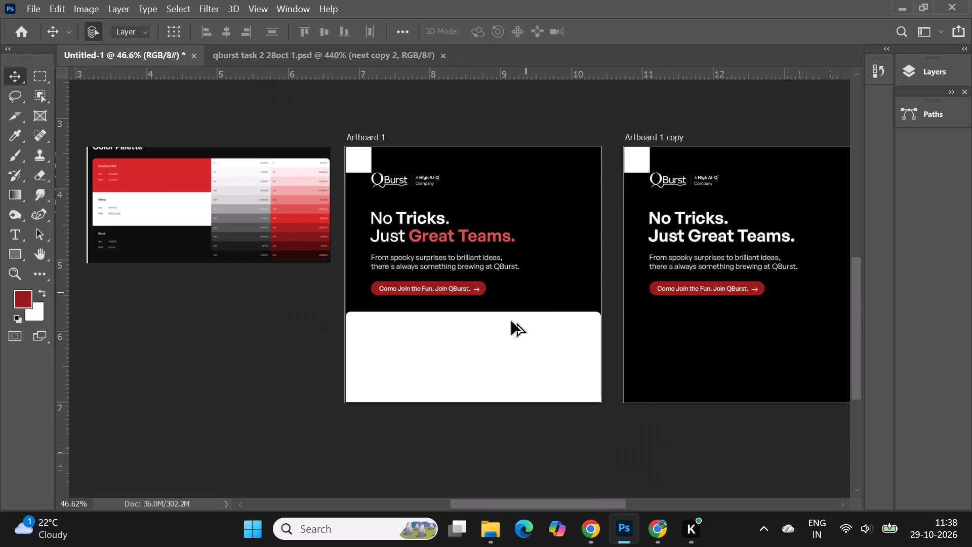
pyautogui.click(500, 356)
pyautogui.keyDown('alt'); pyautogui.scroll(4, 502, 357); pyautogui.keyUp('alt')
pyautogui.click(905, 71)
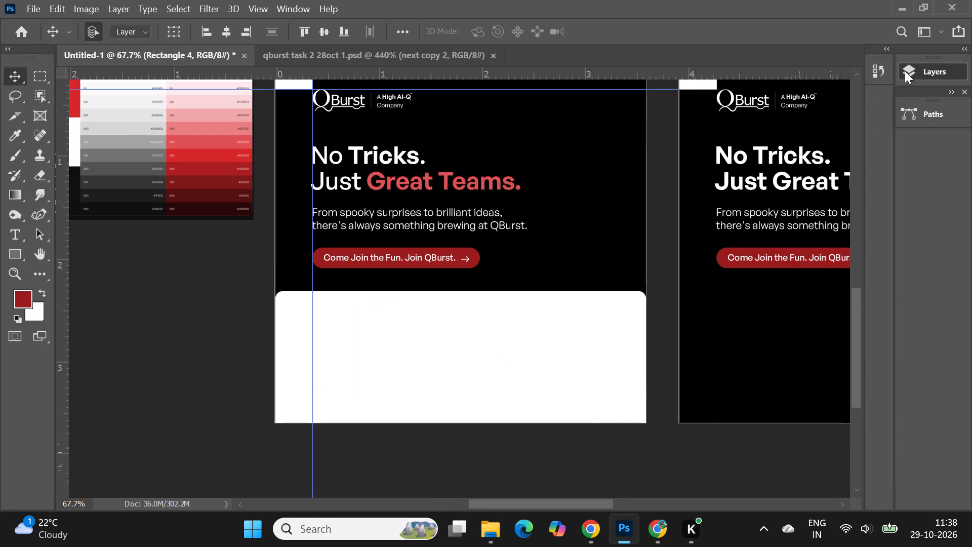
pyautogui.click(462, 388)
pyautogui.rightClick(478, 316)
pyautogui.click(509, 342)
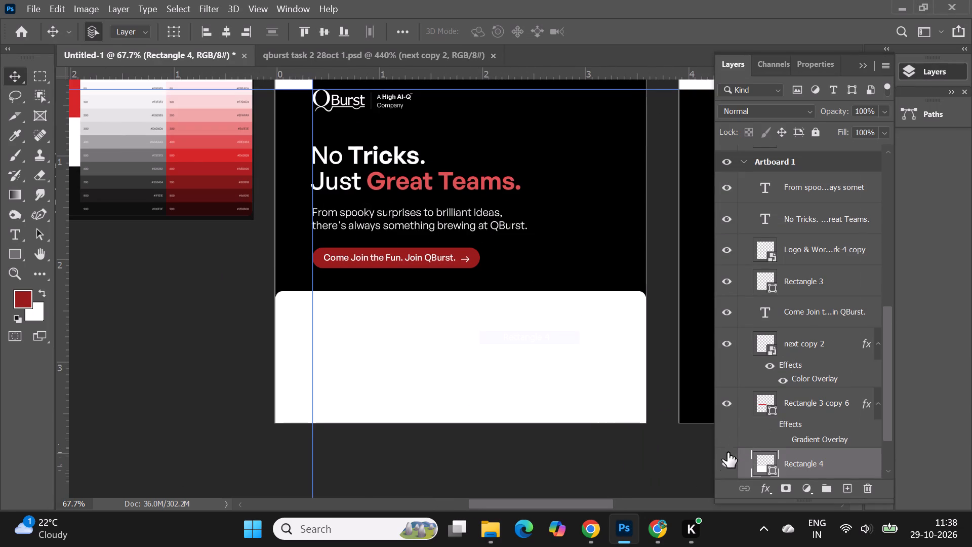
pyautogui.click(723, 459)
# Place the downloaded photo of colleagues celebrating Halloween at a meeting table into Artboard 1, directly above the black background Rectangle 2.
pyautogui.click(450, 330)
pyautogui.keyDown('alt'); pyautogui.scroll(-2, 259, 341); pyautogui.keyUp('alt')
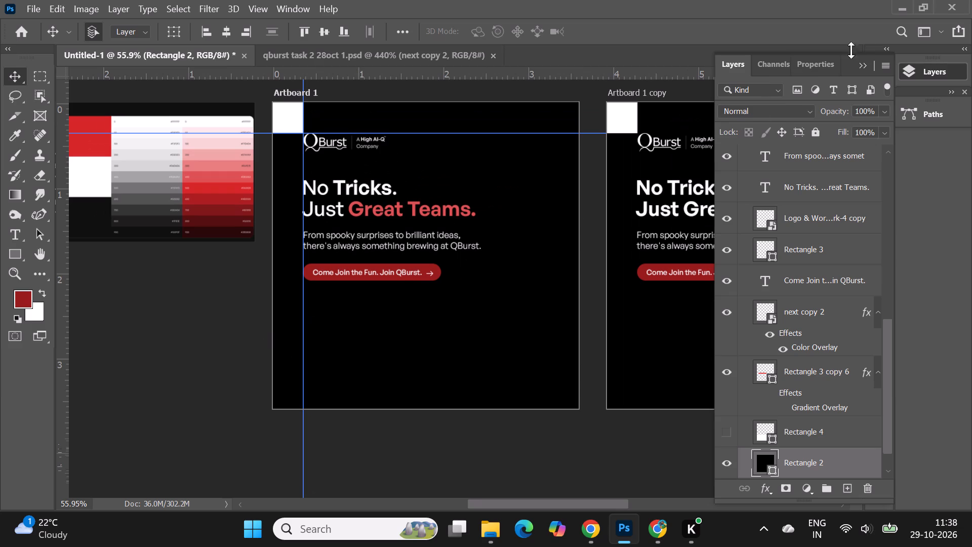
pyautogui.click(923, 7)
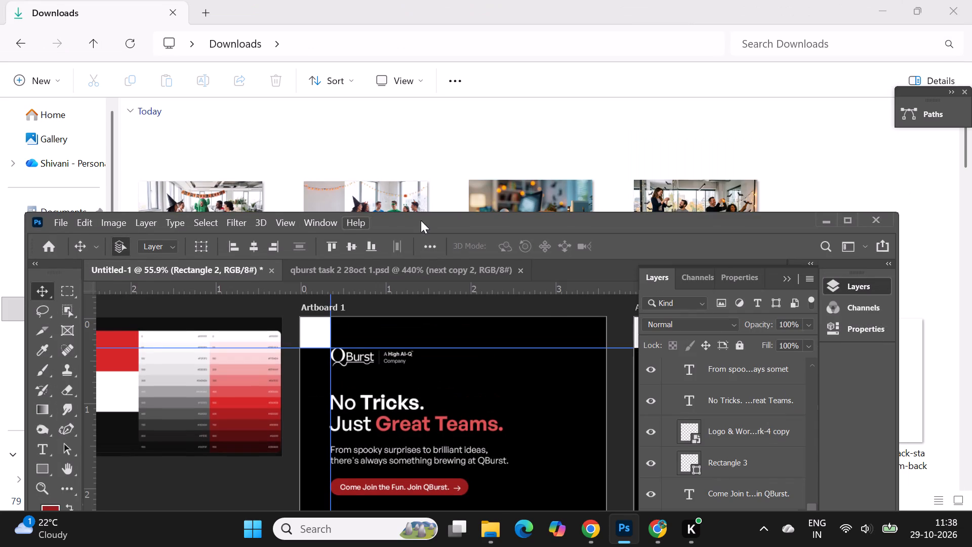
pyautogui.moveTo(421, 220); pyautogui.dragTo(425, 265)
pyautogui.moveTo(198, 210); pyautogui.dragTo(458, 381)
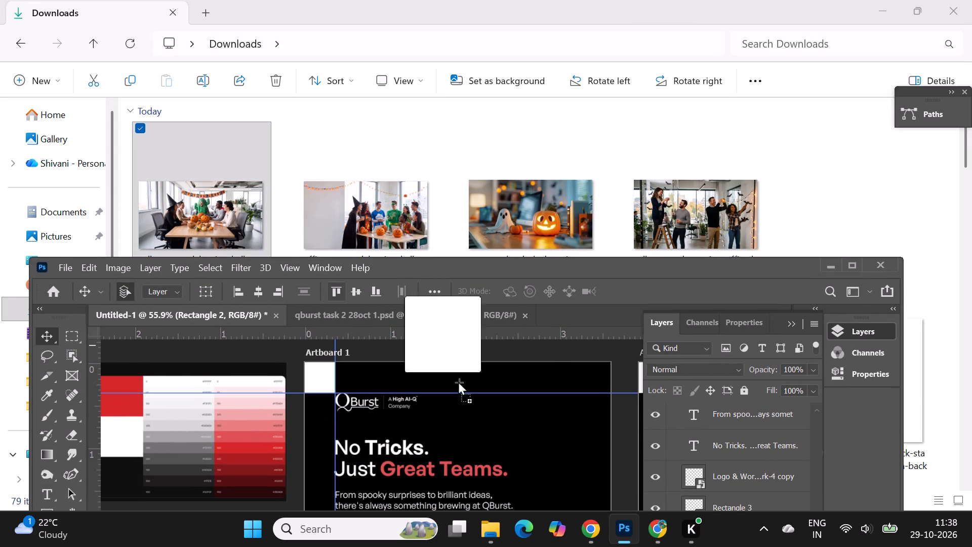
pyautogui.moveTo(458, 381); pyautogui.dragTo(485, 449)
pyautogui.click(850, 262)
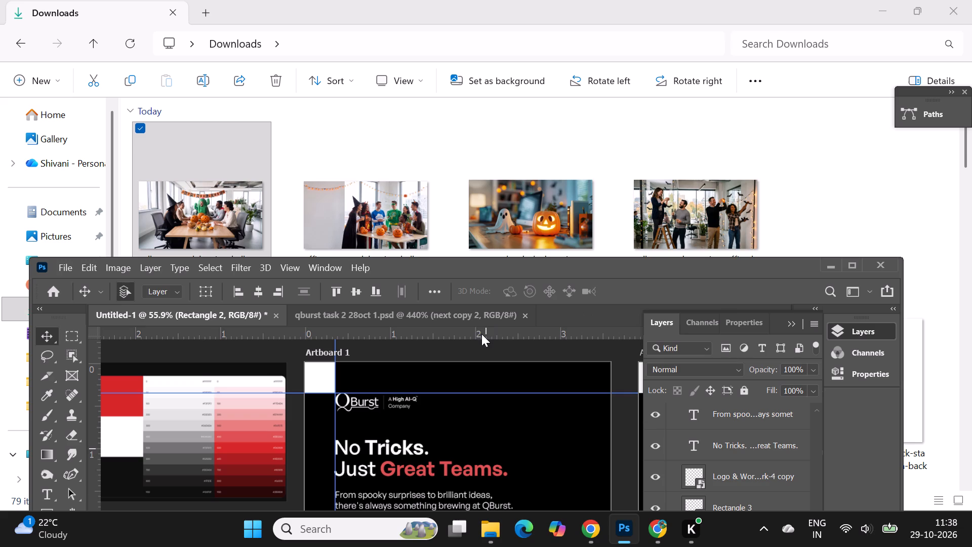
# Move the placed photo to the bottom of Artboard 1 and scale it proportionally to about 21.3%, filling the artboard's width.
pyautogui.moveTo(538, 285); pyautogui.dragTo(539, 298)
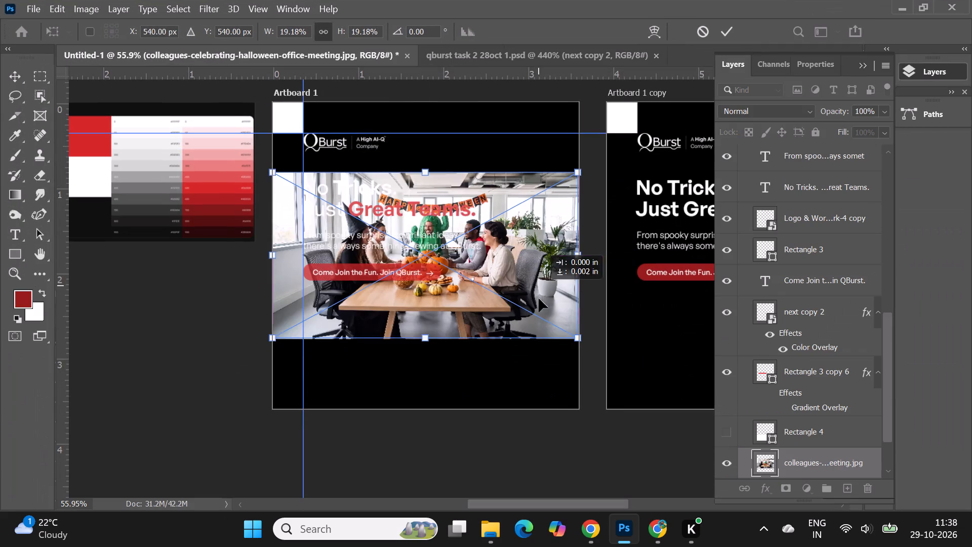
pyautogui.moveTo(539, 298); pyautogui.dragTo(539, 355)
pyautogui.moveTo(426, 239); pyautogui.dragTo(427, 238)
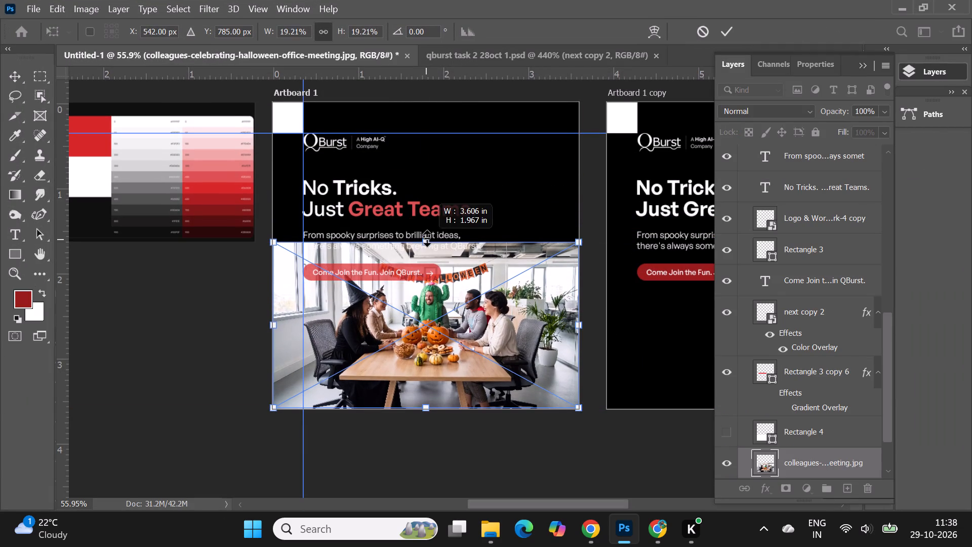
pyautogui.moveTo(427, 238); pyautogui.dragTo(442, 128)
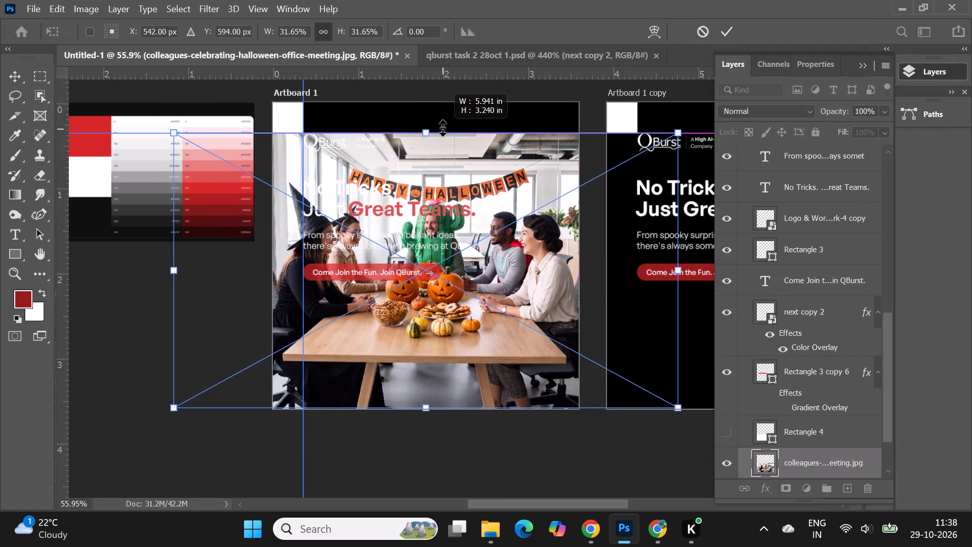
pyautogui.moveTo(442, 128); pyautogui.dragTo(448, 104)
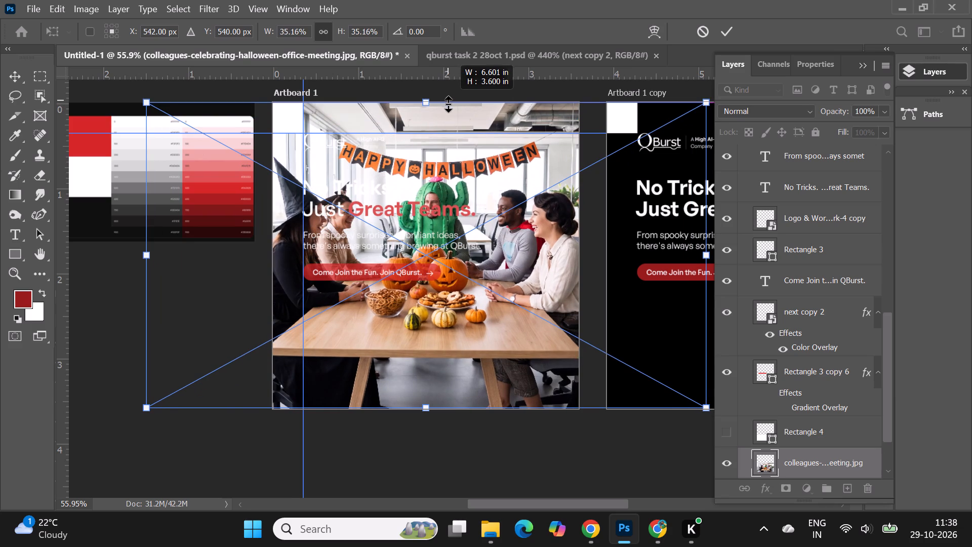
pyautogui.moveTo(448, 104); pyautogui.dragTo(448, 279)
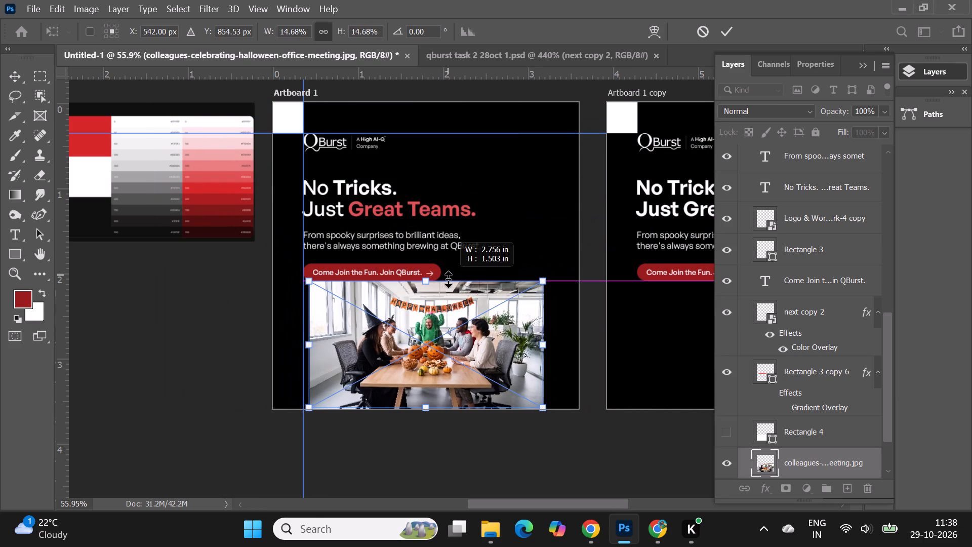
pyautogui.moveTo(448, 279); pyautogui.dragTo(464, 238)
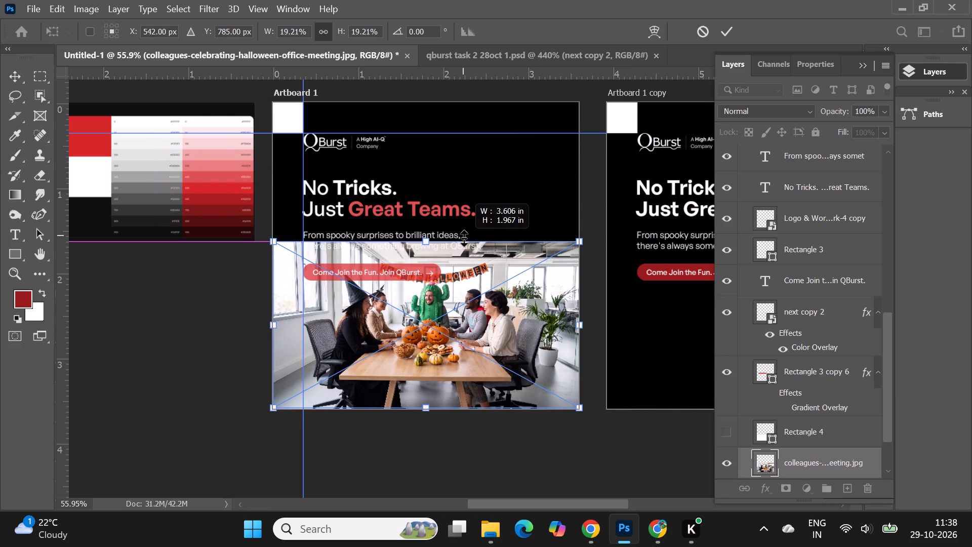
pyautogui.moveTo(464, 238); pyautogui.dragTo(469, 220)
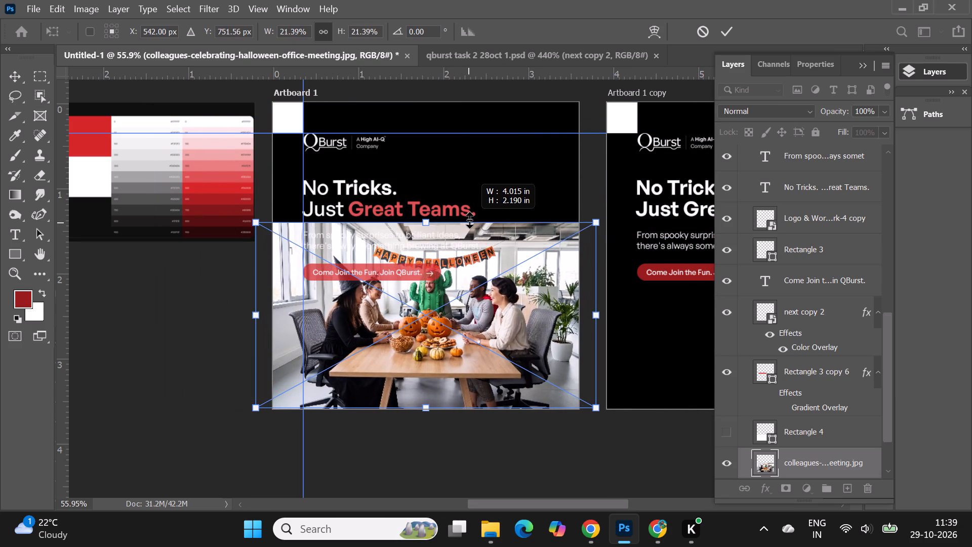
pyautogui.moveTo(469, 220); pyautogui.dragTo(473, 219)
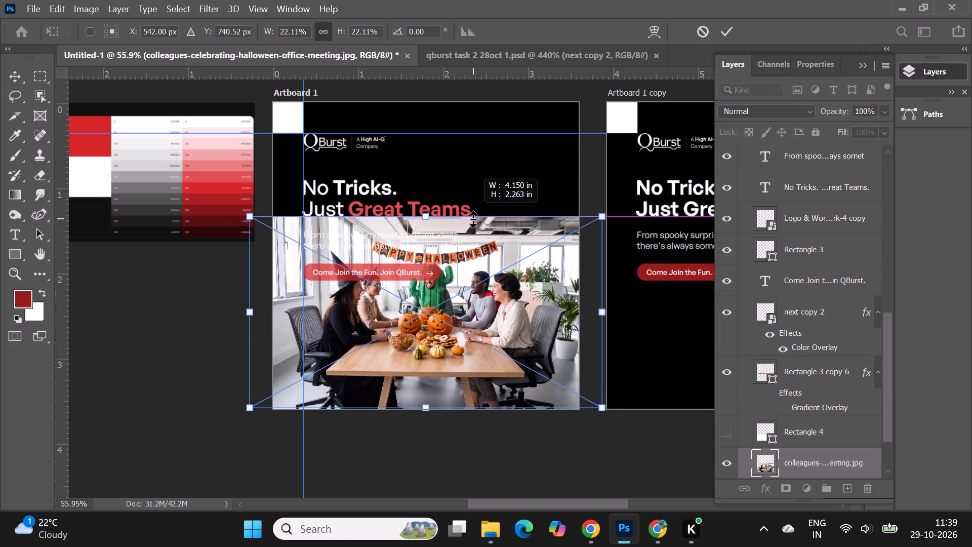
pyautogui.moveTo(473, 219); pyautogui.dragTo(473, 220)
pyautogui.click(728, 34)
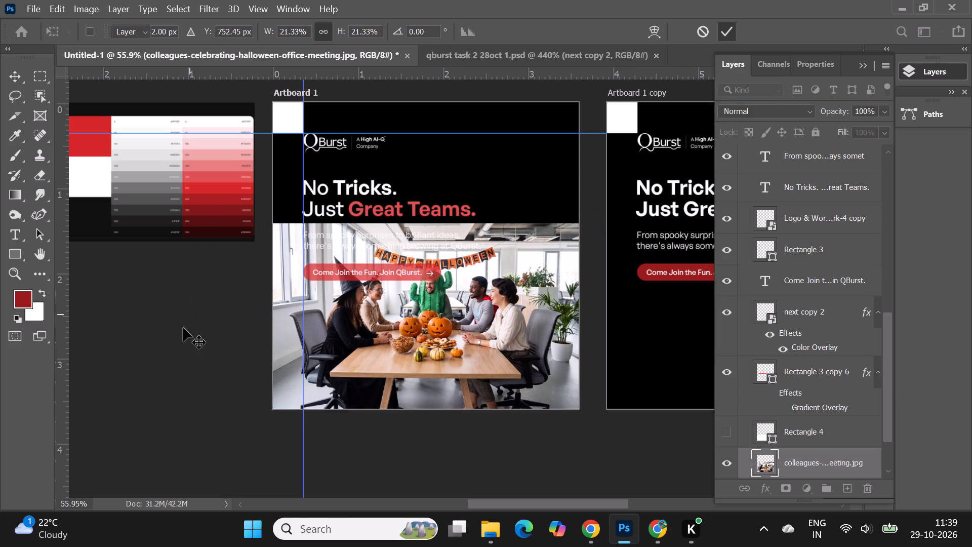
# Shift the meeting photo further down in Artboard 1 and enlarge it proportionally to about 24.2%, keeping the team centred.
pyautogui.click(178, 337)
pyautogui.moveTo(500, 344); pyautogui.dragTo(500, 364)
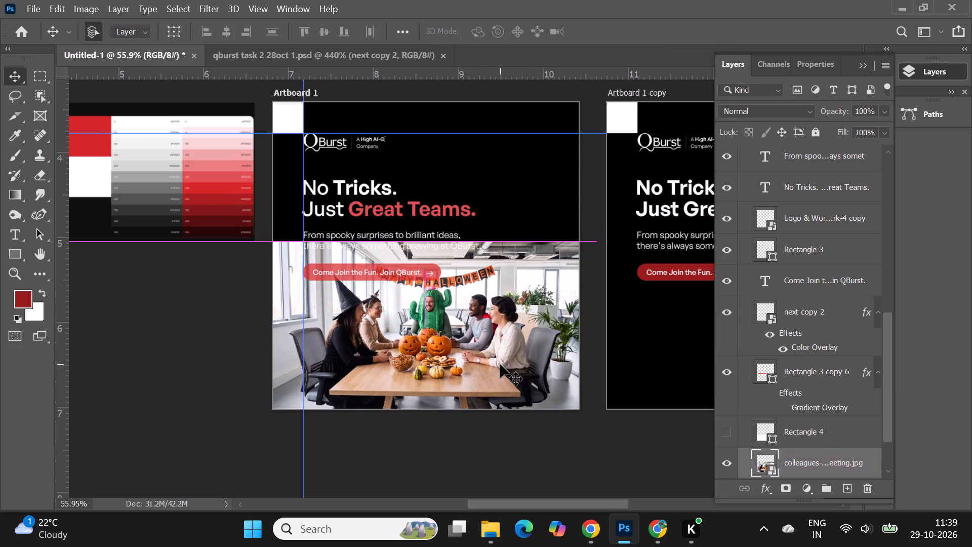
pyautogui.moveTo(489, 367); pyautogui.dragTo(488, 372)
pyautogui.hotkey('ctrl', 't')
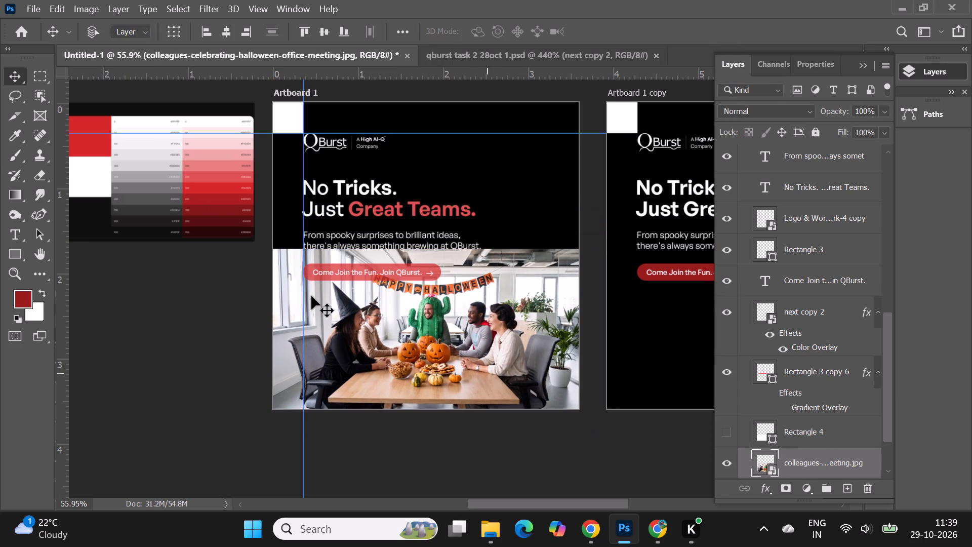
pyautogui.moveTo(251, 250); pyautogui.dragTo(234, 243)
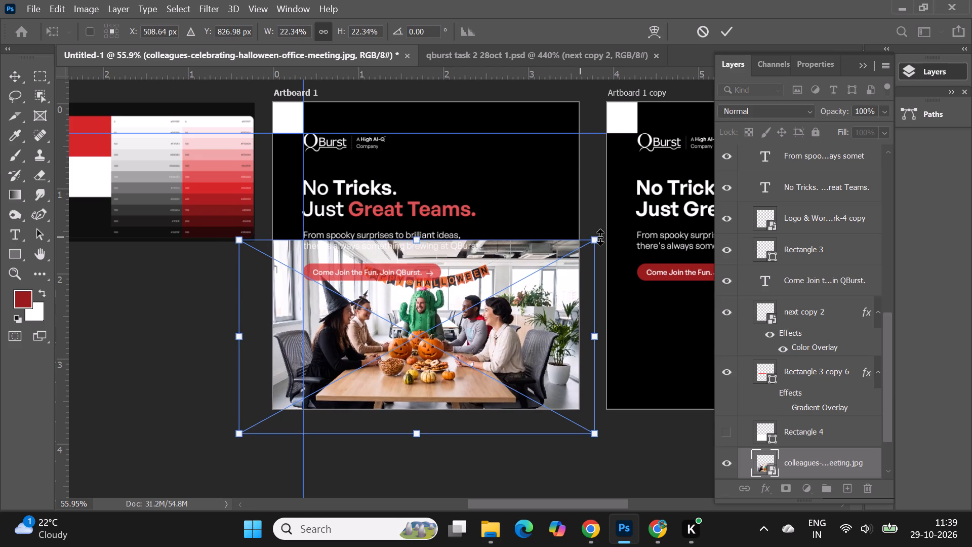
pyautogui.moveTo(596, 238); pyautogui.dragTo(627, 230)
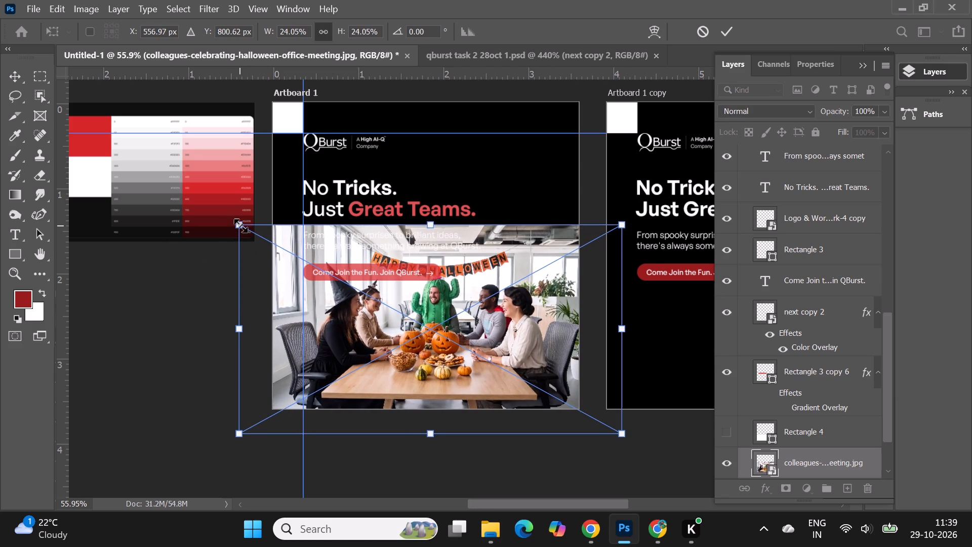
pyautogui.click(240, 225)
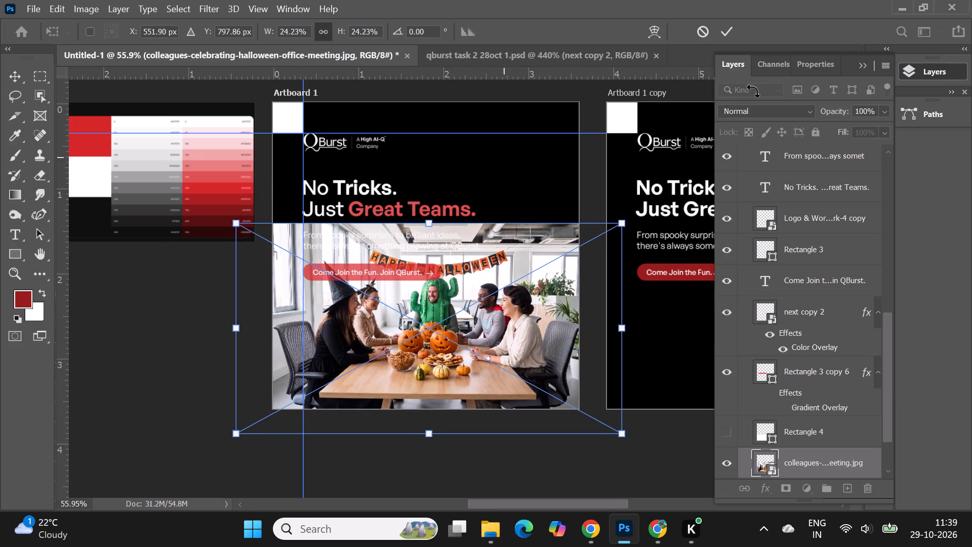
pyautogui.click(723, 32)
pyautogui.click(144, 355)
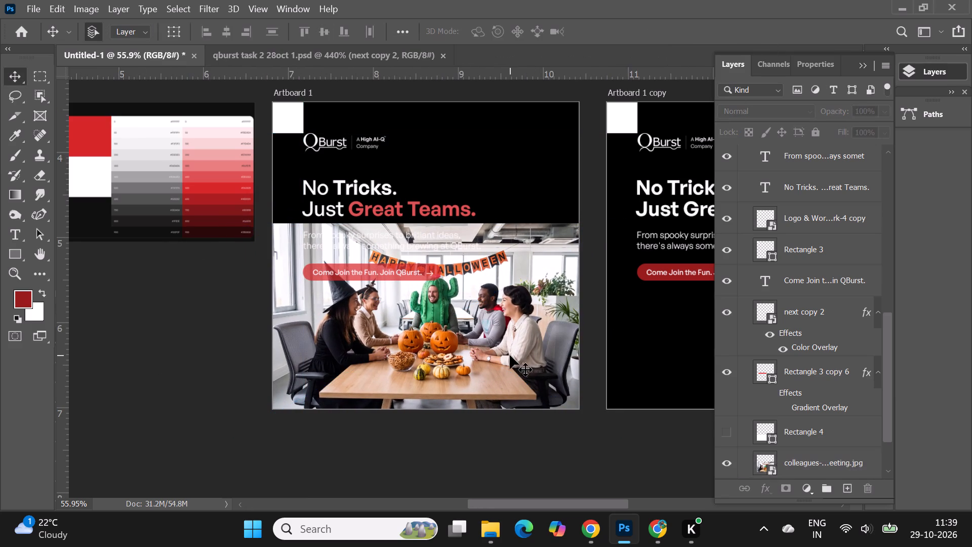
pyautogui.click(510, 355)
# Move the black background layer, Rectangle 2, above the meeting photo layer in Artboard 1's stacking order.
pyautogui.click(517, 182)
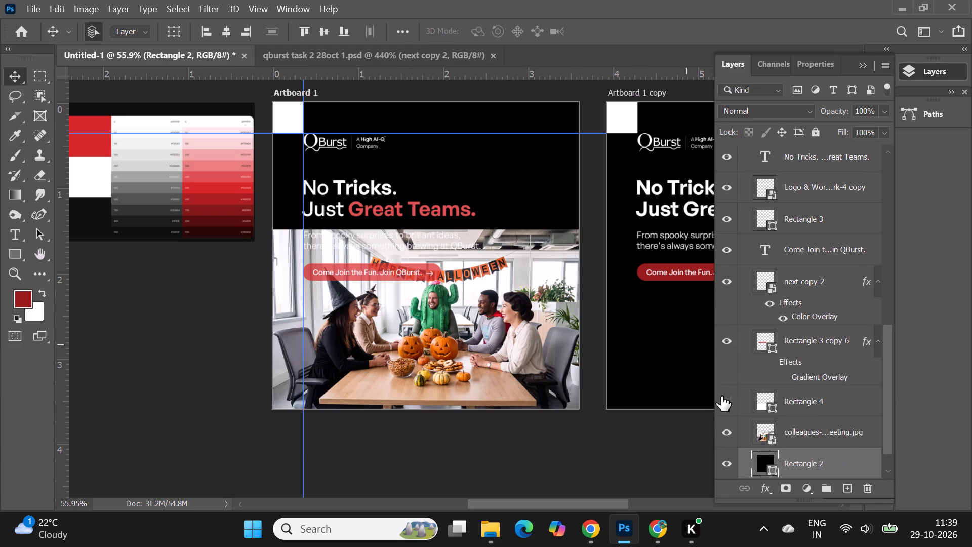
pyautogui.scroll(-4, 788, 407)
pyautogui.moveTo(812, 428); pyautogui.dragTo(812, 398)
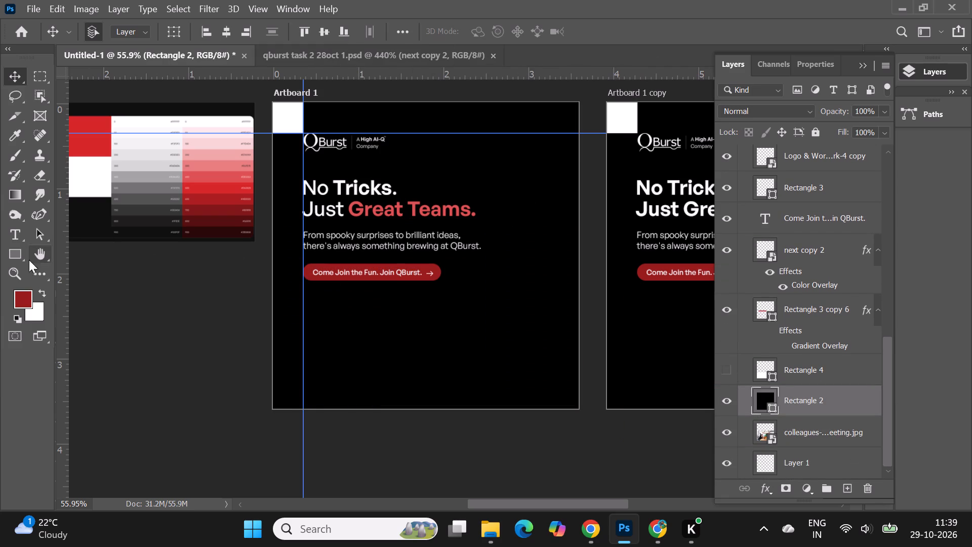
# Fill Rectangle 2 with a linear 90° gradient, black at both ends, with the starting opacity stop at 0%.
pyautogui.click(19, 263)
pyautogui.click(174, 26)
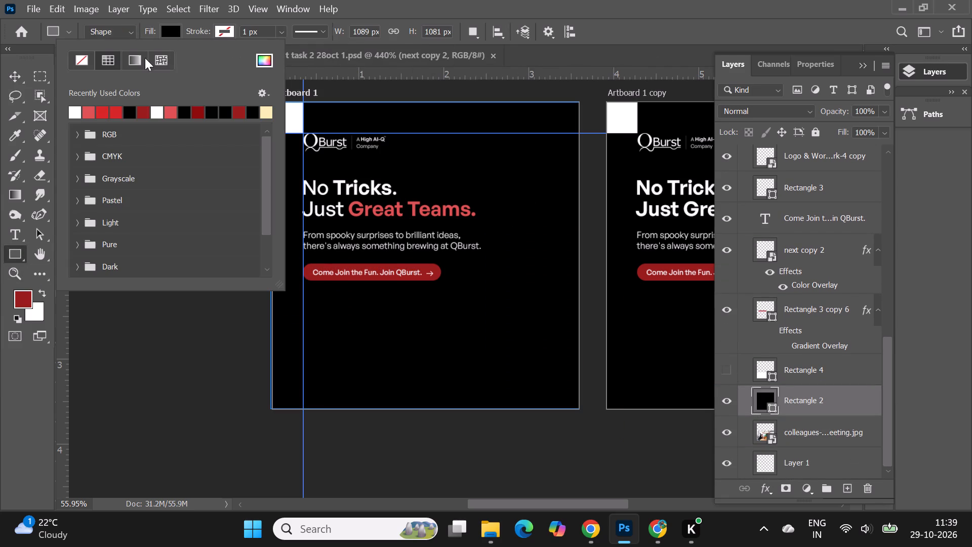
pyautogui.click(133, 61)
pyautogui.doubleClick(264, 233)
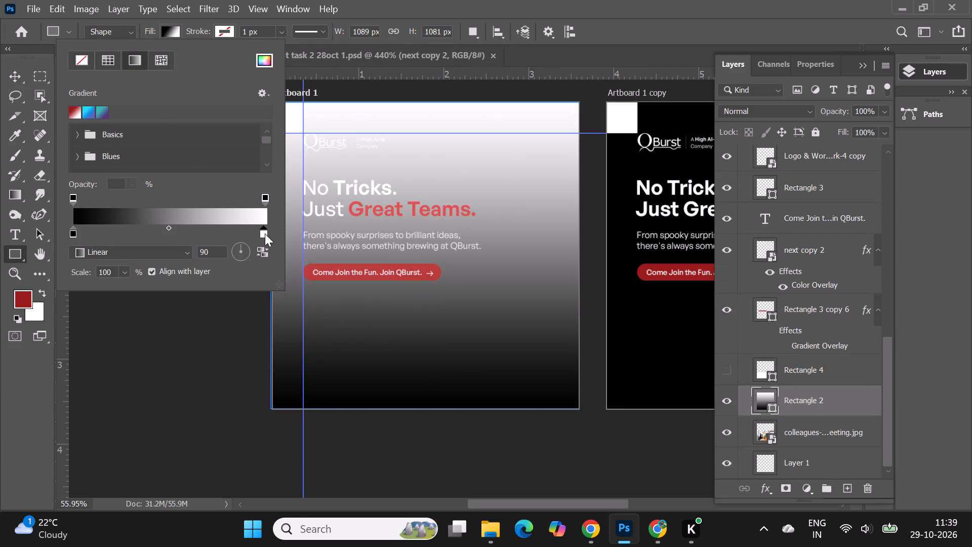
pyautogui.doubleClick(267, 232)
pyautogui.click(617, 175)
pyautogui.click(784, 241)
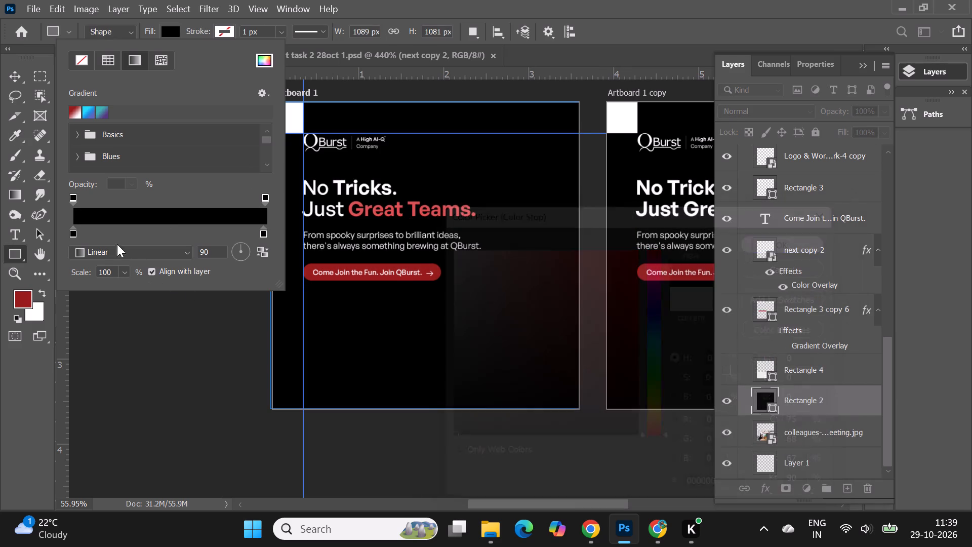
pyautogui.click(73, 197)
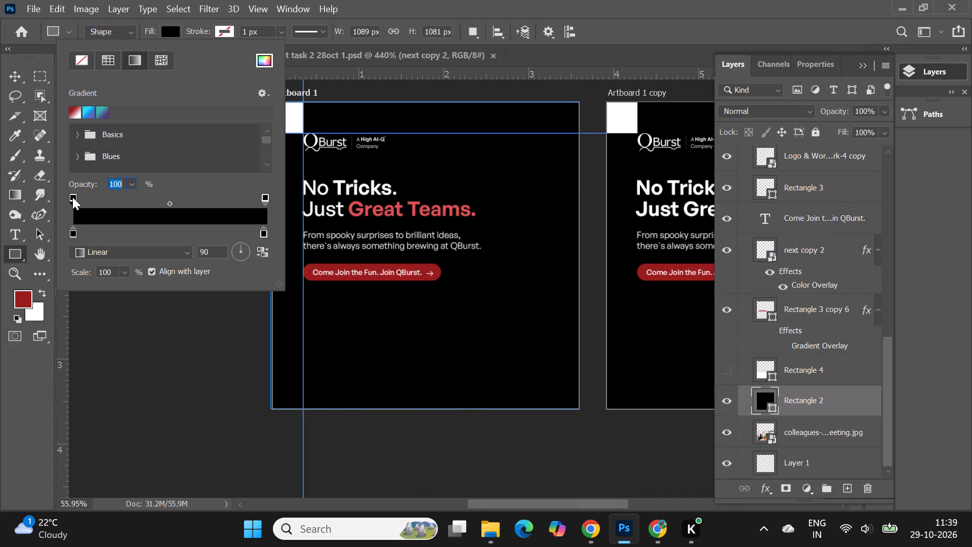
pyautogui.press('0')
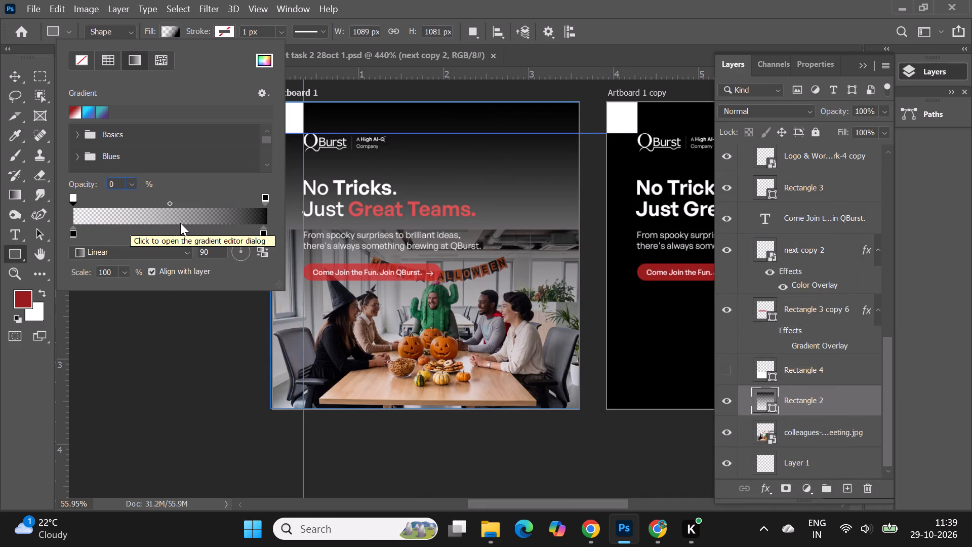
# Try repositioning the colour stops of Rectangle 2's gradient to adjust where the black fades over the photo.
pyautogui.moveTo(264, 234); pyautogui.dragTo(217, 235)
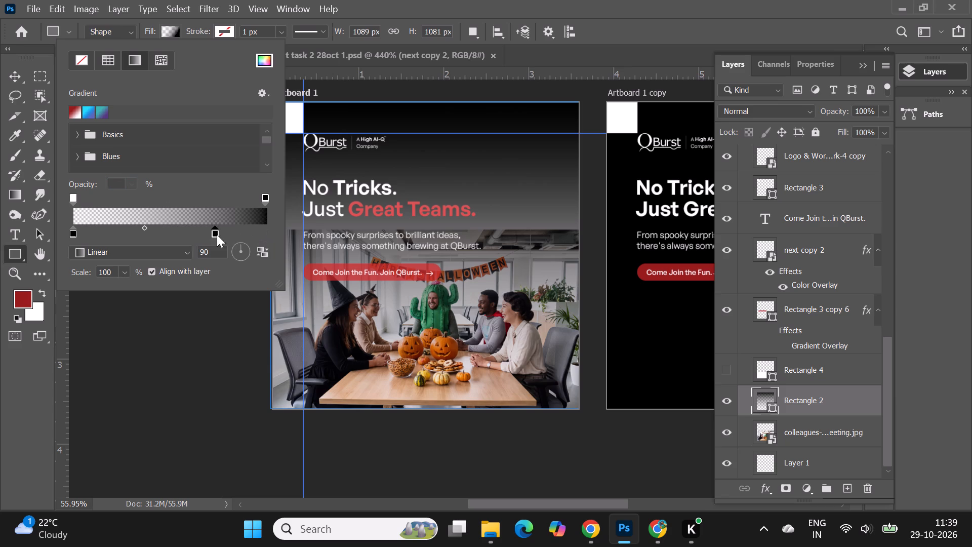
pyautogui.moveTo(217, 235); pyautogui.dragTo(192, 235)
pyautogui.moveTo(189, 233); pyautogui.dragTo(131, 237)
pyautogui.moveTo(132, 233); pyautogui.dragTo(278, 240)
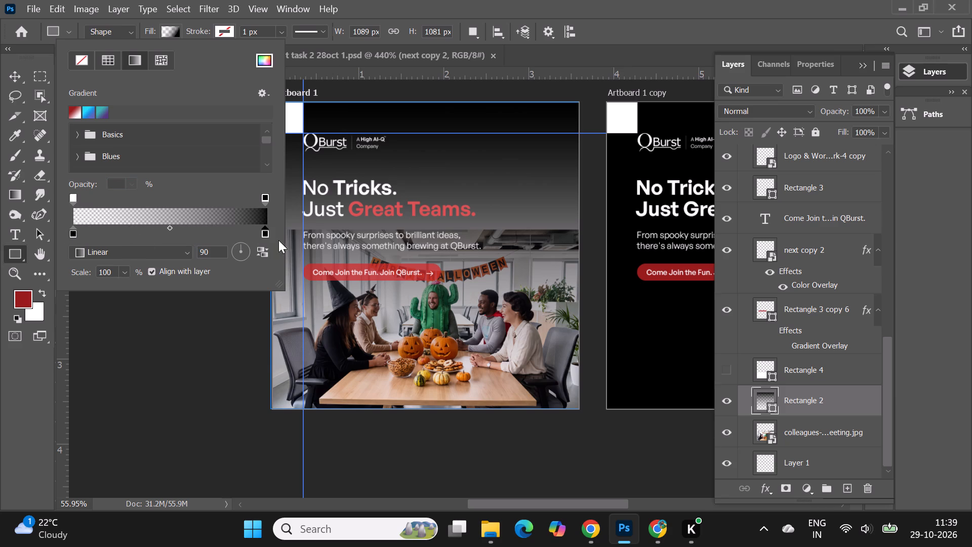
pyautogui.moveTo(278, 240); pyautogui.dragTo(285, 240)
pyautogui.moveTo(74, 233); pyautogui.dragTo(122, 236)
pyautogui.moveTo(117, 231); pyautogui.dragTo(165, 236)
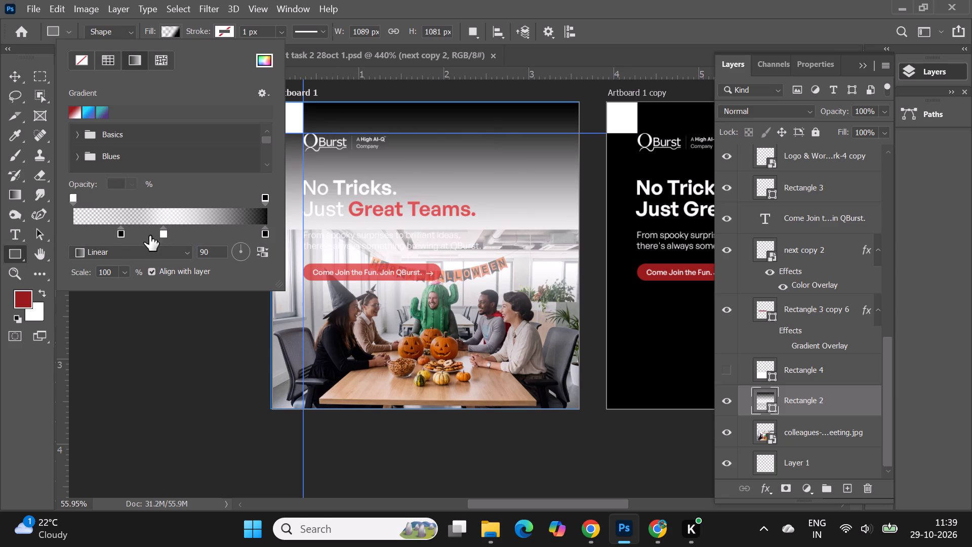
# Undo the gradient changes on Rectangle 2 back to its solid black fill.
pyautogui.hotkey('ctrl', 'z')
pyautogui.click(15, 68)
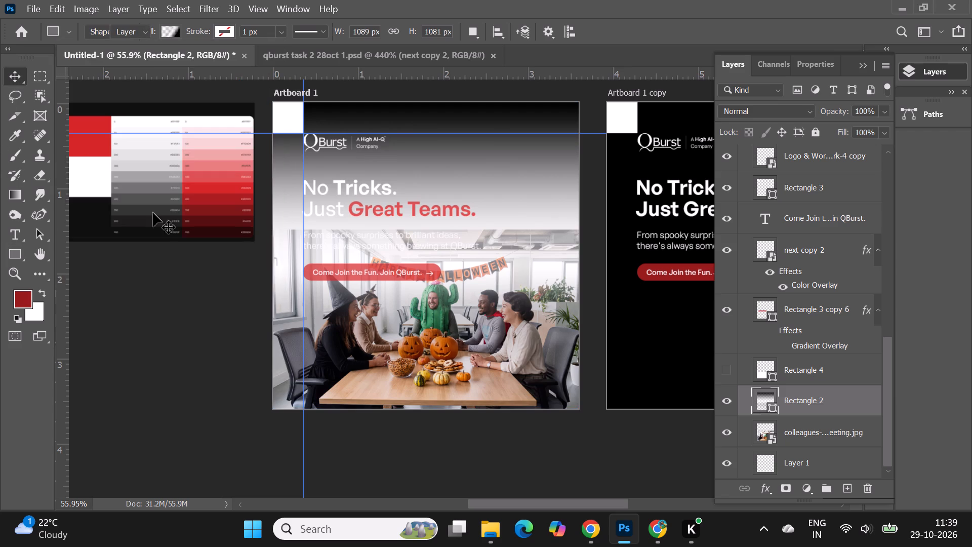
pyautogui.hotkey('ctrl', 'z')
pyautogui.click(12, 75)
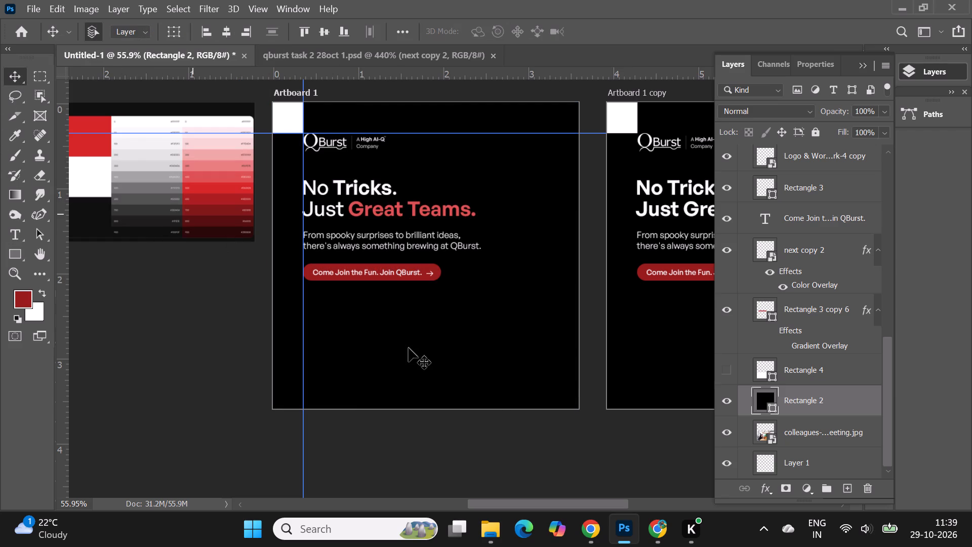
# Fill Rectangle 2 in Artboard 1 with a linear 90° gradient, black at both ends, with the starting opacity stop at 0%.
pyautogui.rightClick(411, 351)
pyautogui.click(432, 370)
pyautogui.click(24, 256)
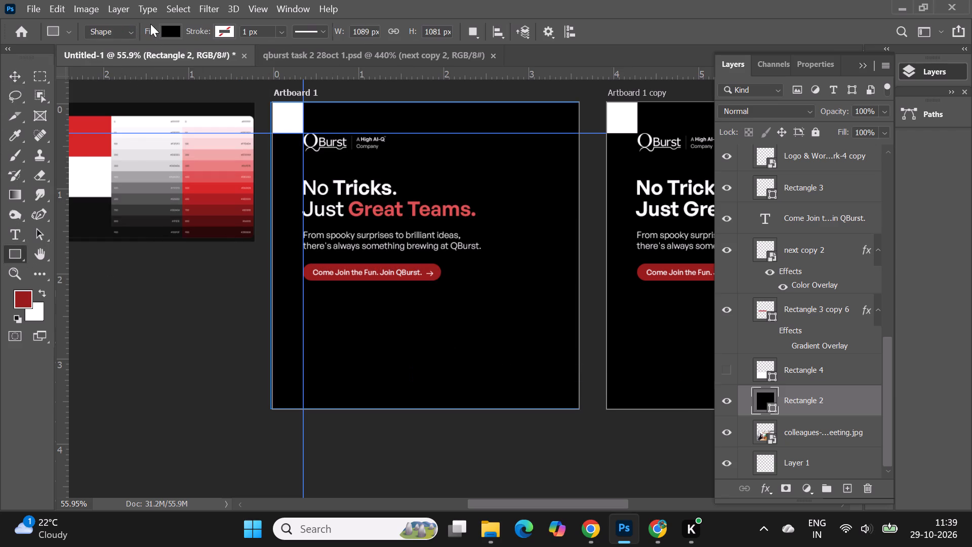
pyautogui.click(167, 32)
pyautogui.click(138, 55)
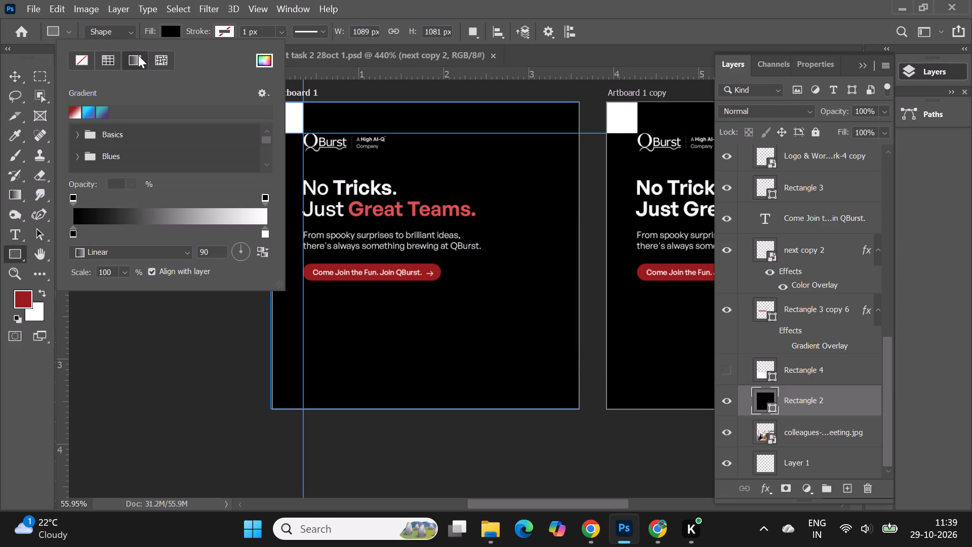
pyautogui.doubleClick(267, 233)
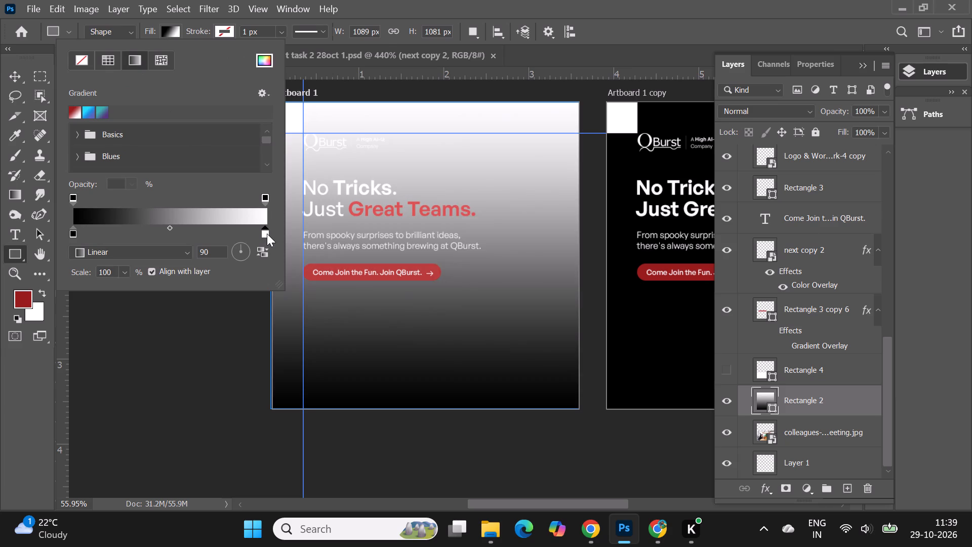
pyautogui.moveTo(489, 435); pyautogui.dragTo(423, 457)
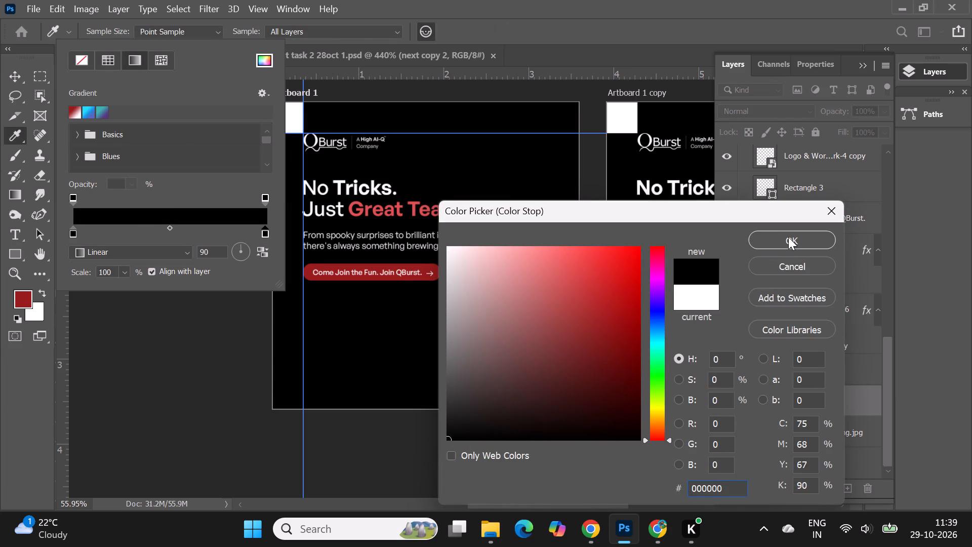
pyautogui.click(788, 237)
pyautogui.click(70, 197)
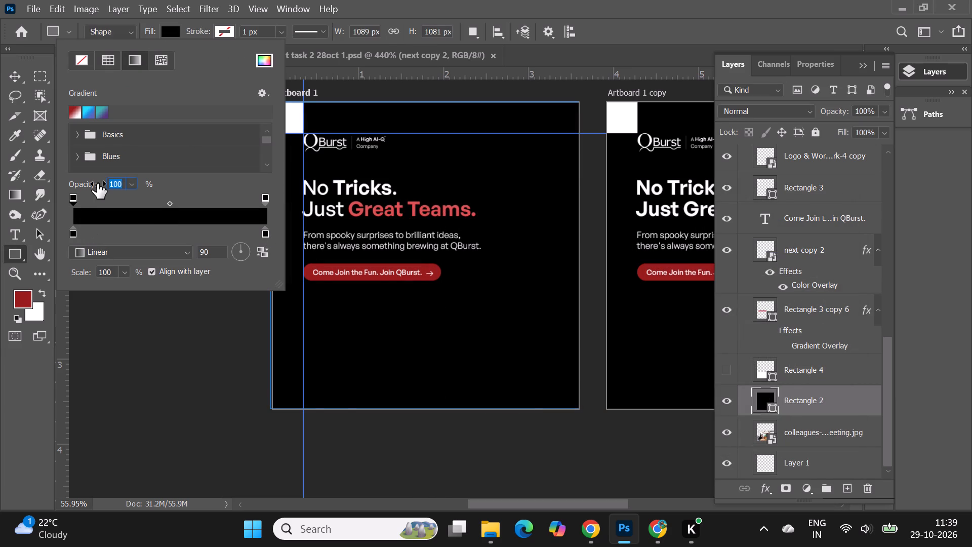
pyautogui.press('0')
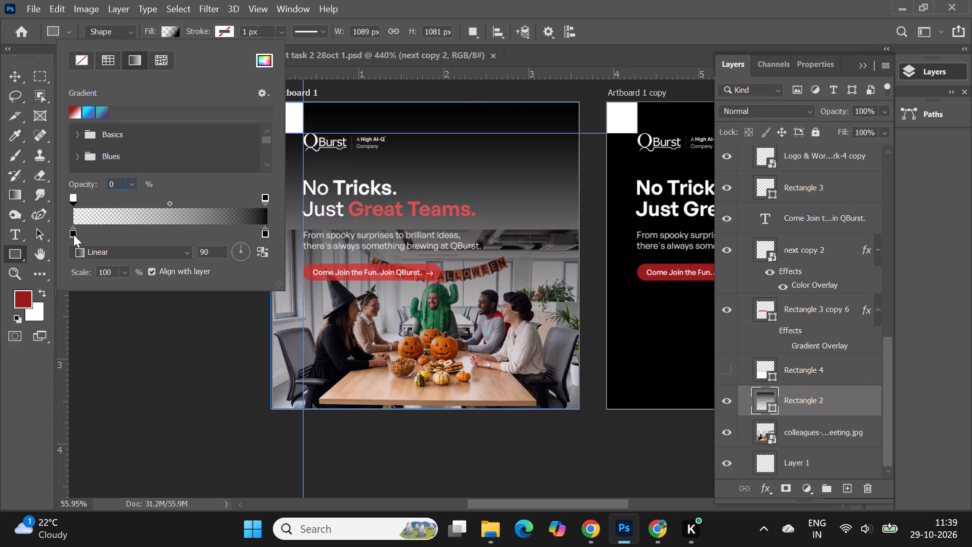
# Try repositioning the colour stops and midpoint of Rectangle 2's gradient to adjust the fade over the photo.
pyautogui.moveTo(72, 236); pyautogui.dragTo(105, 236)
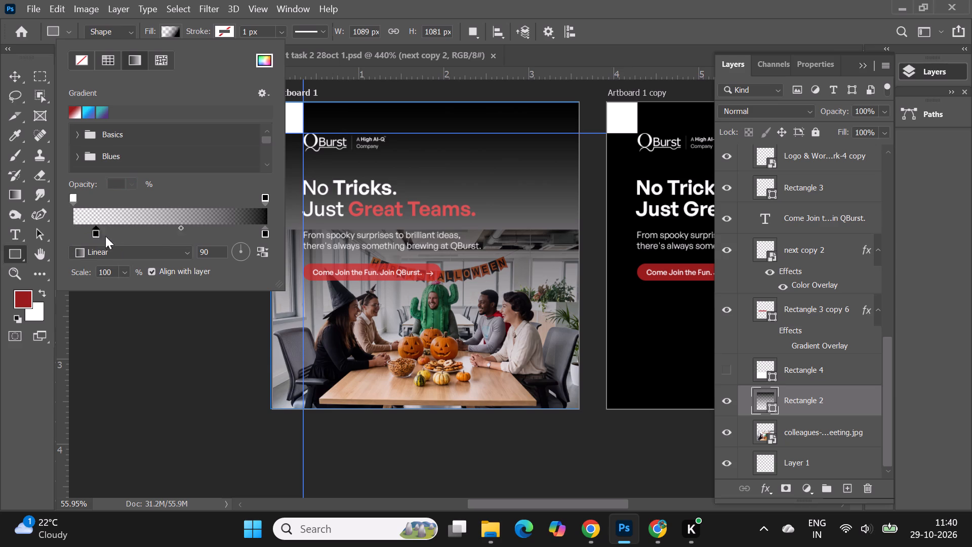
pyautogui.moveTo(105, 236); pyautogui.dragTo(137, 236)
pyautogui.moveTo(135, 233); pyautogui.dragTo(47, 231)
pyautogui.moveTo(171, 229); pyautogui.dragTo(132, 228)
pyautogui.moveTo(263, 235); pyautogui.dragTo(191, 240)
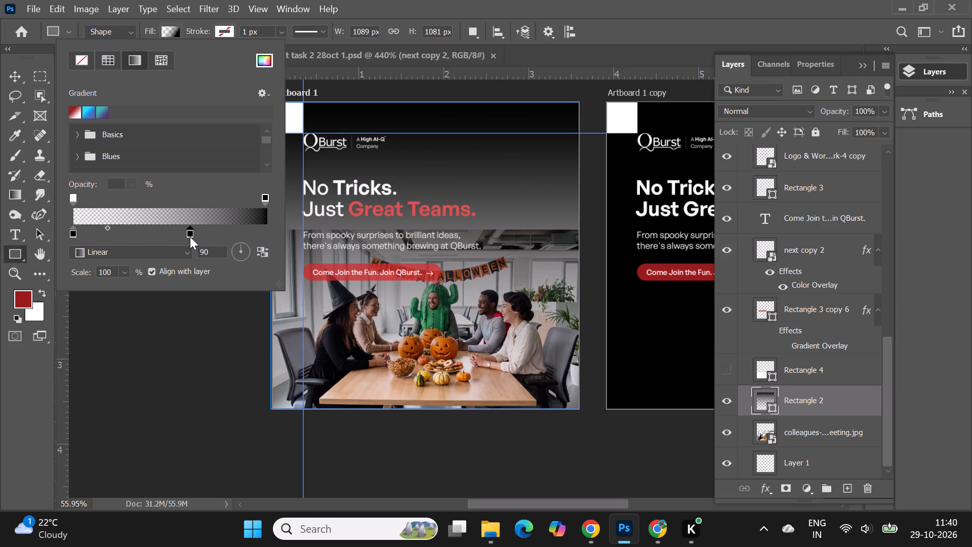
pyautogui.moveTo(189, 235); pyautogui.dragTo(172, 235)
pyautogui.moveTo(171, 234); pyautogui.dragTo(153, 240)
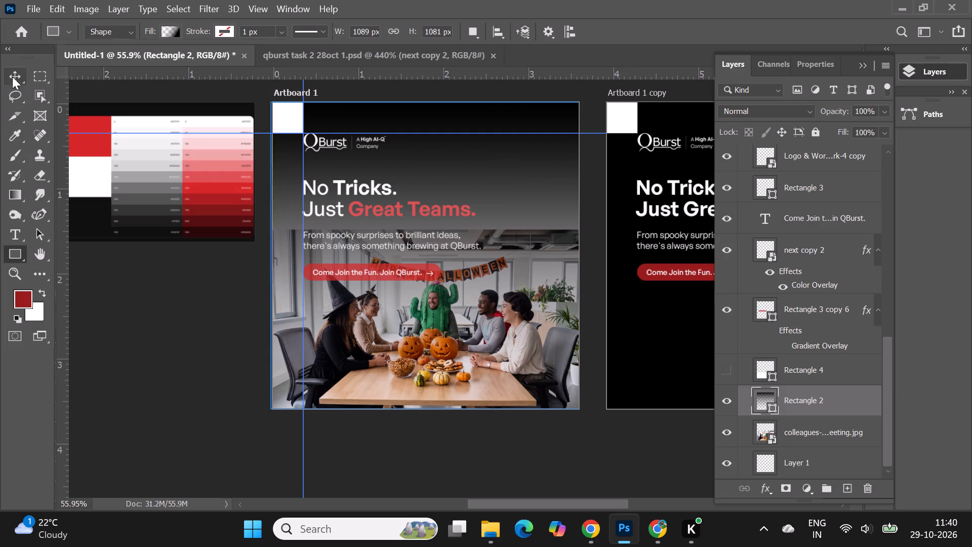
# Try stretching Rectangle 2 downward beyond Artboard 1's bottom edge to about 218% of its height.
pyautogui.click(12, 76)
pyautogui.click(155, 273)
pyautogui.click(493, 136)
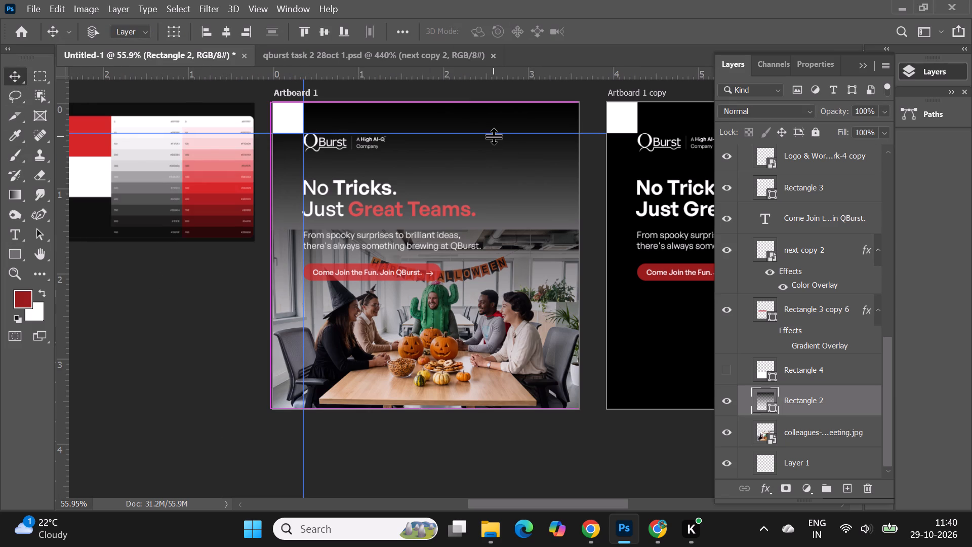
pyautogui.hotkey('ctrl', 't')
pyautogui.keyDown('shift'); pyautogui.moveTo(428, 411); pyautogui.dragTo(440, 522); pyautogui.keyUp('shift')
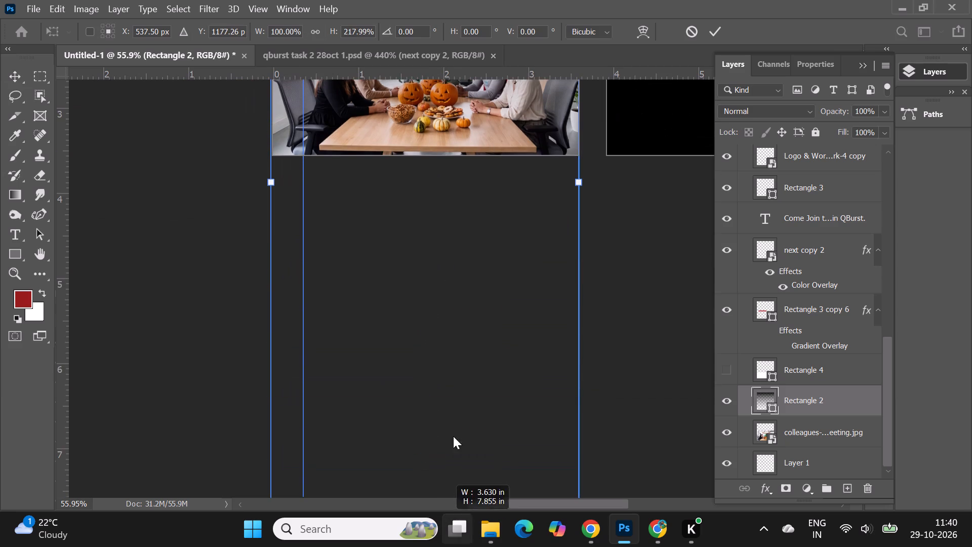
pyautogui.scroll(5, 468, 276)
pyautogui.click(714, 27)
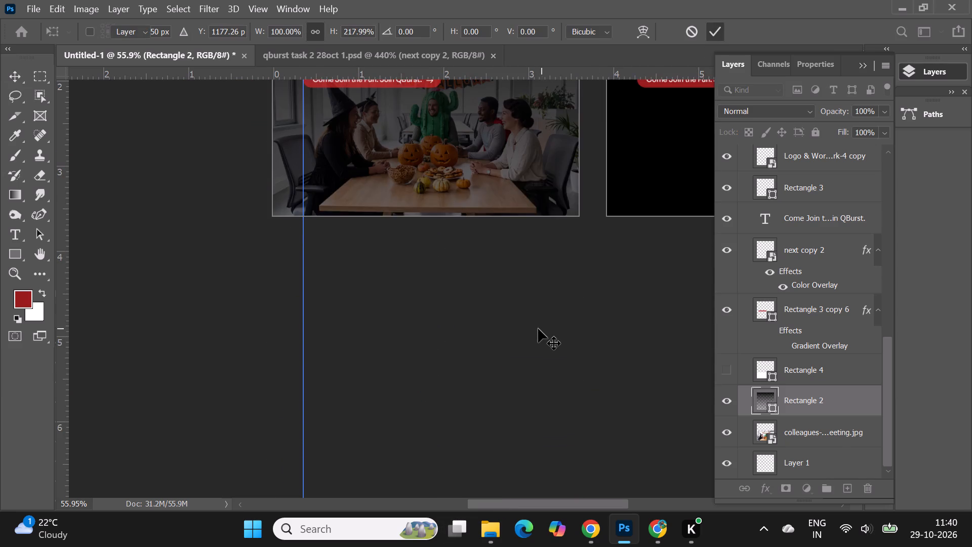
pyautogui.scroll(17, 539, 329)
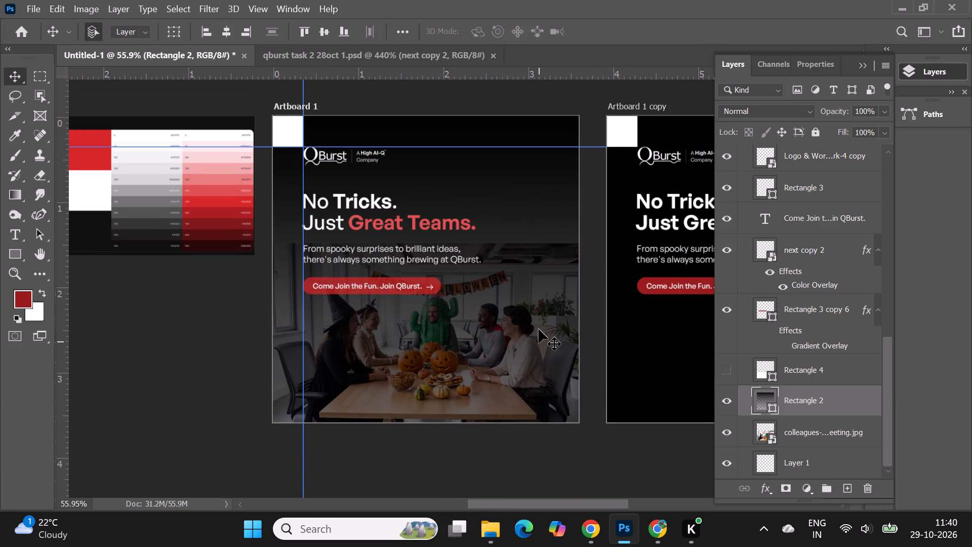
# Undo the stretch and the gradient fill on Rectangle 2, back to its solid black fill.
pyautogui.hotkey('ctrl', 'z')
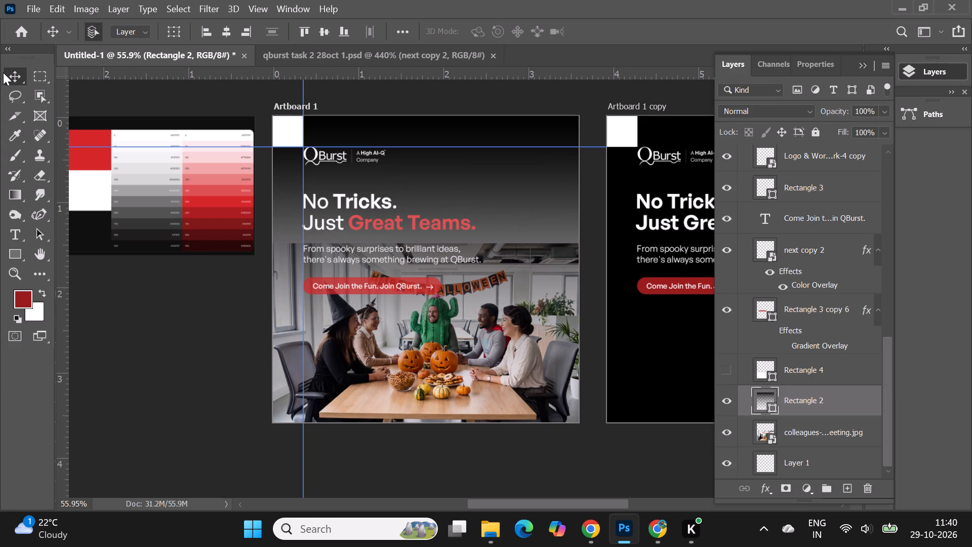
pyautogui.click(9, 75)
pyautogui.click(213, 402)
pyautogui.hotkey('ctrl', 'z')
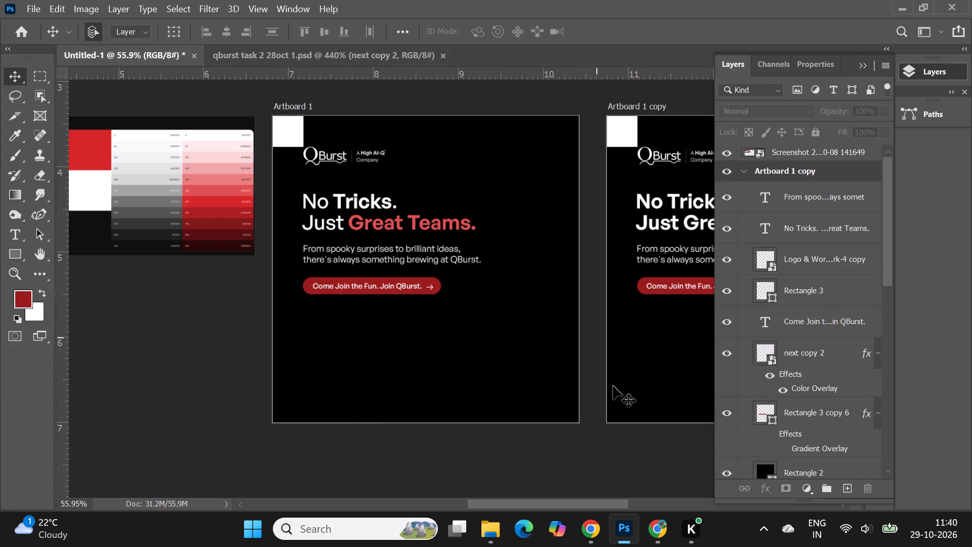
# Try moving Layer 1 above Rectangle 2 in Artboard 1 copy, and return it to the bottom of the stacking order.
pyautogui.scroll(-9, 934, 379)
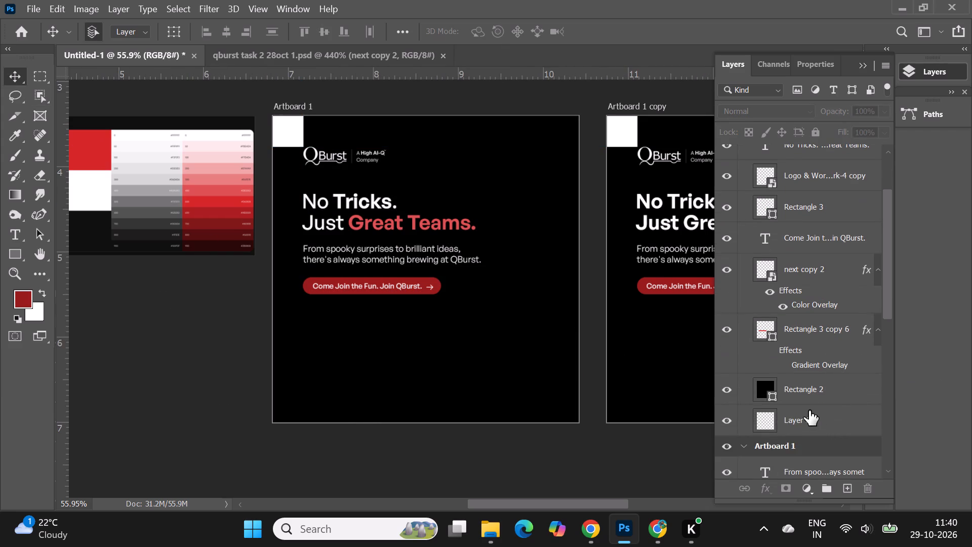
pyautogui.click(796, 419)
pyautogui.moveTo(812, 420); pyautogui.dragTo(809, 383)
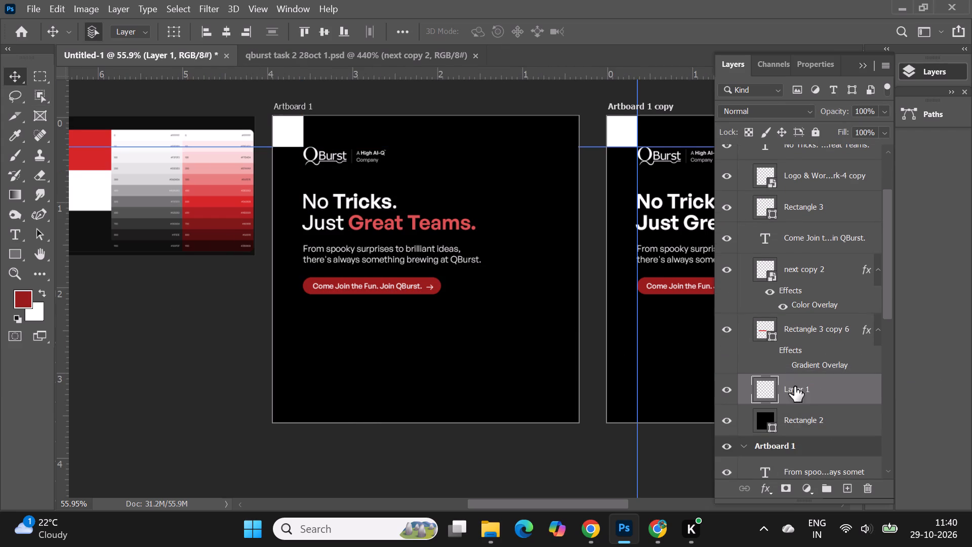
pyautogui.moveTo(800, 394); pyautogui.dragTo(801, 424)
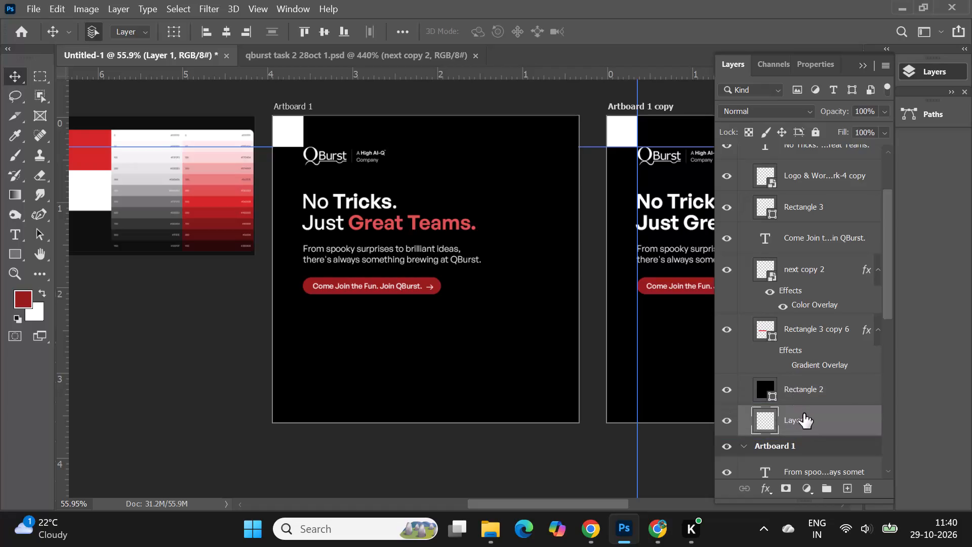
# Place the Halloween office meeting photo from the Downloads folder into Artboard 1, directly above Rectangle 2.
pyautogui.click(445, 354)
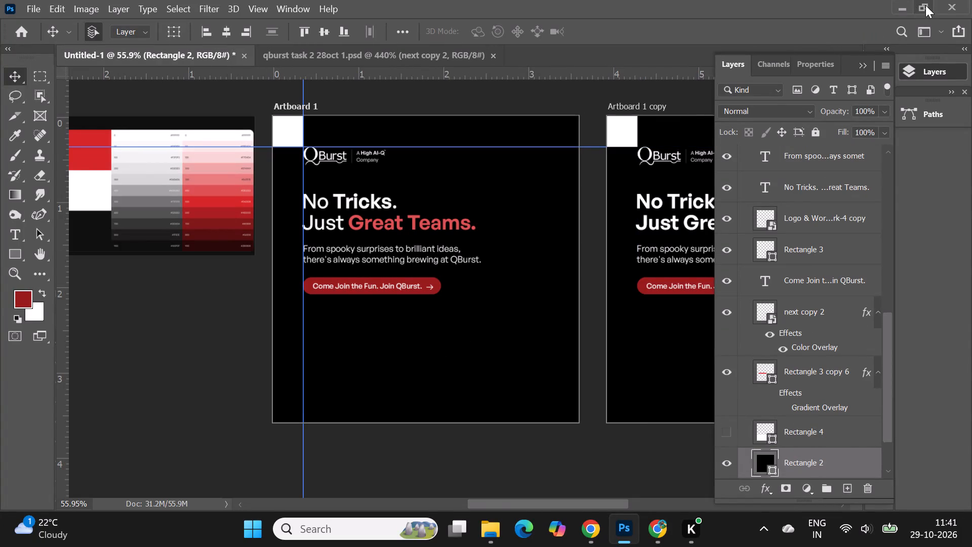
pyautogui.click(926, 5)
pyautogui.moveTo(228, 209); pyautogui.dragTo(476, 438)
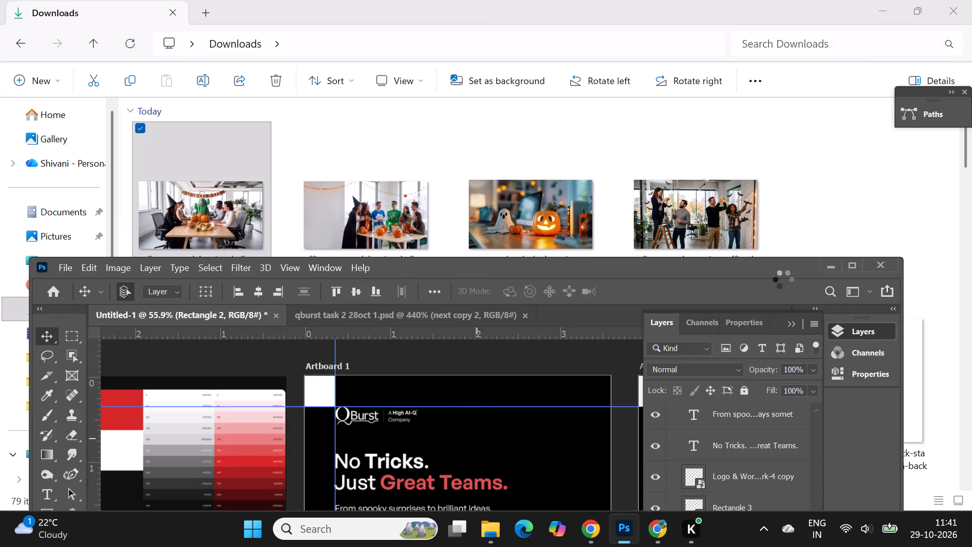
pyautogui.click(848, 270)
# Scale the placed meeting photo to about 36.47% and position it to cover Artboard 1, centred near X 525 px, Y 559 px.
pyautogui.moveTo(493, 314); pyautogui.dragTo(494, 367)
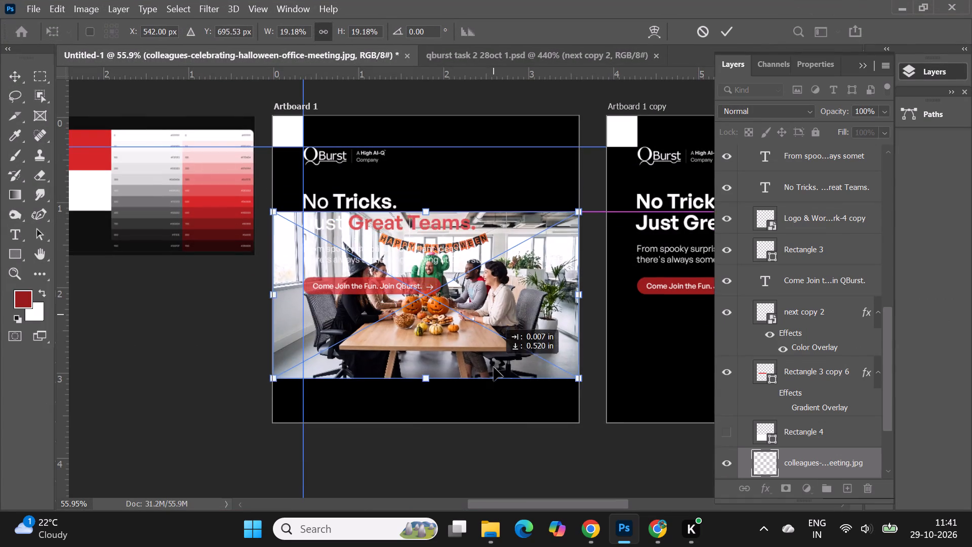
pyautogui.moveTo(494, 367); pyautogui.dragTo(494, 377)
pyautogui.moveTo(421, 245); pyautogui.dragTo(424, 287)
pyautogui.moveTo(540, 354); pyautogui.dragTo(623, 355)
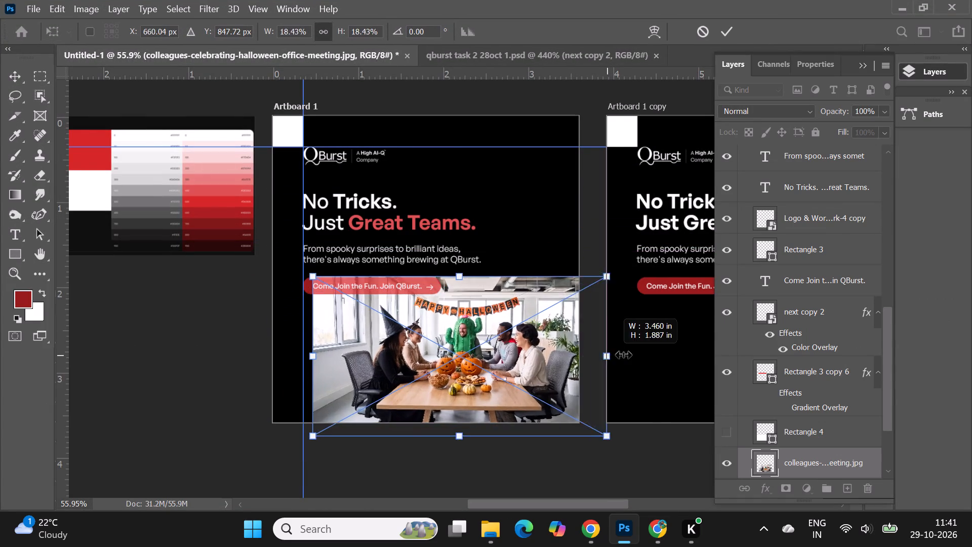
pyautogui.moveTo(623, 355); pyautogui.dragTo(642, 355)
pyautogui.moveTo(519, 346); pyautogui.dragTo(513, 332)
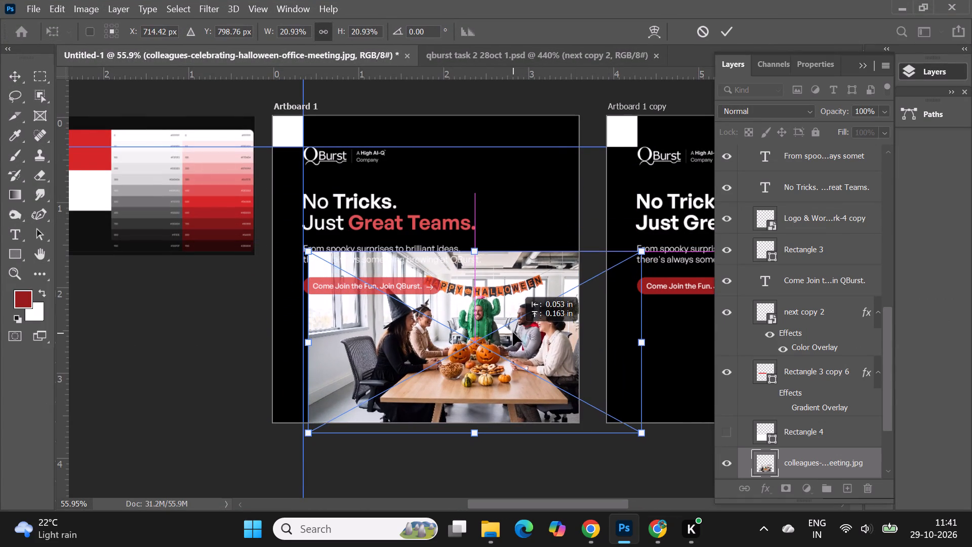
pyautogui.moveTo(513, 332); pyautogui.dragTo(479, 330)
pyautogui.moveTo(439, 252); pyautogui.dragTo(454, 137)
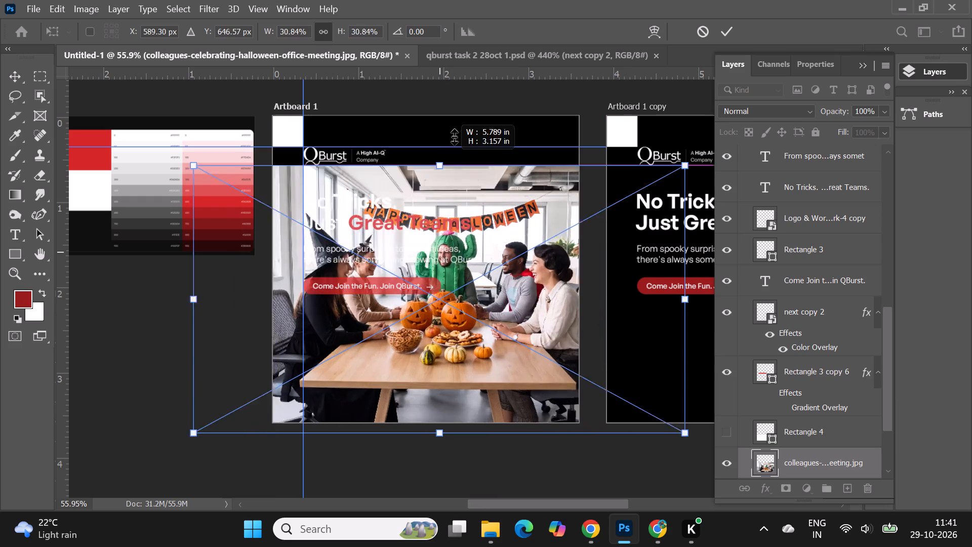
pyautogui.moveTo(454, 137); pyautogui.dragTo(464, 118)
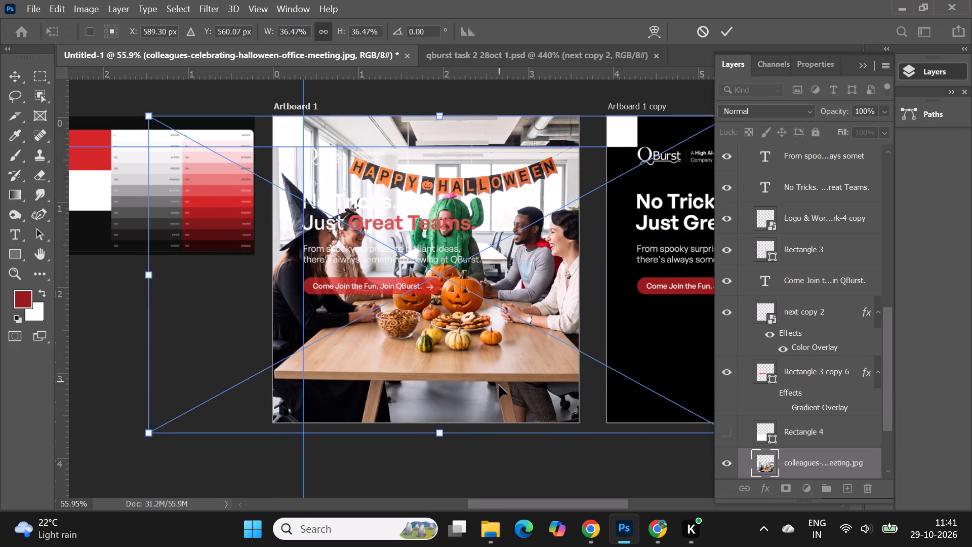
pyautogui.moveTo(500, 387); pyautogui.dragTo(579, 381)
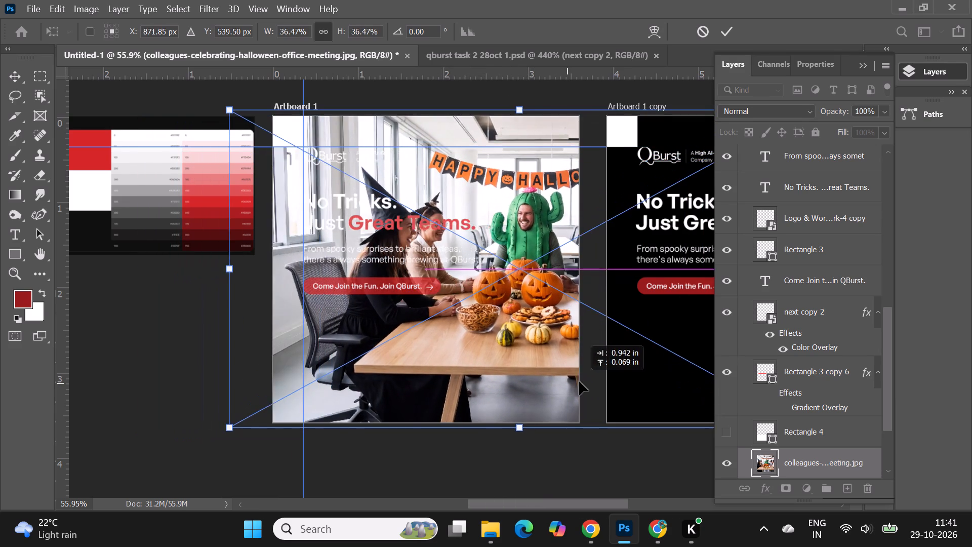
pyautogui.moveTo(579, 381); pyautogui.dragTo(483, 383)
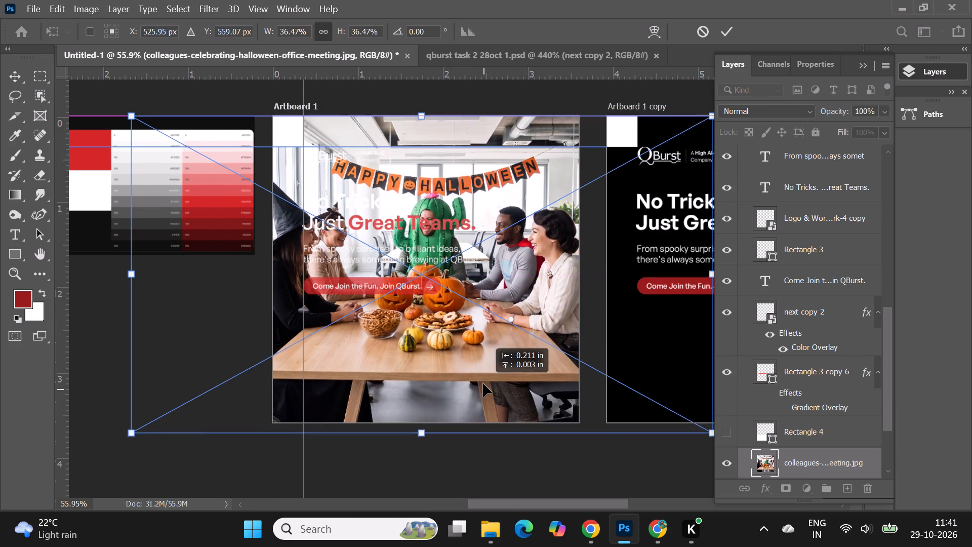
pyautogui.moveTo(483, 383); pyautogui.dragTo(480, 387)
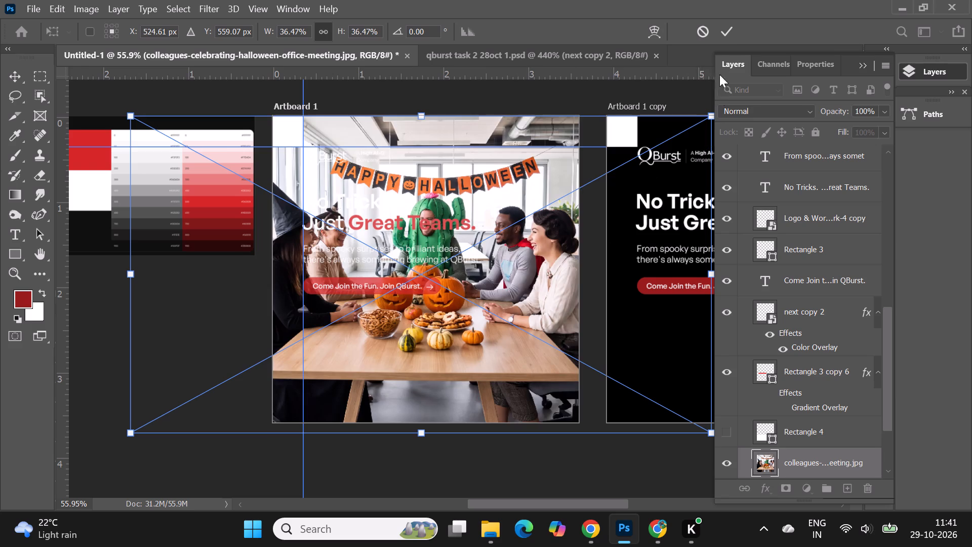
pyautogui.click(727, 30)
# Select the enlarged meeting photo and nudge it slightly left within Artboard 1.
pyautogui.click(866, 65)
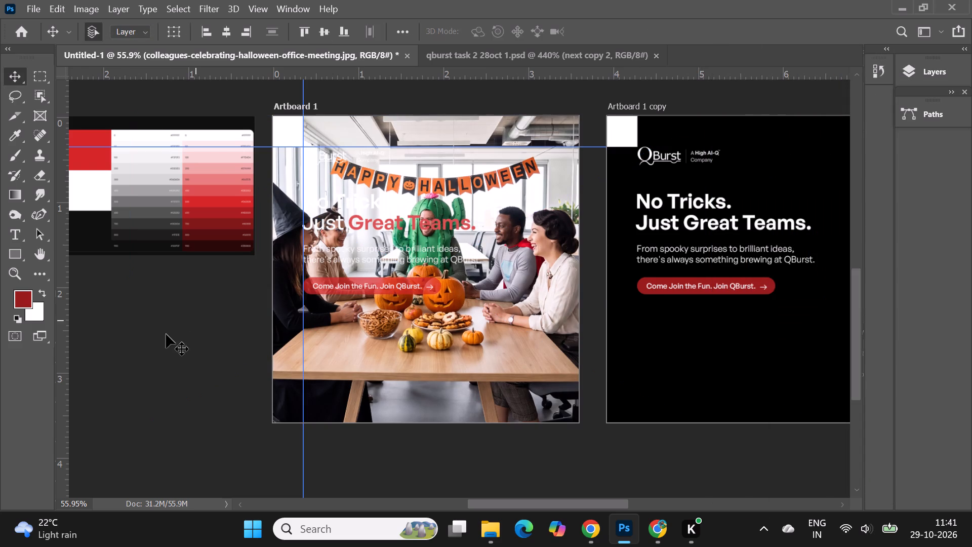
pyautogui.click(164, 342)
pyautogui.click(389, 382)
pyautogui.click(907, 67)
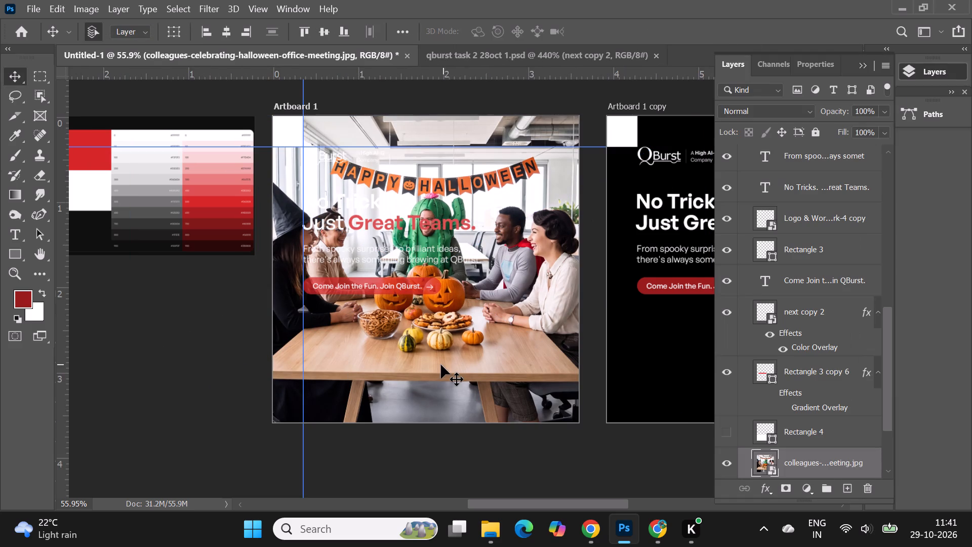
pyautogui.click(441, 365)
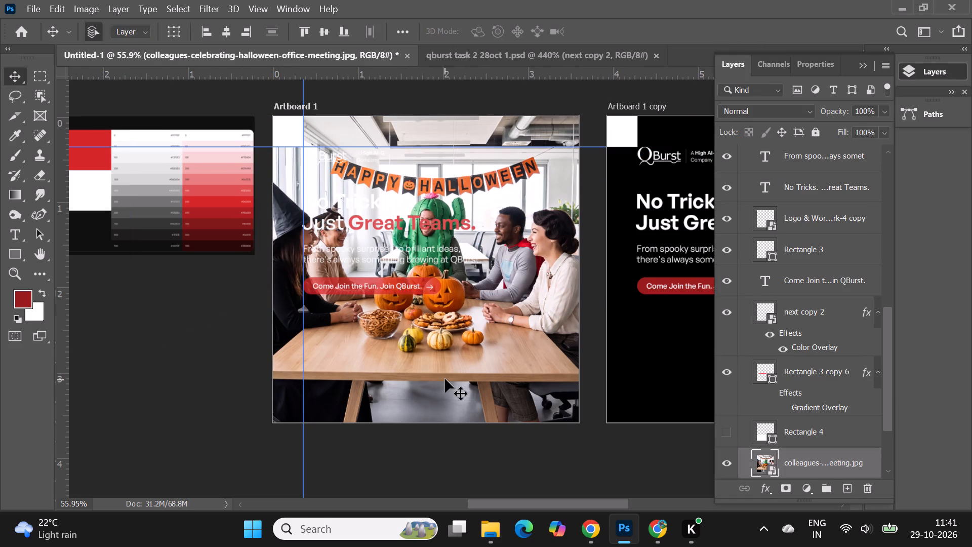
pyautogui.click(445, 379)
pyautogui.click(475, 396)
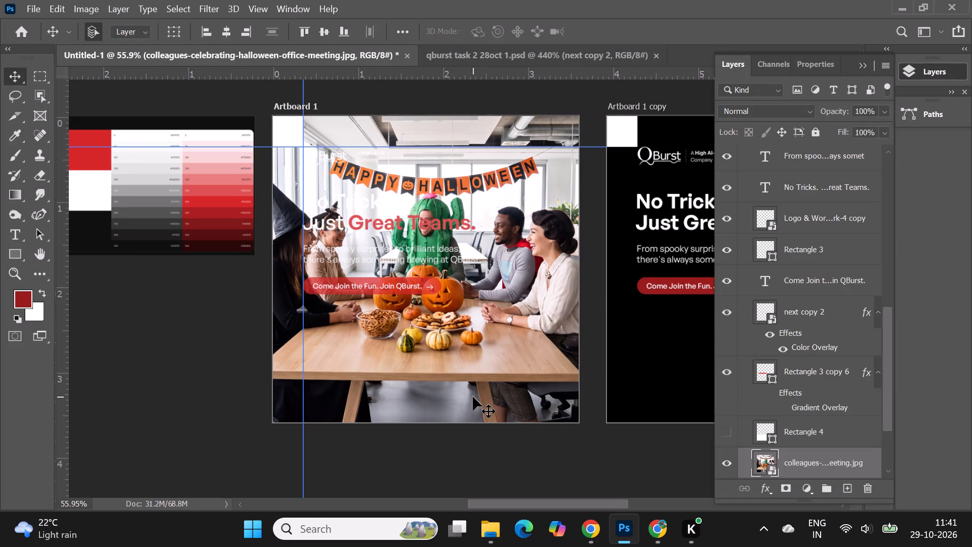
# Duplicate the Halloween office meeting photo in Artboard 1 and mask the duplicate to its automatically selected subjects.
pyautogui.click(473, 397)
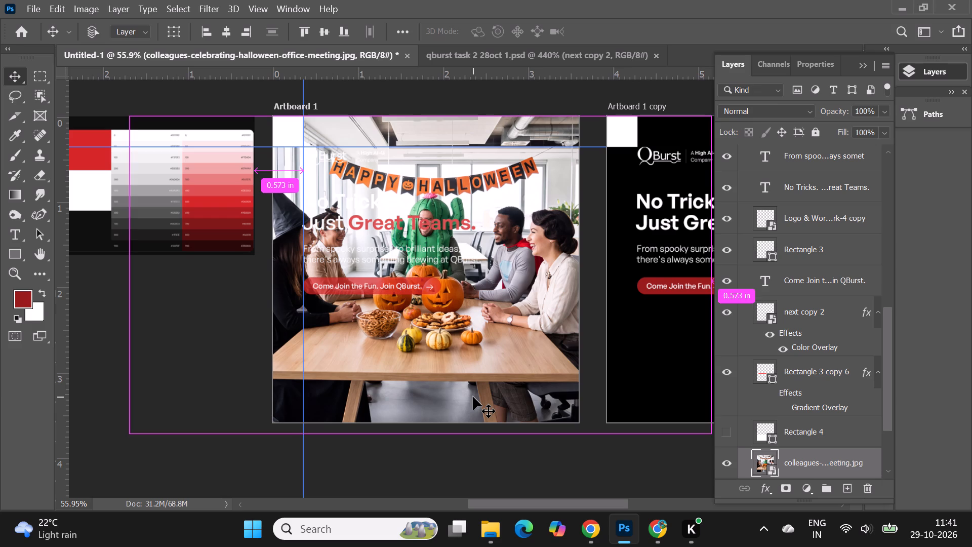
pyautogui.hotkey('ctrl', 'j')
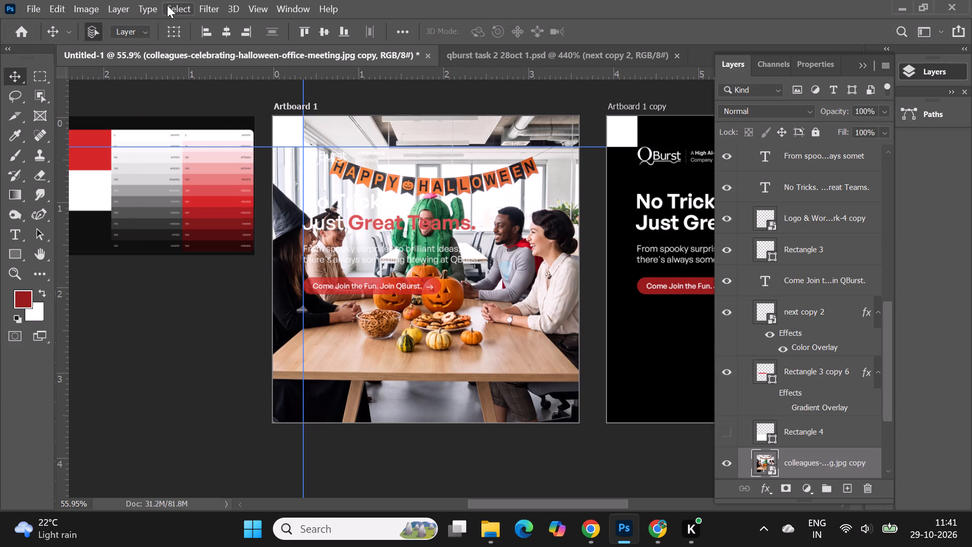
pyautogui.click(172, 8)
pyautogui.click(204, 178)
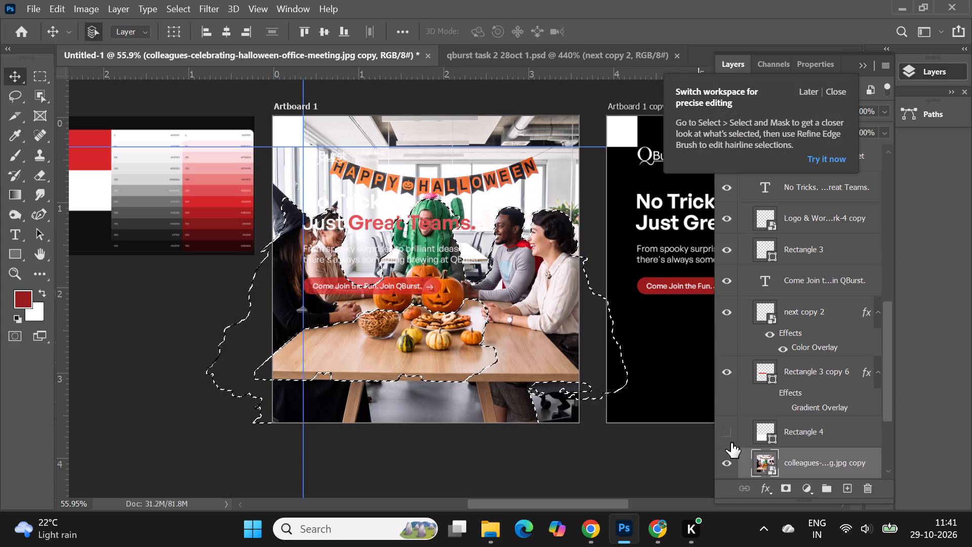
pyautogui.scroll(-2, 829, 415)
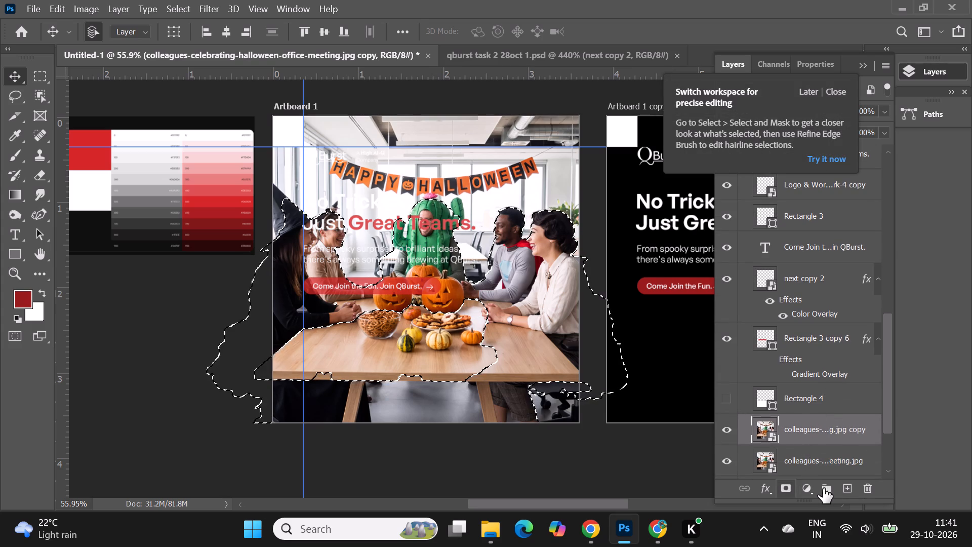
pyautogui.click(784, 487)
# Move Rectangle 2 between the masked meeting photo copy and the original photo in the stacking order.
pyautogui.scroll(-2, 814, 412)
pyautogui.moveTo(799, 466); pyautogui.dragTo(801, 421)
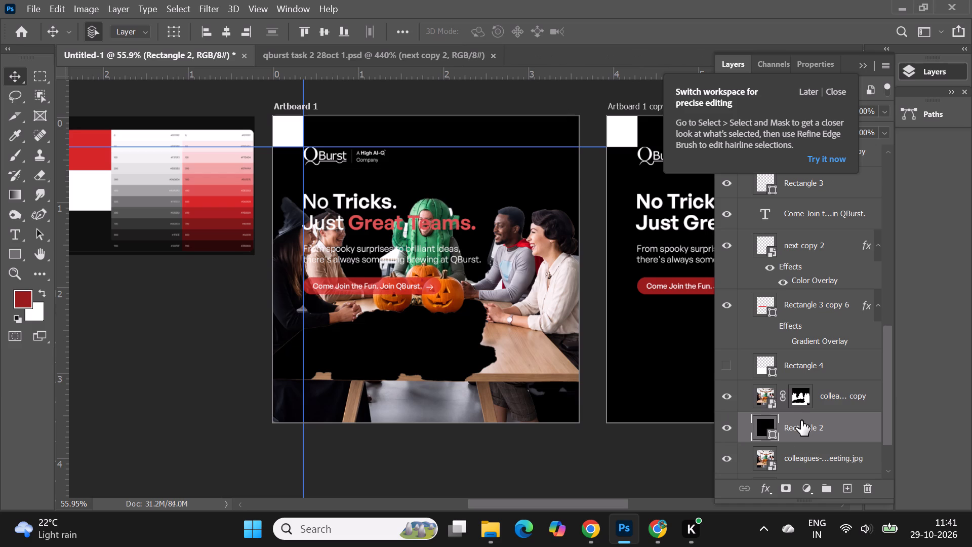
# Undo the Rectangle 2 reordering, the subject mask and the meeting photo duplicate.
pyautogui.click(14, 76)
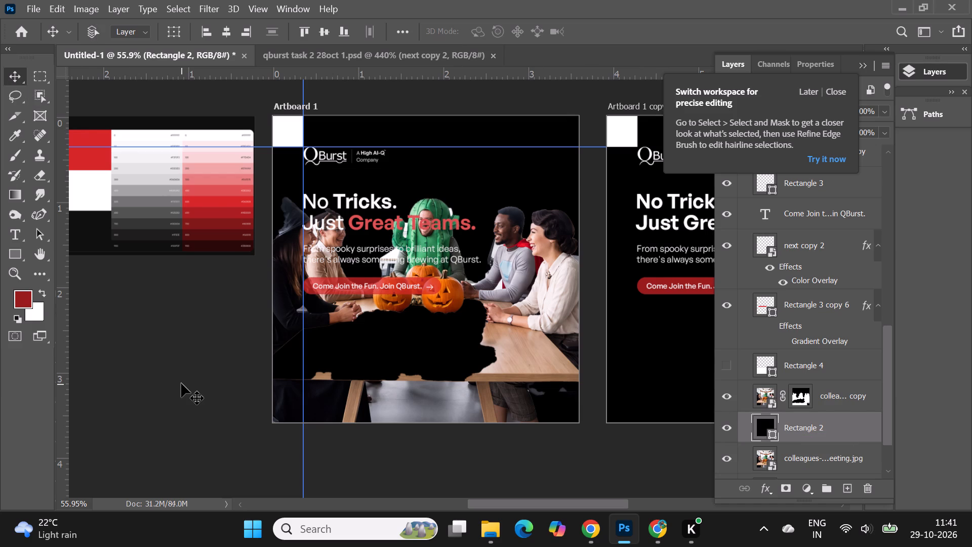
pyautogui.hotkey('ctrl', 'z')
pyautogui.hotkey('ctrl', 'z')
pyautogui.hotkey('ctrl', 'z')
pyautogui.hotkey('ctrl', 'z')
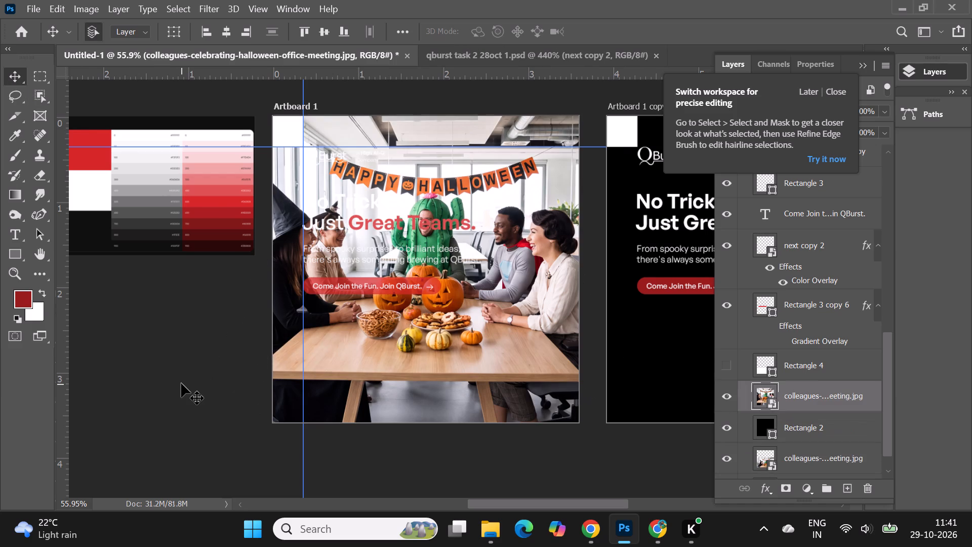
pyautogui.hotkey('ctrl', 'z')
# Delete the enlarged meeting photo covering Artboard 1 and dismiss the workspace tip.
pyautogui.click(523, 395)
pyautogui.press('Delete')
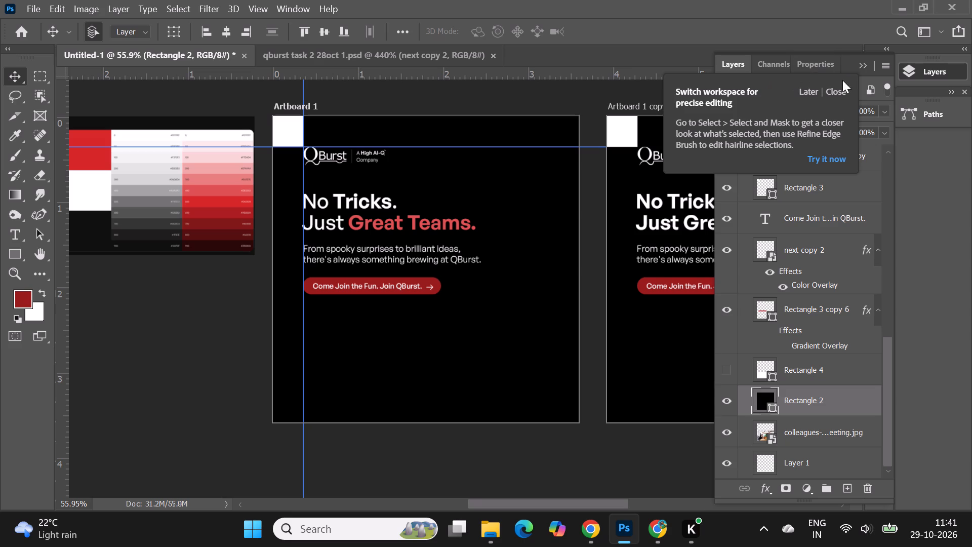
pyautogui.click(809, 90)
# Place the colleagues-decorating-office-halloween-celebration photo from the Downloads folder into Artboard 1, directly above Rectangle 2.
pyautogui.click(914, 11)
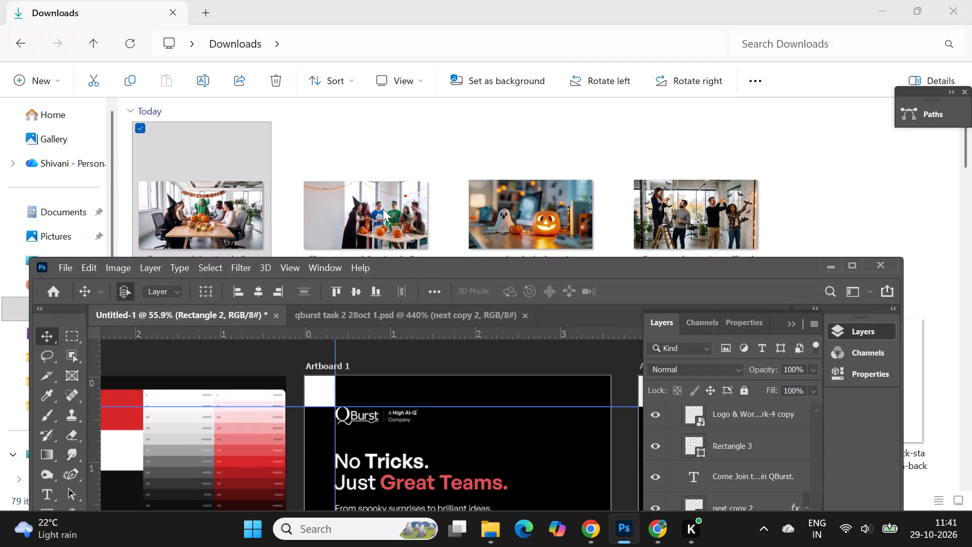
pyautogui.moveTo(458, 264); pyautogui.dragTo(473, 344)
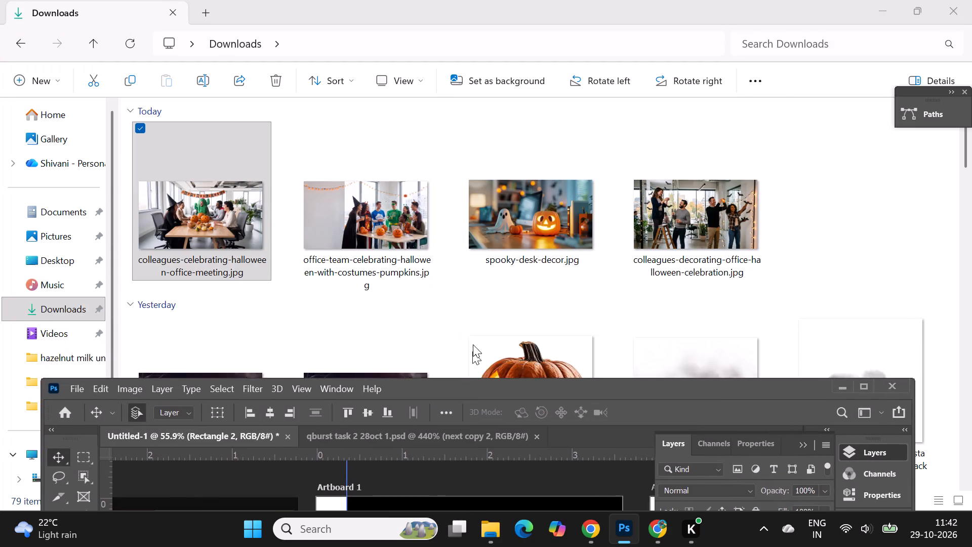
pyautogui.moveTo(473, 344); pyautogui.dragTo(491, 264)
pyautogui.moveTo(705, 214); pyautogui.dragTo(513, 408)
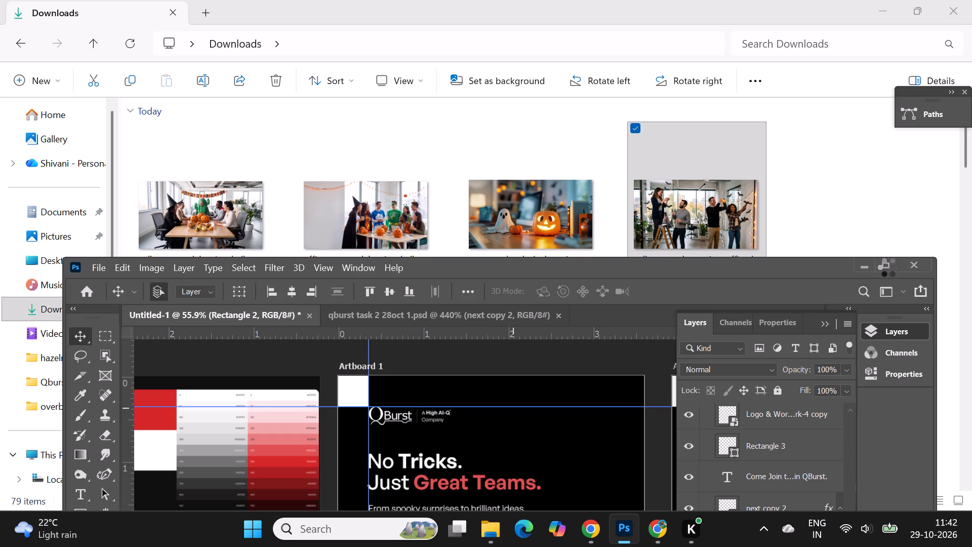
pyautogui.click(886, 261)
# Scale the placed decorating photo to about 4.79% and position it across Artboard 1's lower half, at about Y 885 px.
pyautogui.moveTo(531, 304); pyautogui.dragTo(531, 388)
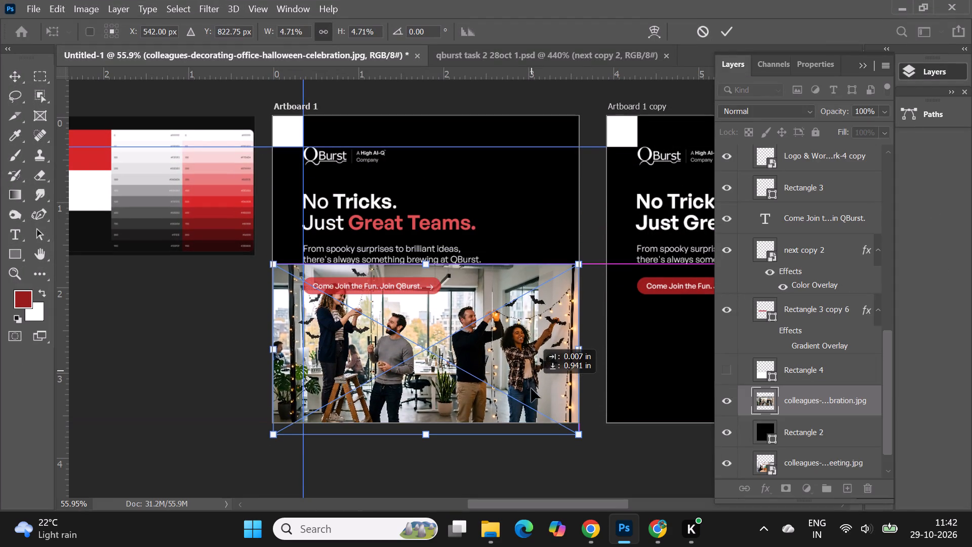
pyautogui.moveTo(531, 388); pyautogui.dragTo(532, 403)
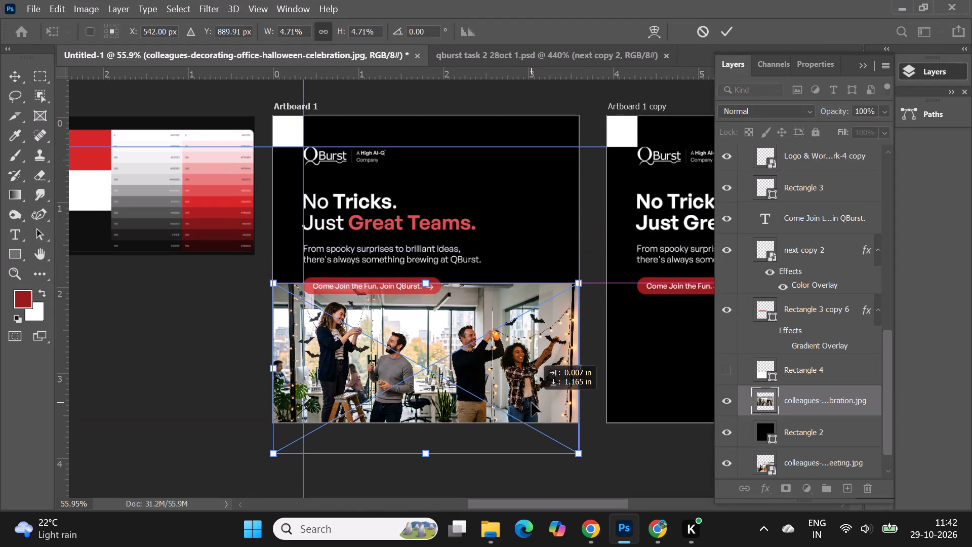
pyautogui.moveTo(532, 403); pyautogui.dragTo(532, 410)
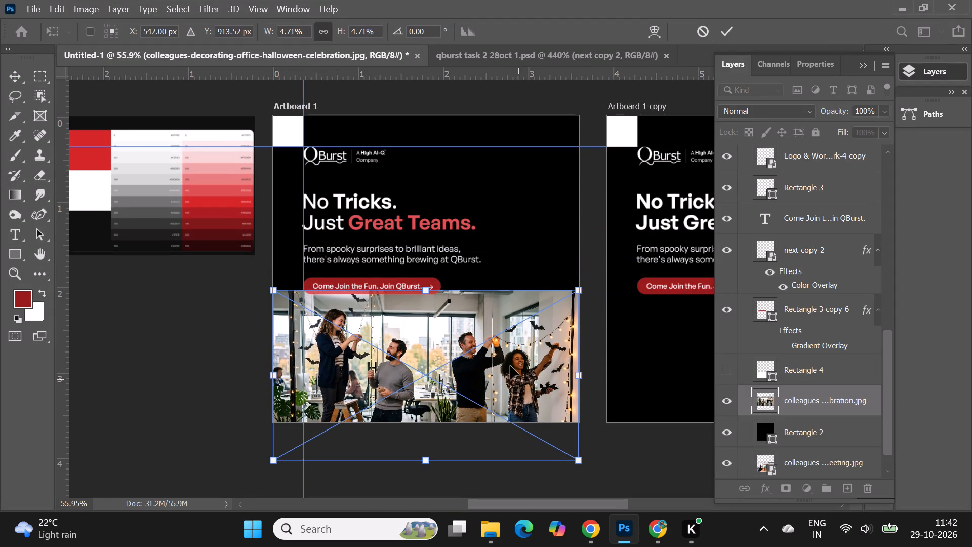
pyautogui.moveTo(510, 366); pyautogui.dragTo(510, 353)
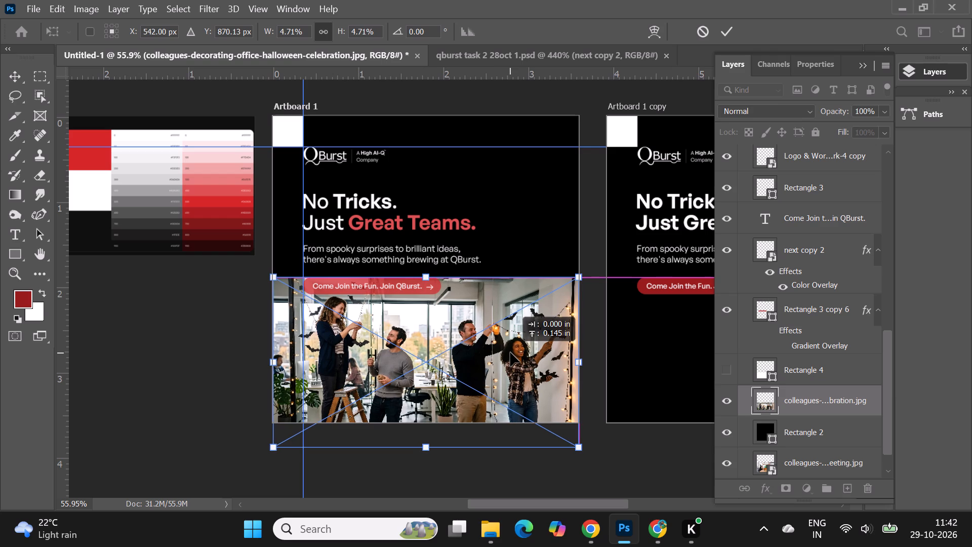
pyautogui.moveTo(510, 353); pyautogui.dragTo(510, 357)
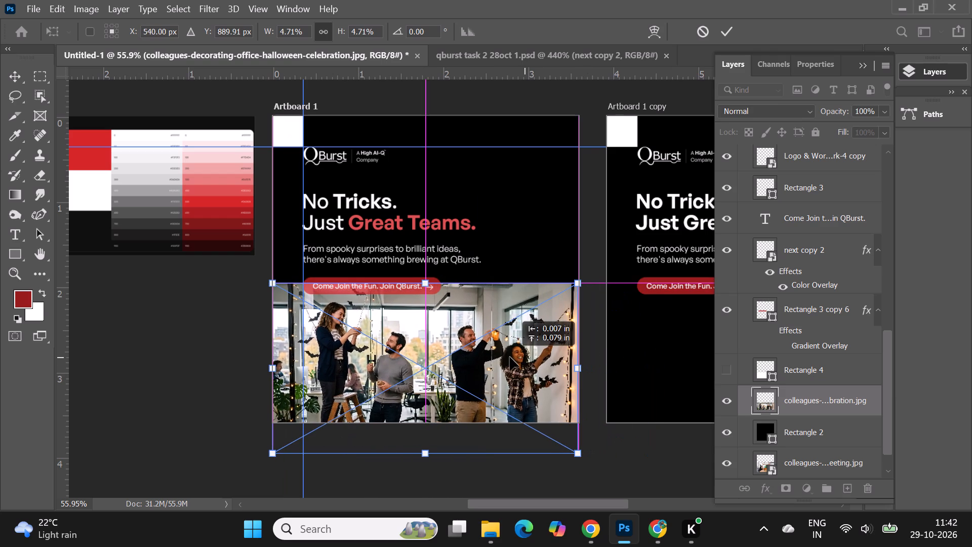
pyautogui.moveTo(510, 357); pyautogui.dragTo(512, 357)
pyautogui.moveTo(277, 285); pyautogui.dragTo(270, 285)
pyautogui.click(724, 31)
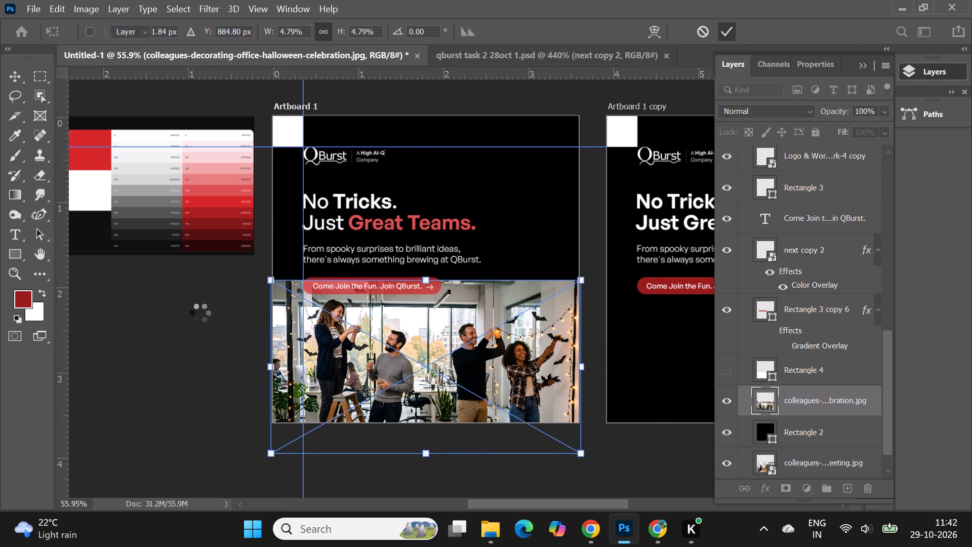
# Move the decorating photo down in Artboard 1 so its top edge sits clear below the red Join QBurst button.
pyautogui.click(193, 322)
pyautogui.keyDown('alt'); pyautogui.scroll(-3, 538, 234); pyautogui.keyUp('alt')
pyautogui.keyDown('alt'); pyautogui.scroll(4, 516, 293); pyautogui.keyUp('alt')
pyautogui.keyDown('alt'); pyautogui.scroll(2, 450, 314); pyautogui.keyUp('alt')
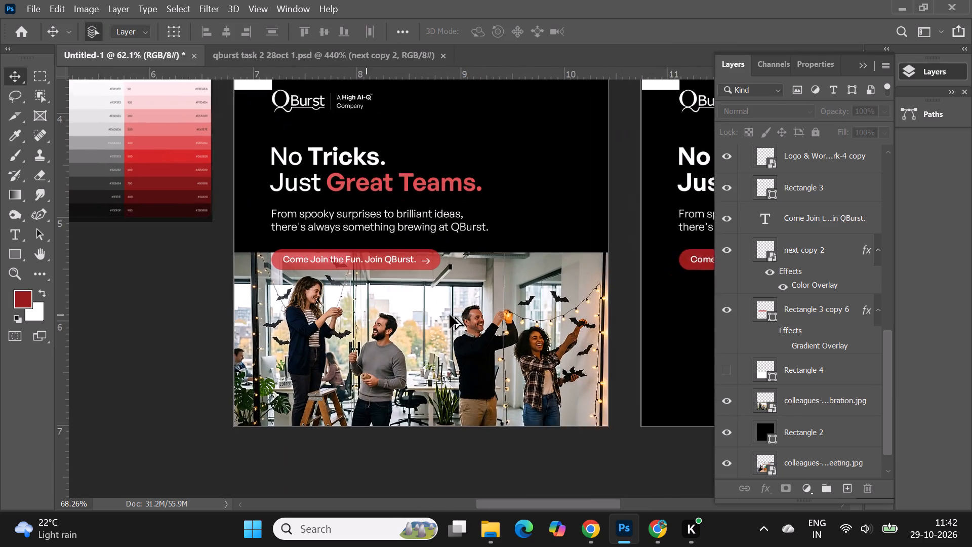
pyautogui.moveTo(510, 303); pyautogui.dragTo(512, 341)
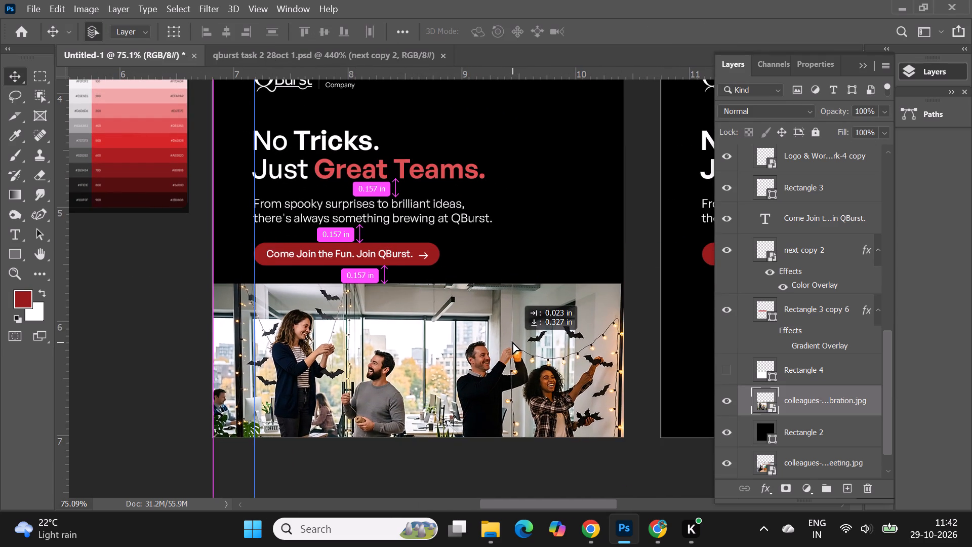
pyautogui.moveTo(512, 341); pyautogui.dragTo(510, 306)
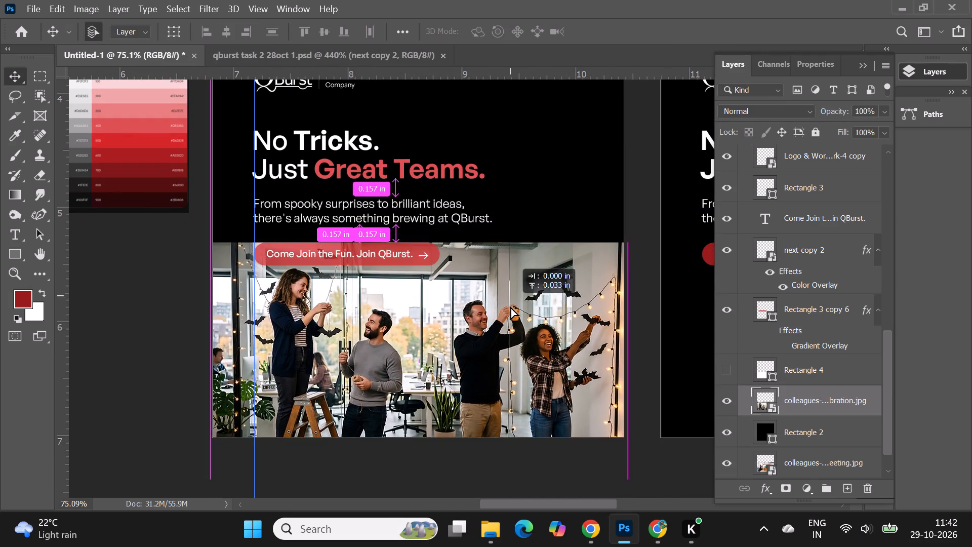
pyautogui.moveTo(510, 306); pyautogui.dragTo(511, 327)
pyautogui.keyDown('alt'); pyautogui.scroll(-7, 520, 241); pyautogui.keyUp('alt')
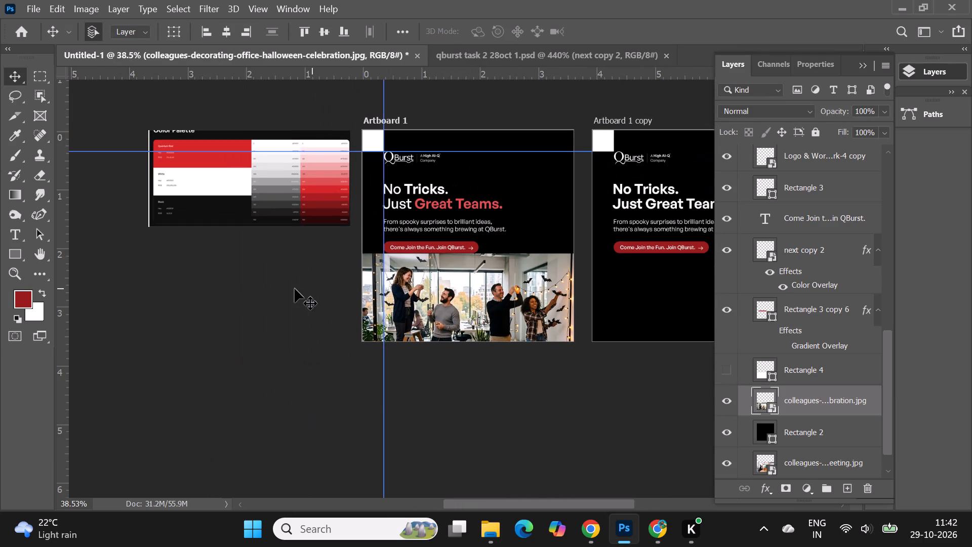
pyautogui.click(294, 289)
pyautogui.keyDown('alt'); pyautogui.scroll(3, 586, 186); pyautogui.keyUp('alt')
pyautogui.moveTo(499, 303); pyautogui.dragTo(499, 311)
pyautogui.click(204, 328)
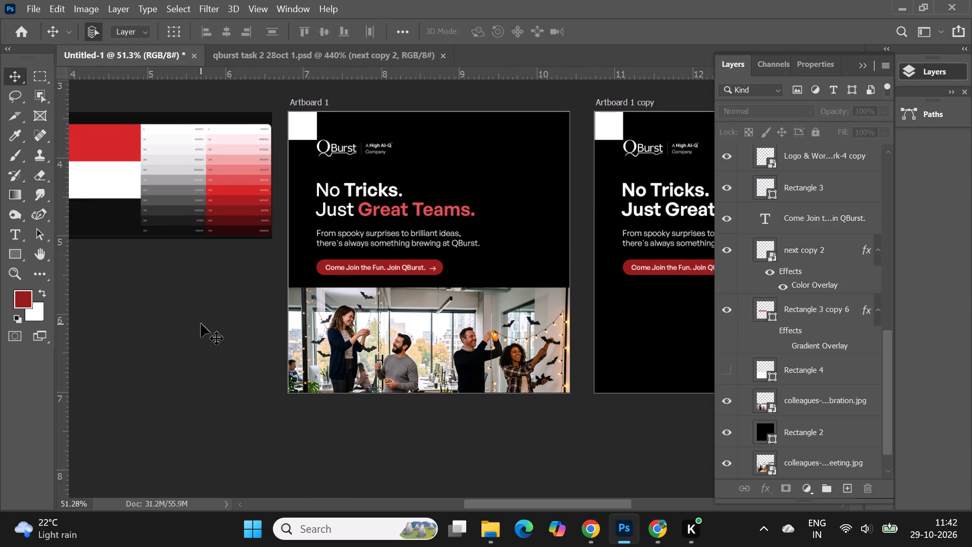
pyautogui.click(201, 324)
# Duplicate the white margin square from Artboard 1's top-left corner into its top-right corner.
pyautogui.click(494, 151)
pyautogui.keyDown('alt'); pyautogui.scroll(6, 556, 140); pyautogui.keyUp('alt')
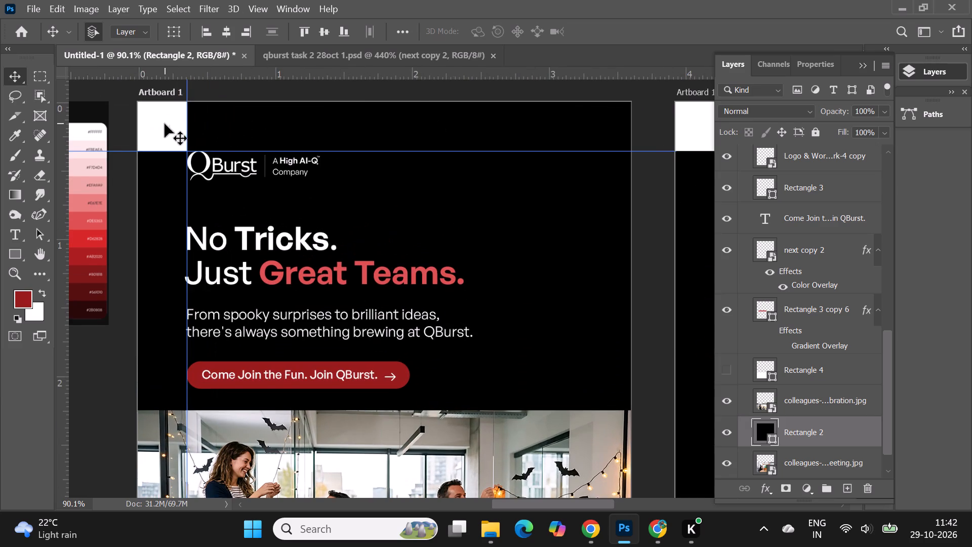
pyautogui.keyDown('alt'); pyautogui.moveTo(165, 124); pyautogui.dragTo(607, 122); pyautogui.keyUp('alt')
# Add a vertical guide along the inner edge of the top-right white square in Artboard 1.
pyautogui.moveTo(63, 240); pyautogui.dragTo(322, 269)
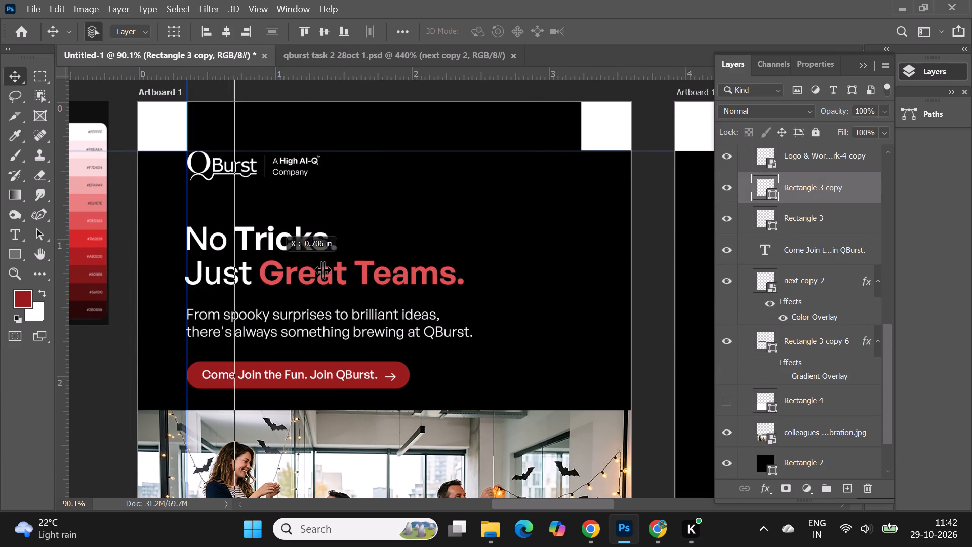
pyautogui.moveTo(322, 269); pyautogui.dragTo(586, 271)
pyautogui.keyDown('alt'); pyautogui.scroll(6, 648, 174); pyautogui.keyUp('alt')
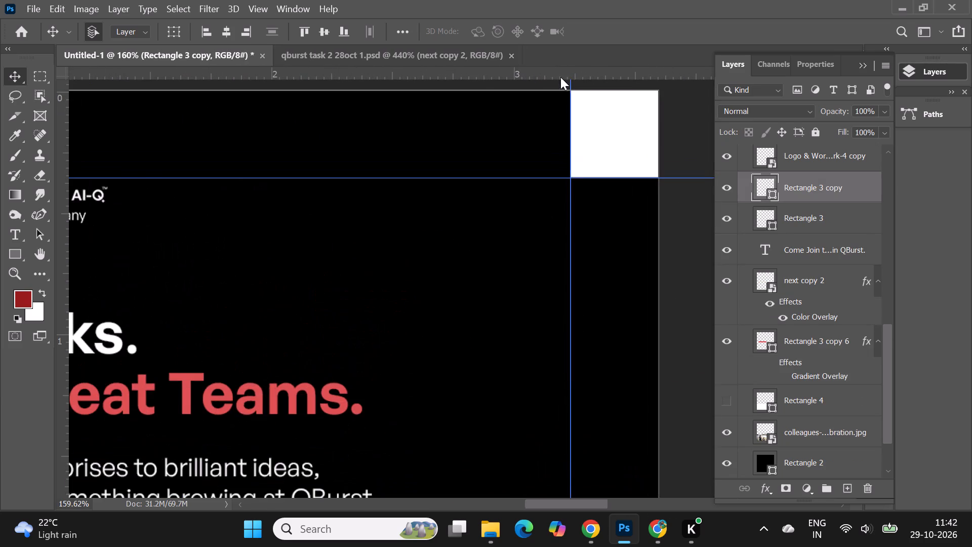
pyautogui.keyDown('alt'); pyautogui.scroll(-6, 591, 106); pyautogui.keyUp('alt')
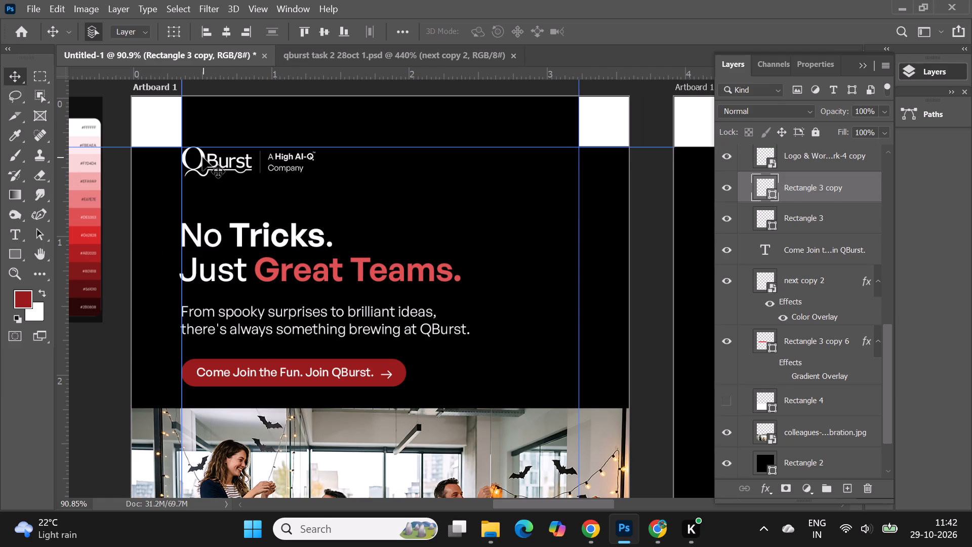
# Move the QBurst logo to the top right of Artboard 1, aligned with the right and top margin guides.
pyautogui.moveTo(202, 157); pyautogui.dragTo(470, 154)
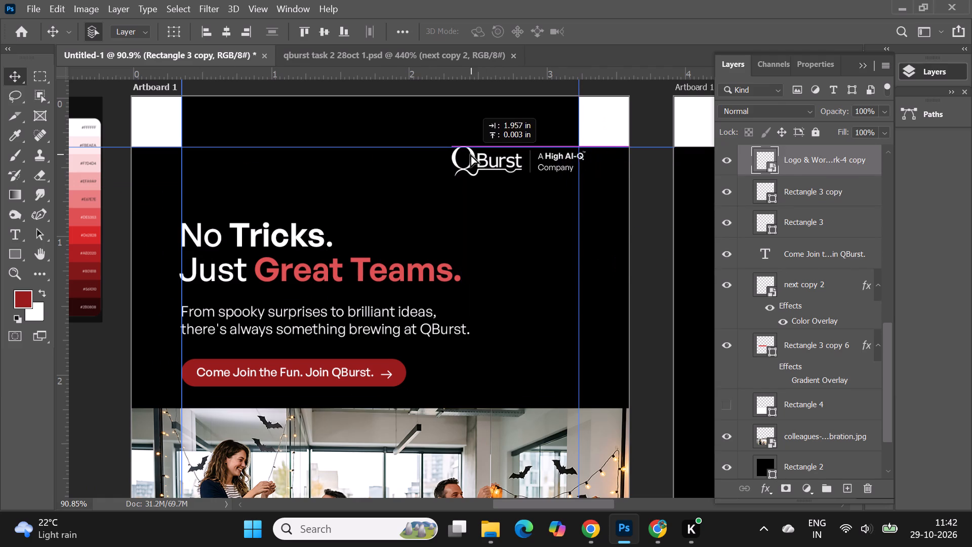
pyautogui.moveTo(470, 154); pyautogui.dragTo(469, 154)
pyautogui.keyDown('alt'); pyautogui.scroll(-3, 564, 186); pyautogui.keyUp('alt')
pyautogui.keyDown('alt'); pyautogui.scroll(-2, 683, 164); pyautogui.keyUp('alt')
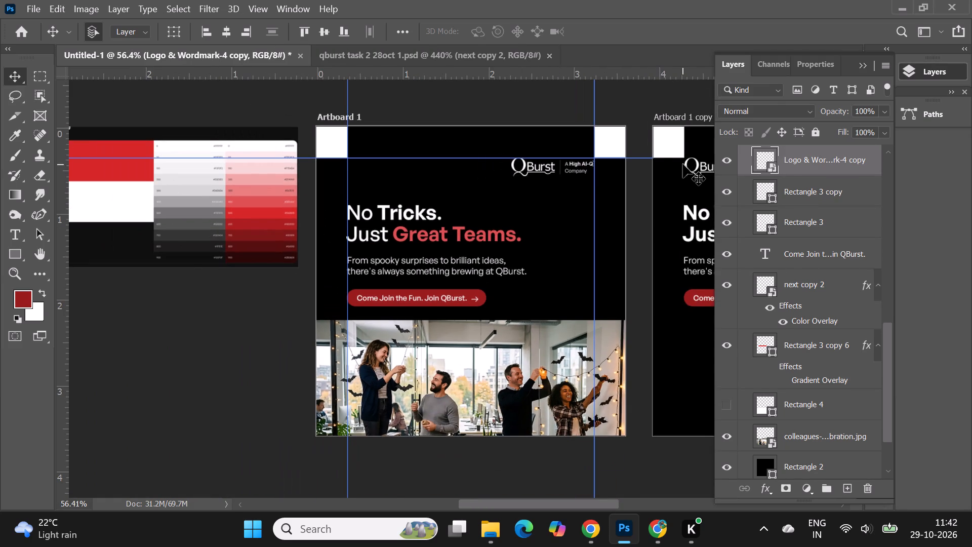
pyautogui.keyDown('alt'); pyautogui.scroll(4, 540, 176); pyautogui.keyUp('alt')
# Scale the QBurst logo in Artboard 1 down slightly, keeping its right edge at the right margin guide.
pyautogui.click(517, 159)
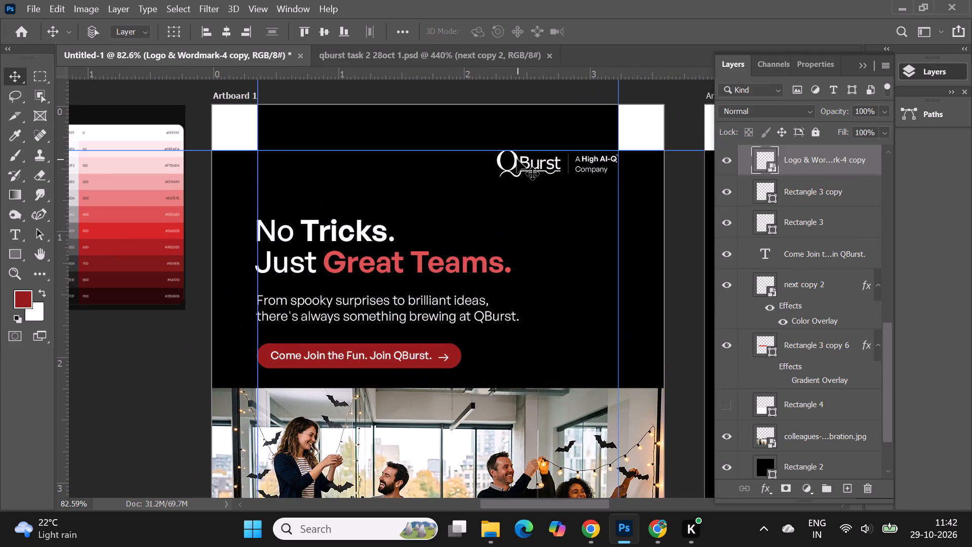
pyautogui.hotkey('ctrl', 't')
pyautogui.moveTo(494, 178); pyautogui.dragTo(503, 176)
pyautogui.click(727, 31)
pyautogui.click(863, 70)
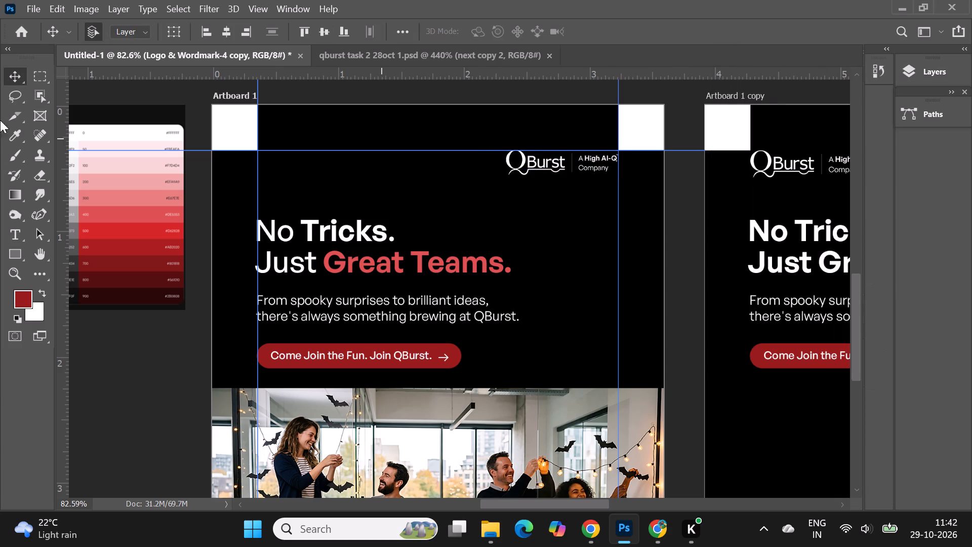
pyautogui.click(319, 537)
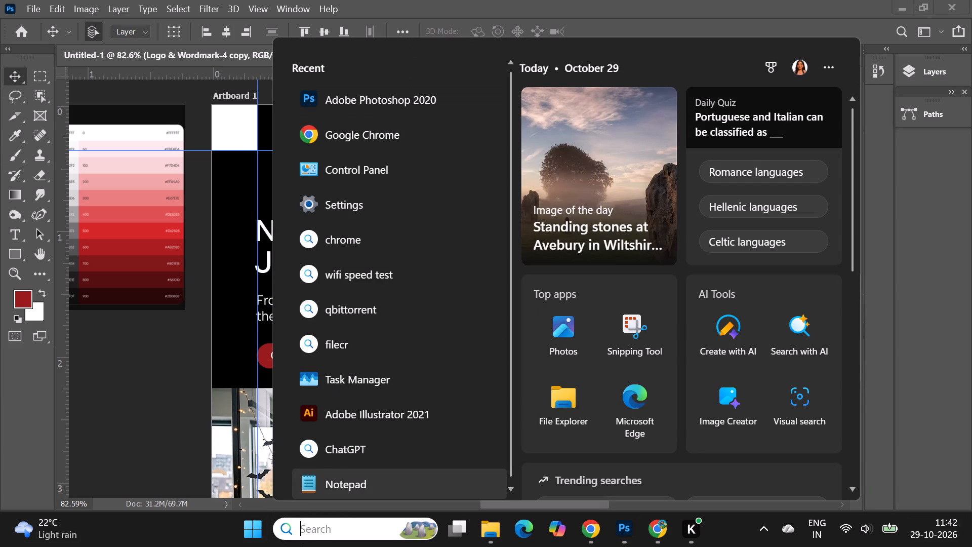
# Open Microsoft Store, check the library's Included with device and Themes categories, and close the store.
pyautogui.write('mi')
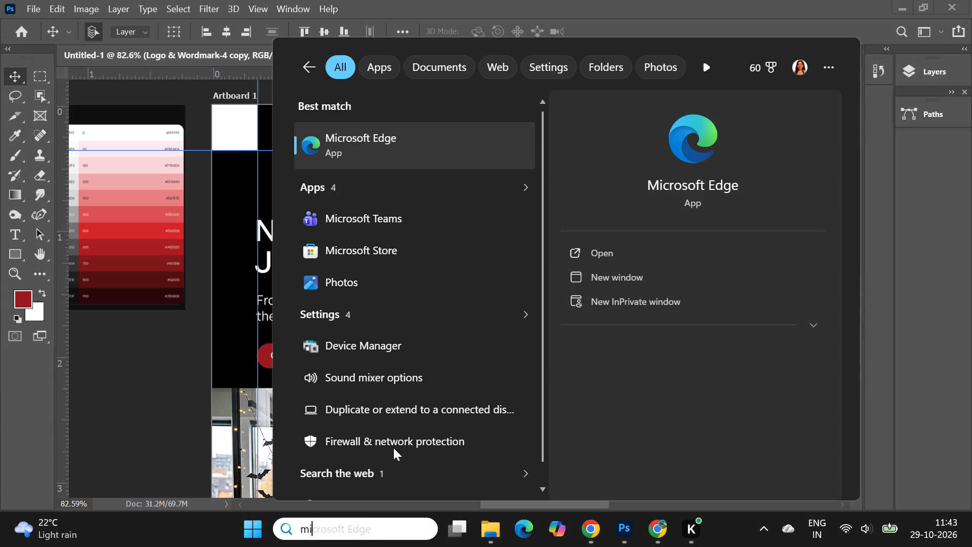
pyautogui.click(399, 260)
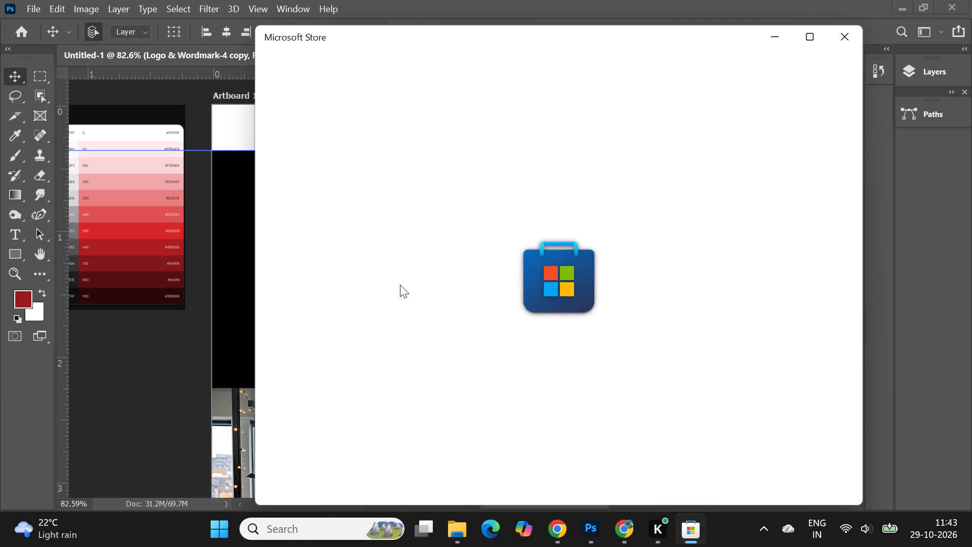
pyautogui.click(816, 40)
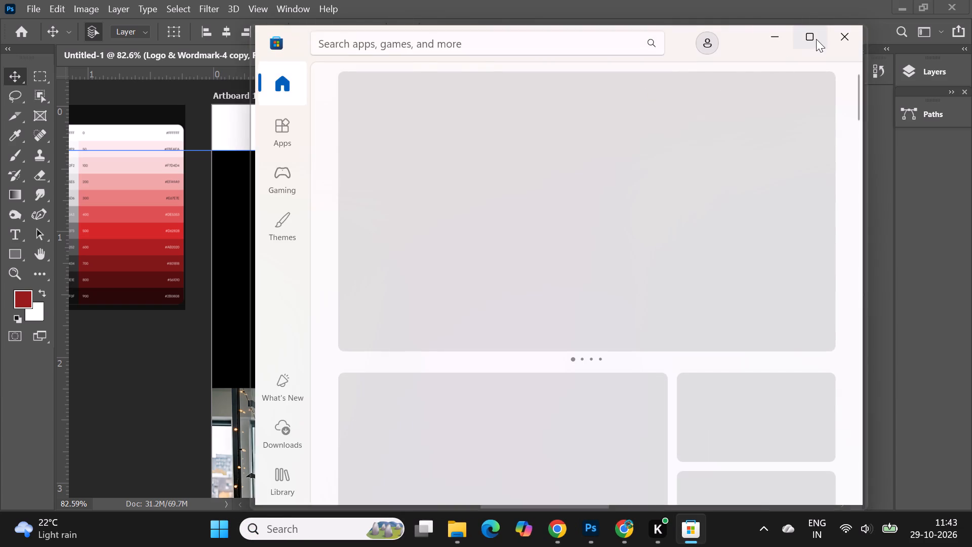
pyautogui.click(24, 489)
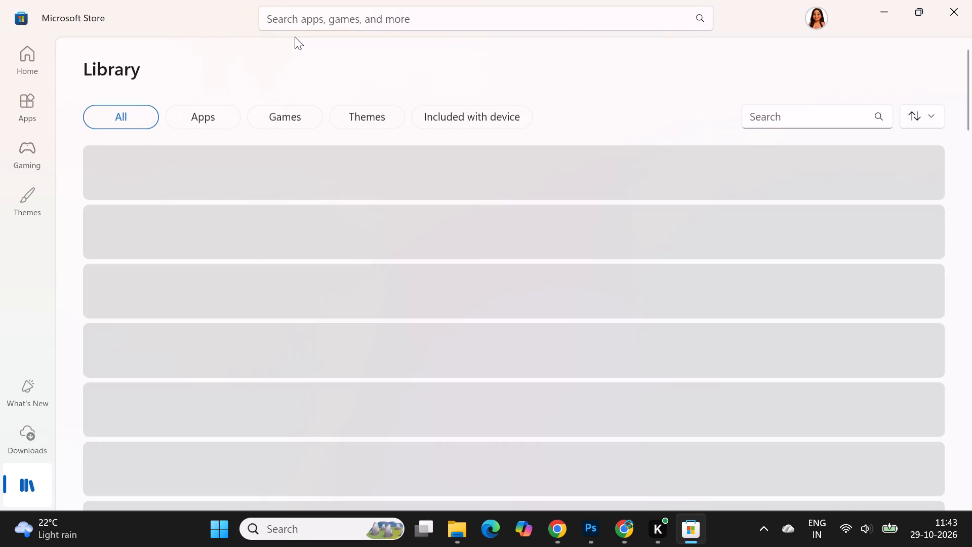
pyautogui.click(471, 118)
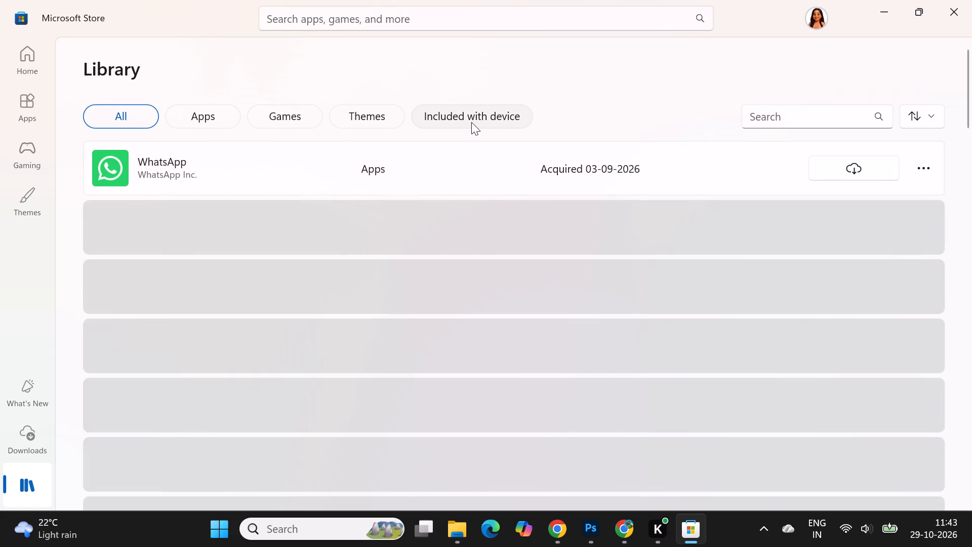
pyautogui.click(478, 116)
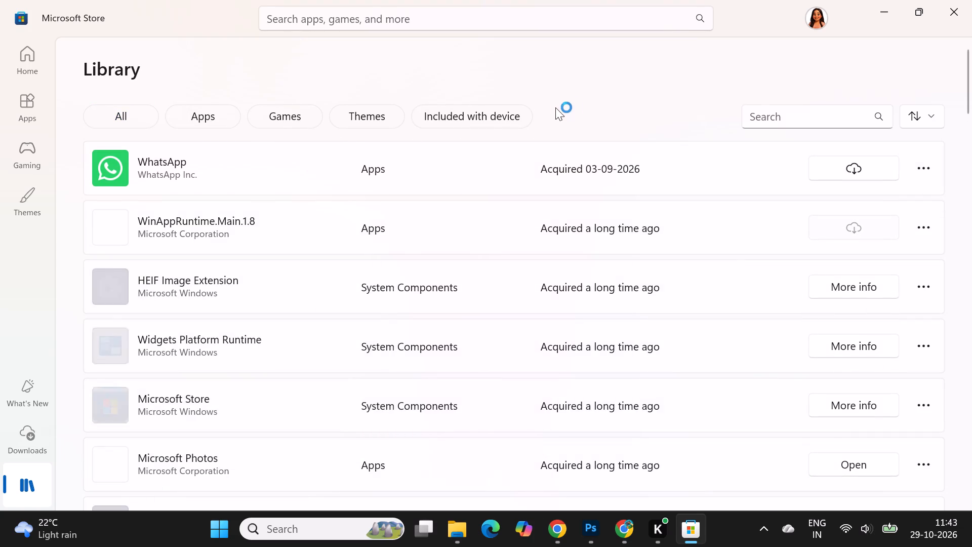
pyautogui.click(470, 125)
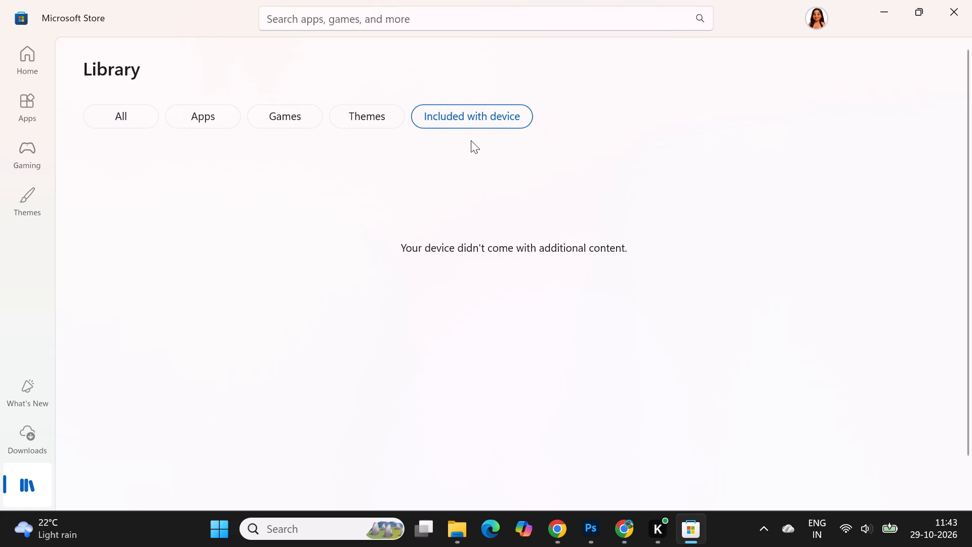
pyautogui.click(376, 111)
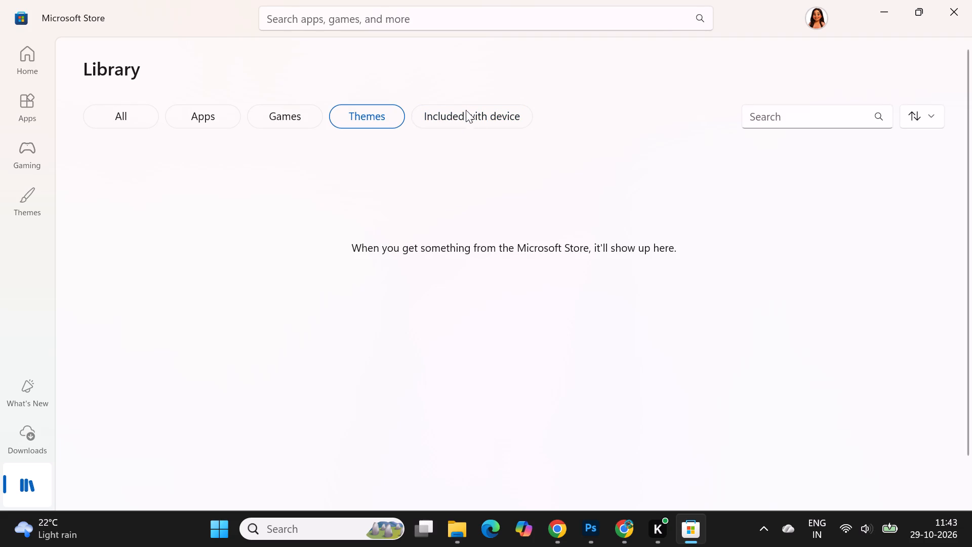
pyautogui.click(478, 121)
pyautogui.click(971, 4)
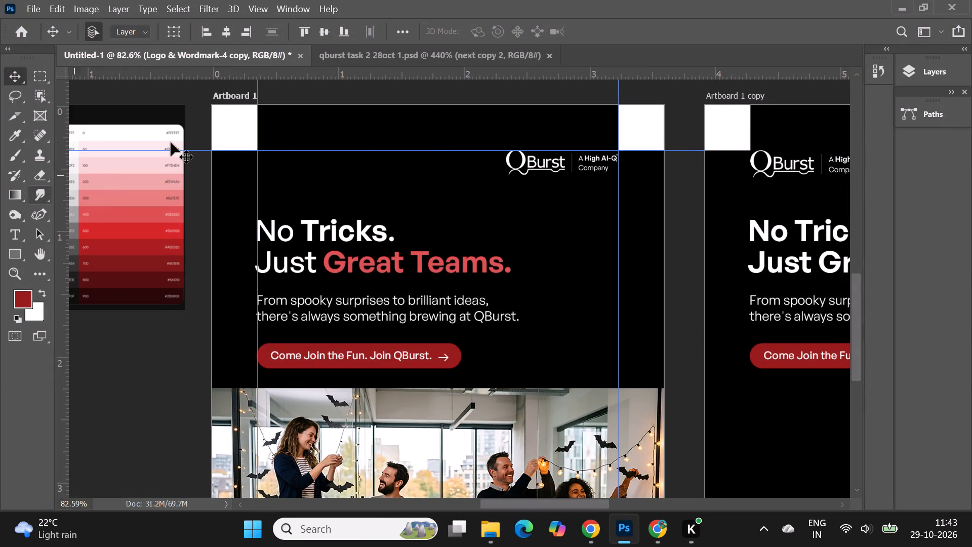
# Add a horizontal guide in Artboard 1 between the QBurst logo and the headline.
pyautogui.click(382, 181)
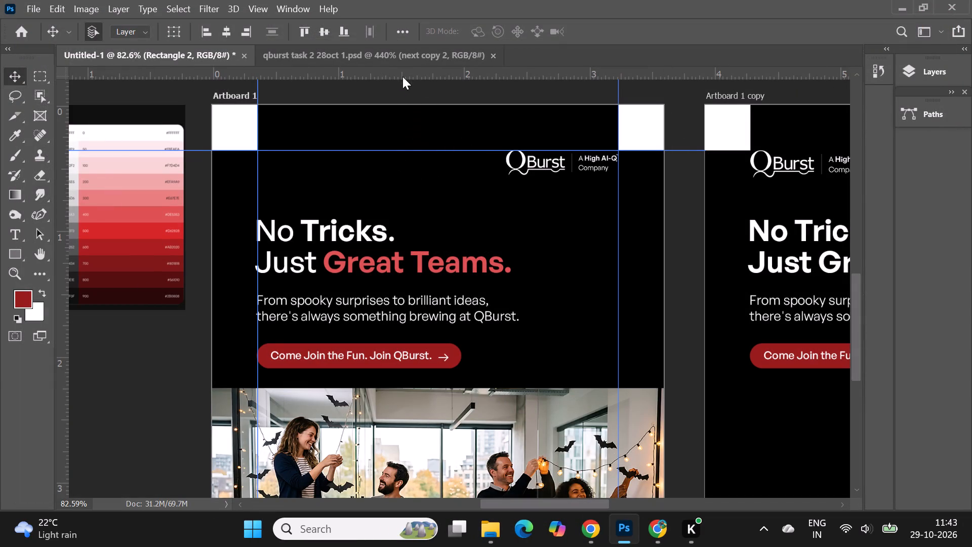
pyautogui.moveTo(402, 76); pyautogui.dragTo(408, 194)
# Move the "No Tricks. Just Great Teams." headline in Artboard 1 up toward the lower horizontal guide, aligned with the left margin guide.
pyautogui.moveTo(360, 230); pyautogui.dragTo(361, 207)
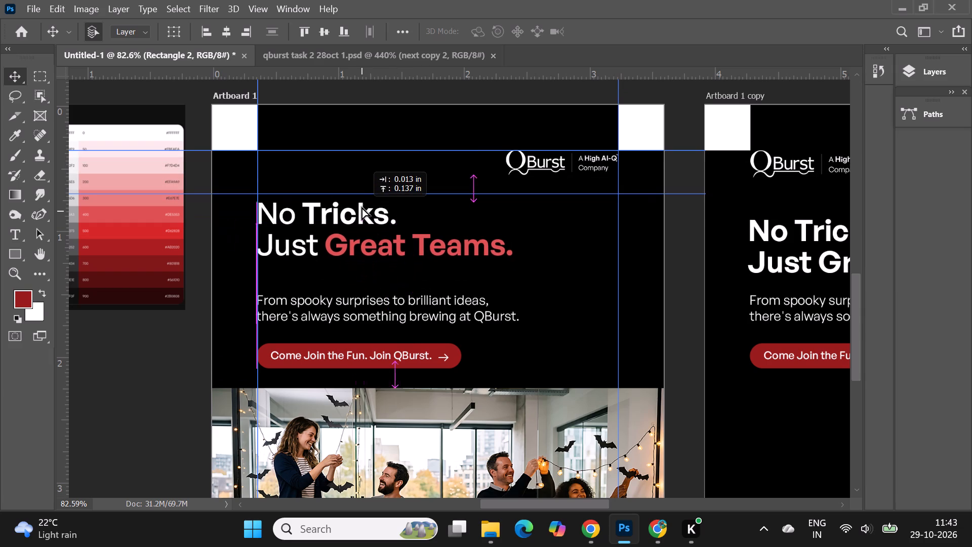
# Move the headline up to the horizontal guide below the logo and nudge it into alignment with the left margin guide.
pyautogui.moveTo(361, 207); pyautogui.dragTo(360, 205)
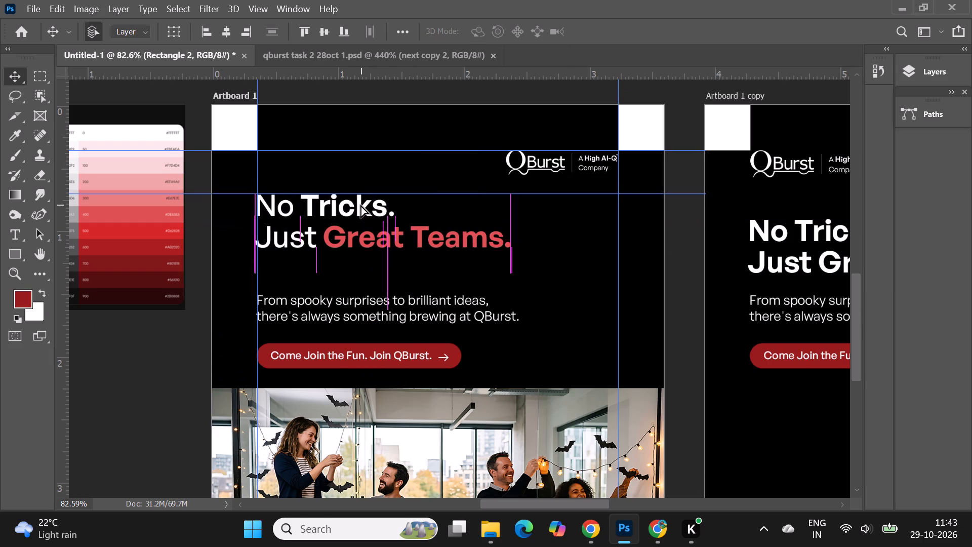
pyautogui.press('Right')
pyautogui.press('Up')
pyautogui.press('Up')
pyautogui.press('Down')
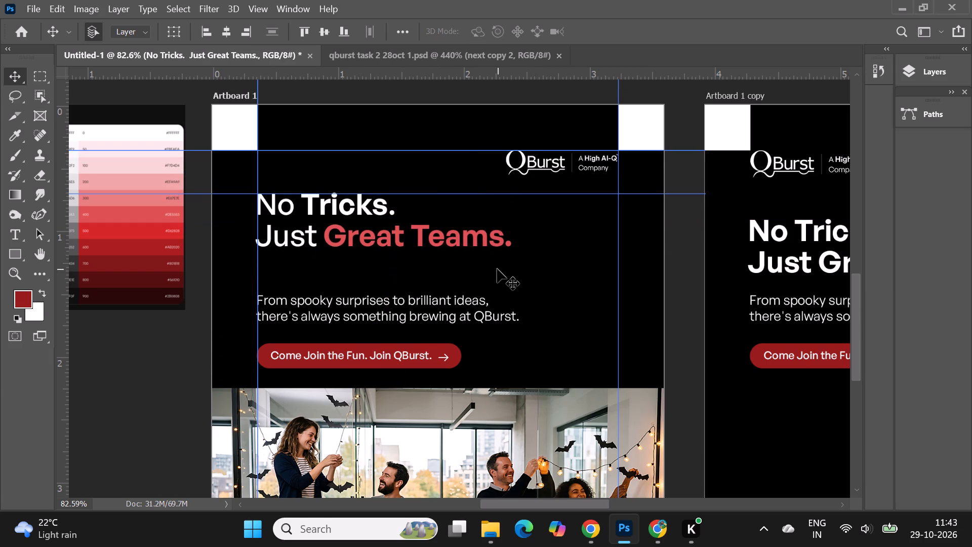
pyautogui.press('Down')
# Move the "From spooky surprises" subtext in Artboard 1 up about 0.17 in, closer to the headline and aligned with the left margin guide.
pyautogui.moveTo(370, 300); pyautogui.dragTo(370, 293)
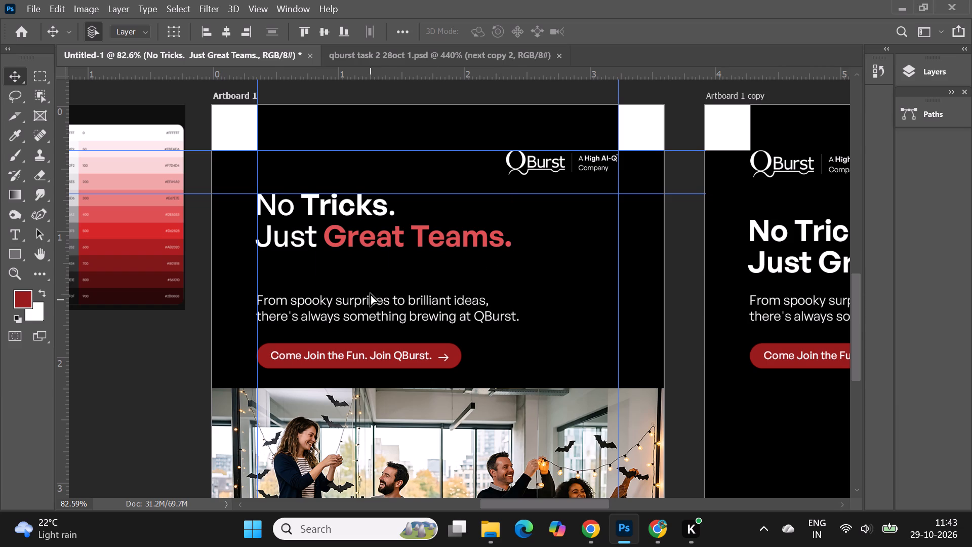
pyautogui.moveTo(370, 293); pyautogui.dragTo(372, 279)
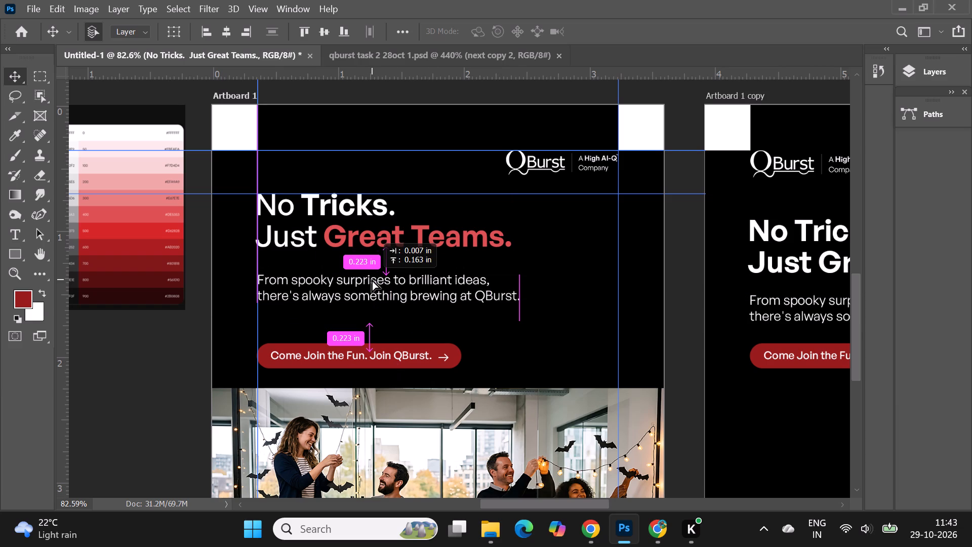
pyautogui.moveTo(372, 279); pyautogui.dragTo(372, 278)
pyautogui.press('Down')
pyautogui.press('Up')
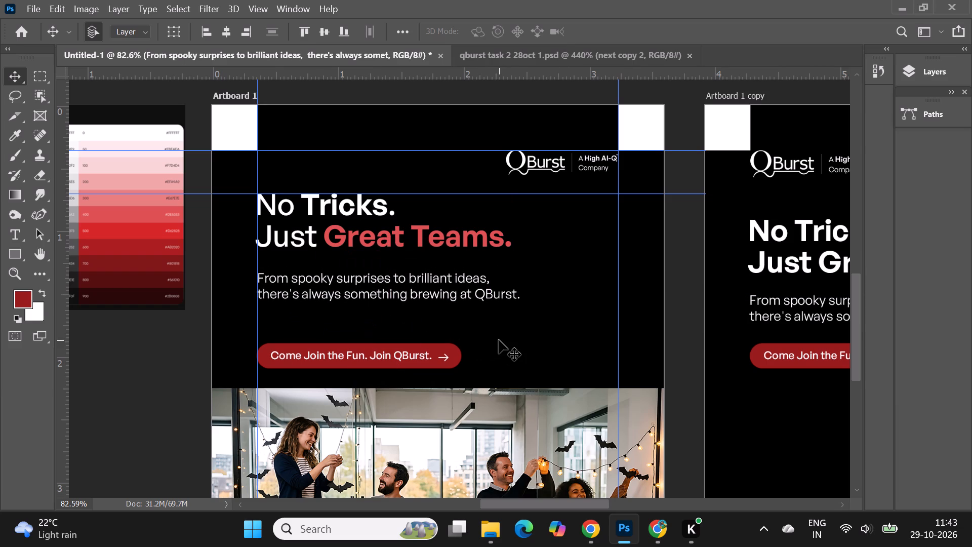
# Move the whole "Come Join the Fun" button, with its shape, text and arrow, up about 0.16 in beneath the subtext in Artboard 1.
pyautogui.keyDown('alt'); pyautogui.scroll(6, 374, 368); pyautogui.keyUp('alt')
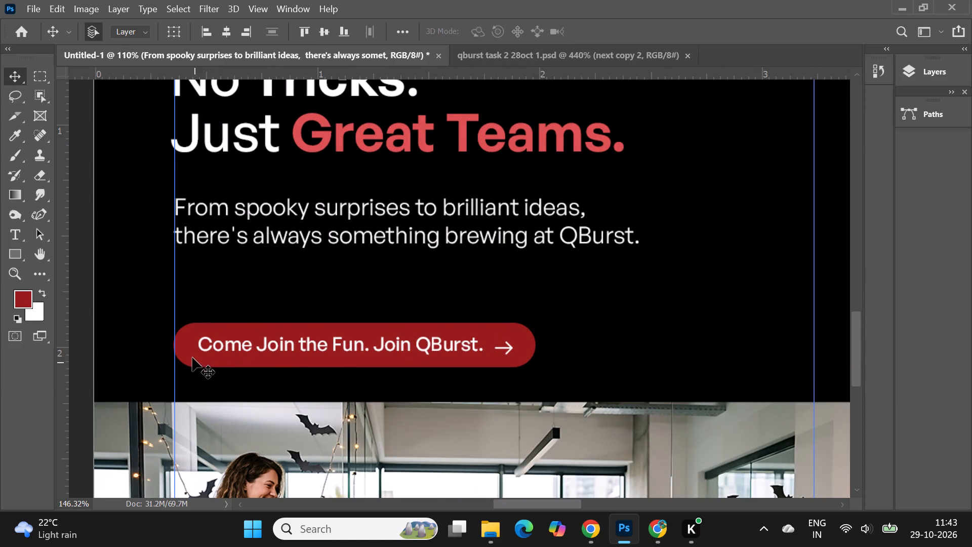
pyautogui.click(191, 355)
pyautogui.keyDown('shift'); pyautogui.scroll(3, 248, 366); pyautogui.keyUp('shift')
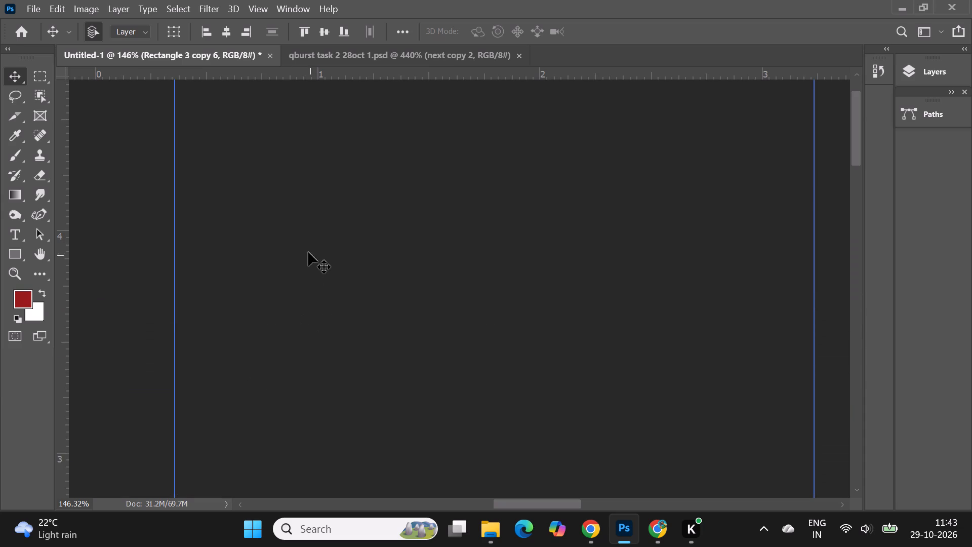
pyautogui.keyDown('alt'); pyautogui.scroll(-20, 278, 181); pyautogui.keyUp('alt')
pyautogui.keyDown('alt'); pyautogui.scroll(-8, 278, 181); pyautogui.keyUp('alt')
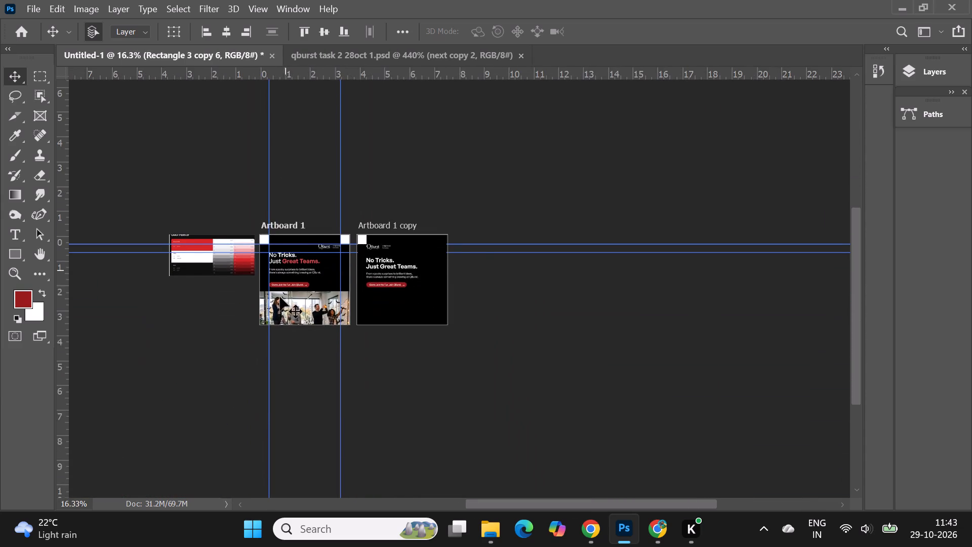
pyautogui.keyDown('alt'); pyautogui.scroll(20, 280, 297); pyautogui.keyUp('alt')
pyautogui.keyDown('alt'); pyautogui.scroll(6, 280, 297); pyautogui.keyUp('alt')
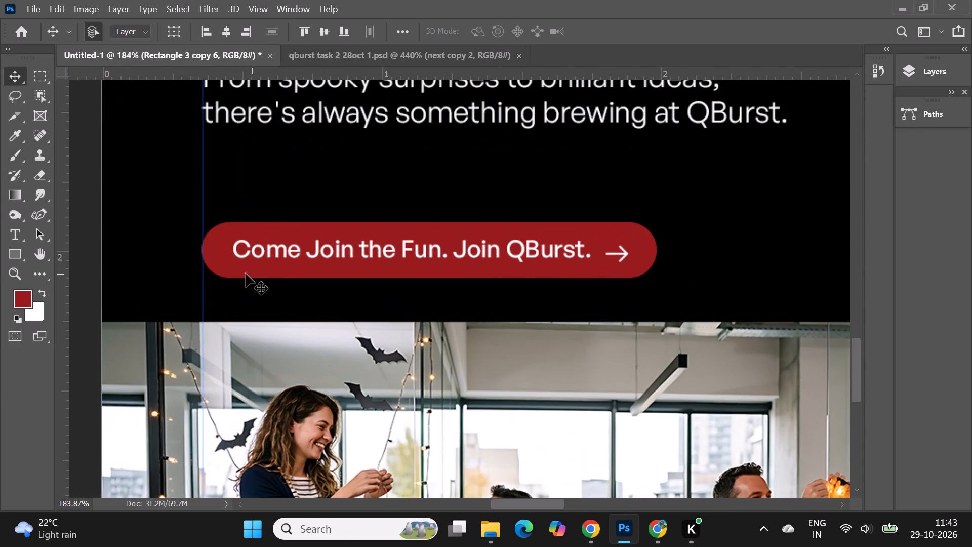
pyautogui.click(241, 273)
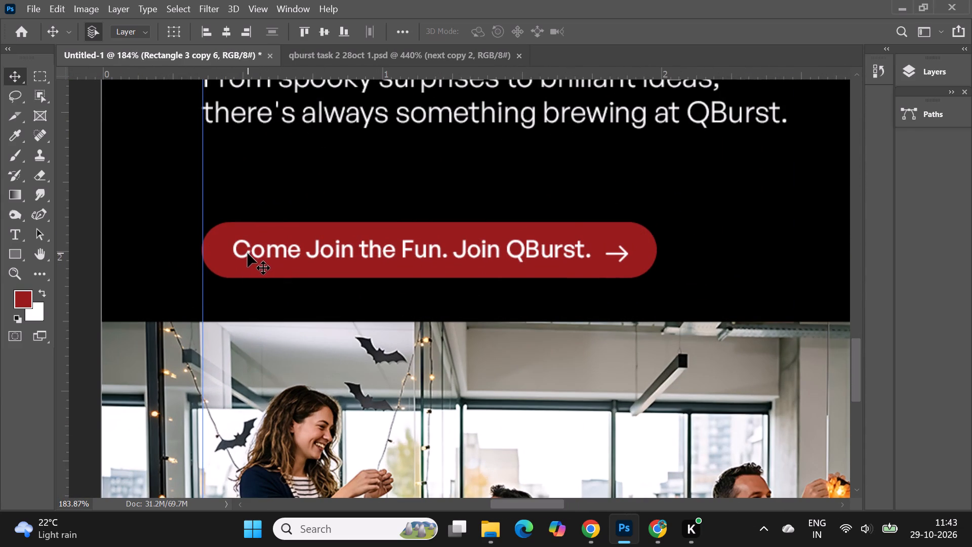
pyautogui.keyDown('shift'); pyautogui.click(248, 253); pyautogui.keyUp('shift')
pyautogui.keyDown('shift'); pyautogui.click(626, 254); pyautogui.keyUp('shift')
pyautogui.keyDown('alt'); pyautogui.scroll(-2, 510, 310); pyautogui.keyUp('alt')
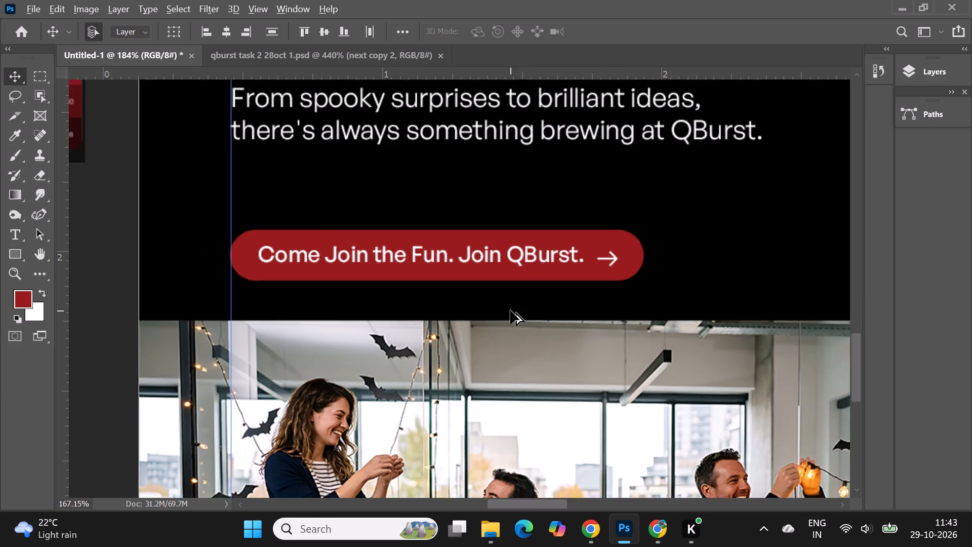
pyautogui.keyDown('alt'); pyautogui.scroll(-5, 510, 310); pyautogui.keyUp('alt')
pyautogui.moveTo(434, 283); pyautogui.dragTo(434, 258)
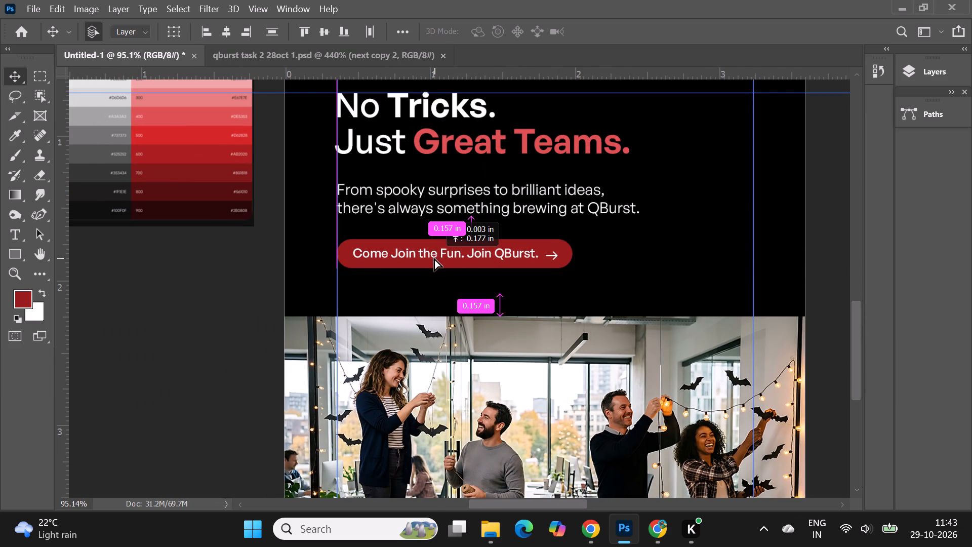
pyautogui.moveTo(434, 258); pyautogui.dragTo(434, 259)
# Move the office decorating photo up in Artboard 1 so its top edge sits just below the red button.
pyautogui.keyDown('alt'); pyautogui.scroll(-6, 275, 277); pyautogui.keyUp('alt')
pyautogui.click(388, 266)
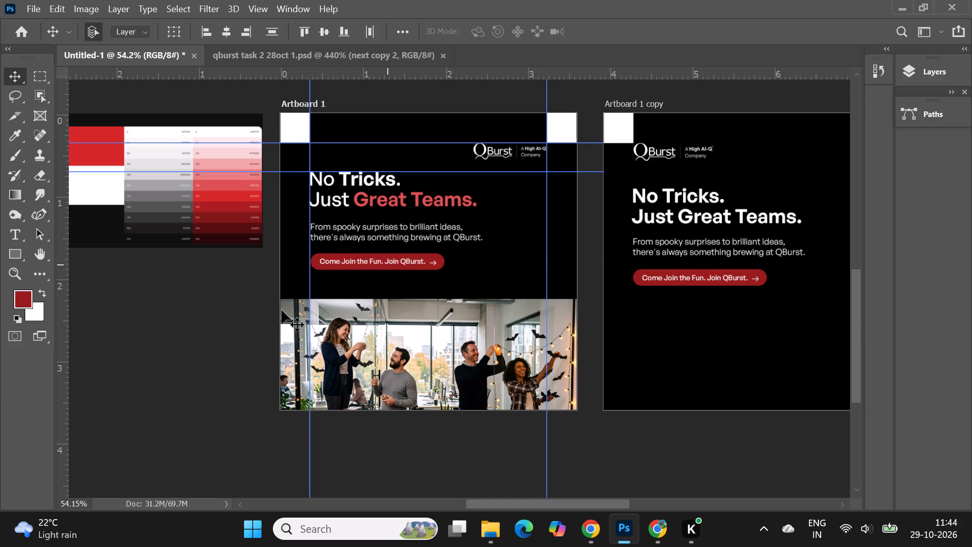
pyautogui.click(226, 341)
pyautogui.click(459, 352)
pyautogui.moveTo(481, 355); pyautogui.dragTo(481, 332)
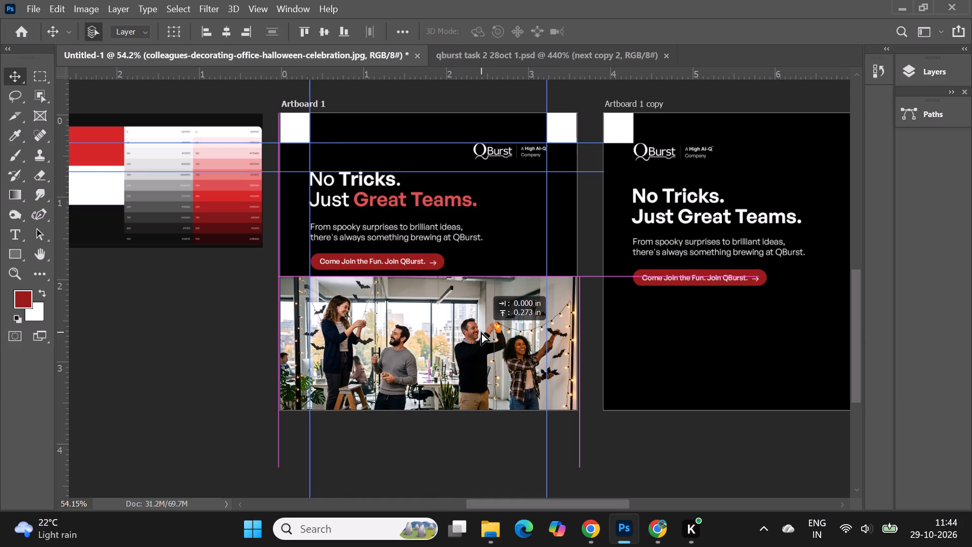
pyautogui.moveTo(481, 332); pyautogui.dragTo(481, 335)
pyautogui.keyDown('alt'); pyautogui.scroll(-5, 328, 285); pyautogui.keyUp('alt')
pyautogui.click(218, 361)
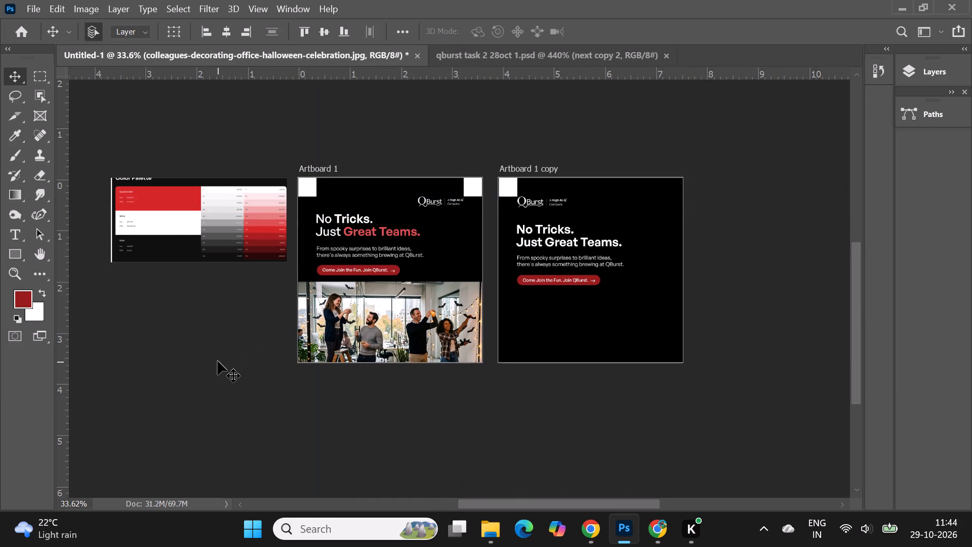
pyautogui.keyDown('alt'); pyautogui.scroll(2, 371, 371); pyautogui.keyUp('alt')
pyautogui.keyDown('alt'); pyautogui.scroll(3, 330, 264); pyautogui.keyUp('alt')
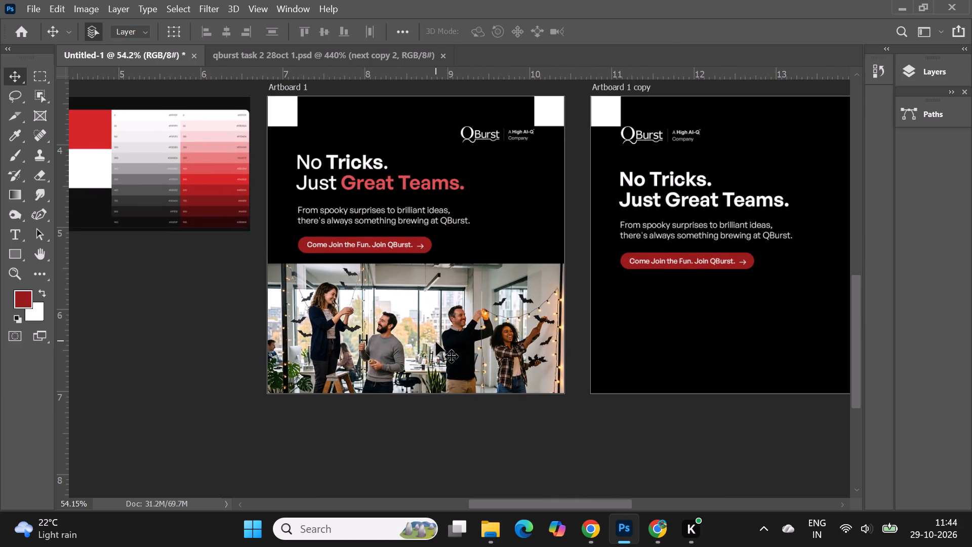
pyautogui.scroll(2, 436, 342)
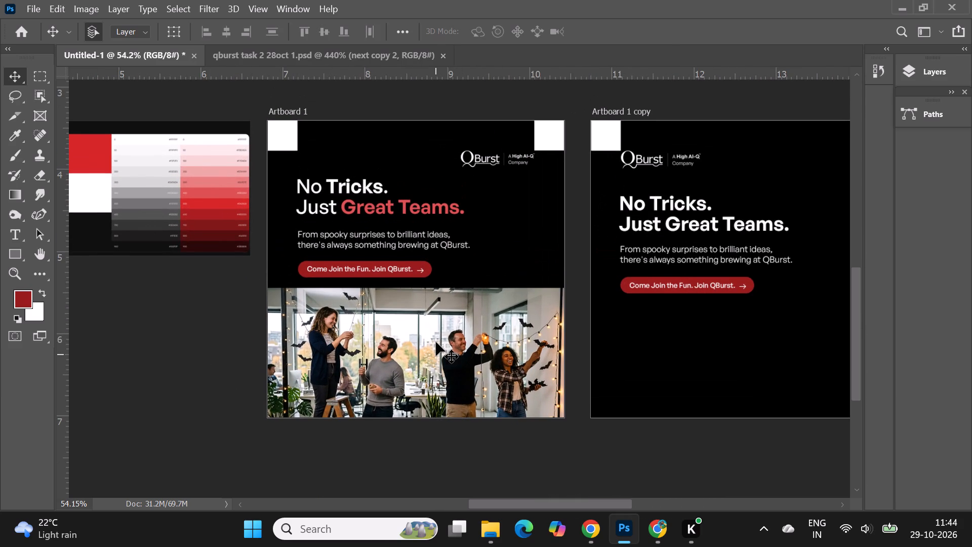
# Raise the horizontal guide above the headline slightly, closer to the QBurst logo in Artboard 1.
pyautogui.click(388, 177)
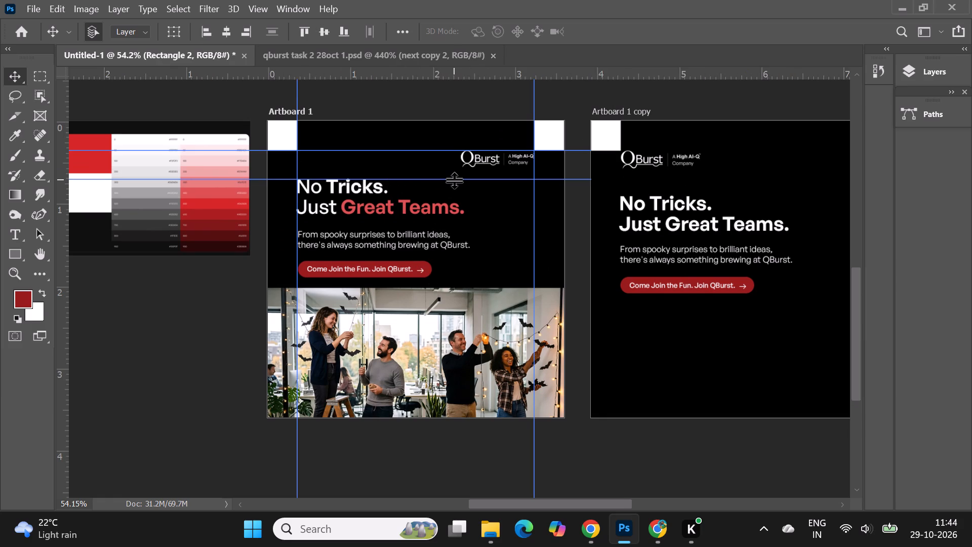
pyautogui.moveTo(454, 180); pyautogui.dragTo(455, 175)
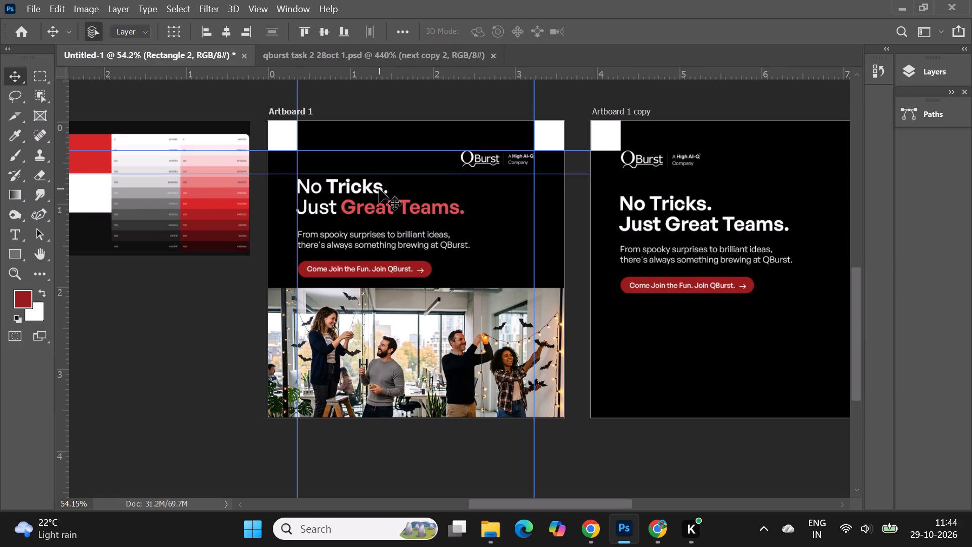
# Scale the Artboard 1 headline up proportionally to about 109%, keeping its left edge at the margin guide.
pyautogui.click(381, 191)
pyautogui.hotkey('ctrl', 't')
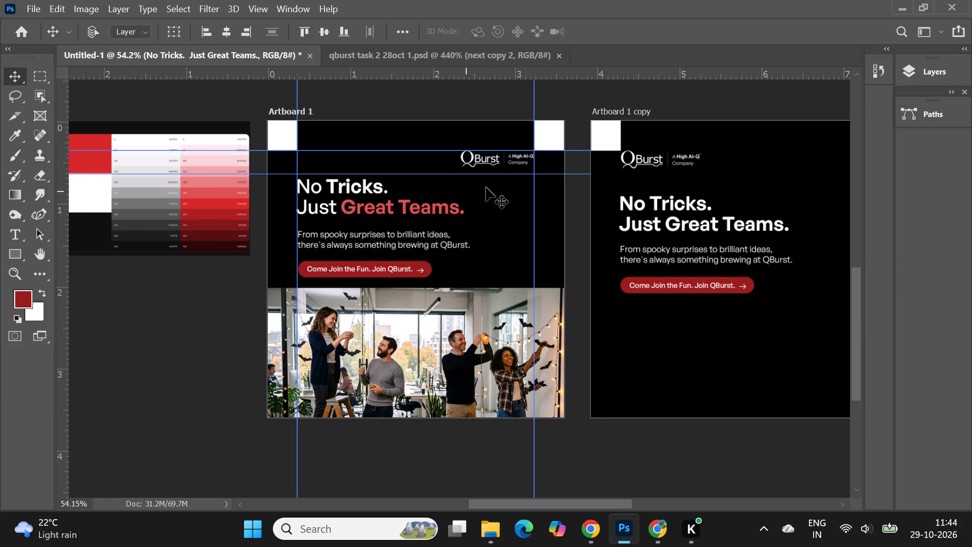
pyautogui.moveTo(469, 172); pyautogui.dragTo(487, 170)
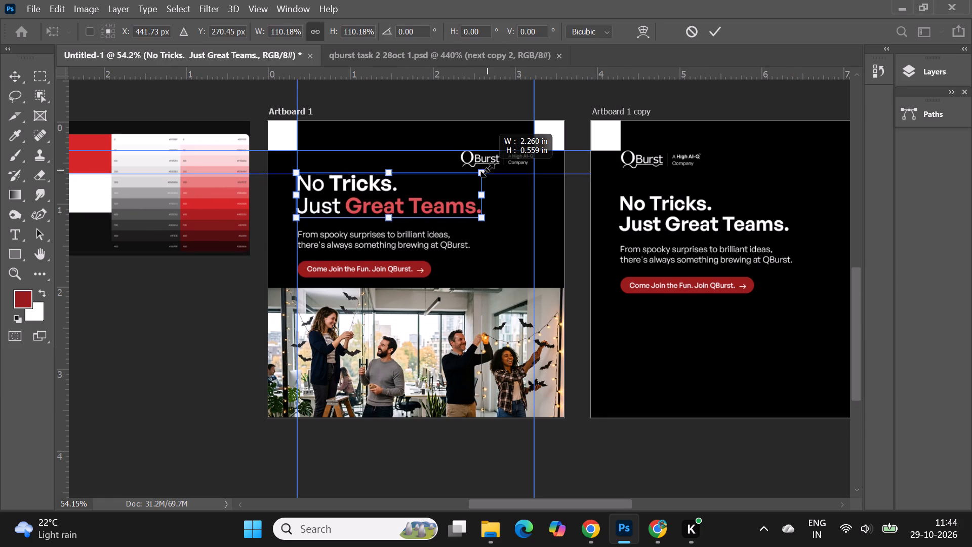
pyautogui.moveTo(487, 170); pyautogui.dragTo(485, 170)
pyautogui.click(711, 33)
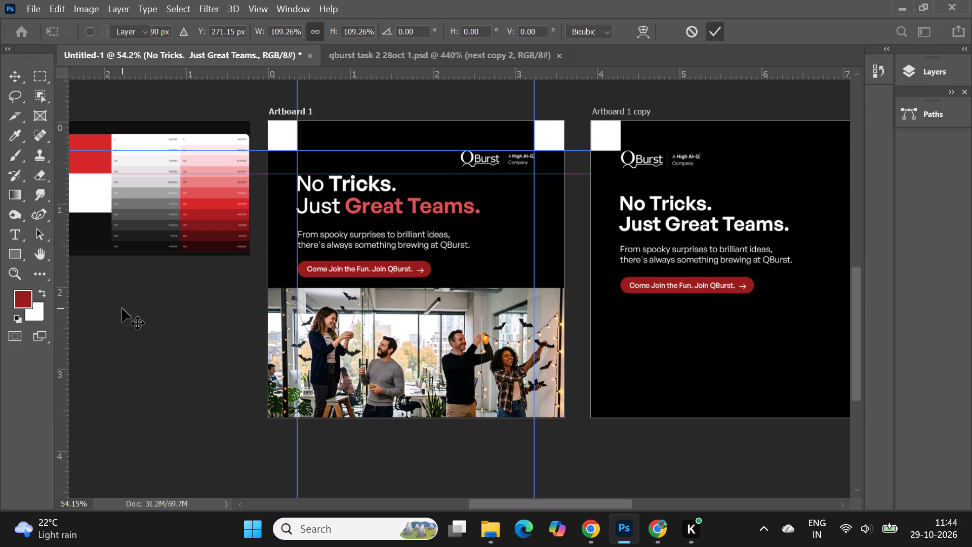
pyautogui.click(122, 308)
# Nudge the enlarged headline up slightly so its top aligns with the horizontal guide below the logo.
pyautogui.click(342, 185)
pyautogui.keyDown('alt'); pyautogui.scroll(2, 344, 183); pyautogui.keyUp('alt')
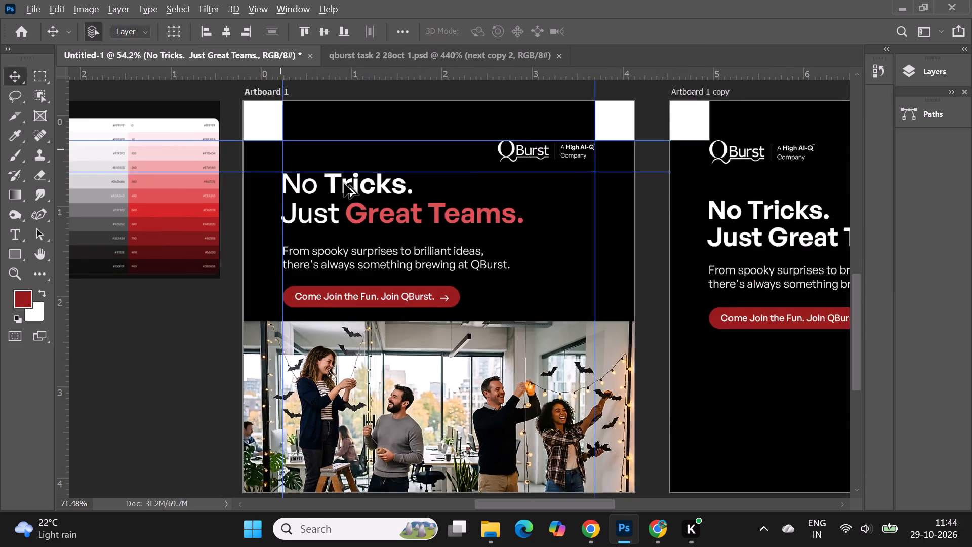
pyautogui.keyDown('alt'); pyautogui.scroll(5, 344, 183); pyautogui.keyUp('alt')
pyautogui.press('Up')
pyautogui.press('Up')
pyautogui.press('Up')
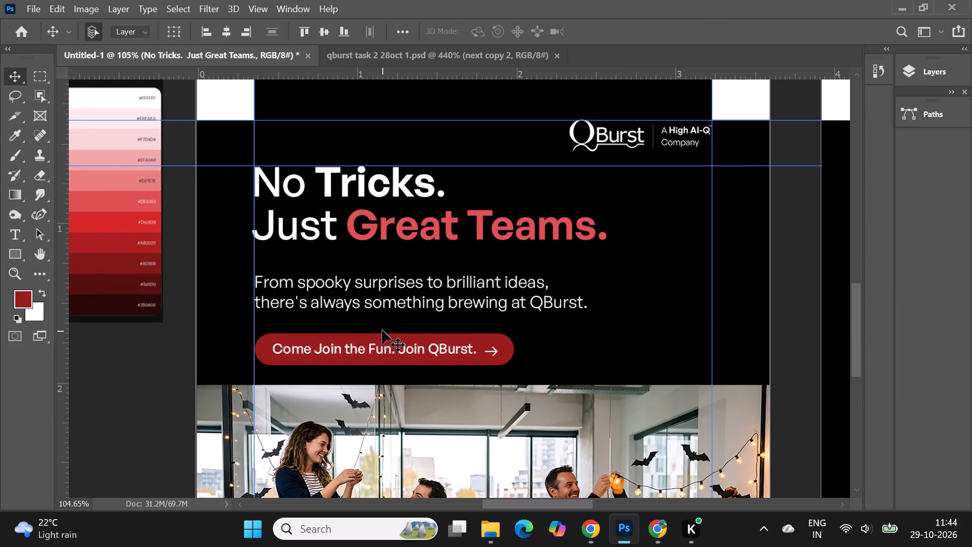
pyautogui.press('Up')
pyautogui.press('Up')
# Nudge the "From spooky surprises" subtext up slightly to tighten its spacing below the enlarged headline.
pyautogui.rightClick(370, 286)
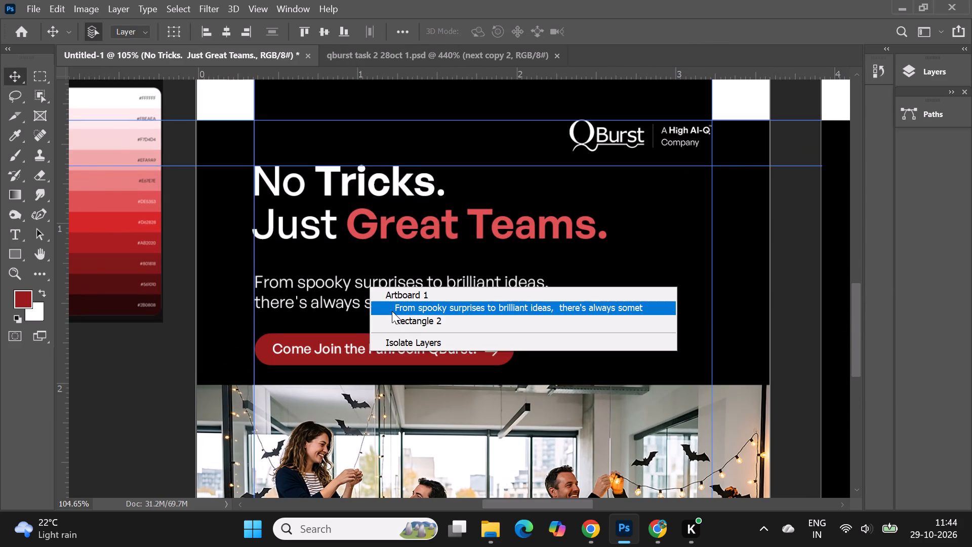
pyautogui.click(392, 311)
pyautogui.press('Up')
pyautogui.press('Up')
pyautogui.press('Up')
pyautogui.press('Up')
pyautogui.press('Up')
pyautogui.press('Up')
pyautogui.press('Up')
pyautogui.press('Up')
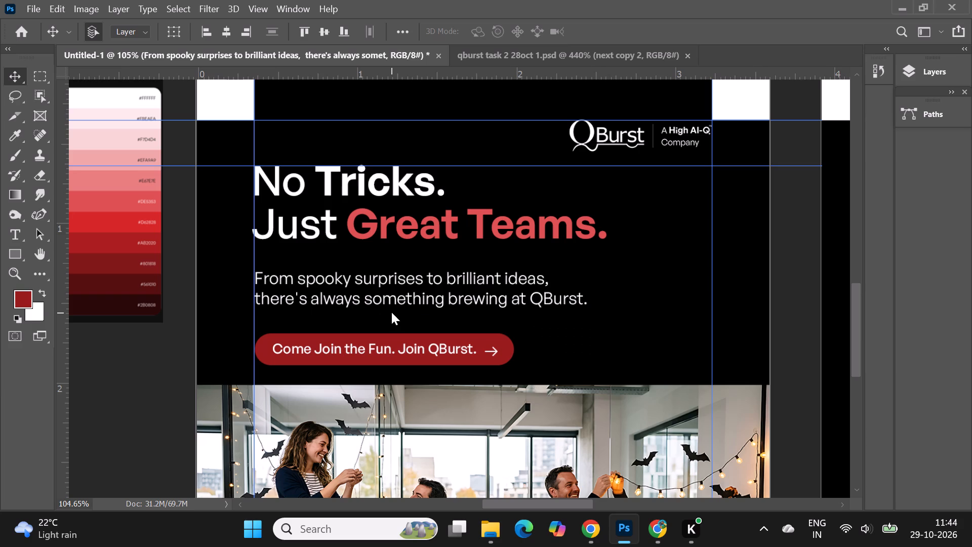
pyautogui.press('Up')
pyautogui.press('Down')
pyautogui.press('Up')
pyautogui.press('Up')
pyautogui.keyDown('alt'); pyautogui.scroll(-6, 294, 143); pyautogui.keyUp('alt')
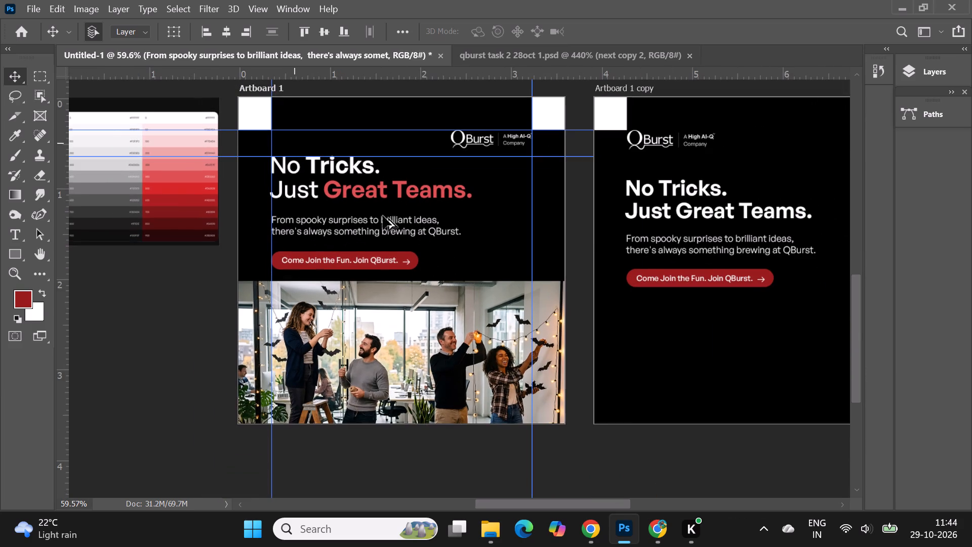
pyautogui.scroll(2, 496, 363)
pyautogui.press('Down')
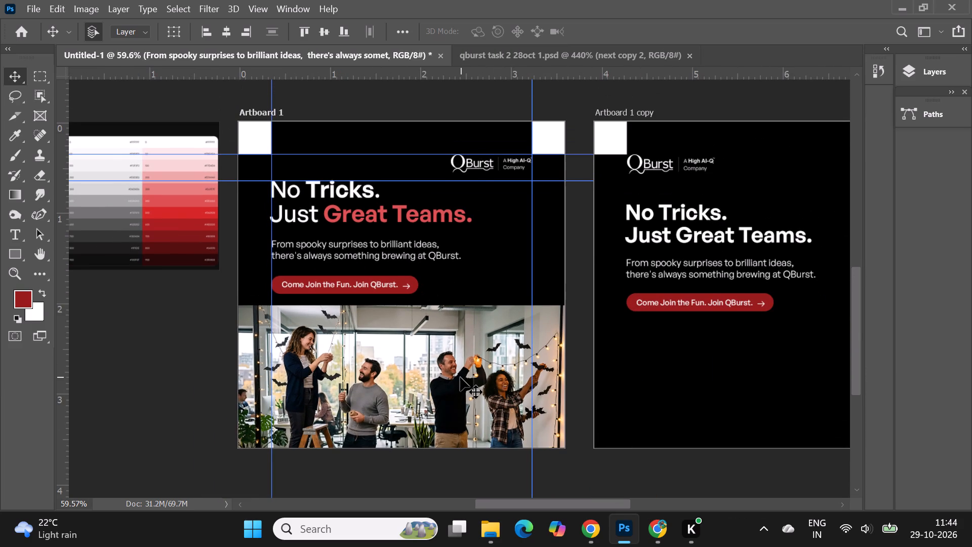
# Nudge the "Come Join the Fun" button shape, text and arrow together up slightly toward the subtext in Artboard 1.
pyautogui.keyDown('alt'); pyautogui.scroll(8, 329, 287); pyautogui.keyUp('alt')
pyautogui.click(221, 279)
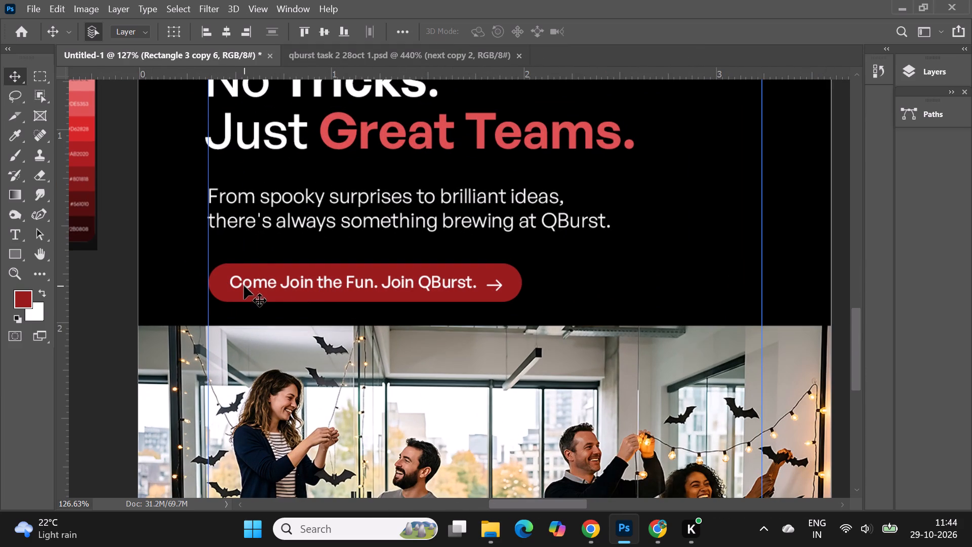
pyautogui.keyDown('shift'); pyautogui.click(242, 285); pyautogui.keyUp('shift')
pyautogui.keyDown('shift'); pyautogui.click(501, 286); pyautogui.keyUp('shift')
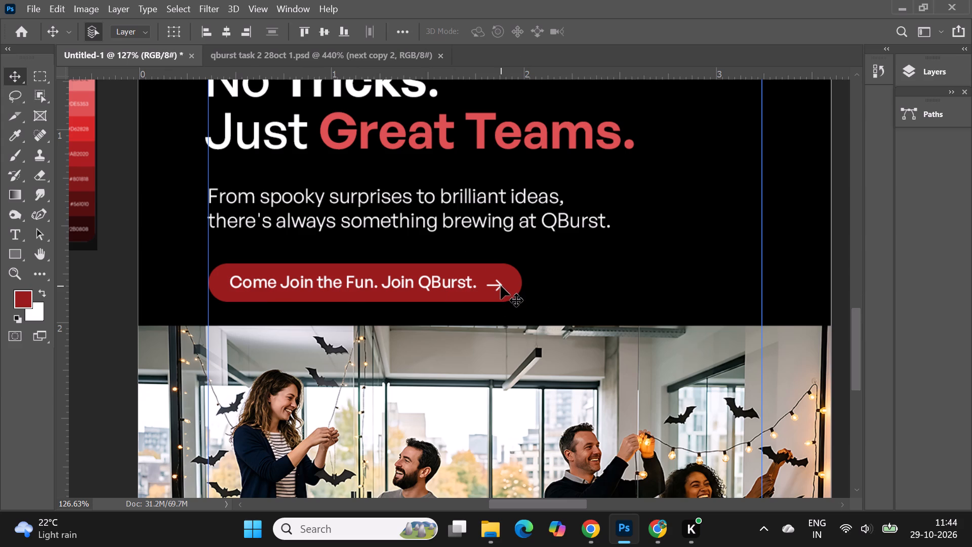
pyautogui.keyDown('alt'); pyautogui.scroll(-7, 441, 214); pyautogui.keyUp('alt')
pyautogui.press('Up')
pyautogui.press('Up')
pyautogui.press('Up')
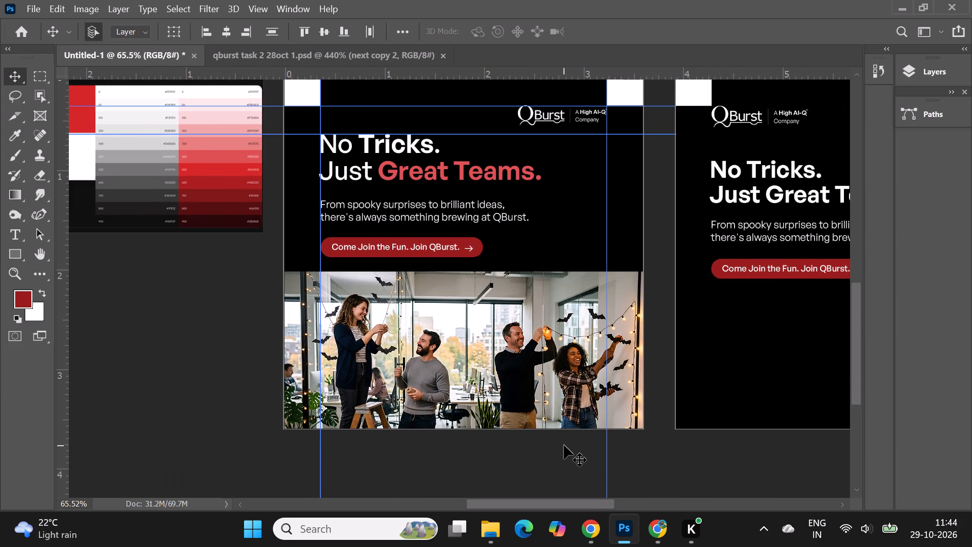
pyautogui.press('Up')
pyautogui.press('Down')
pyautogui.press('Down')
pyautogui.press('Left')
pyautogui.press('Right')
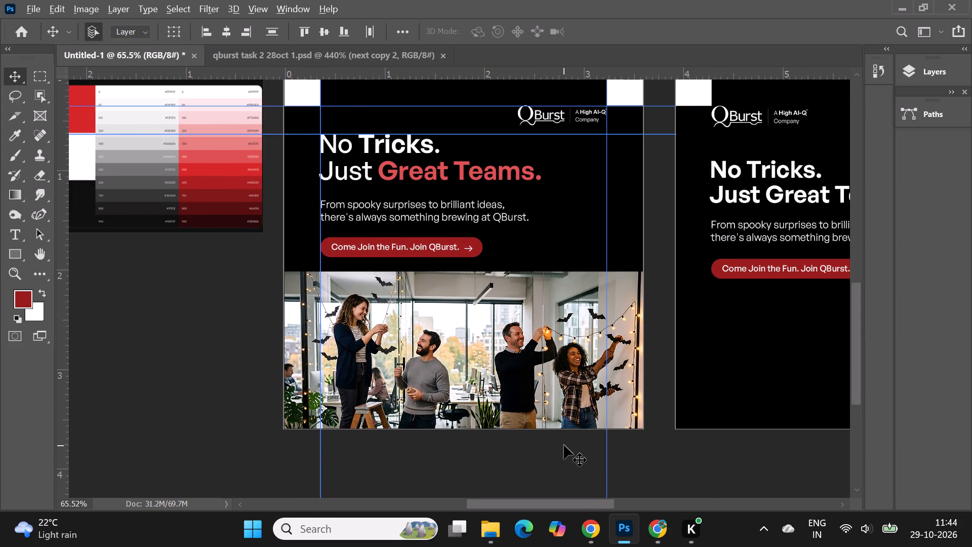
pyautogui.keyDown('alt'); pyautogui.scroll(-3, 208, 223); pyautogui.keyUp('alt')
pyautogui.click(136, 319)
# Delete the office decorating photo from Artboard 1.
pyautogui.keyDown('alt'); pyautogui.scroll(-4, 532, 237); pyautogui.keyUp('alt')
pyautogui.click(459, 291)
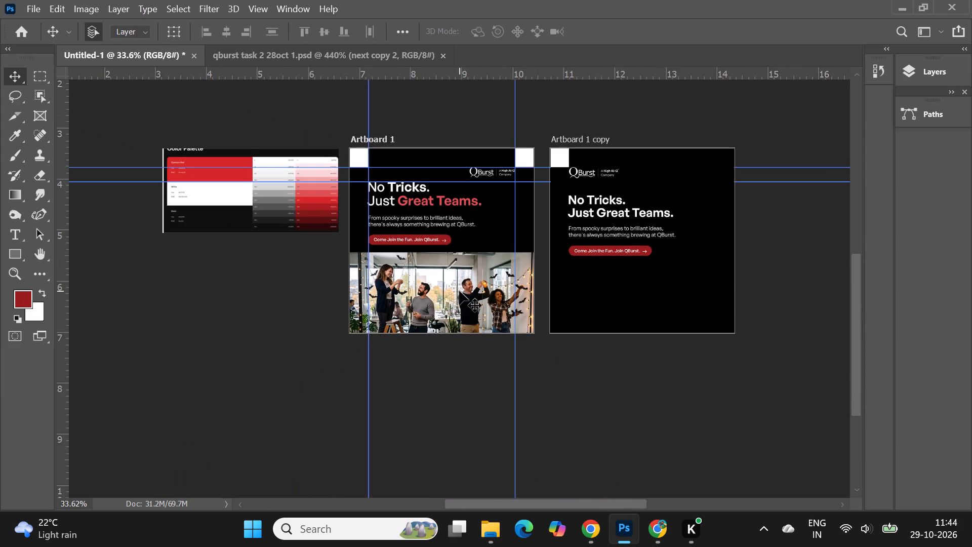
pyautogui.keyDown('alt'); pyautogui.scroll(9, 484, 279); pyautogui.keyUp('alt')
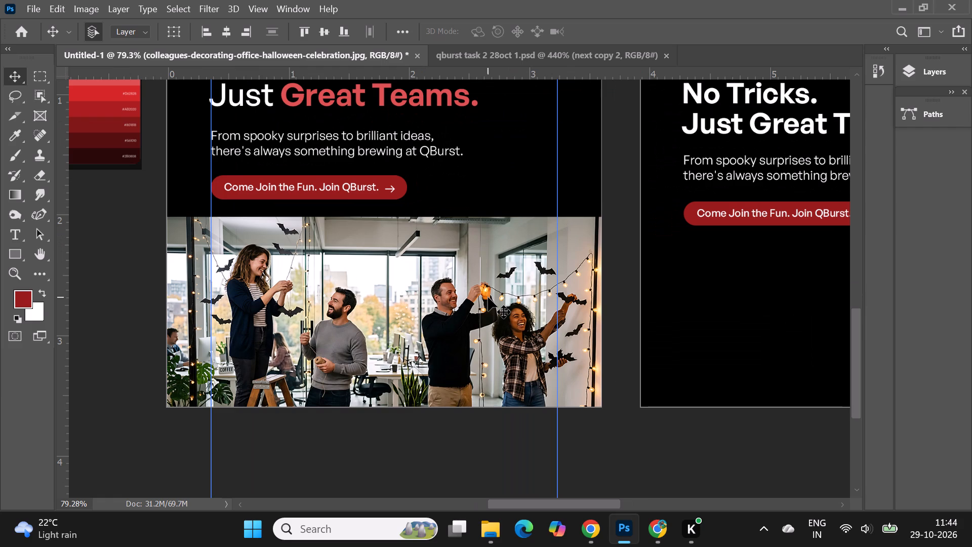
pyautogui.click(438, 304)
pyautogui.press('Delete')
# Draw an ellipse about 831 by 824 px over the lower right of Artboard 1, extending past its edges.
pyautogui.keyDown('alt'); pyautogui.scroll(-4, 438, 304); pyautogui.keyUp('alt')
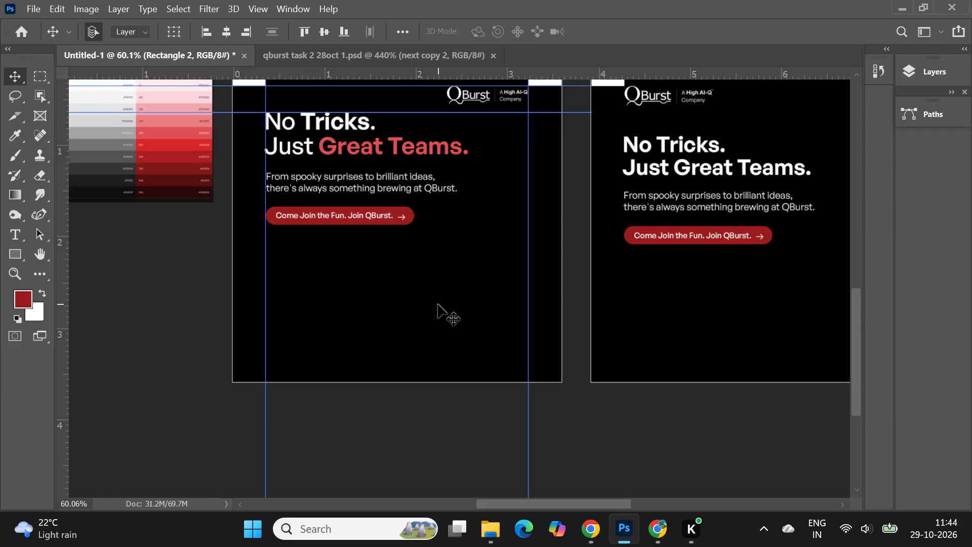
pyautogui.keyDown('alt'); pyautogui.scroll(-3, 438, 304); pyautogui.keyUp('alt')
pyautogui.keyDown('alt'); pyautogui.scroll(2, 438, 304); pyautogui.keyUp('alt')
pyautogui.scroll(3, 414, 254)
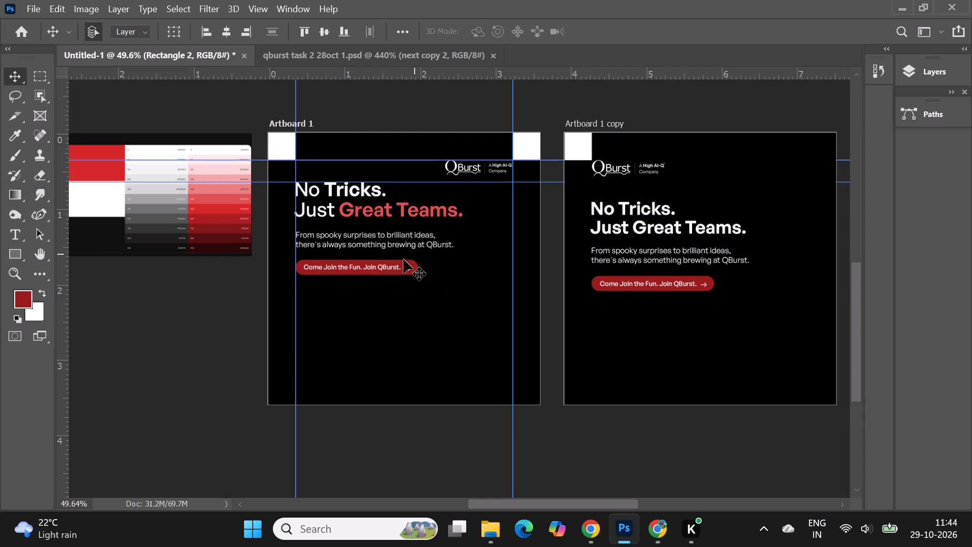
pyautogui.click(35, 216)
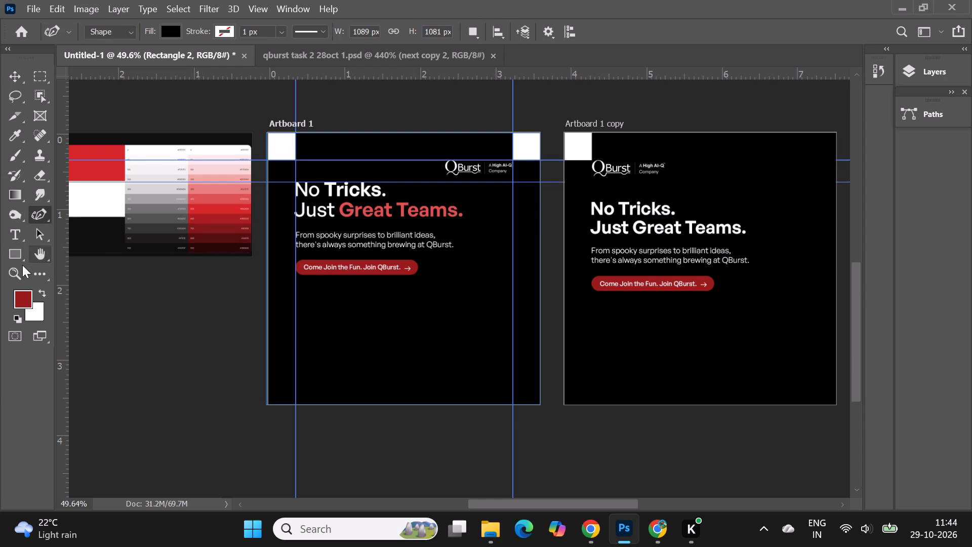
pyautogui.rightClick(17, 257)
pyautogui.click(63, 268)
pyautogui.rightClick(6, 251)
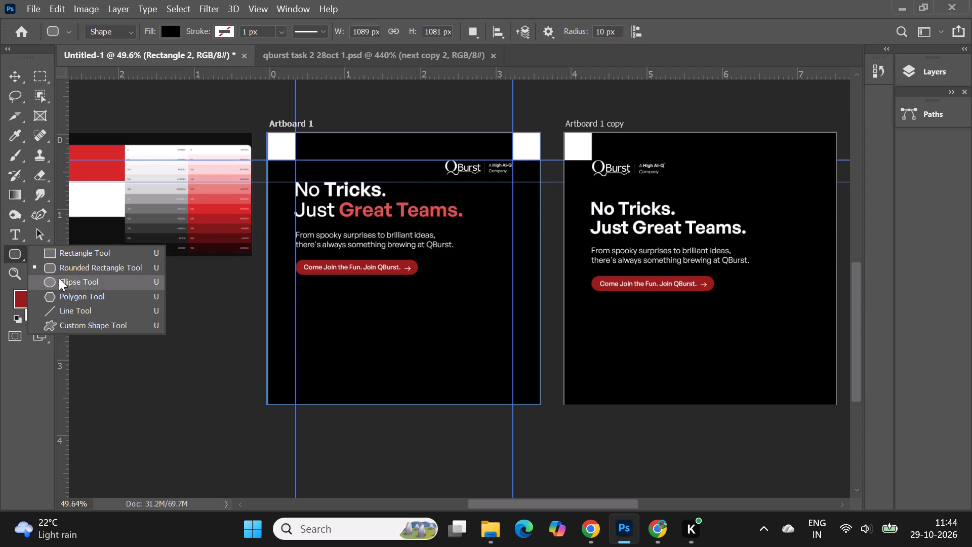
pyautogui.click(59, 278)
pyautogui.moveTo(353, 251); pyautogui.dragTo(552, 453)
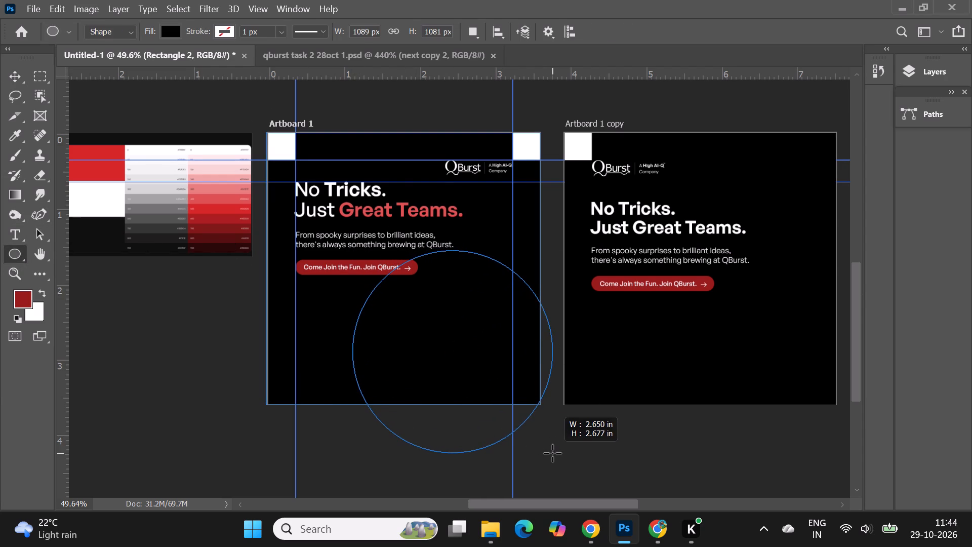
pyautogui.moveTo(552, 453); pyautogui.dragTo(561, 458)
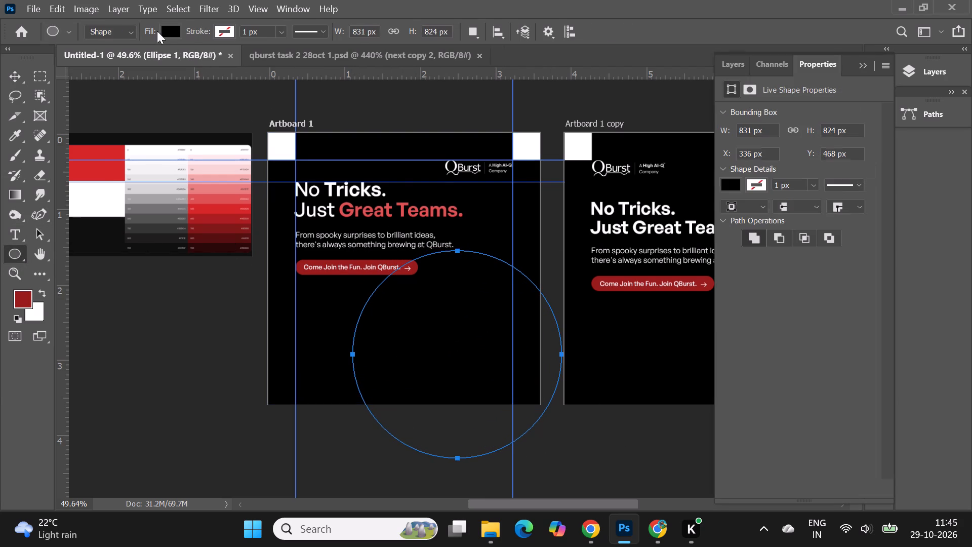
# Set the ellipse's fill to white.
pyautogui.click(165, 31)
pyautogui.click(100, 113)
pyautogui.click(22, 97)
pyautogui.moveTo(408, 303); pyautogui.dragTo(416, 317)
pyautogui.hotkey('ctrl', 'z')
# Move the white circle to Artboard 1's lower left corner, about X 0 px and Y 679 px, leaving its upper half showing.
pyautogui.click(13, 75)
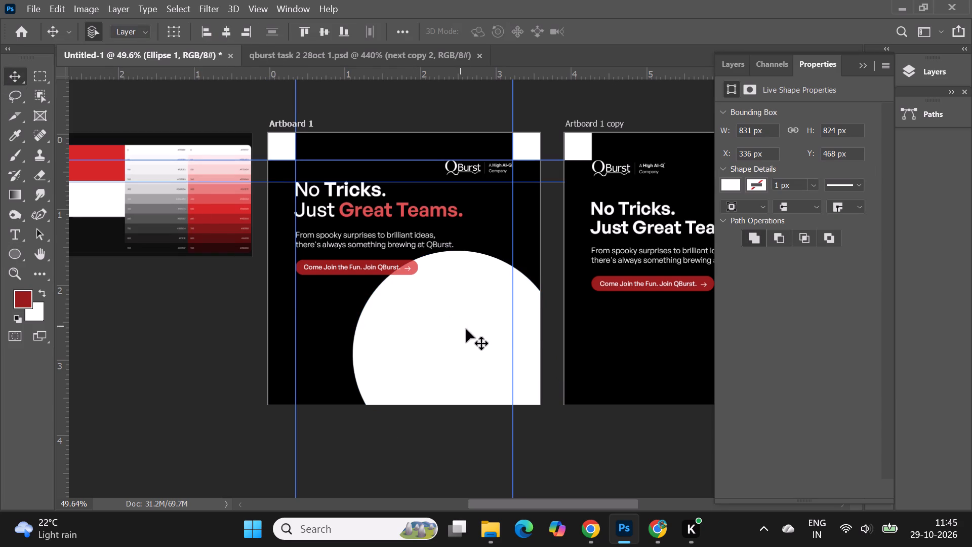
pyautogui.moveTo(466, 329); pyautogui.dragTo(484, 340)
pyautogui.moveTo(448, 337); pyautogui.dragTo(460, 341)
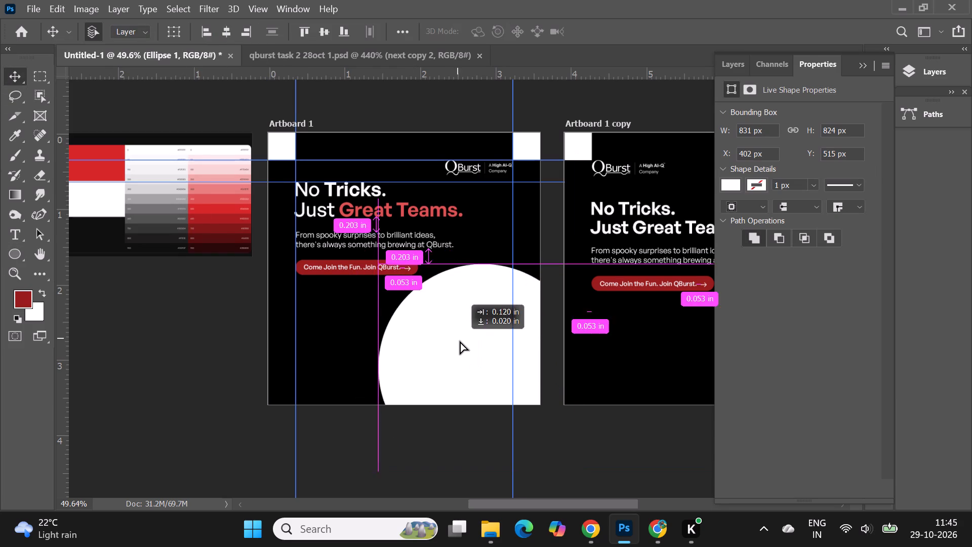
pyautogui.moveTo(460, 341); pyautogui.dragTo(460, 340)
pyautogui.moveTo(434, 324); pyautogui.dragTo(412, 334)
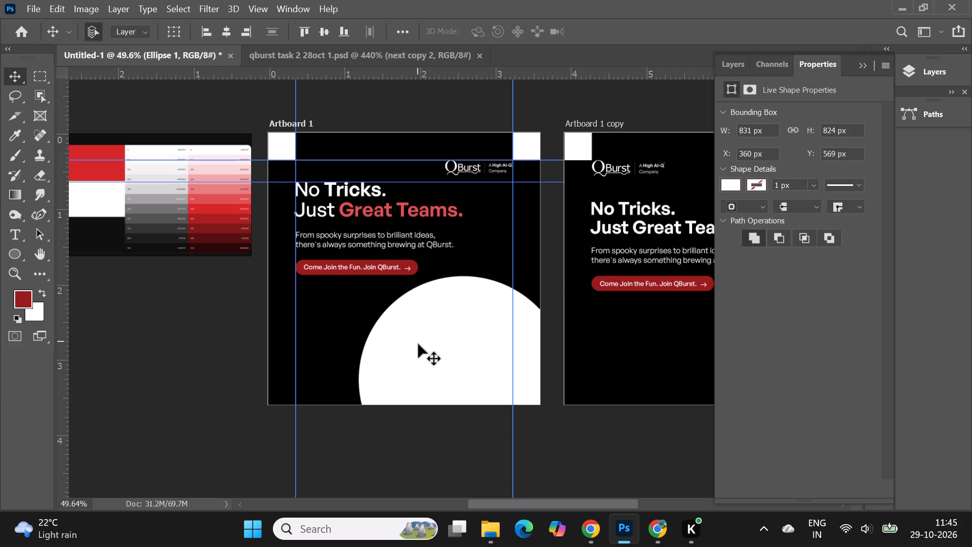
pyautogui.moveTo(421, 330); pyautogui.dragTo(336, 355)
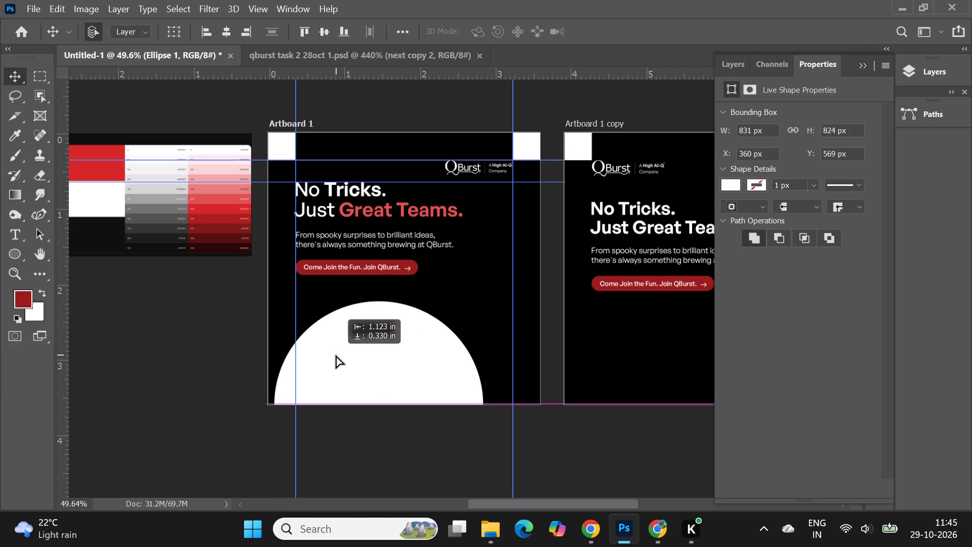
pyautogui.moveTo(336, 355); pyautogui.dragTo(331, 359)
# Scale the white circle proportionally to about 140% so it spans the full width of Artboard 1.
pyautogui.hotkey('ctrl', 't')
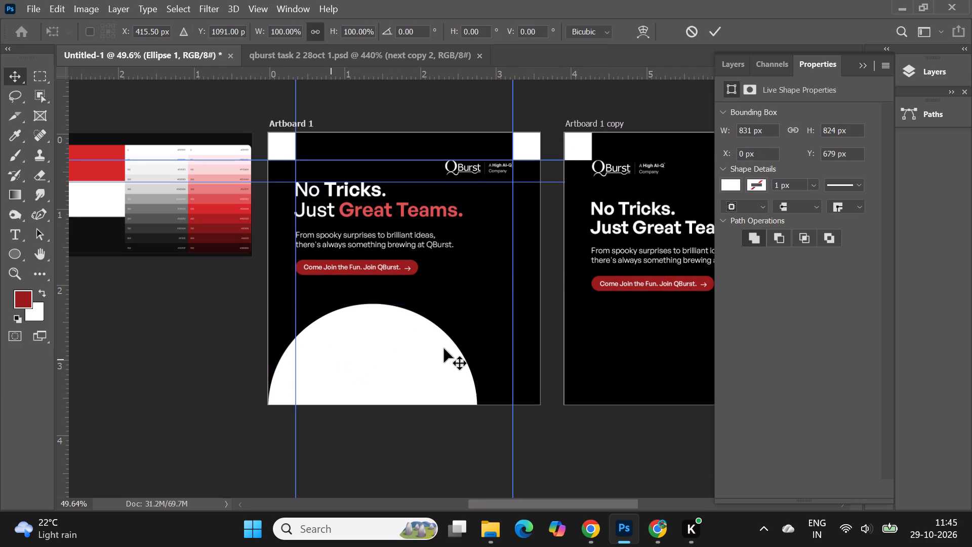
pyautogui.keyDown('alt'); pyautogui.scroll(-4, 420, 254); pyautogui.keyUp('alt')
pyautogui.click(456, 432)
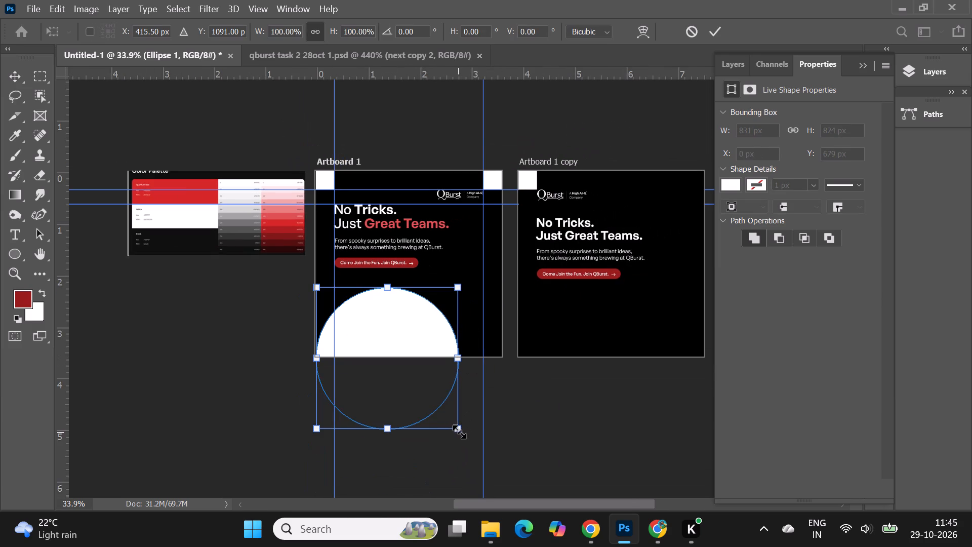
pyautogui.moveTo(459, 432); pyautogui.dragTo(521, 465)
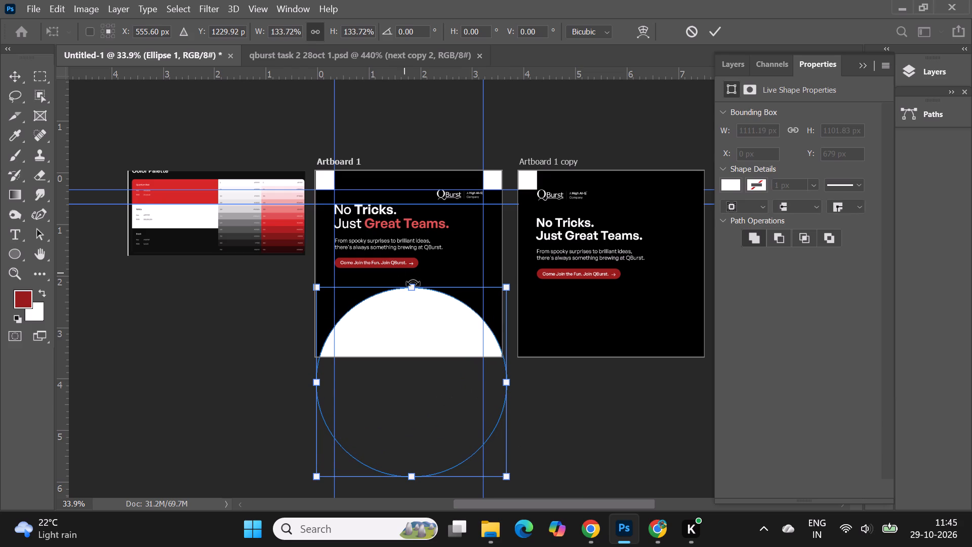
pyautogui.moveTo(413, 283); pyautogui.dragTo(409, 275)
pyautogui.moveTo(428, 322); pyautogui.dragTo(426, 323)
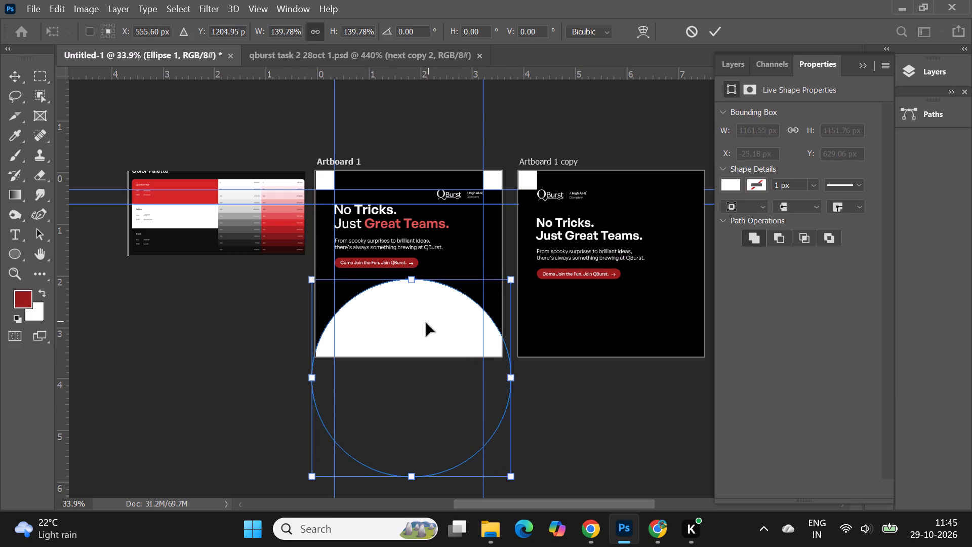
pyautogui.moveTo(426, 323); pyautogui.dragTo(422, 324)
pyautogui.click(717, 30)
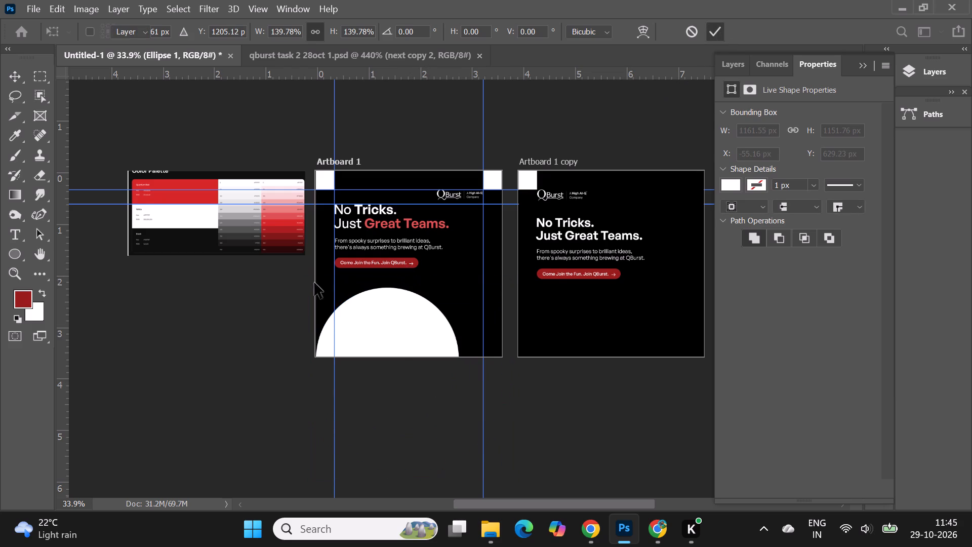
pyautogui.click(224, 360)
# Shift the enlarged white circle slightly right and down to about X -43 px, Y 648 px, roughly centring it in Artboard 1.
pyautogui.keyDown('alt'); pyautogui.scroll(4, 359, 367); pyautogui.keyUp('alt')
pyautogui.moveTo(381, 312); pyautogui.dragTo(388, 317)
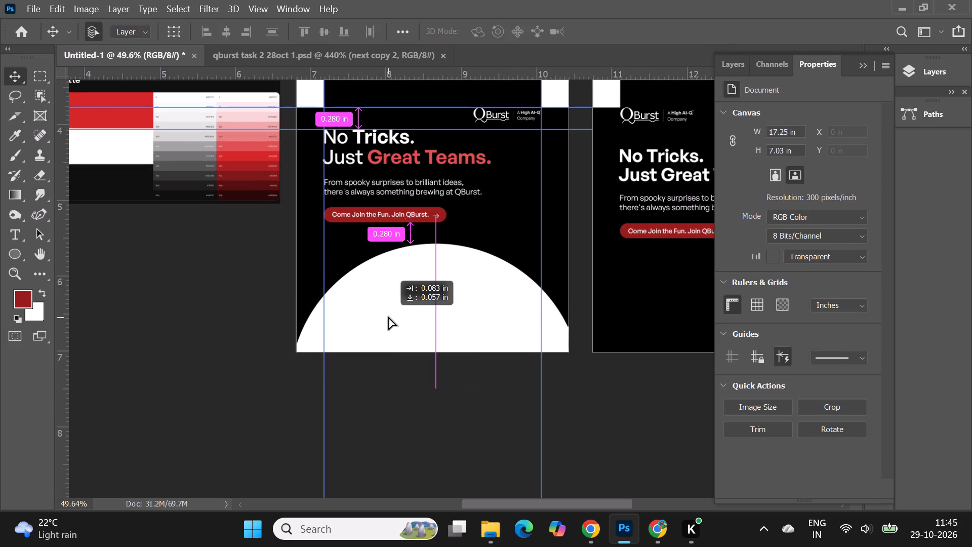
pyautogui.moveTo(388, 317); pyautogui.dragTo(384, 319)
# Set the ellipse's height to 1161.53 px, matching its width, to make it a true circle.
pyautogui.hotkey('ctrl', 't')
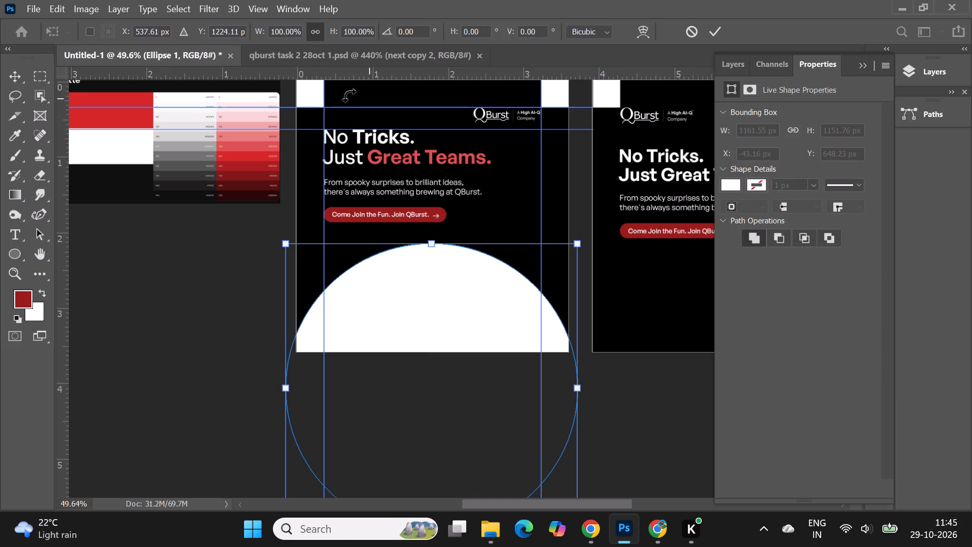
pyautogui.click(12, 256)
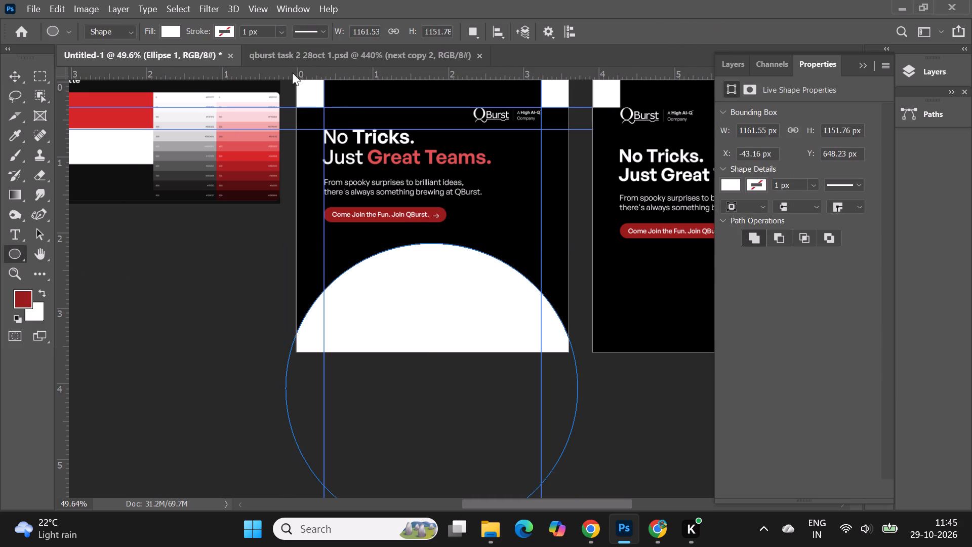
pyautogui.click(376, 30)
pyautogui.tripleClick(355, 30)
pyautogui.moveTo(366, 31); pyautogui.dragTo(337, 31)
pyautogui.hotkey('ctrl', 'c')
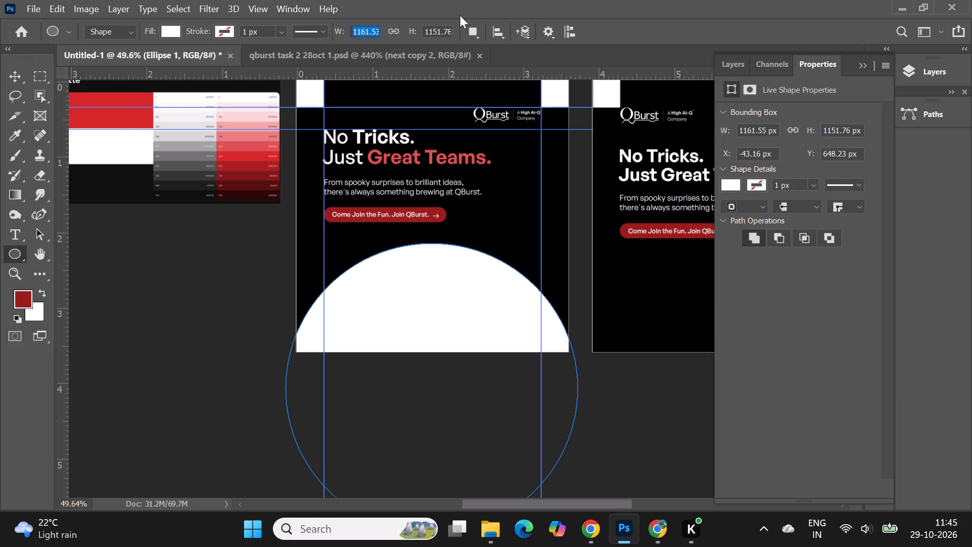
pyautogui.click(433, 30)
pyautogui.doubleClick(433, 30)
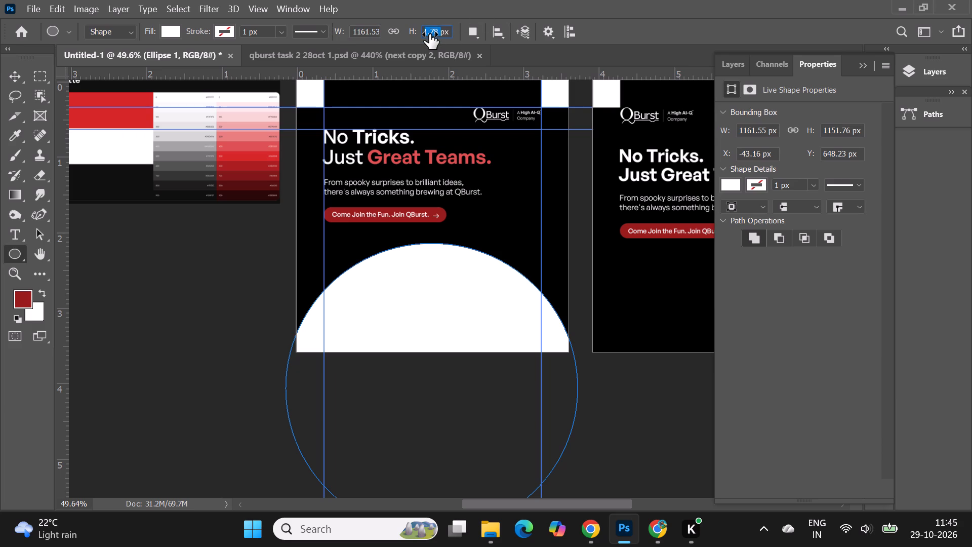
pyautogui.hotkey('ctrl', 'v')
pyautogui.press('Return')
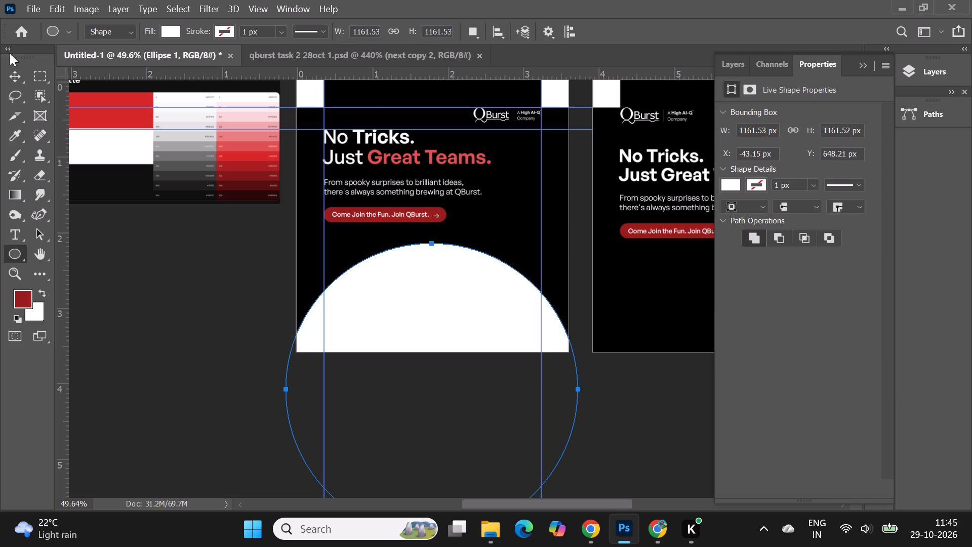
# Scale the white circle down proportionally to about 97%, making it about 1128 px in diameter.
pyautogui.click(15, 87)
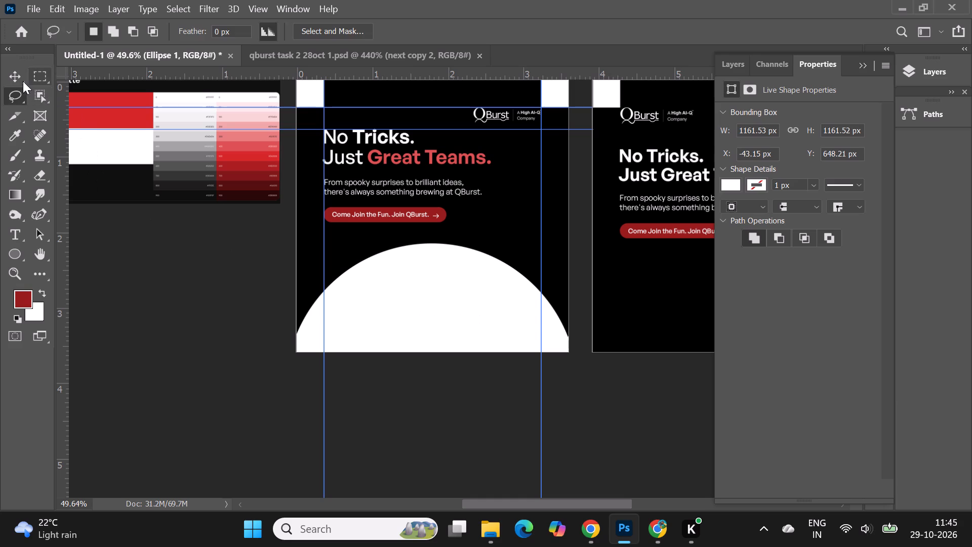
pyautogui.click(19, 80)
pyautogui.click(466, 326)
pyautogui.hotkey('ctrl', 't')
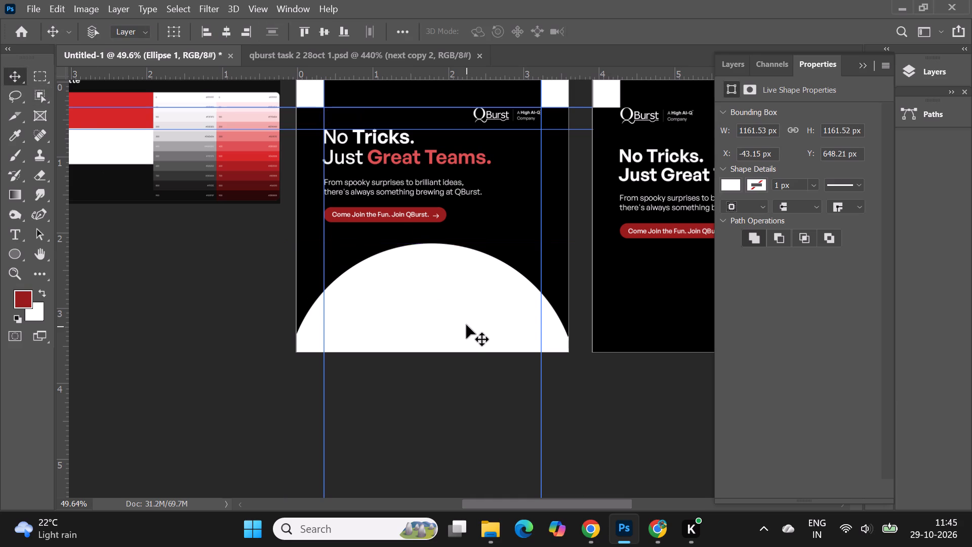
pyautogui.moveTo(430, 246); pyautogui.dragTo(429, 260)
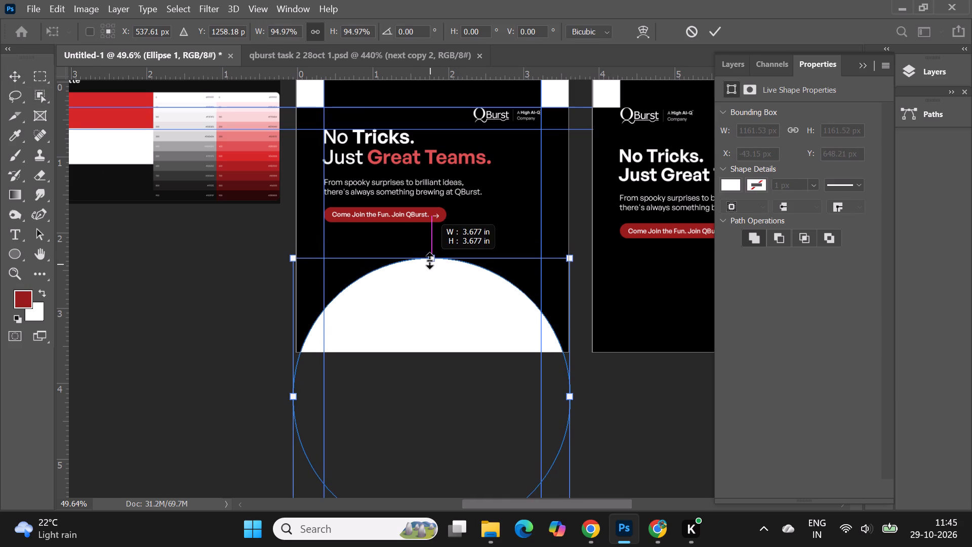
pyautogui.moveTo(429, 260); pyautogui.dragTo(429, 255)
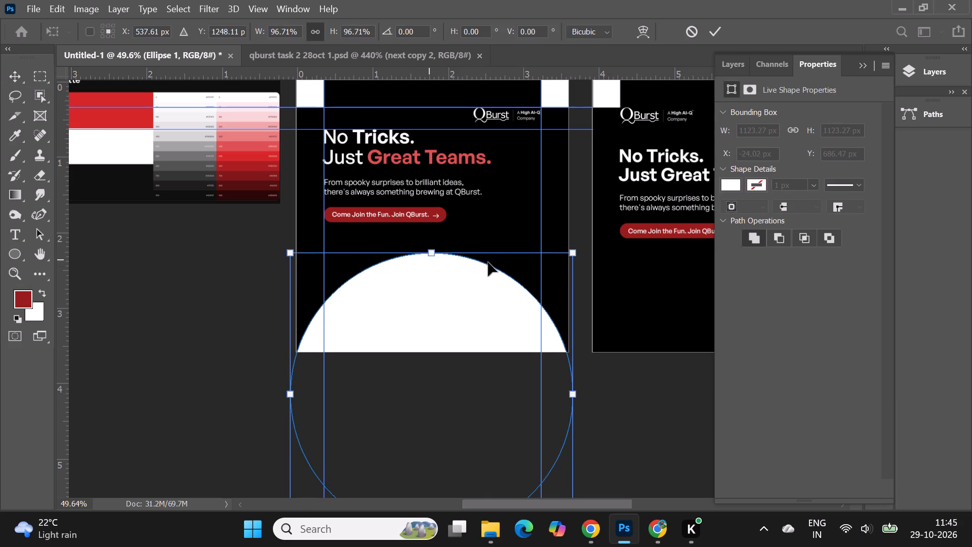
pyautogui.click(577, 251)
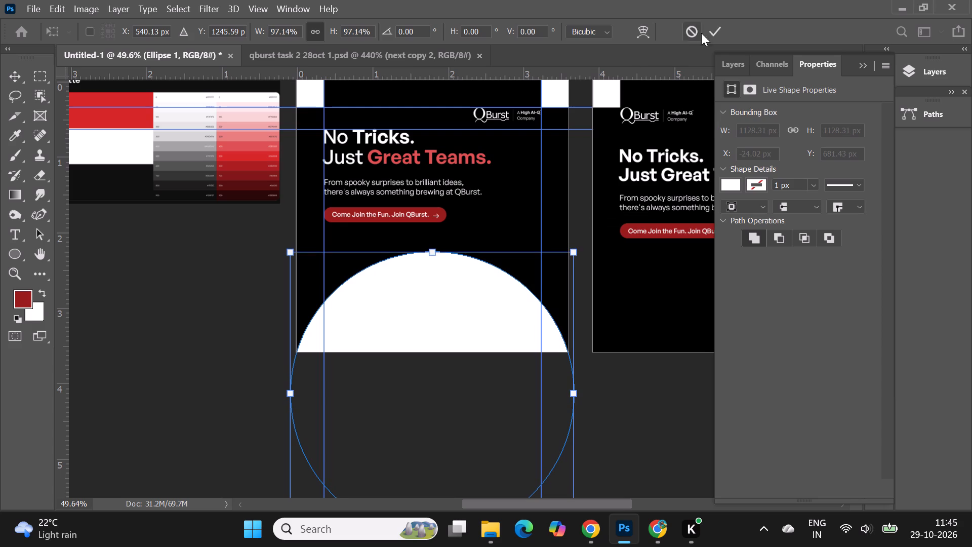
pyautogui.click(723, 23)
pyautogui.click(193, 324)
# Move the white circle in Artboard 1 up to about Y 612 px, just below the button.
pyautogui.keyDown('alt'); pyautogui.scroll(-3, 472, 323); pyautogui.keyUp('alt')
pyautogui.click(469, 316)
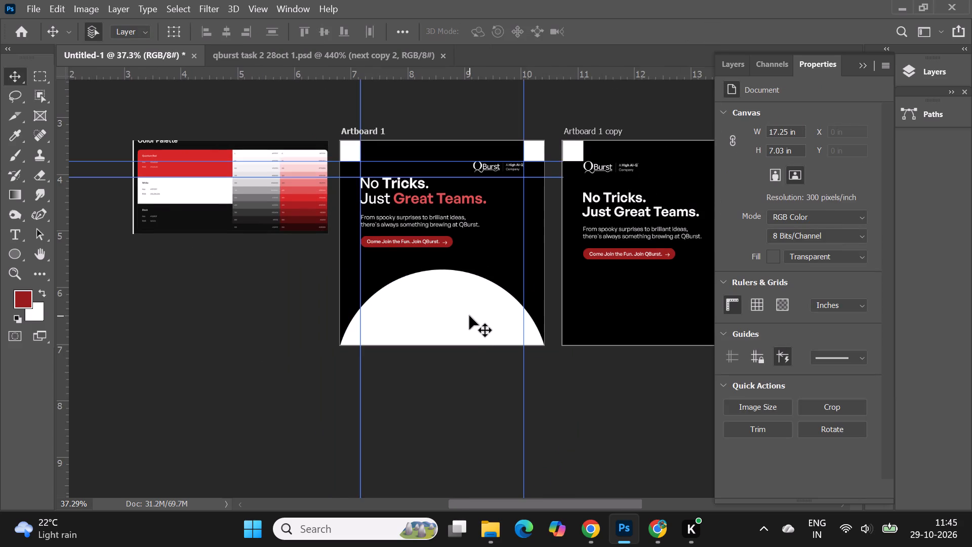
pyautogui.keyDown('alt'); pyautogui.scroll(3, 469, 300); pyautogui.keyUp('alt')
pyautogui.moveTo(443, 318); pyautogui.dragTo(442, 301)
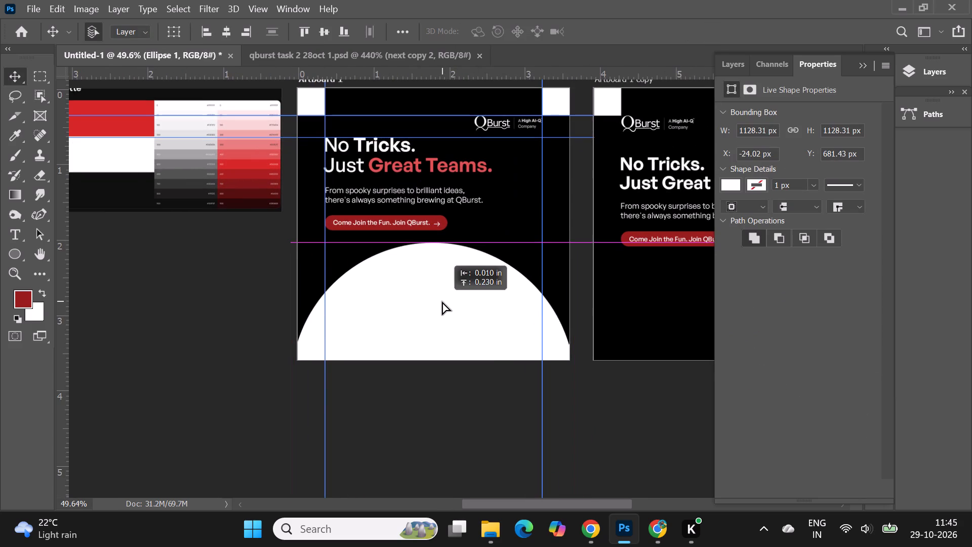
pyautogui.moveTo(442, 301); pyautogui.dragTo(442, 304)
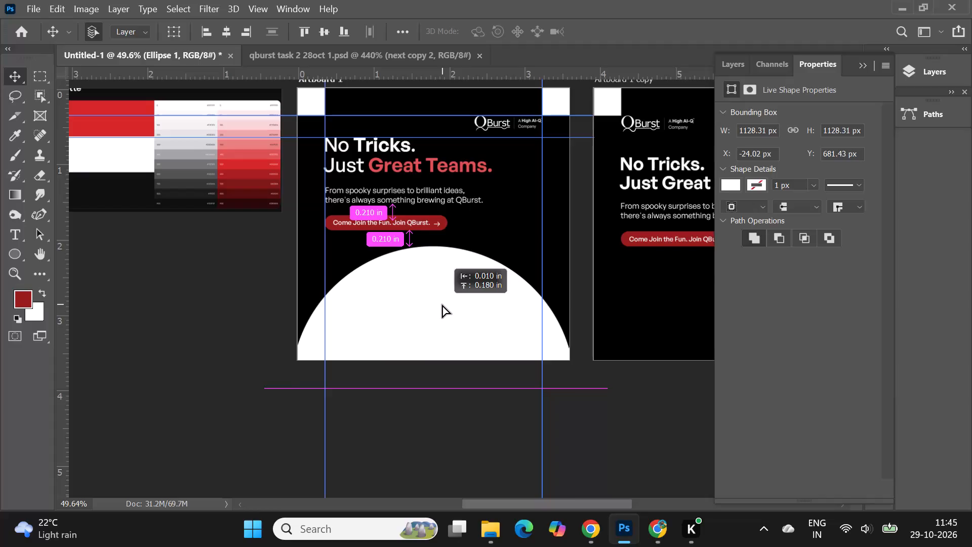
pyautogui.moveTo(442, 304); pyautogui.dragTo(443, 304)
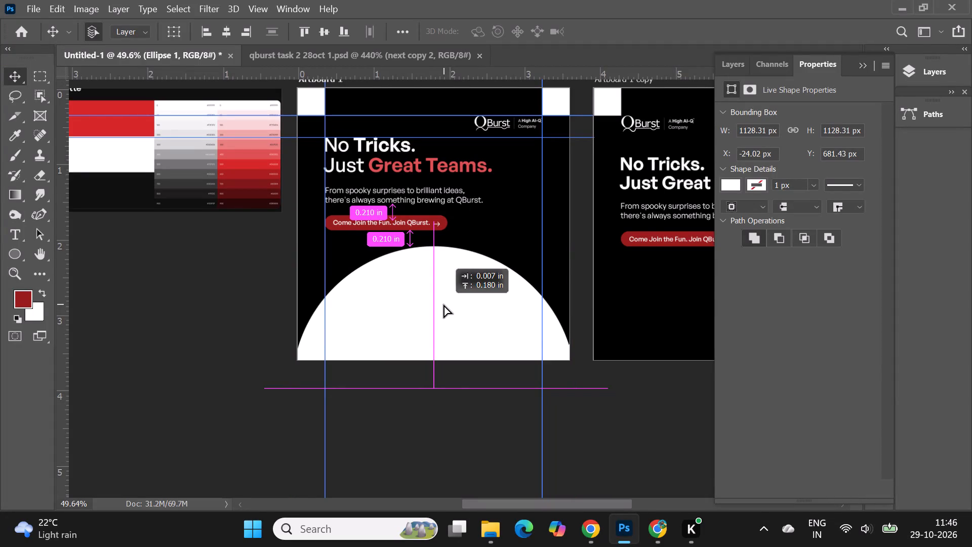
pyautogui.moveTo(443, 304); pyautogui.dragTo(443, 307)
pyautogui.keyDown('alt'); pyautogui.scroll(-3, 370, 333); pyautogui.keyUp('alt')
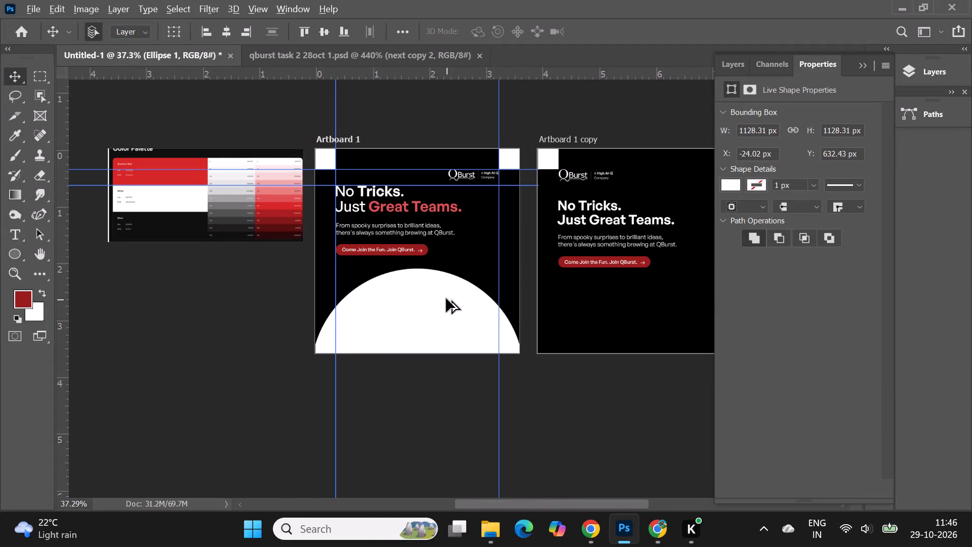
pyautogui.keyDown('alt'); pyautogui.scroll(5, 446, 298); pyautogui.keyUp('alt')
pyautogui.click(421, 328)
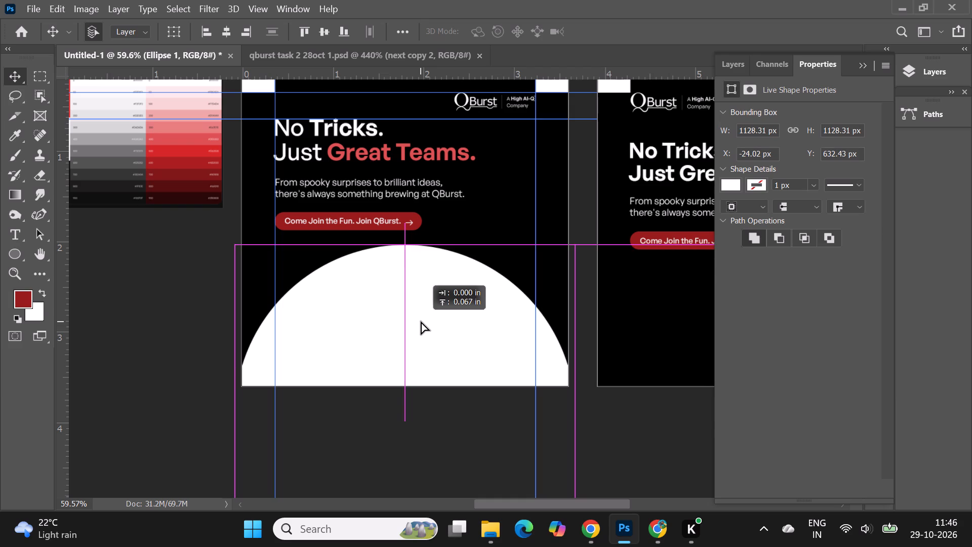
pyautogui.click(421, 321)
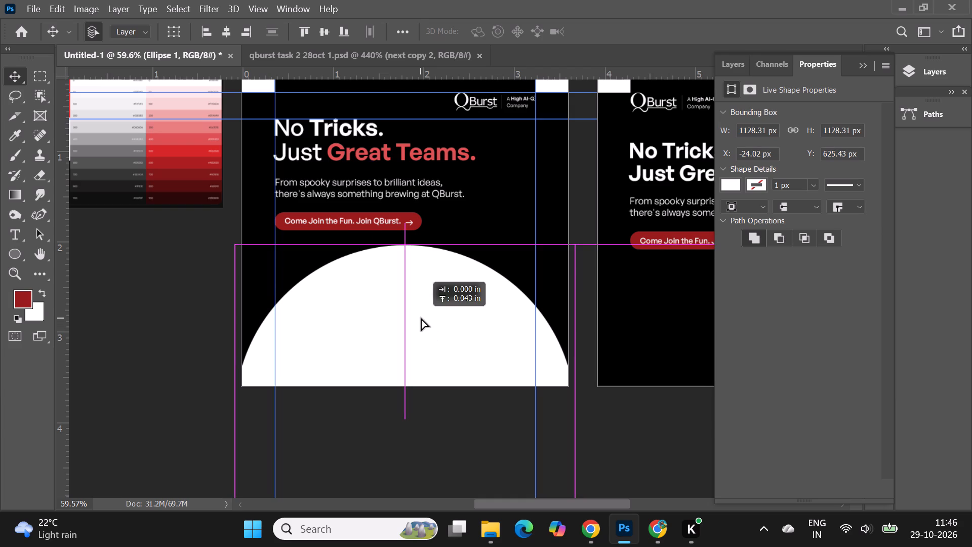
pyautogui.keyDown('alt'); pyautogui.scroll(-3, 421, 318); pyautogui.keyUp('alt')
pyautogui.click(423, 314)
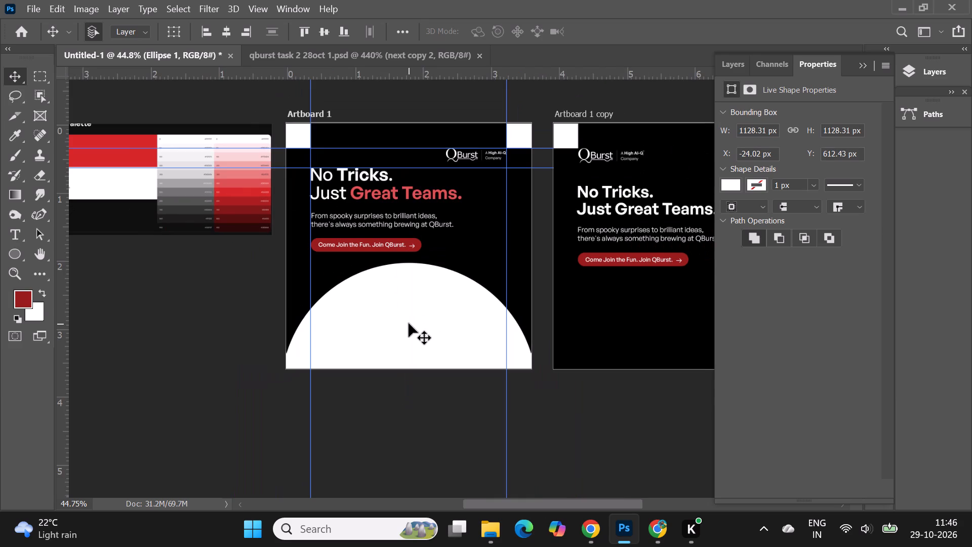
# Nudge the white circle down and slightly left to about X -27 px, Y 626 px.
pyautogui.press('Down')
pyautogui.press('Down')
pyautogui.press('Down')
pyautogui.press('Down')
pyautogui.press('Down')
pyautogui.press('Left')
pyautogui.press('Down')
pyautogui.press('Down')
pyautogui.press('Down')
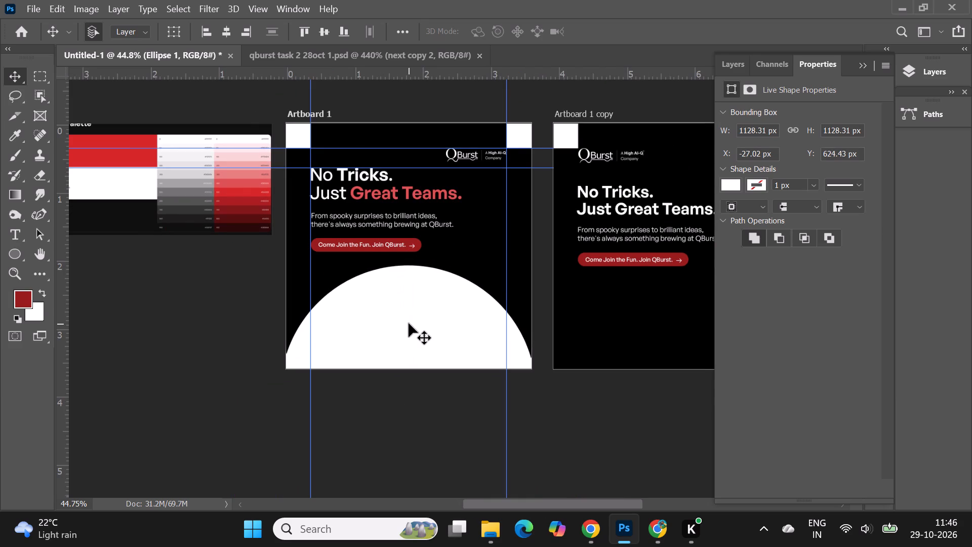
pyautogui.keyDown('alt'); pyautogui.scroll(3, 472, 222); pyautogui.keyUp('alt')
pyautogui.keyDown('alt'); pyautogui.scroll(-3, 472, 205); pyautogui.keyUp('alt')
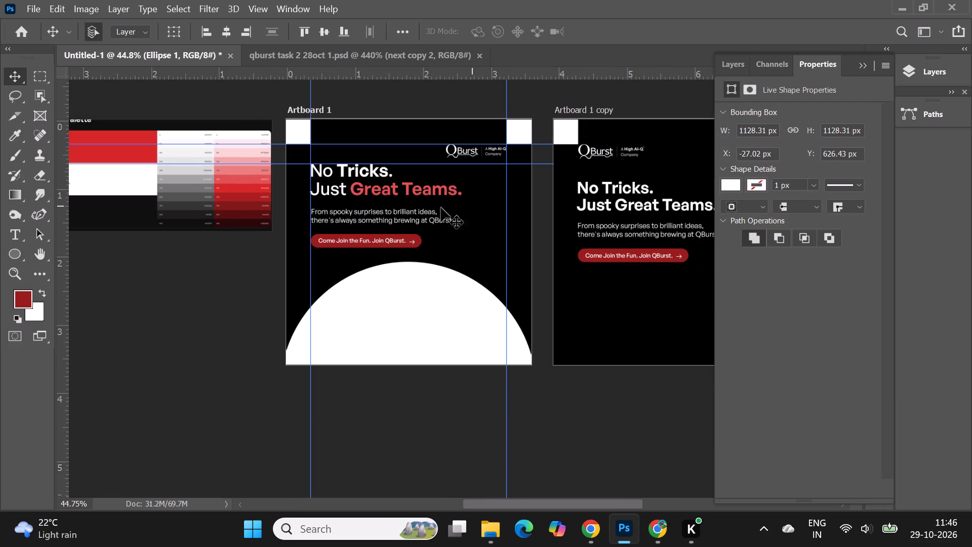
pyautogui.click(206, 277)
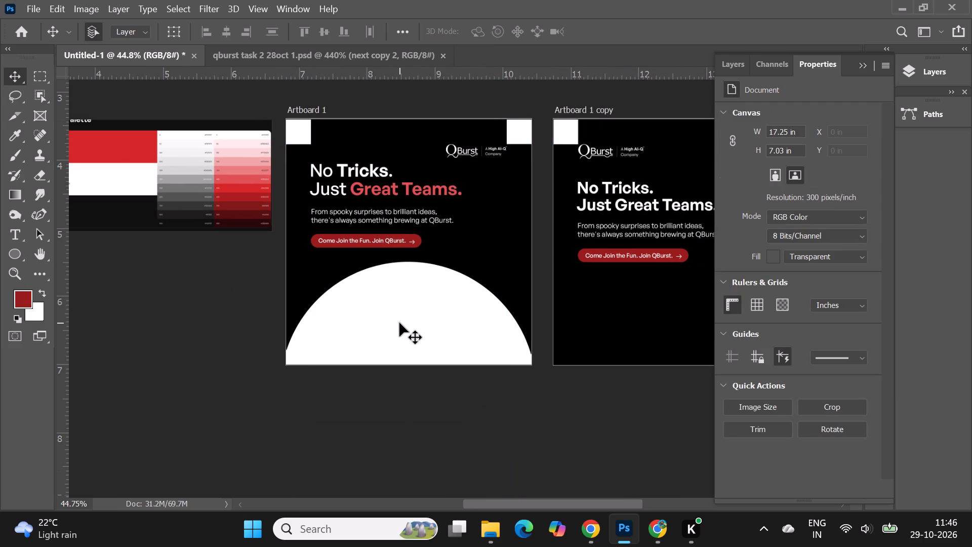
pyautogui.click(399, 323)
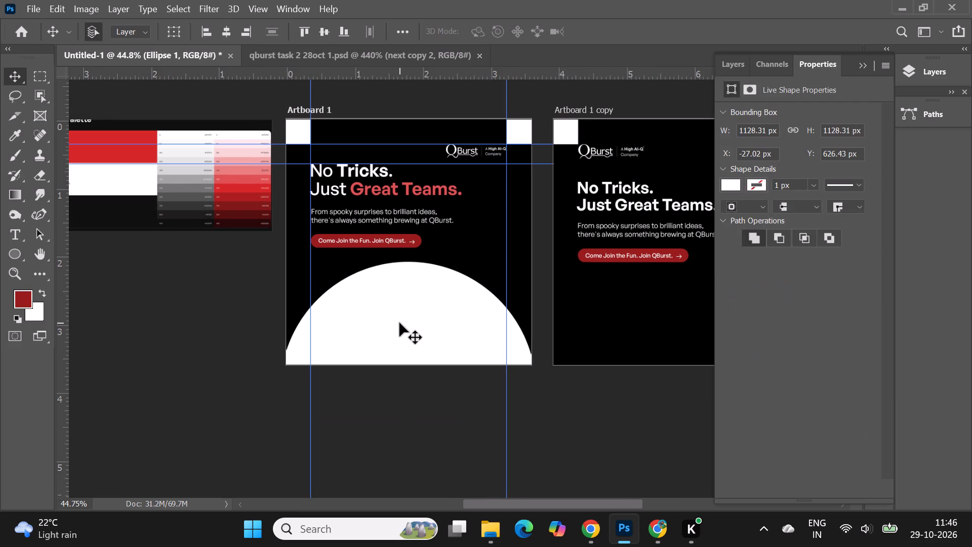
# Place colleagues-celebrating-halloween-office-meeting.jpg from the Downloads folder over the lower half of Artboard 1, at about Y 798 px.
pyautogui.click(918, 8)
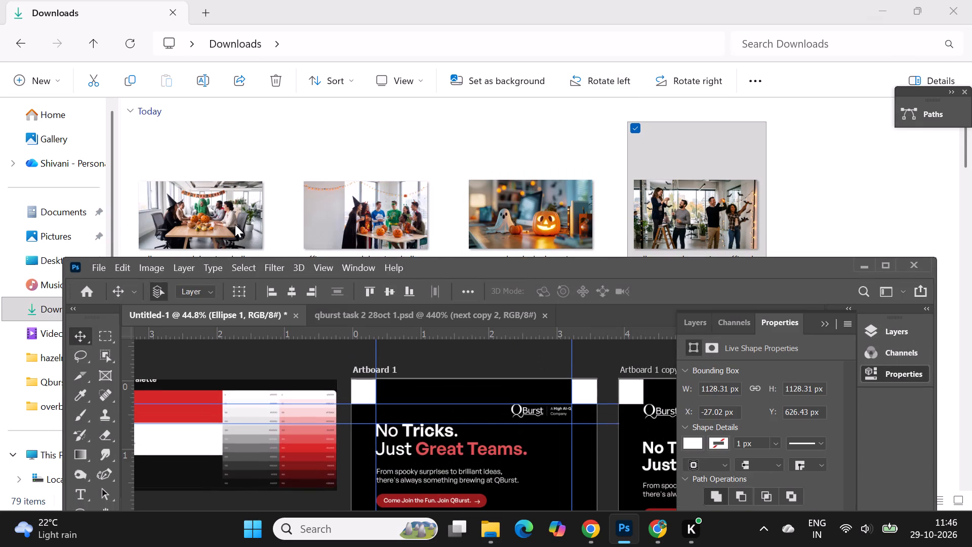
pyautogui.moveTo(217, 209); pyautogui.dragTo(472, 453)
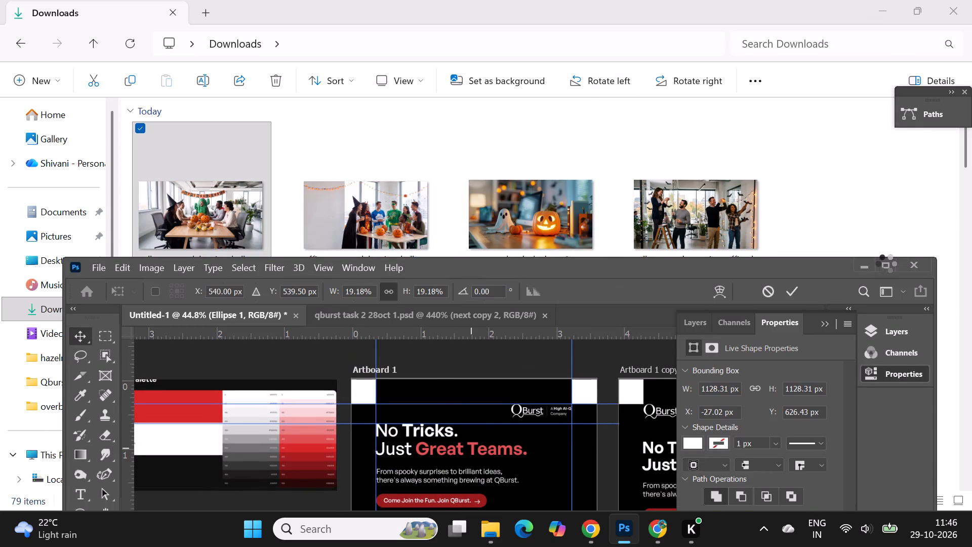
pyautogui.click(885, 263)
pyautogui.moveTo(425, 270); pyautogui.dragTo(424, 330)
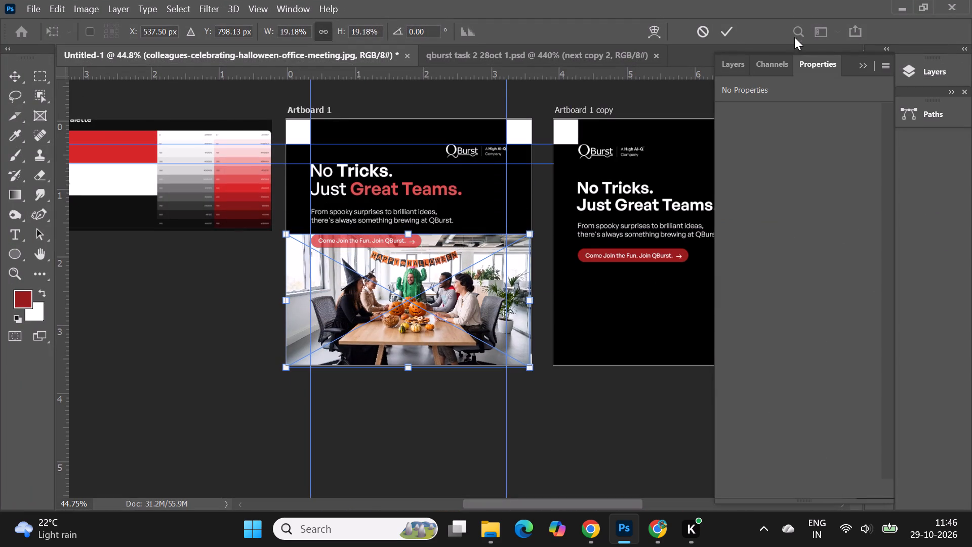
pyautogui.click(723, 28)
# Clip the placed Halloween office photo to the white circle with a clipping mask.
pyautogui.click(860, 68)
pyautogui.click(924, 74)
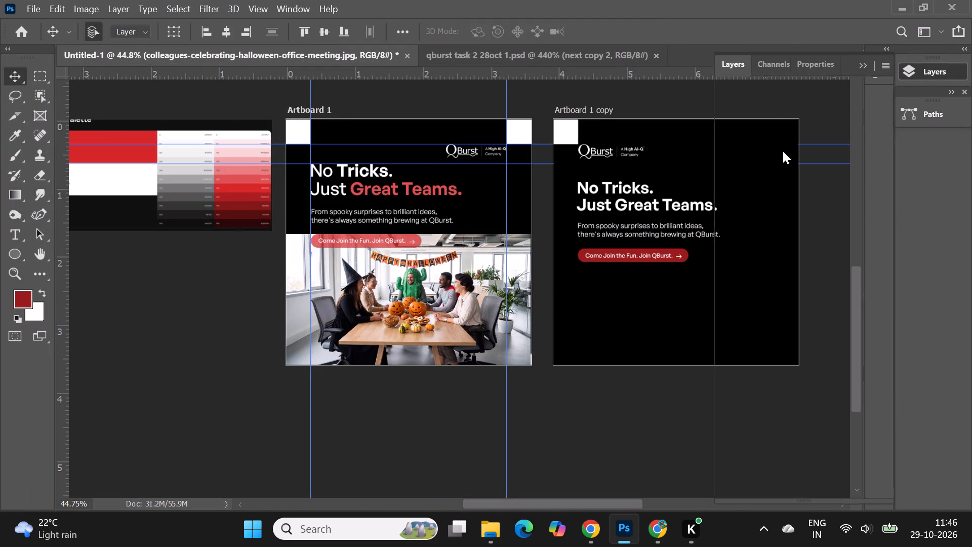
pyautogui.click(406, 308)
pyautogui.rightClick(798, 439)
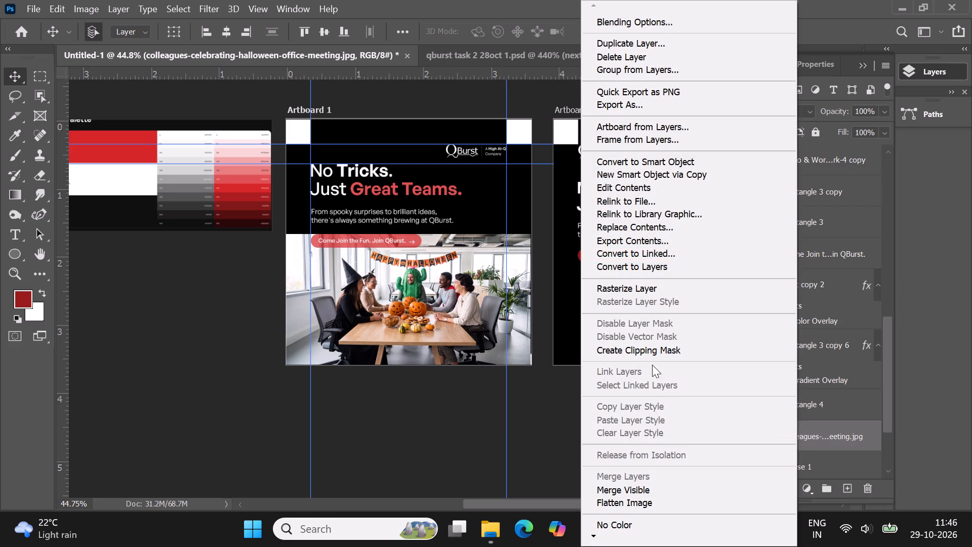
pyautogui.click(646, 351)
# Move the clipped photo down so the Happy Halloween banner and seated colleagues sit inside the circle.
pyautogui.moveTo(435, 310); pyautogui.dragTo(431, 332)
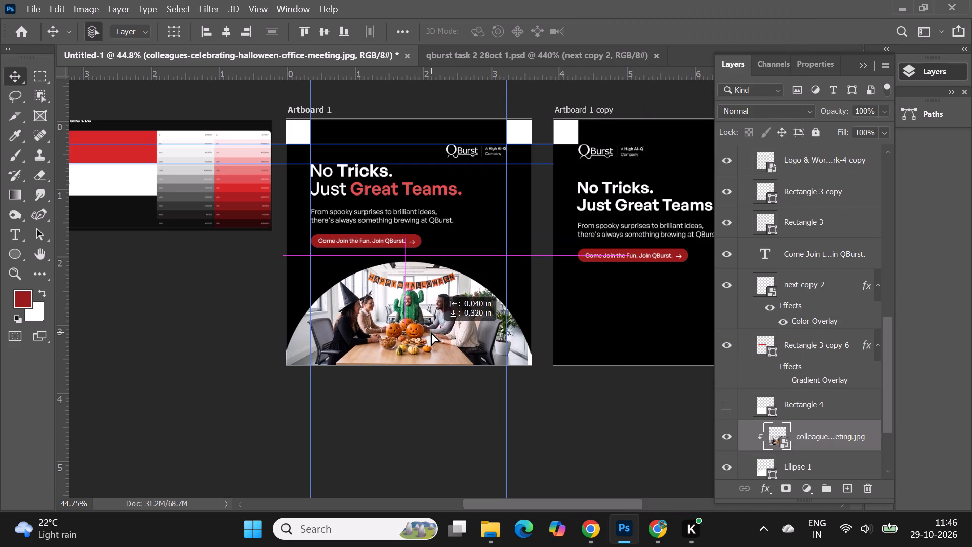
pyautogui.moveTo(431, 332); pyautogui.dragTo(431, 331)
pyautogui.keyDown('alt'); pyautogui.scroll(9, 411, 347); pyautogui.keyUp('alt')
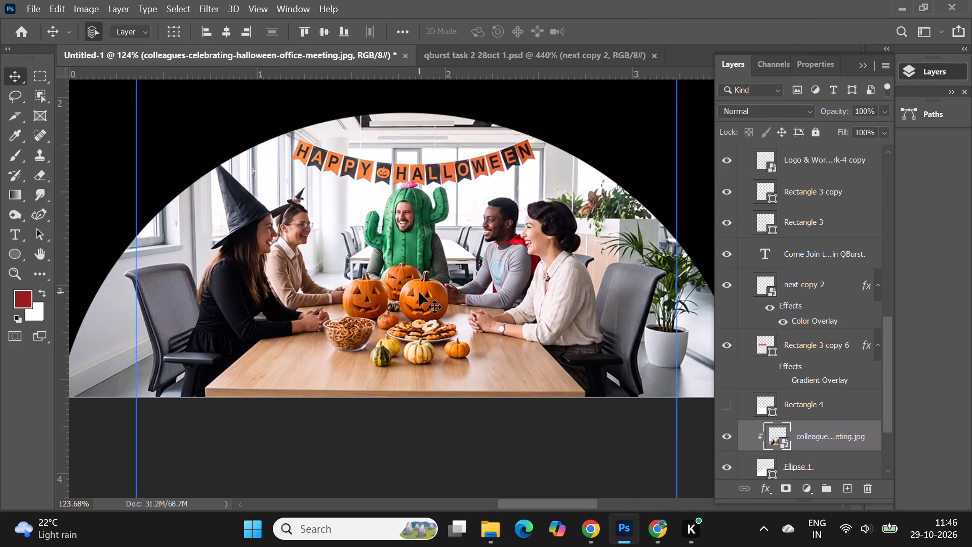
pyautogui.moveTo(419, 292); pyautogui.dragTo(420, 304)
pyautogui.keyDown('alt'); pyautogui.scroll(-7, 418, 260); pyautogui.keyUp('alt')
pyautogui.click(424, 286)
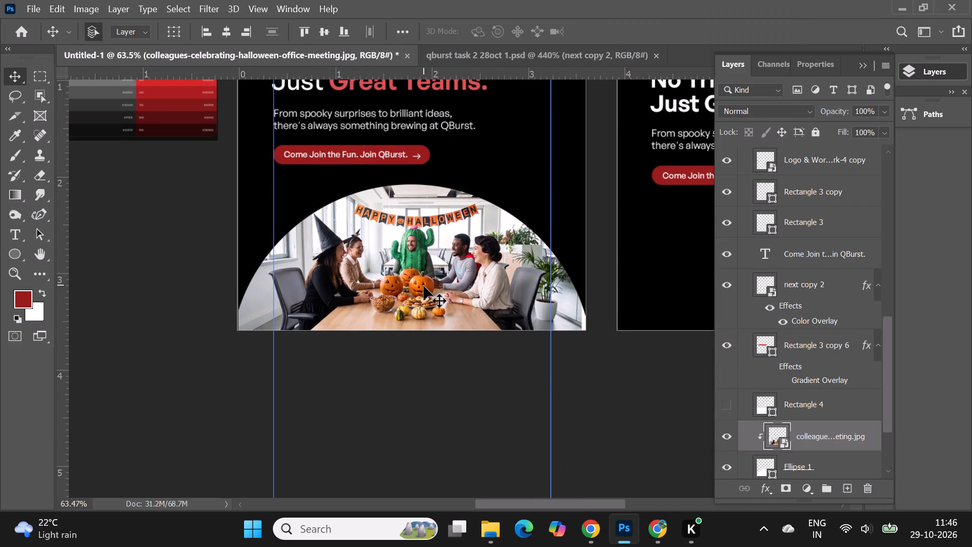
# Scale the clipped photo proportionally to about 24.5% and centre it within the circle at about X 512 px, Y 959 px.
pyautogui.hotkey('ctrl', 't')
pyautogui.moveTo(235, 366); pyautogui.dragTo(226, 378)
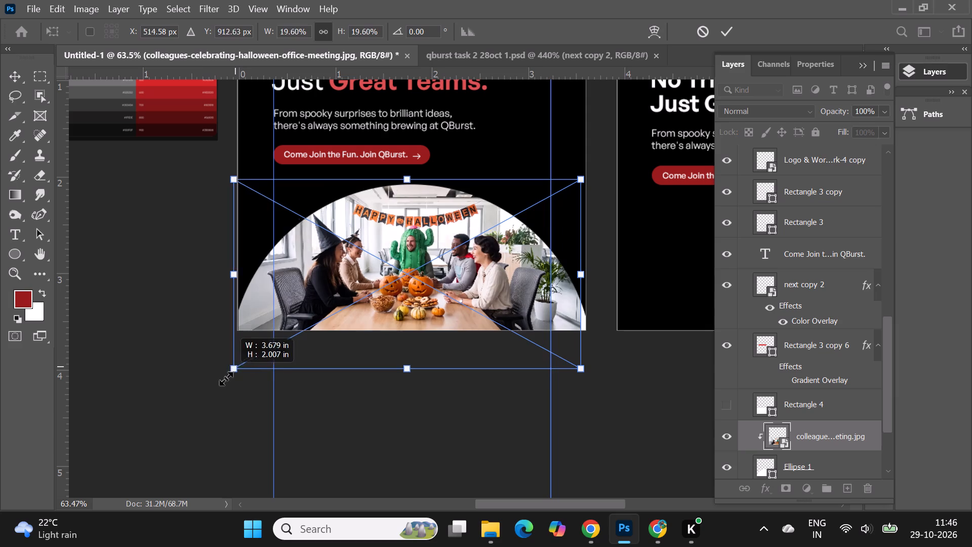
pyautogui.moveTo(226, 378); pyautogui.dragTo(201, 401)
pyautogui.moveTo(584, 287); pyautogui.dragTo(617, 281)
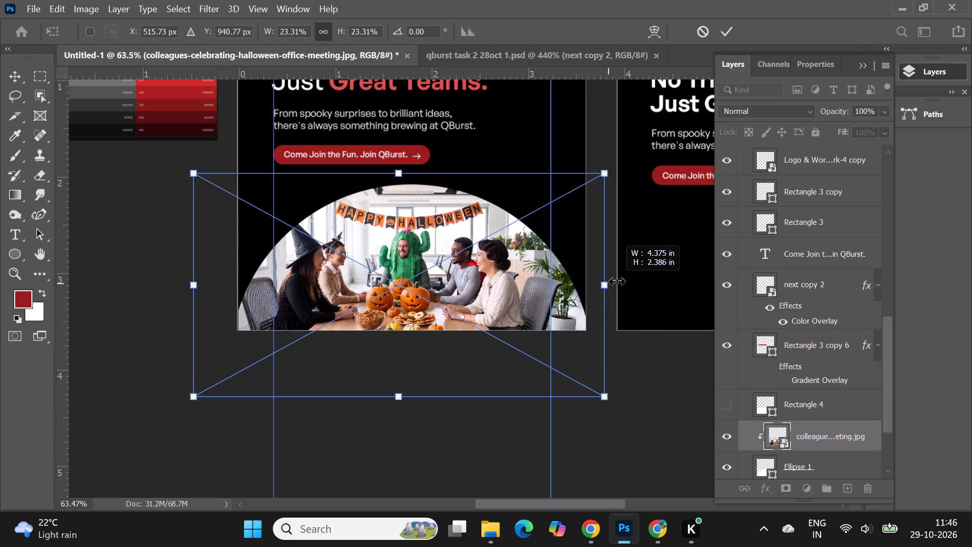
pyautogui.moveTo(617, 281); pyautogui.dragTo(622, 280)
pyautogui.moveTo(410, 402); pyautogui.dragTo(418, 404)
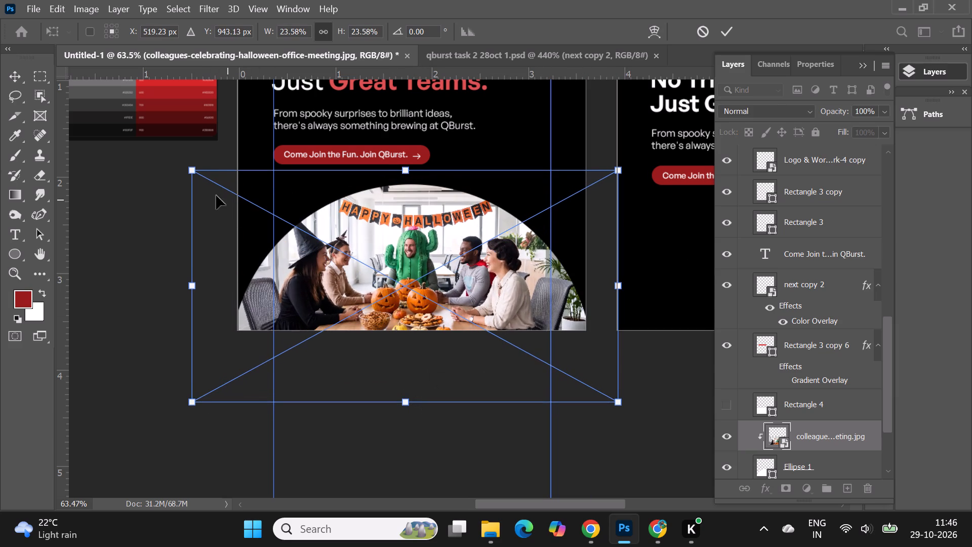
pyautogui.moveTo(191, 167); pyautogui.dragTo(208, 170)
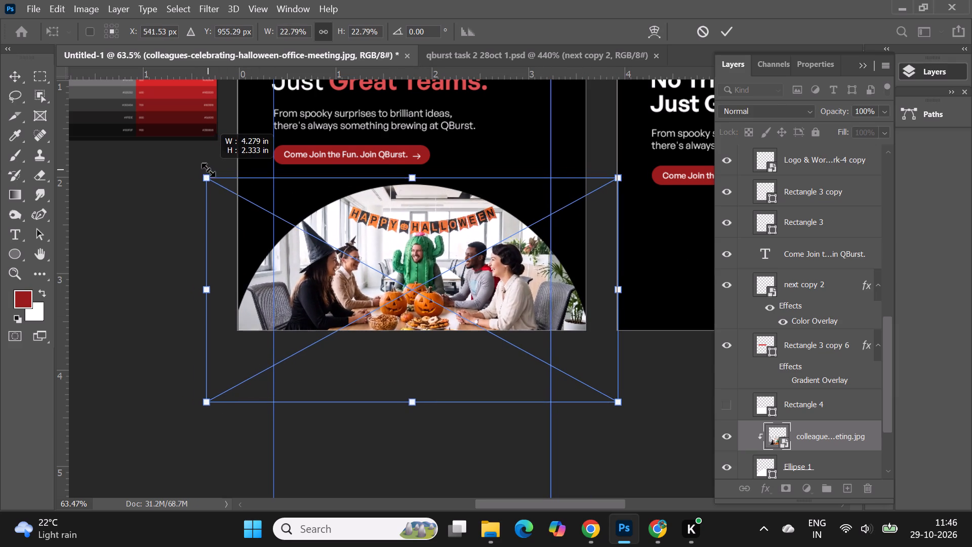
pyautogui.moveTo(208, 170); pyautogui.dragTo(187, 151)
pyautogui.moveTo(378, 204); pyautogui.dragTo(383, 197)
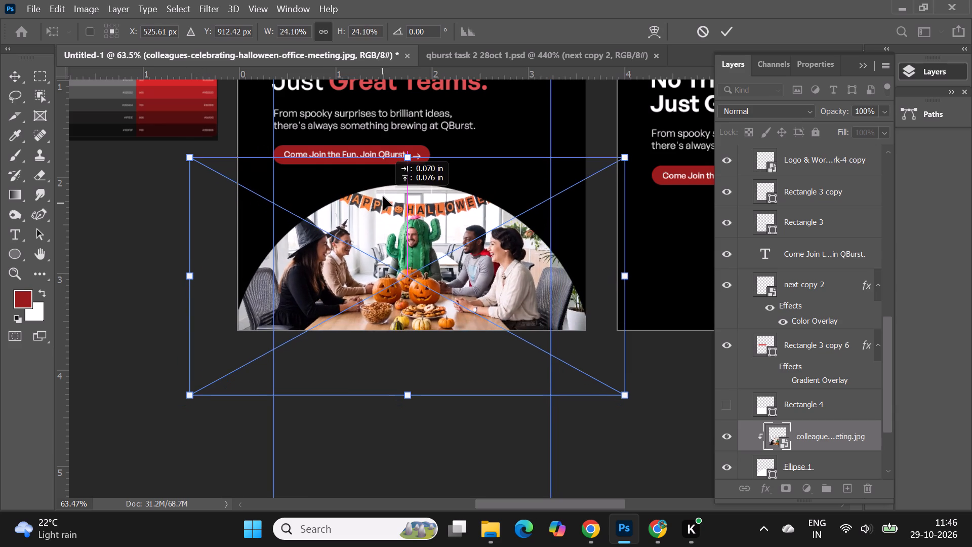
pyautogui.moveTo(383, 197); pyautogui.dragTo(380, 210)
pyautogui.moveTo(622, 295); pyautogui.dragTo(631, 294)
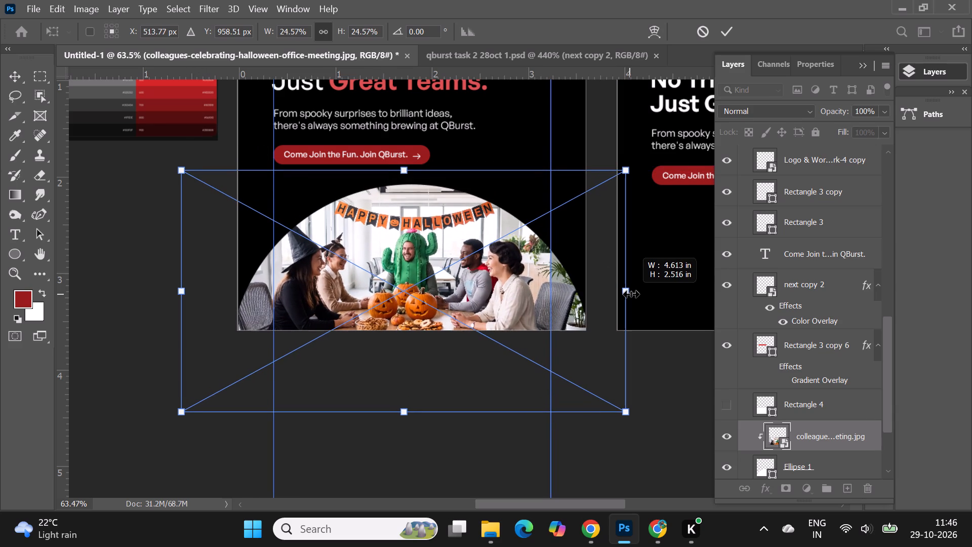
pyautogui.moveTo(631, 294); pyautogui.dragTo(630, 294)
pyautogui.click(723, 31)
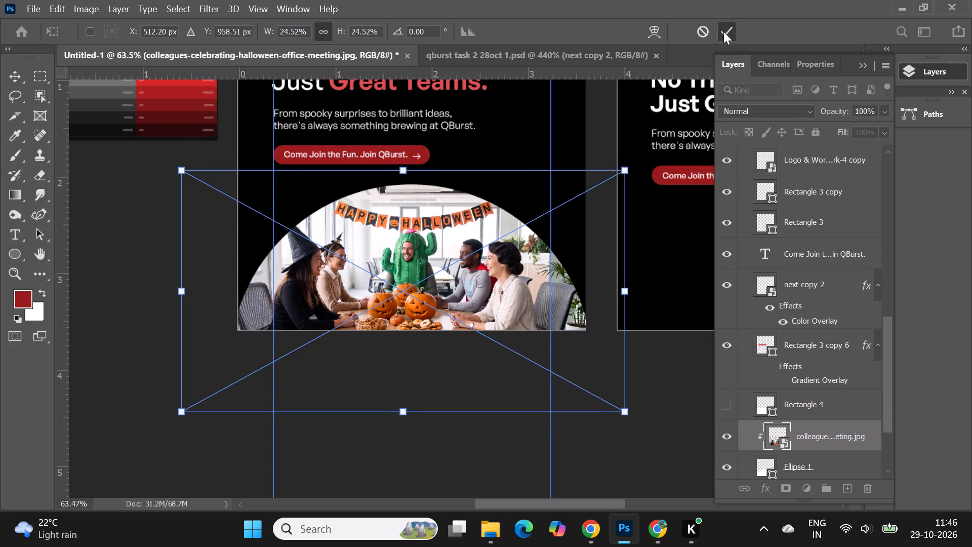
pyautogui.click(857, 62)
# Move the two white margin squares out of Artboard 1's upper corners to just above the artboard.
pyautogui.keyDown('alt'); pyautogui.scroll(-8, 558, 312); pyautogui.keyUp('alt')
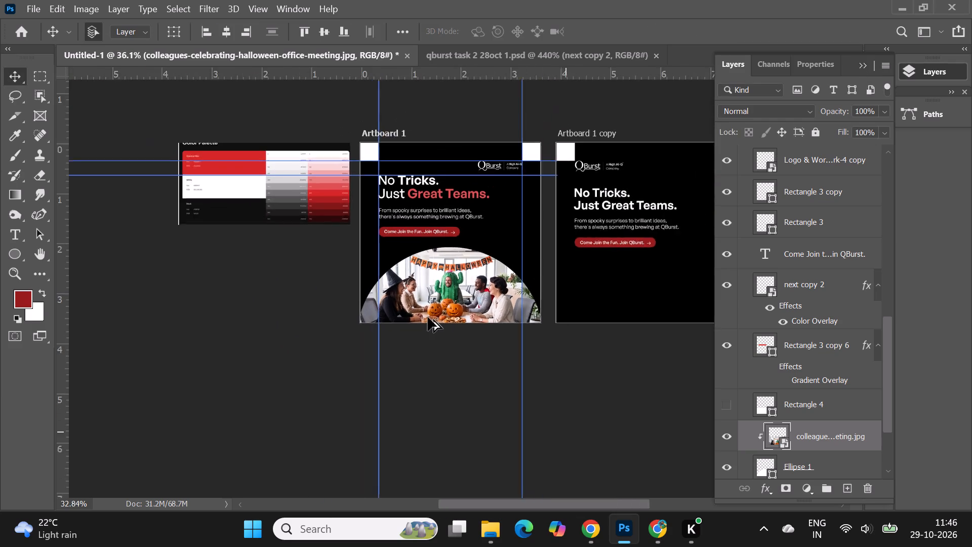
pyautogui.click(246, 340)
pyautogui.keyDown('alt'); pyautogui.scroll(4, 530, 237); pyautogui.keyUp('alt')
pyautogui.scroll(2, 506, 150)
pyautogui.moveTo(524, 159); pyautogui.dragTo(524, 142)
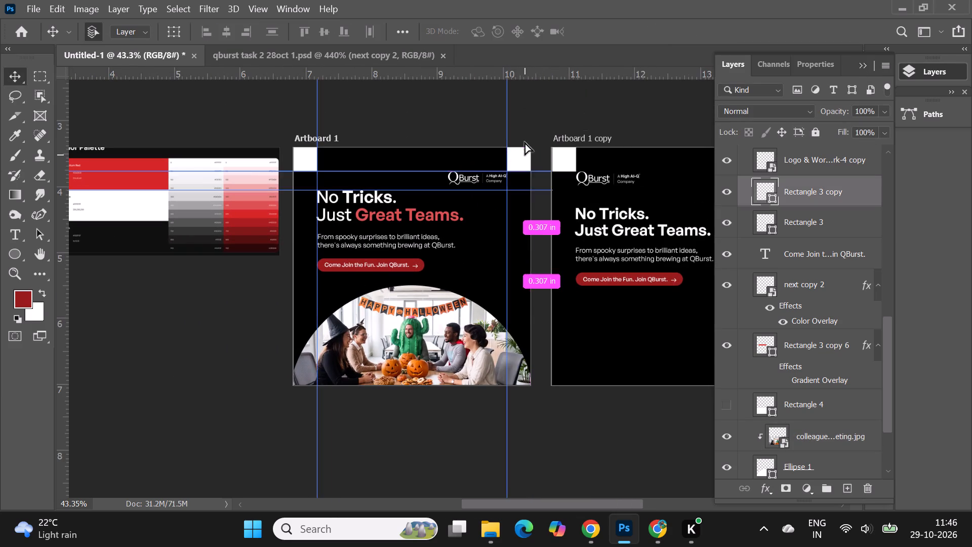
pyautogui.moveTo(524, 142); pyautogui.dragTo(526, 127)
pyautogui.moveTo(301, 161); pyautogui.dragTo(302, 118)
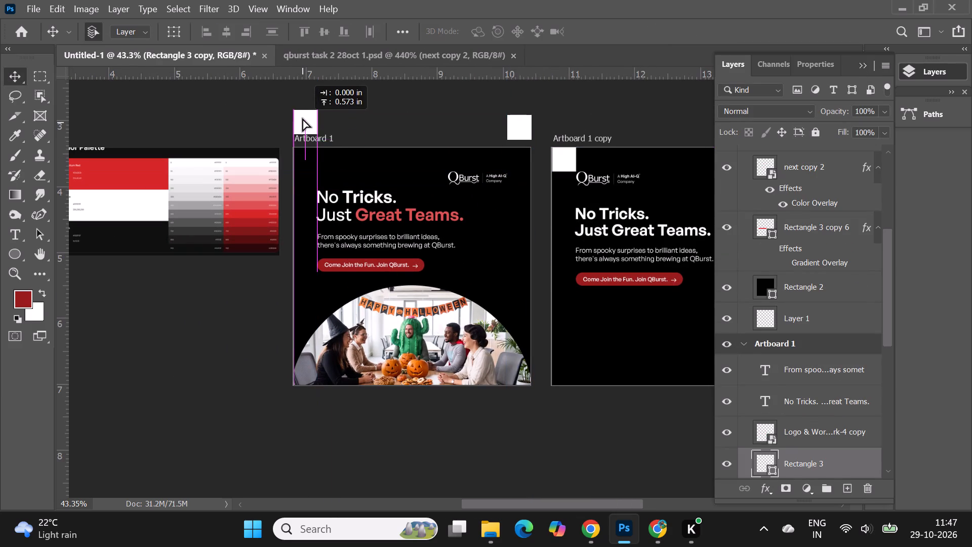
pyautogui.moveTo(302, 118); pyautogui.dragTo(302, 118)
pyautogui.click(220, 296)
# Examine Artboard 1's overall layout, checking the margins around the logo, headline, button and circular photo.
pyautogui.keyDown('alt'); pyautogui.scroll(2, 394, 298); pyautogui.keyUp('alt')
pyautogui.keyDown('alt'); pyautogui.scroll(-1, 534, 244); pyautogui.keyUp('alt')
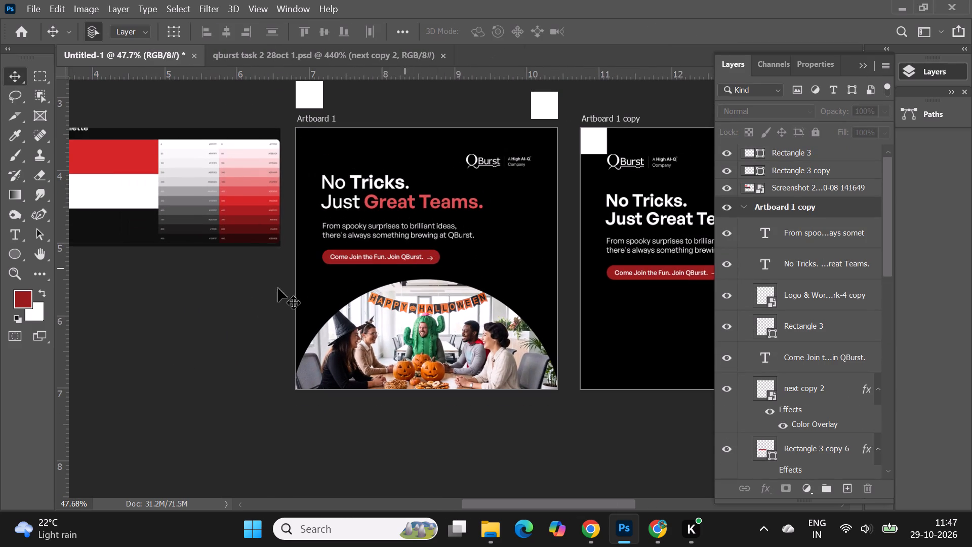
pyautogui.click(207, 311)
pyautogui.keyDown('alt'); pyautogui.scroll(3, 462, 162); pyautogui.keyUp('alt')
pyautogui.keyDown('alt'); pyautogui.scroll(4, 548, 121); pyautogui.keyUp('alt')
pyautogui.keyDown('alt'); pyautogui.scroll(-4, 491, 108); pyautogui.keyUp('alt')
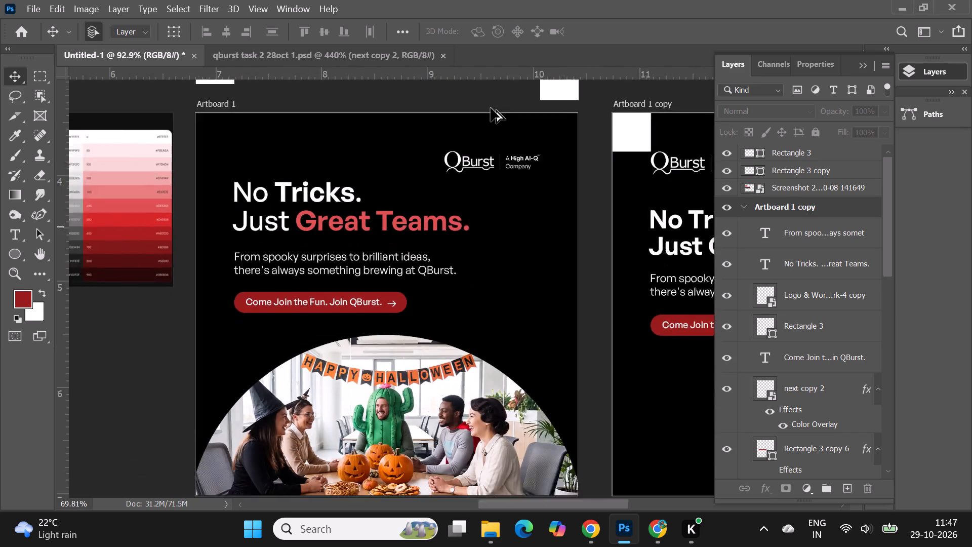
pyautogui.keyDown('alt'); pyautogui.scroll(-3, 491, 108); pyautogui.keyUp('alt')
pyautogui.click(194, 319)
pyautogui.keyDown('alt'); pyautogui.scroll(6, 502, 105); pyautogui.keyUp('alt')
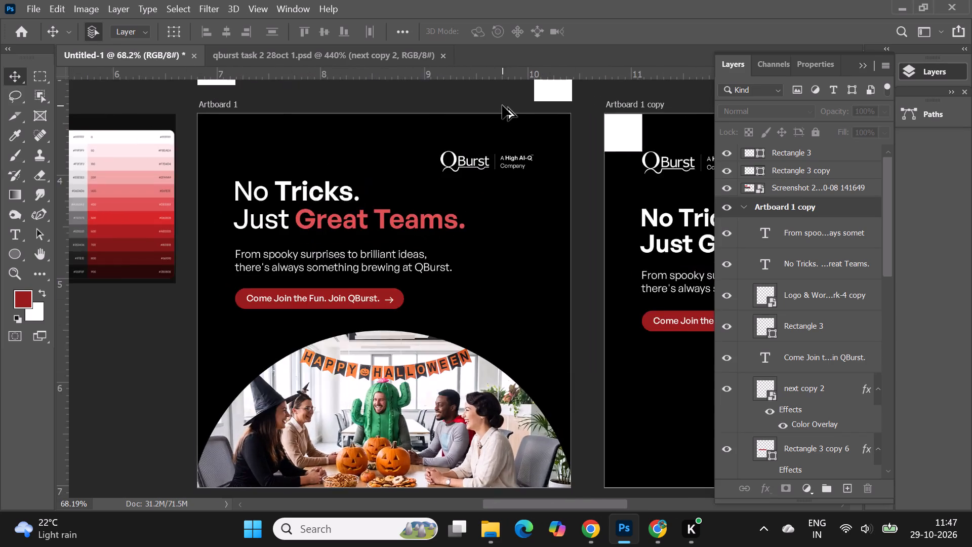
pyautogui.keyDown('alt'); pyautogui.scroll(3, 502, 105); pyautogui.keyUp('alt')
# Move the white square above Artboard 1's logo side back into the artboard's upper-right corner.
pyautogui.click(517, 140)
pyautogui.scroll(4, 531, 215)
pyautogui.moveTo(584, 106); pyautogui.dragTo(576, 191)
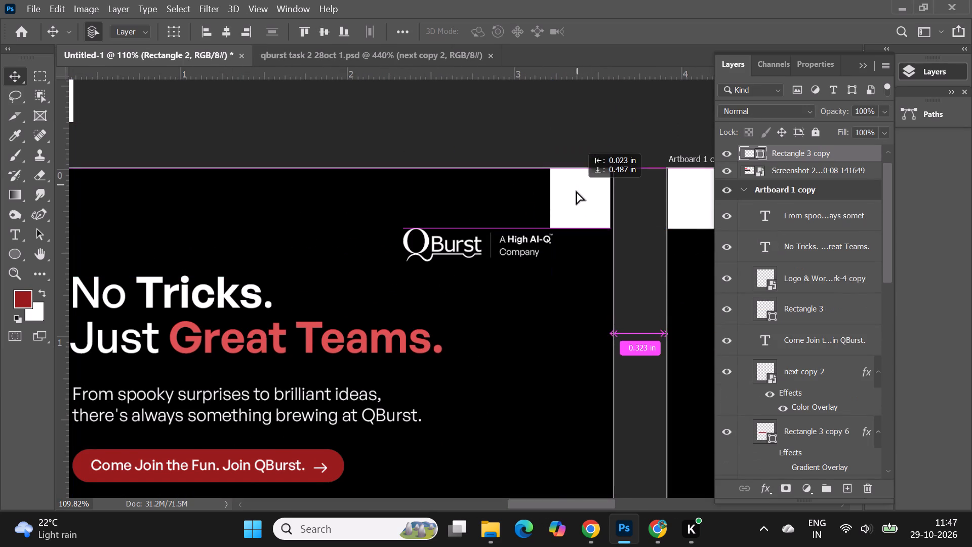
pyautogui.moveTo(576, 191); pyautogui.dragTo(582, 187)
# Scale the white square in Artboard 1's upper-right corner proportionally to about 81.5%, keeping it against that corner.
pyautogui.hotkey('ctrl', 't')
pyautogui.moveTo(554, 227); pyautogui.dragTo(555, 227)
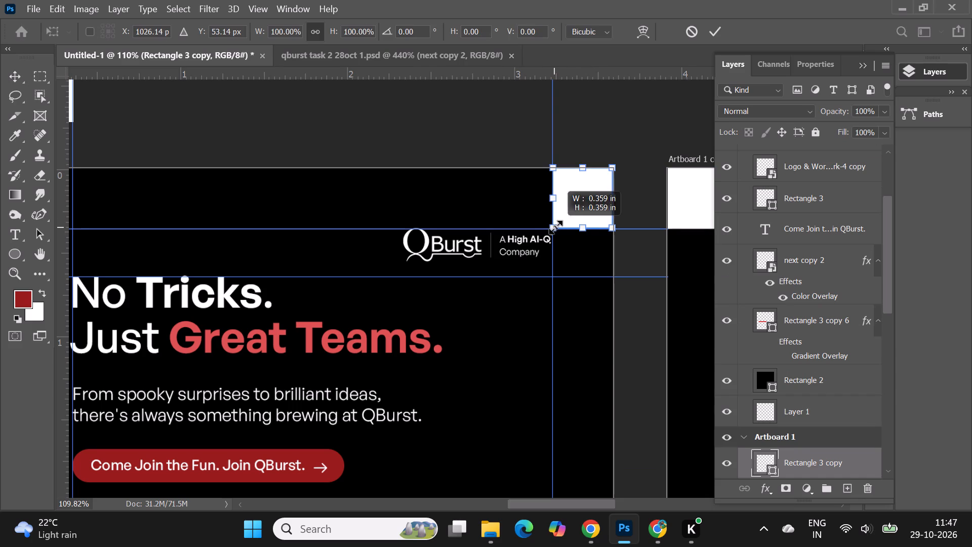
pyautogui.moveTo(555, 227); pyautogui.dragTo(575, 213)
pyautogui.moveTo(573, 213); pyautogui.dragTo(565, 214)
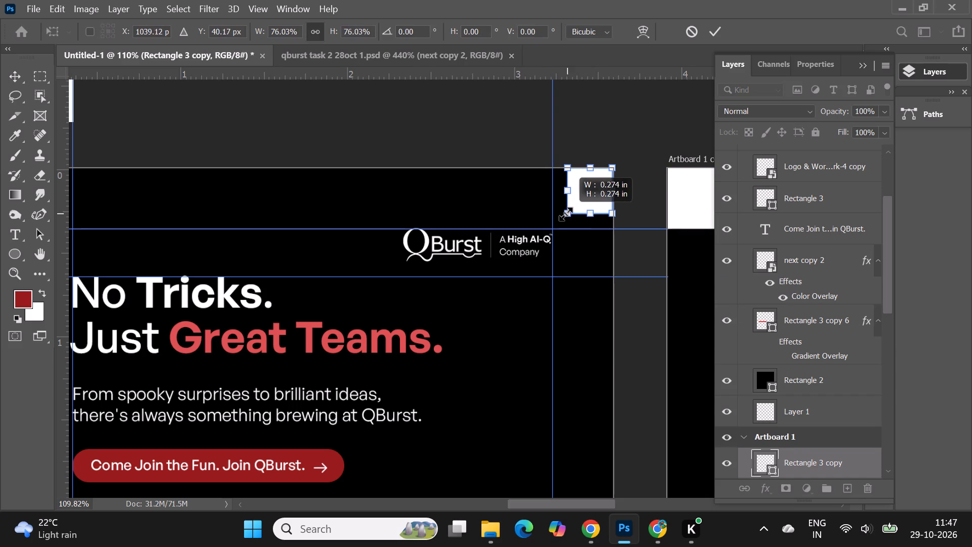
pyautogui.moveTo(565, 214); pyautogui.dragTo(563, 216)
pyautogui.click(713, 32)
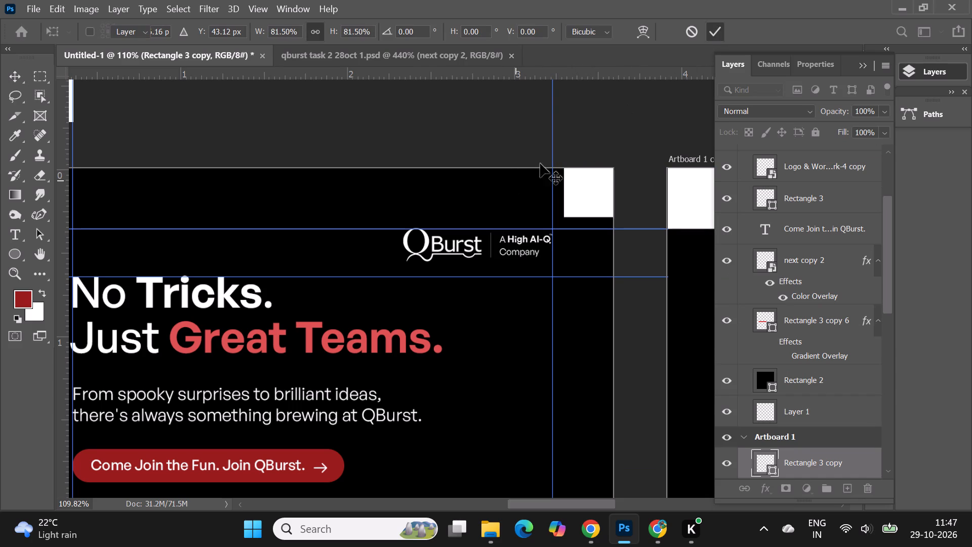
# Align the logo-side vertical guide and upper horizontal guide with the resized square's edges, and move the logo to meet them.
pyautogui.moveTo(552, 158); pyautogui.dragTo(560, 162)
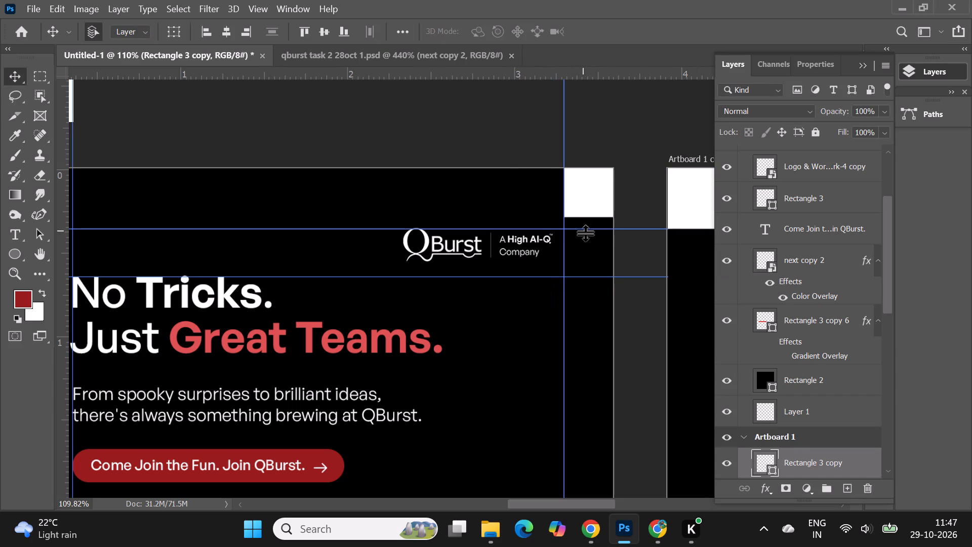
pyautogui.moveTo(584, 227); pyautogui.dragTo(587, 220)
pyautogui.moveTo(427, 236); pyautogui.dragTo(437, 226)
# Delete the larger white square above Artboard 1.
pyautogui.keyDown('alt'); pyautogui.scroll(-5, 604, 231); pyautogui.keyUp('alt')
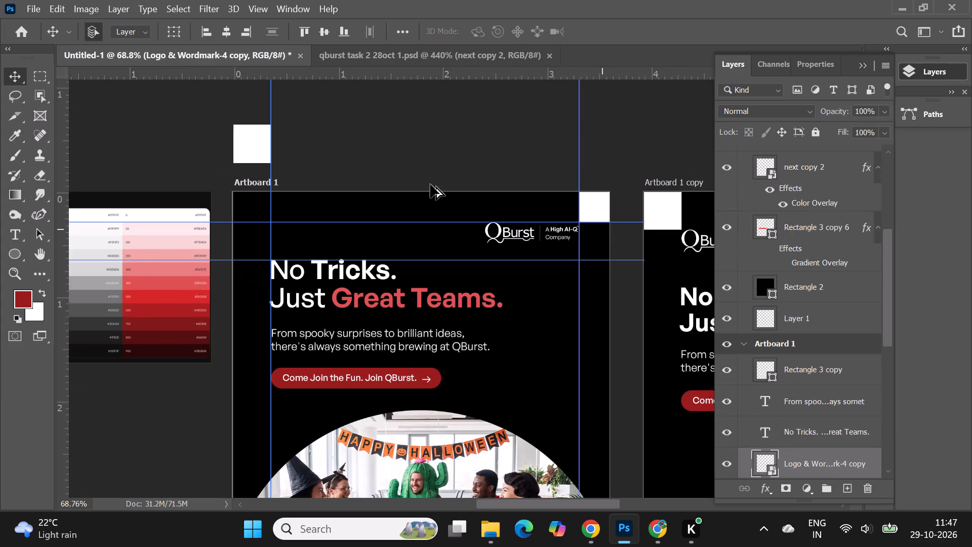
pyautogui.click(239, 145)
pyautogui.press('Delete')
# Move the resized white square to Artboard 1's upper-left corner and align the headline-side vertical guide with its inner edge.
pyautogui.scroll(-2, 373, 123)
pyautogui.moveTo(592, 196); pyautogui.dragTo(251, 193)
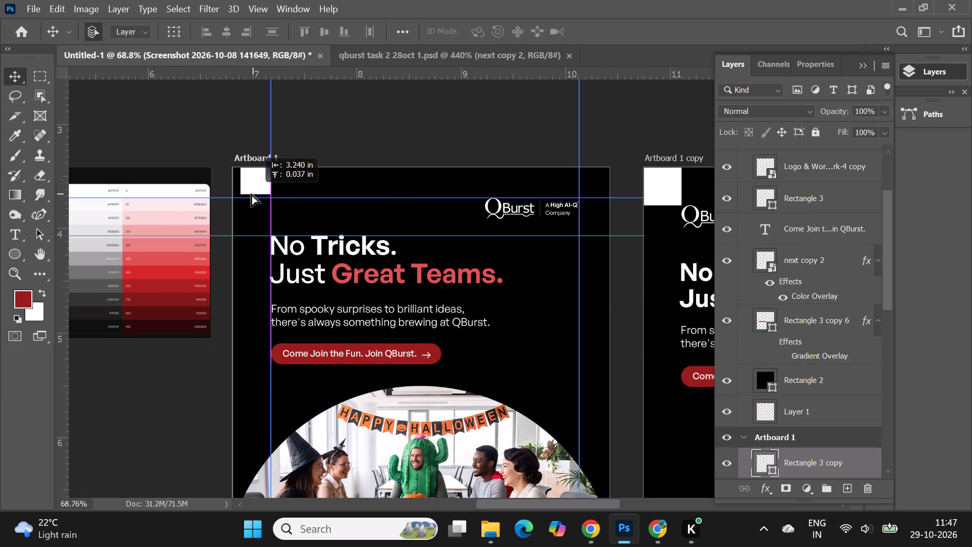
pyautogui.moveTo(251, 193); pyautogui.dragTo(247, 194)
pyautogui.moveTo(271, 212); pyautogui.dragTo(269, 214)
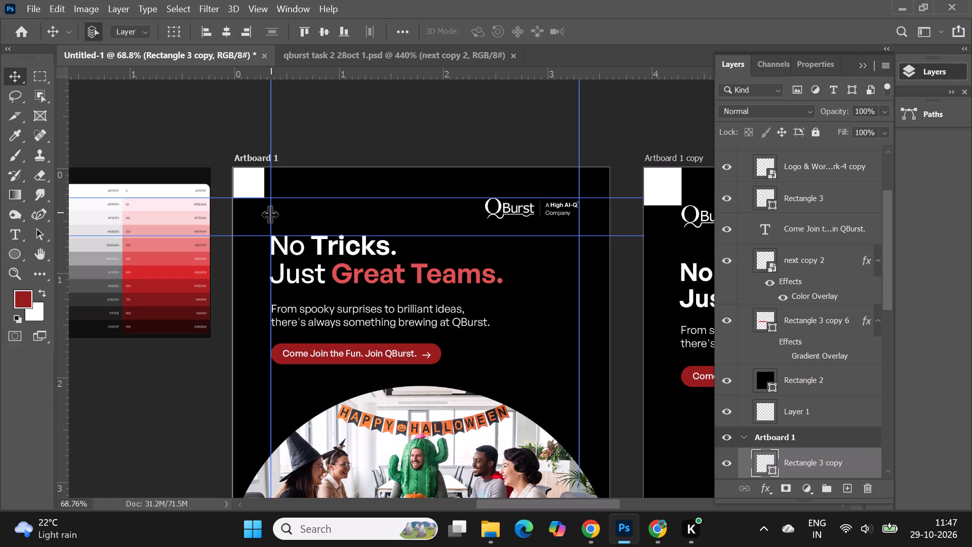
pyautogui.moveTo(269, 214); pyautogui.dragTo(266, 214)
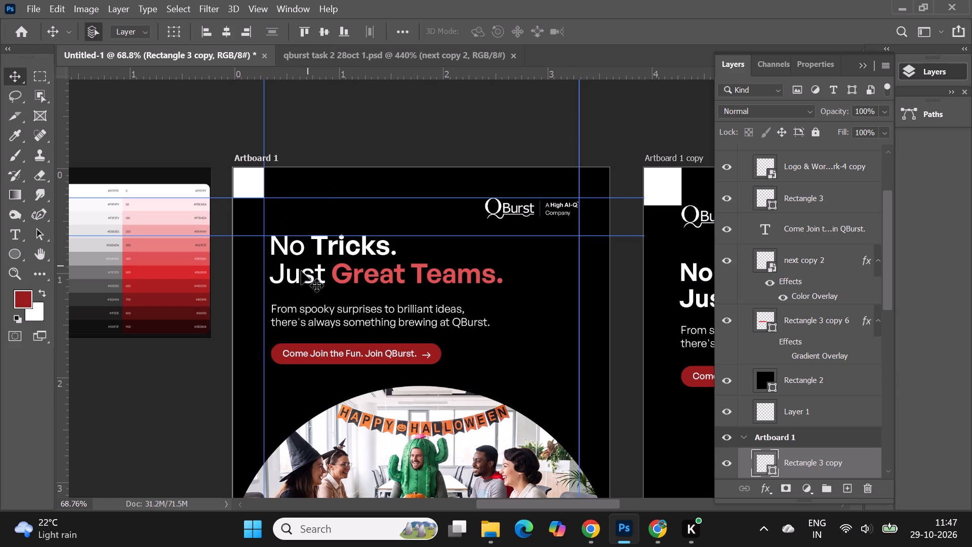
# Shift Artboard 1's "No Tricks. Just Great Teams." headline left to the new margin guide, nudging it into optical alignment.
pyautogui.keyDown('alt'); pyautogui.scroll(5, 300, 312); pyautogui.keyUp('alt')
pyautogui.moveTo(272, 249); pyautogui.dragTo(264, 249)
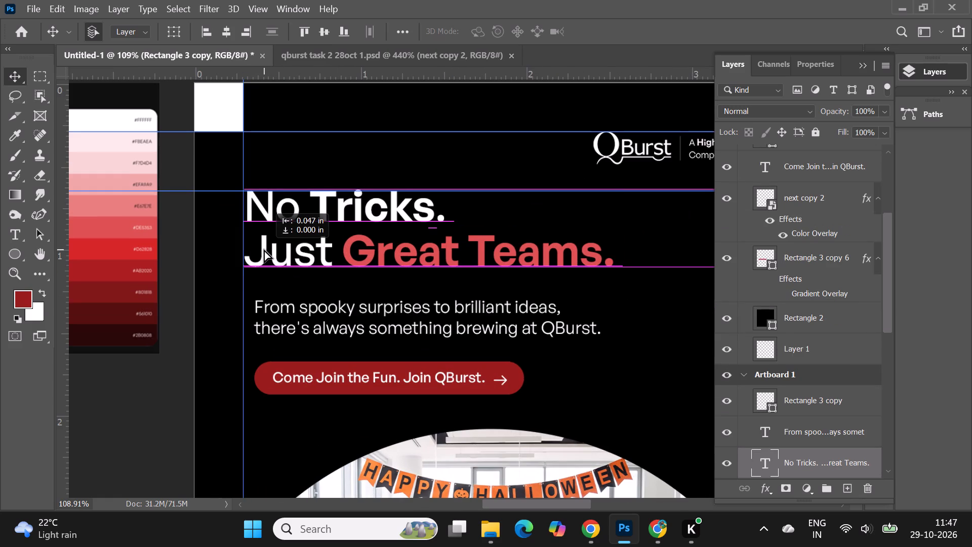
pyautogui.moveTo(264, 249); pyautogui.dragTo(260, 248)
pyautogui.press('Down')
pyautogui.press('Down')
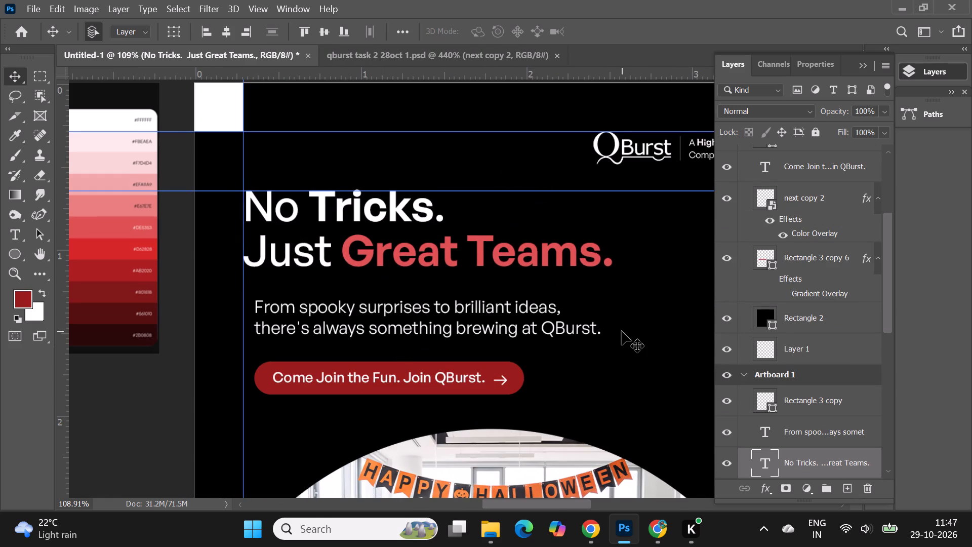
pyautogui.press('Left')
pyautogui.press('Left')
pyautogui.press('Left')
pyautogui.press('Left')
# Move Artboard 1's "From spooky surprises" paragraph left so its text aligns with the margin guide.
pyautogui.keyDown('alt'); pyautogui.scroll(-2, 507, 208); pyautogui.keyUp('alt')
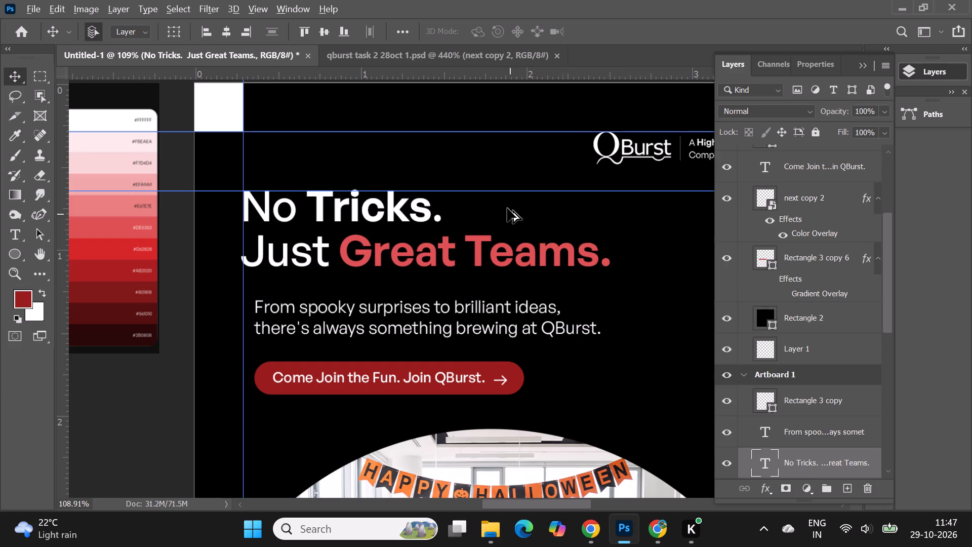
pyautogui.keyDown('alt'); pyautogui.scroll(-1, 507, 208); pyautogui.keyUp('alt')
pyautogui.keyDown('alt'); pyautogui.scroll(-2, 287, 105); pyautogui.keyUp('alt')
pyautogui.keyDown('alt'); pyautogui.scroll(1, 541, 153); pyautogui.keyUp('alt')
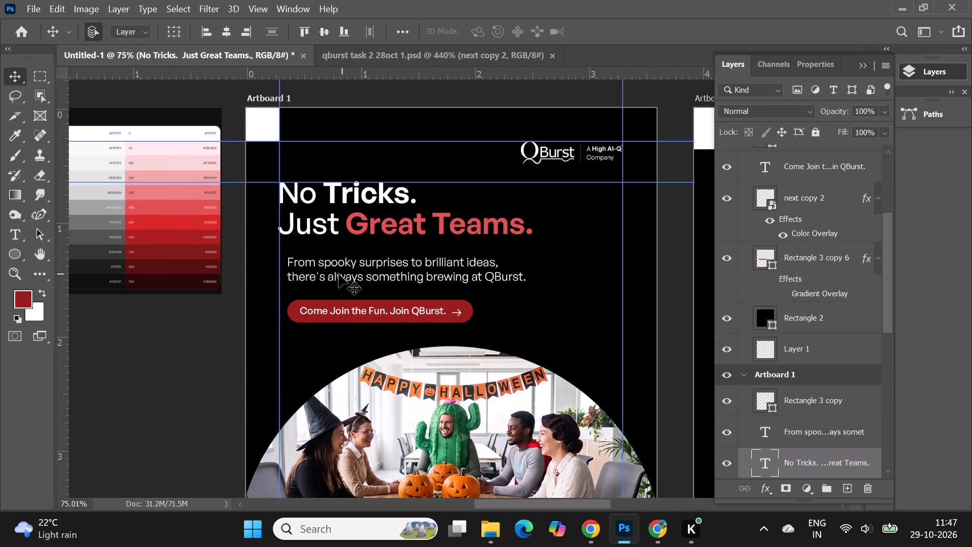
pyautogui.keyDown('alt'); pyautogui.scroll(2, 338, 274); pyautogui.keyUp('alt')
pyautogui.moveTo(338, 263); pyautogui.dragTo(329, 259)
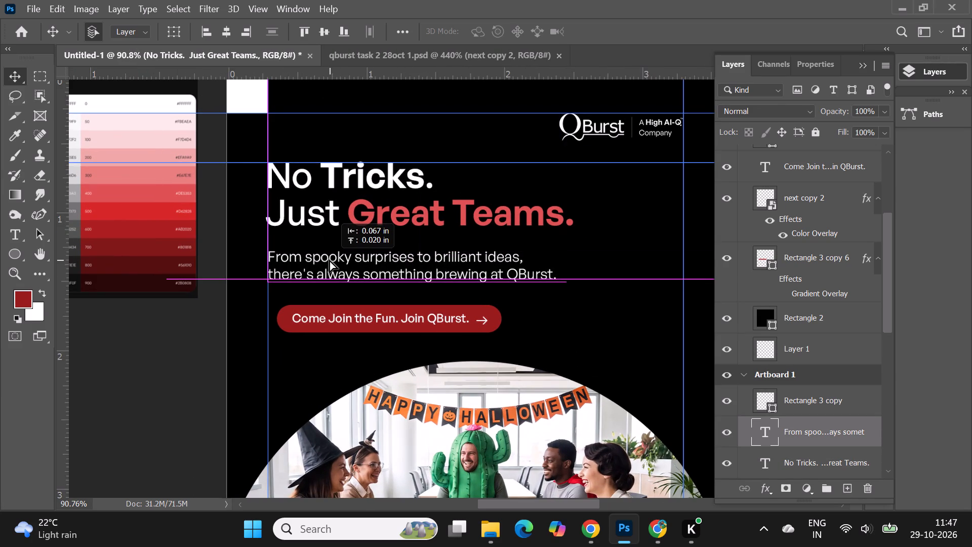
pyautogui.moveTo(329, 259); pyautogui.dragTo(329, 261)
# Move the red button shape, its "Come Join the Fun" text and arrow together so the button aligns with the left margin guide.
pyautogui.keyDown('alt'); pyautogui.scroll(3, 397, 350); pyautogui.keyUp('alt')
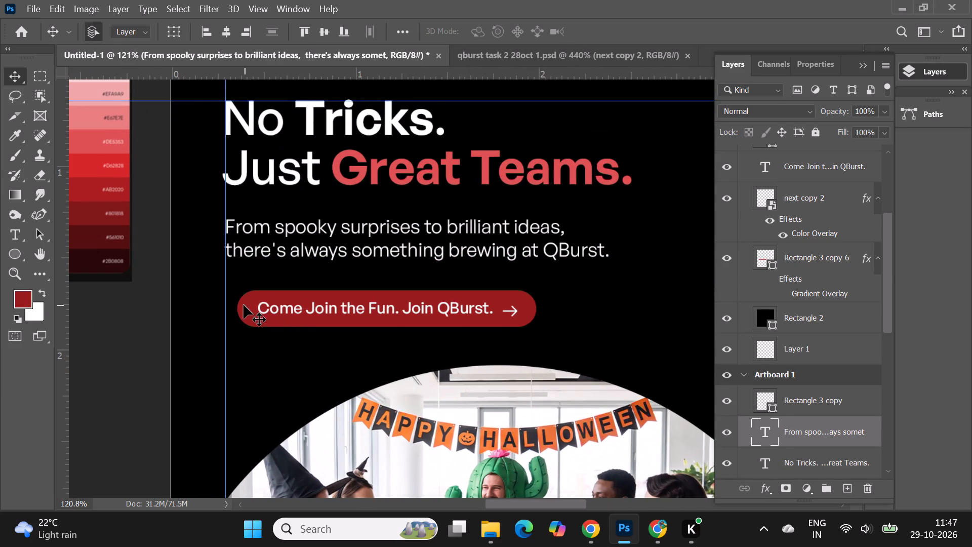
pyautogui.click(244, 305)
pyautogui.keyDown('alt'); pyautogui.scroll(5, 504, 324); pyautogui.keyUp('alt')
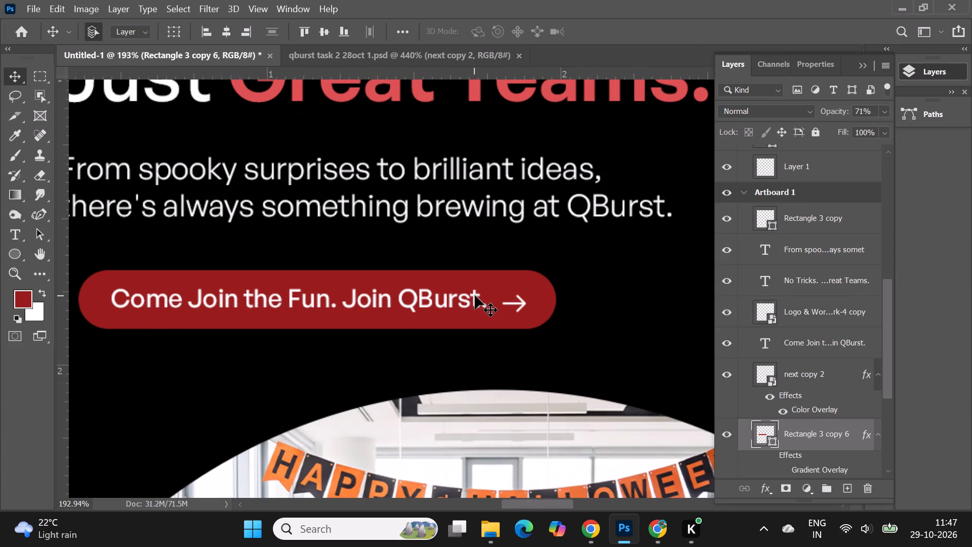
pyautogui.keyDown('shift'); pyautogui.click(475, 295); pyautogui.keyUp('shift')
pyautogui.keyDown('shift'); pyautogui.click(523, 303); pyautogui.keyUp('shift')
pyautogui.keyDown('alt'); pyautogui.scroll(-7, 523, 303); pyautogui.keyUp('alt')
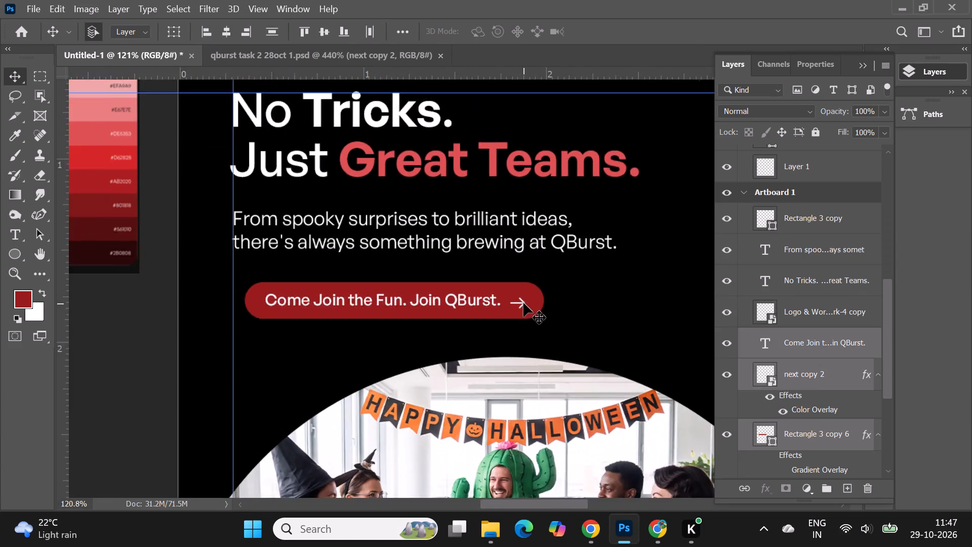
pyautogui.keyDown('alt'); pyautogui.scroll(-2, 523, 303); pyautogui.keyUp('alt')
pyautogui.moveTo(380, 304); pyautogui.dragTo(373, 302)
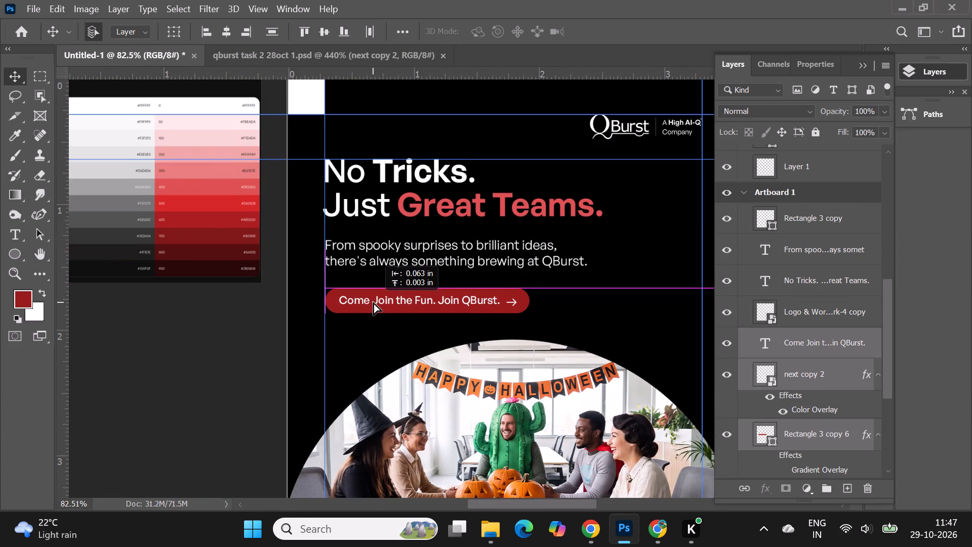
pyautogui.moveTo(373, 302); pyautogui.dragTo(372, 304)
# Reposition the clipped office photo and its Ellipse 1 circle together to about X 515 px, Y 1149 px.
pyautogui.keyDown('alt'); pyautogui.scroll(-6, 230, 197); pyautogui.keyUp('alt')
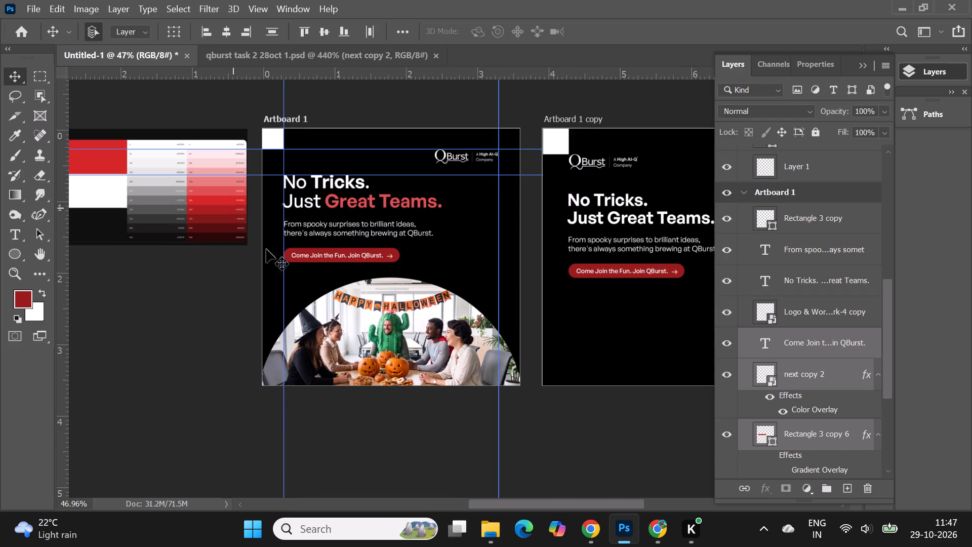
pyautogui.click(188, 348)
pyautogui.click(384, 329)
pyautogui.scroll(-5, 808, 346)
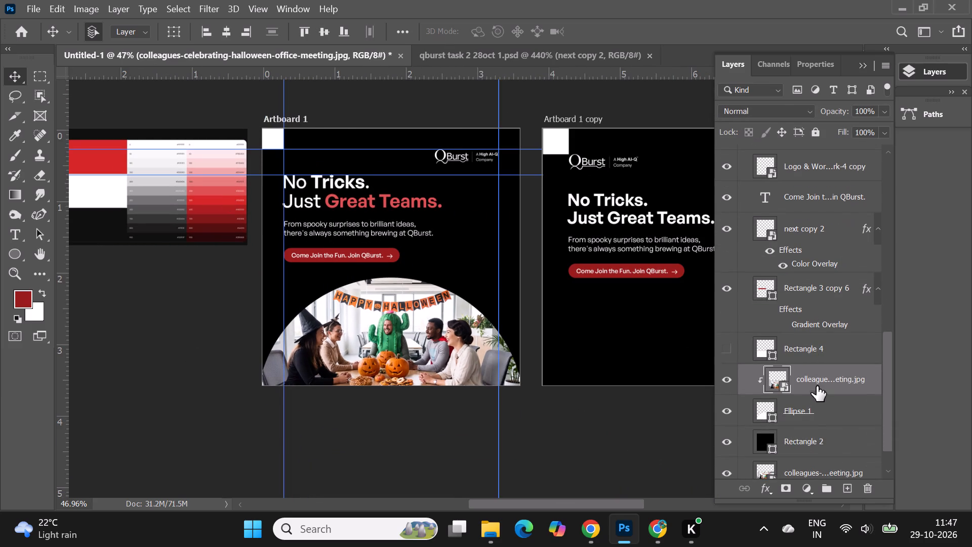
pyautogui.keyDown('shift'); pyautogui.click(819, 404); pyautogui.keyUp('shift')
pyautogui.hotkey('ctrl', 't')
pyautogui.moveTo(409, 334); pyautogui.dragTo(410, 327)
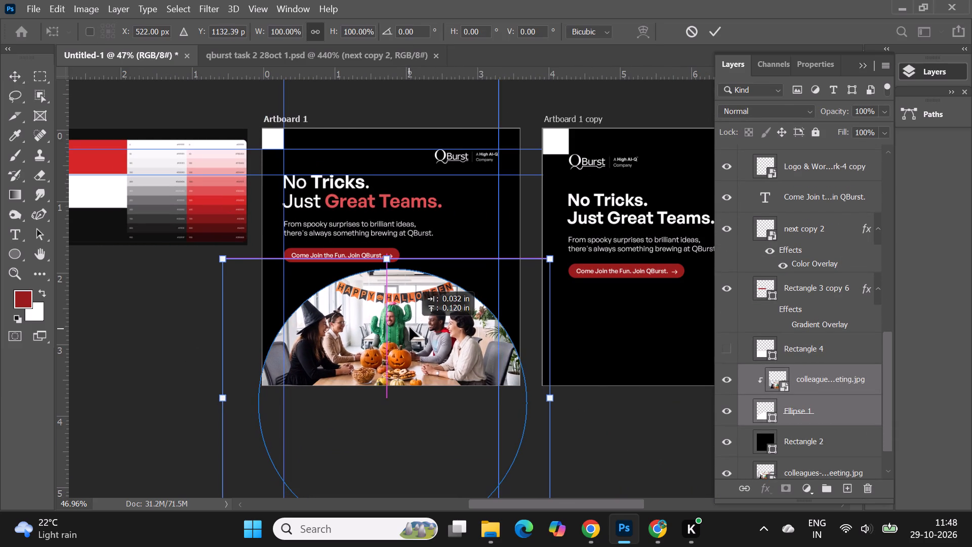
pyautogui.moveTo(410, 327); pyautogui.dragTo(408, 328)
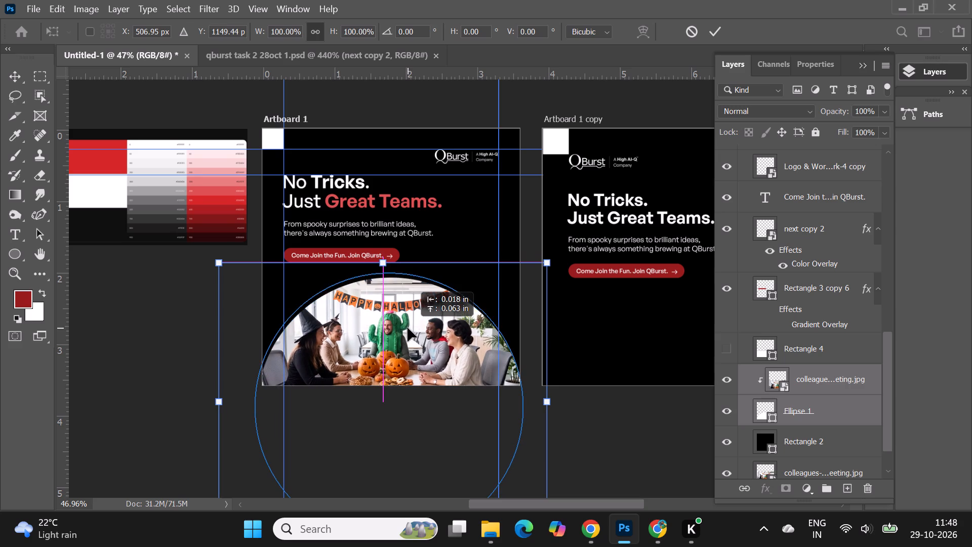
pyautogui.press('Right')
pyautogui.press('Right')
pyautogui.press('Right')
pyautogui.press('Right')
pyautogui.press('Right')
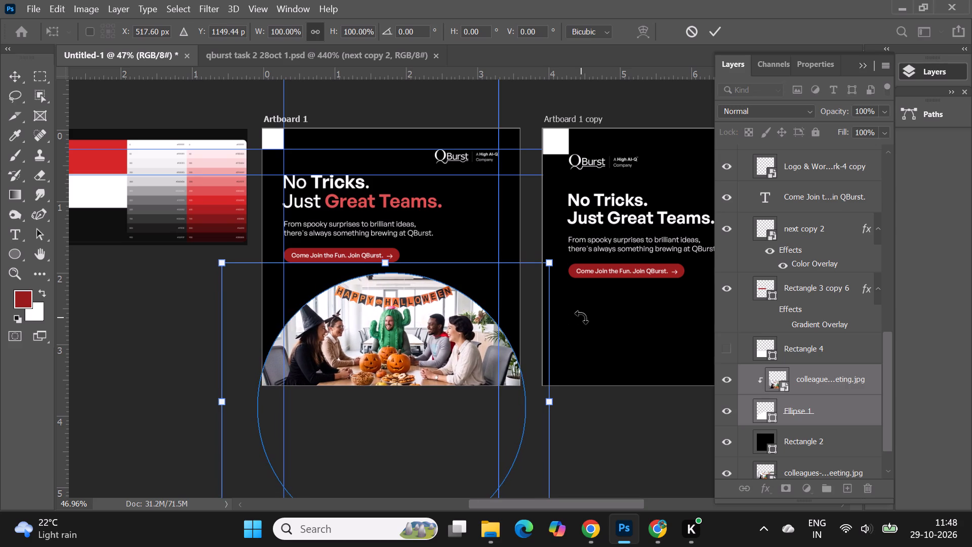
pyautogui.press('Left')
pyautogui.press('Up')
pyautogui.press('Up')
pyautogui.press('Up')
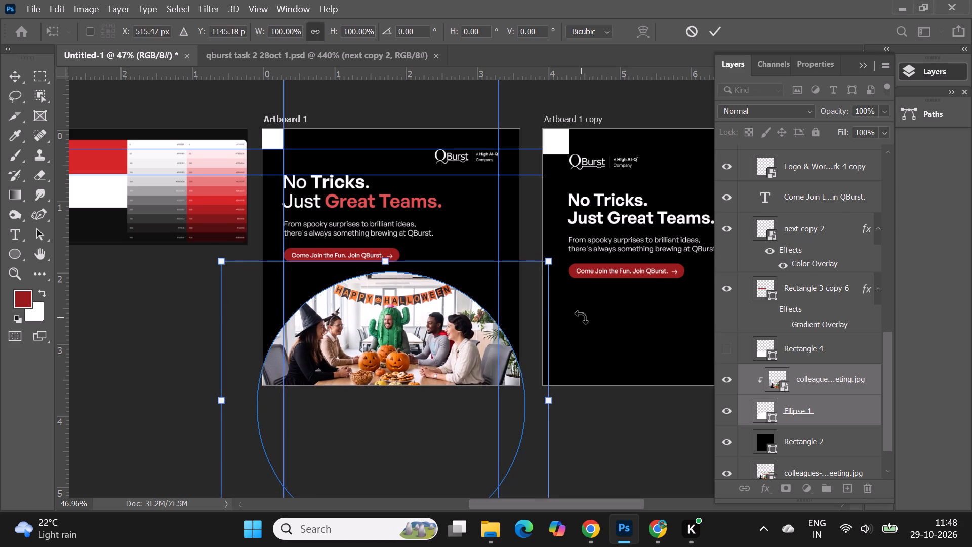
pyautogui.press('Up')
pyautogui.press('Down')
pyautogui.press('Down')
pyautogui.press('Down')
pyautogui.press('Down')
pyautogui.press('Down')
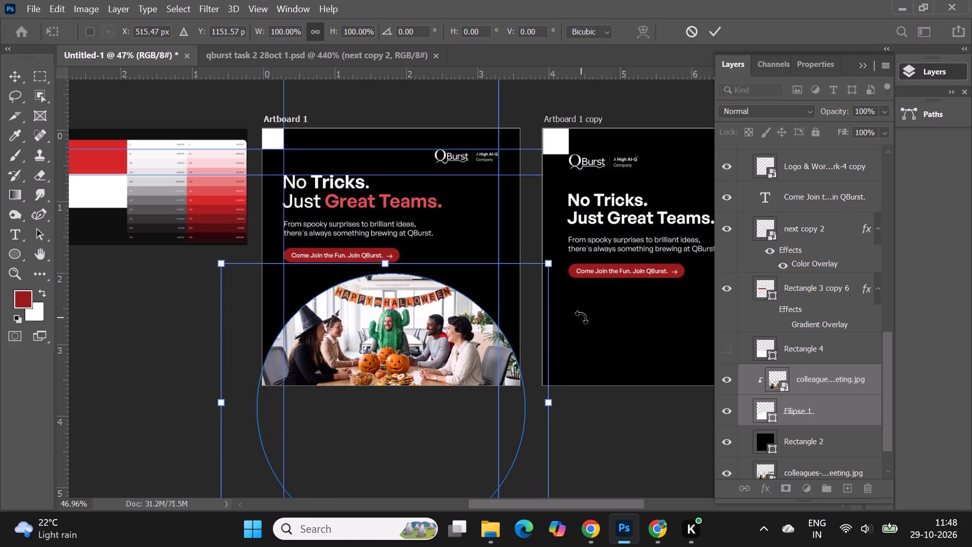
pyautogui.press('Up')
pyautogui.press('Down')
pyautogui.press('Up')
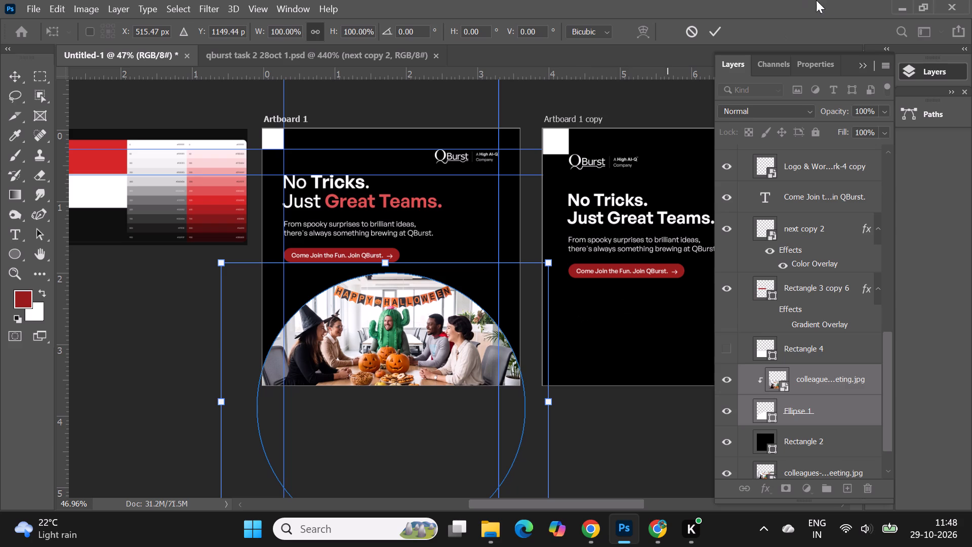
pyautogui.click(719, 27)
pyautogui.click(169, 299)
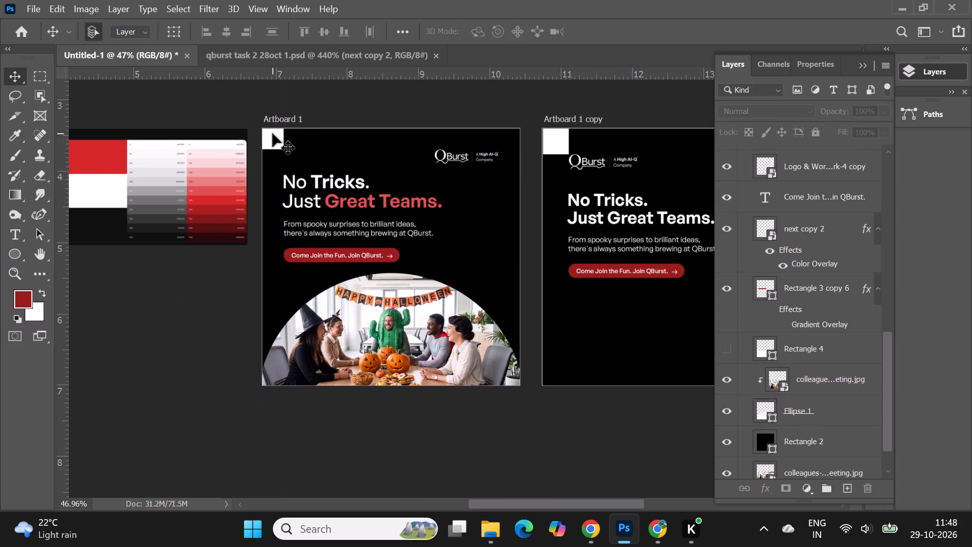
# Move the white margin square out of Artboard 1's upper-left corner to just above the artboard.
pyautogui.moveTo(272, 133); pyautogui.dragTo(272, 96)
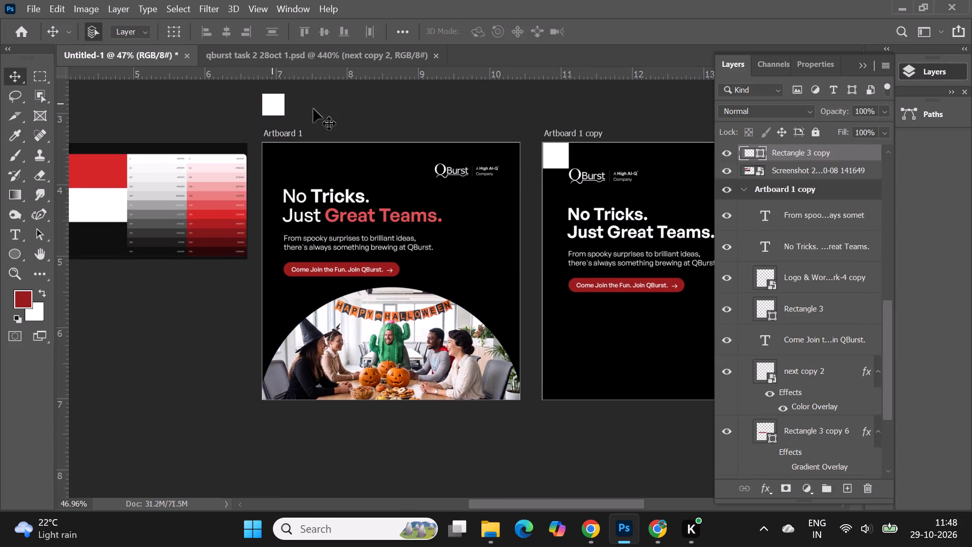
pyautogui.click(352, 109)
pyautogui.keyDown('alt'); pyautogui.scroll(-3, 494, 128); pyautogui.keyUp('alt')
pyautogui.keyDown('alt'); pyautogui.scroll(4, 454, 223); pyautogui.keyUp('alt')
pyautogui.keyDown('alt'); pyautogui.scroll(1, 360, 236); pyautogui.keyUp('alt')
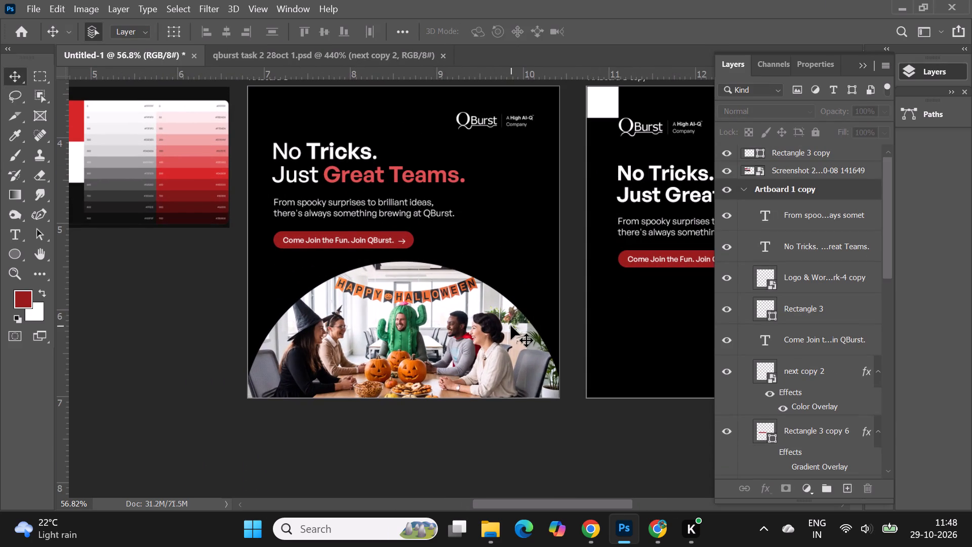
# Draw a dark red ellipse about 842 by 910 px over Artboard 1's photo, extending below the artboard.
pyautogui.click(456, 332)
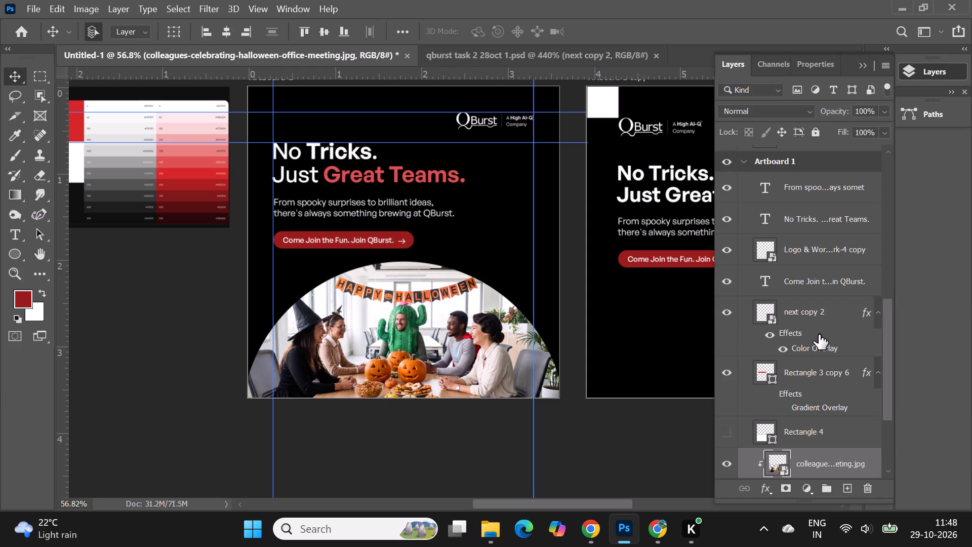
pyautogui.click(429, 343)
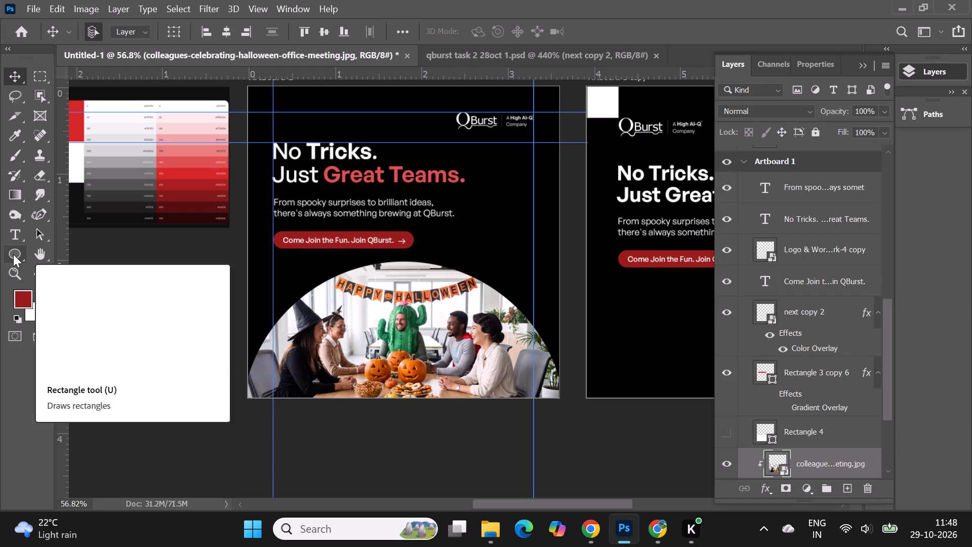
pyautogui.rightClick(20, 255)
pyautogui.click(61, 288)
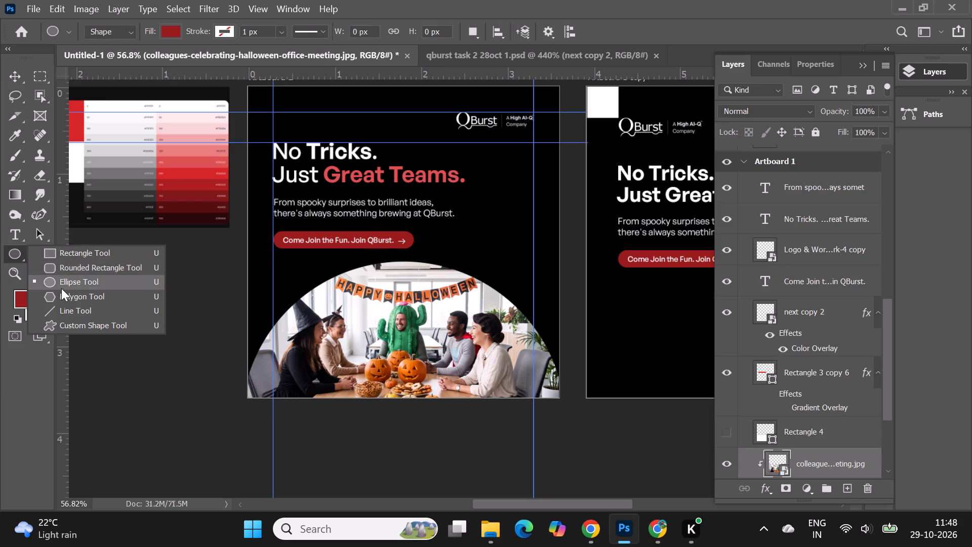
pyautogui.moveTo(253, 236); pyautogui.dragTo(562, 514)
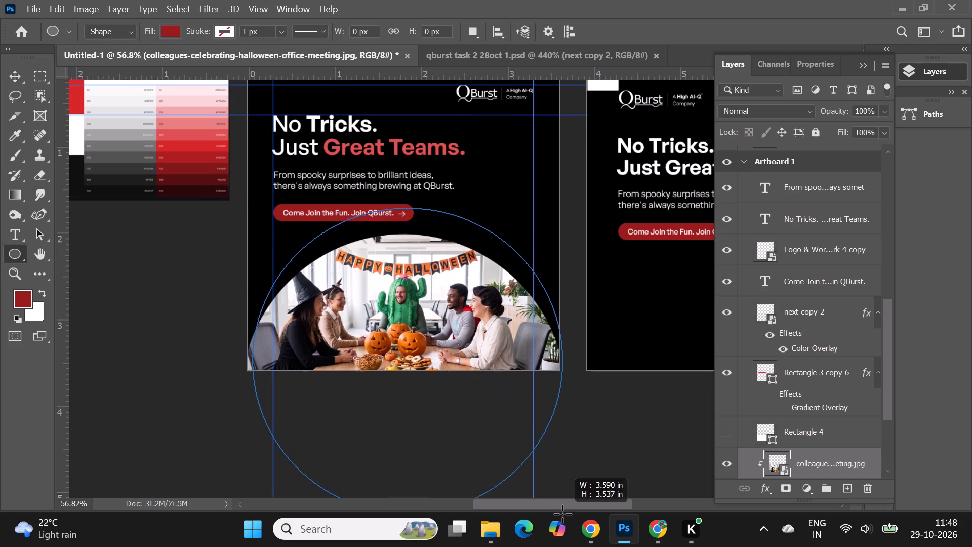
pyautogui.moveTo(562, 514); pyautogui.dragTo(495, 462)
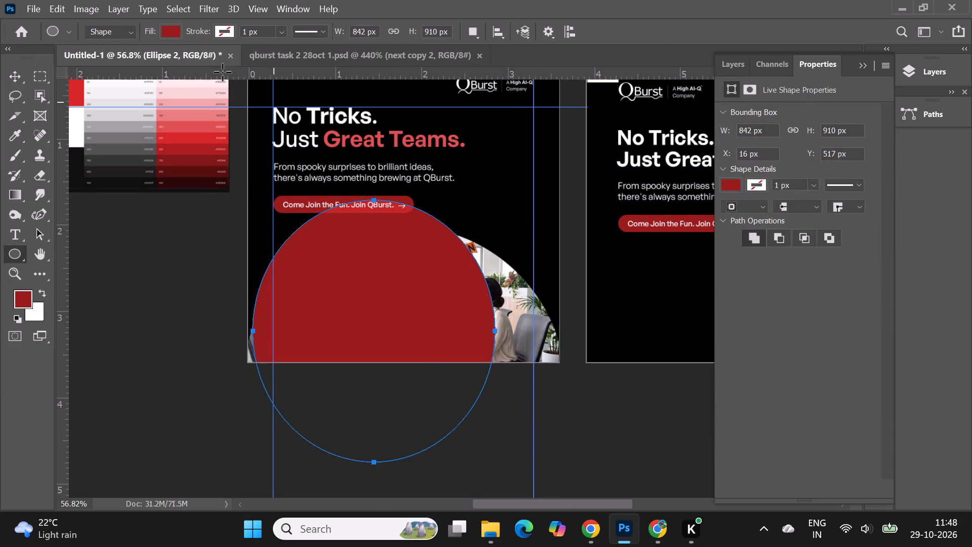
# Set the red ellipse's height to 842 px, making it a circle.
pyautogui.moveTo(437, 29); pyautogui.dragTo(418, 31)
pyautogui.moveTo(418, 31); pyautogui.dragTo(410, 31)
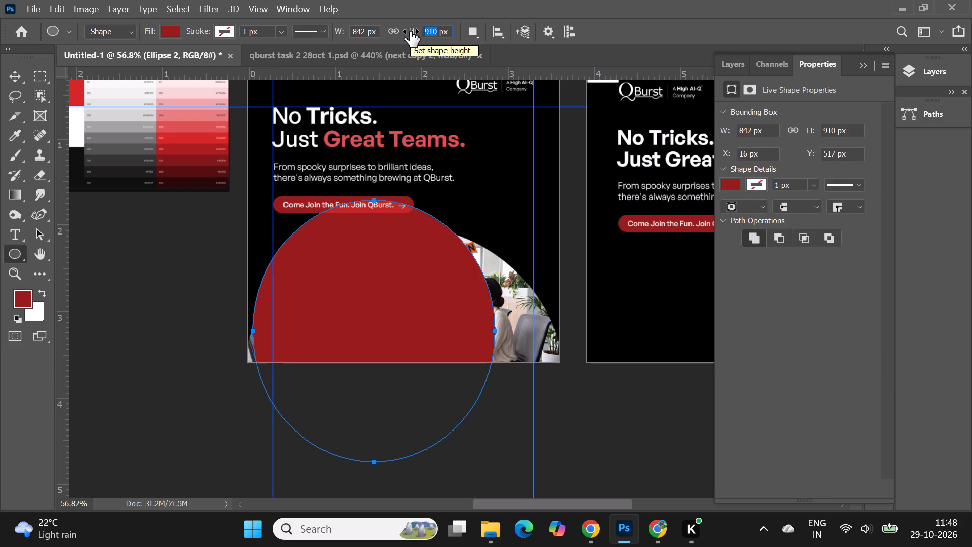
pyautogui.press('8')
pyautogui.write('42')
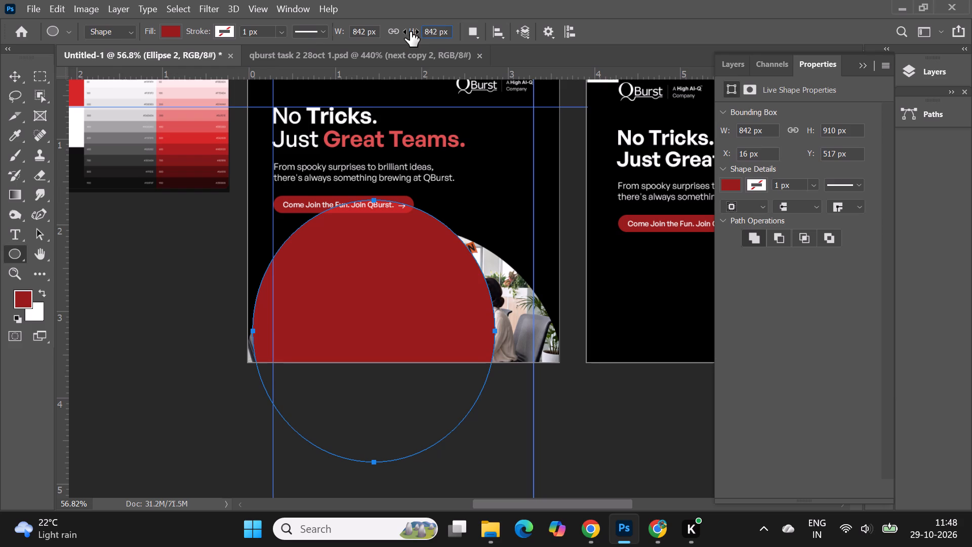
pyautogui.press('Return')
# Scale the red circle up to about 1170 px across and centre it horizontally over the office photo.
pyautogui.click(6, 73)
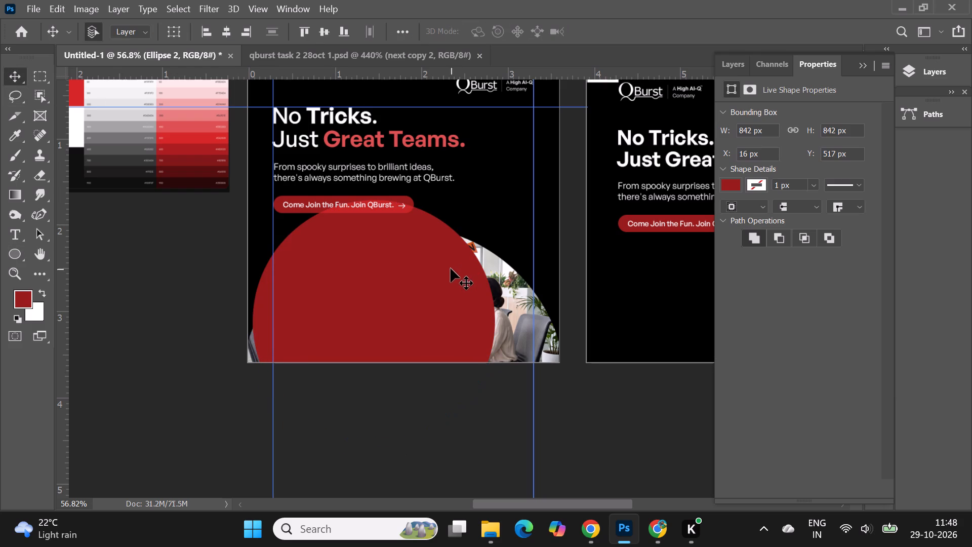
pyautogui.moveTo(451, 268); pyautogui.dragTo(439, 268)
pyautogui.hotkey('ctrl', 't')
pyautogui.scroll(-3, 438, 269)
pyautogui.moveTo(487, 408); pyautogui.dragTo(591, 493)
pyautogui.moveTo(430, 246); pyautogui.dragTo(419, 248)
pyautogui.click(713, 24)
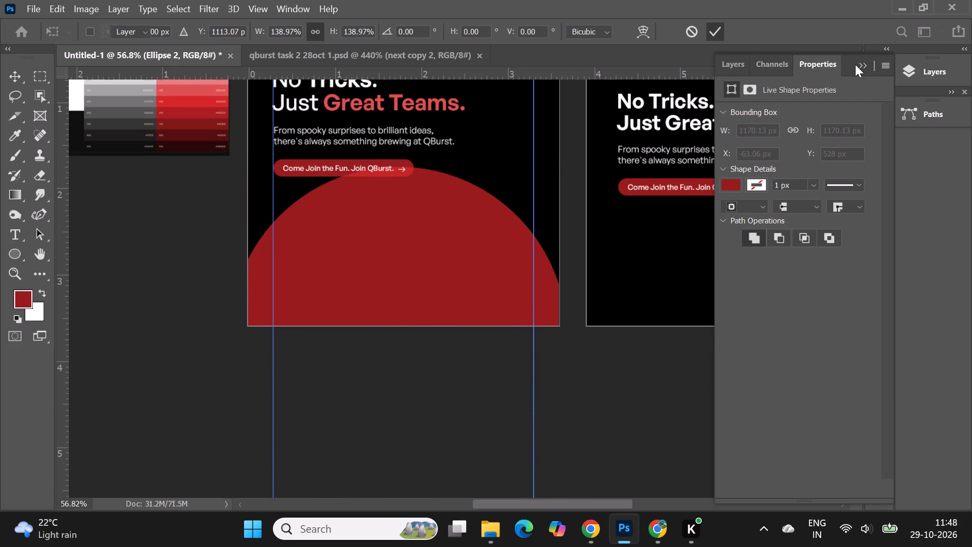
# Move the Ellipse 2 layer below Ellipse 1, behind the clipped office photo.
pyautogui.click(861, 69)
pyautogui.click(488, 262)
pyautogui.click(904, 78)
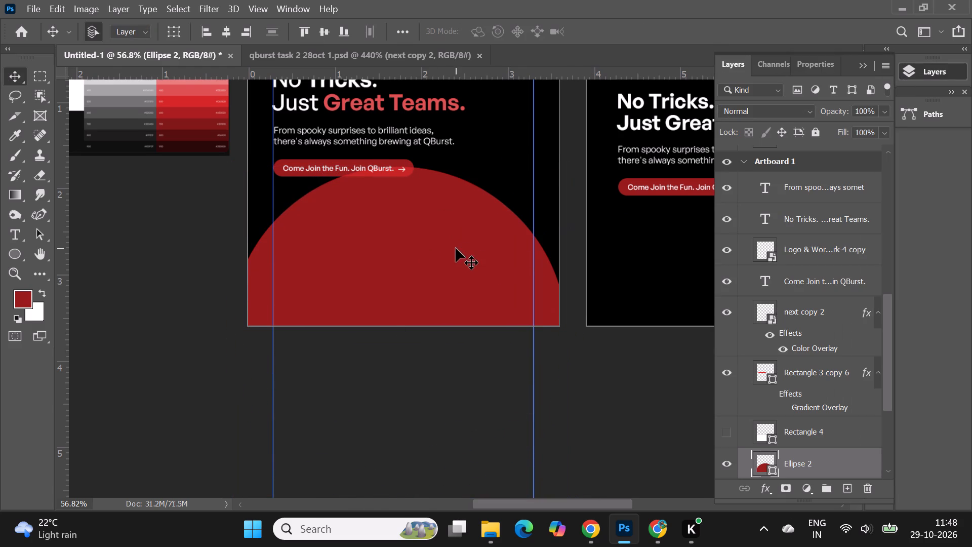
pyautogui.rightClick(456, 248)
pyautogui.click(485, 270)
pyautogui.scroll(-6, 791, 317)
pyautogui.moveTo(819, 359); pyautogui.dragTo(819, 390)
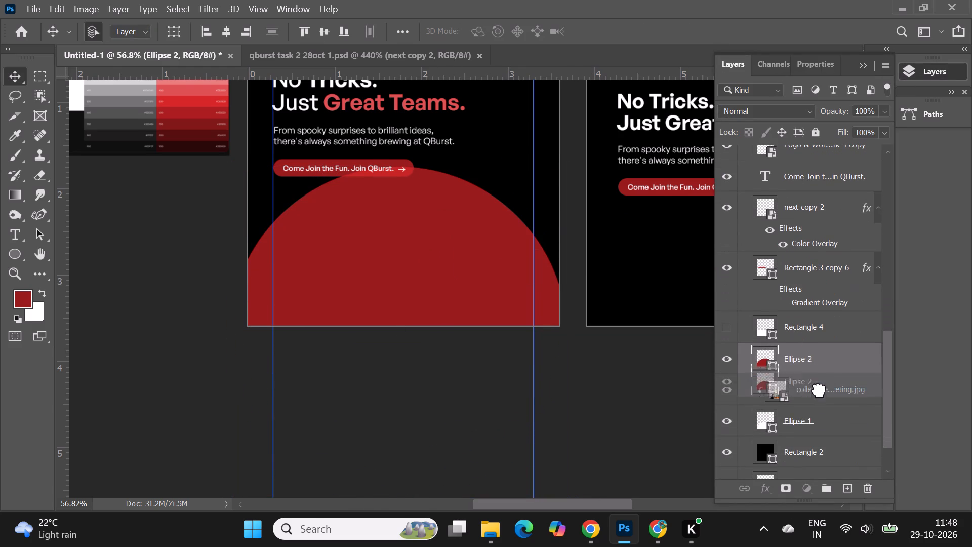
pyautogui.moveTo(819, 390); pyautogui.dragTo(819, 445)
# Reposition Ellipse 2 behind the photo and enlarge it to about 1249 px, centred at about X 540 px, Y 1164 px.
pyautogui.moveTo(435, 184); pyautogui.dragTo(442, 193)
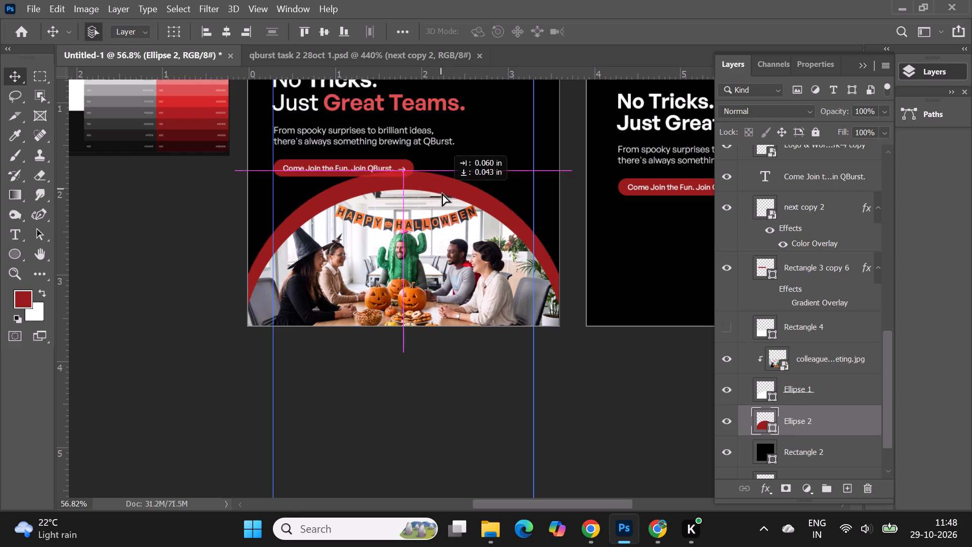
pyautogui.moveTo(442, 193); pyautogui.dragTo(440, 190)
pyautogui.hotkey('ctrl', 't')
pyautogui.scroll(-6, 438, 194)
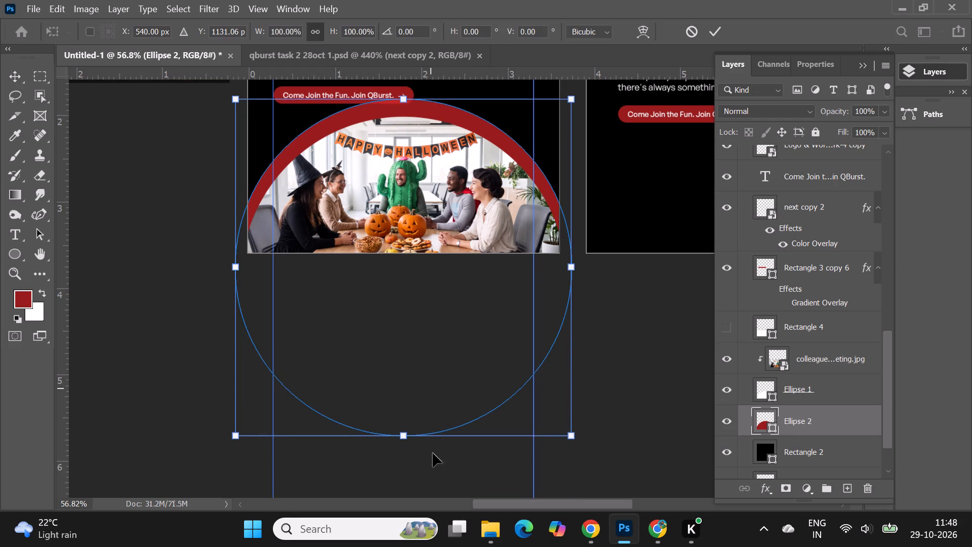
pyautogui.moveTo(407, 437); pyautogui.dragTo(411, 460)
pyautogui.click(420, 383)
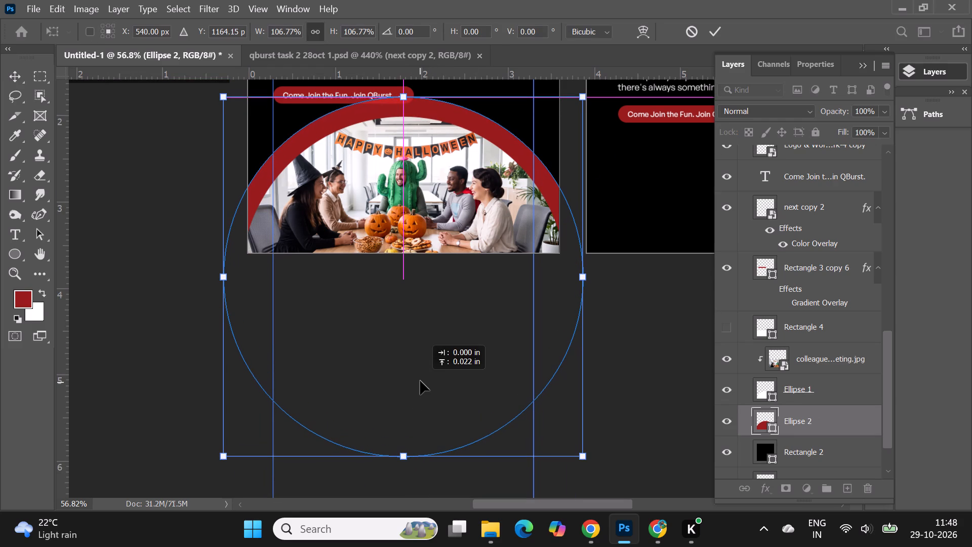
pyautogui.scroll(2, 460, 339)
pyautogui.click(723, 32)
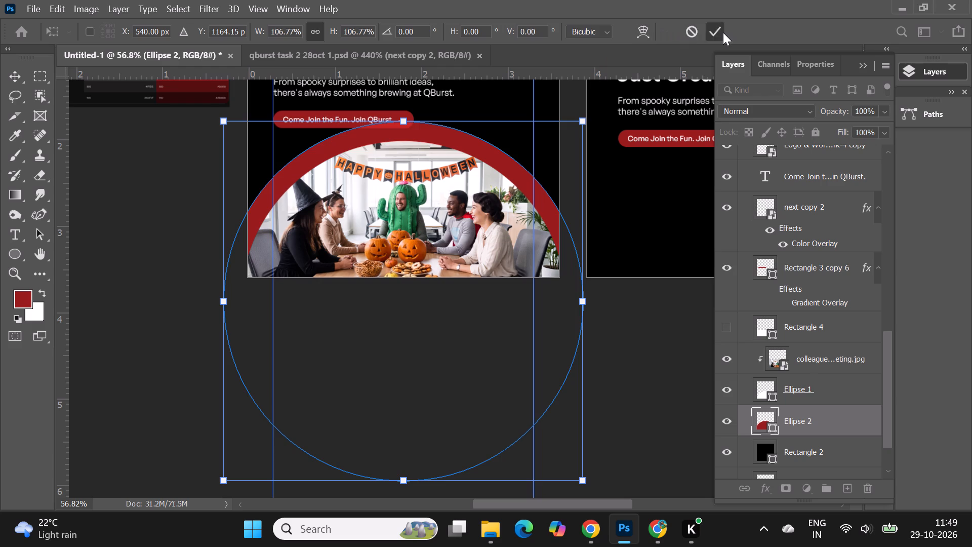
# Give Ellipse 2 a linear gradient fill with both colour stops sampled from the red "Come Join the Fun" button.
pyautogui.scroll(5, 520, 304)
pyautogui.keyDown('alt'); pyautogui.scroll(-5, 398, 327); pyautogui.keyUp('alt')
pyautogui.click(439, 250)
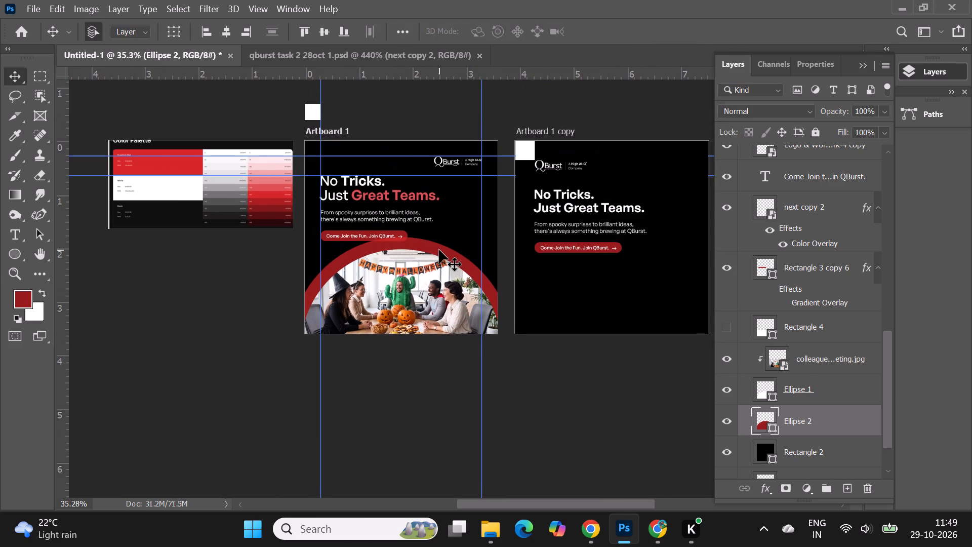
pyautogui.click(16, 255)
pyautogui.click(169, 33)
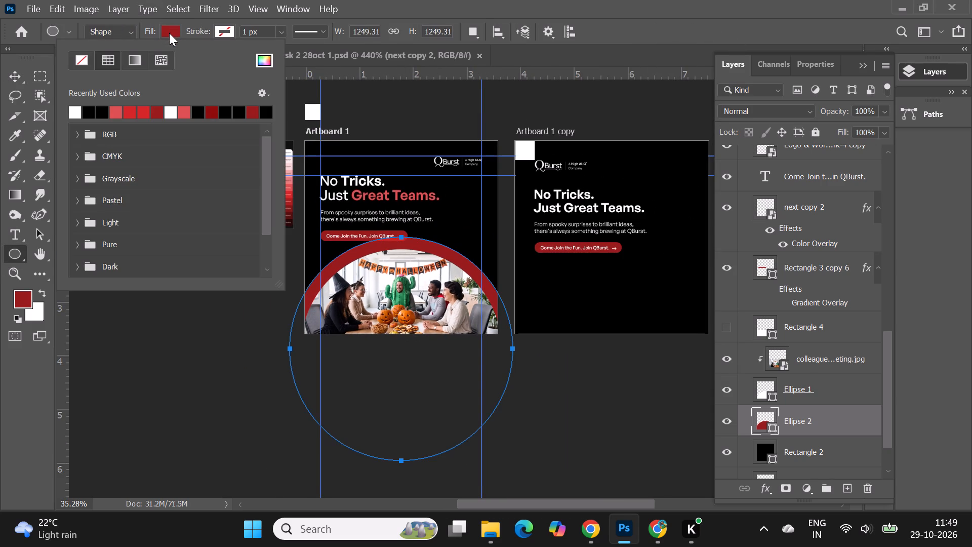
pyautogui.click(136, 61)
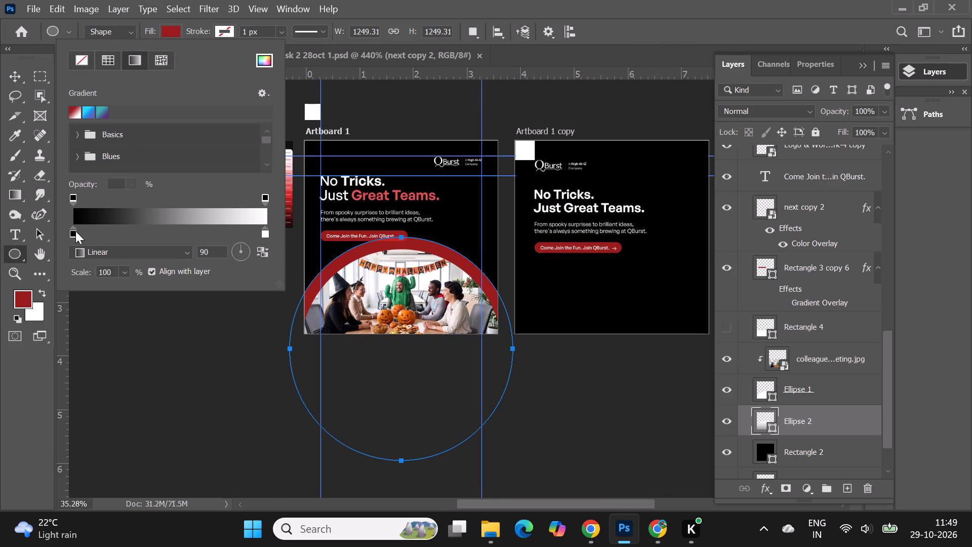
pyautogui.click(74, 232)
pyautogui.click(74, 232)
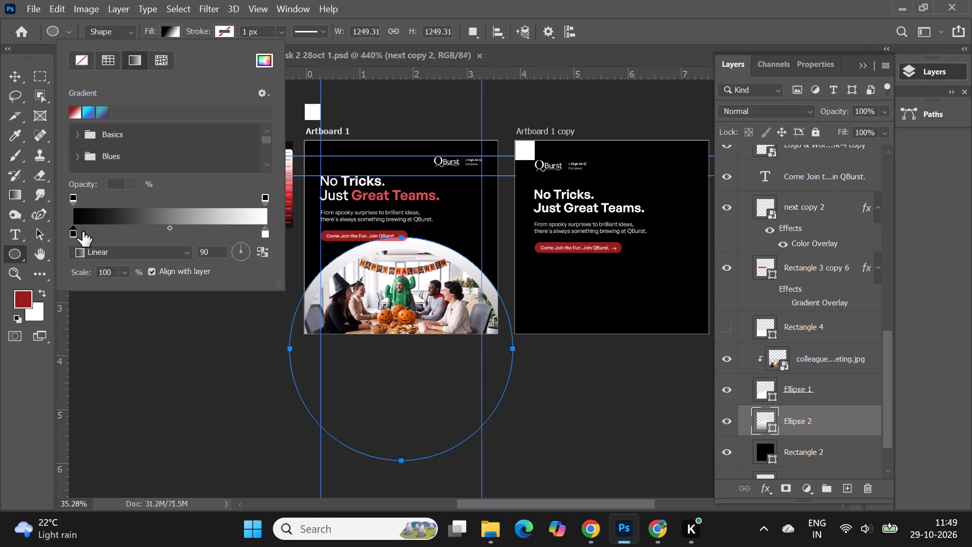
pyautogui.doubleClick(72, 235)
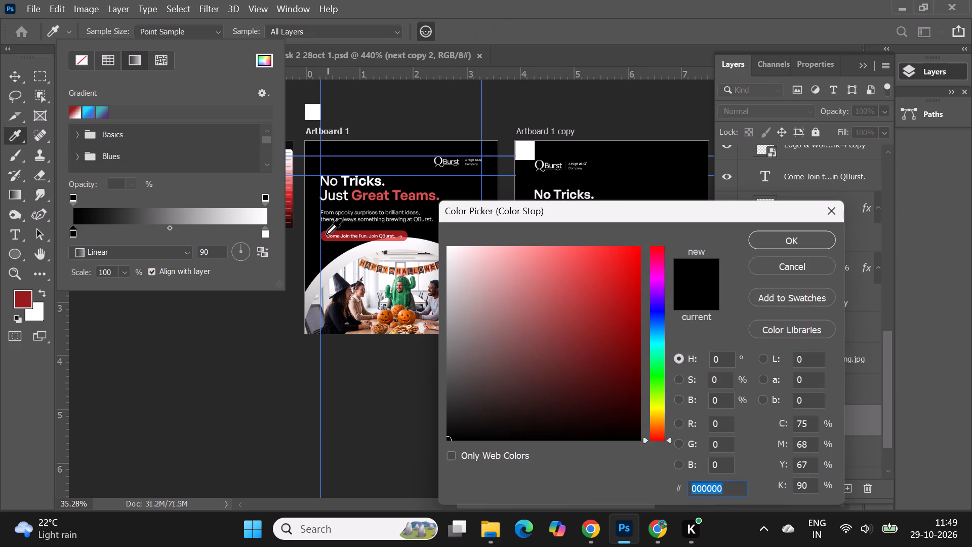
pyautogui.click(326, 234)
pyautogui.click(766, 238)
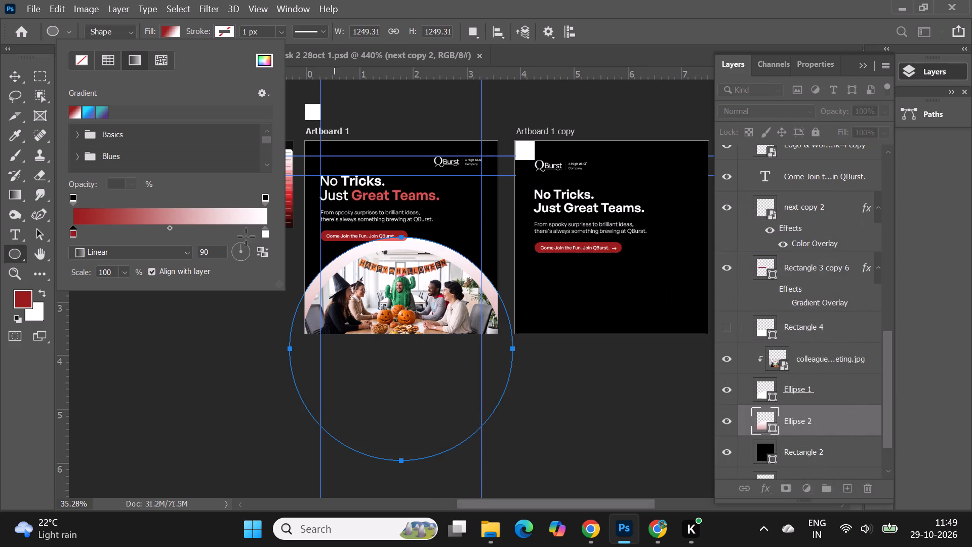
pyautogui.doubleClick(265, 233)
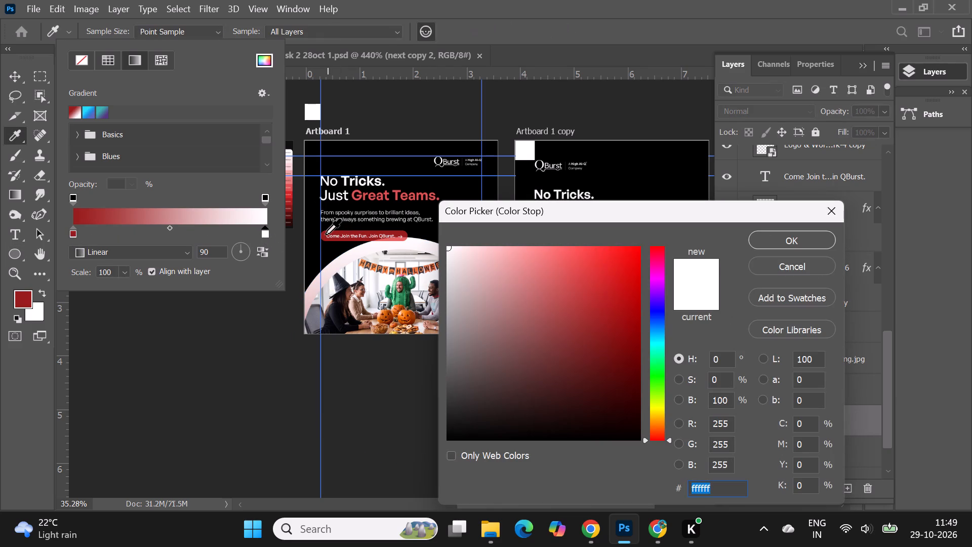
pyautogui.click(325, 234)
pyautogui.click(787, 237)
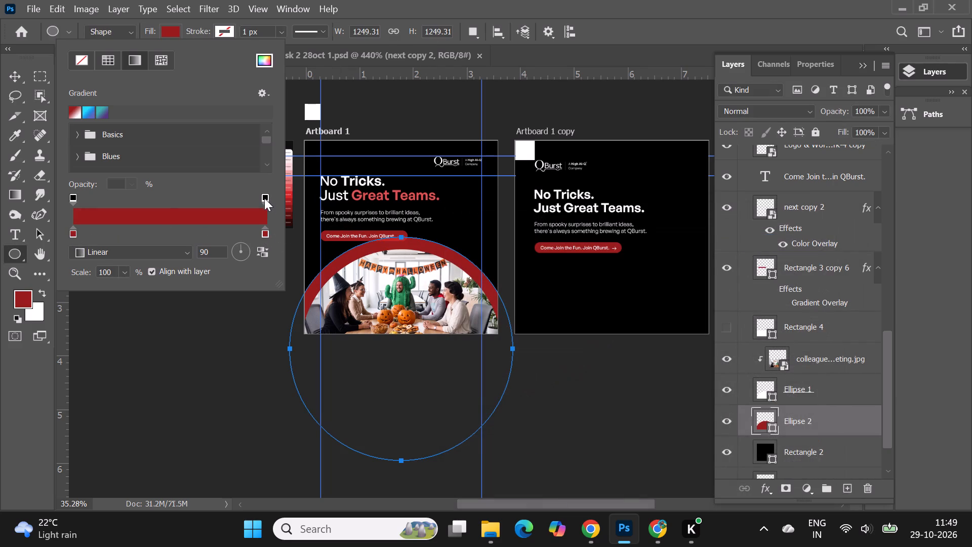
# Set the opacity of the end stop in Ellipse 2's gradient to 0%.
pyautogui.click(267, 200)
pyautogui.press('0')
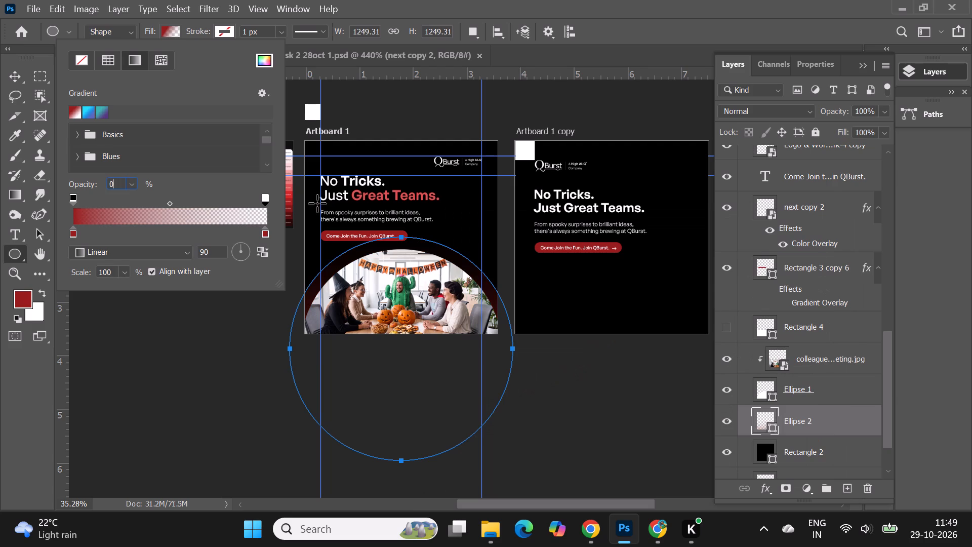
# Rotate Ellipse 2's gradient to an angle of 132 degrees.
pyautogui.click(234, 254)
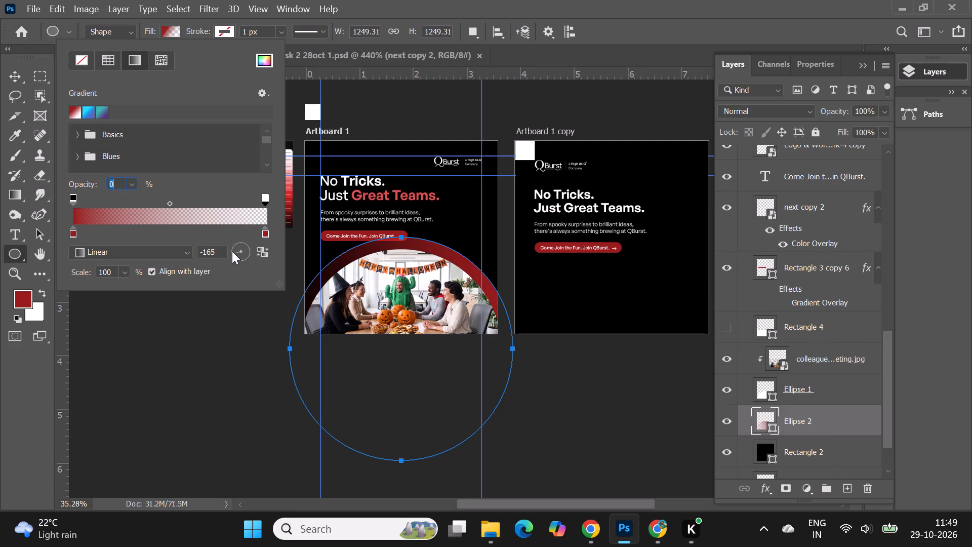
pyautogui.click(232, 251)
pyautogui.click(232, 247)
pyautogui.click(232, 247)
pyautogui.click(230, 247)
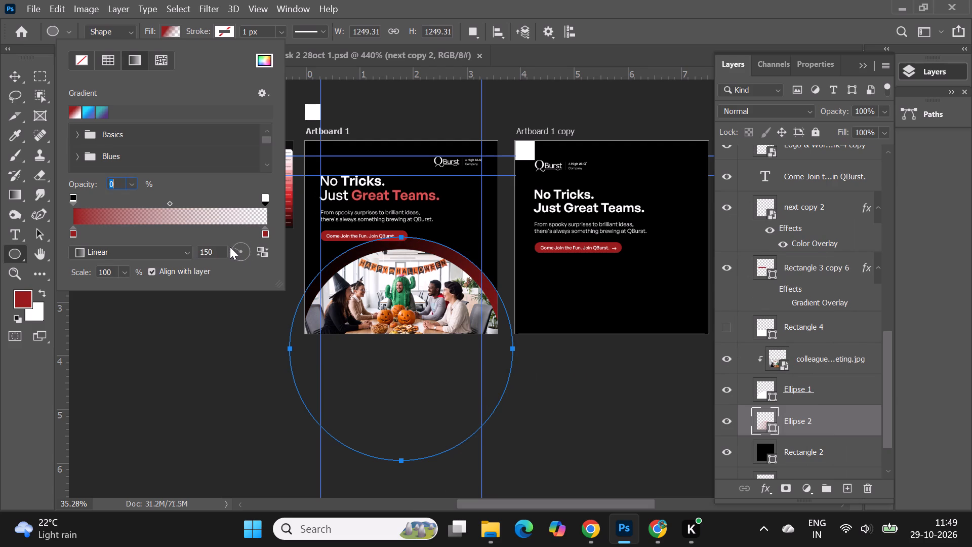
pyautogui.click(236, 243)
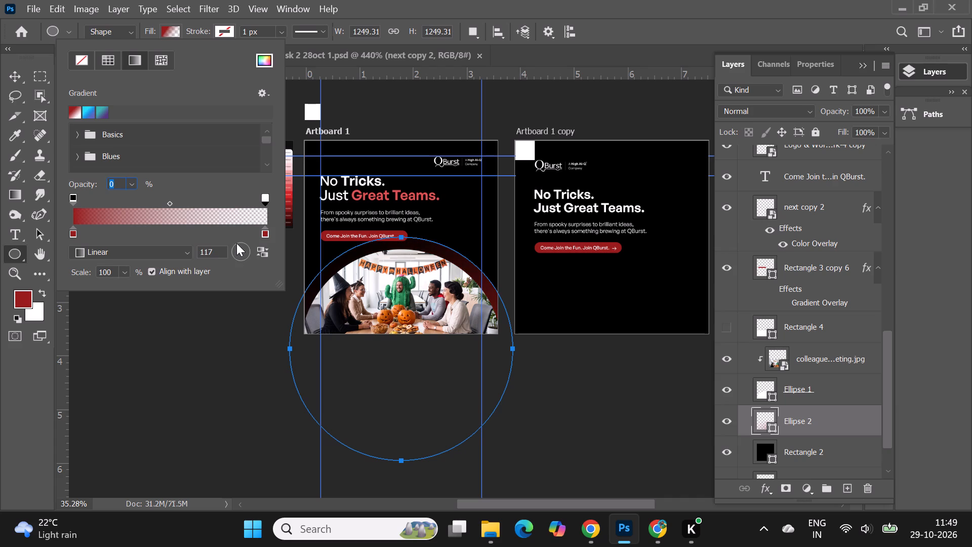
pyautogui.click(238, 247)
pyautogui.click(241, 244)
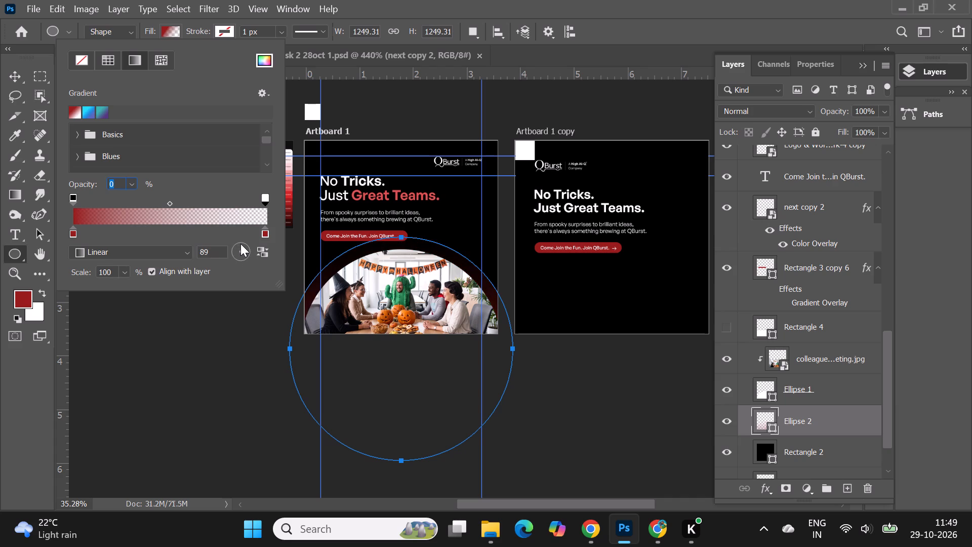
pyautogui.click(237, 244)
pyautogui.click(234, 252)
pyautogui.click(232, 249)
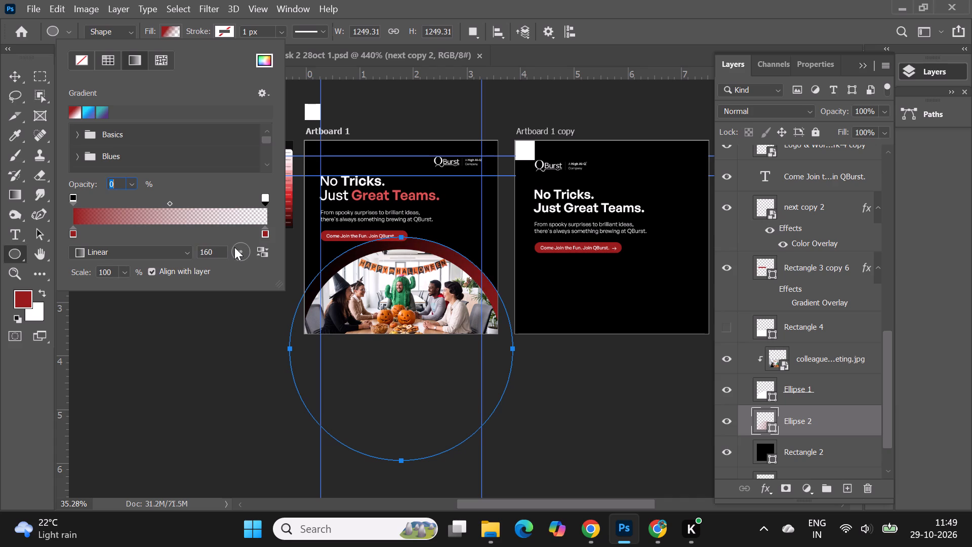
pyautogui.click(234, 247)
pyautogui.click(234, 251)
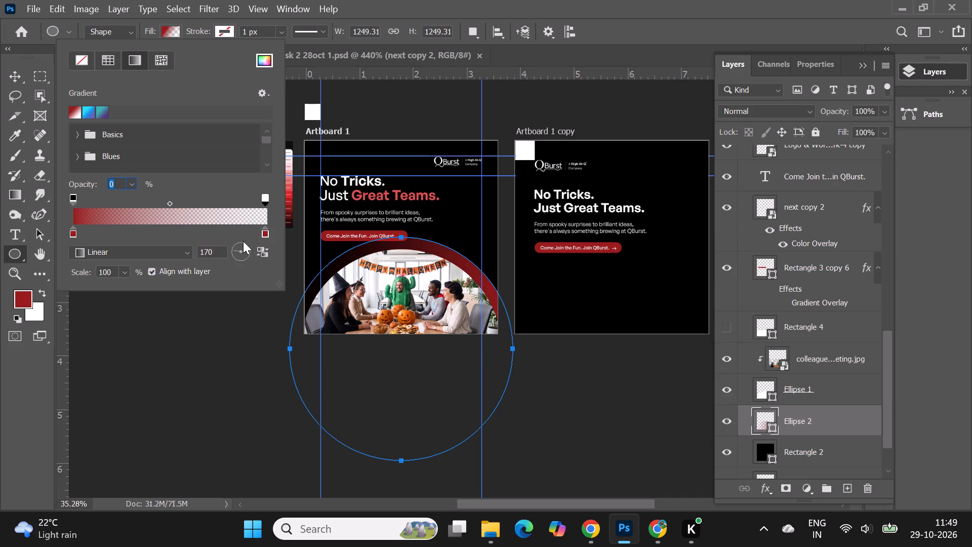
pyautogui.click(234, 245)
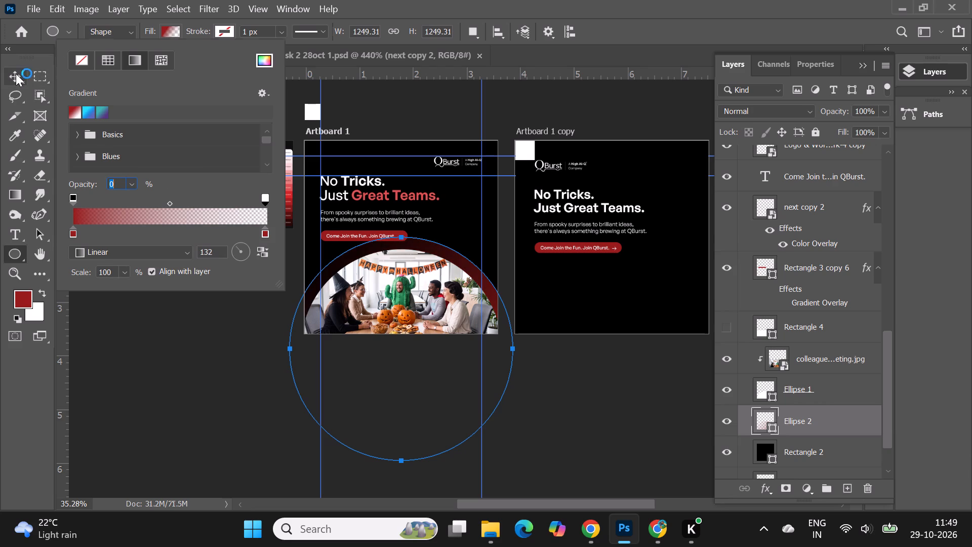
pyautogui.click(16, 73)
pyautogui.click(100, 317)
# Duplicate Ellipse 2 and offset the copy slightly up and to the right to form a second gradient ring.
pyautogui.keyDown('alt'); pyautogui.scroll(6, 336, 318); pyautogui.keyUp('alt')
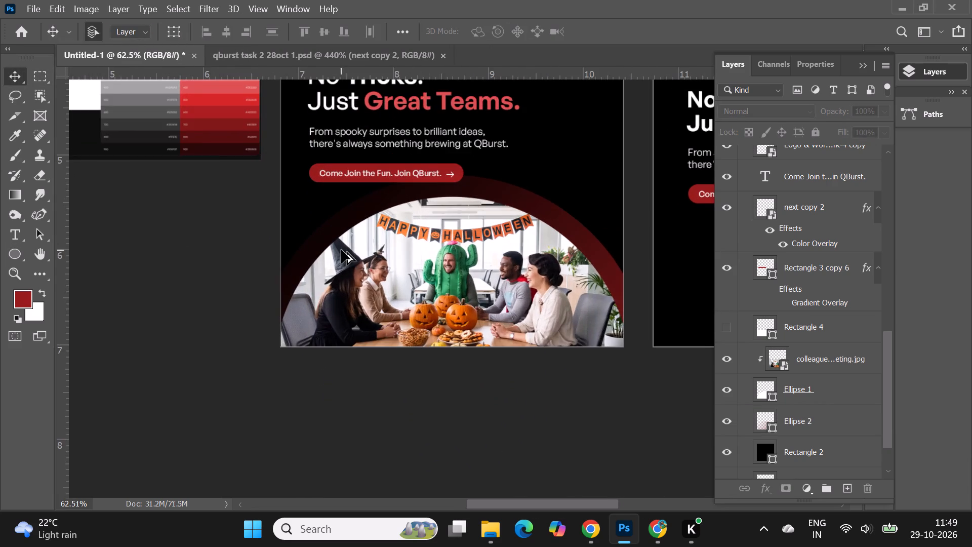
pyautogui.keyDown('alt'); pyautogui.scroll(-6, 341, 250); pyautogui.keyUp('alt')
pyautogui.keyDown('alt'); pyautogui.scroll(8, 432, 245); pyautogui.keyUp('alt')
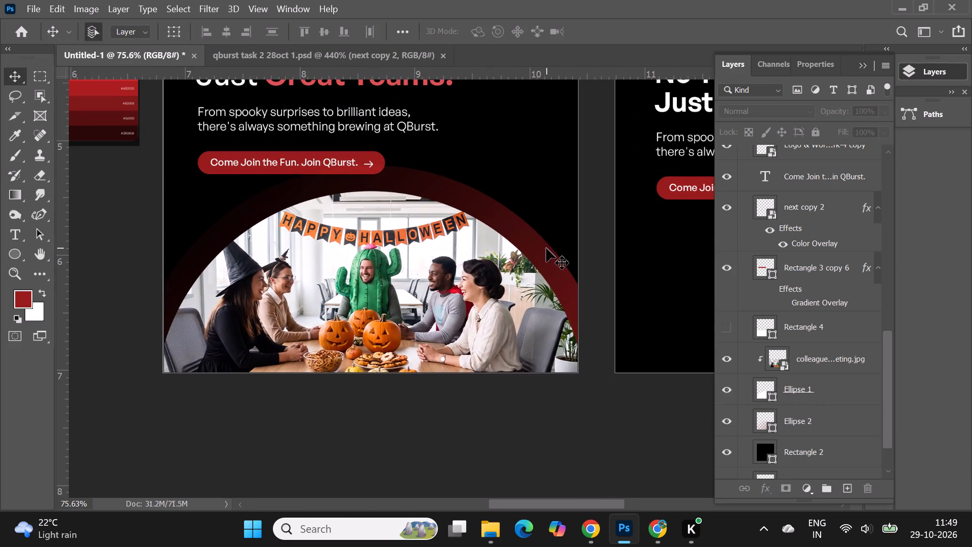
pyautogui.click(541, 255)
pyautogui.keyDown('alt'); pyautogui.moveTo(556, 277); pyautogui.dragTo(571, 263); pyautogui.keyUp('alt')
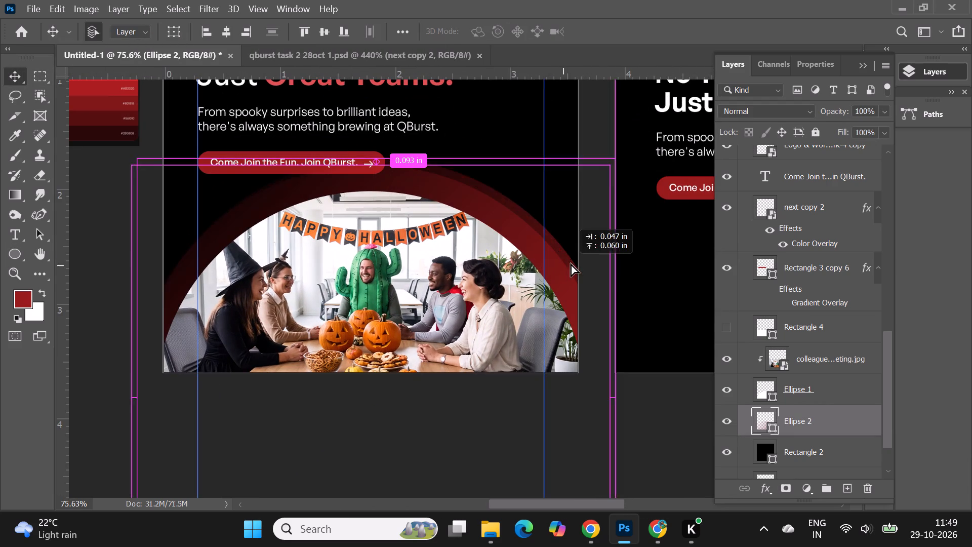
pyautogui.keyDown('alt'); pyautogui.moveTo(571, 263); pyautogui.dragTo(580, 259); pyautogui.keyUp('alt')
pyautogui.keyDown('alt'); pyautogui.scroll(-2, 551, 280); pyautogui.keyUp('alt')
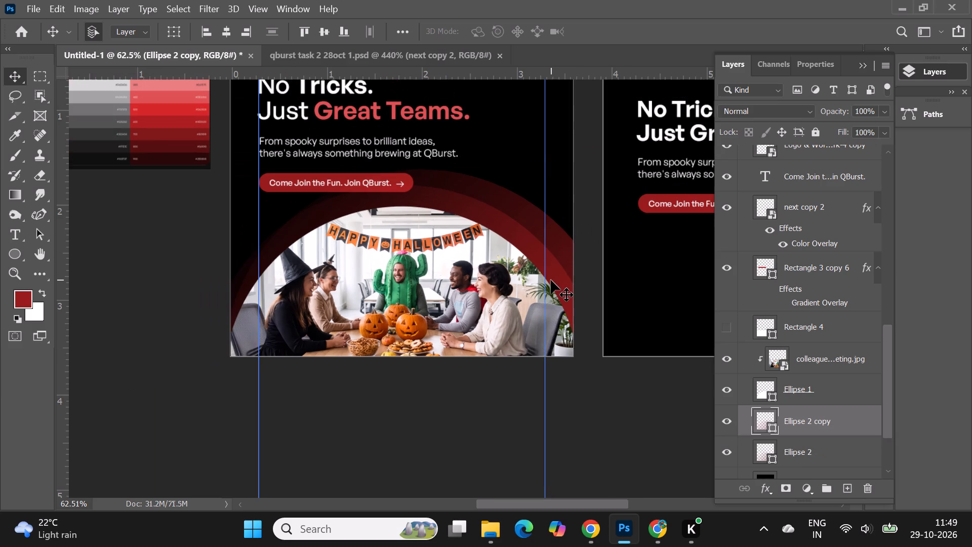
pyautogui.moveTo(570, 256); pyautogui.dragTo(562, 253)
# Set the Ellipse 2 copy layer's opacity to 70%.
pyautogui.click(882, 113)
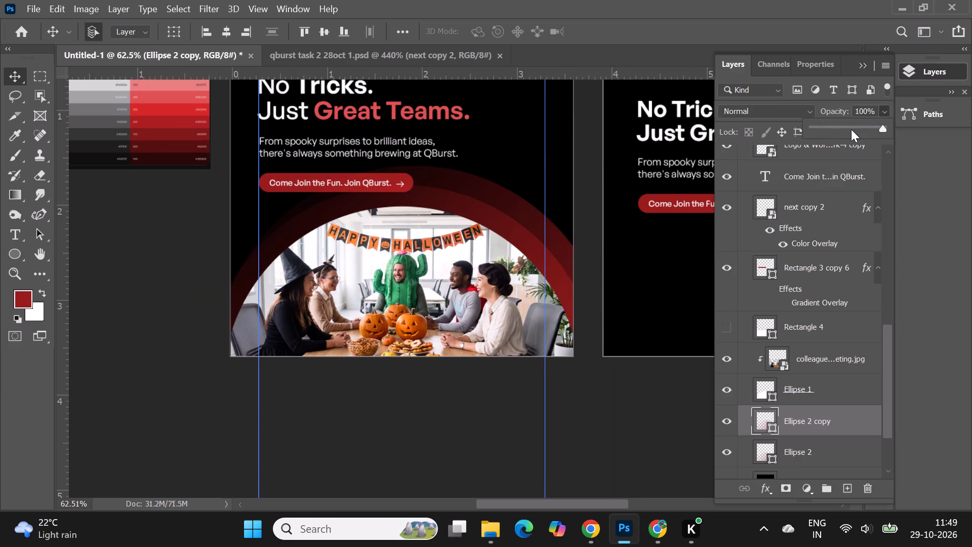
pyautogui.click(851, 129)
pyautogui.click(862, 126)
# Duplicate the Ellipse 2 copy ring and offset the duplicate about 0.21 in to the right and 0.18 in up.
pyautogui.keyDown('alt'); pyautogui.scroll(-3, 488, 313); pyautogui.keyUp('alt')
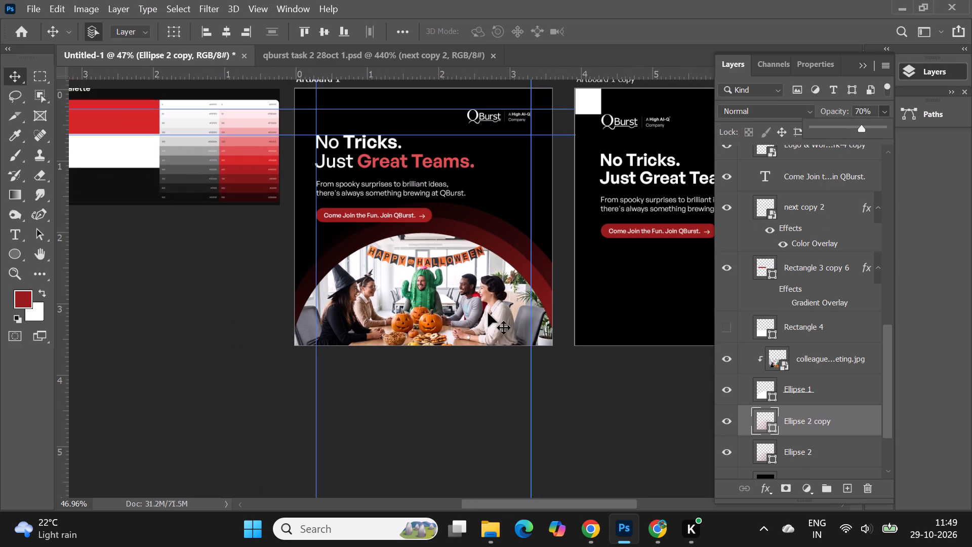
pyautogui.keyDown('alt'); pyautogui.scroll(2, 575, 282); pyautogui.keyUp('alt')
pyautogui.scroll(2, 570, 292)
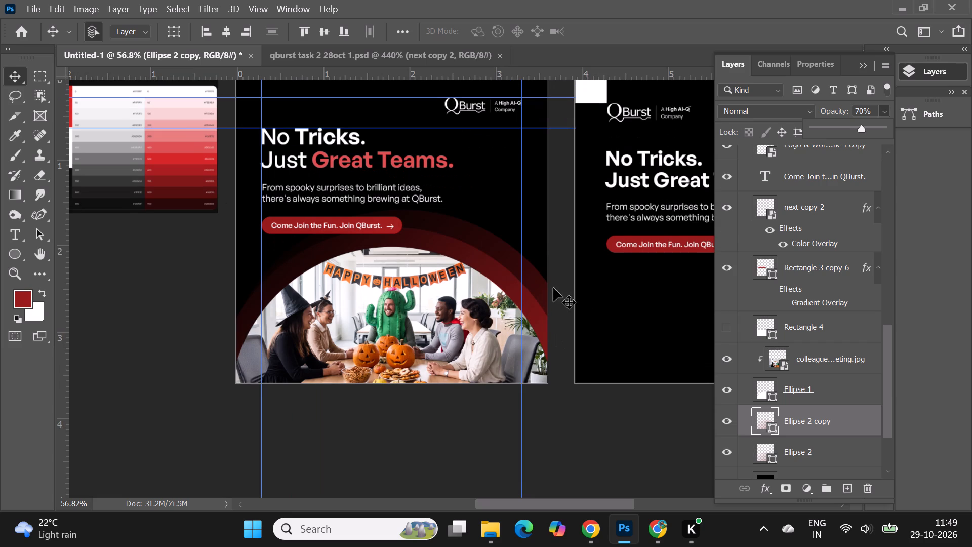
pyautogui.keyDown('alt'); pyautogui.moveTo(540, 283); pyautogui.dragTo(557, 266); pyautogui.keyUp('alt')
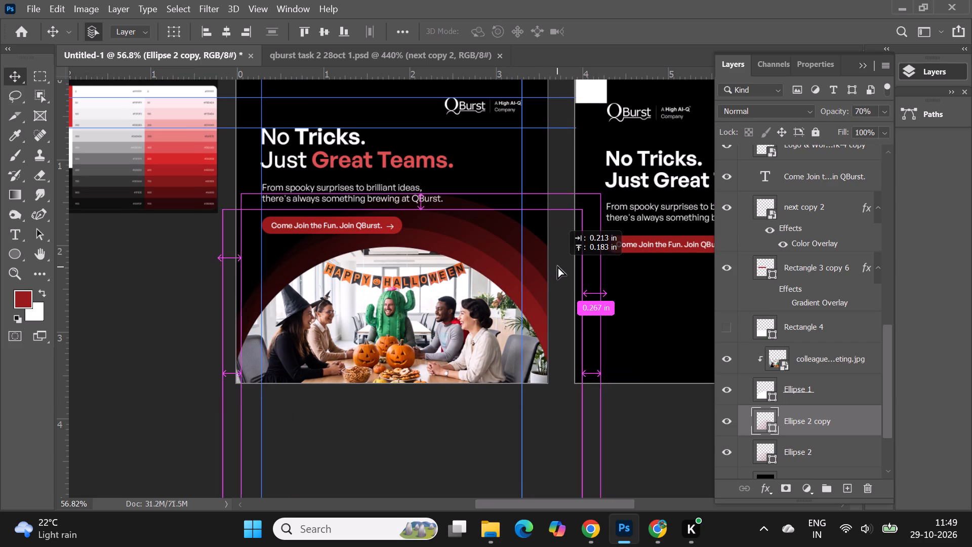
# Set the opacity of the outermost ring layer, Ellipse 2 copy 2, to 42%.
pyautogui.click(887, 110)
pyautogui.click(833, 126)
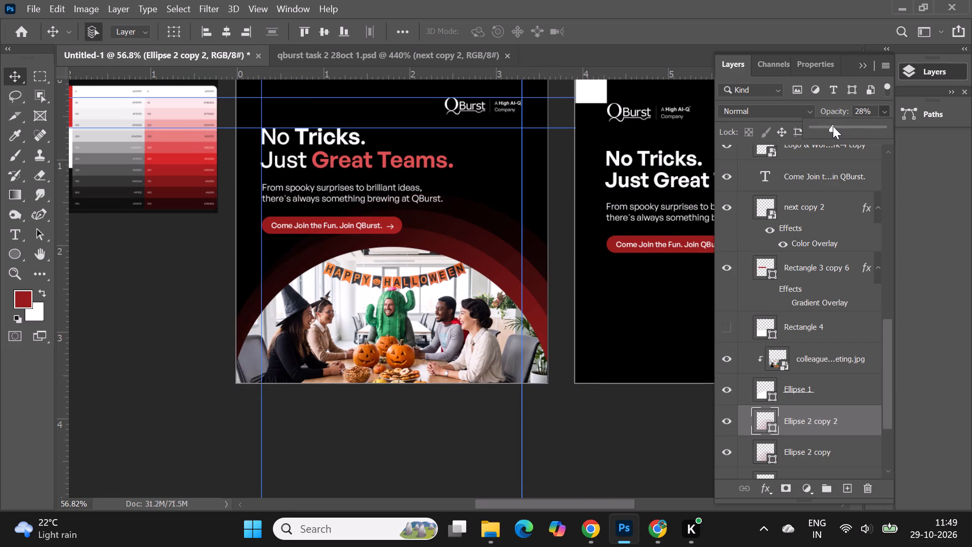
pyautogui.click(841, 126)
pyautogui.click(842, 126)
pyautogui.keyDown('alt'); pyautogui.scroll(-4, 430, 379); pyautogui.keyUp('alt')
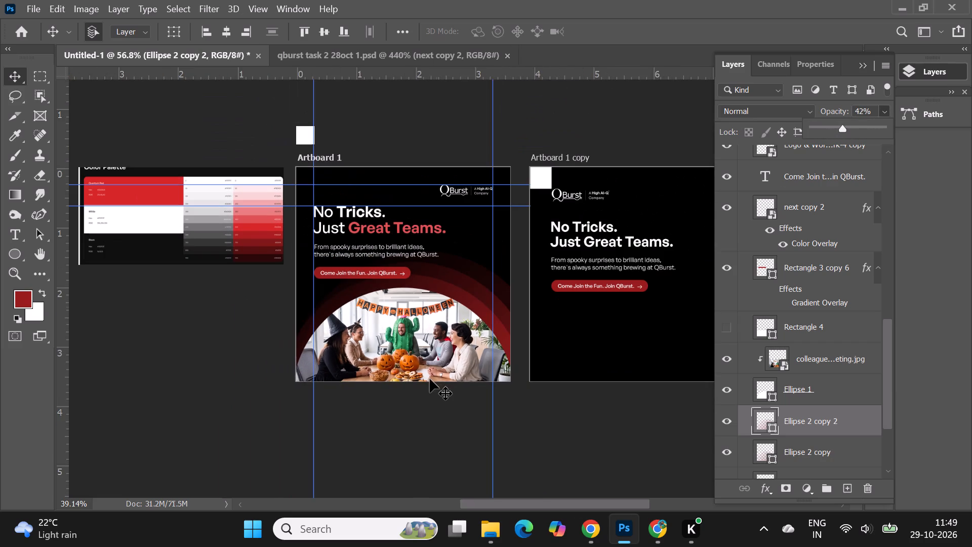
pyautogui.click(171, 382)
pyautogui.keyDown('alt'); pyautogui.scroll(3, 386, 386); pyautogui.keyUp('alt')
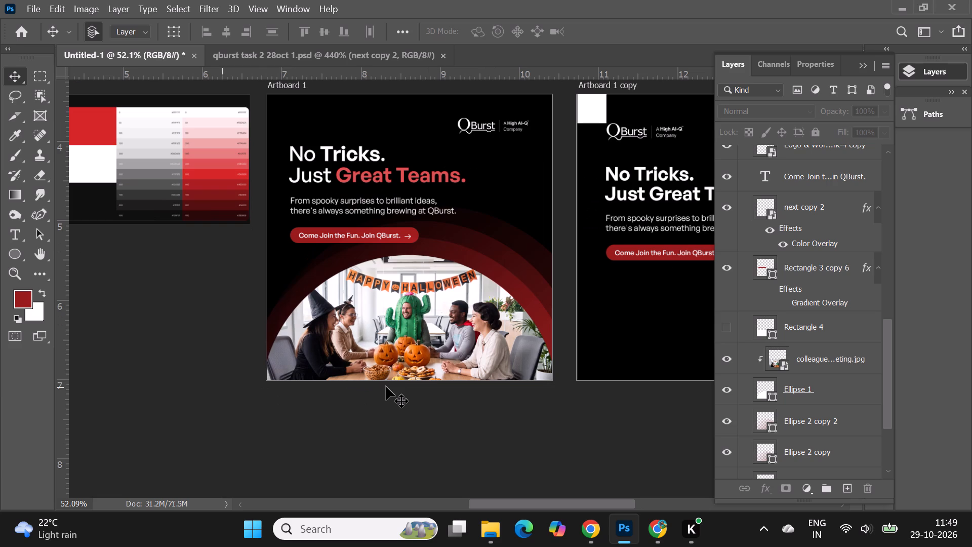
pyautogui.scroll(2, 386, 386)
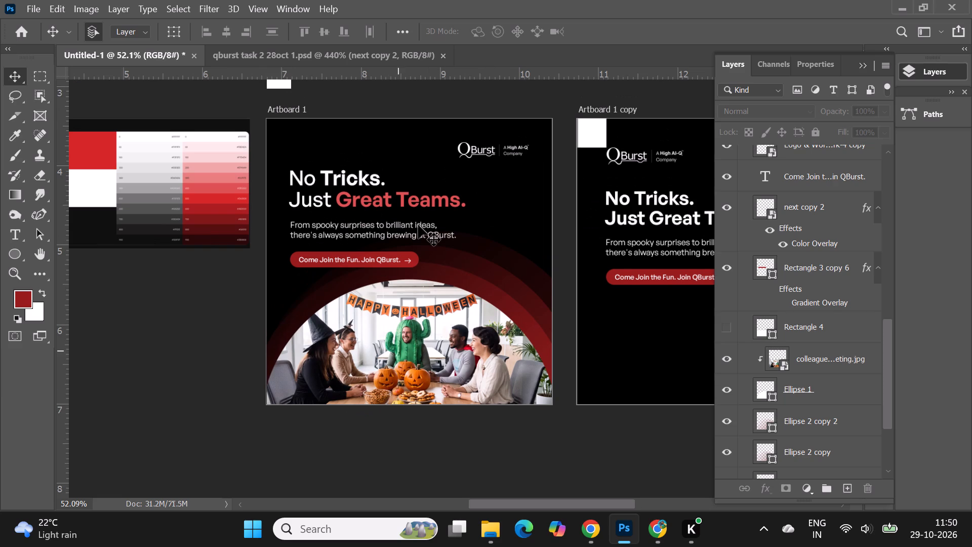
# Move the lower horizontal guide up slightly so it sits just above the headline on Artboard 1.
pyautogui.click(433, 165)
pyautogui.keyDown('alt'); pyautogui.scroll(1, 490, 240); pyautogui.keyUp('alt')
pyautogui.keyDown('alt'); pyautogui.scroll(2, 360, 173); pyautogui.keyUp('alt')
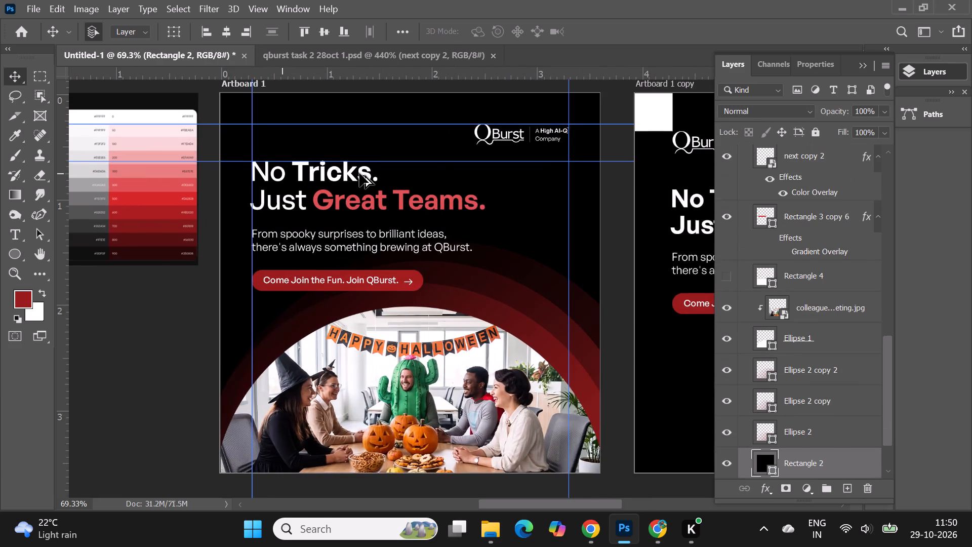
pyautogui.keyDown('alt'); pyautogui.scroll(2, 359, 173); pyautogui.keyUp('alt')
pyautogui.moveTo(405, 161); pyautogui.dragTo(405, 160)
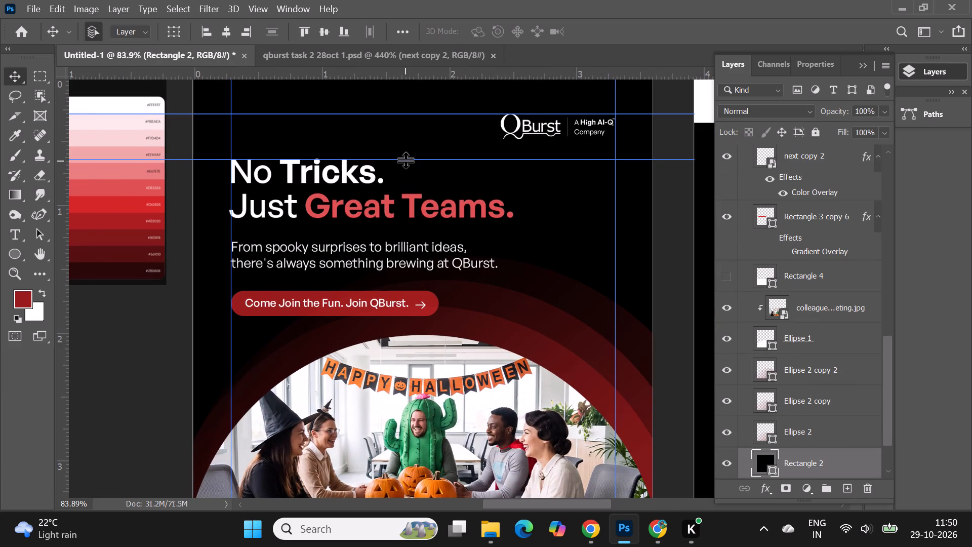
pyautogui.moveTo(405, 160); pyautogui.dragTo(407, 154)
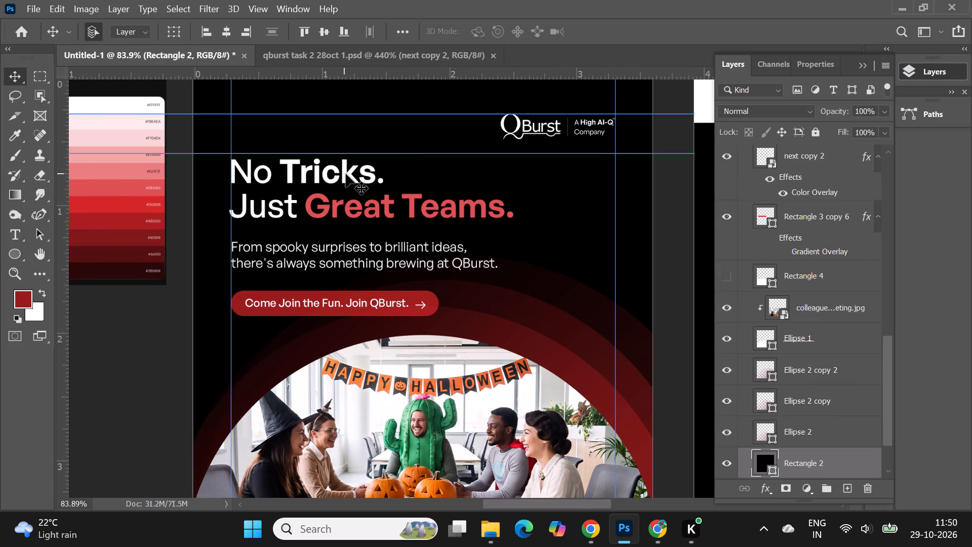
# Reorder the logo layer, Logo & Wordmark-4 copy, to the top of Artboard 1's layers, above the text layers.
pyautogui.click(346, 174)
pyautogui.scroll(4, 804, 317)
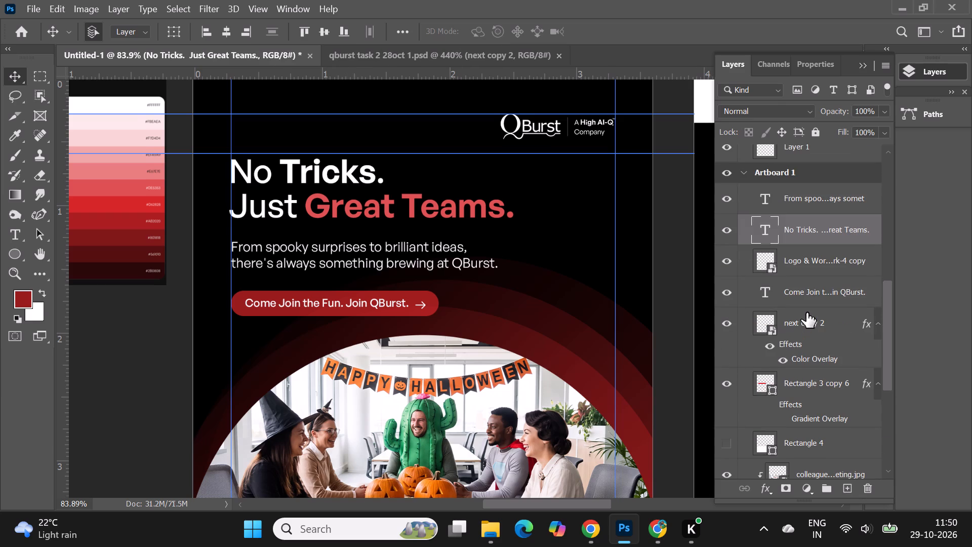
pyautogui.click(809, 297)
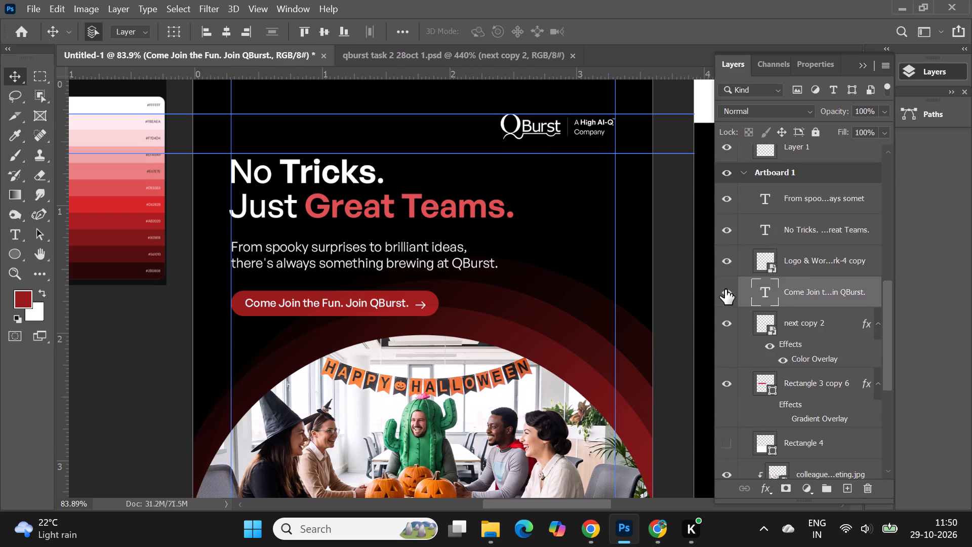
pyautogui.click(722, 289)
pyautogui.click(722, 289)
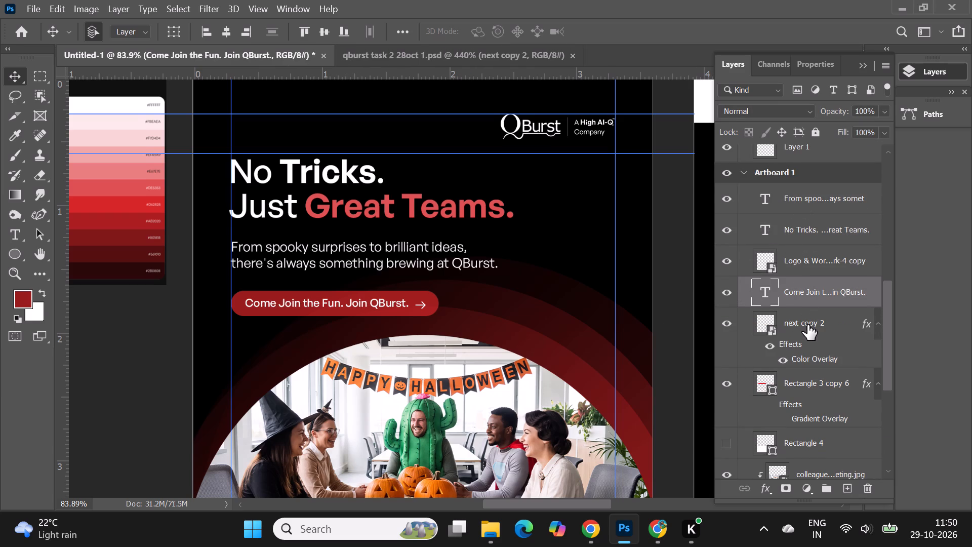
pyautogui.click(807, 325)
pyautogui.click(727, 328)
pyautogui.click(727, 328)
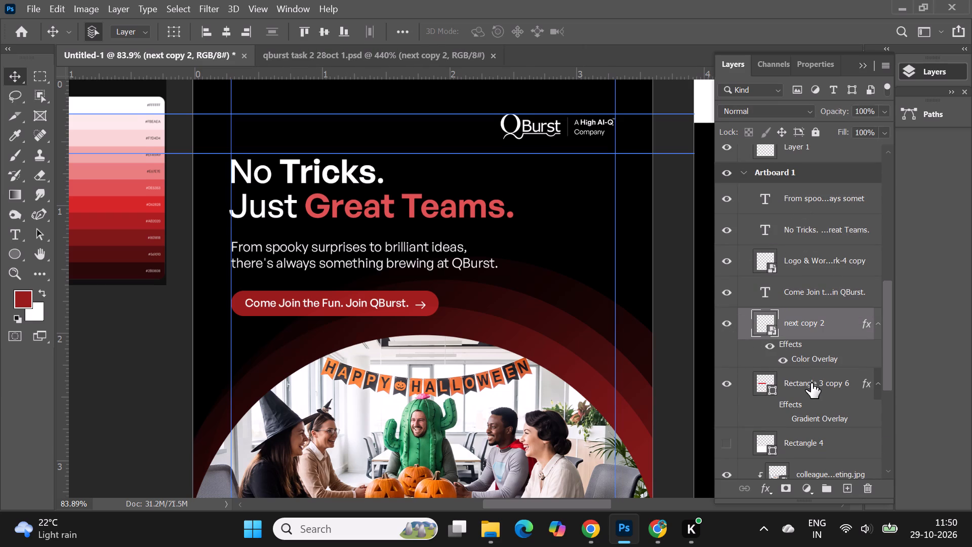
pyautogui.click(811, 383)
pyautogui.keyDown('shift'); pyautogui.click(782, 208); pyautogui.keyUp('shift')
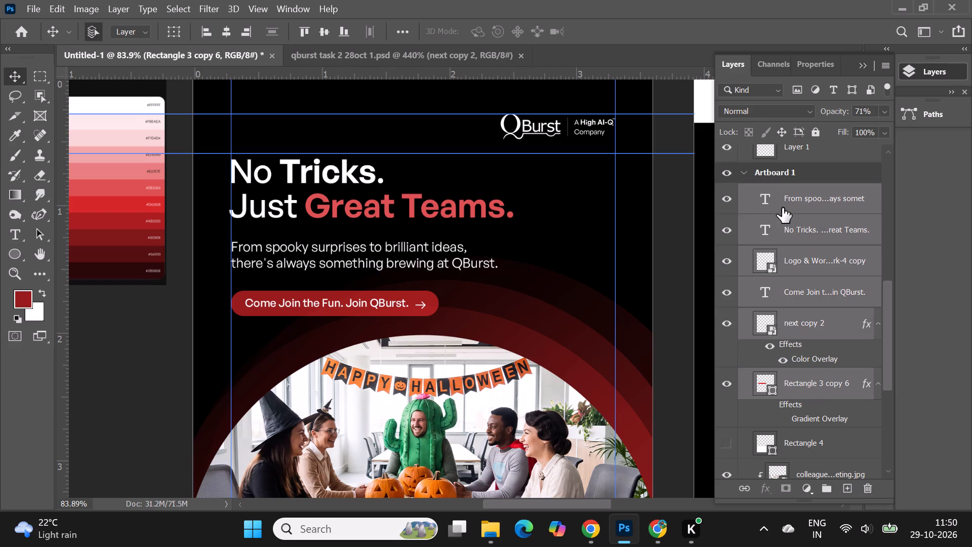
pyautogui.click(518, 122)
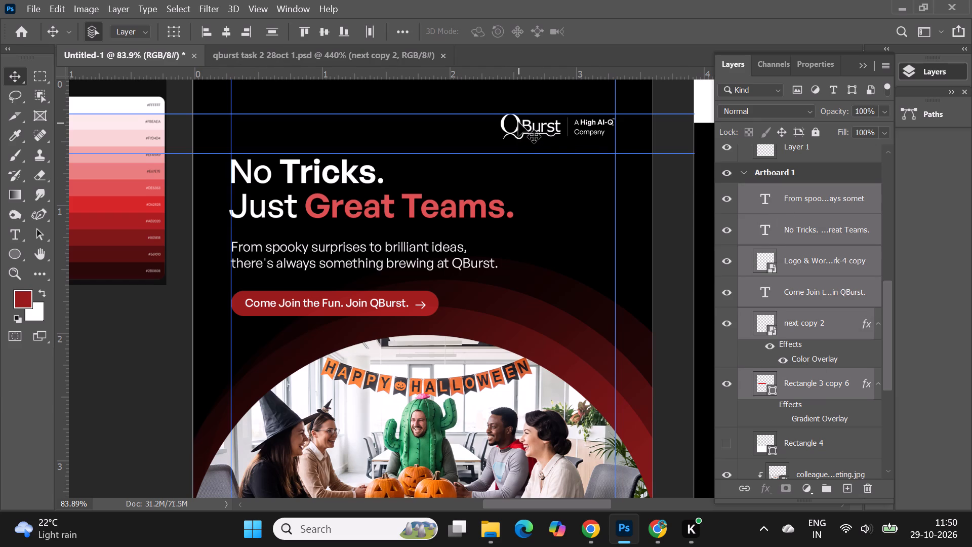
pyautogui.rightClick(520, 122)
pyautogui.click(544, 142)
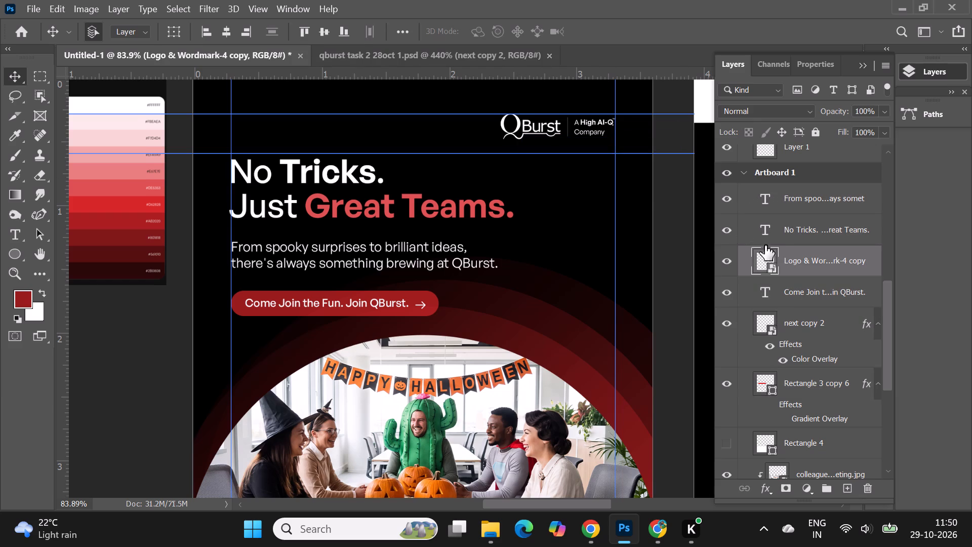
pyautogui.moveTo(794, 267); pyautogui.dragTo(794, 195)
# Shift the headline, body text and call-to-action button together up to the horizontal guide, aligned with the left margin guide.
pyautogui.click(800, 231)
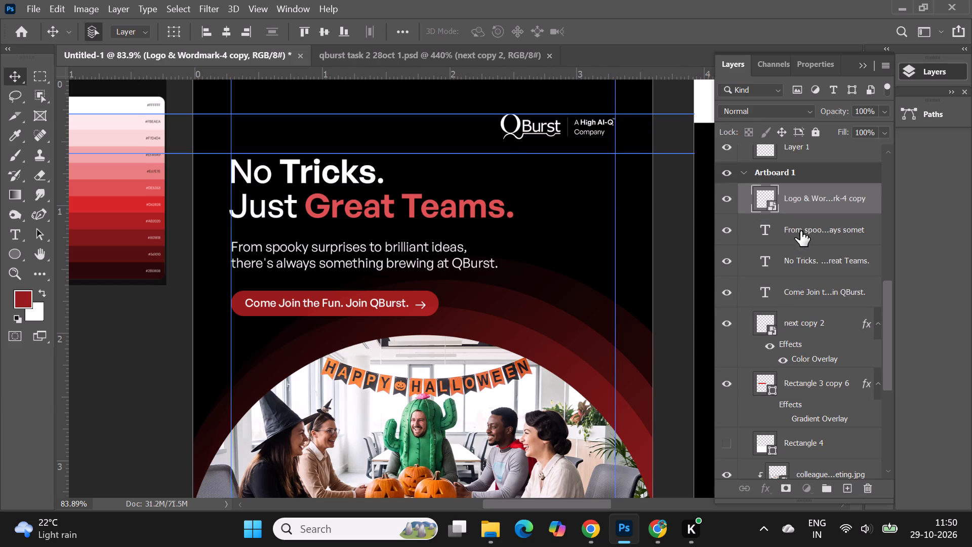
pyautogui.keyDown('shift'); pyautogui.click(796, 384); pyautogui.keyUp('shift')
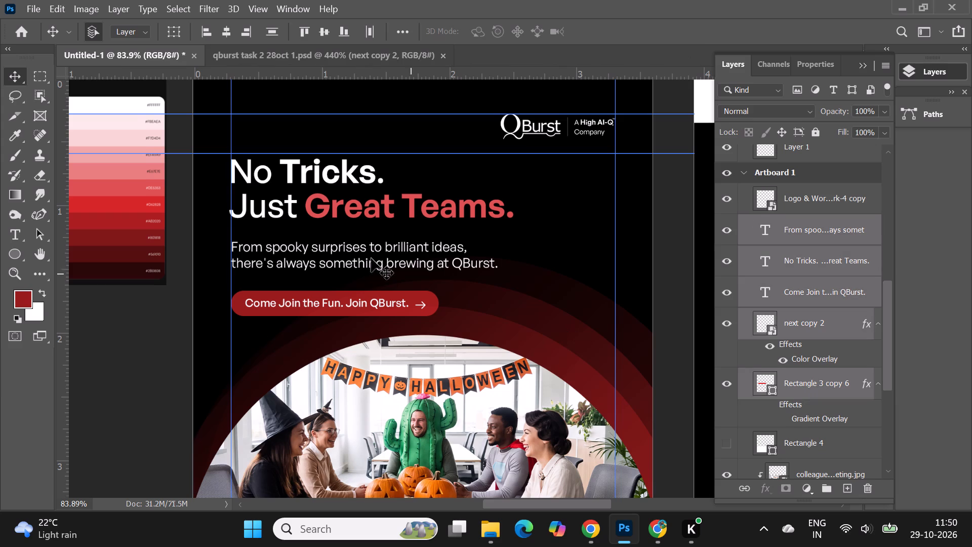
pyautogui.moveTo(336, 207); pyautogui.dragTo(338, 201)
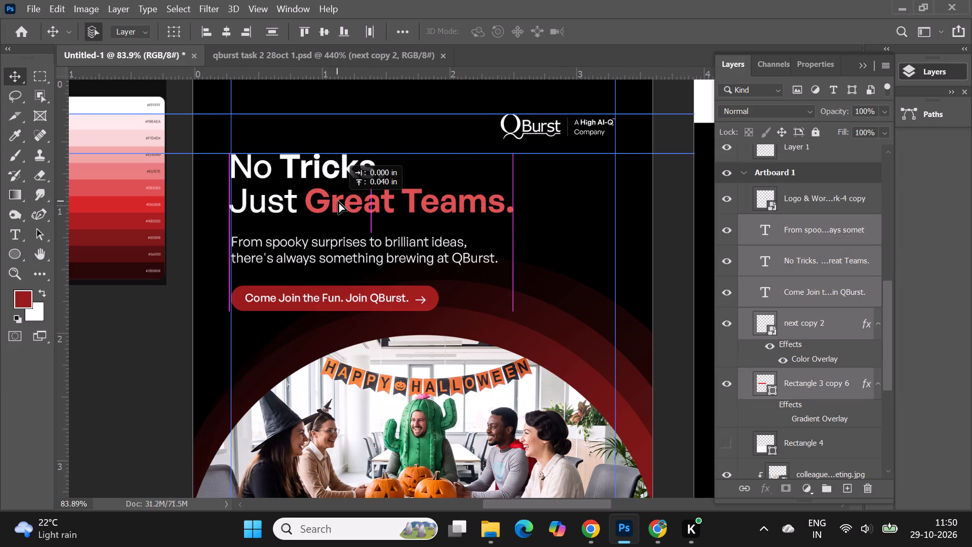
pyautogui.moveTo(338, 201); pyautogui.dragTo(337, 201)
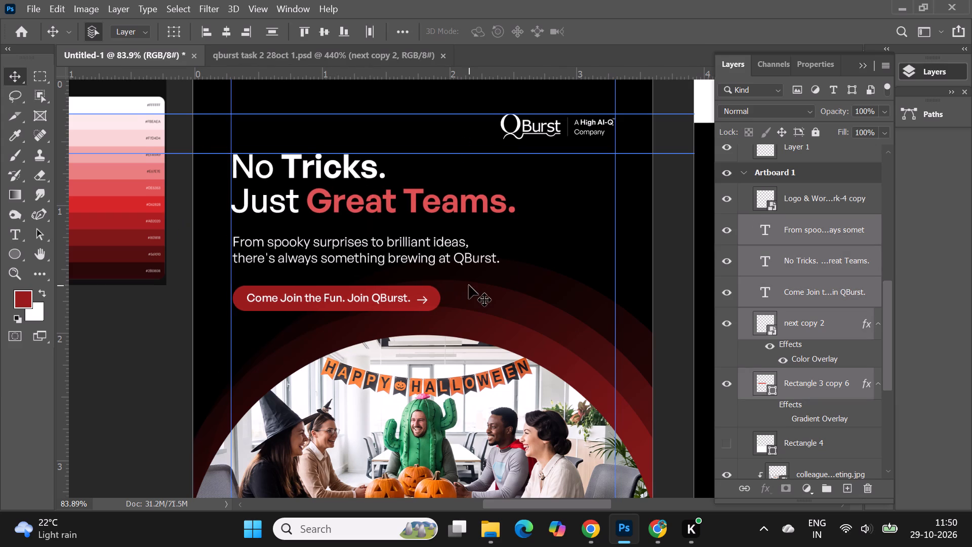
pyautogui.press('Left')
pyautogui.press('Left')
pyautogui.press('Left')
pyautogui.press('Right')
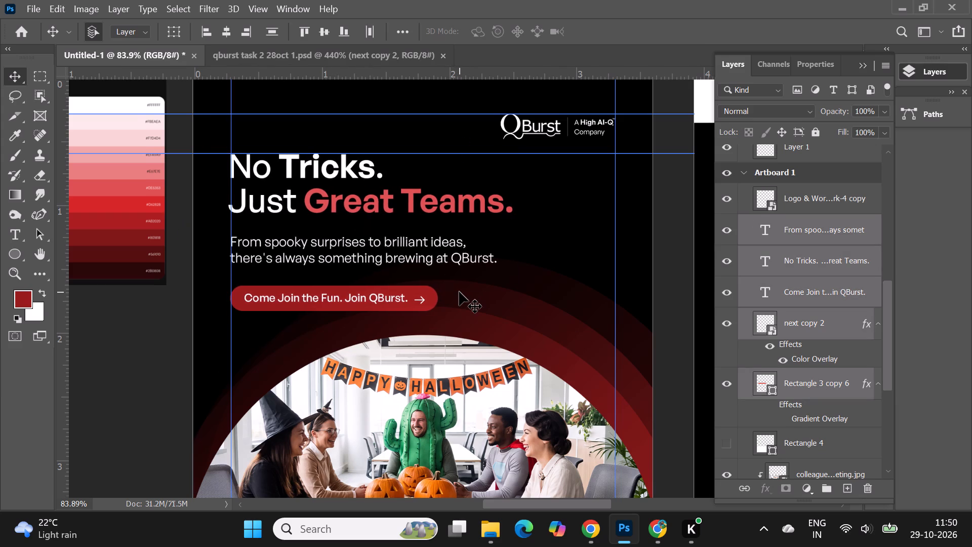
pyautogui.press('Up')
pyautogui.press('Up')
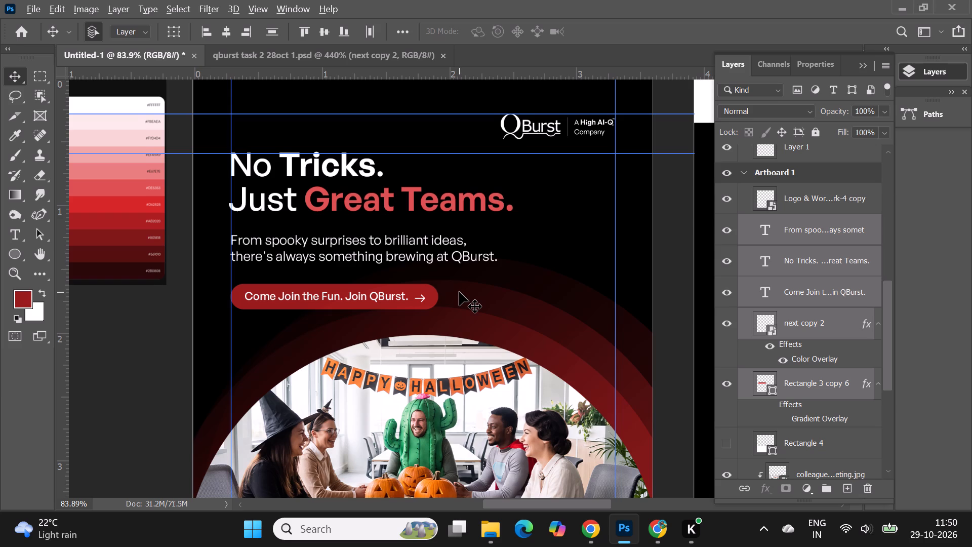
# Remove the horizontal guide at the top of the headline and deselect all layers.
pyautogui.keyDown('alt'); pyautogui.scroll(-6, 450, 233); pyautogui.keyUp('alt')
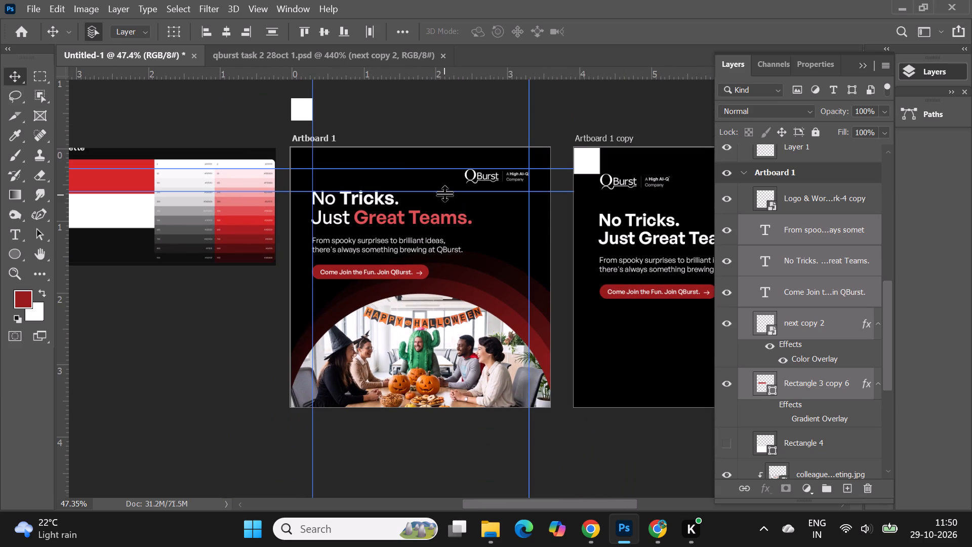
pyautogui.moveTo(444, 193); pyautogui.dragTo(438, 54)
pyautogui.click(156, 328)
pyautogui.keyDown('alt'); pyautogui.scroll(-2, 218, 162); pyautogui.keyUp('alt')
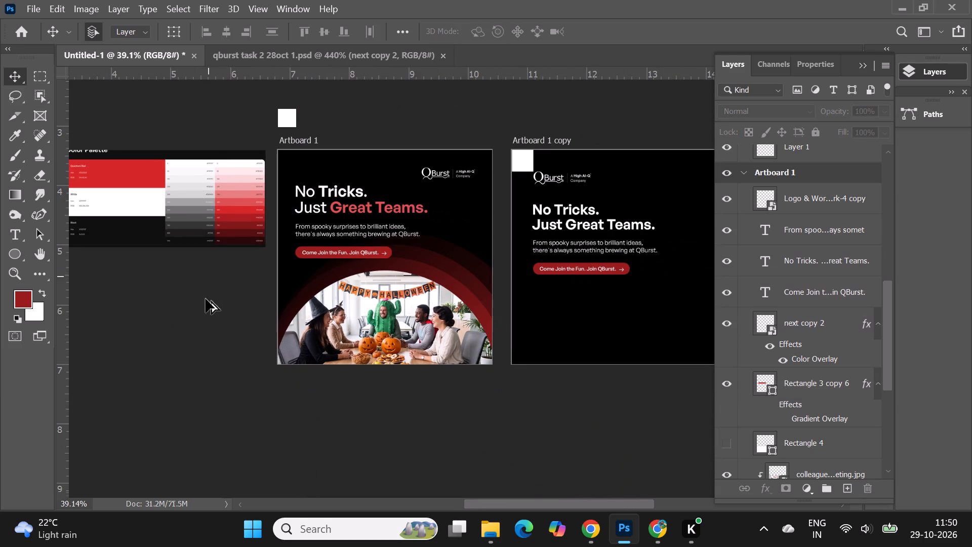
pyautogui.click(204, 300)
# Set the word "No" in Artboard 1's headline to the Semibold weight of General Sans.
pyautogui.keyDown('alt'); pyautogui.scroll(-2, 179, 157); pyautogui.keyUp('alt')
pyautogui.keyDown('alt'); pyautogui.scroll(5, 359, 178); pyautogui.keyUp('alt')
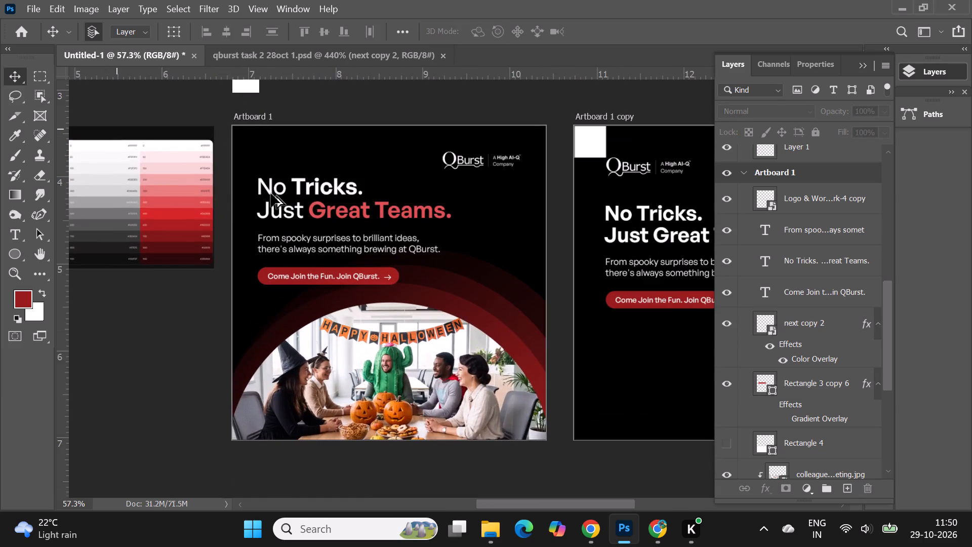
pyautogui.keyDown('alt'); pyautogui.scroll(3, 271, 193); pyautogui.keyUp('alt')
pyautogui.doubleClick(256, 190)
pyautogui.moveTo(276, 191); pyautogui.dragTo(247, 192)
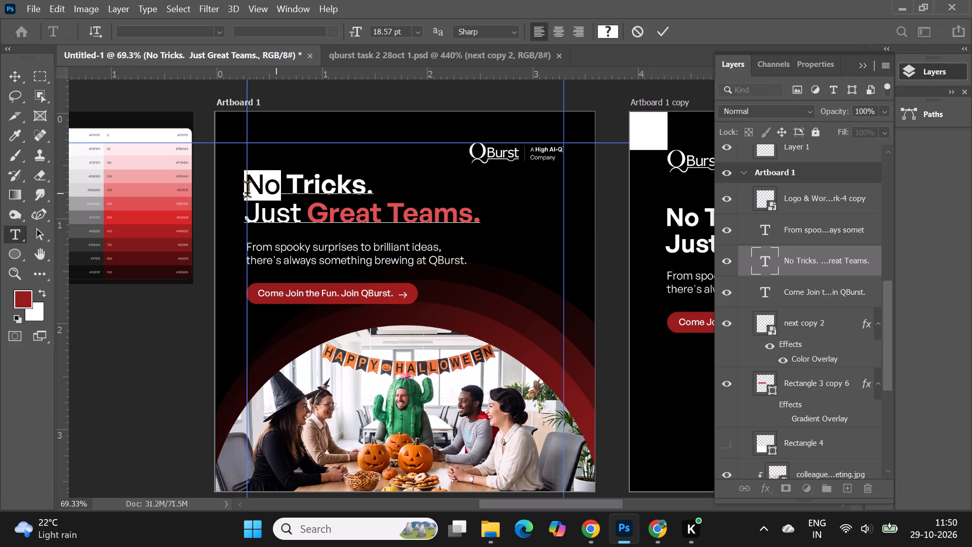
pyautogui.moveTo(247, 192); pyautogui.dragTo(243, 192)
pyautogui.click(334, 29)
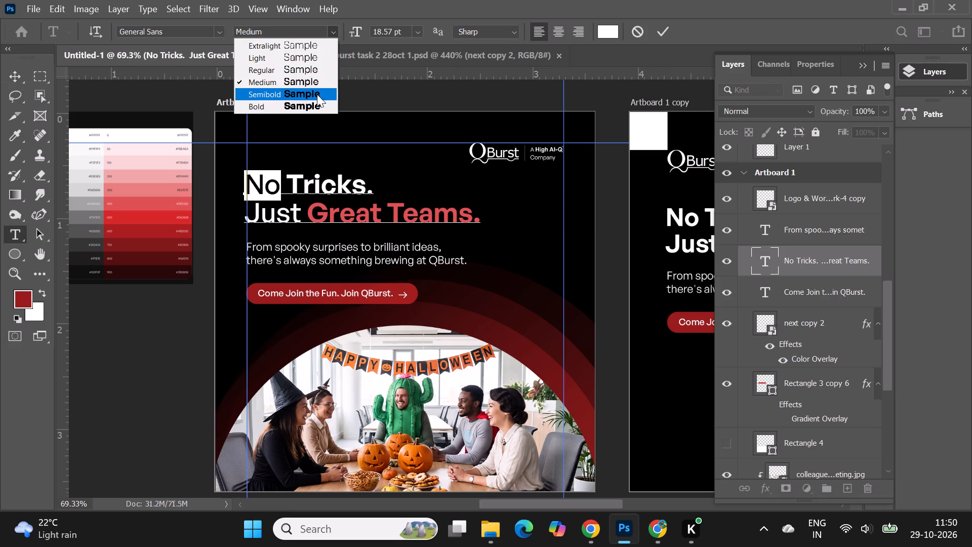
pyautogui.click(317, 94)
pyautogui.click(659, 28)
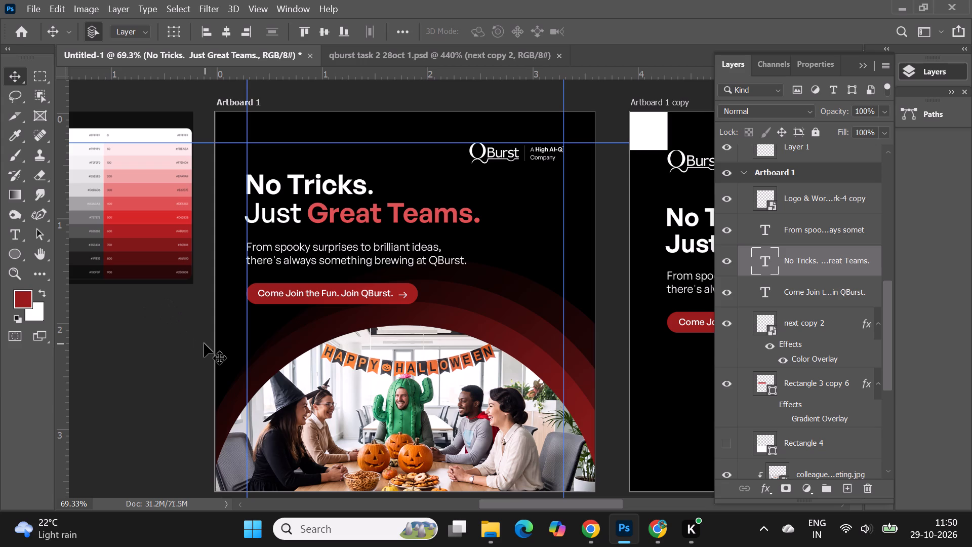
# Set the word "Just" in Artboard 1's headline to the Semibold weight of General Sans.
pyautogui.doubleClick(272, 222)
pyautogui.moveTo(299, 223); pyautogui.dragTo(249, 216)
pyautogui.click(336, 36)
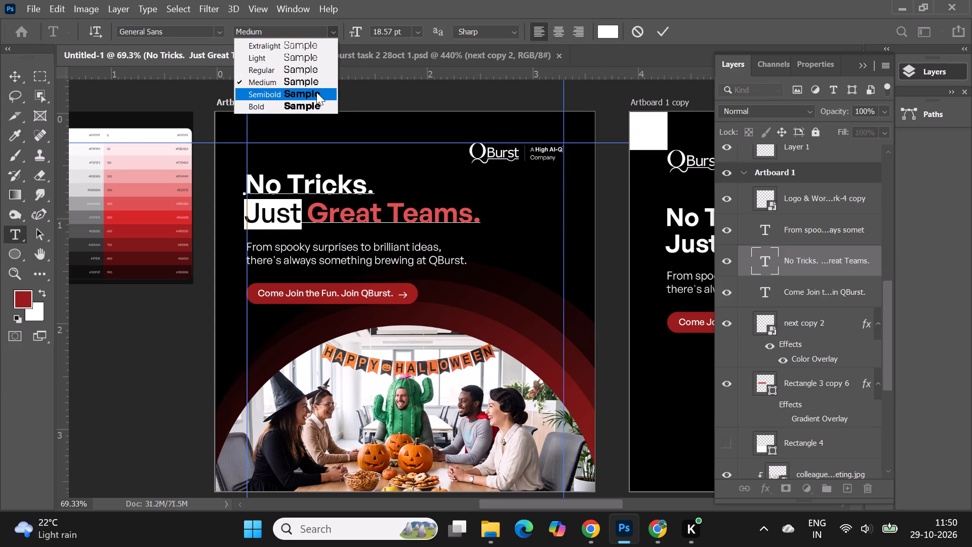
pyautogui.click(316, 94)
pyautogui.click(663, 31)
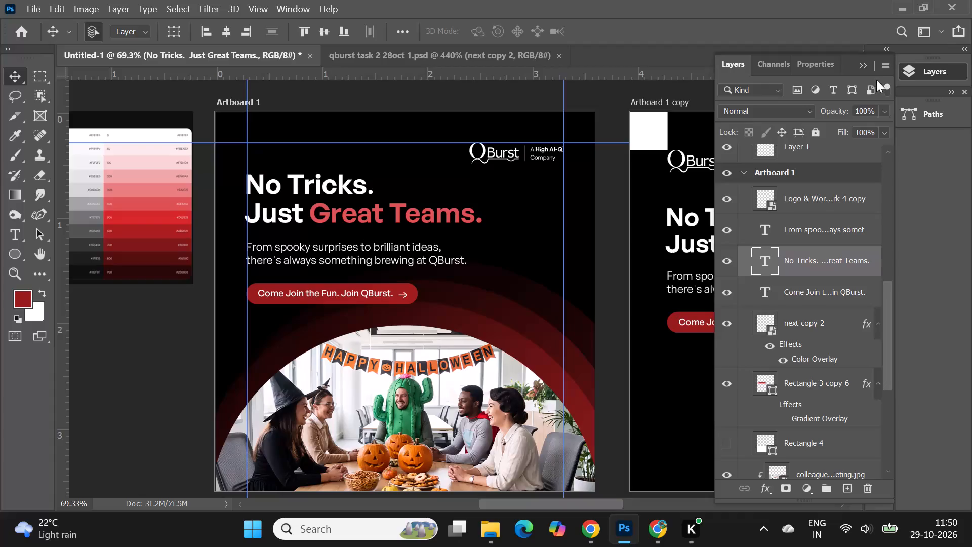
# Examine Artboard 1's overall layout, text and gradient rings at different zoom levels, with the layer list collapsed.
pyautogui.click(859, 61)
pyautogui.keyDown('alt'); pyautogui.scroll(-5, 386, 131); pyautogui.keyUp('alt')
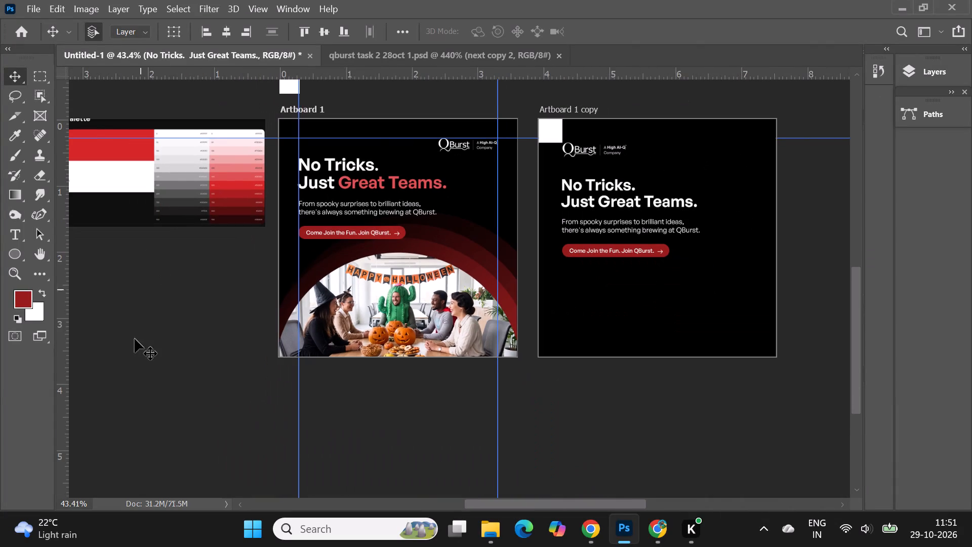
pyautogui.click(133, 345)
pyautogui.keyDown('alt'); pyautogui.scroll(3, 378, 202); pyautogui.keyUp('alt')
pyautogui.keyDown('alt'); pyautogui.scroll(-2, 380, 134); pyautogui.keyUp('alt')
pyautogui.scroll(2, 532, 338)
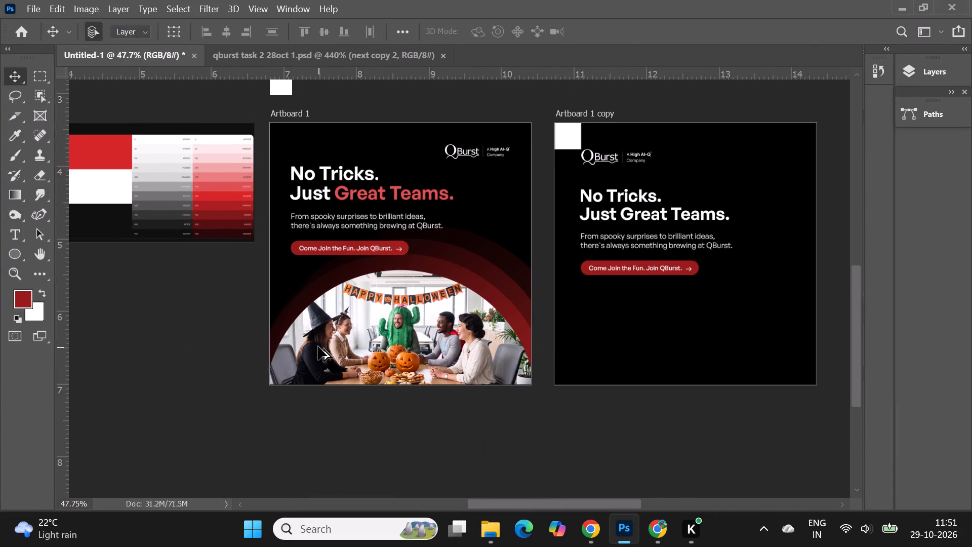
pyautogui.keyDown('alt'); pyautogui.scroll(2, 318, 346); pyautogui.keyUp('alt')
pyautogui.keyDown('alt'); pyautogui.scroll(-2, 307, 333); pyautogui.keyUp('alt')
pyautogui.keyDown('alt'); pyautogui.scroll(-1, 87, 266); pyautogui.keyUp('alt')
pyautogui.click(647, 422)
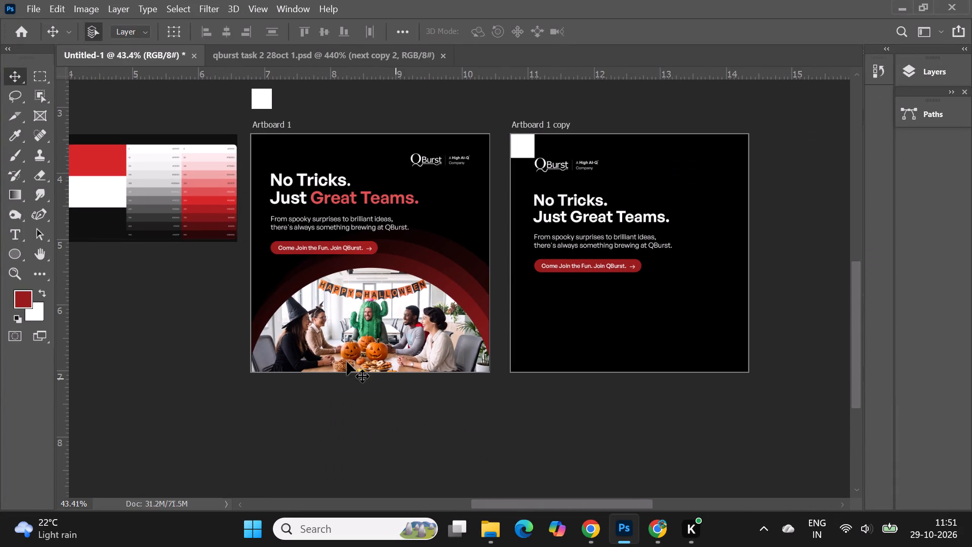
pyautogui.keyDown('alt'); pyautogui.scroll(3, 337, 361); pyautogui.keyUp('alt')
pyautogui.keyDown('alt'); pyautogui.scroll(-2, 560, 355); pyautogui.keyUp('alt')
pyautogui.keyDown('alt'); pyautogui.scroll(1, 276, 188); pyautogui.keyUp('alt')
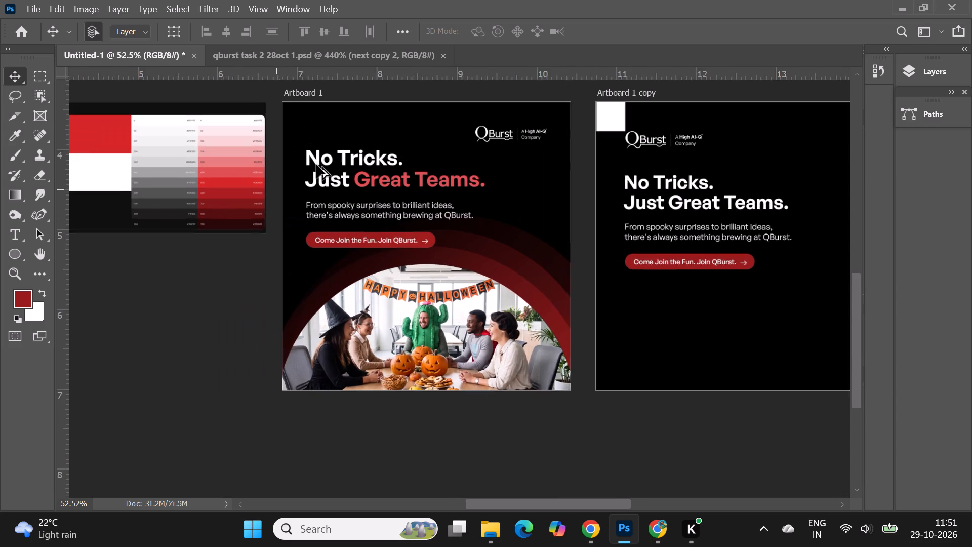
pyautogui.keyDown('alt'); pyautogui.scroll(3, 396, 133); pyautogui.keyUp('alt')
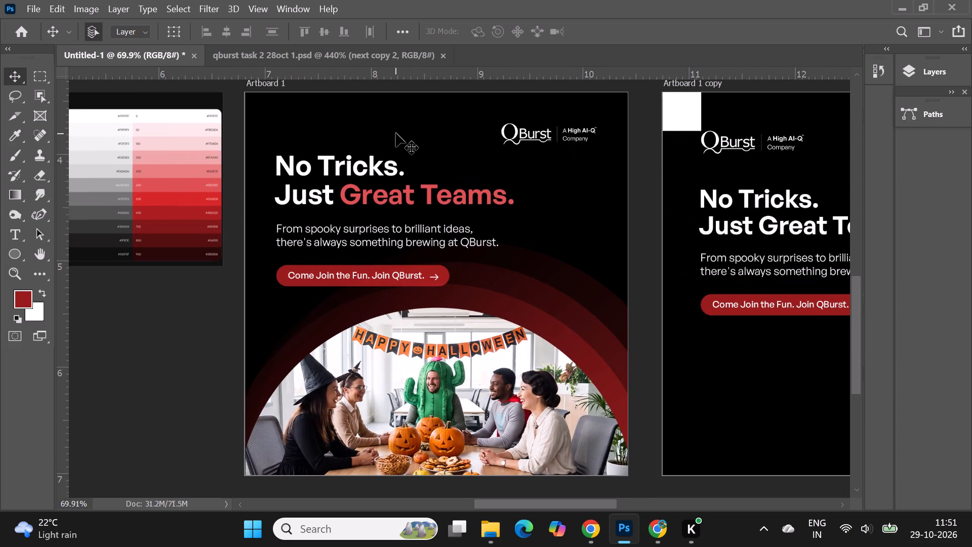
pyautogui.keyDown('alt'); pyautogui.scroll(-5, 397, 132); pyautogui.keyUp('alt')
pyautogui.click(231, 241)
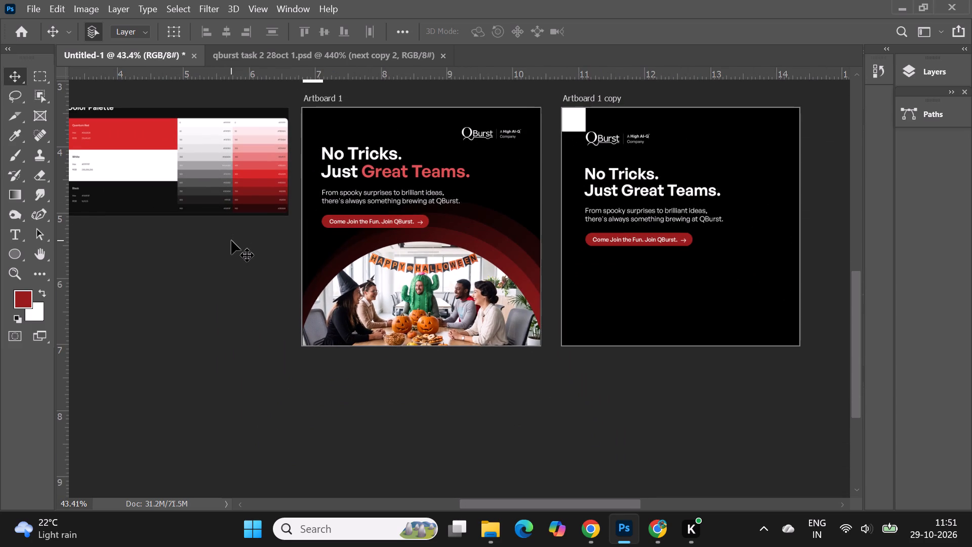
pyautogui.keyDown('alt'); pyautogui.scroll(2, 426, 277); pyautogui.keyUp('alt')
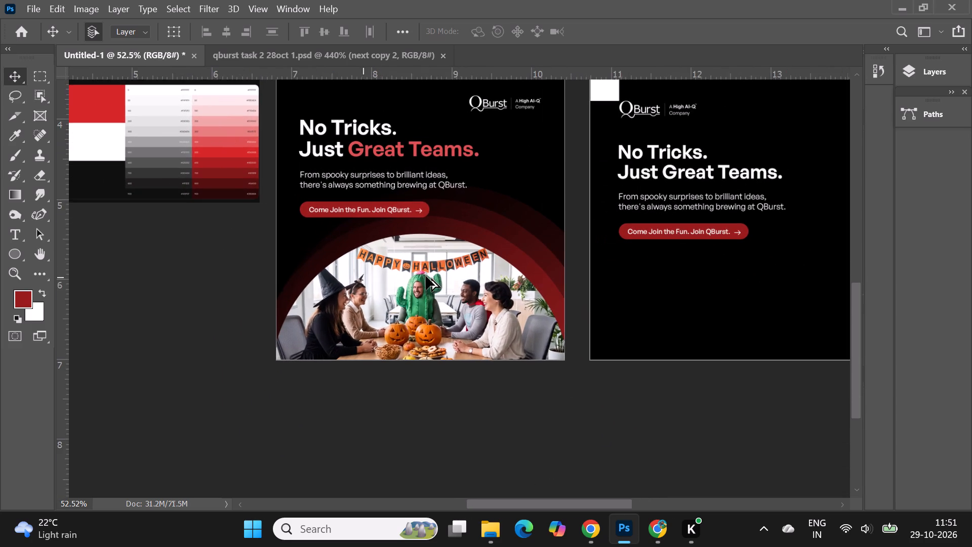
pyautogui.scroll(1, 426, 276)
# Hide the colleagues-celebrating-halloween-office-meeting photo layer in Artboard 1.
pyautogui.click(438, 311)
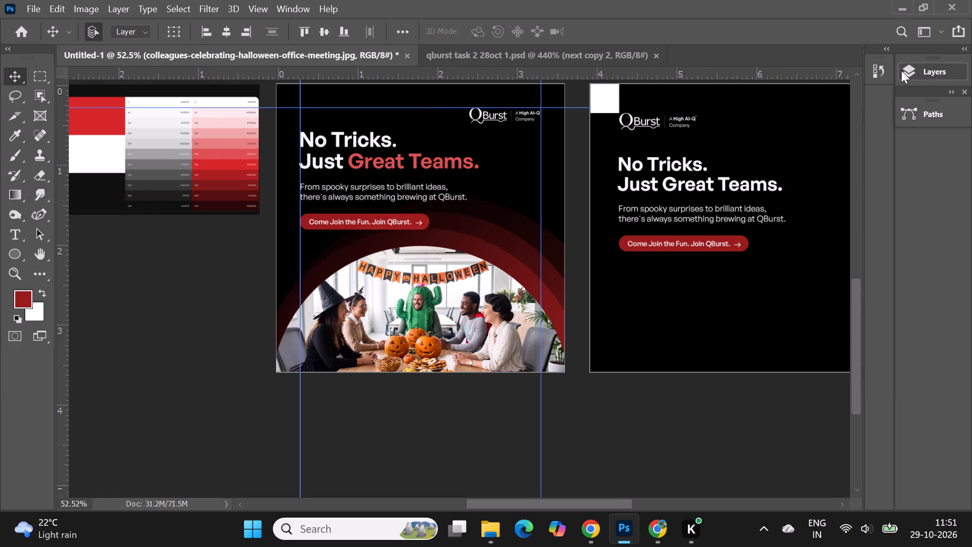
pyautogui.click(901, 70)
pyautogui.click(443, 319)
pyautogui.scroll(-4, 778, 373)
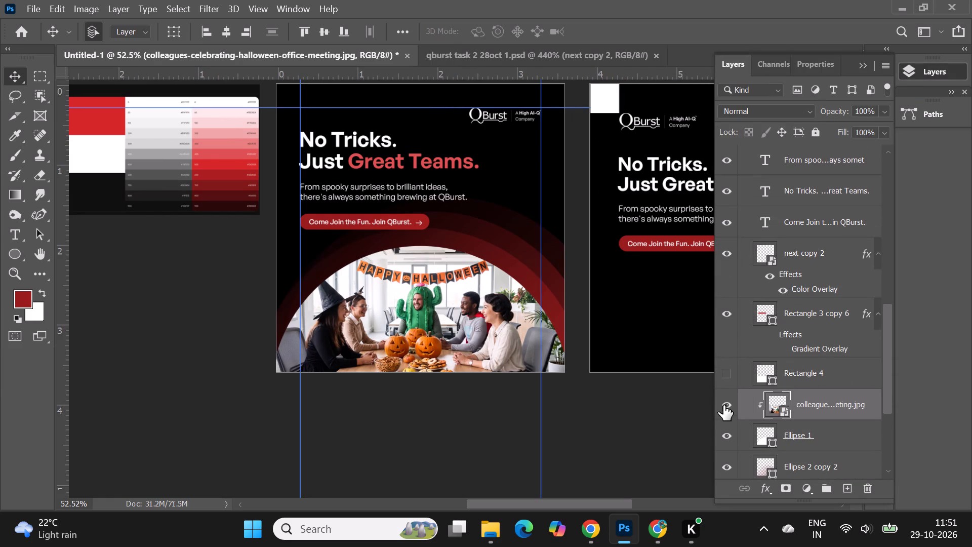
pyautogui.click(723, 405)
# Place the office-team-celebrating-halloween-with-costumes-pumpkins photo from the Downloads folder above Ellipse 1 and clip it to that ellipse.
pyautogui.click(427, 314)
pyautogui.click(927, 0)
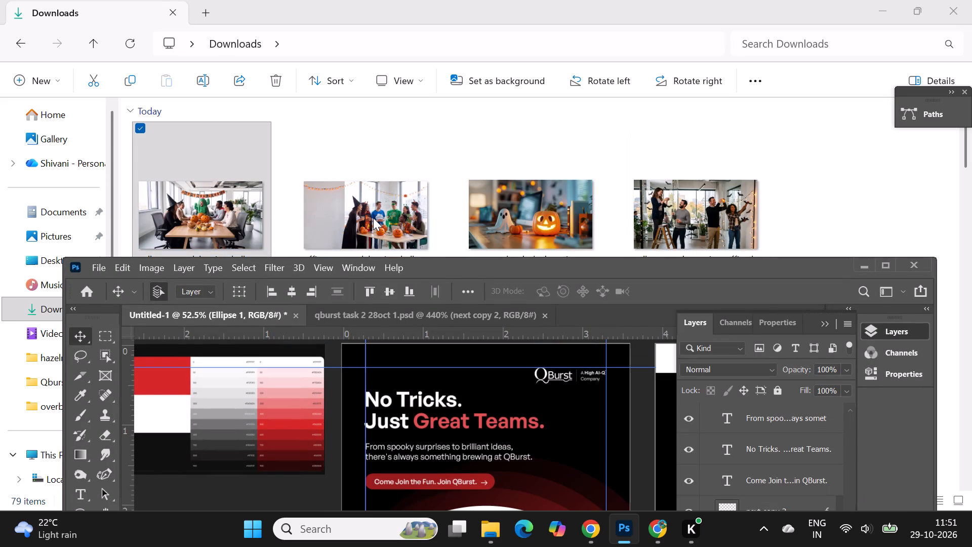
pyautogui.moveTo(373, 218); pyautogui.dragTo(502, 448)
pyautogui.click(884, 269)
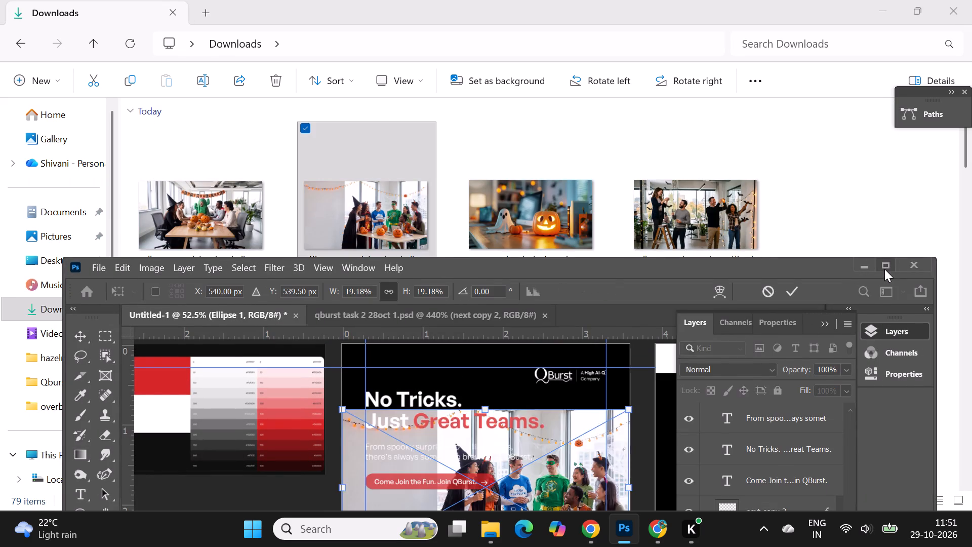
pyautogui.moveTo(474, 277); pyautogui.dragTo(452, 352)
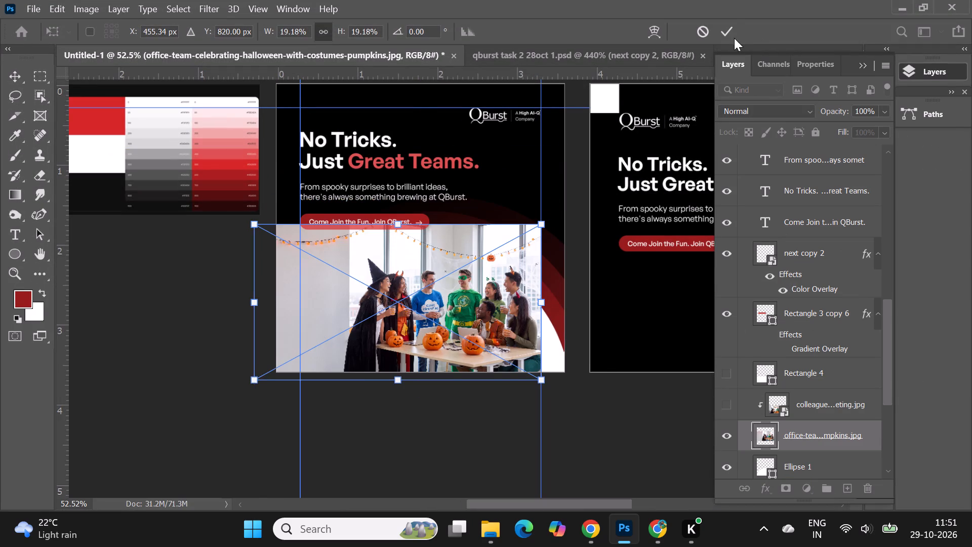
pyautogui.click(728, 29)
pyautogui.rightClick(802, 438)
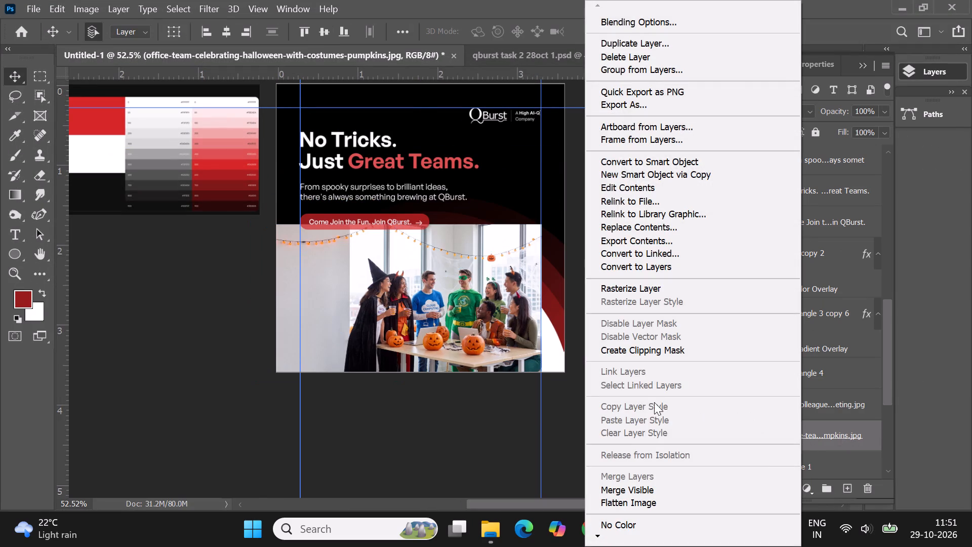
pyautogui.click(639, 350)
# Reposition the costumed office-team photo and scale it to about 28.5% to fill Artboard 1's arch, framing the group.
pyautogui.moveTo(453, 329); pyautogui.dragTo(389, 334)
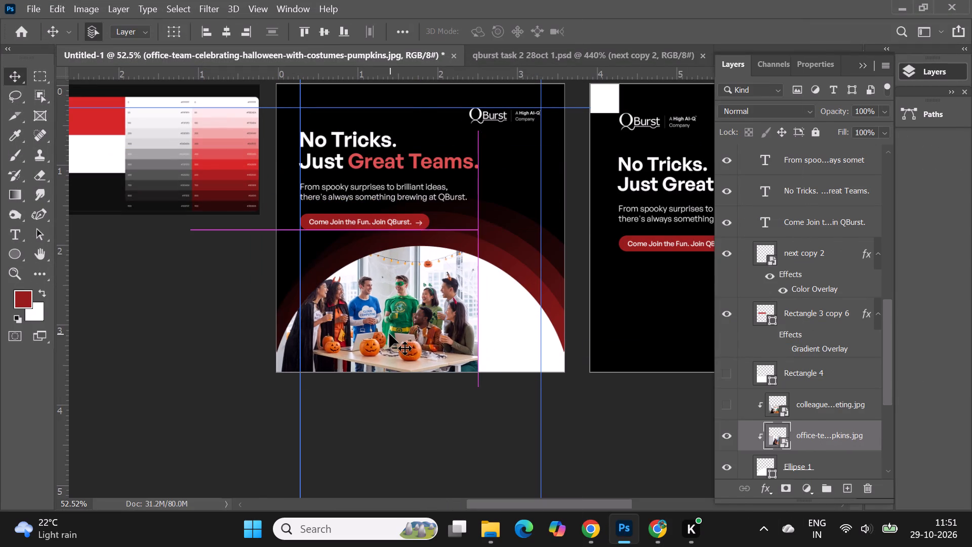
pyautogui.hotkey('ctrl', 't')
pyautogui.moveTo(474, 311); pyautogui.dragTo(558, 335)
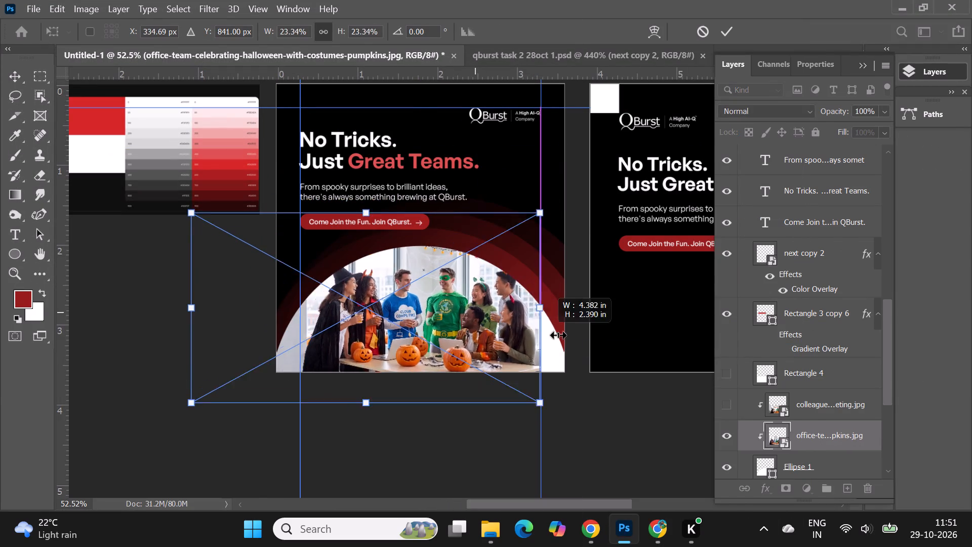
pyautogui.moveTo(558, 335); pyautogui.dragTo(576, 338)
pyautogui.moveTo(368, 352); pyautogui.dragTo(343, 360)
pyautogui.moveTo(557, 422); pyautogui.dragTo(568, 430)
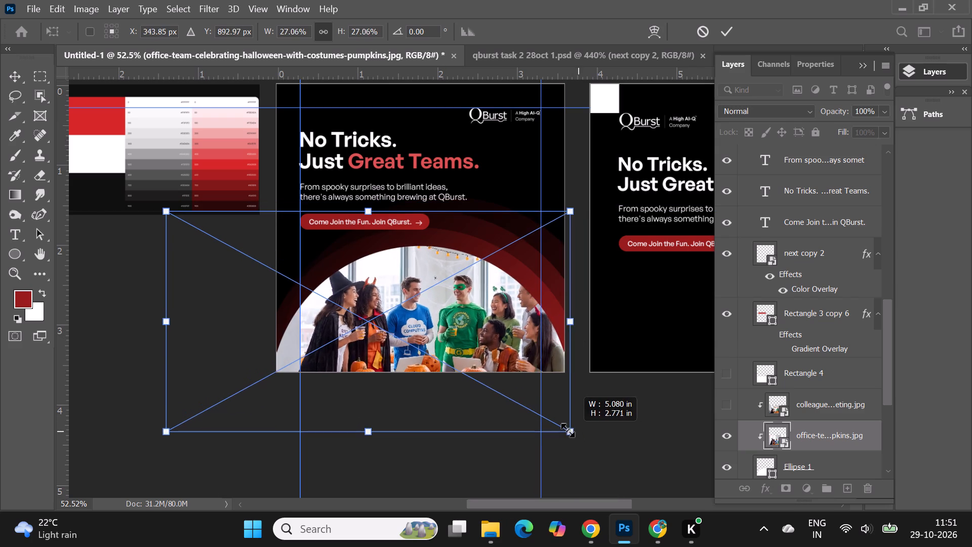
pyautogui.moveTo(568, 430); pyautogui.dragTo(566, 429)
pyautogui.moveTo(165, 323); pyautogui.dragTo(141, 323)
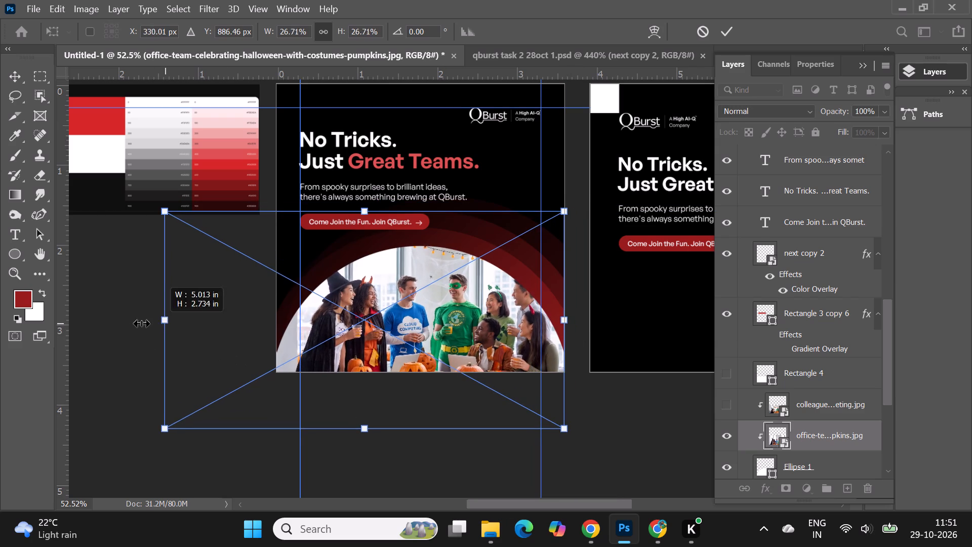
pyautogui.moveTo(141, 323); pyautogui.dragTo(137, 326)
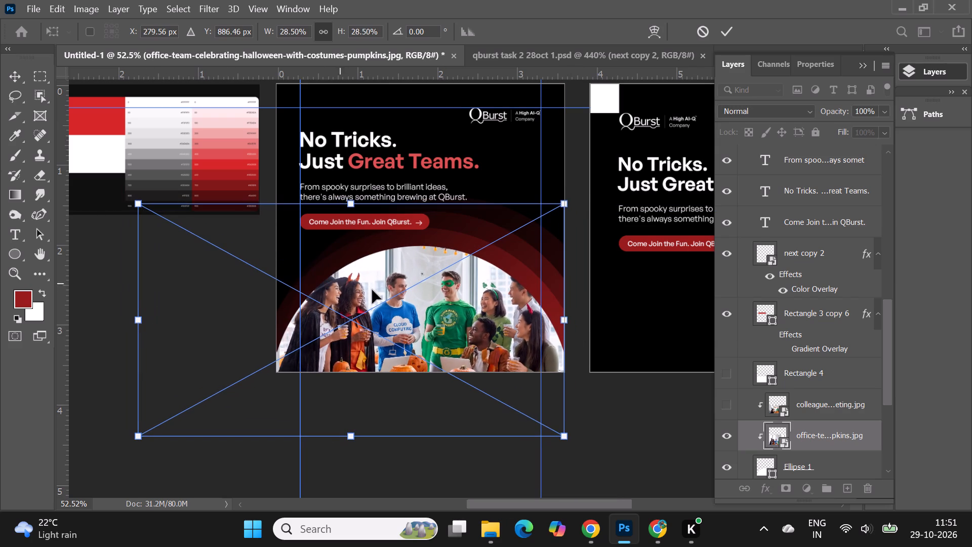
pyautogui.moveTo(380, 294); pyautogui.dragTo(381, 300)
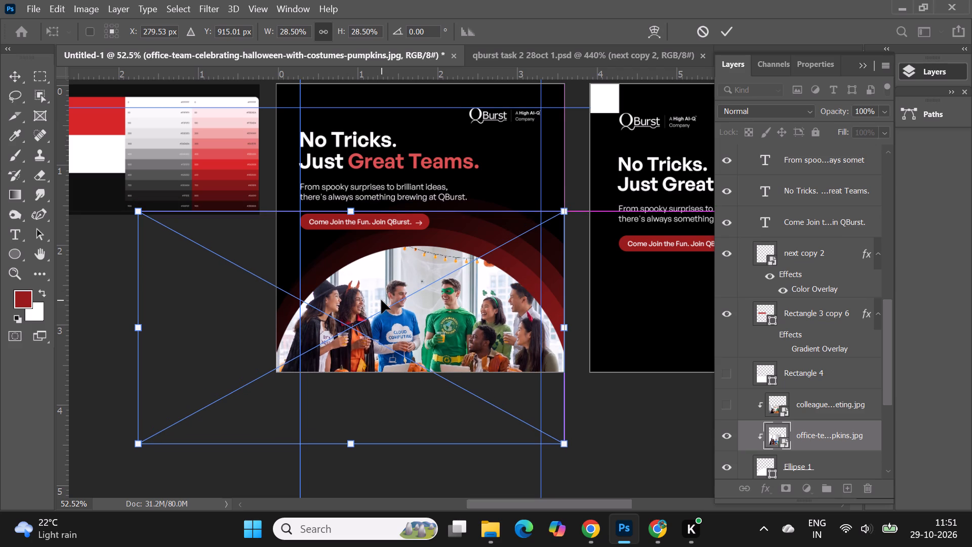
pyautogui.click(727, 33)
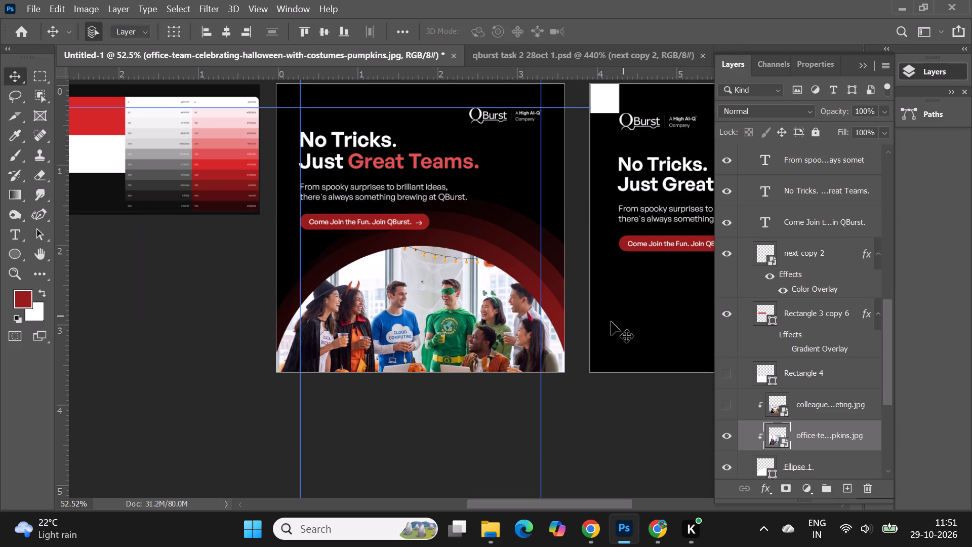
# Hide the costumed office-team photo layer in Artboard 1.
pyautogui.keyDown('alt'); pyautogui.scroll(-2, 429, 349); pyautogui.keyUp('alt')
pyautogui.keyDown('alt'); pyautogui.scroll(2, 428, 260); pyautogui.keyUp('alt')
pyautogui.click(438, 358)
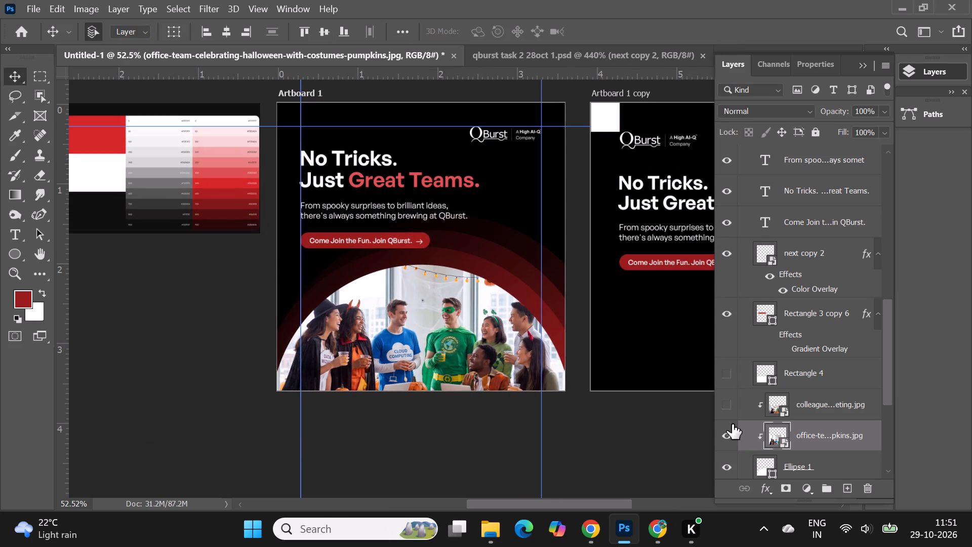
pyautogui.click(726, 438)
# Place the colleagues-decorating-office-halloween-celebration photo from the Downloads folder and move its layer directly above Ellipse 1, clipped to it.
pyautogui.click(928, 5)
pyautogui.moveTo(682, 211); pyautogui.dragTo(681, 210)
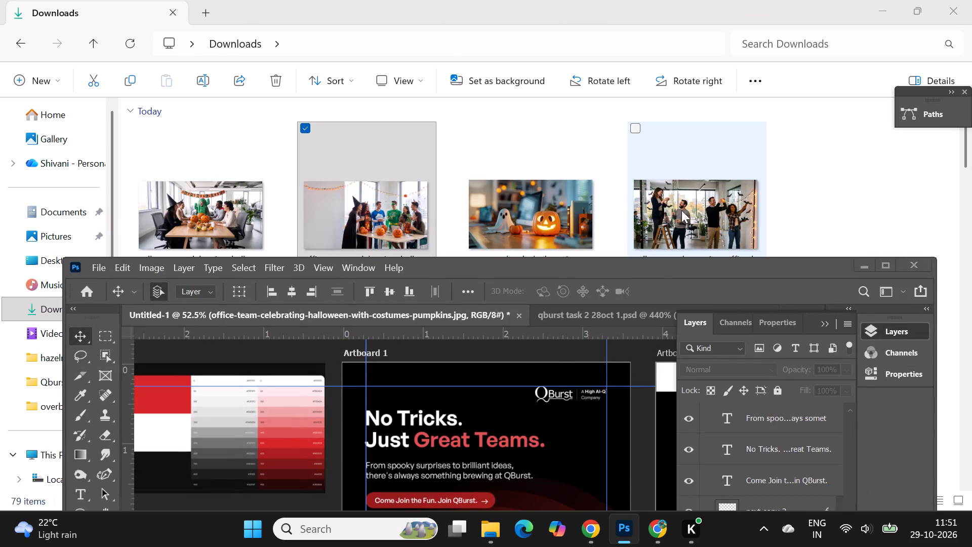
pyautogui.moveTo(681, 210); pyautogui.dragTo(543, 411)
pyautogui.click(882, 266)
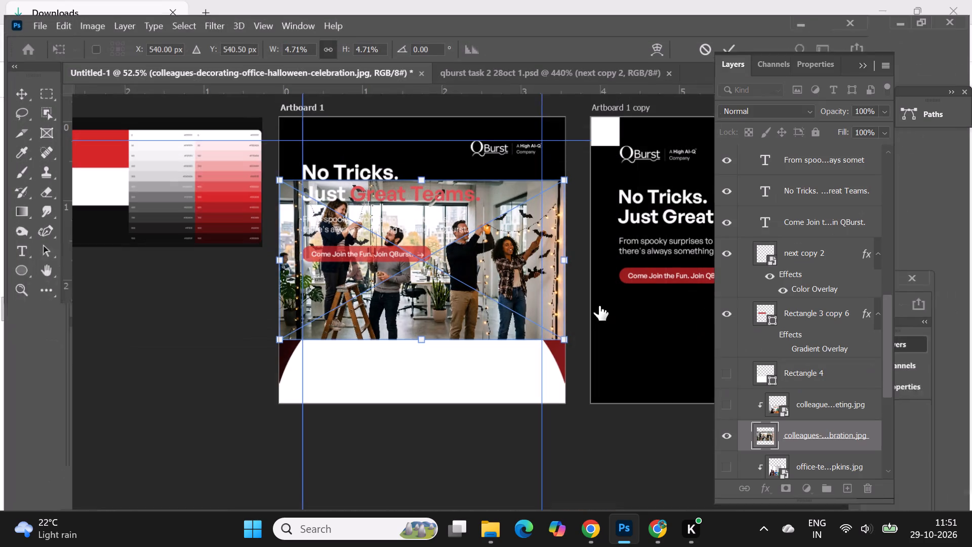
pyautogui.moveTo(467, 289); pyautogui.dragTo(453, 354)
pyautogui.click(719, 34)
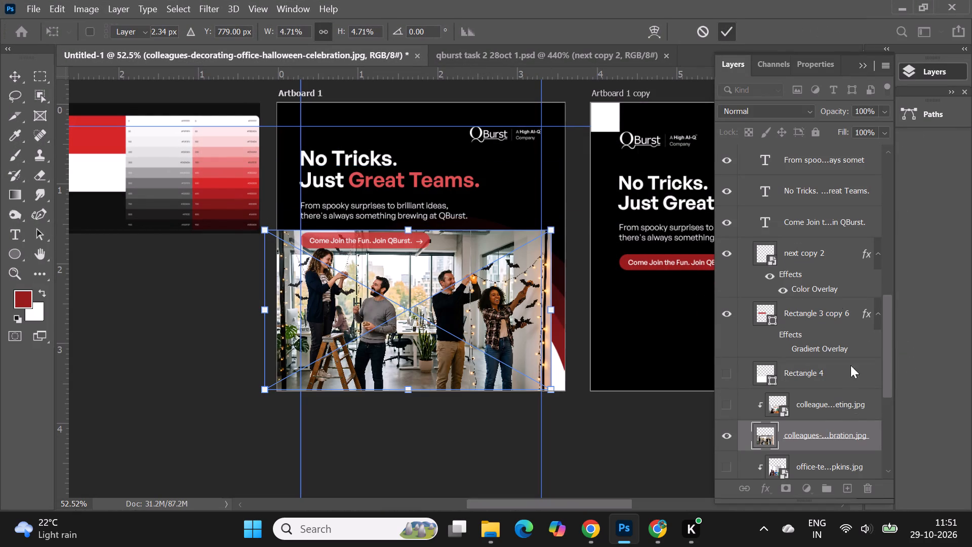
pyautogui.scroll(-6, 822, 405)
pyautogui.moveTo(815, 335); pyautogui.dragTo(815, 379)
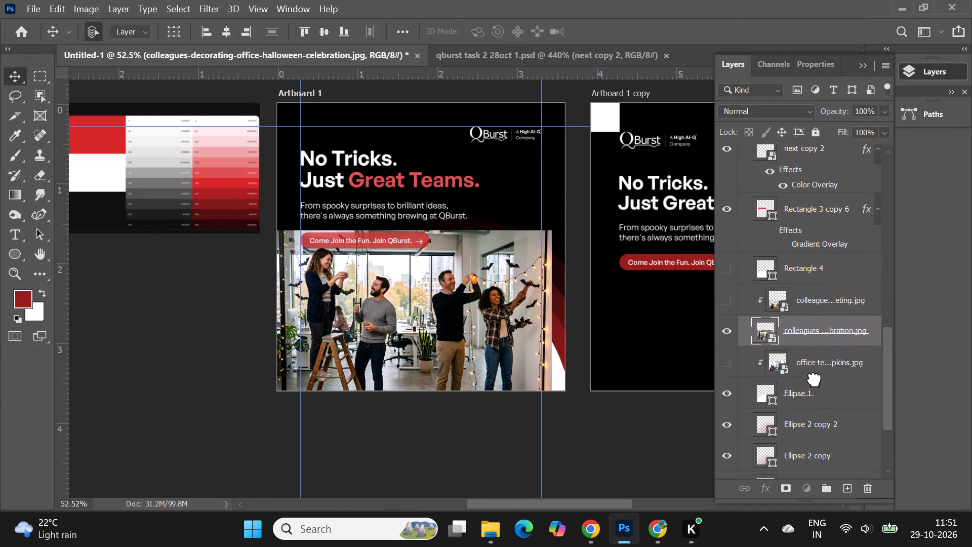
# Reposition the office-decorating photo and scale it to about 5.02% so all four colleagues fit in Artboard 1's arch, and deselect all layers.
pyautogui.moveTo(436, 321); pyautogui.dragTo(445, 369)
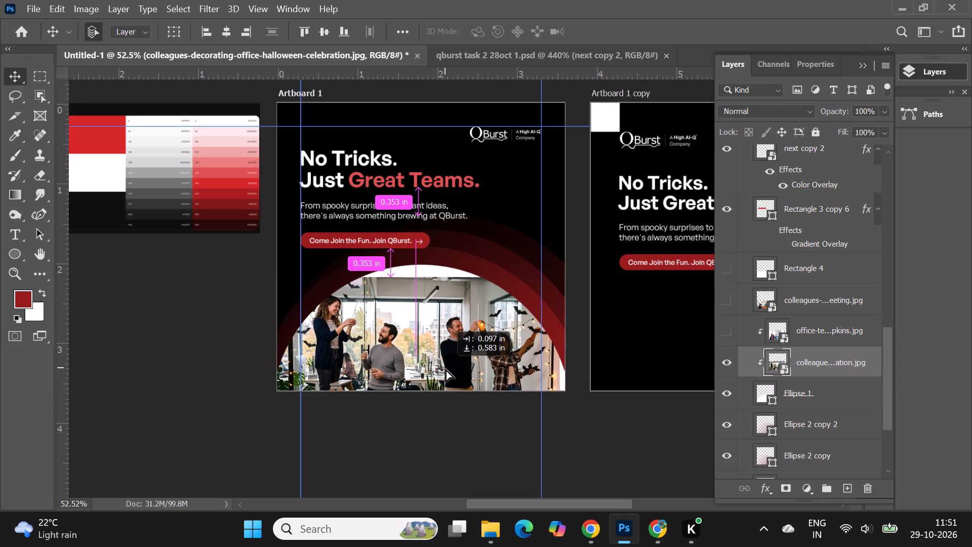
pyautogui.moveTo(445, 369); pyautogui.dragTo(417, 345)
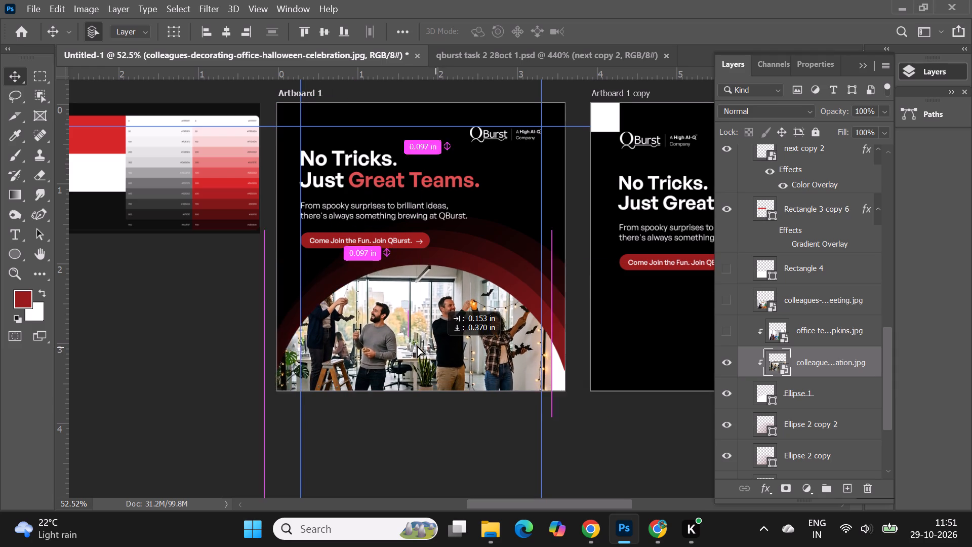
pyautogui.moveTo(417, 345); pyautogui.dragTo(397, 344)
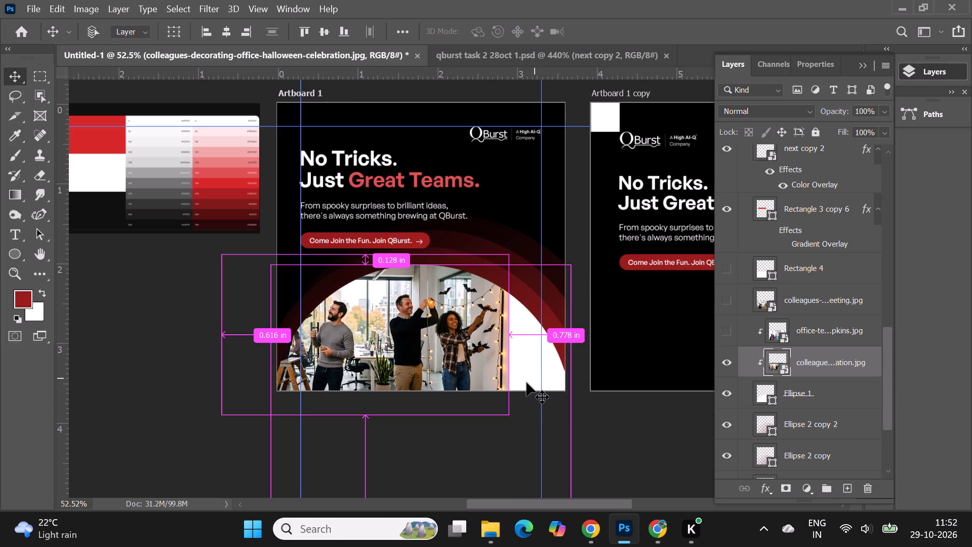
pyautogui.hotkey('ctrl', 't')
pyautogui.moveTo(509, 340); pyautogui.dragTo(575, 350)
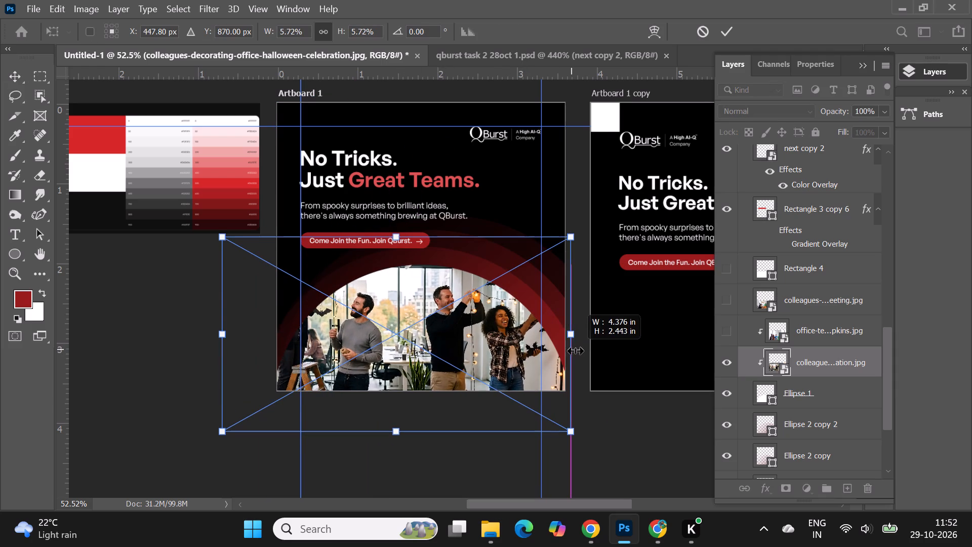
pyautogui.moveTo(575, 350); pyautogui.dragTo(580, 351)
pyautogui.moveTo(222, 232); pyautogui.dragTo(268, 252)
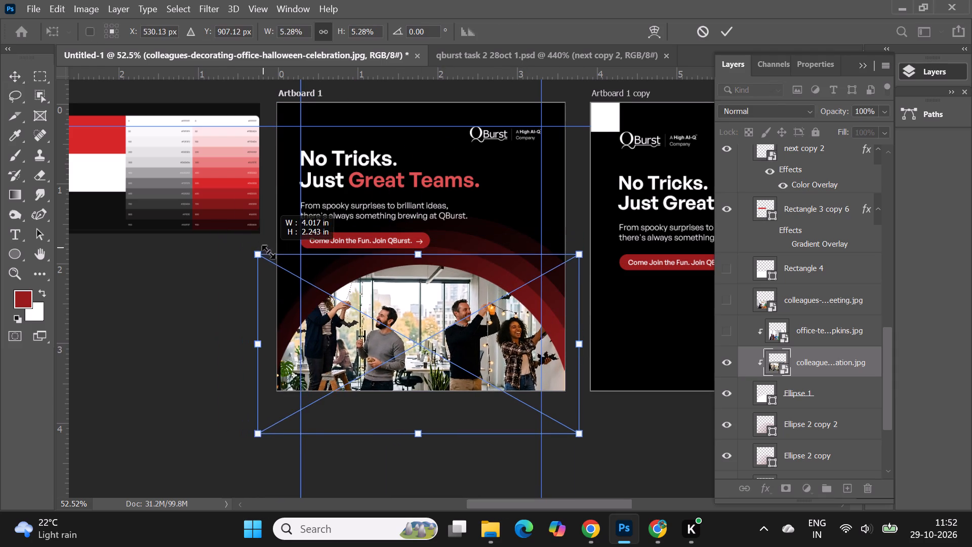
pyautogui.moveTo(268, 252); pyautogui.dragTo(272, 268)
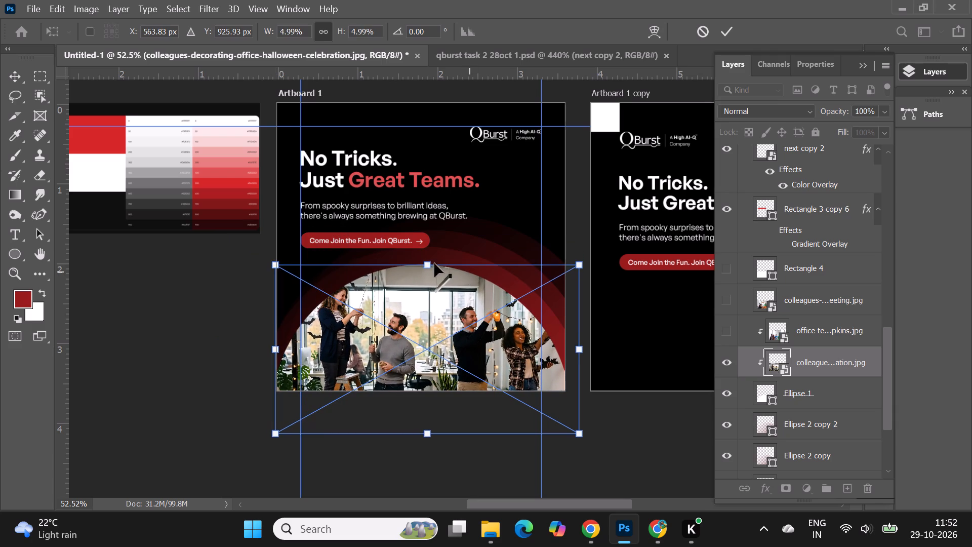
pyautogui.moveTo(430, 262); pyautogui.dragTo(430, 277)
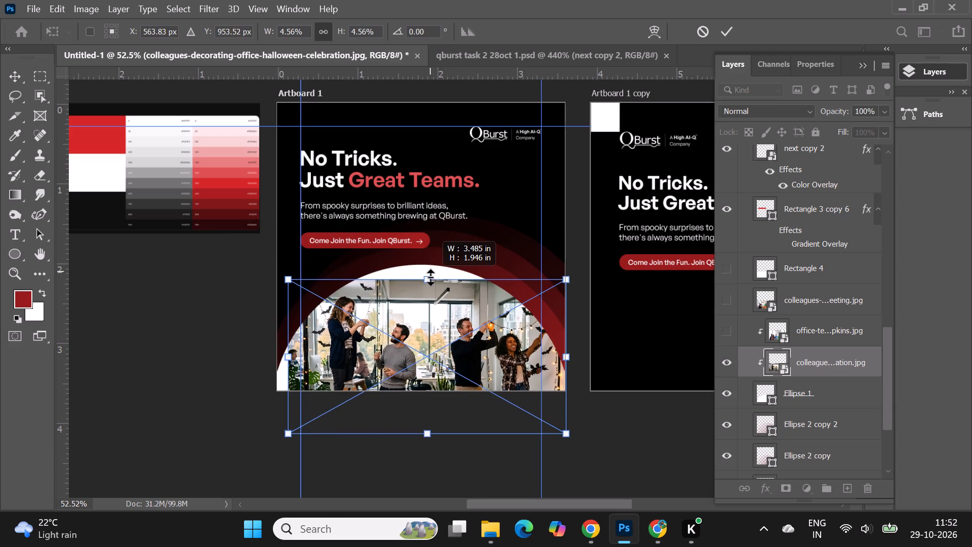
pyautogui.moveTo(430, 277); pyautogui.dragTo(430, 270)
pyautogui.moveTo(284, 433); pyautogui.dragTo(275, 441)
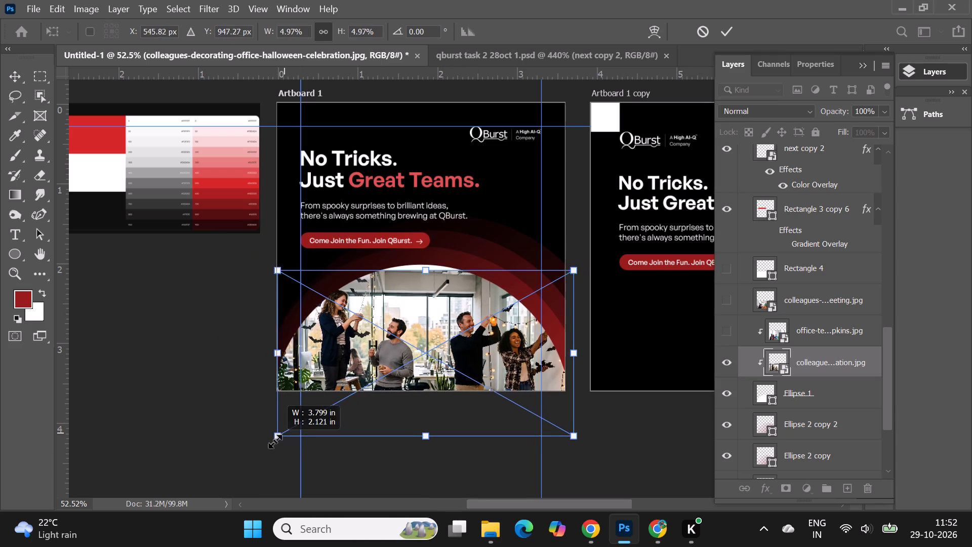
pyautogui.moveTo(275, 441); pyautogui.dragTo(273, 442)
pyautogui.click(447, 358)
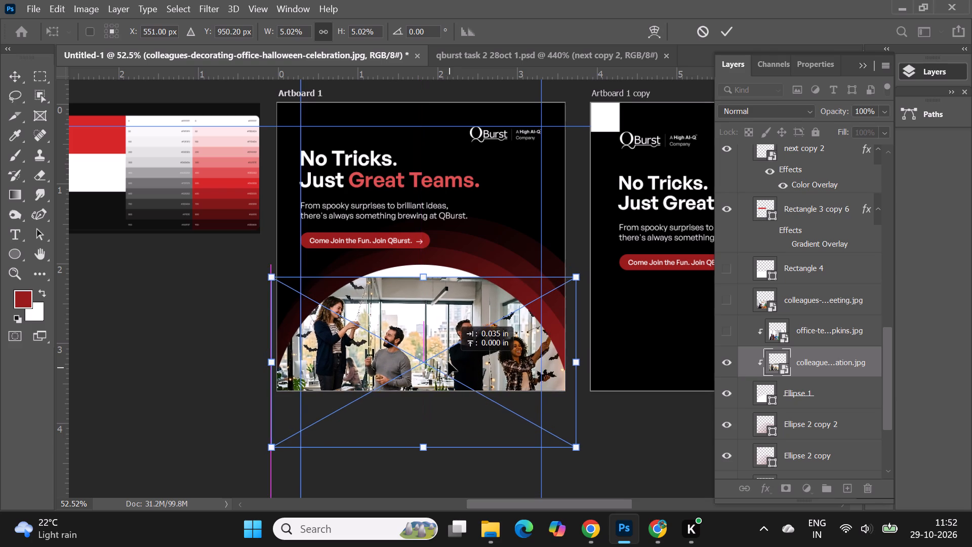
pyautogui.click(732, 26)
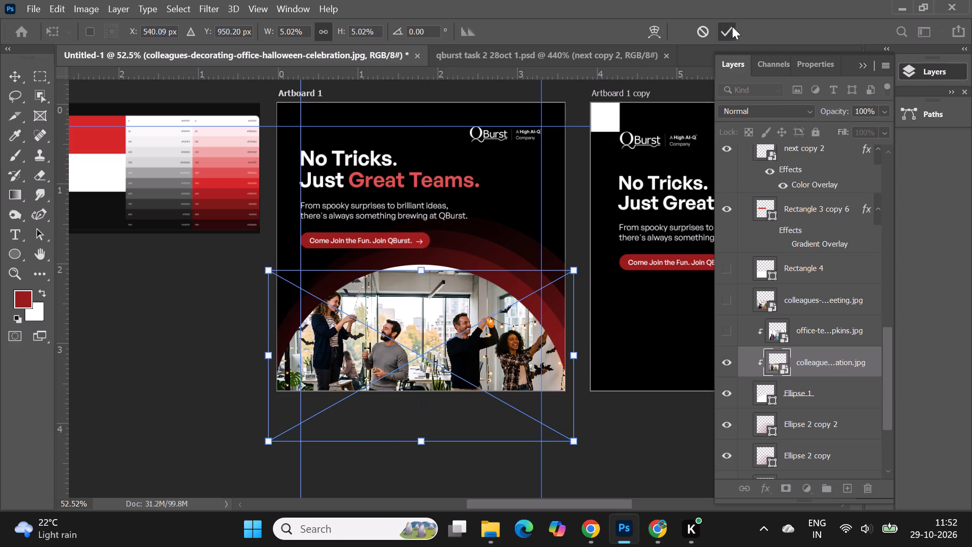
pyautogui.click(103, 348)
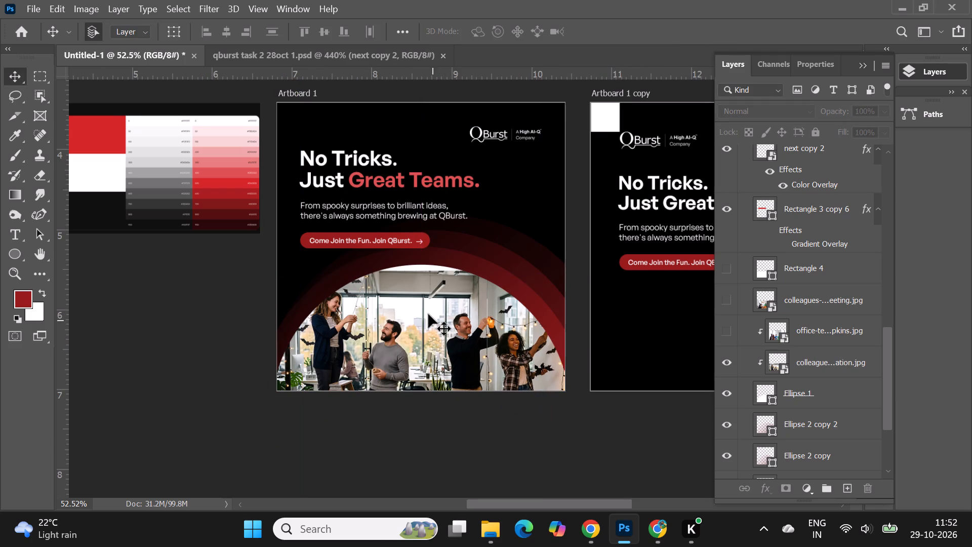
# Examine how the office-decorating photo fits Artboard 1's arch and layout at different zoom levels.
pyautogui.keyDown('alt'); pyautogui.scroll(1, 421, 302); pyautogui.keyUp('alt')
pyautogui.click(420, 288)
pyautogui.keyDown('alt'); pyautogui.scroll(9, 418, 278); pyautogui.keyUp('alt')
pyautogui.keyDown('alt'); pyautogui.scroll(-7, 418, 278); pyautogui.keyUp('alt')
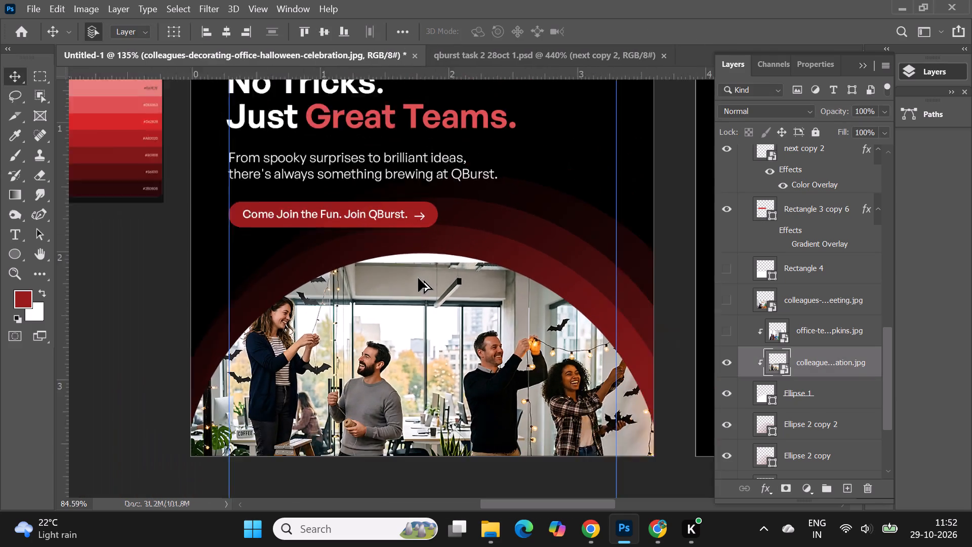
pyautogui.click(146, 361)
pyautogui.keyDown('alt'); pyautogui.scroll(-2, 474, 253); pyautogui.keyUp('alt')
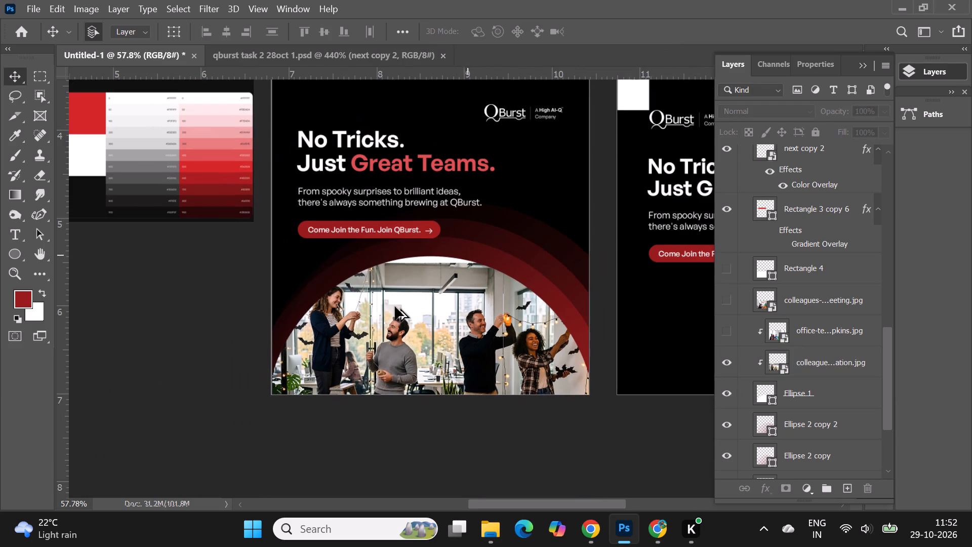
pyautogui.scroll(1, 498, 390)
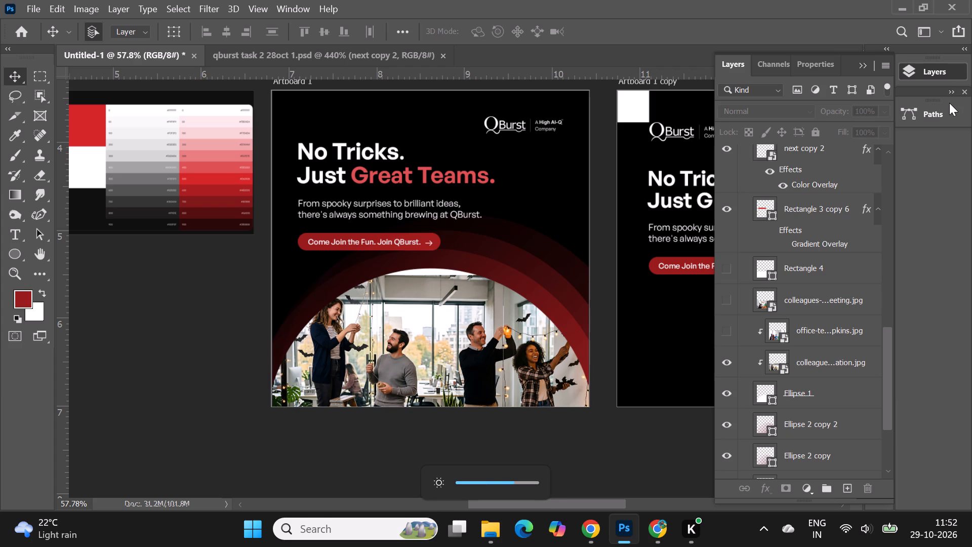
# Show the colleagues-celebrating-halloween-office-meeting photo instead of the decorating photo in Artboard 1 and move its layer directly above Ellipse 1, clipped to it.
pyautogui.scroll(1, 901, 49)
pyautogui.scroll(1, 614, 324)
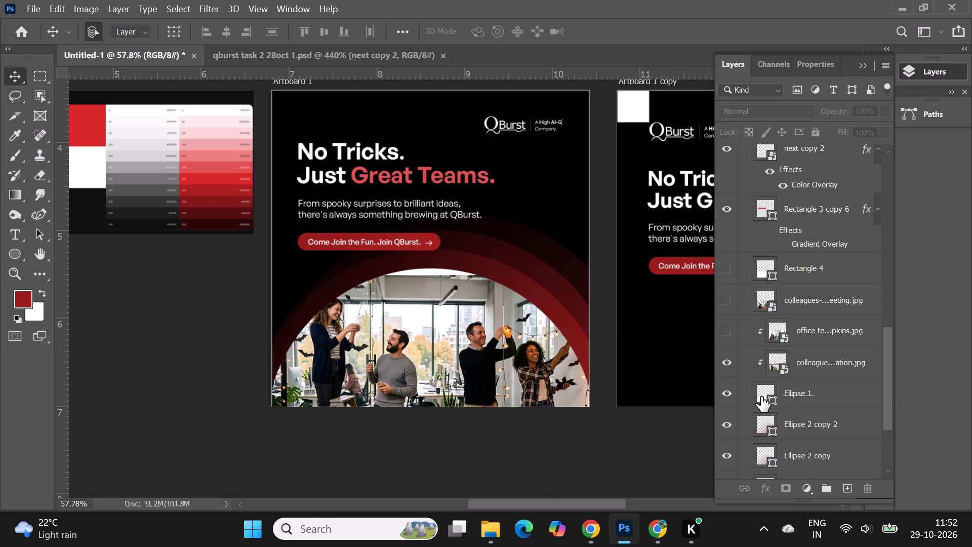
pyautogui.click(725, 362)
pyautogui.click(721, 334)
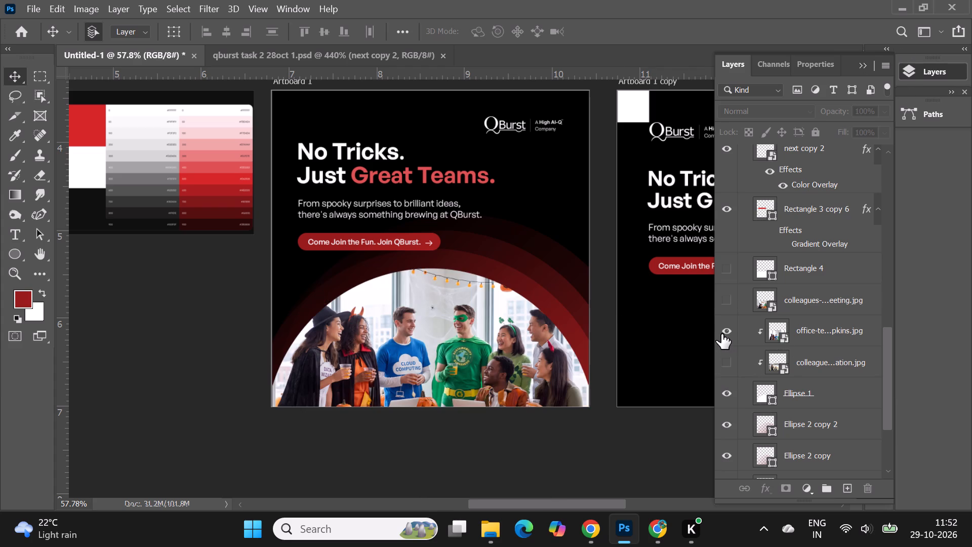
pyautogui.click(721, 334)
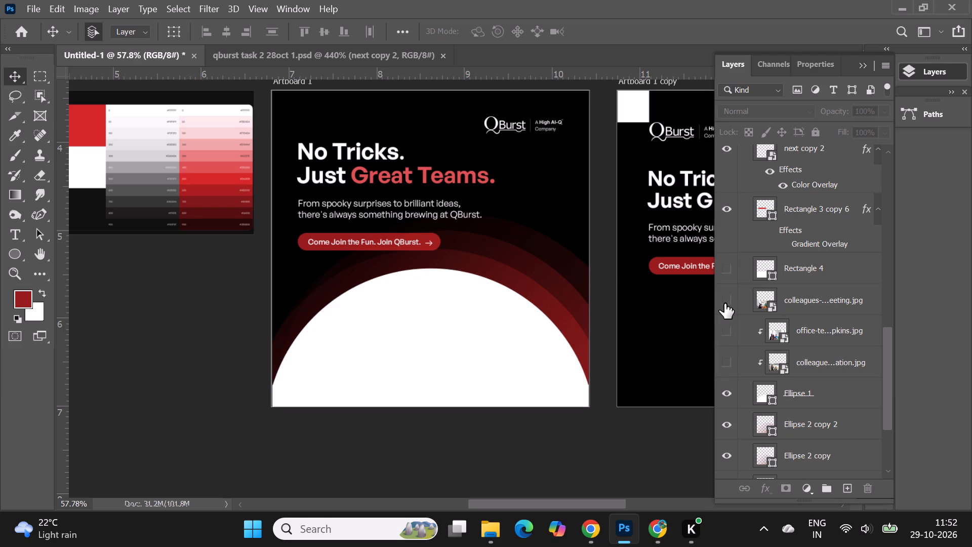
pyautogui.click(724, 303)
pyautogui.moveTo(797, 297); pyautogui.dragTo(797, 352)
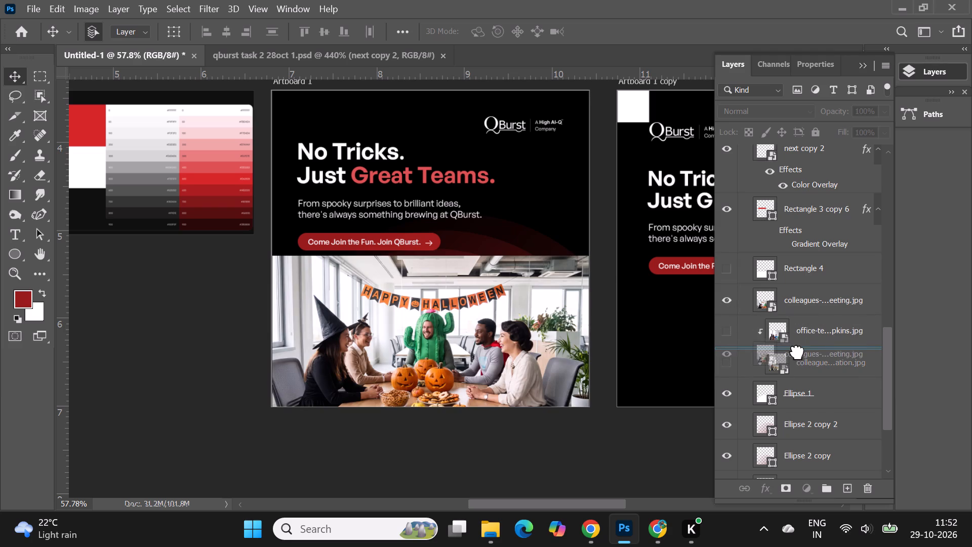
pyautogui.moveTo(797, 352); pyautogui.dragTo(798, 370)
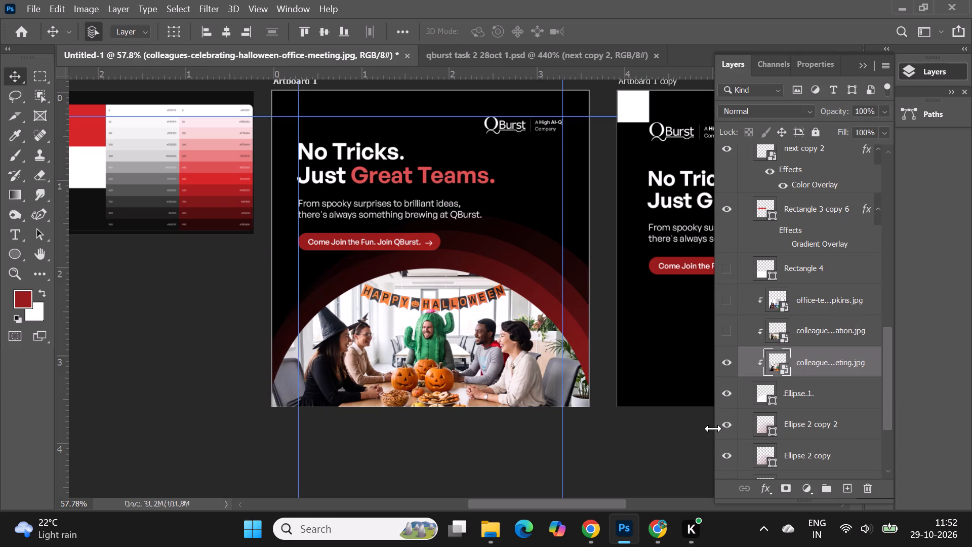
# Compare the decorating, costumed-team and office-meeting photos one at a time in Artboard 1's arch, ending with the office-meeting photo shown.
pyautogui.click(728, 360)
pyautogui.click(726, 333)
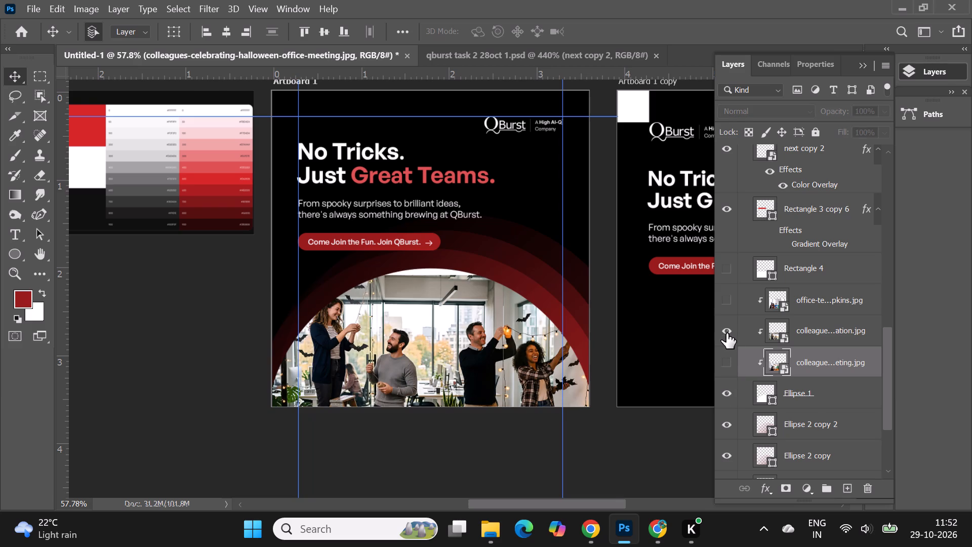
pyautogui.click(726, 333)
pyautogui.click(725, 301)
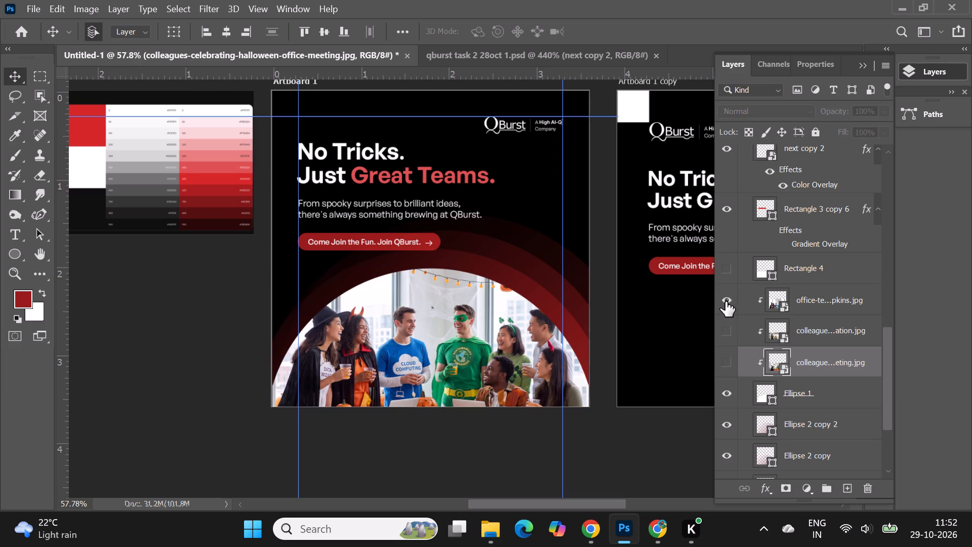
pyautogui.click(725, 301)
pyautogui.click(730, 364)
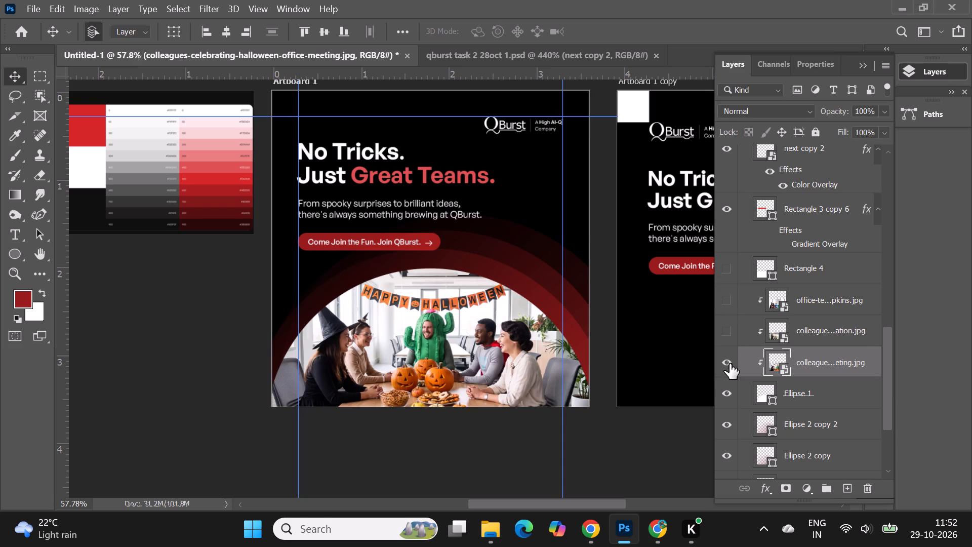
pyautogui.click(726, 365)
pyautogui.click(726, 367)
# Examine Artboard 1 with the office-meeting photo alongside Artboard 1 copy at different zoom levels.
pyautogui.keyDown('alt'); pyautogui.scroll(-3, 255, 218); pyautogui.keyUp('alt')
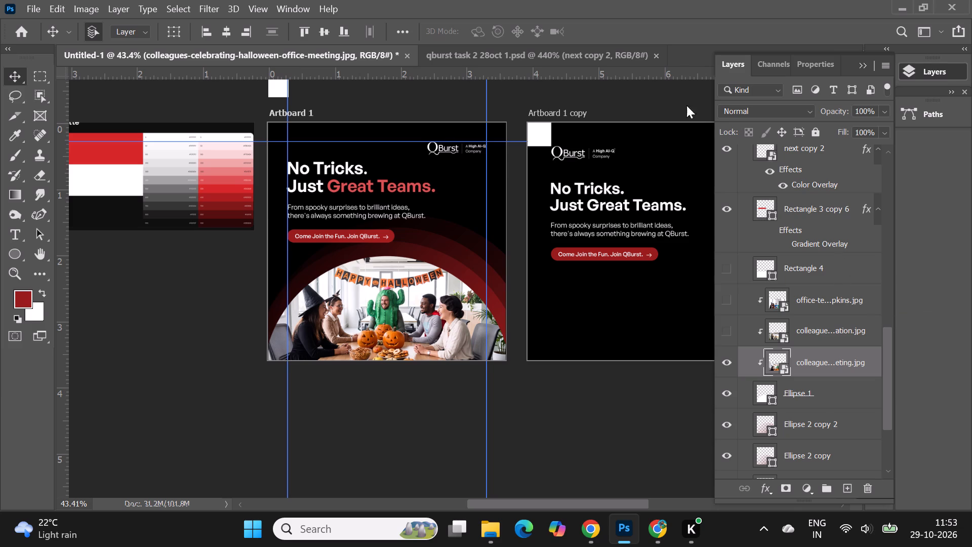
pyautogui.keyDown('alt'); pyautogui.scroll(-2, 155, 194); pyautogui.keyUp('alt')
pyautogui.keyDown('alt'); pyautogui.scroll(2, 568, 184); pyautogui.keyUp('alt')
pyautogui.keyDown('alt'); pyautogui.scroll(2, 380, 153); pyautogui.keyUp('alt')
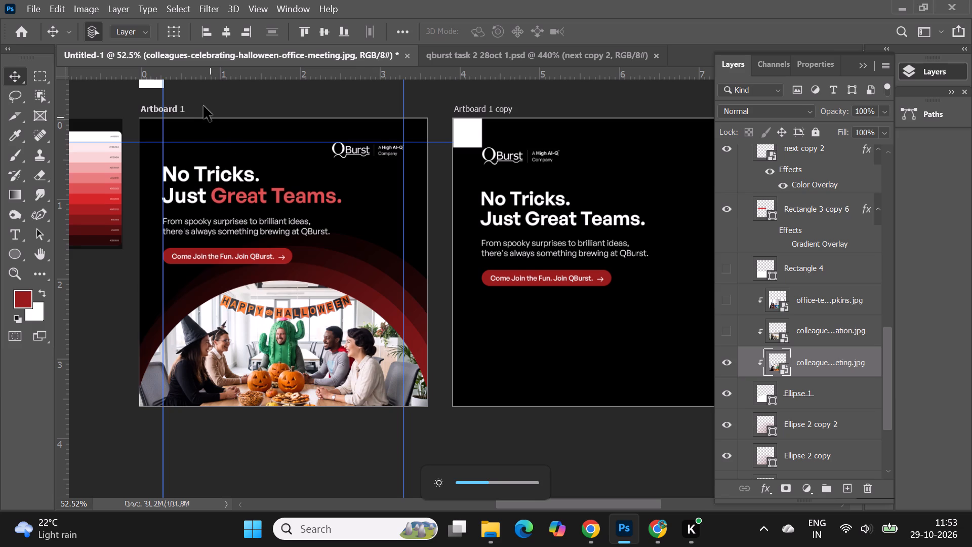
pyautogui.keyDown('alt'); pyautogui.scroll(-3, 118, 121); pyautogui.keyUp('alt')
pyautogui.keyDown('alt'); pyautogui.scroll(3, 463, 160); pyautogui.keyUp('alt')
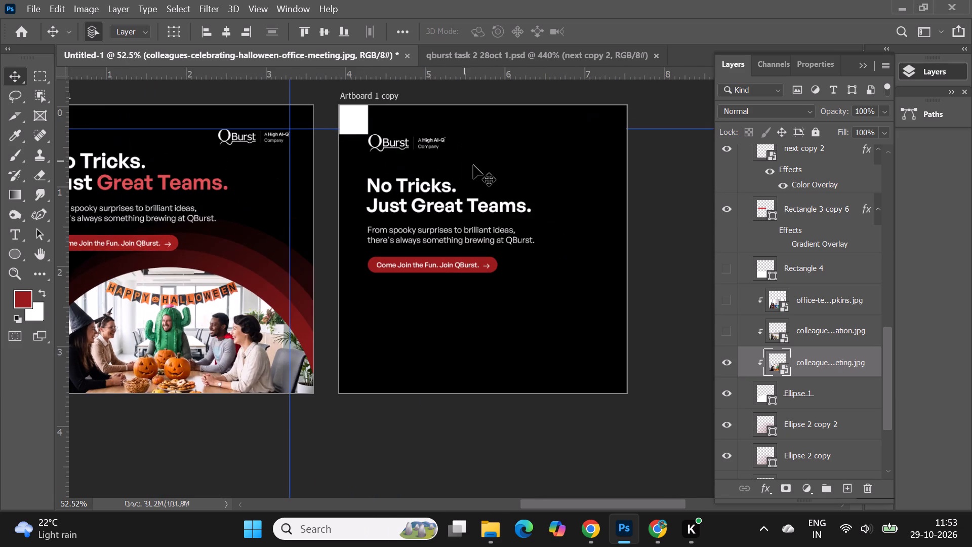
pyautogui.keyDown('alt'); pyautogui.scroll(-4, 476, 165); pyautogui.keyUp('alt')
pyautogui.keyDown('alt'); pyautogui.scroll(4, 487, 201); pyautogui.keyUp('alt')
pyautogui.keyDown('alt'); pyautogui.scroll(-3, 314, 203); pyautogui.keyUp('alt')
pyautogui.keyDown('alt'); pyautogui.scroll(4, 369, 151); pyautogui.keyUp('alt')
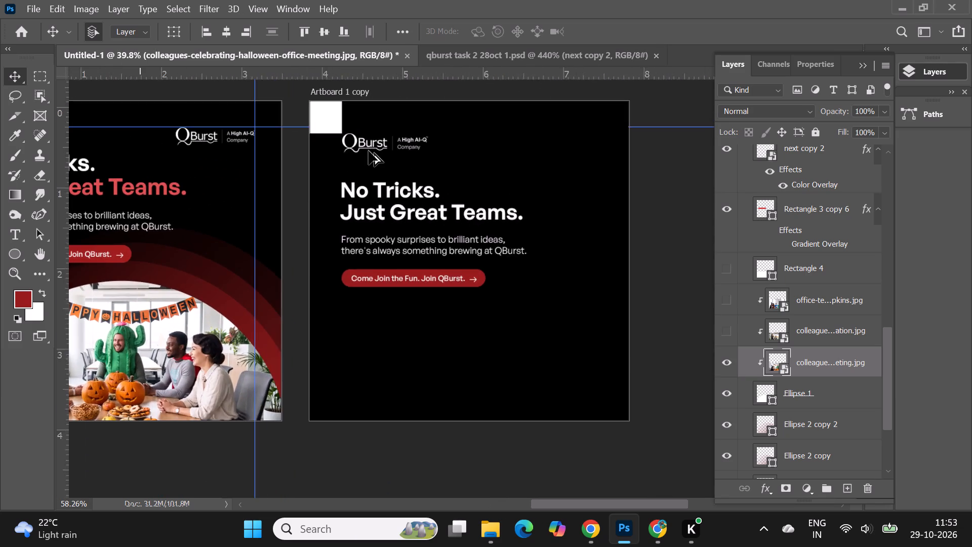
pyautogui.keyDown('alt'); pyautogui.scroll(-4, 408, 143); pyautogui.keyUp('alt')
pyautogui.keyDown('alt'); pyautogui.scroll(2, 436, 144); pyautogui.keyUp('alt')
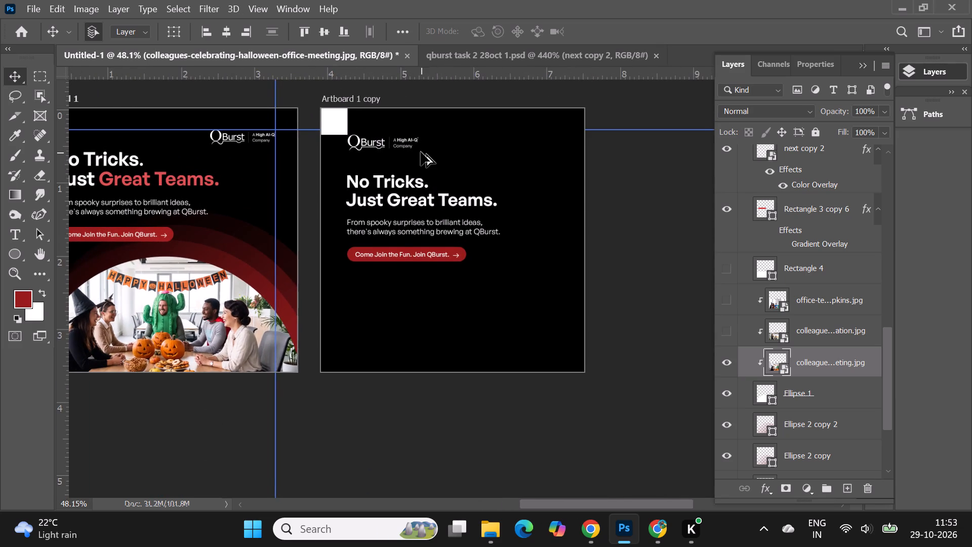
pyautogui.keyDown('alt'); pyautogui.scroll(-2, 421, 152); pyautogui.keyUp('alt')
pyautogui.keyDown('alt'); pyautogui.scroll(5, 369, 139); pyautogui.keyUp('alt')
pyautogui.scroll(1, 376, 247)
pyautogui.keyDown('alt'); pyautogui.scroll(-5, 369, 168); pyautogui.keyUp('alt')
pyautogui.keyDown('alt'); pyautogui.scroll(6, 74, 300); pyautogui.keyUp('alt')
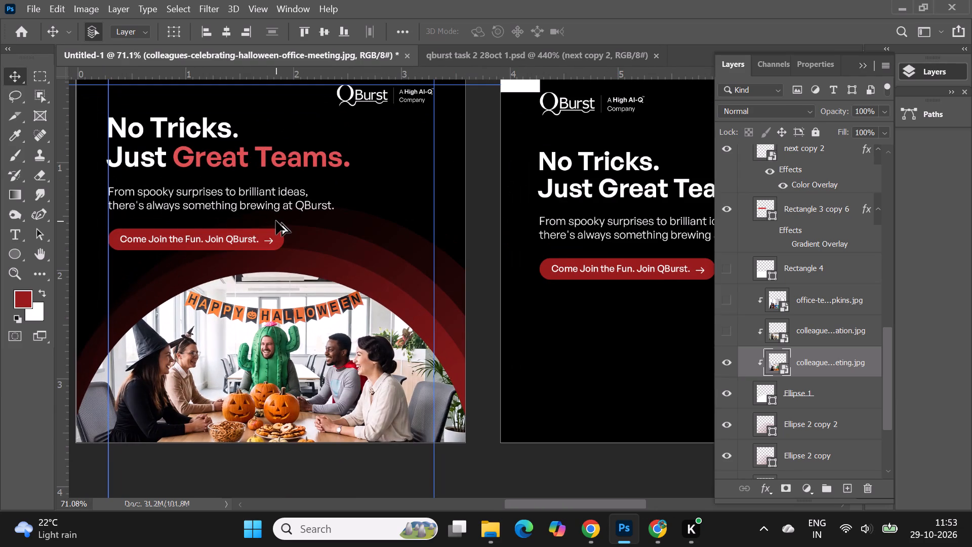
pyautogui.keyDown('alt'); pyautogui.scroll(-4, 276, 221); pyautogui.keyUp('alt')
pyautogui.keyDown('alt'); pyautogui.scroll(-4, 161, 194); pyautogui.keyUp('alt')
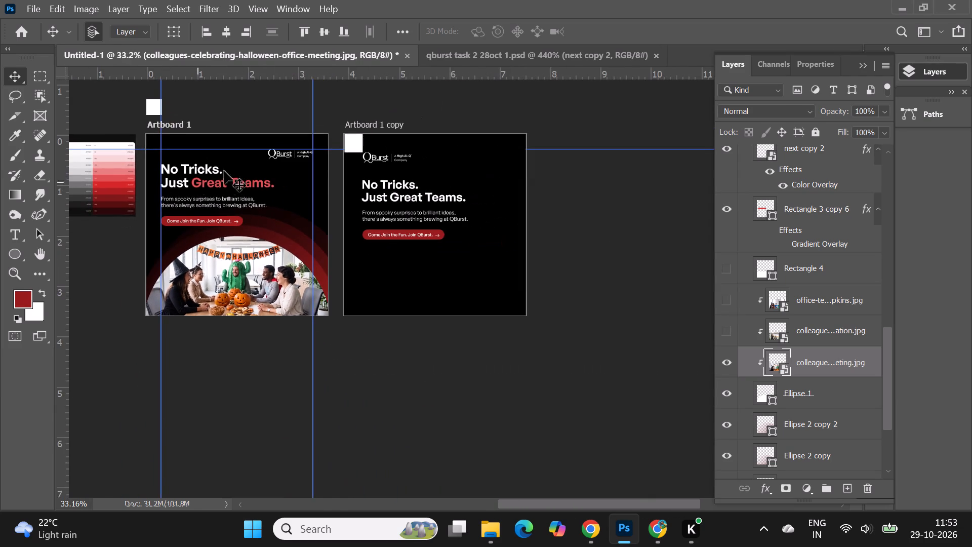
pyautogui.keyDown('alt'); pyautogui.scroll(7, 191, 143); pyautogui.keyUp('alt')
pyautogui.keyDown('alt'); pyautogui.scroll(-1, 343, 102); pyautogui.keyUp('alt')
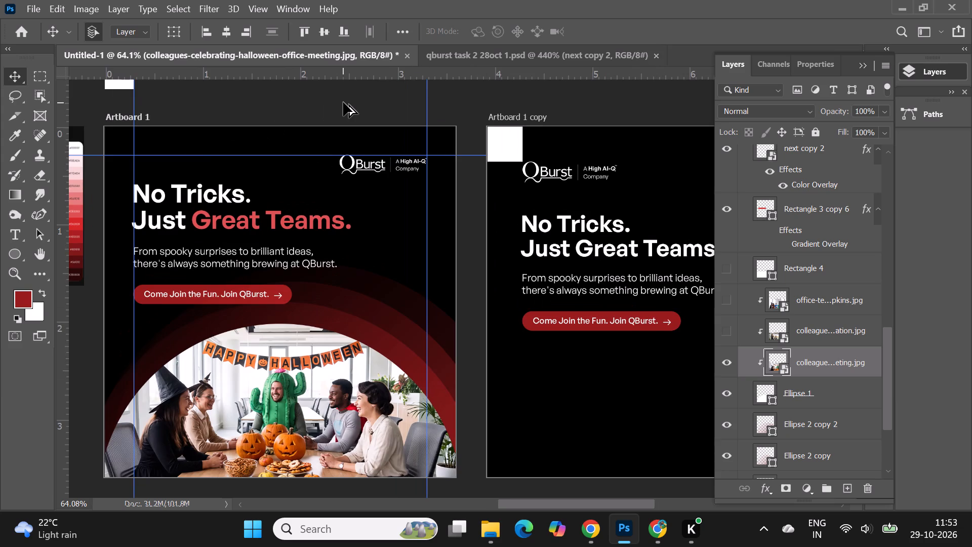
pyautogui.keyDown('alt'); pyautogui.scroll(-2, 343, 102); pyautogui.keyUp('alt')
pyautogui.keyDown('alt'); pyautogui.scroll(-4, 82, 143); pyautogui.keyUp('alt')
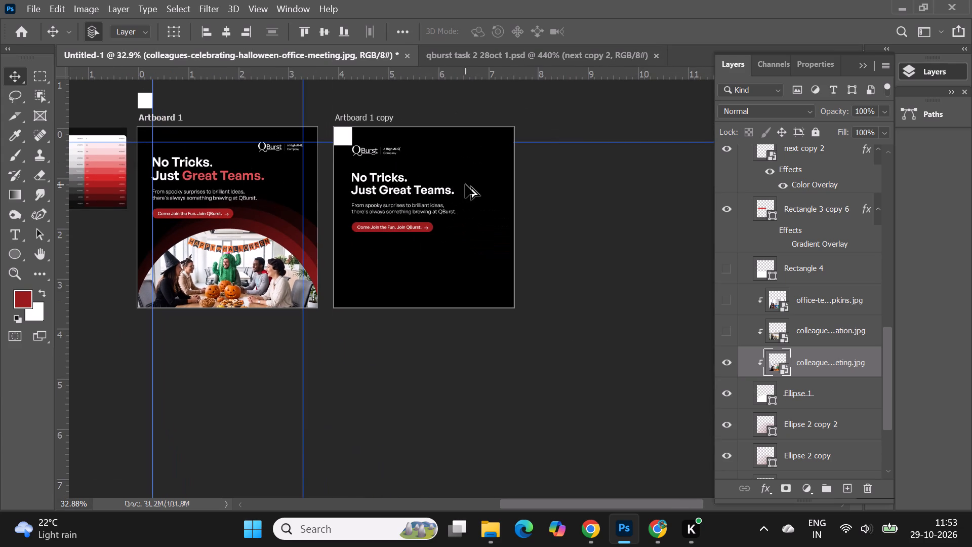
pyautogui.keyDown('alt'); pyautogui.scroll(5, 108, 150); pyautogui.keyUp('alt')
pyautogui.keyDown('alt'); pyautogui.scroll(2, 285, 128); pyautogui.keyUp('alt')
pyautogui.keyDown('alt'); pyautogui.scroll(-5, 88, 139); pyautogui.keyUp('alt')
pyautogui.keyDown('alt'); pyautogui.scroll(3, 552, 139); pyautogui.keyUp('alt')
pyautogui.click(523, 178)
pyautogui.keyDown('alt'); pyautogui.scroll(1, 548, 268); pyautogui.keyUp('alt')
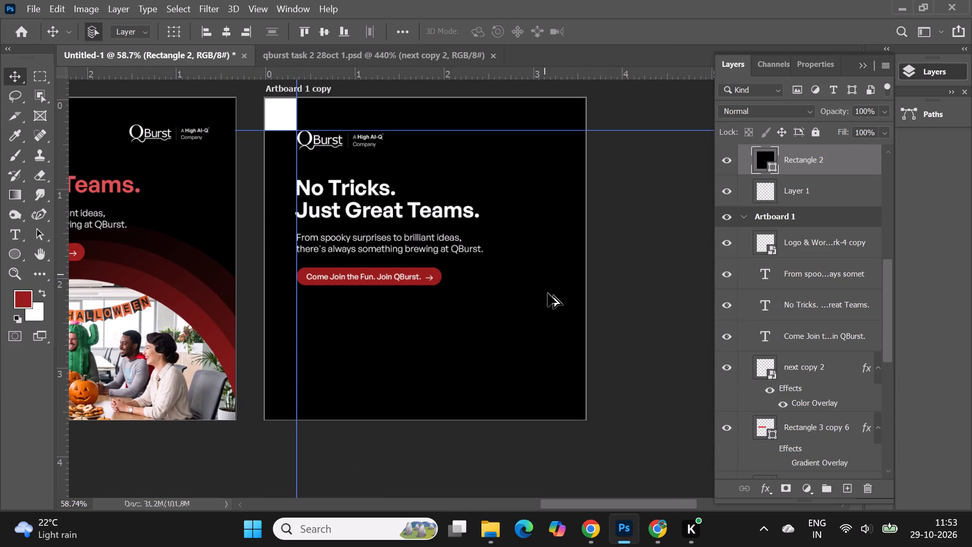
pyautogui.keyDown('alt'); pyautogui.scroll(-6, 550, 301); pyautogui.keyUp('alt')
# Delete the white spacing square in the upper-left corner of Artboard 1 copy and deselect all layers.
pyautogui.click(394, 192)
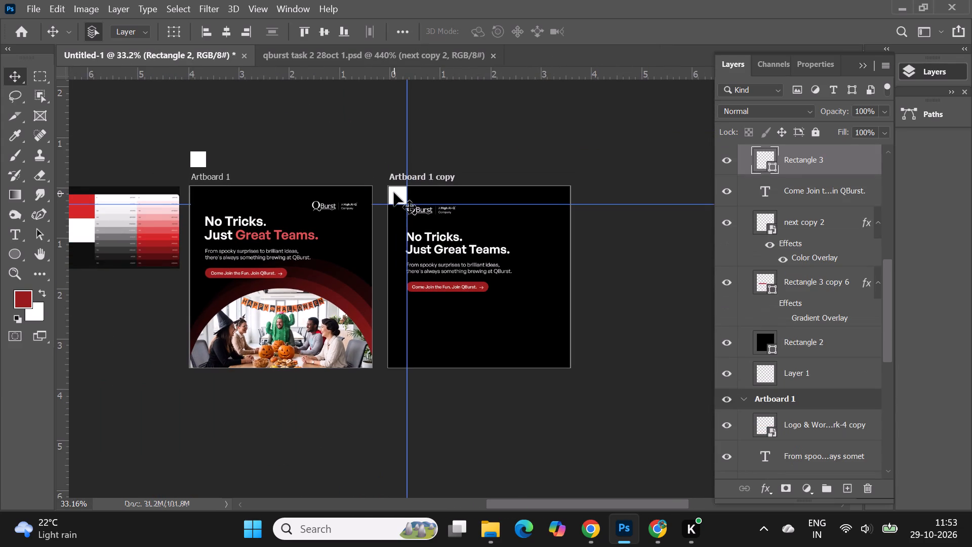
pyautogui.press('Delete')
pyautogui.click(522, 143)
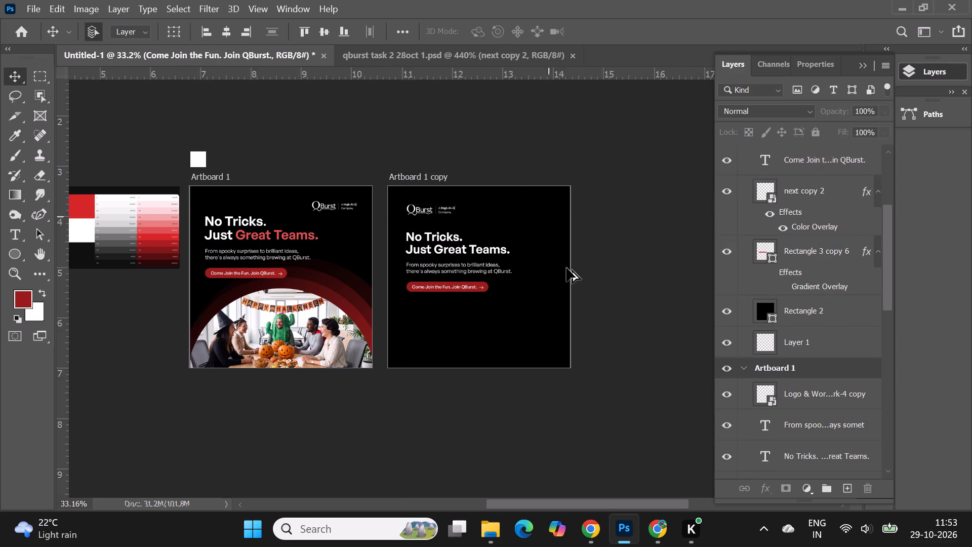
# Place the spooky-desk-decor photo from the Downloads folder above Rectangle 2 in Artboard 1 copy, scaled to about 7.94% to fill the artboard's height.
pyautogui.keyDown('alt'); pyautogui.scroll(4, 569, 282); pyautogui.keyUp('alt')
pyautogui.click(485, 326)
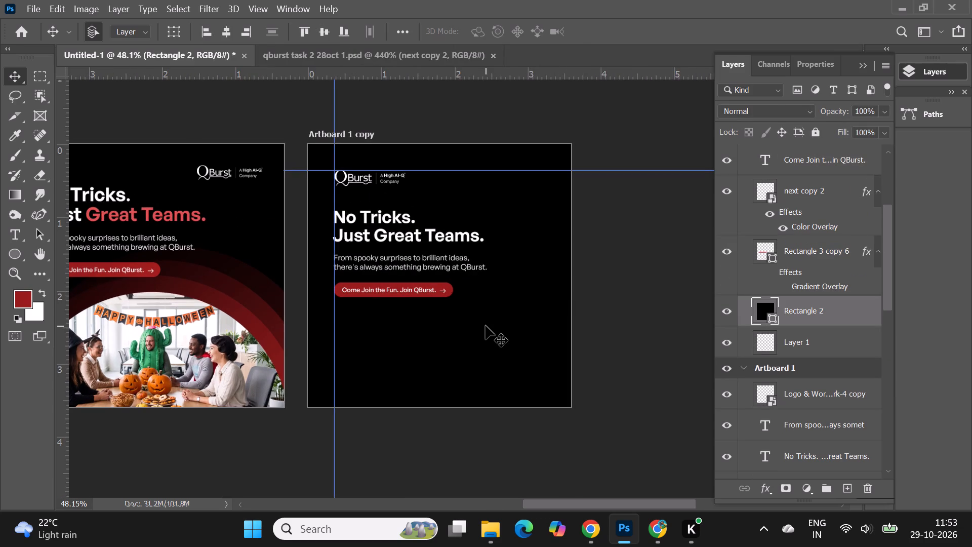
pyautogui.click(486, 539)
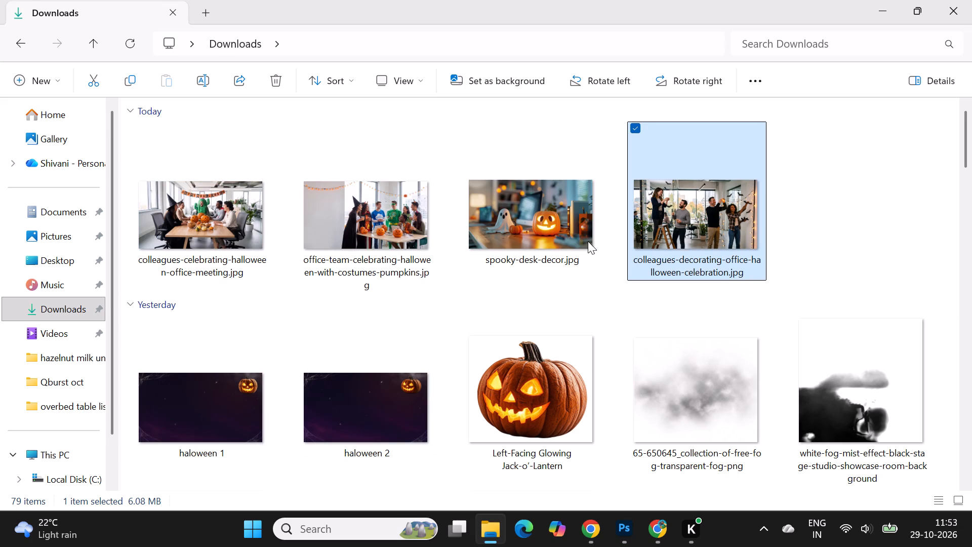
pyautogui.moveTo(497, 229); pyautogui.dragTo(434, 346)
pyautogui.moveTo(433, 199); pyautogui.dragTo(435, 184)
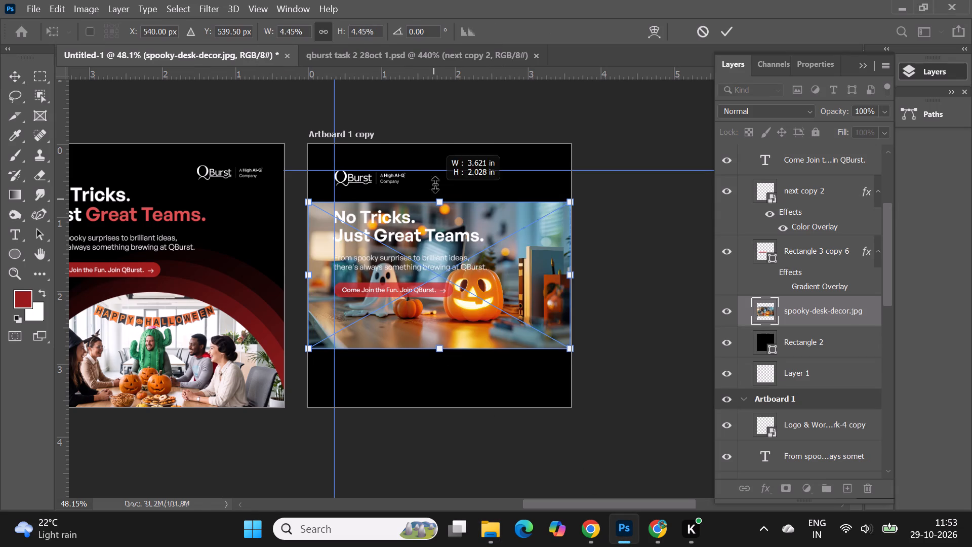
pyautogui.moveTo(435, 184); pyautogui.dragTo(444, 143)
pyautogui.moveTo(438, 356); pyautogui.dragTo(439, 382)
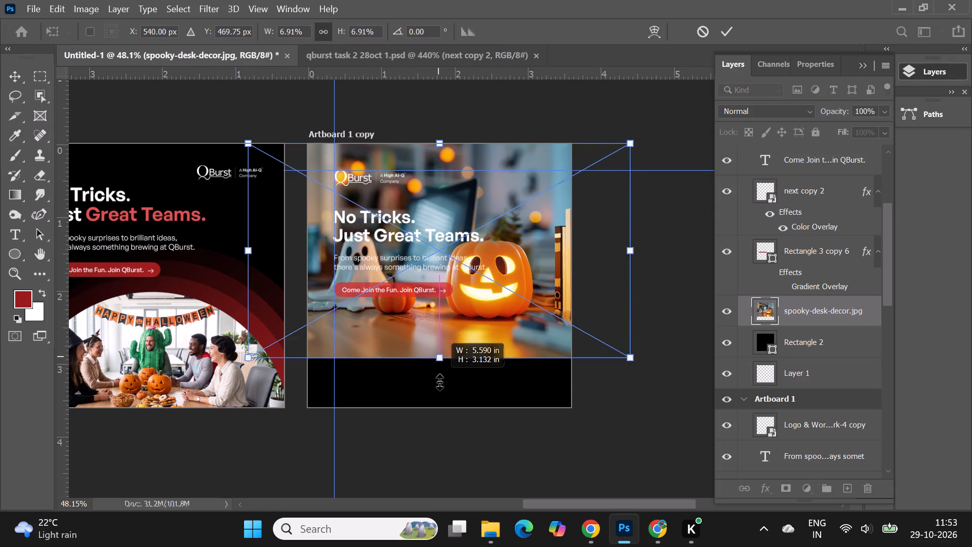
pyautogui.moveTo(439, 382); pyautogui.dragTo(444, 416)
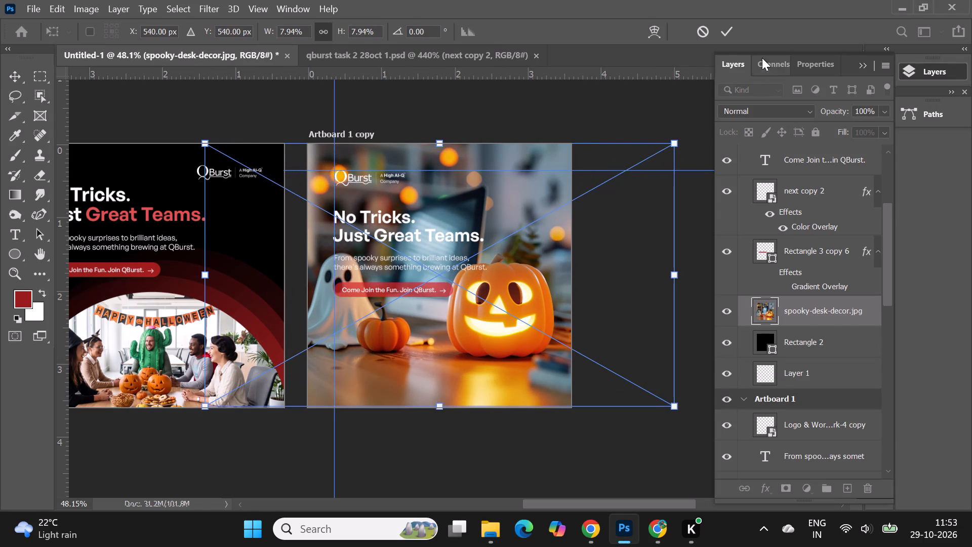
pyautogui.click(730, 36)
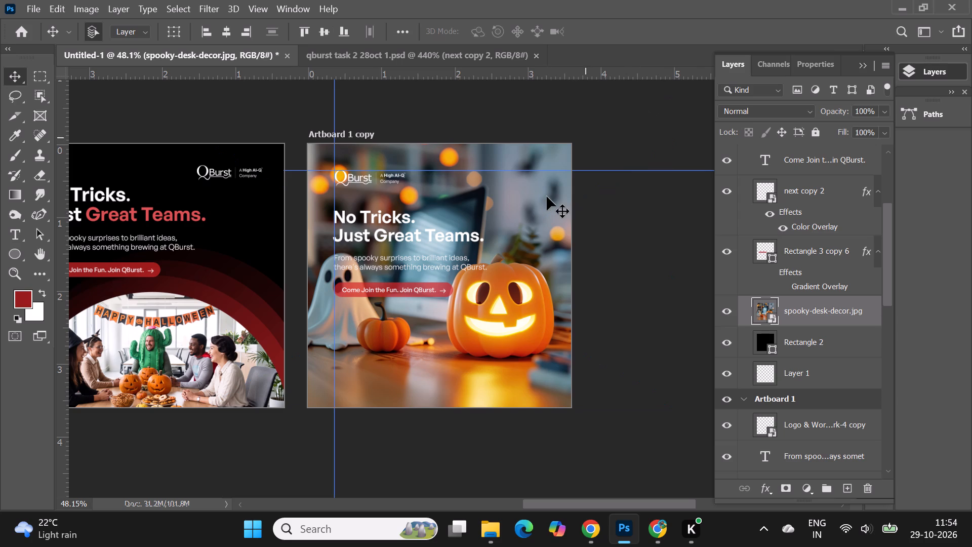
# Shift the spooky-desk-decor photo slightly to the right, scale it to about 7.98% to cover Artboard 1 copy, and deselect it.
pyautogui.moveTo(541, 217); pyautogui.dragTo(540, 217)
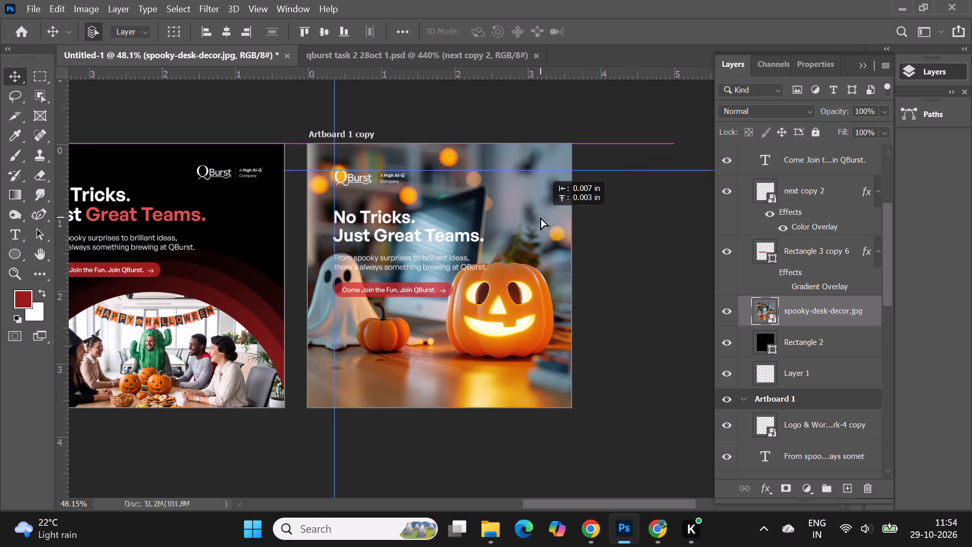
pyautogui.moveTo(540, 217); pyautogui.dragTo(545, 216)
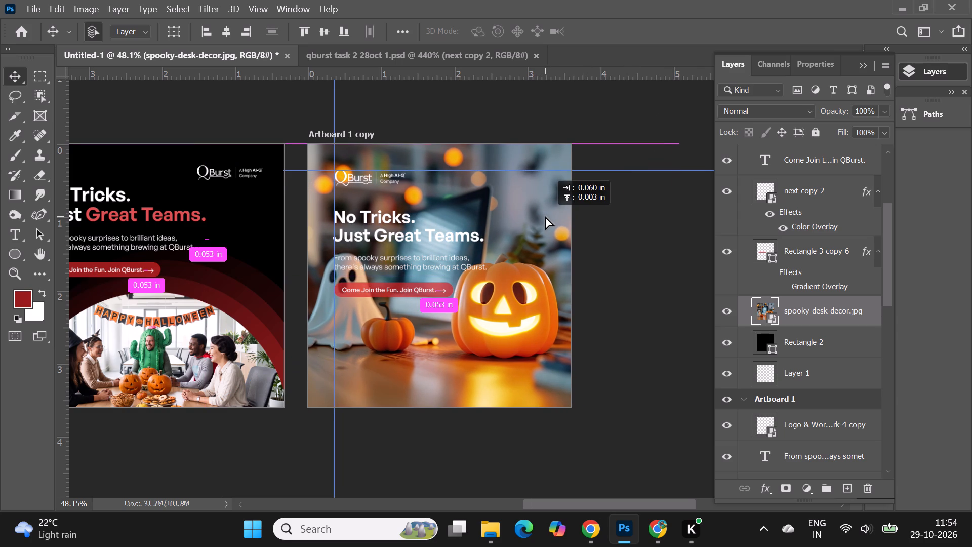
pyautogui.moveTo(545, 216); pyautogui.dragTo(546, 216)
pyautogui.click(615, 324)
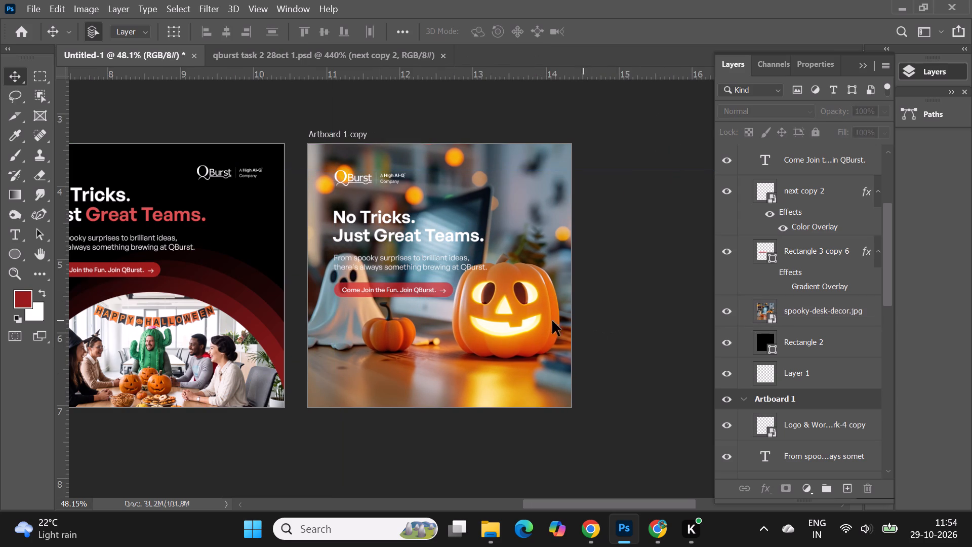
pyautogui.click(511, 321)
pyautogui.click(511, 321)
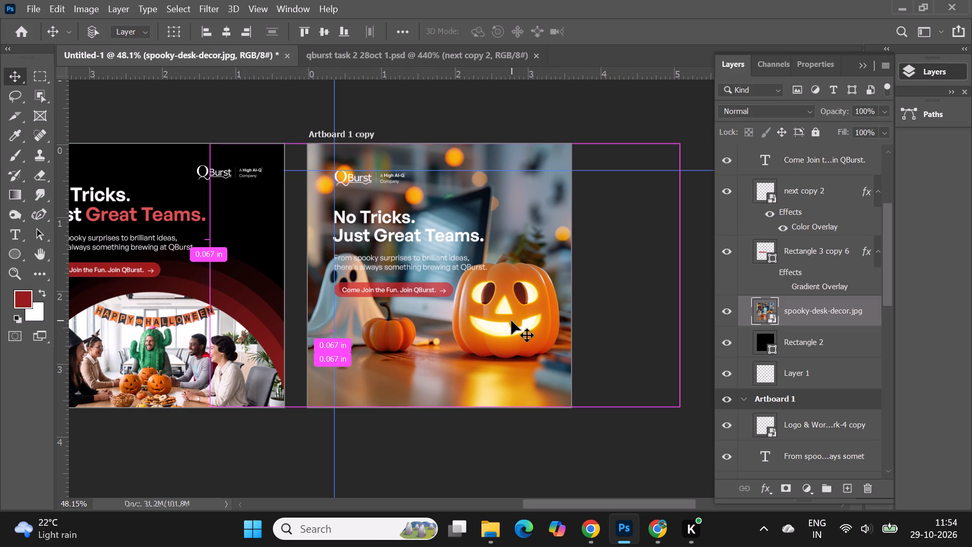
pyautogui.hotkey('ctrl', 't')
pyautogui.click(210, 146)
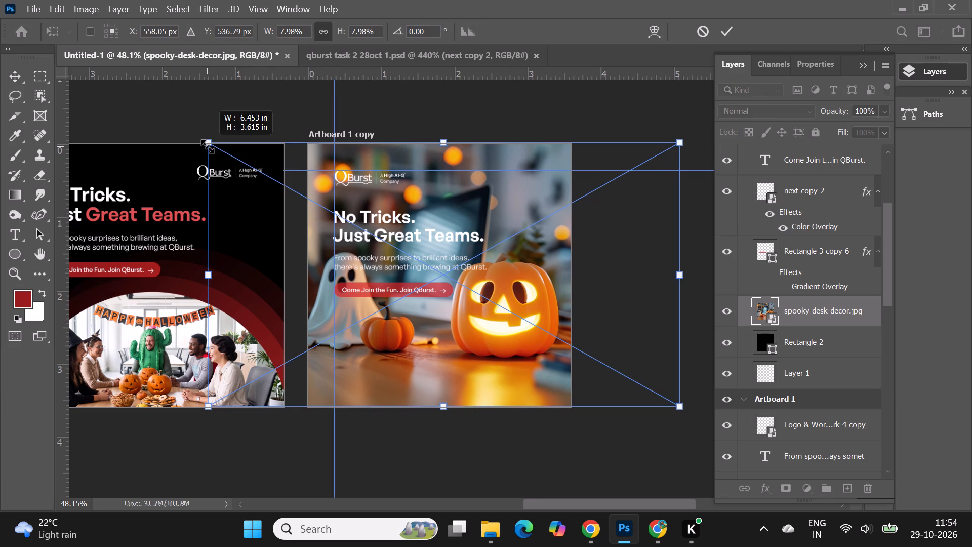
pyautogui.click(731, 32)
pyautogui.click(606, 105)
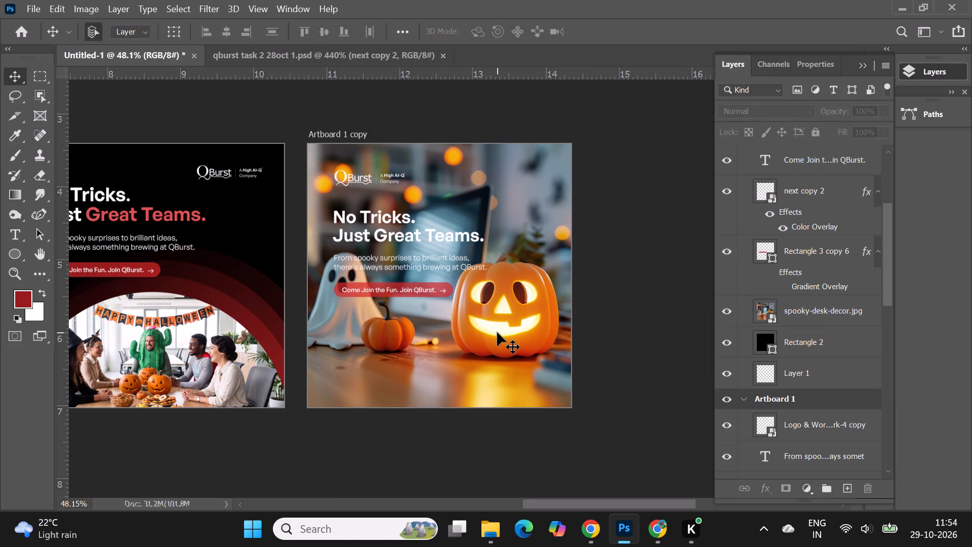
# Duplicate the spooky-desk-decor photo layer and make an automatic subject selection of the ghost and pumpkins on the copy.
pyautogui.click(497, 332)
pyautogui.hotkey('ctrl', 'j')
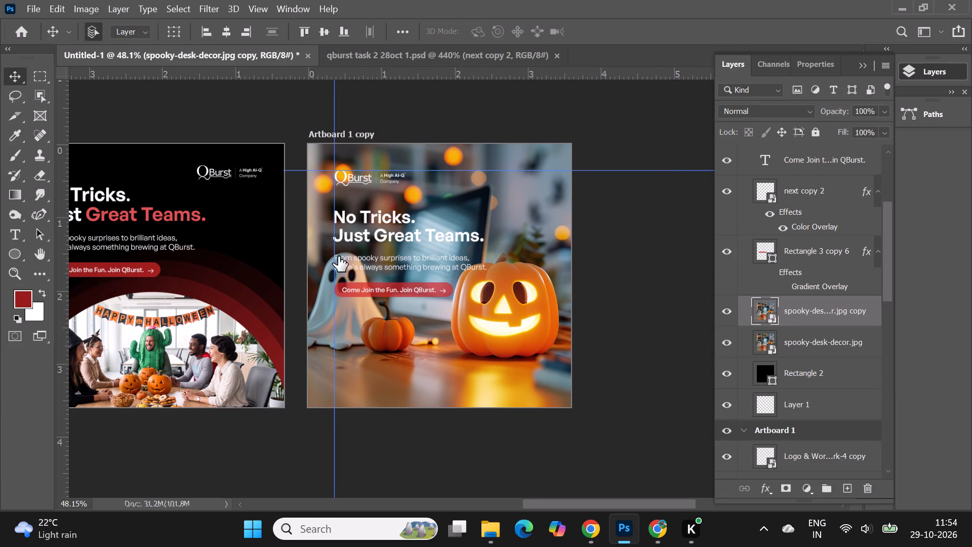
pyautogui.click(175, 9)
pyautogui.click(201, 176)
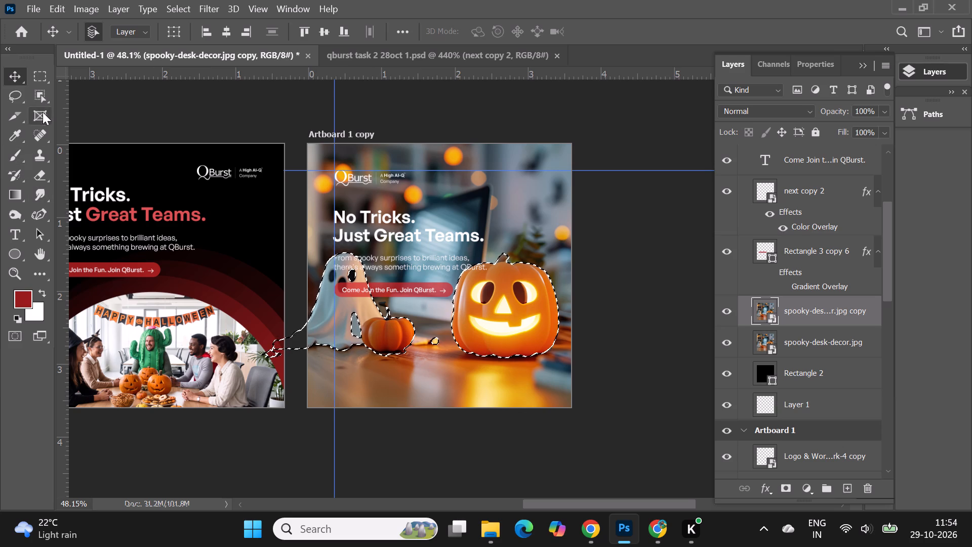
# Extend the selection along the large pumpkin's left edge with the Quick Selection tool in add mode.
pyautogui.rightClick(46, 94)
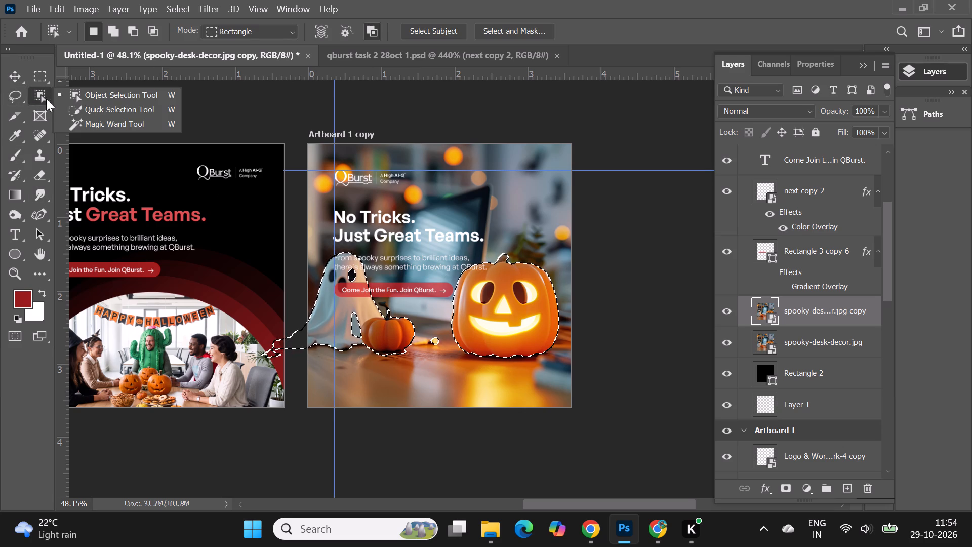
pyautogui.click(85, 111)
pyautogui.click(123, 30)
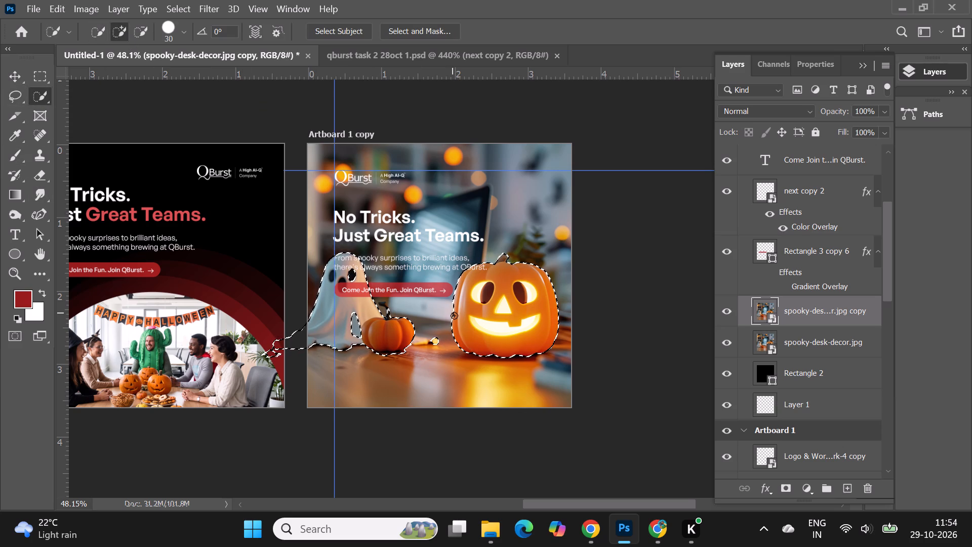
pyautogui.click(455, 312)
pyautogui.click(456, 319)
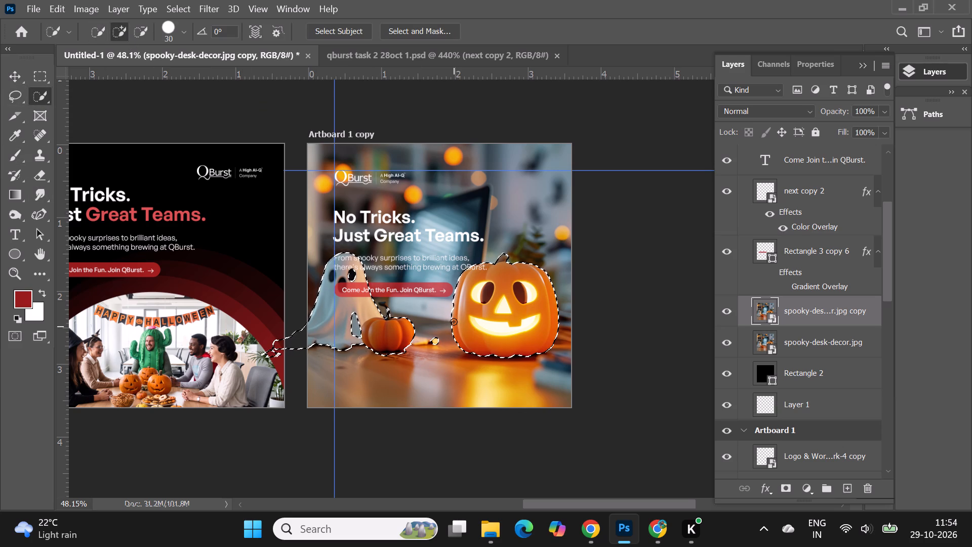
pyautogui.click(456, 307)
pyautogui.click(455, 303)
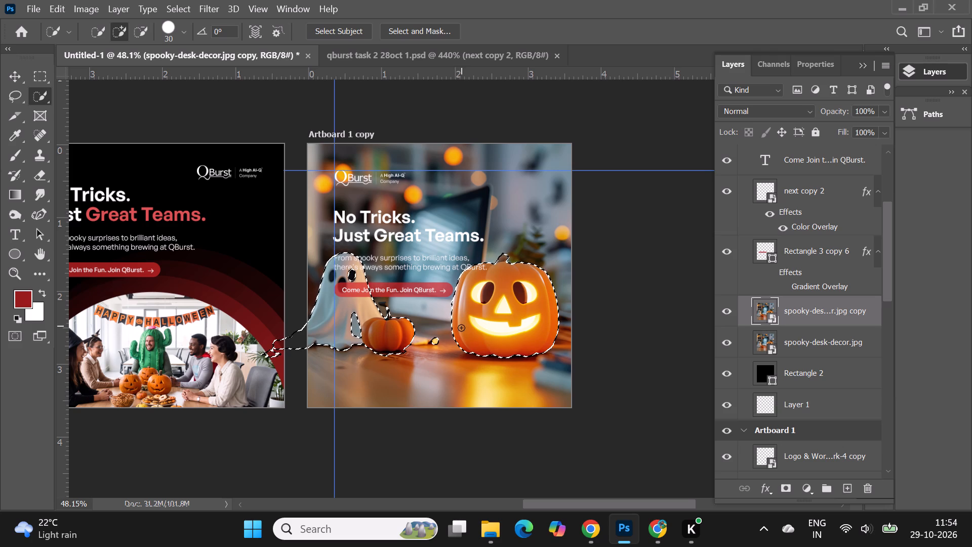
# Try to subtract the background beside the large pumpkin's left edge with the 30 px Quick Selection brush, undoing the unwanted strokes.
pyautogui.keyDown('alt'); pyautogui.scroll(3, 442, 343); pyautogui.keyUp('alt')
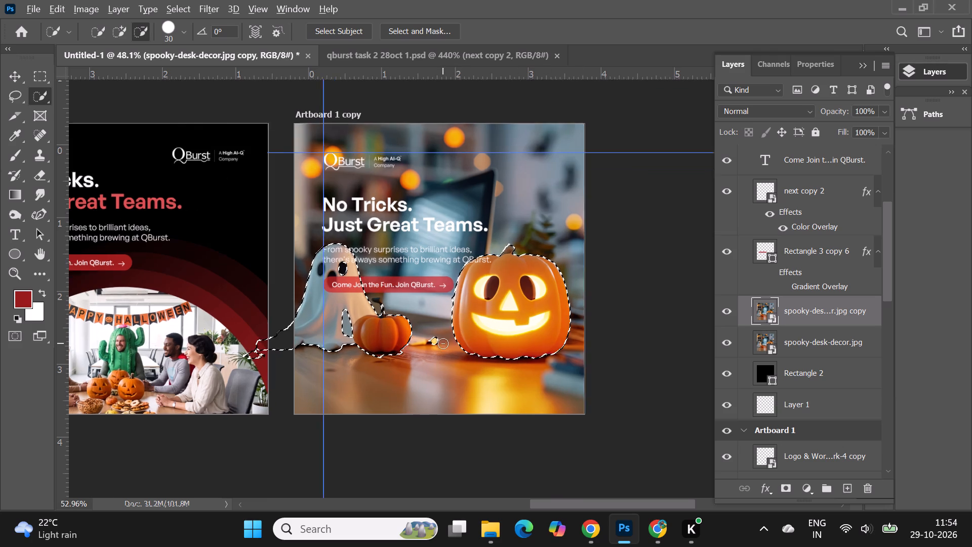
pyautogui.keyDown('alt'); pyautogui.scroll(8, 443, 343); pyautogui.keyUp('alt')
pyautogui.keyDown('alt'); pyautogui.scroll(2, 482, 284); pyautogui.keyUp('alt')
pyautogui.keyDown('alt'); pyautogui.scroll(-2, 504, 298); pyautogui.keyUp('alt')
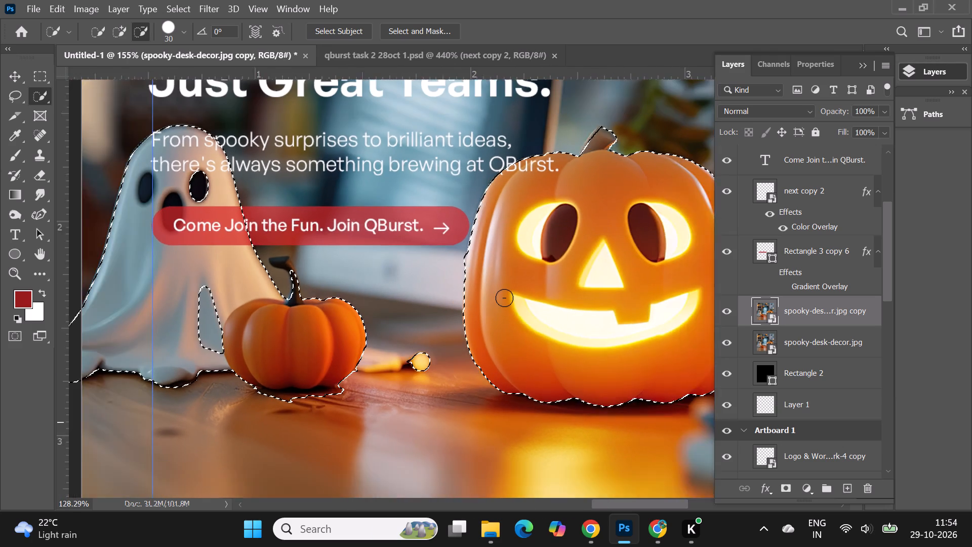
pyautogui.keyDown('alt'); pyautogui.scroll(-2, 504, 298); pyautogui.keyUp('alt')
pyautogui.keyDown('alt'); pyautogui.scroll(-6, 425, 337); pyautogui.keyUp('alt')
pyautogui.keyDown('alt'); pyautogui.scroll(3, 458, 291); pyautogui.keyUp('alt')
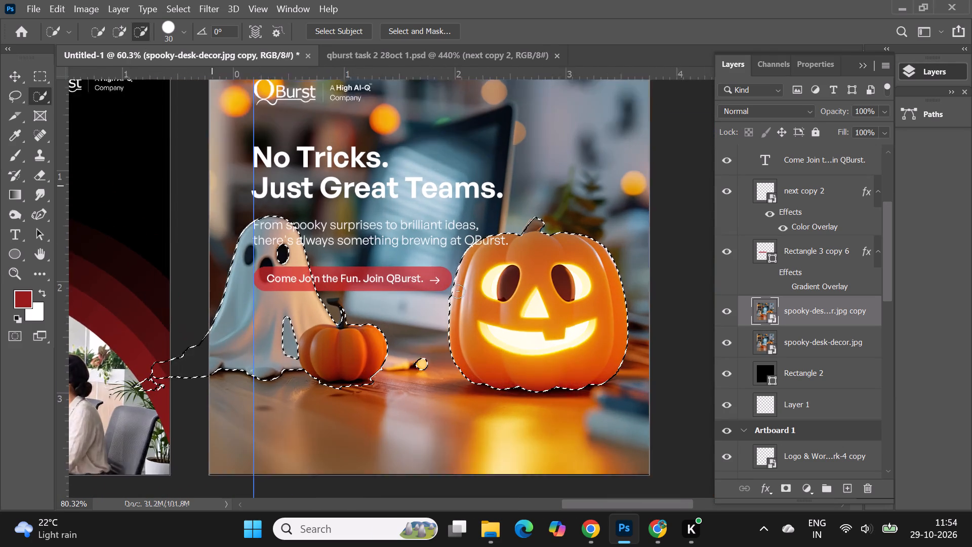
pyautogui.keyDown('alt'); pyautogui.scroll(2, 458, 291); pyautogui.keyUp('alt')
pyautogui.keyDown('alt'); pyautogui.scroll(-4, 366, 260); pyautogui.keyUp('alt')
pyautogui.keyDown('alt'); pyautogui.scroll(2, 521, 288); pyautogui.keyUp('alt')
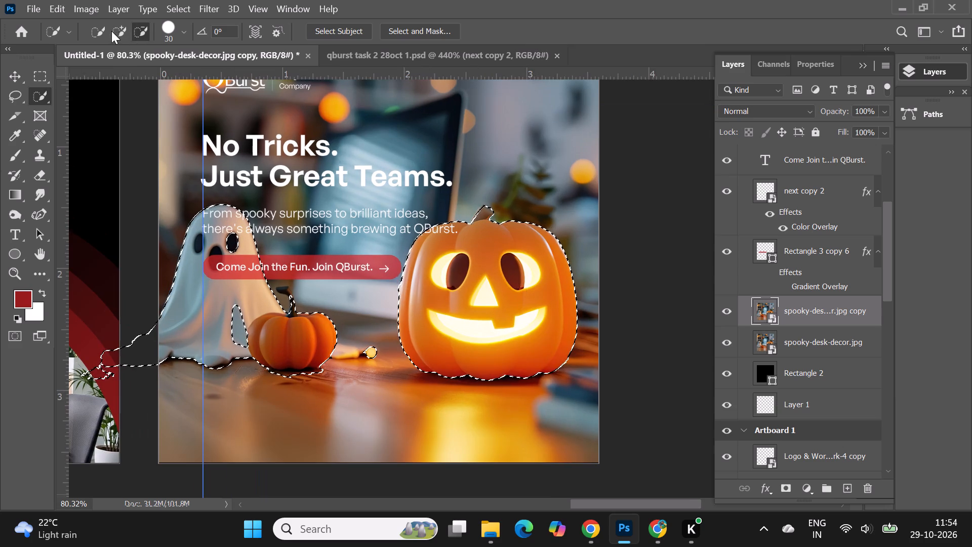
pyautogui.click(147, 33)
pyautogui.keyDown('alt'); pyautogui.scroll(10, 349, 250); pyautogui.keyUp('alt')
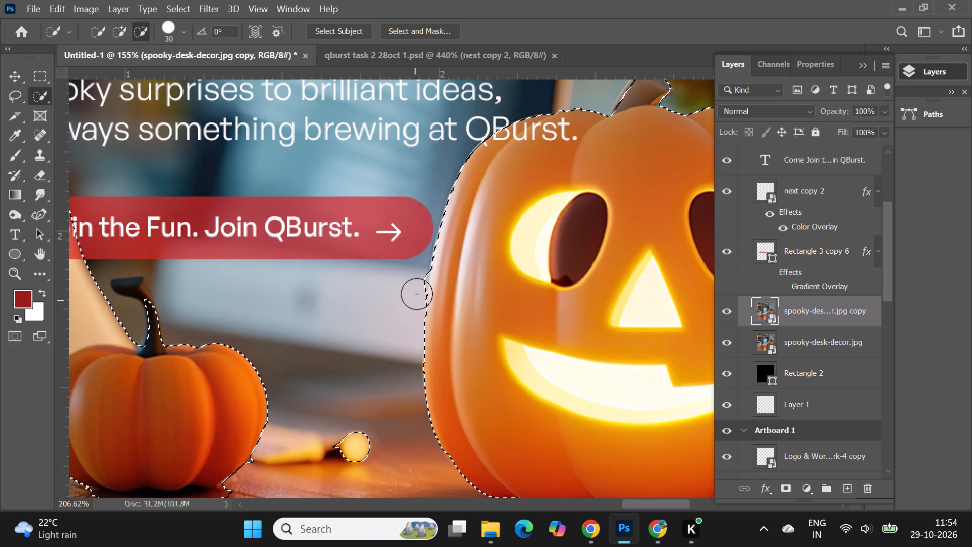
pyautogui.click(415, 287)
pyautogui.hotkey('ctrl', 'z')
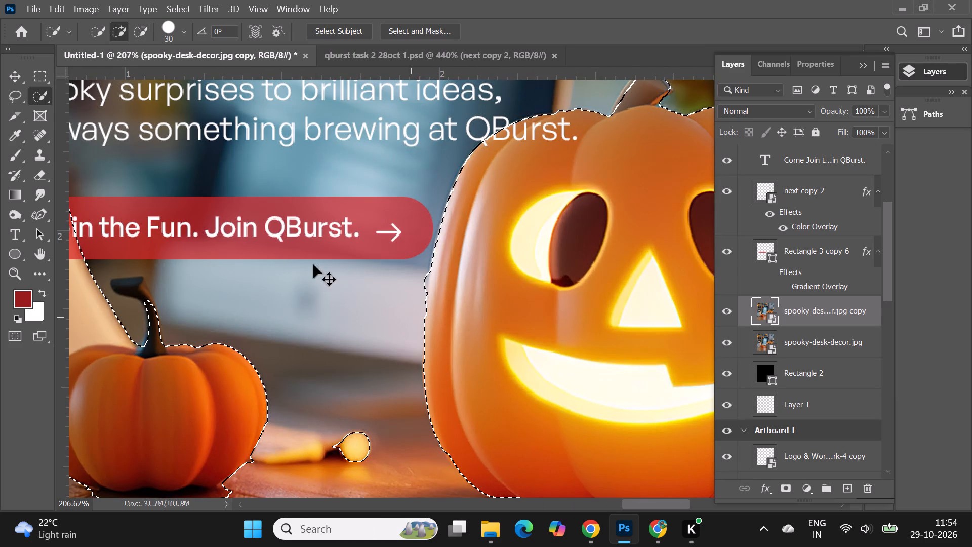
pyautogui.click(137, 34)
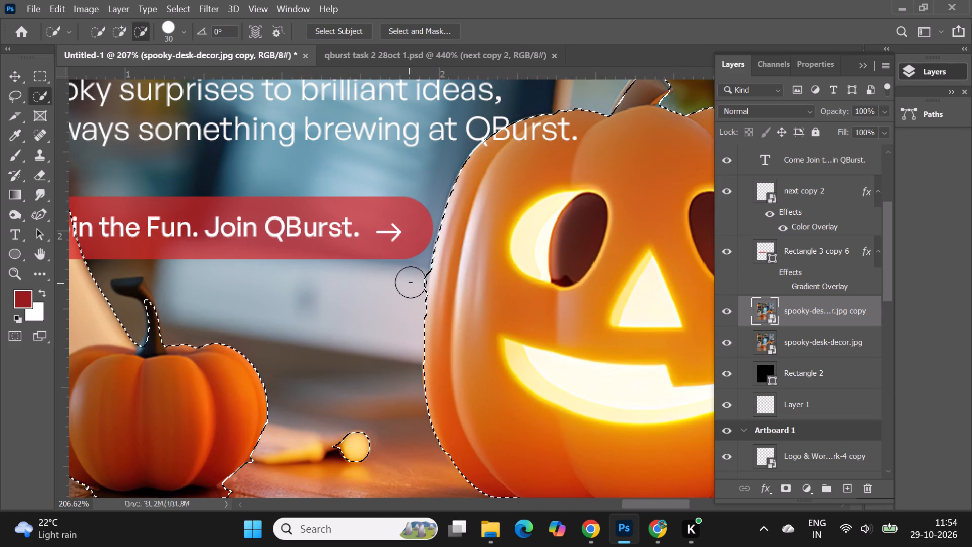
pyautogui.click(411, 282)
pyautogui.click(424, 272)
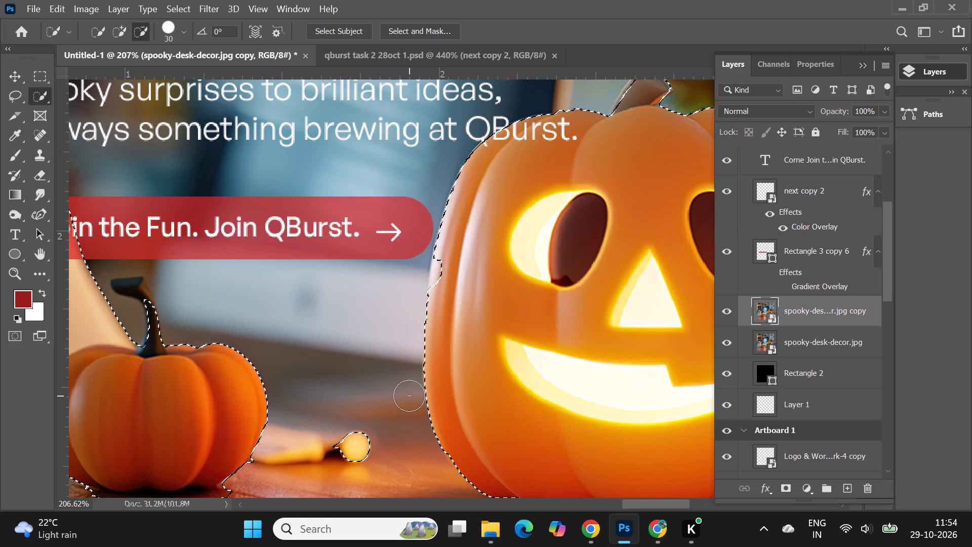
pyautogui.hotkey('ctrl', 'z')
# Set the Quick Selection brush size to 13 px and try trimming the selection at the large pumpkin's left edge again.
pyautogui.click(181, 35)
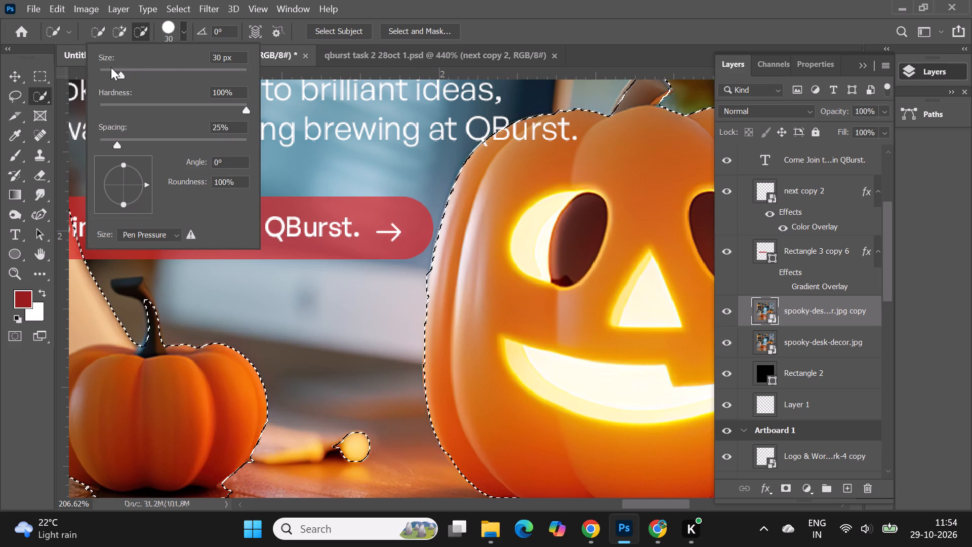
pyautogui.click(109, 72)
pyautogui.click(424, 276)
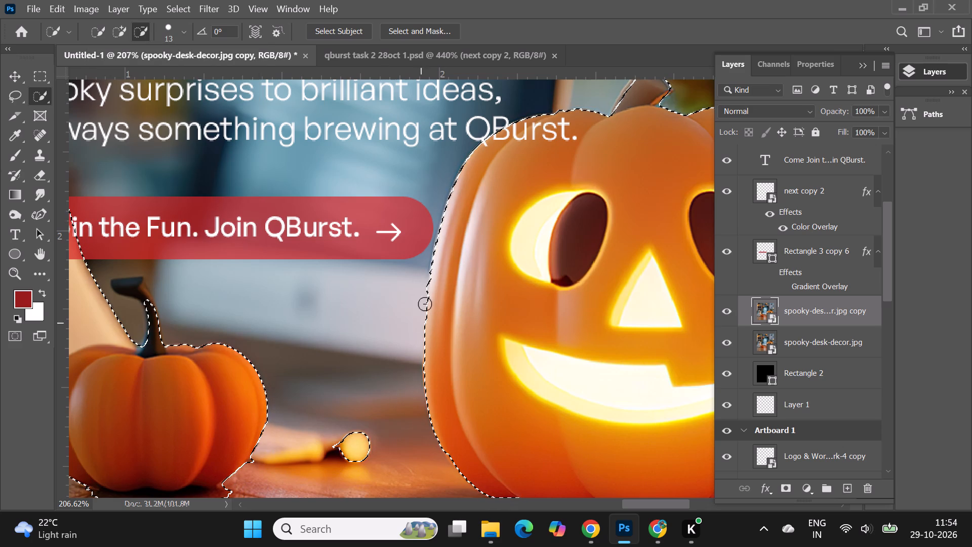
pyautogui.keyDown('alt'); pyautogui.scroll(5, 434, 300); pyautogui.keyUp('alt')
pyautogui.hotkey('ctrl', 'z')
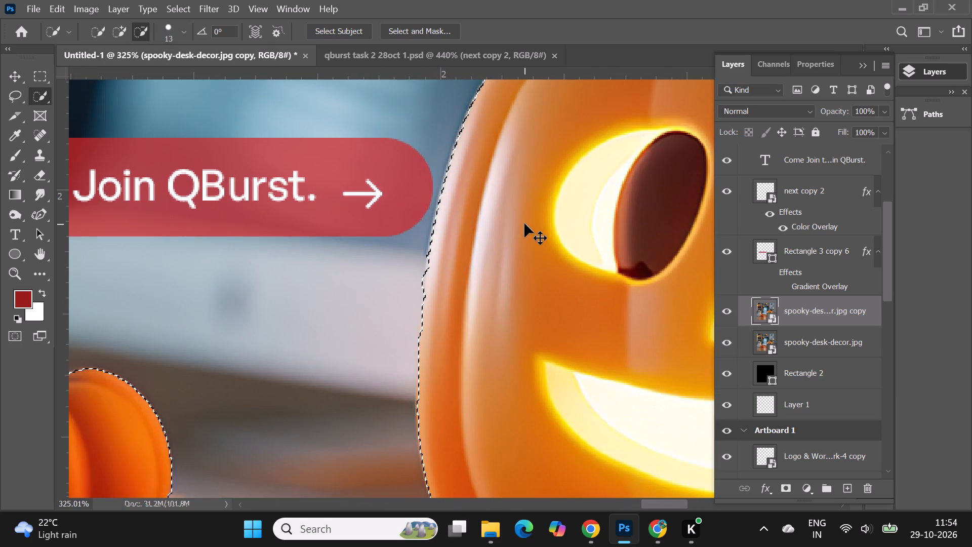
# Subtract the ghost, small pumpkin, yellow-tipped object and their shadows from the selection, keeping only the large pumpkin selected.
pyautogui.keyDown('alt'); pyautogui.scroll(-12, 505, 219); pyautogui.keyUp('alt')
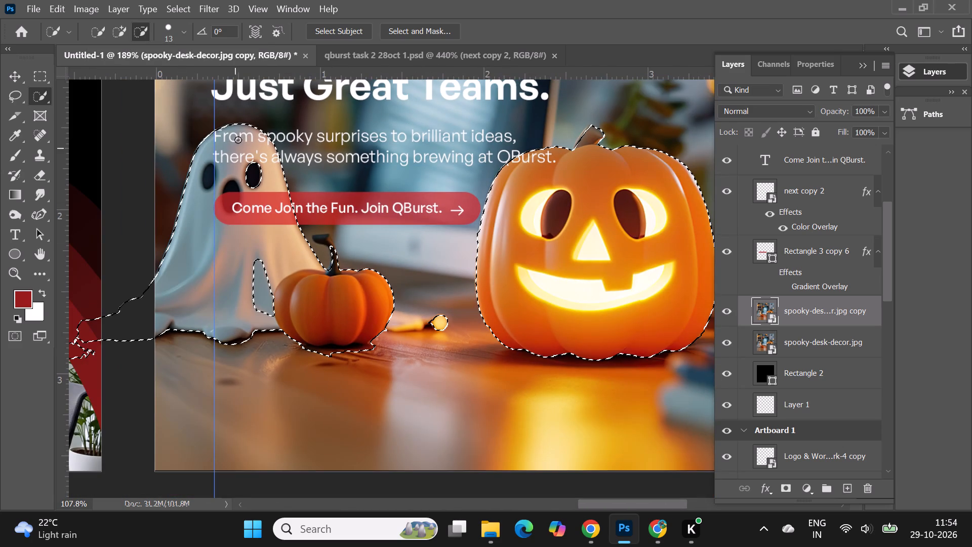
pyautogui.moveTo(227, 128); pyautogui.dragTo(214, 196)
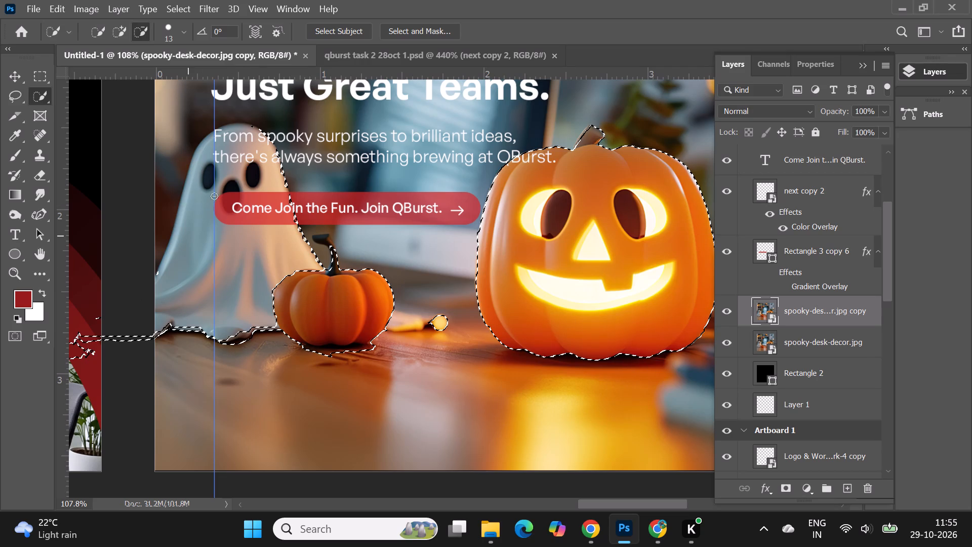
pyautogui.moveTo(214, 196); pyautogui.dragTo(350, 256)
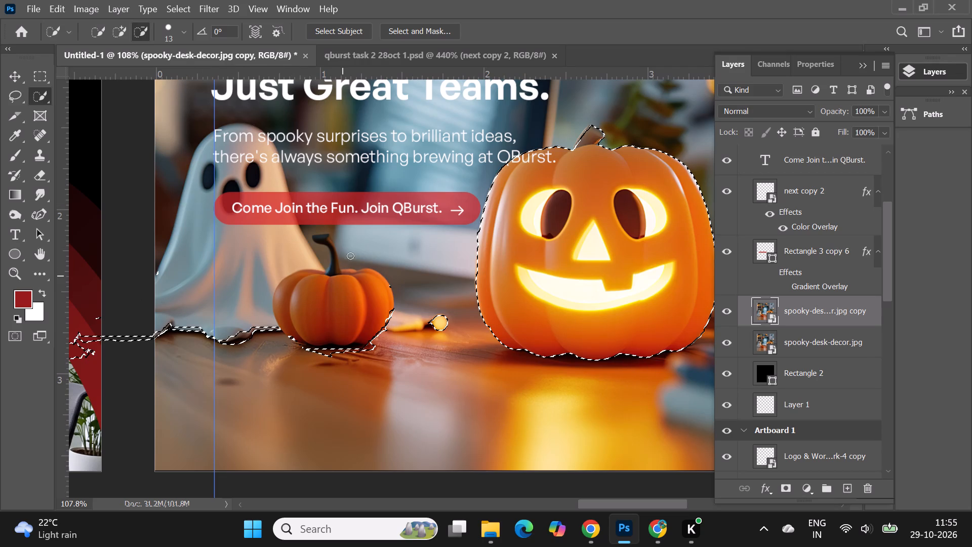
pyautogui.moveTo(350, 256); pyautogui.dragTo(447, 321)
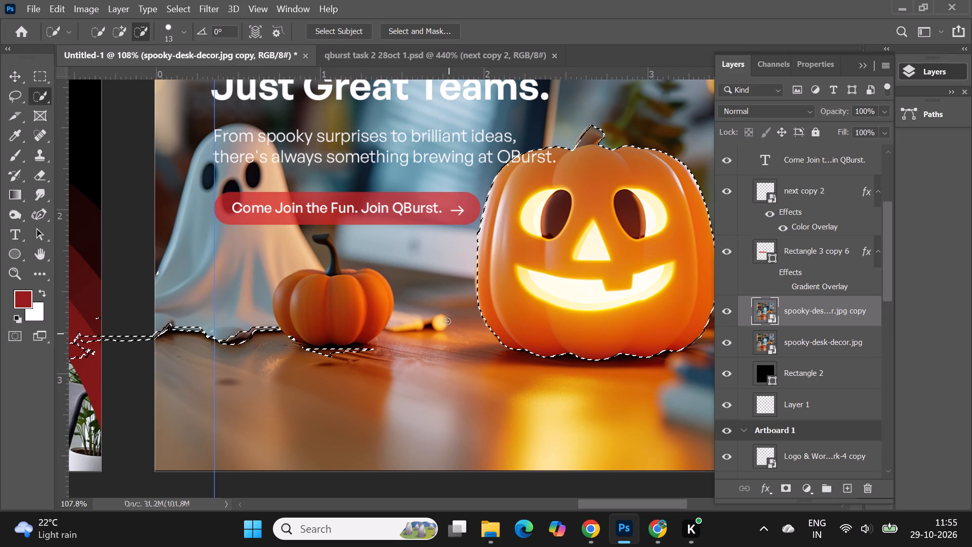
pyautogui.moveTo(447, 321); pyautogui.dragTo(208, 330)
# Subtract the light background sliver along the large pumpkin's left edge, just below the call-to-action pill, from the selection.
pyautogui.keyDown('alt'); pyautogui.scroll(-4, 322, 248); pyautogui.keyUp('alt')
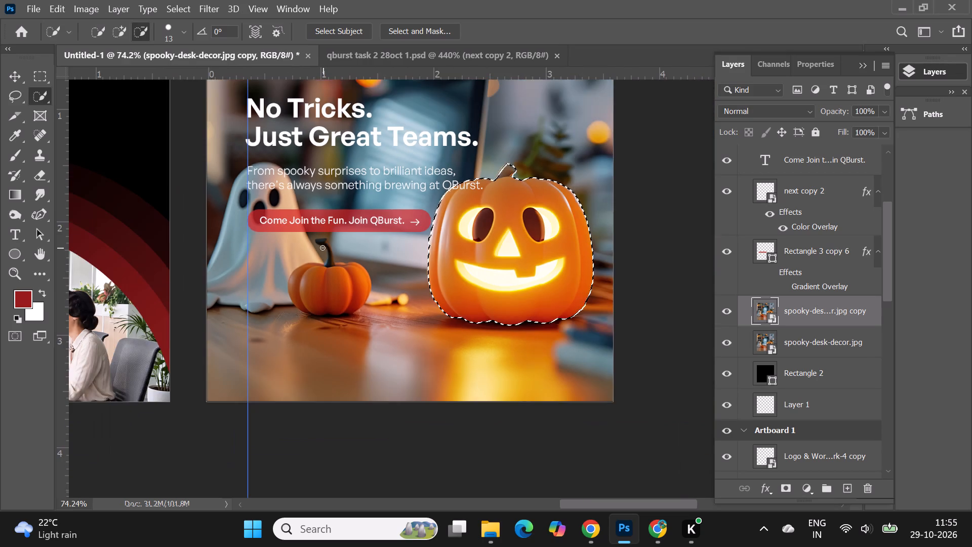
pyautogui.keyDown('alt'); pyautogui.scroll(2, 674, 238); pyautogui.keyUp('alt')
pyautogui.keyDown('alt'); pyautogui.scroll(5, 363, 226); pyautogui.keyUp('alt')
pyautogui.keyDown('alt'); pyautogui.scroll(9, 388, 268); pyautogui.keyUp('alt')
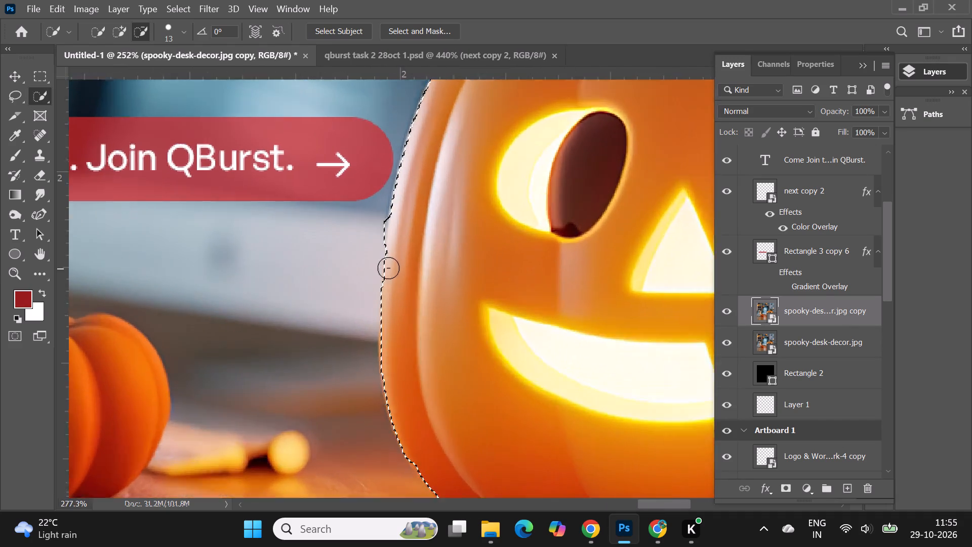
pyautogui.keyDown('alt'); pyautogui.scroll(1, 388, 268); pyautogui.keyUp('alt')
pyautogui.keyDown('alt'); pyautogui.scroll(11, 351, 190); pyautogui.keyUp('alt')
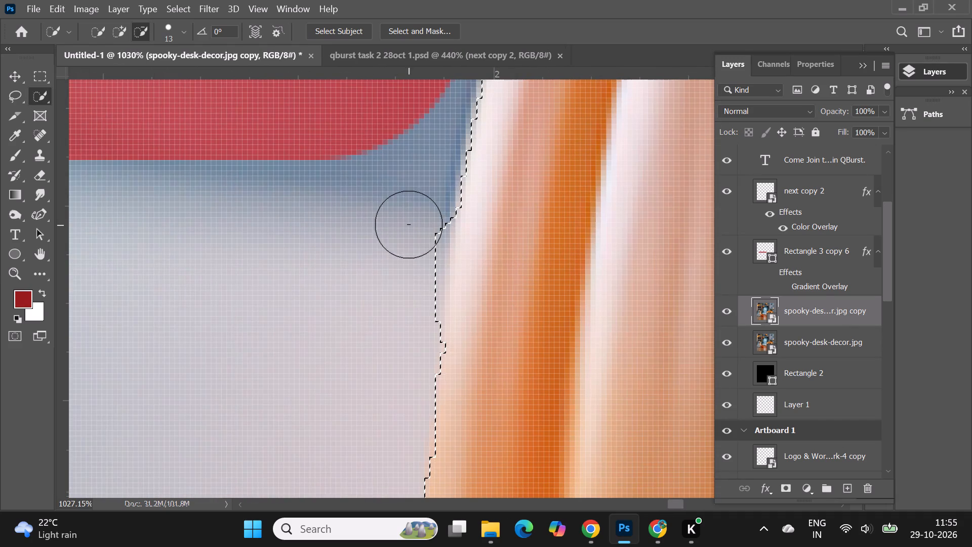
pyautogui.click(433, 238)
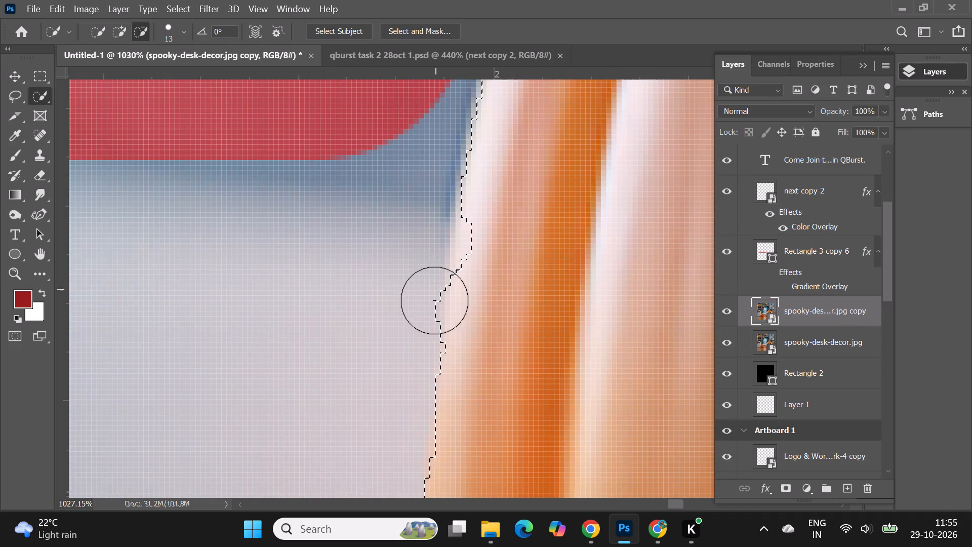
pyautogui.click(434, 305)
# Add the large pumpkin's left rim back to the selection, following its edge from below the call-to-action pill to the lower curve.
pyautogui.keyDown('alt'); pyautogui.scroll(-13, 424, 210); pyautogui.keyUp('alt')
pyautogui.keyDown('alt'); pyautogui.scroll(-2, 268, 187); pyautogui.keyUp('alt')
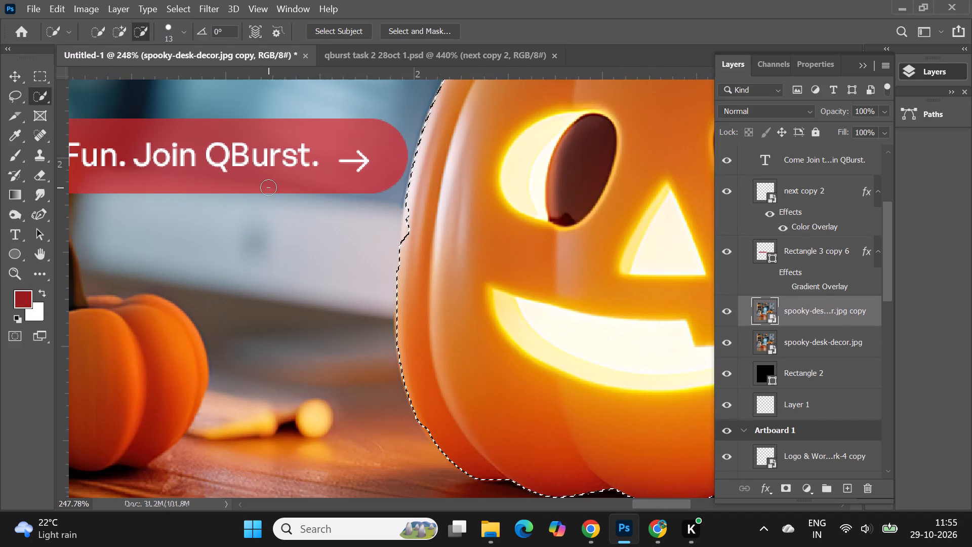
pyautogui.click(121, 29)
pyautogui.moveTo(413, 208); pyautogui.dragTo(410, 272)
pyautogui.keyDown('alt'); pyautogui.scroll(-5, 413, 311); pyautogui.keyUp('alt')
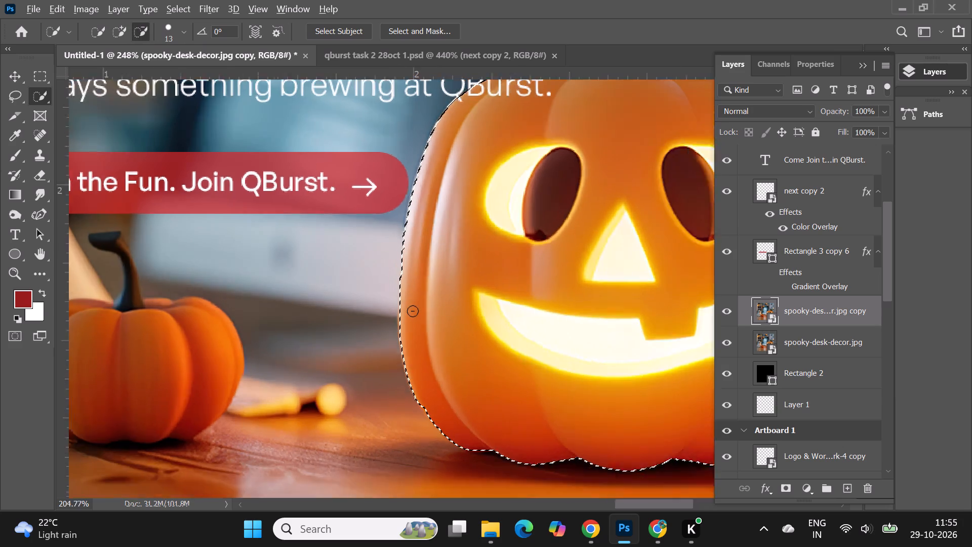
pyautogui.keyDown('alt'); pyautogui.scroll(-2, 348, 290); pyautogui.keyUp('alt')
pyautogui.keyDown('alt'); pyautogui.scroll(9, 413, 332); pyautogui.keyUp('alt')
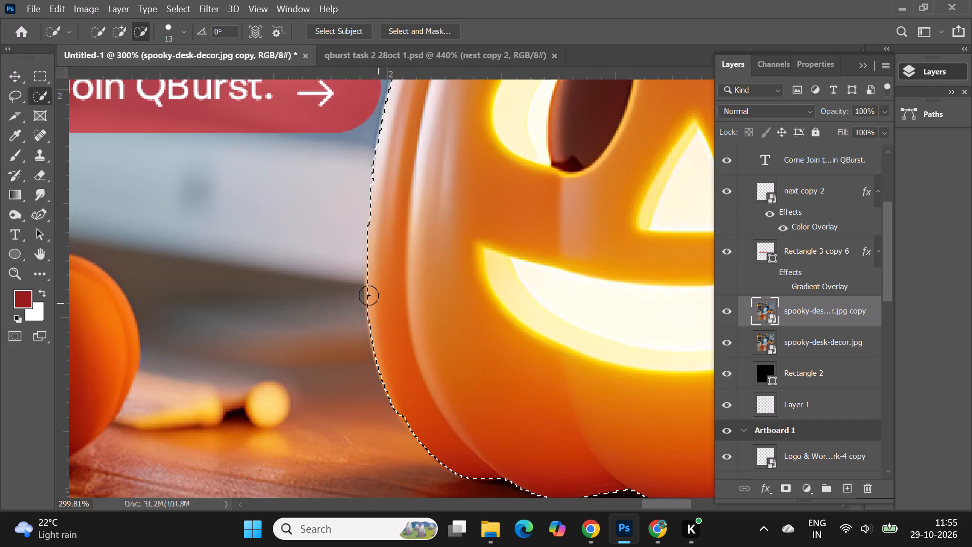
pyautogui.moveTo(379, 263); pyautogui.dragTo(463, 461)
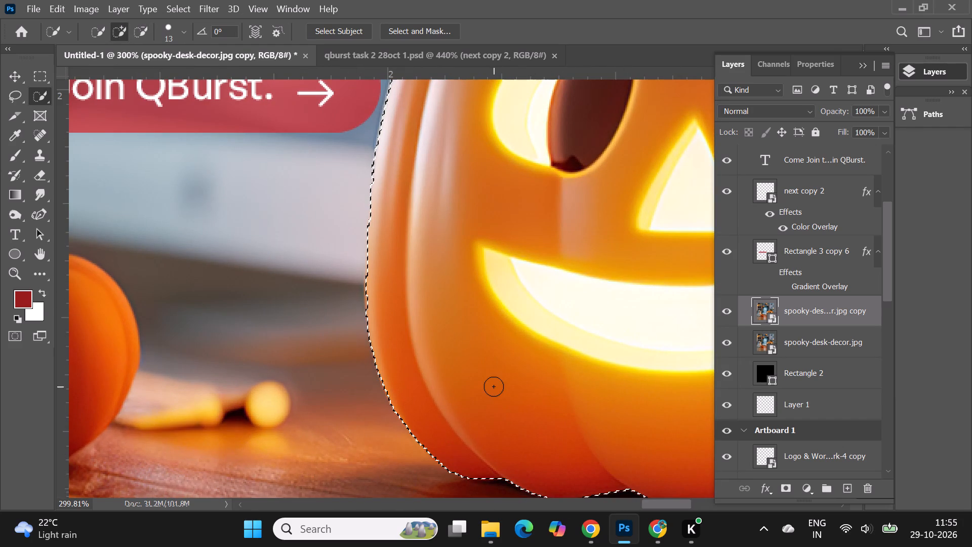
pyautogui.keyDown('alt'); pyautogui.scroll(-4, 479, 378); pyautogui.keyUp('alt')
pyautogui.keyDown('alt'); pyautogui.scroll(-3, 371, 374); pyautogui.keyUp('alt')
pyautogui.keyDown('alt'); pyautogui.scroll(5, 425, 246); pyautogui.keyUp('alt')
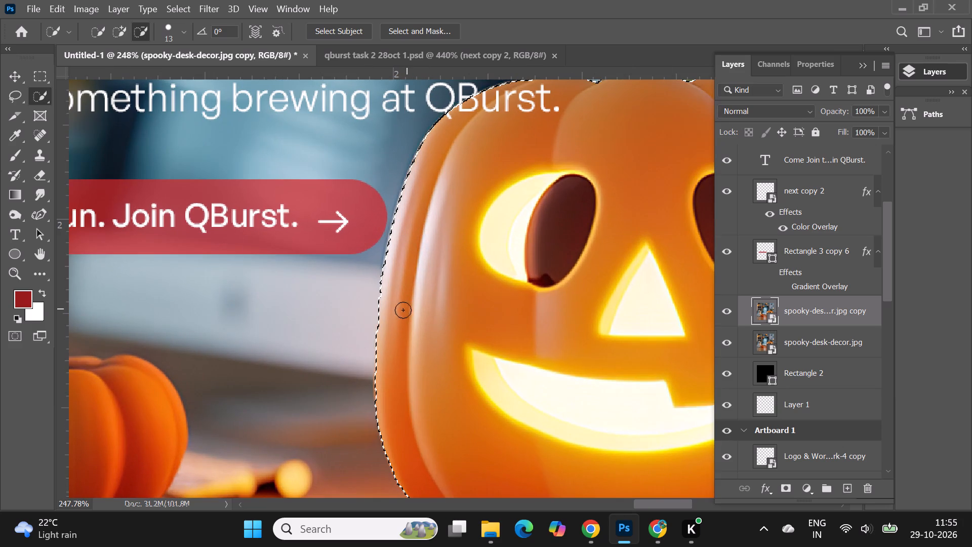
pyautogui.click(388, 293)
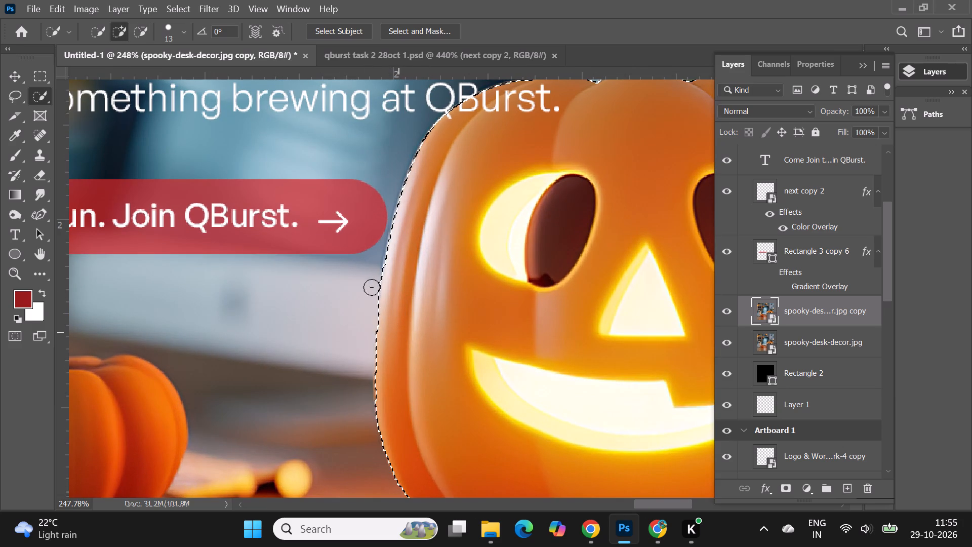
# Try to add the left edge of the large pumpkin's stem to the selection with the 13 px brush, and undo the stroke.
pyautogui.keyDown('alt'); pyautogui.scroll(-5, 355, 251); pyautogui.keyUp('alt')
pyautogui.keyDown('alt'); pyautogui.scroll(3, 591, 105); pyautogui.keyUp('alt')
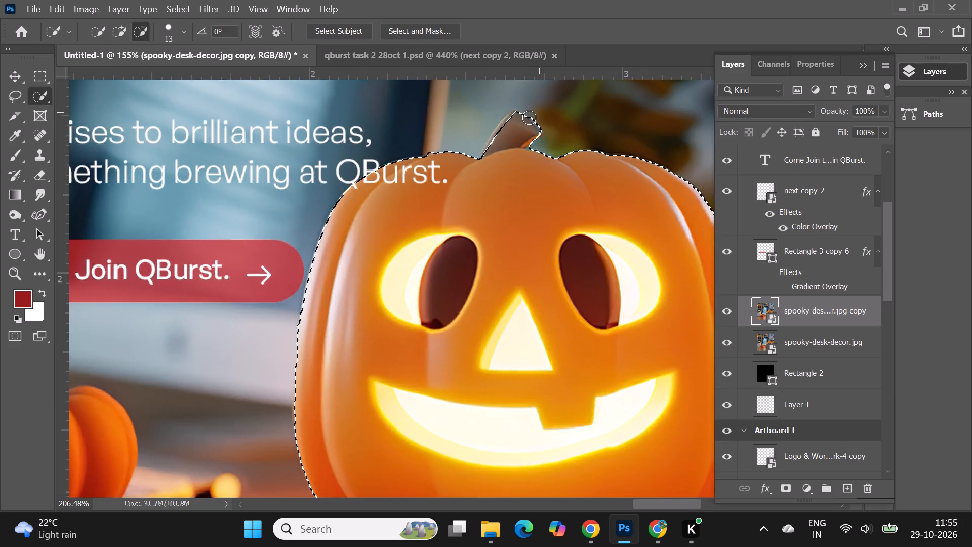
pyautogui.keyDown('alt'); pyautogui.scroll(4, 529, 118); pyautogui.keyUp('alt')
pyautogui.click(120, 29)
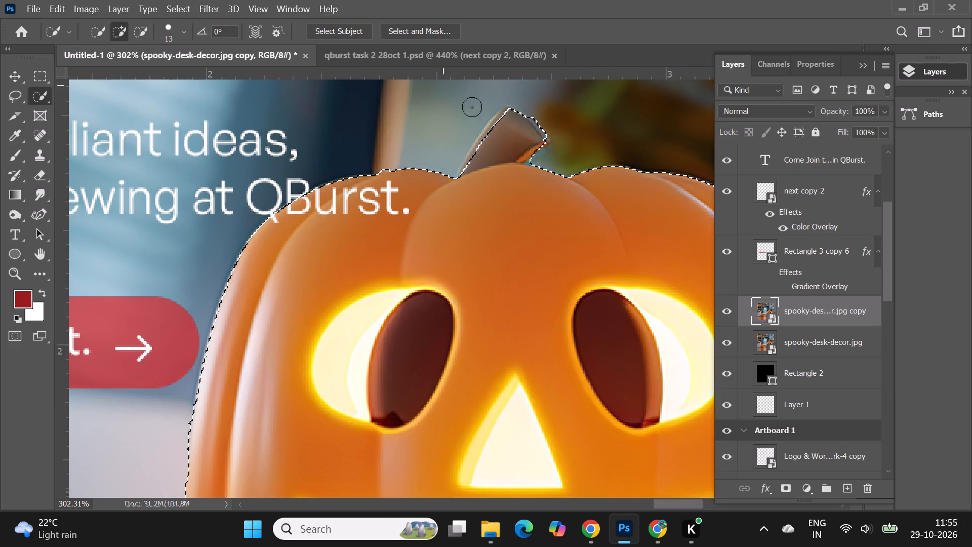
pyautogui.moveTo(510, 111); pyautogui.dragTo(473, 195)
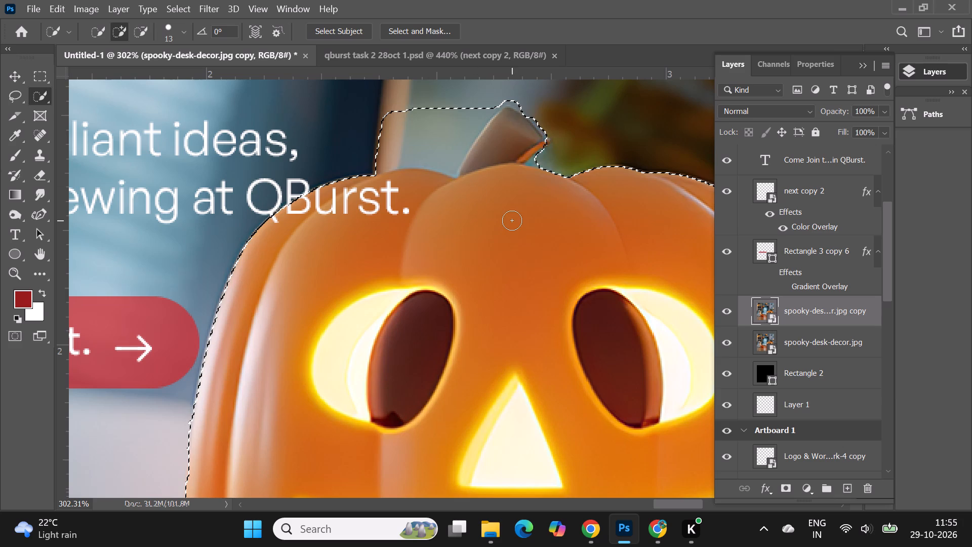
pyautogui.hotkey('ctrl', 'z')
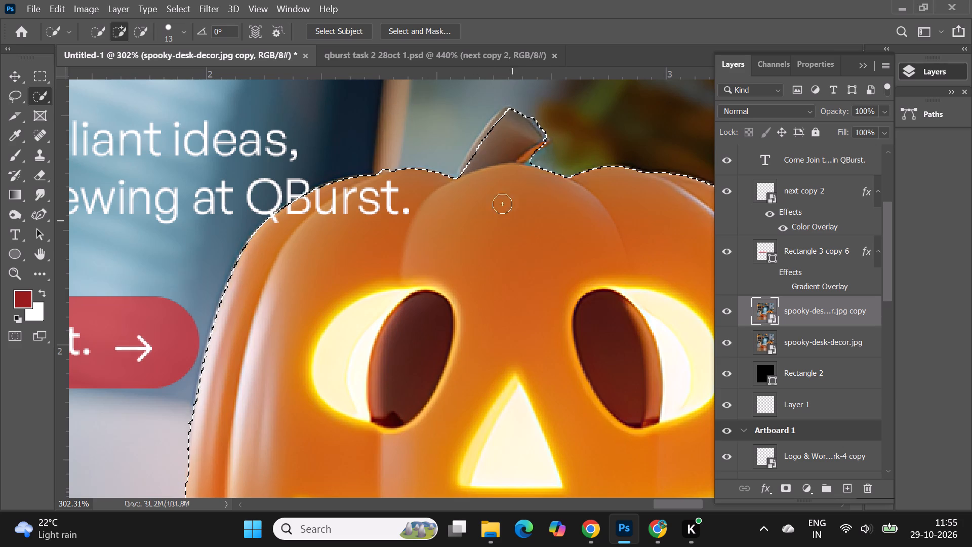
# Set the Quick Selection brush size to 1 px and add the left edge of the large pumpkin's stem to the selection.
pyautogui.click(185, 31)
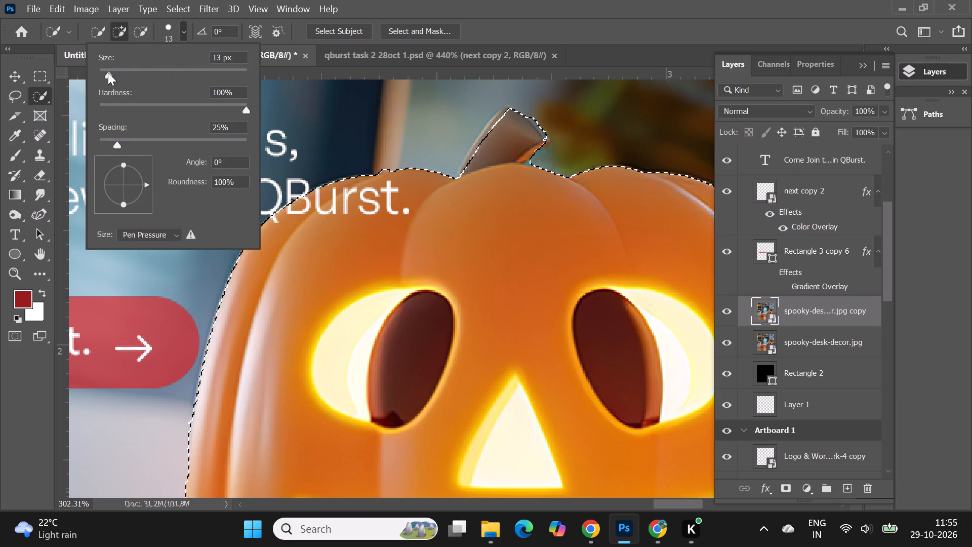
pyautogui.moveTo(106, 68); pyautogui.dragTo(95, 70)
pyautogui.moveTo(506, 110); pyautogui.dragTo(500, 113)
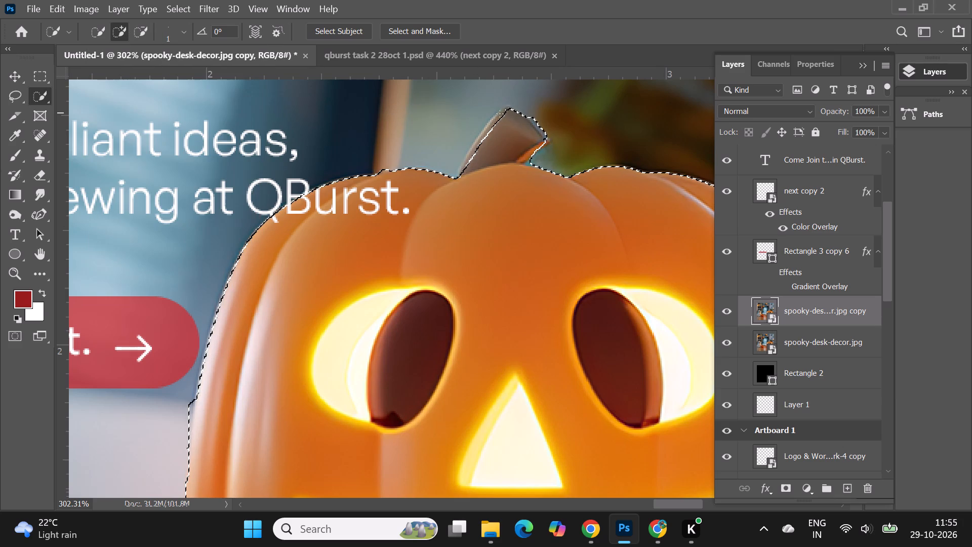
pyautogui.moveTo(500, 113); pyautogui.dragTo(495, 123)
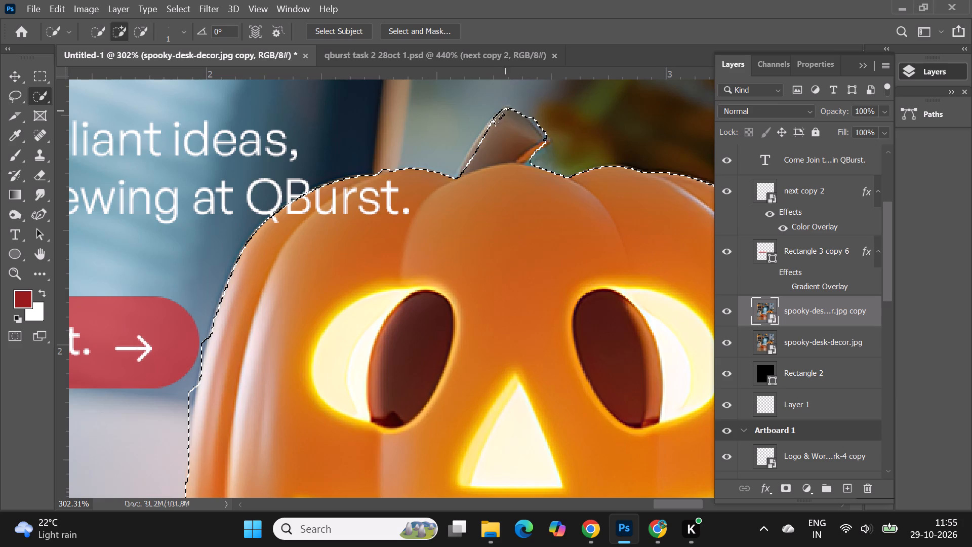
pyautogui.moveTo(495, 123); pyautogui.dragTo(479, 137)
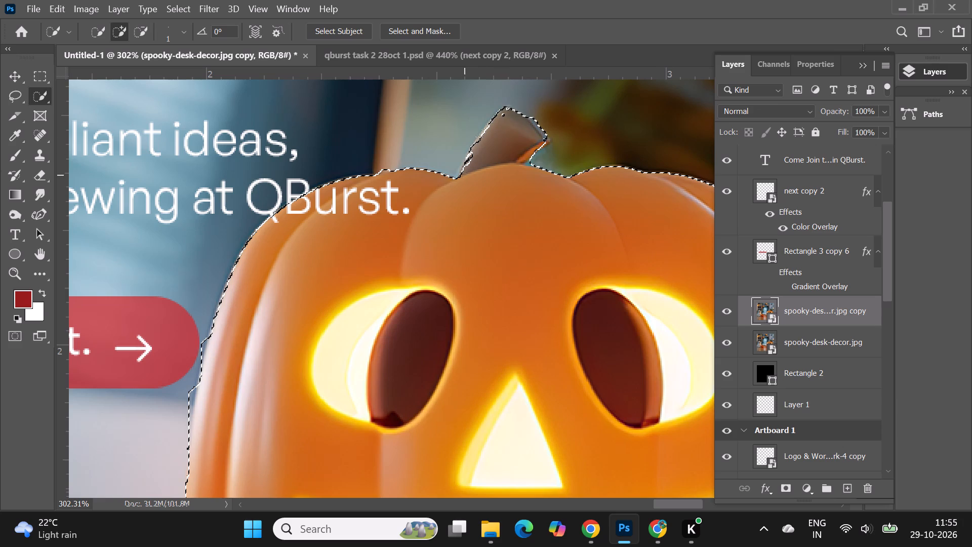
pyautogui.moveTo(479, 137); pyautogui.dragTo(477, 148)
pyautogui.moveTo(477, 148); pyautogui.dragTo(469, 174)
# Subtract the background bumps along the stem's upper-left edge from the selection, keeping the stem's top tip included.
pyautogui.keyDown('alt'); pyautogui.scroll(6, 539, 93); pyautogui.keyUp('alt')
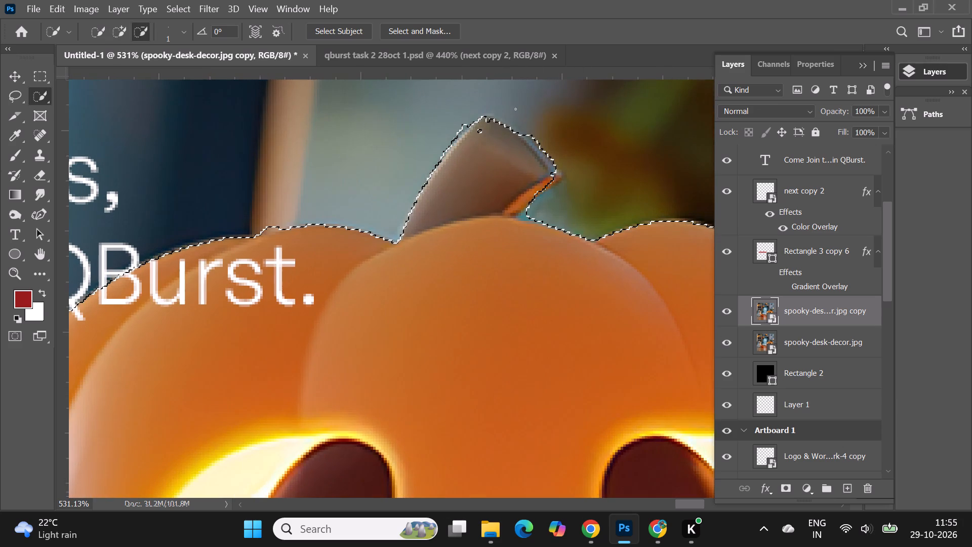
pyautogui.scroll(1, 504, 124)
pyautogui.click(140, 29)
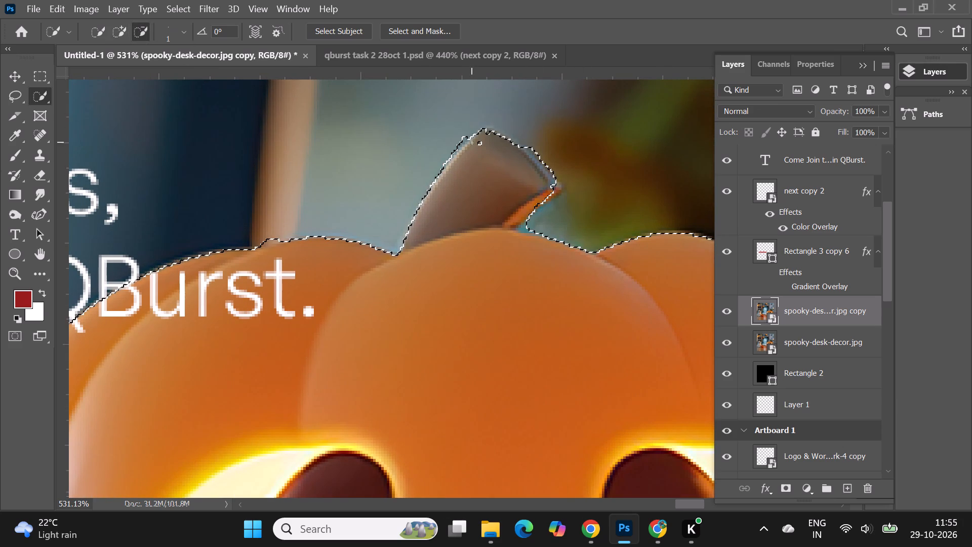
pyautogui.moveTo(462, 126); pyautogui.dragTo(454, 148)
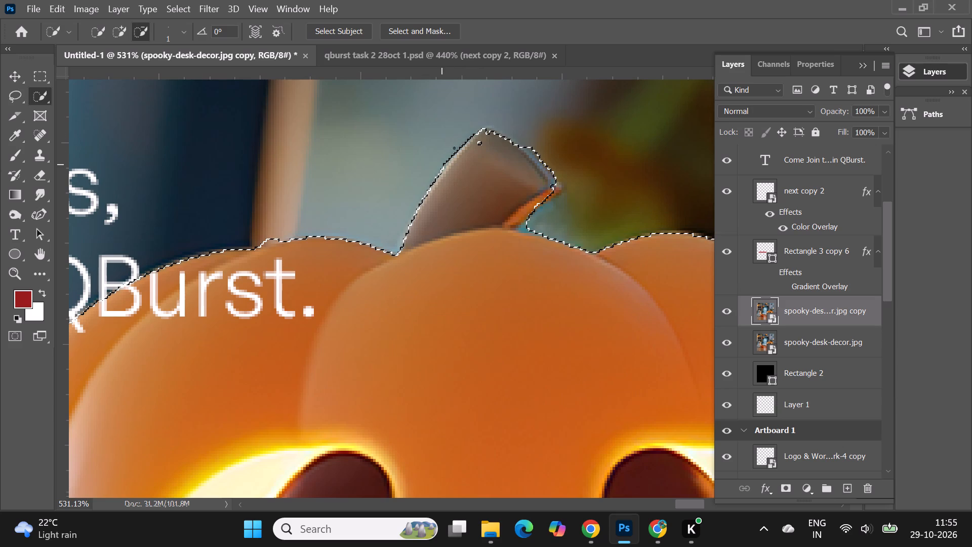
pyautogui.moveTo(454, 148); pyautogui.dragTo(479, 125)
pyautogui.click(114, 35)
pyautogui.click(480, 143)
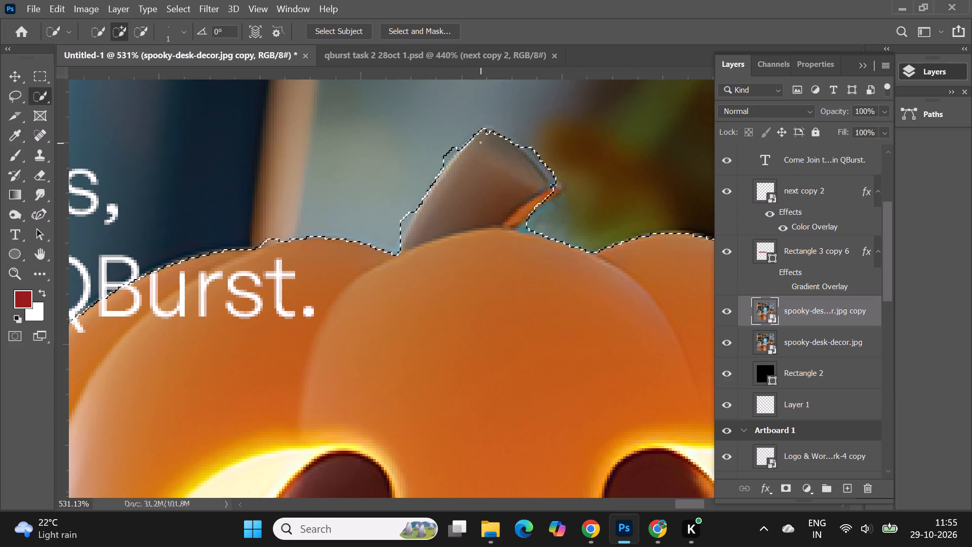
pyautogui.moveTo(485, 131); pyautogui.dragTo(514, 159)
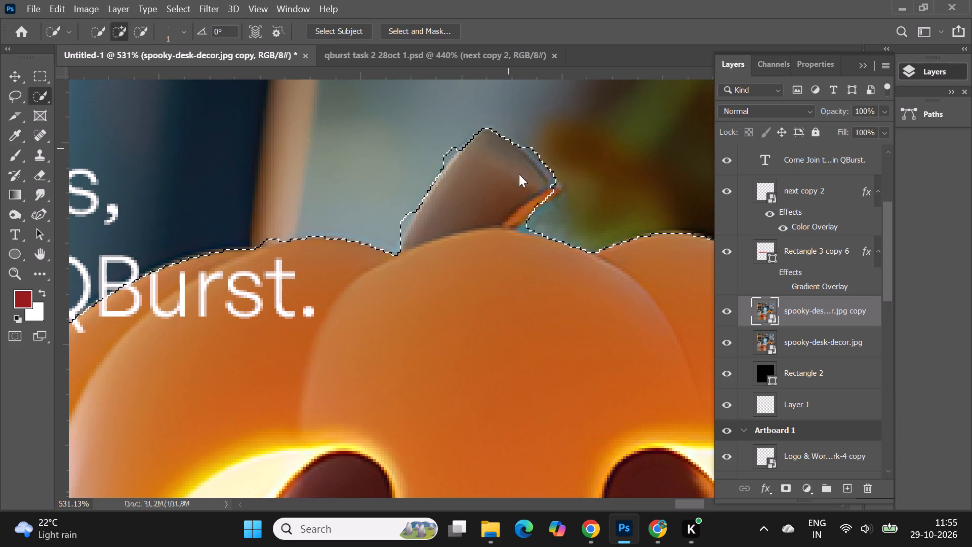
# Refine the selection around the stem's upper-right edge and orange side tip, adding the tip and subtracting the surrounding background.
pyautogui.click(140, 31)
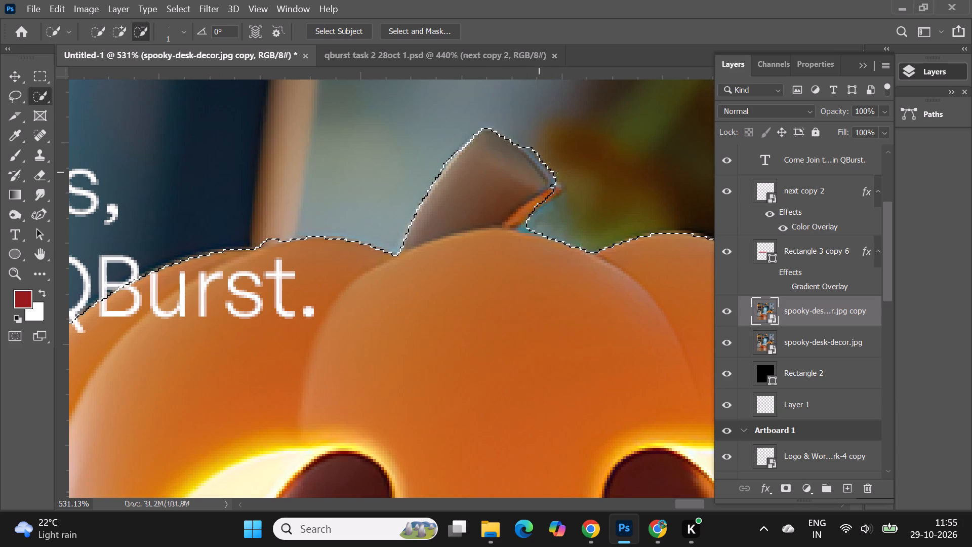
pyautogui.moveTo(524, 142); pyautogui.dragTo(525, 141)
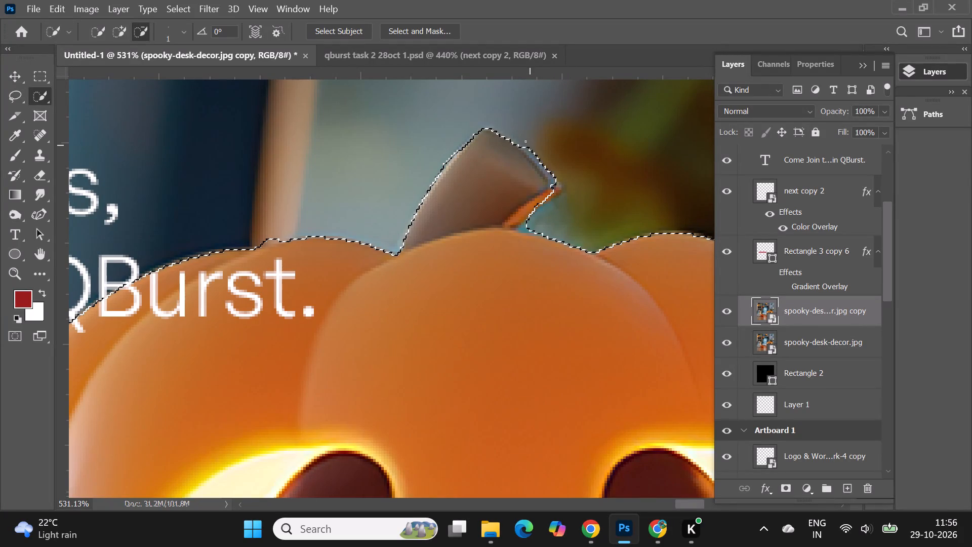
pyautogui.moveTo(525, 141); pyautogui.dragTo(571, 203)
pyautogui.click(126, 31)
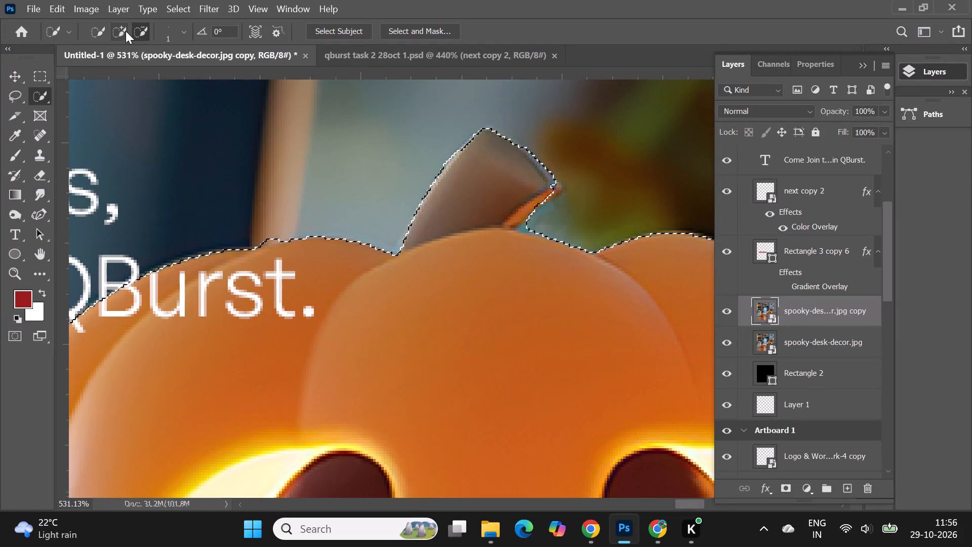
pyautogui.moveTo(551, 186); pyautogui.dragTo(532, 202)
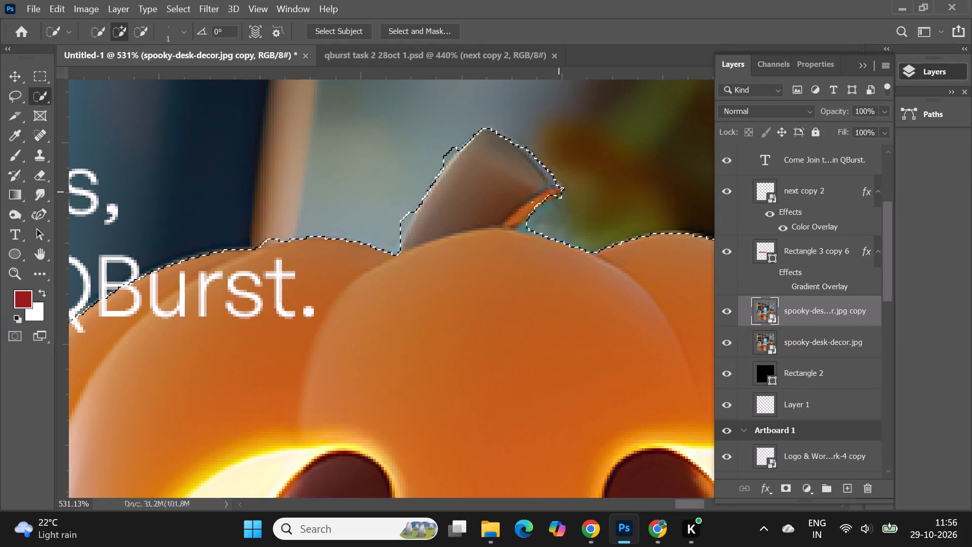
pyautogui.moveTo(532, 202); pyautogui.dragTo(559, 196)
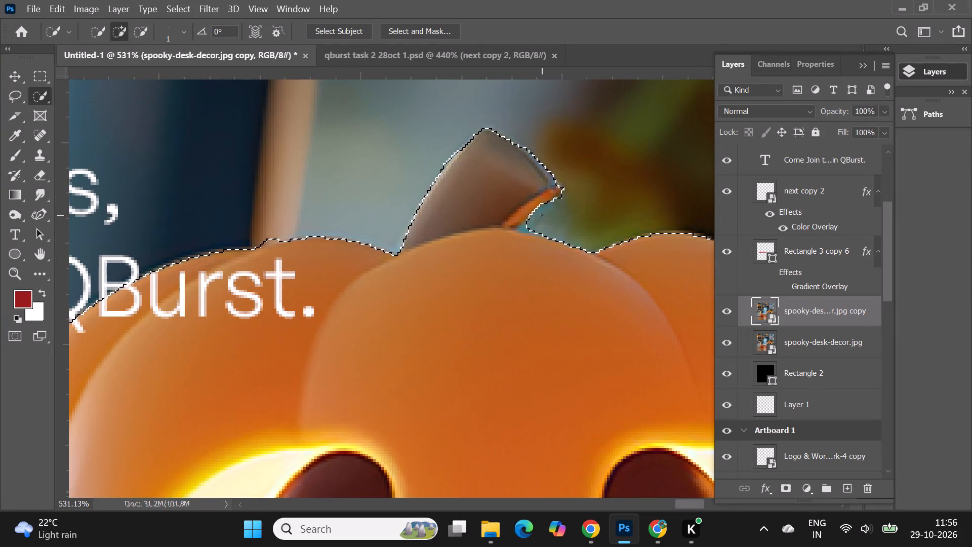
pyautogui.click(142, 33)
pyautogui.moveTo(562, 202); pyautogui.dragTo(566, 197)
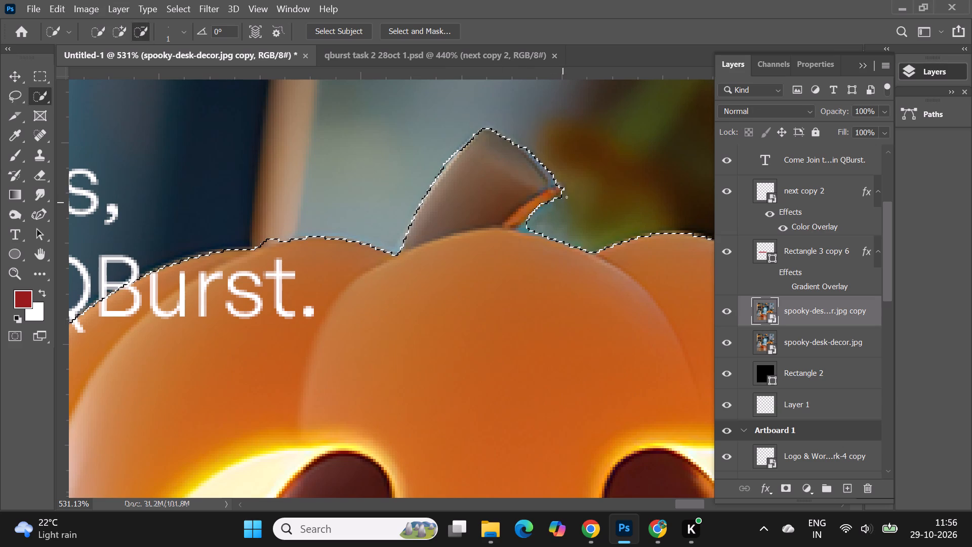
pyautogui.moveTo(566, 197); pyautogui.dragTo(560, 208)
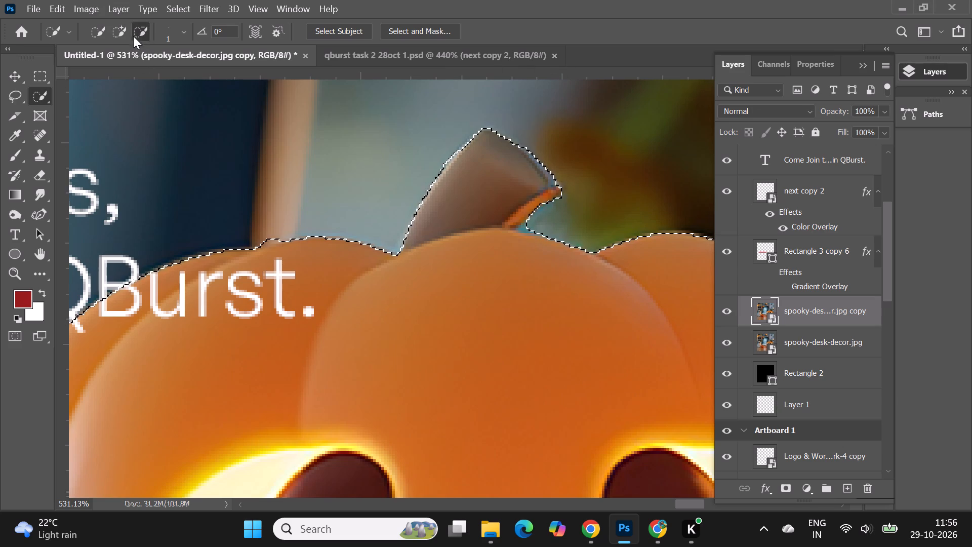
# Subtract the background notch between the stem's orange underside and the pumpkin's top from the selection.
pyautogui.click(136, 32)
pyautogui.moveTo(517, 229); pyautogui.dragTo(530, 221)
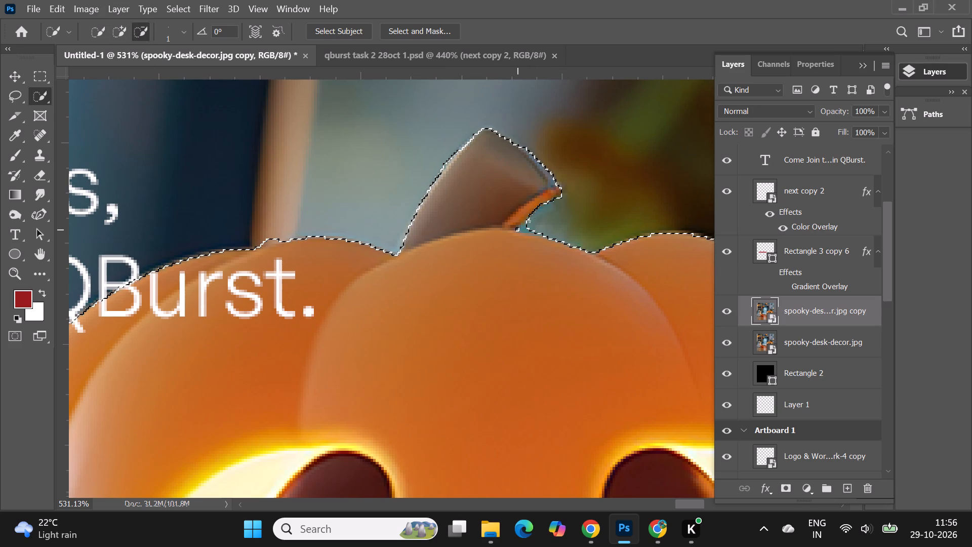
pyautogui.moveTo(530, 221); pyautogui.dragTo(566, 237)
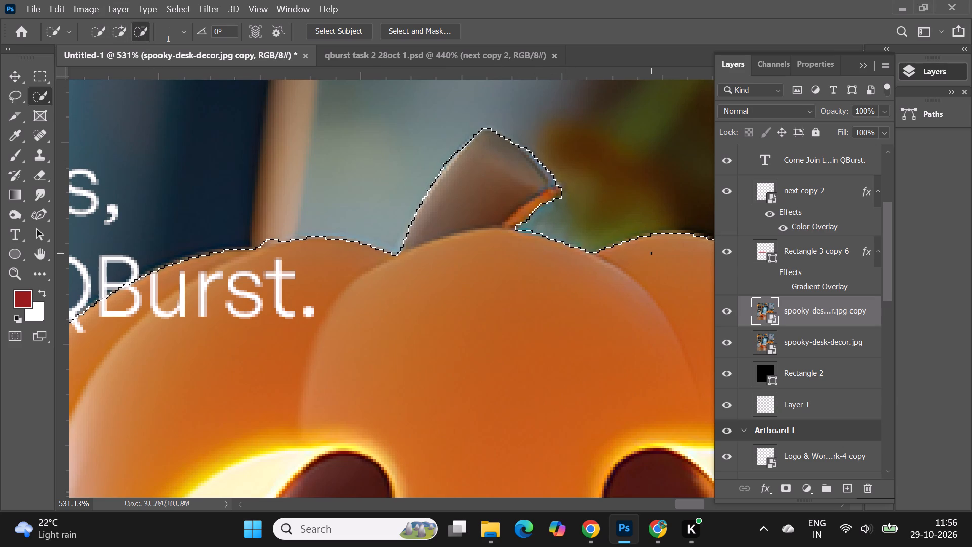
pyautogui.click(127, 29)
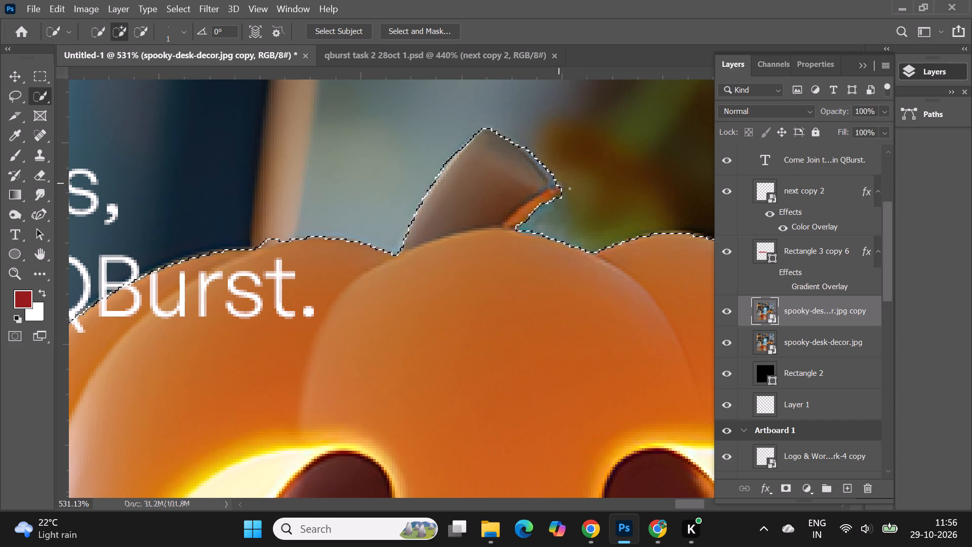
pyautogui.keyDown('alt'); pyautogui.scroll(8, 570, 188); pyautogui.keyUp('alt')
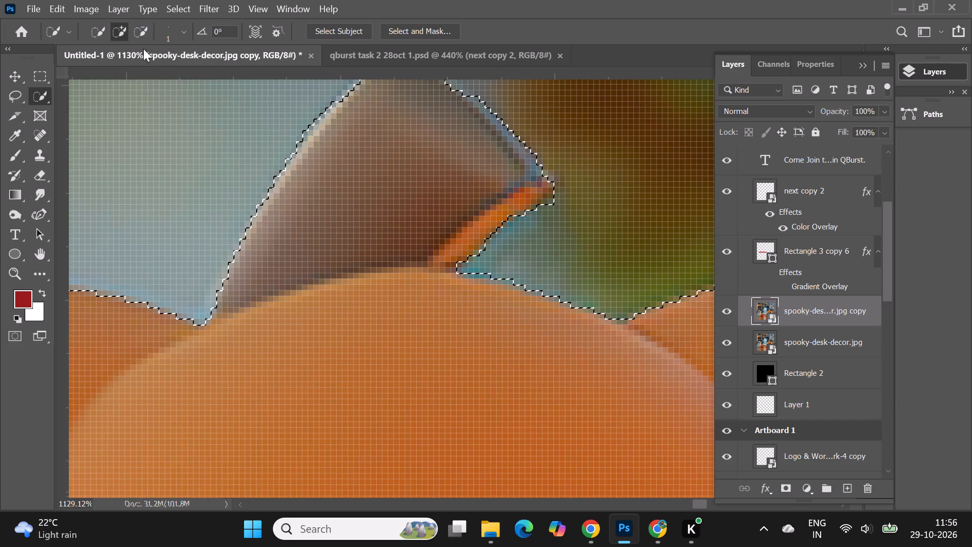
pyautogui.click(143, 37)
pyautogui.moveTo(561, 202); pyautogui.dragTo(520, 223)
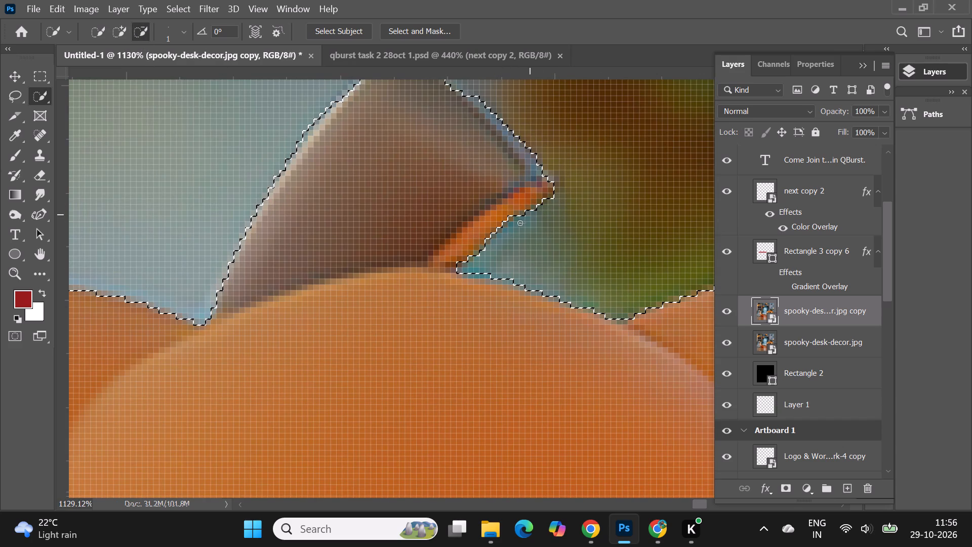
pyautogui.moveTo(520, 223); pyautogui.dragTo(507, 240)
# Add a layer mask to the spooky-desk-decor.jpg copy layer from the pumpkin selection, isolating the large pumpkin.
pyautogui.keyDown('alt'); pyautogui.scroll(-5, 201, 157); pyautogui.keyUp('alt')
pyautogui.keyDown('alt'); pyautogui.scroll(-8, 490, 186); pyautogui.keyUp('alt')
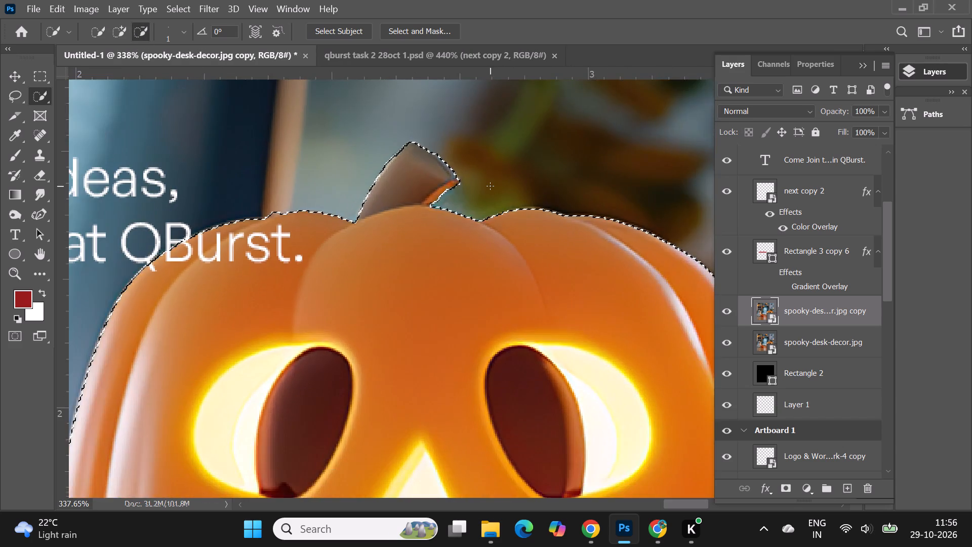
pyautogui.keyDown('alt'); pyautogui.scroll(-13, 471, 152); pyautogui.keyUp('alt')
pyautogui.keyDown('alt'); pyautogui.scroll(-4, 609, 219); pyautogui.keyUp('alt')
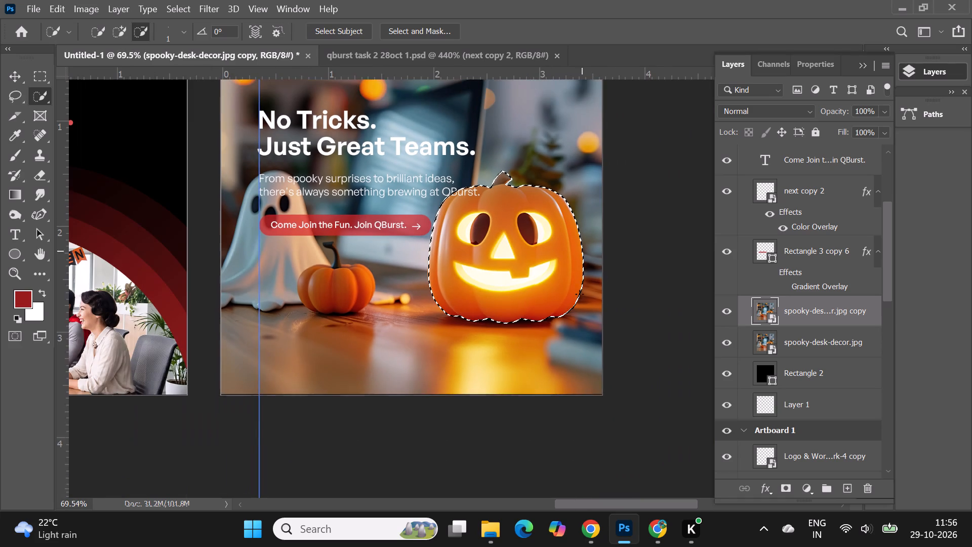
pyautogui.scroll(4, 580, 315)
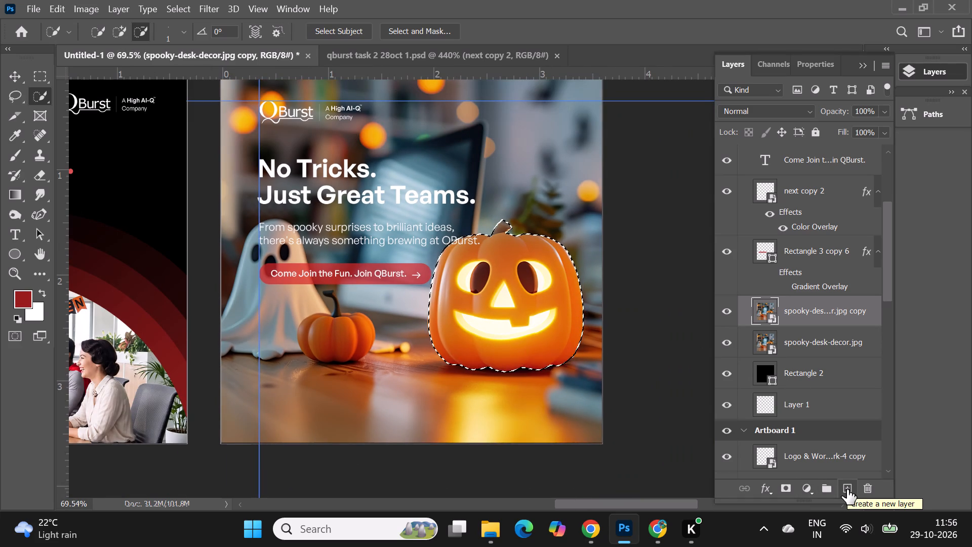
pyautogui.click(847, 489)
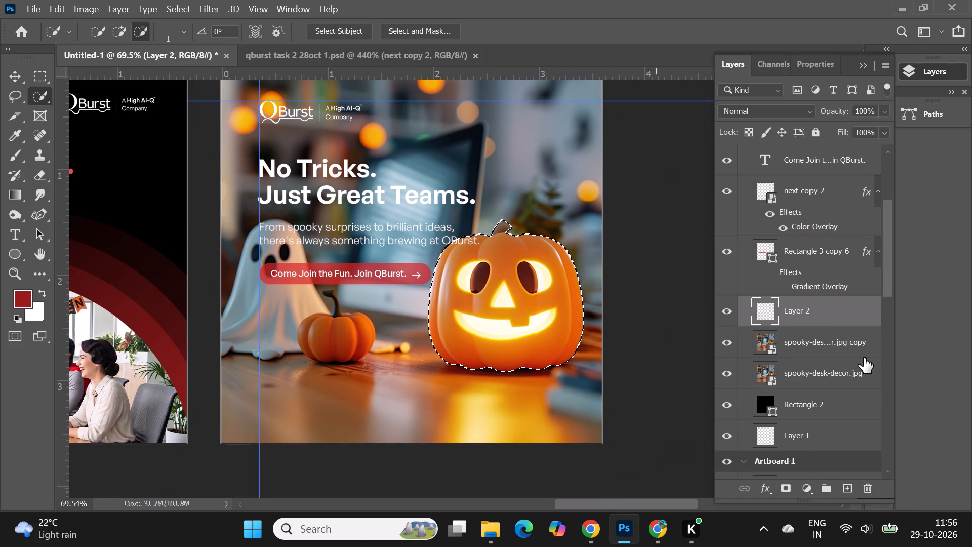
pyautogui.hotkey('ctrl', 'z')
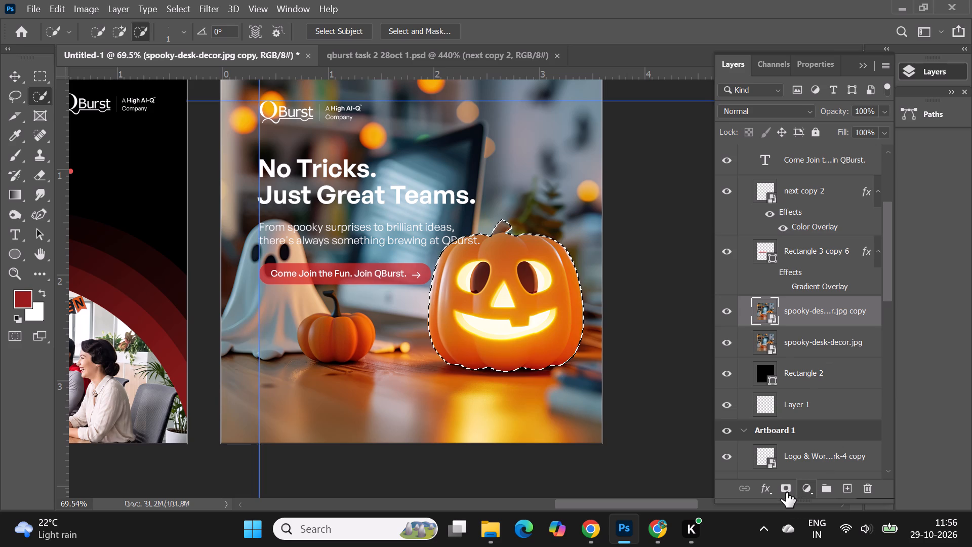
pyautogui.click(785, 487)
# Draw a dark red rectangle about 671 × 848 px on Artboard 1 copy, from the logo at the guide intersection down across part of the large pumpkin.
pyautogui.keyDown('alt'); pyautogui.scroll(-5, 587, 300); pyautogui.keyUp('alt')
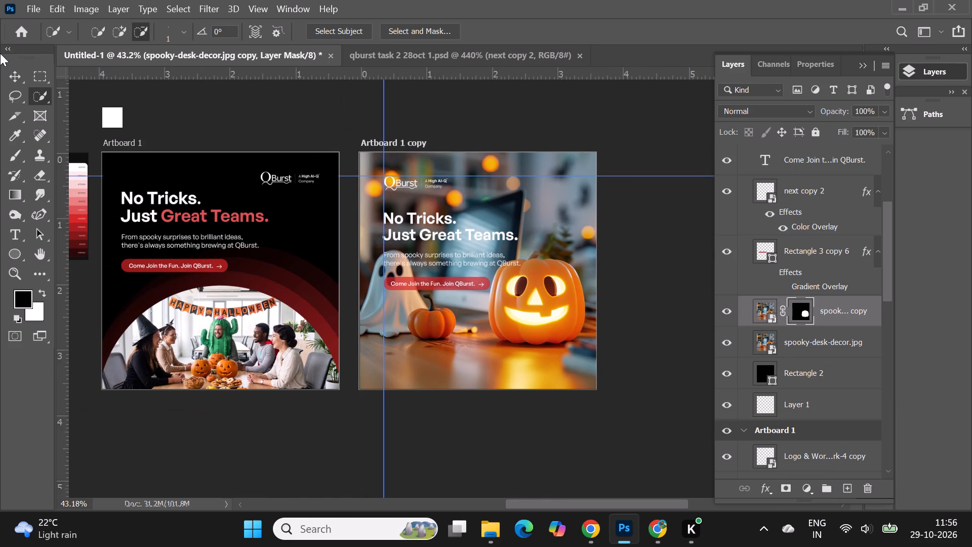
pyautogui.click(13, 72)
pyautogui.click(267, 103)
pyautogui.keyDown('alt'); pyautogui.scroll(1, 519, 281); pyautogui.keyUp('alt')
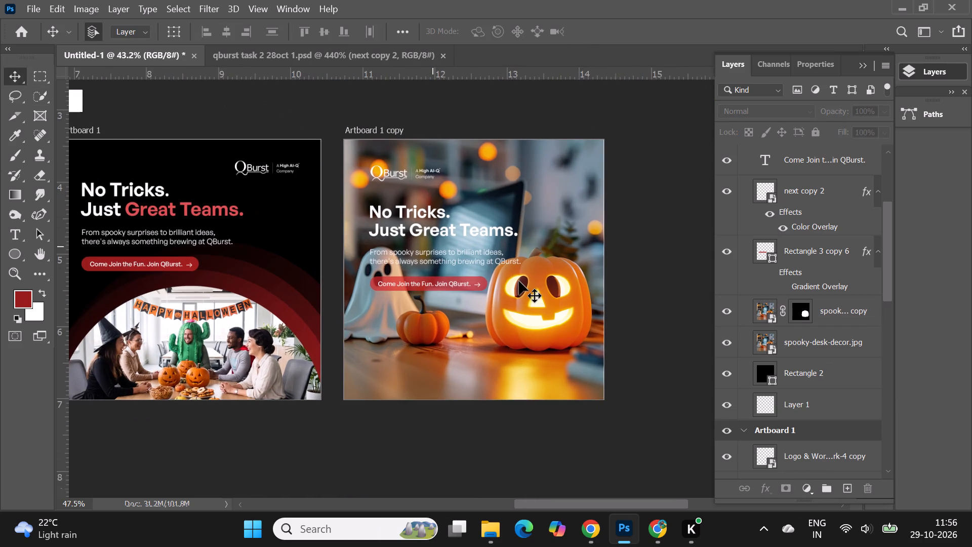
pyautogui.keyDown('alt'); pyautogui.scroll(-1, 519, 281); pyautogui.keyUp('alt')
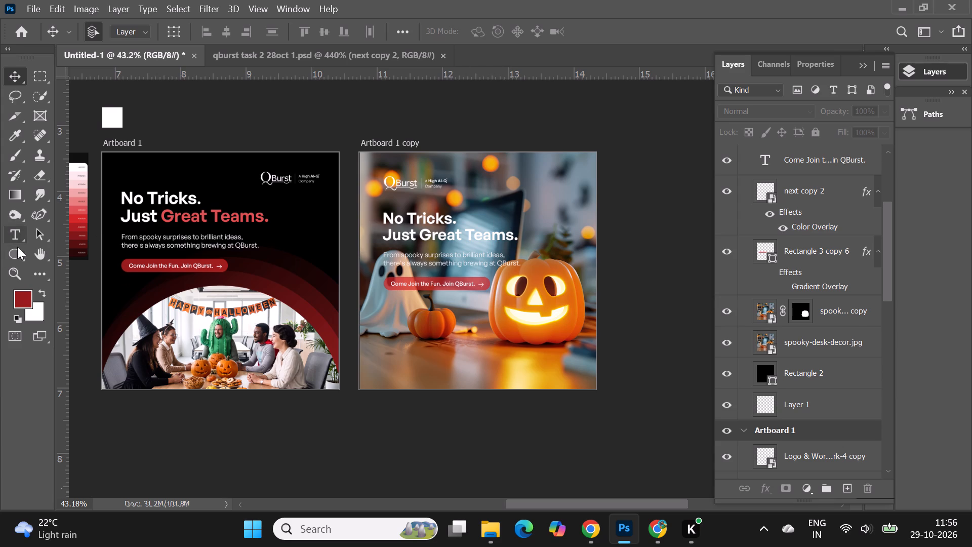
pyautogui.rightClick(16, 251)
pyautogui.click(69, 257)
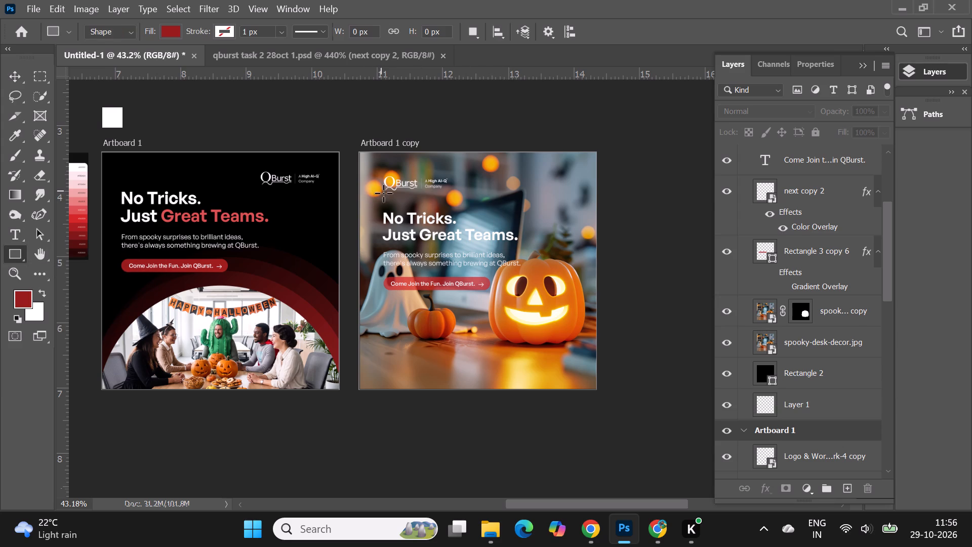
pyautogui.moveTo(386, 179); pyautogui.dragTo(506, 346)
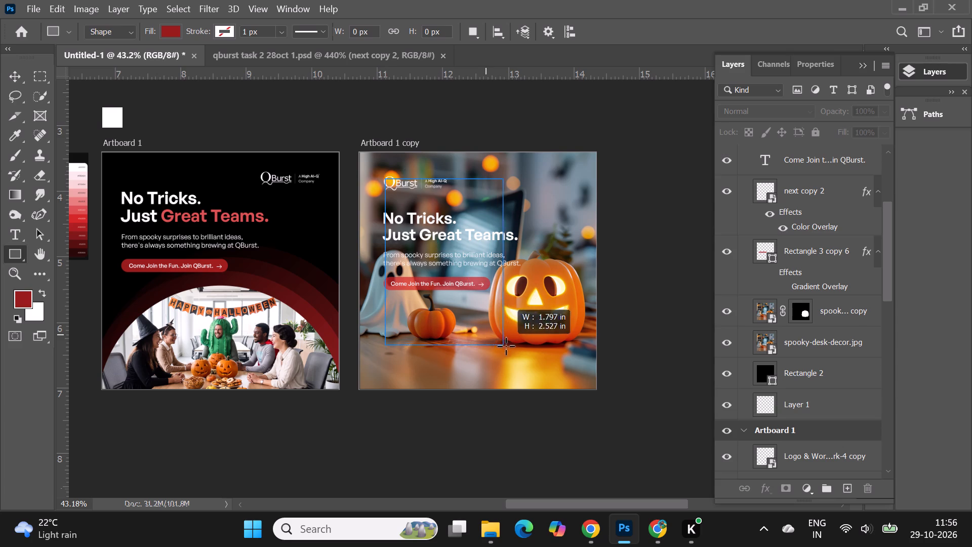
pyautogui.moveTo(506, 346); pyautogui.dragTo(532, 364)
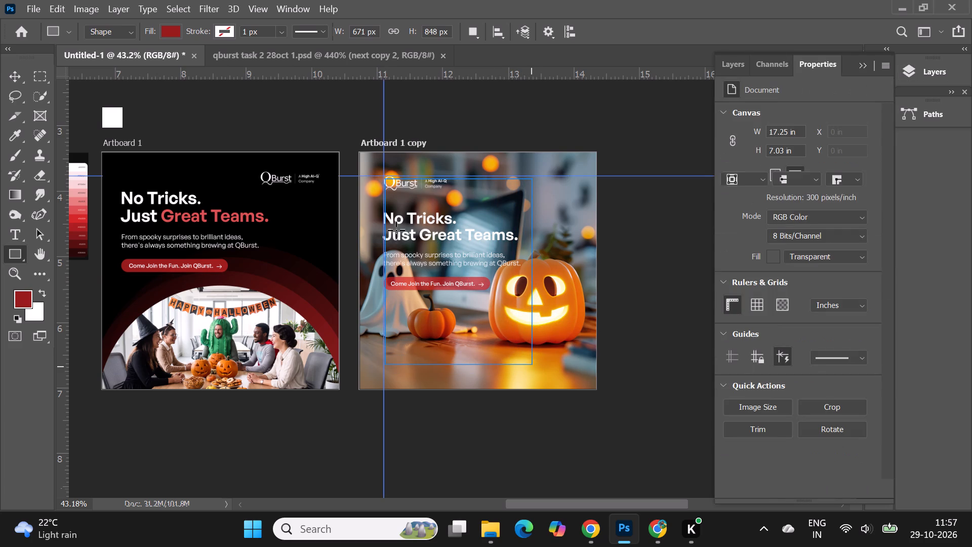
pyautogui.click(12, 77)
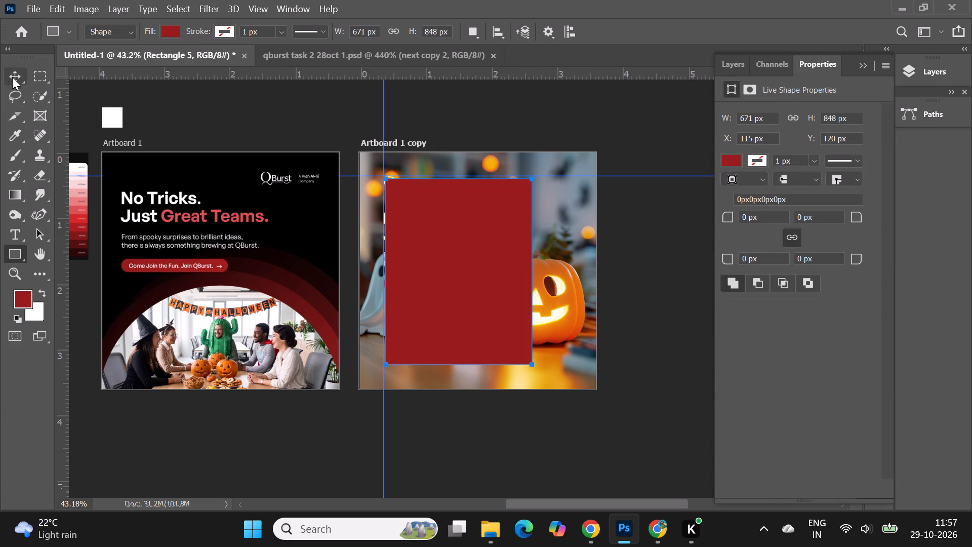
# Move the dark red rectangle to the guide intersection on Artboard 1 copy, at X 108 px and Y 106 px.
pyautogui.click(468, 288)
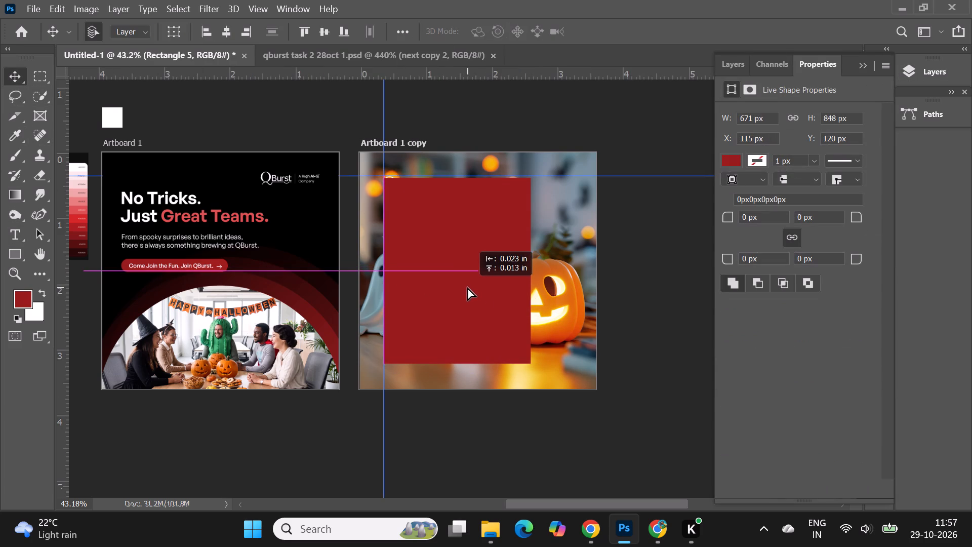
# Change the rectangle's fill to black.
pyautogui.click(13, 256)
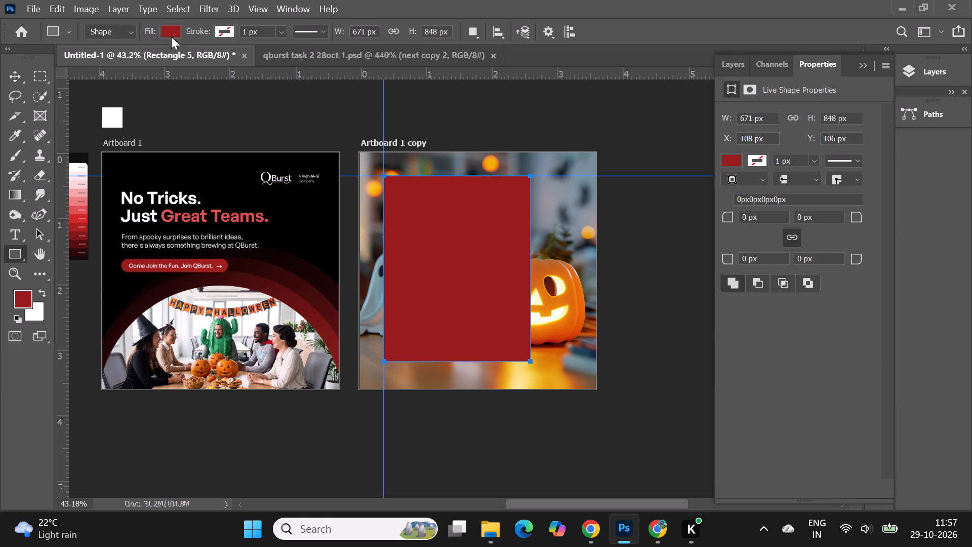
pyautogui.click(175, 28)
pyautogui.click(100, 112)
pyautogui.click(9, 72)
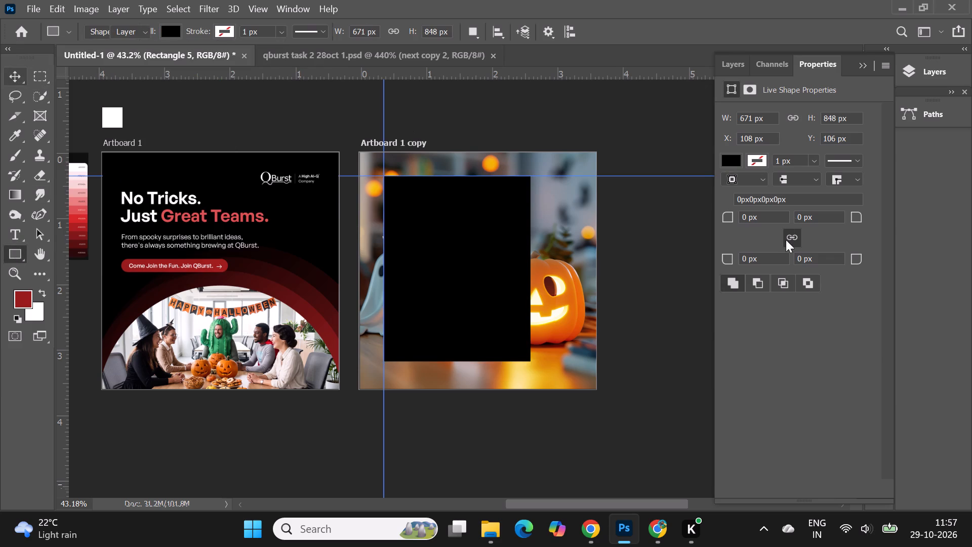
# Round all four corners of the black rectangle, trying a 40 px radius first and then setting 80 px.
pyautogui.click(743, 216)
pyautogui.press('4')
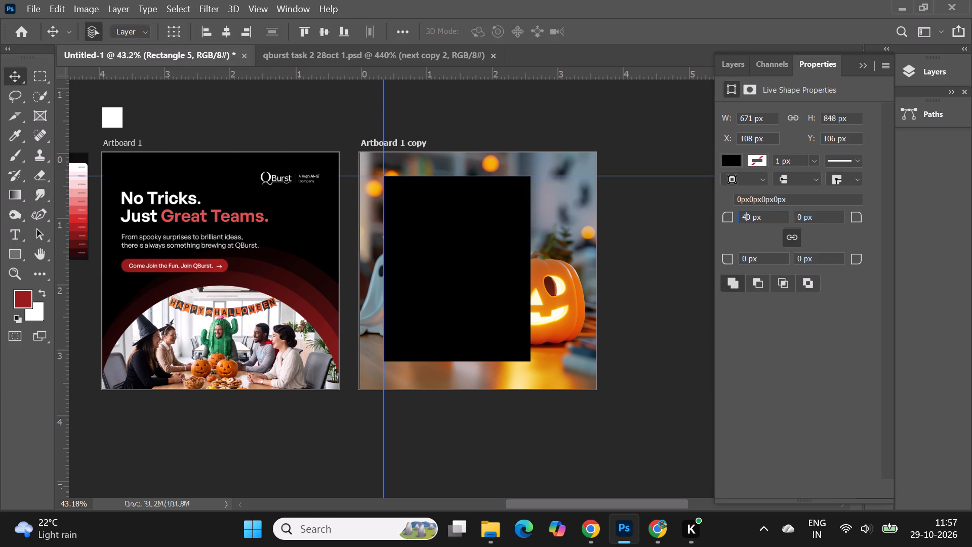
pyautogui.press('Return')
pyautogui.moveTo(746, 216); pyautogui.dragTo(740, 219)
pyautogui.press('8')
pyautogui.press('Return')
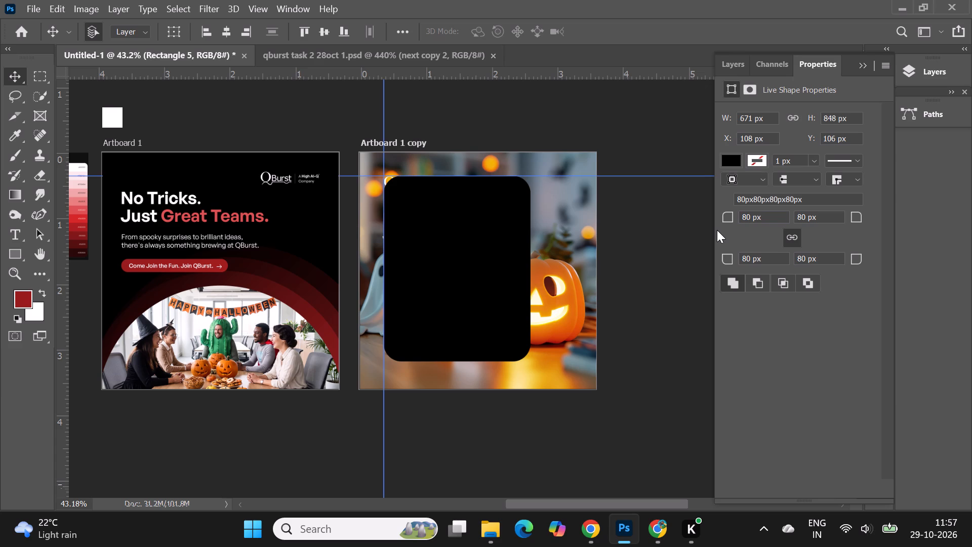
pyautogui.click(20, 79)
# Move the Rectangle 5 layer below the text, logo, button and masked pumpkin copy, directly above the spooky-desk-decor.jpg layer.
pyautogui.click(865, 63)
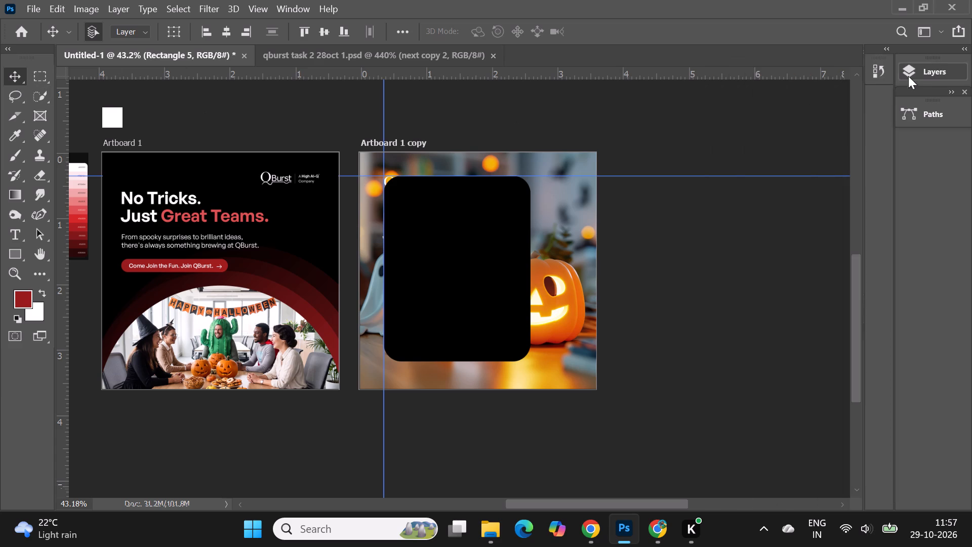
pyautogui.click(910, 76)
pyautogui.click(477, 243)
pyautogui.rightClick(477, 243)
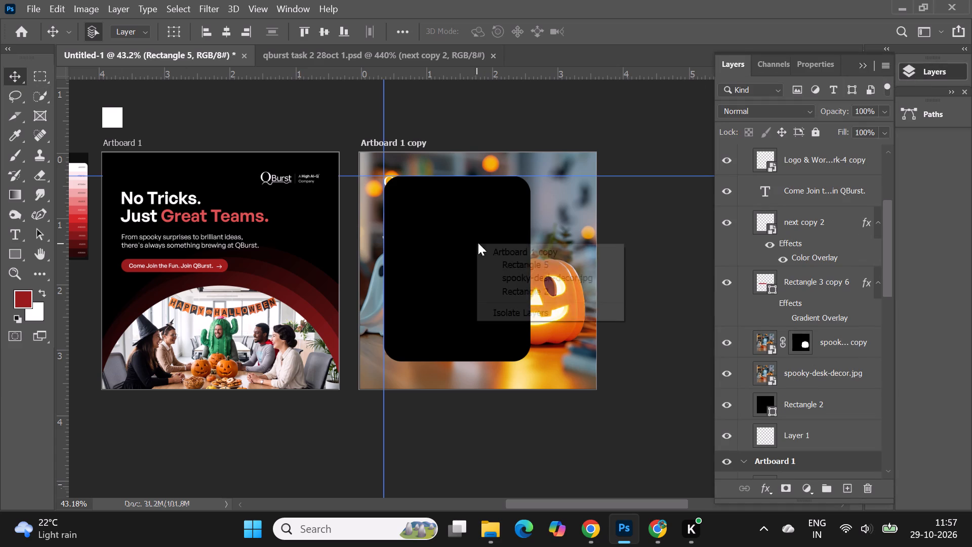
pyautogui.click(504, 264)
pyautogui.moveTo(805, 155); pyautogui.dragTo(798, 325)
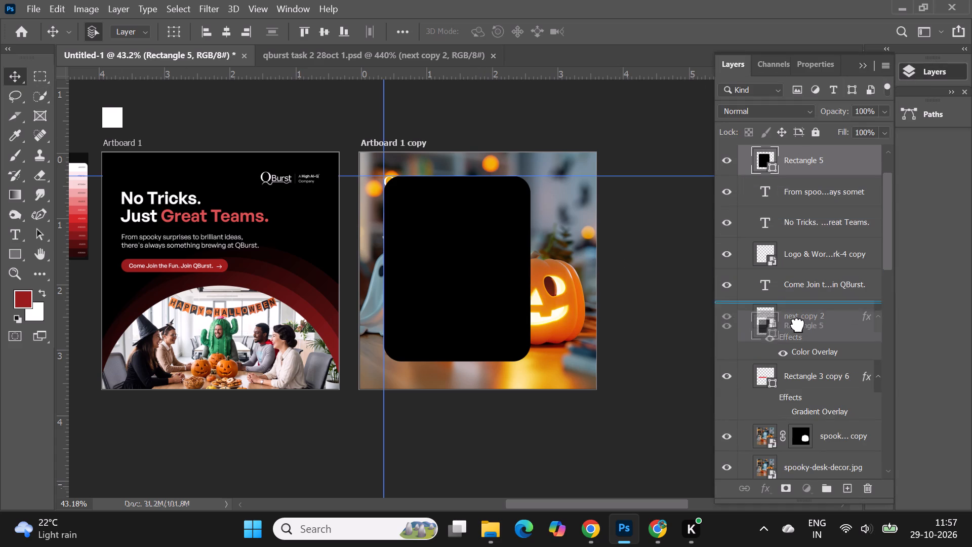
pyautogui.moveTo(798, 325); pyautogui.dragTo(798, 338)
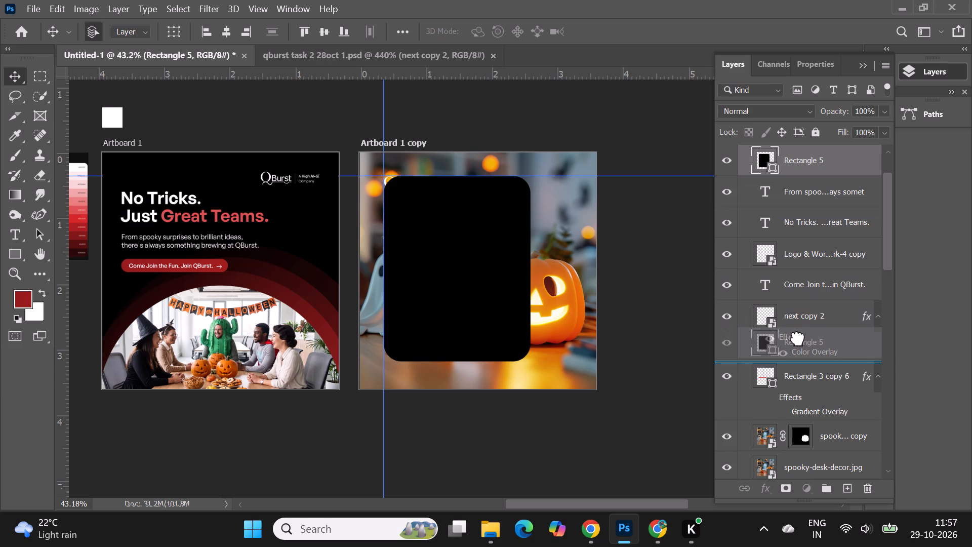
pyautogui.moveTo(798, 338); pyautogui.dragTo(795, 366)
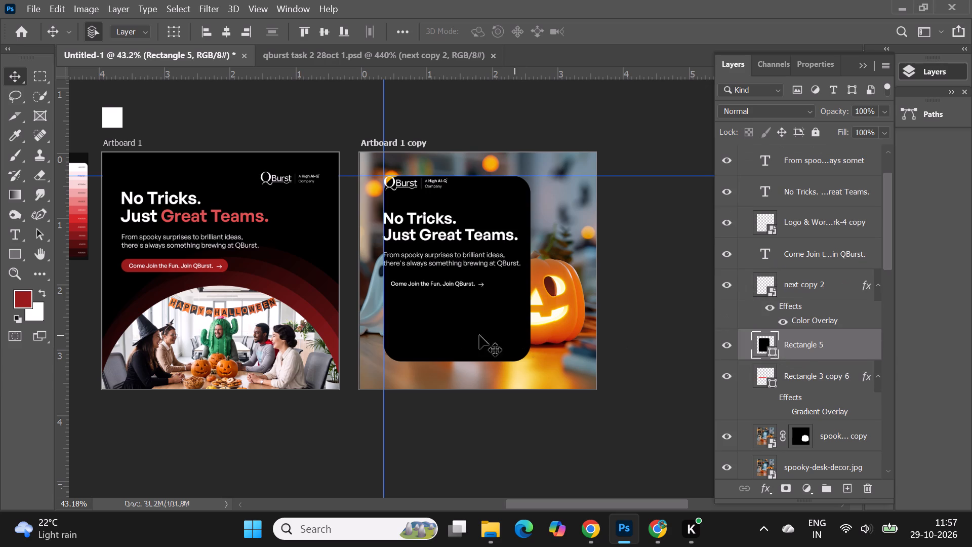
pyautogui.click(464, 334)
pyautogui.scroll(-2, 852, 342)
pyautogui.moveTo(825, 310); pyautogui.dragTo(822, 428)
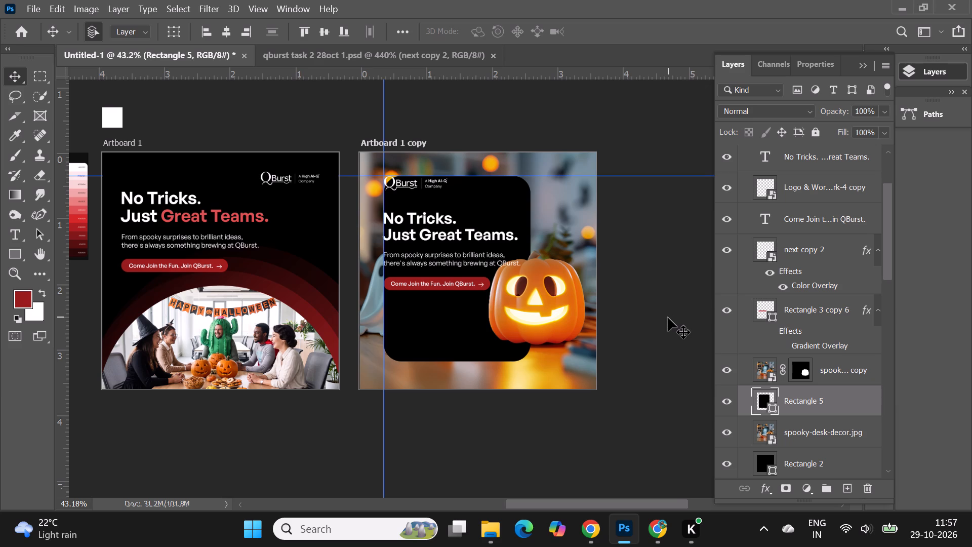
pyautogui.click(645, 254)
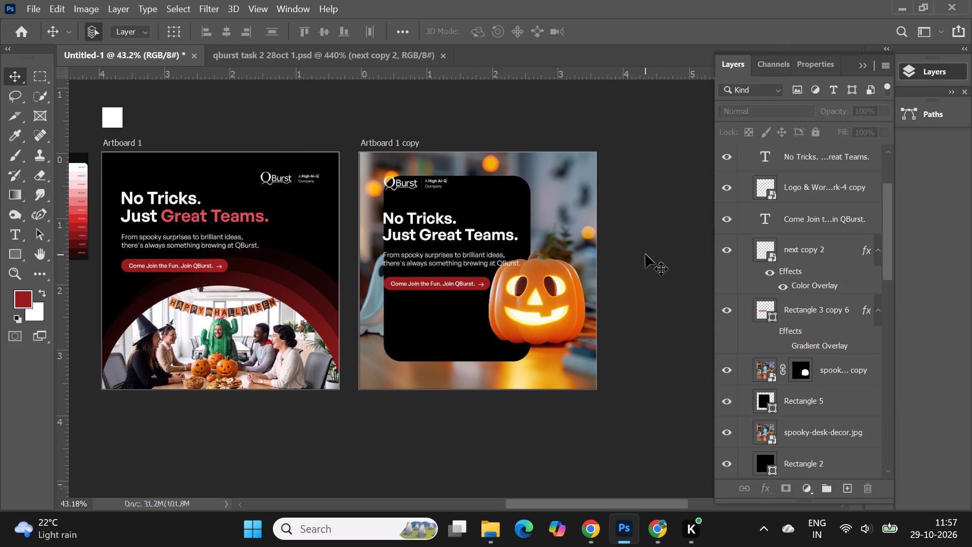
# Widen the black panel from its left edge to about 108% width, extending it past the logo and text's left margin.
pyautogui.keyDown('alt'); pyautogui.scroll(8, 492, 290); pyautogui.keyUp('alt')
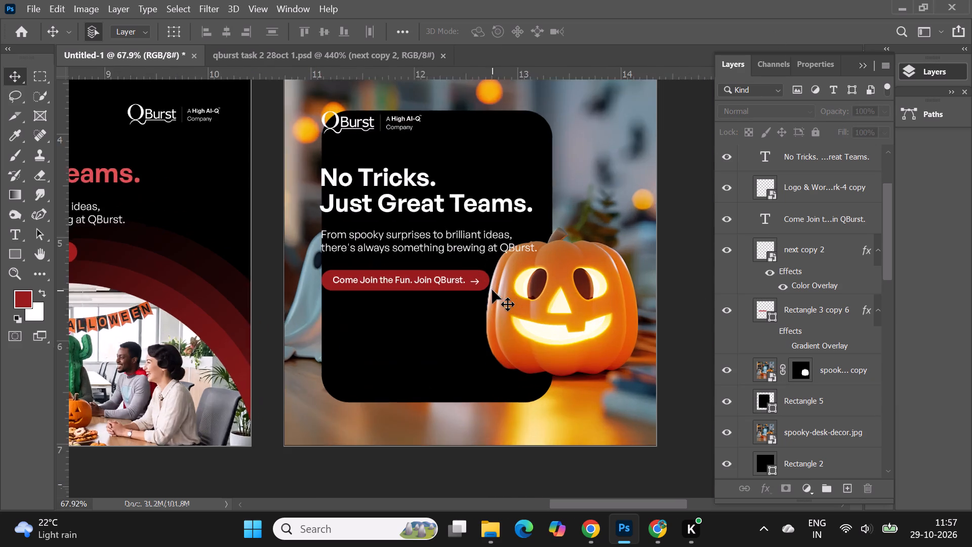
pyautogui.keyDown('alt'); pyautogui.scroll(2, 492, 290); pyautogui.keyUp('alt')
pyautogui.keyDown('alt'); pyautogui.scroll(-9, 345, 273); pyautogui.keyUp('alt')
pyautogui.click(615, 288)
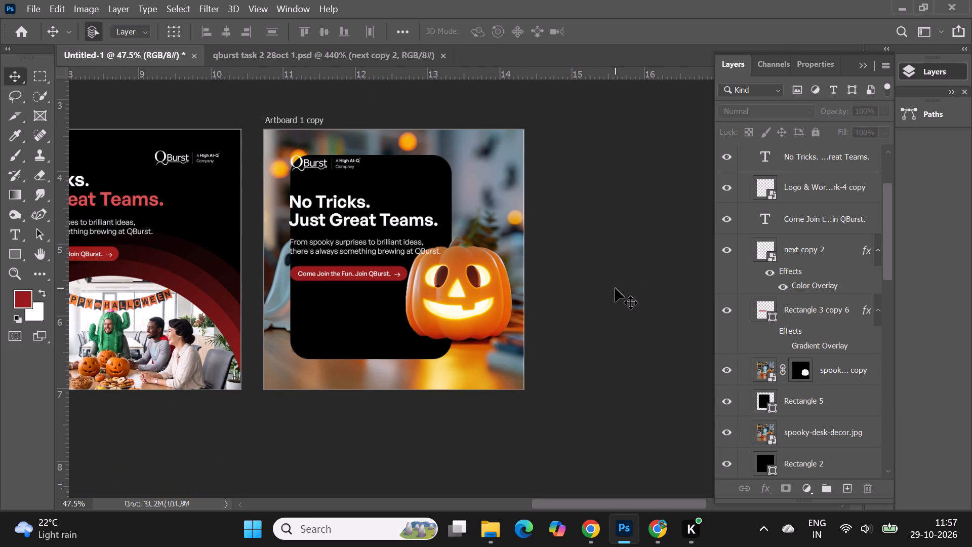
pyautogui.keyDown('alt'); pyautogui.scroll(-1, 649, 271); pyautogui.keyUp('alt')
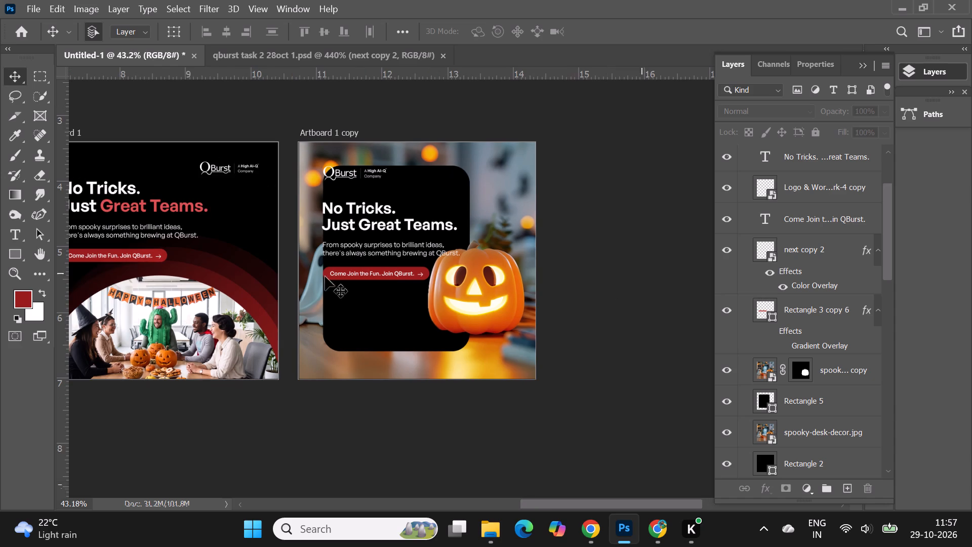
pyautogui.click(355, 311)
pyautogui.hotkey('ctrl', 't')
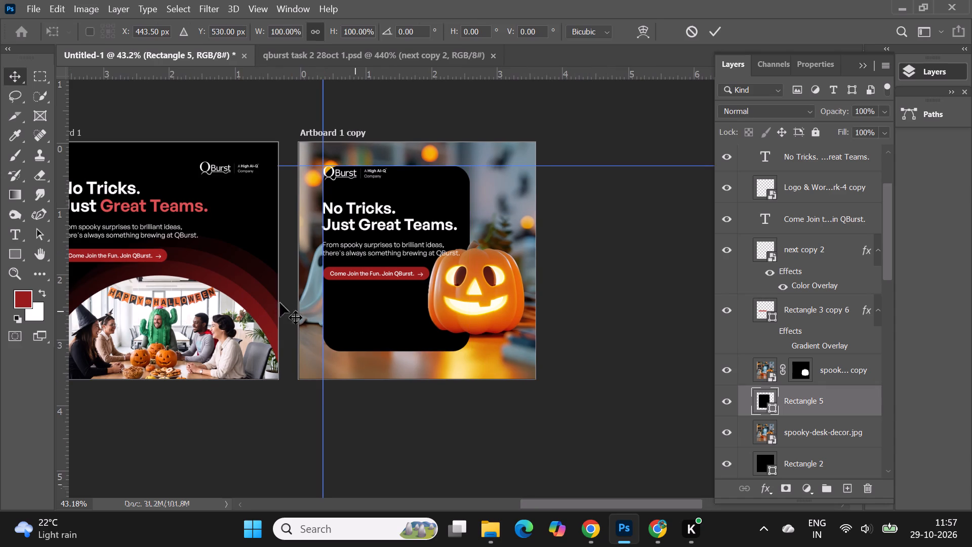
pyautogui.keyDown('shift'); pyautogui.moveTo(328, 265); pyautogui.dragTo(317, 265); pyautogui.keyUp('shift')
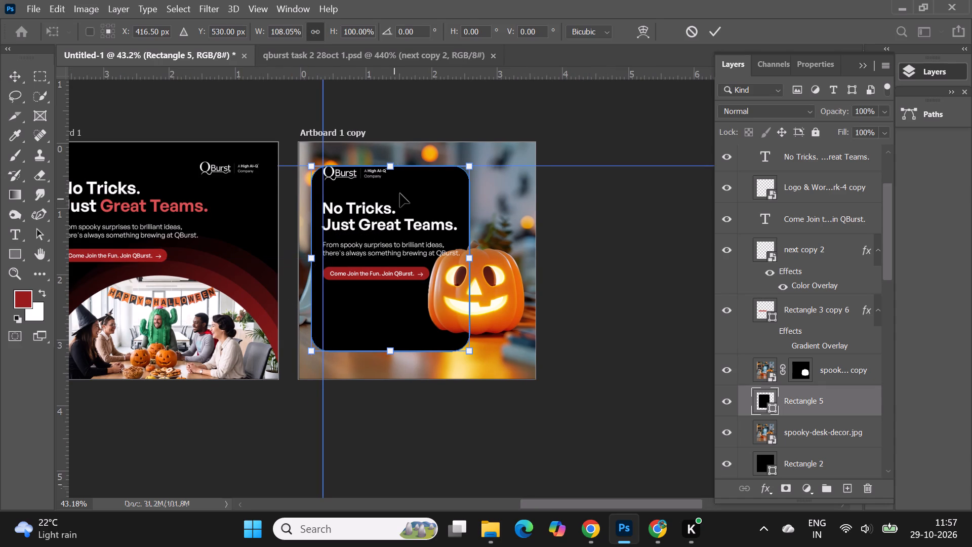
pyautogui.click(708, 32)
# Lower the black panel's layer opacity to 74%.
pyautogui.click(885, 113)
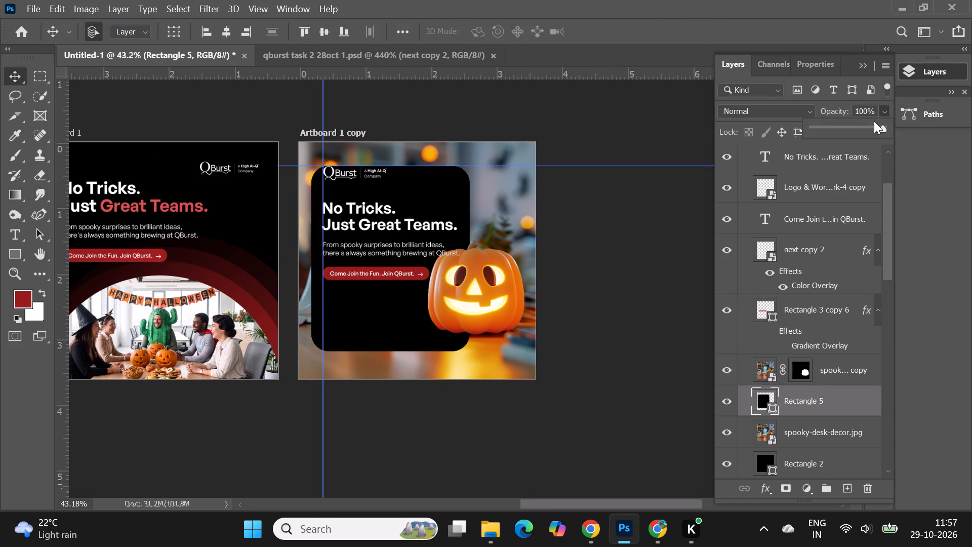
pyautogui.click(863, 129)
pyautogui.click(869, 130)
pyautogui.click(865, 131)
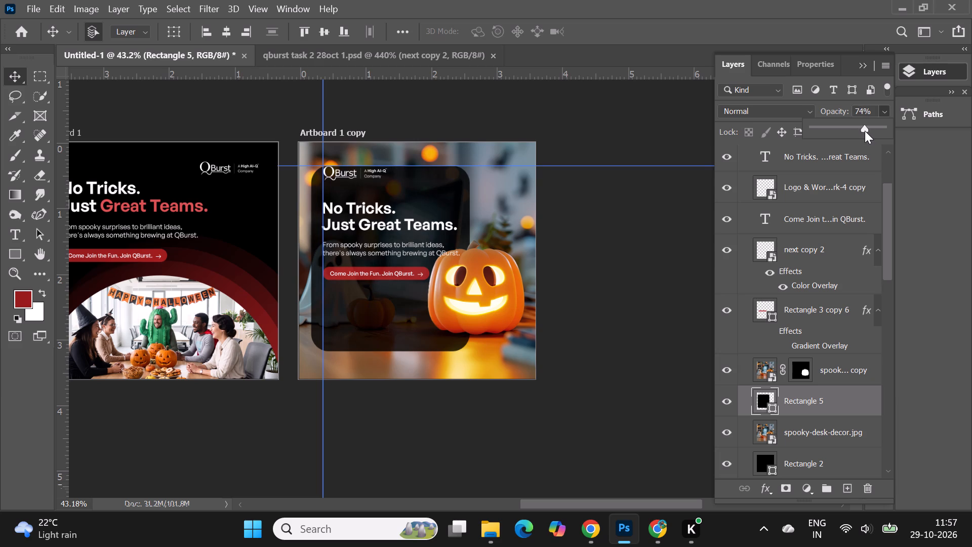
pyautogui.click(865, 131)
pyautogui.click(660, 256)
# Reduce the black panel's corner radii, trying 60 px and 50 px before setting all four corners to 40 px.
pyautogui.keyDown('alt'); pyautogui.scroll(-2, 660, 251); pyautogui.keyUp('alt')
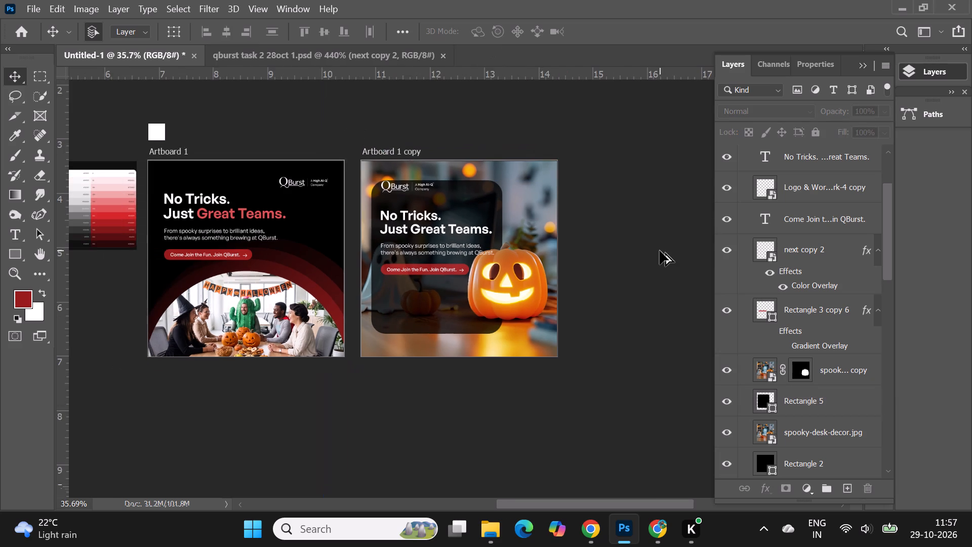
pyautogui.keyDown('alt'); pyautogui.scroll(-1, 660, 251); pyautogui.keyUp('alt')
pyautogui.keyDown('alt'); pyautogui.scroll(4, 569, 222); pyautogui.keyUp('alt')
pyautogui.keyDown('alt'); pyautogui.scroll(4, 341, 189); pyautogui.keyUp('alt')
pyautogui.keyDown('alt'); pyautogui.scroll(1, 514, 189); pyautogui.keyUp('alt')
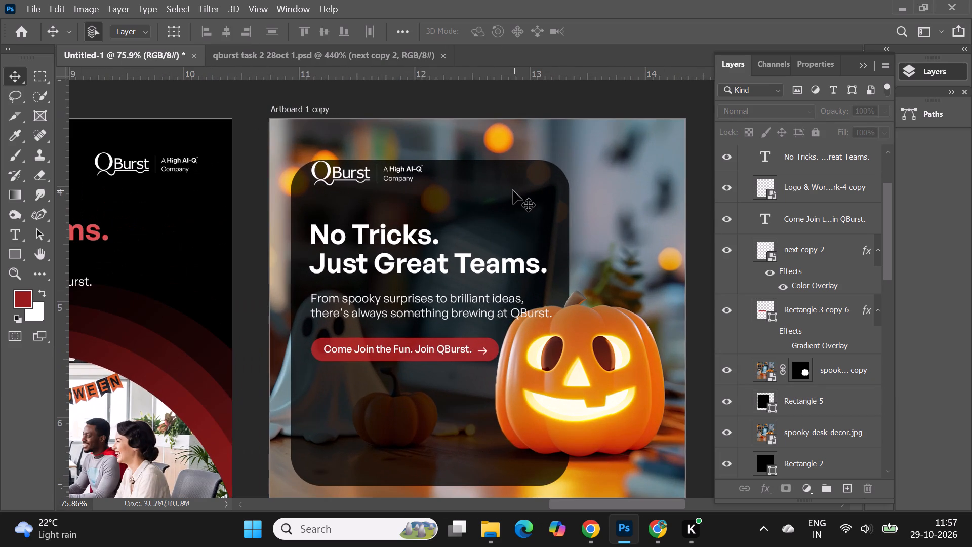
pyautogui.click(509, 189)
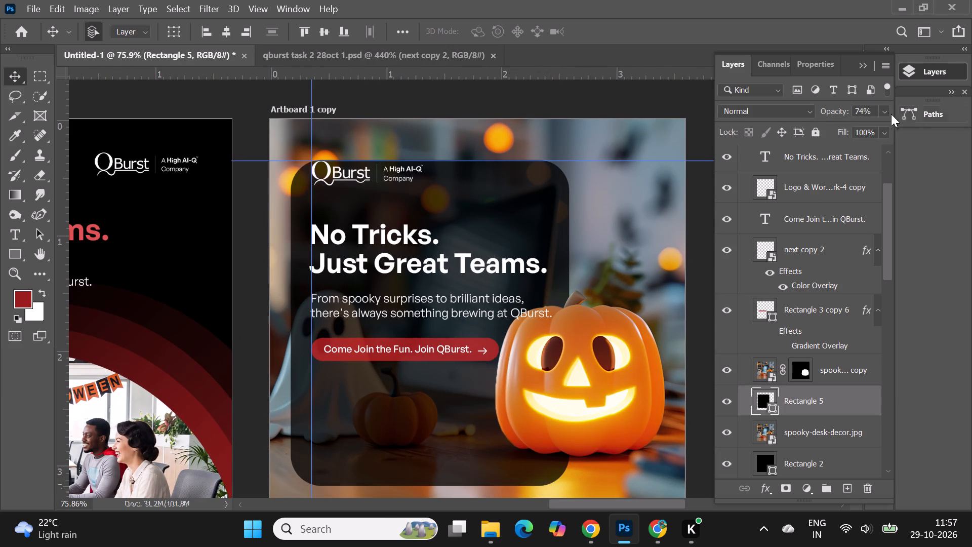
pyautogui.click(827, 62)
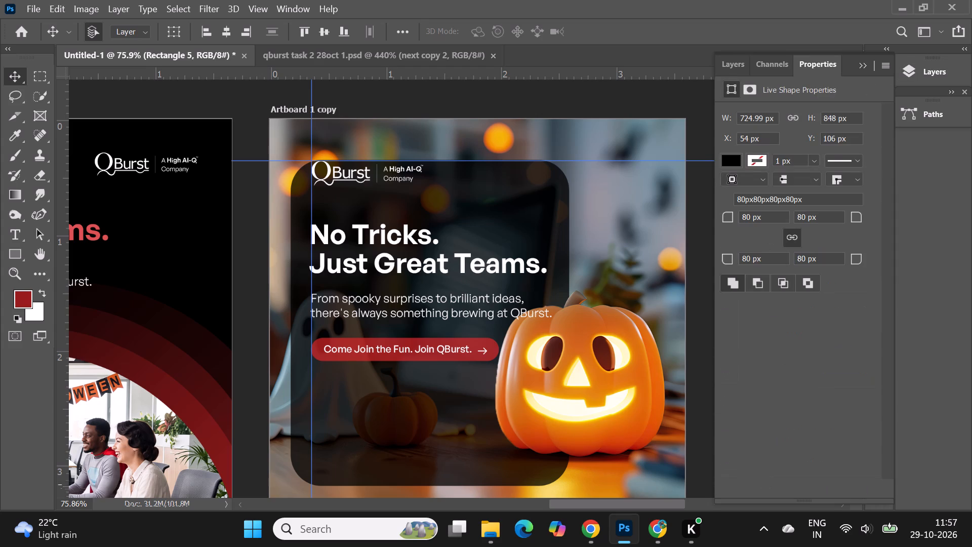
pyautogui.moveTo(745, 217); pyautogui.dragTo(739, 217)
pyautogui.press('6')
pyautogui.press('Return')
pyautogui.click(744, 219)
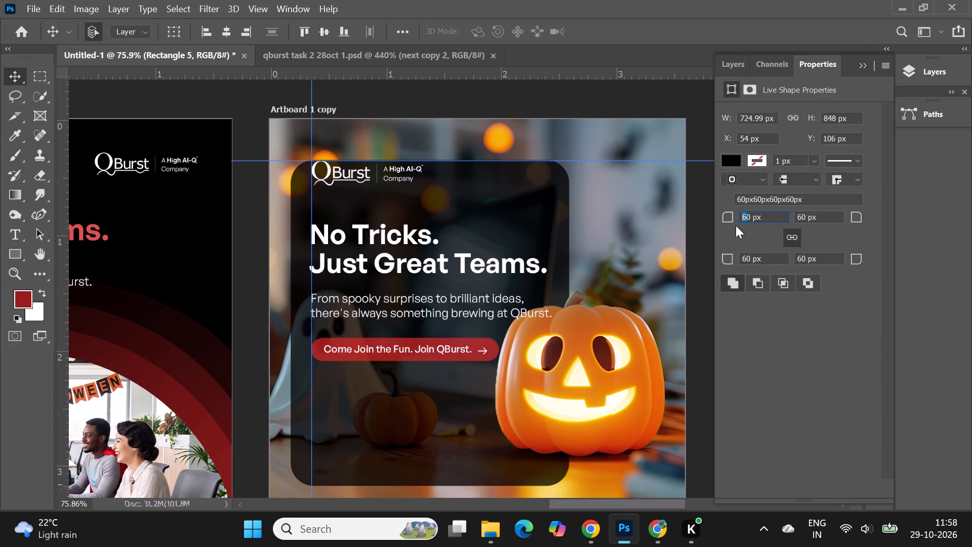
pyautogui.press('5')
pyautogui.press('Return')
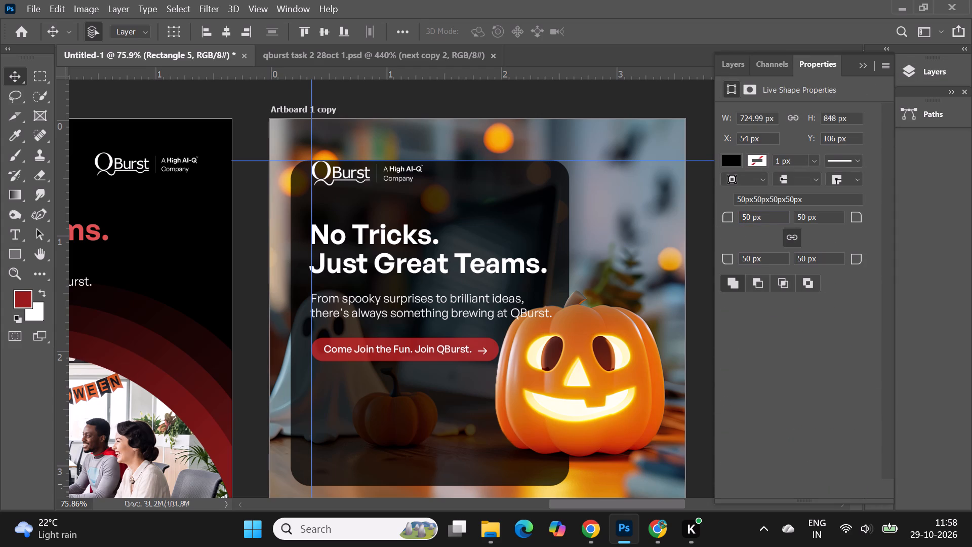
pyautogui.click(746, 220)
pyautogui.press('4')
pyautogui.press('Return')
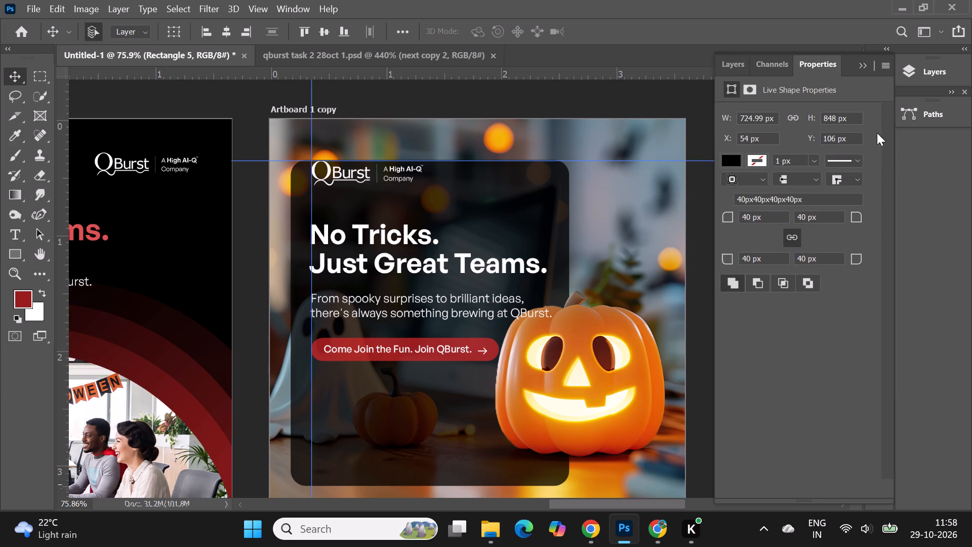
pyautogui.click(862, 67)
# Shift the vertical guide from the text's left margin out to the panel's left edge.
pyautogui.keyDown('alt'); pyautogui.scroll(-4, 815, 187); pyautogui.keyUp('alt')
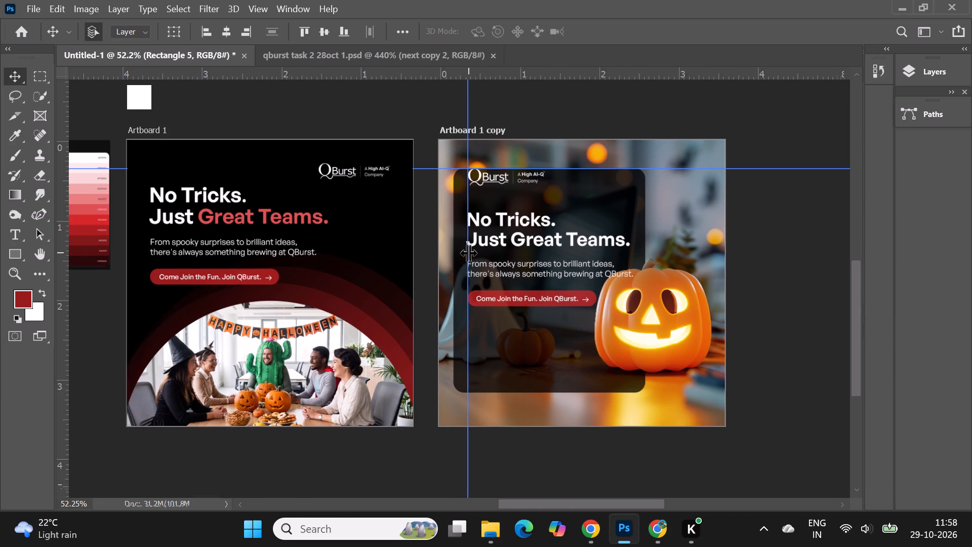
pyautogui.moveTo(468, 252); pyautogui.dragTo(456, 254)
pyautogui.click(768, 282)
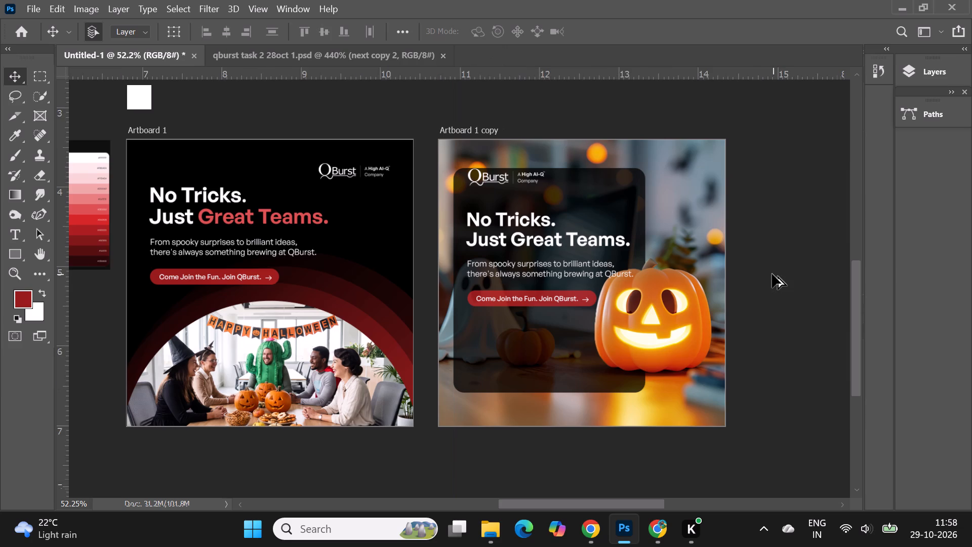
# Examine the Artboard 1 copy composition up close and alongside Artboard 1.
pyautogui.keyDown('alt'); pyautogui.scroll(-2, 772, 274); pyautogui.keyUp('alt')
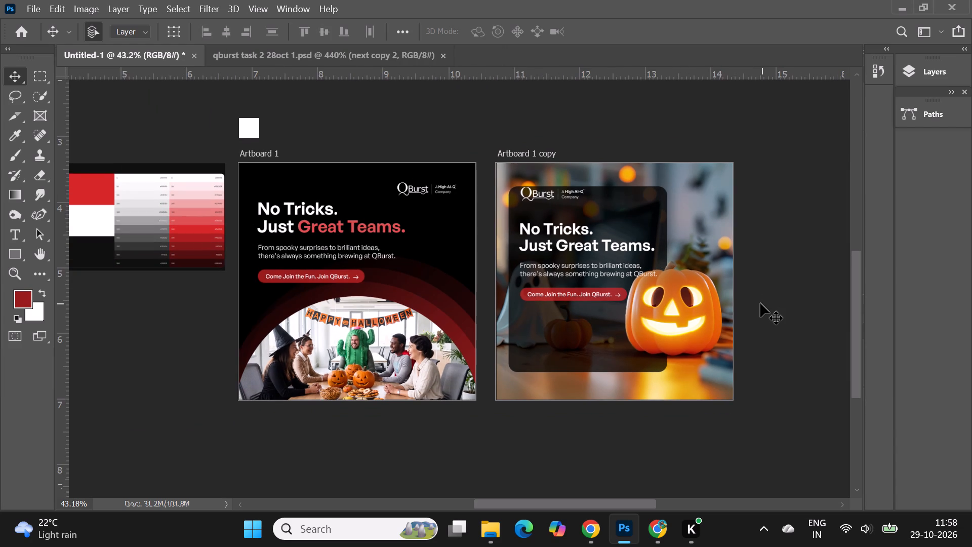
pyautogui.keyDown('alt'); pyautogui.scroll(3, 733, 275); pyautogui.keyUp('alt')
pyautogui.keyDown('alt'); pyautogui.scroll(1, 565, 281); pyautogui.keyUp('alt')
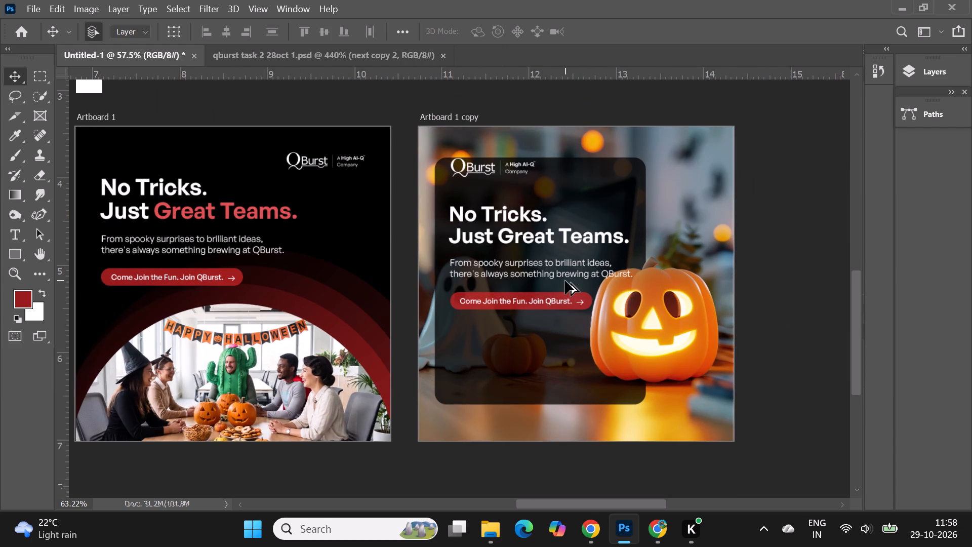
pyautogui.keyDown('alt'); pyautogui.scroll(1, 753, 256); pyautogui.keyUp('alt')
pyautogui.keyDown('alt'); pyautogui.scroll(-6, 710, 231); pyautogui.keyUp('alt')
pyautogui.keyDown('alt'); pyautogui.scroll(3, 761, 297); pyautogui.keyUp('alt')
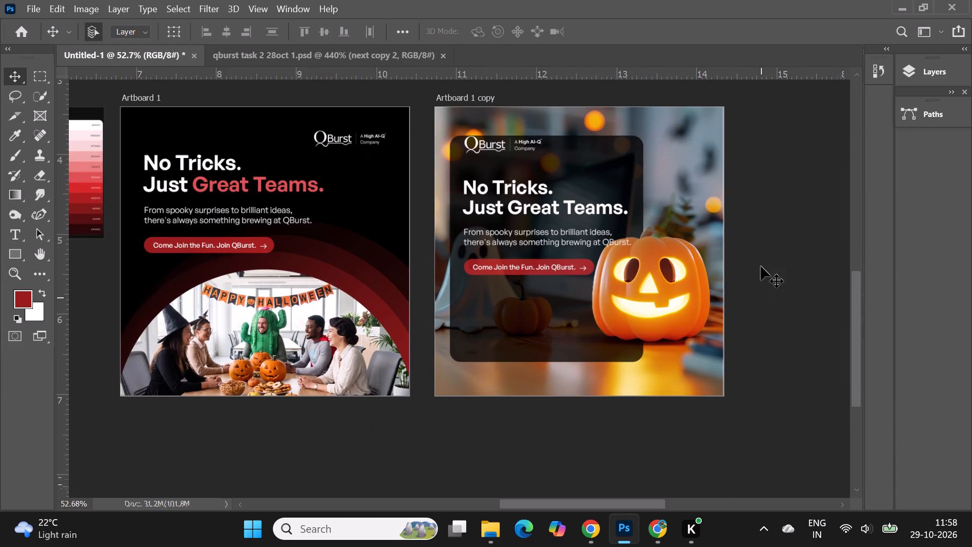
pyautogui.keyDown('alt'); pyautogui.scroll(3, 727, 187); pyautogui.keyUp('alt')
pyautogui.keyDown('alt'); pyautogui.scroll(-5, 557, 251); pyautogui.keyUp('alt')
pyautogui.keyDown('alt'); pyautogui.scroll(-1, 701, 269); pyautogui.keyUp('alt')
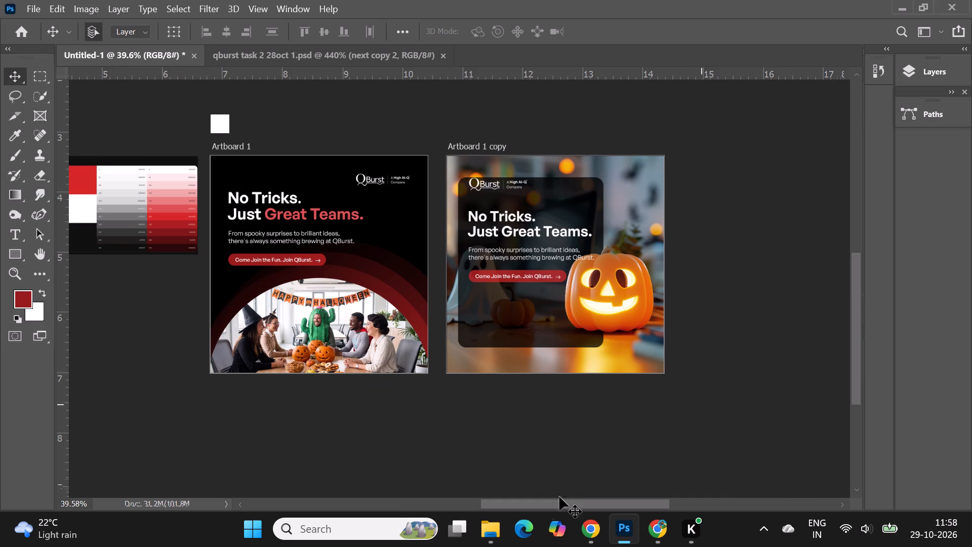
# Switch to Chrome to check the reference images in the Halloween Post - LinkedIn document, and return to the Photoshop design to compare.
pyautogui.click(592, 530)
pyautogui.click(307, 20)
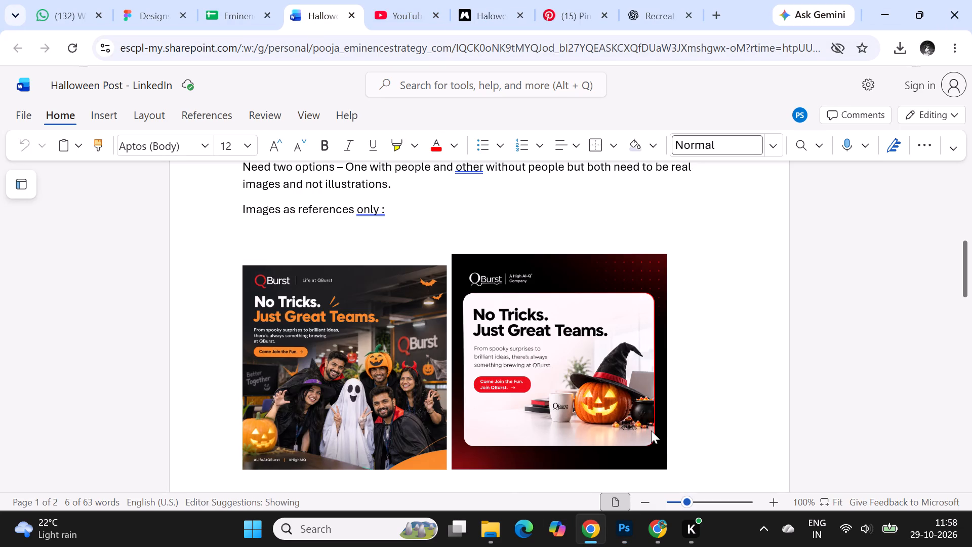
pyautogui.click(628, 529)
pyautogui.keyDown('alt'); pyautogui.scroll(-2, 550, 291); pyautogui.keyUp('alt')
pyautogui.keyDown('alt'); pyautogui.scroll(7, 550, 290); pyautogui.keyUp('alt')
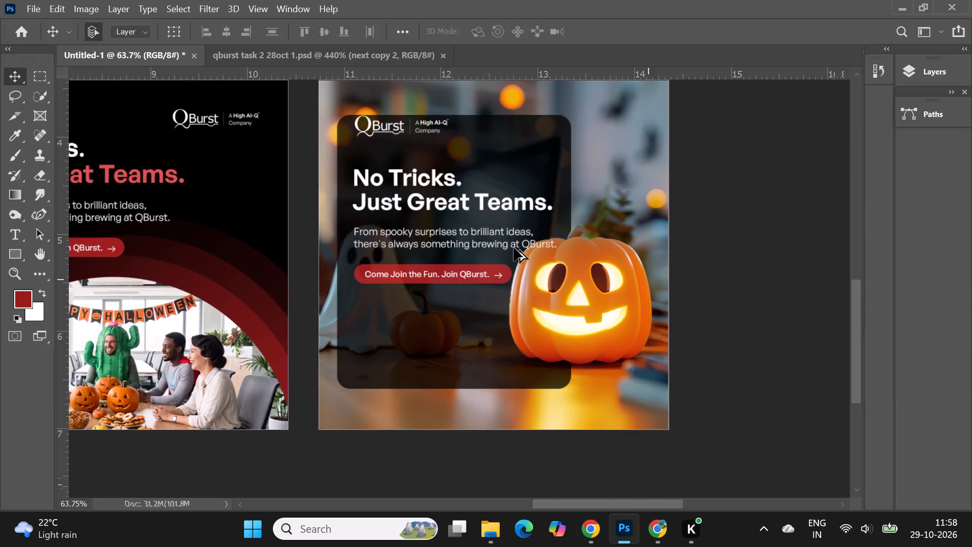
# Nudge the Artboard 1 copy layers, from the spooky-desk-decor.jpg background up through the body text, slightly to the right together.
pyautogui.keyDown('alt'); pyautogui.scroll(1, 446, 226); pyautogui.keyUp('alt')
pyautogui.keyDown('alt'); pyautogui.scroll(-3, 549, 306); pyautogui.keyUp('alt')
pyautogui.keyDown('alt'); pyautogui.scroll(-2, 595, 235); pyautogui.keyUp('alt')
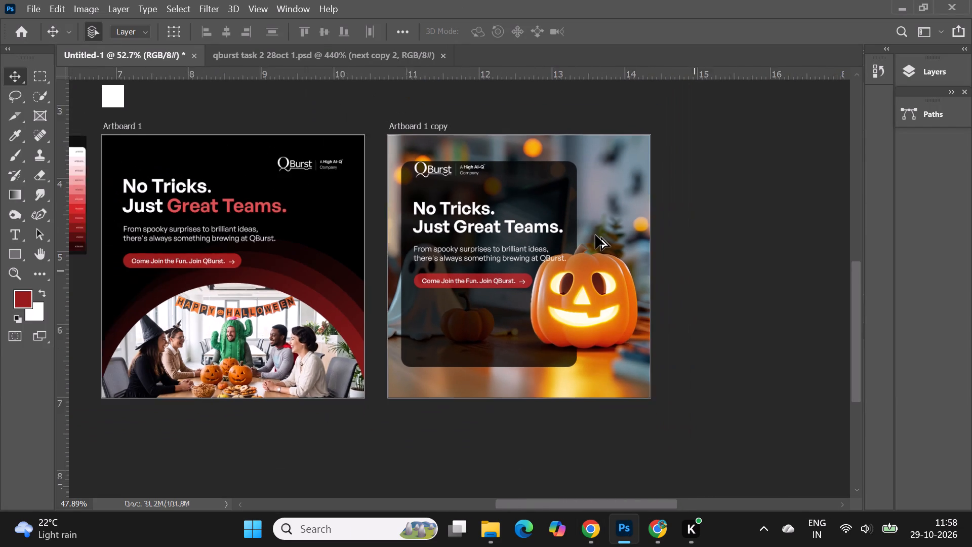
pyautogui.keyDown('alt'); pyautogui.scroll(3, 778, 242); pyautogui.keyUp('alt')
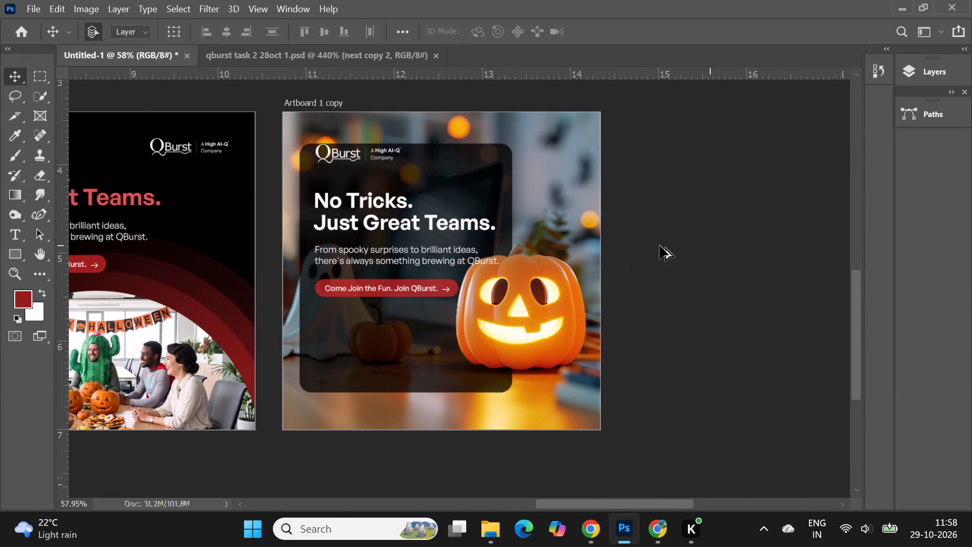
pyautogui.click(915, 68)
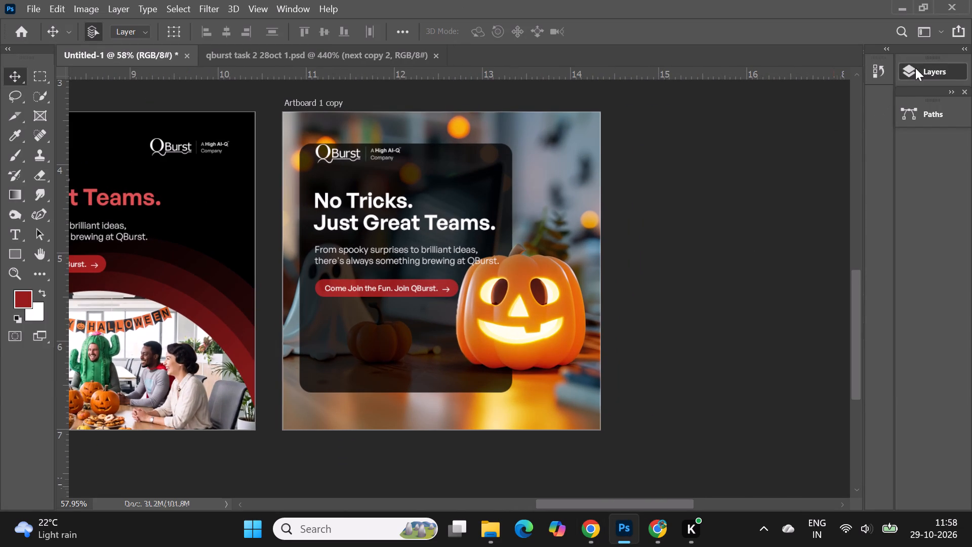
pyautogui.click(546, 168)
pyautogui.scroll(-4, 811, 382)
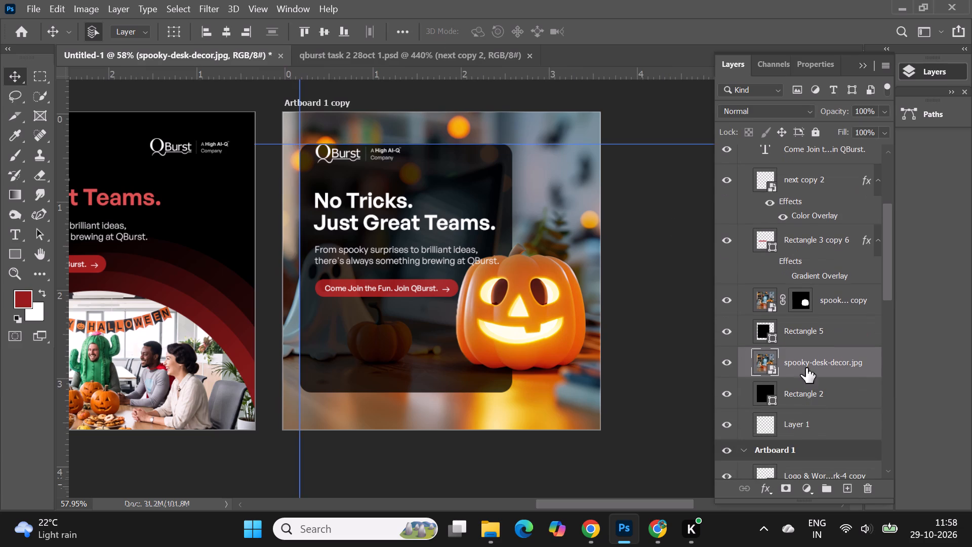
pyautogui.scroll(12, 806, 359)
pyautogui.keyDown('shift'); pyautogui.click(795, 216); pyautogui.keyUp('shift')
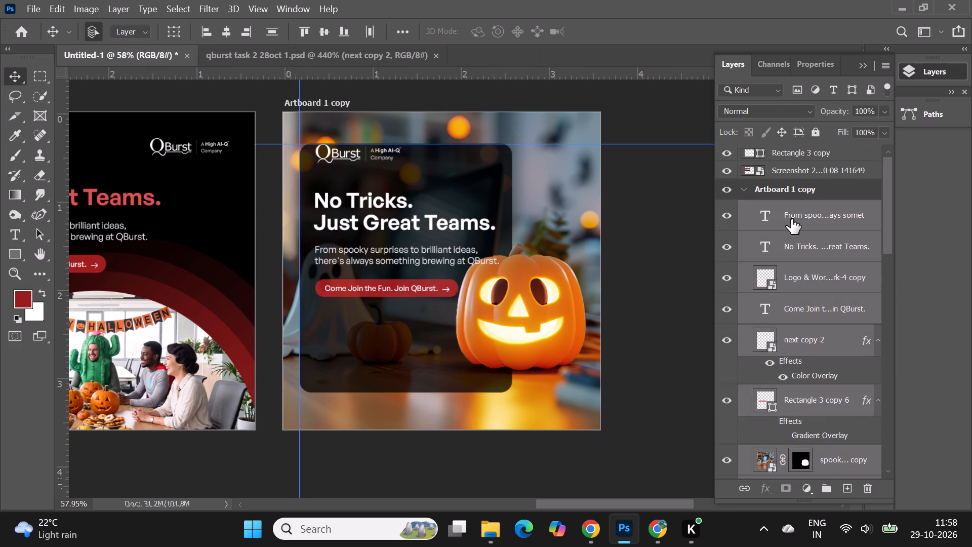
pyautogui.press('Right')
pyautogui.press('Right')
pyautogui.press('Right')
pyautogui.press('Right')
pyautogui.press('Right')
pyautogui.press('Right')
pyautogui.press('Right')
pyautogui.press('Right')
pyautogui.press('Right')
pyautogui.press('Right')
pyautogui.press('Right')
pyautogui.press('Right')
pyautogui.press('Right')
pyautogui.press('Right')
pyautogui.press('Right')
pyautogui.press('Right')
pyautogui.press('Right')
pyautogui.press('Right')
pyautogui.press('Right')
pyautogui.press('Right')
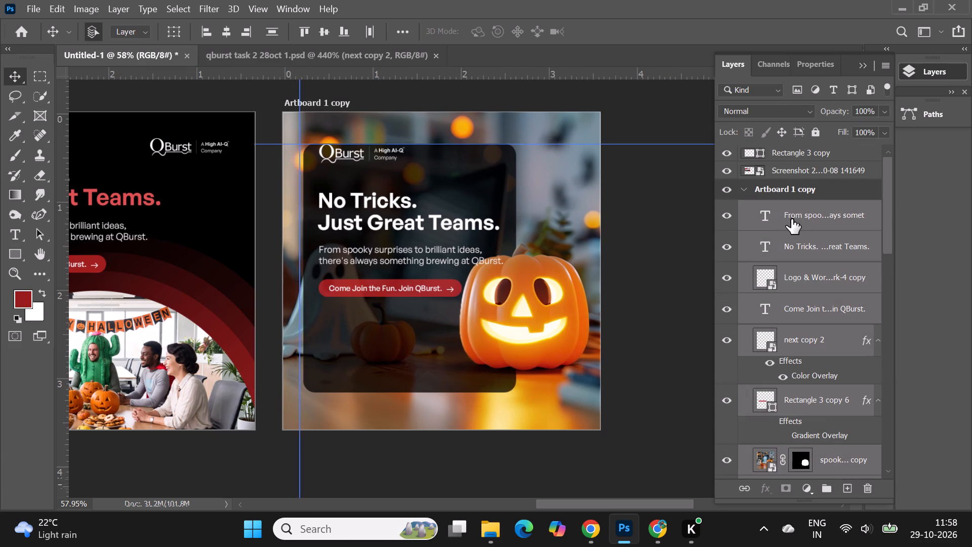
pyautogui.press('Right')
pyautogui.press('Right')
pyautogui.press('Right')
pyautogui.press('Right')
pyautogui.press('Right')
pyautogui.press('Right')
pyautogui.press('Right')
pyautogui.press('Right')
pyautogui.press('Right')
pyautogui.press('Right')
pyautogui.press('Right')
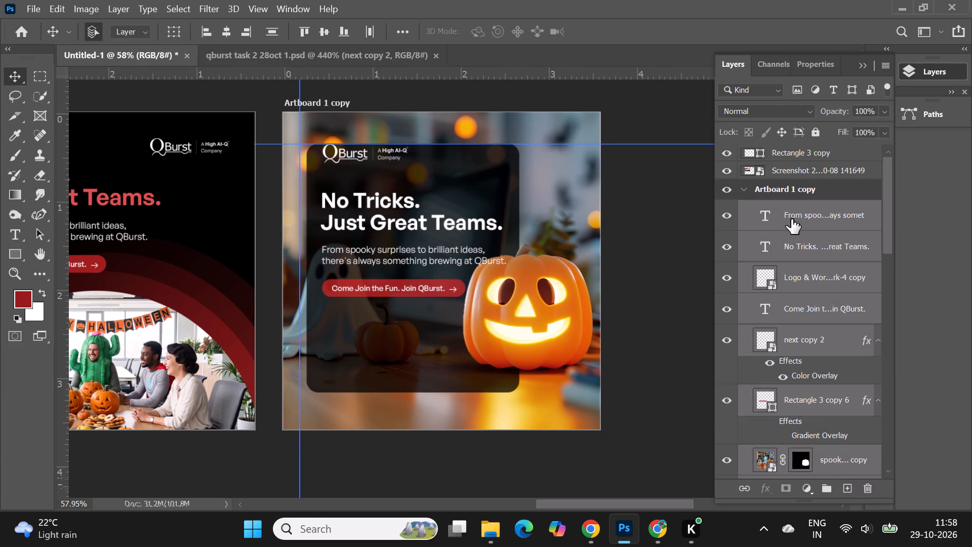
pyautogui.press('Right')
pyautogui.press('Right')
pyautogui.press('Right')
pyautogui.press('Right')
pyautogui.press('Right')
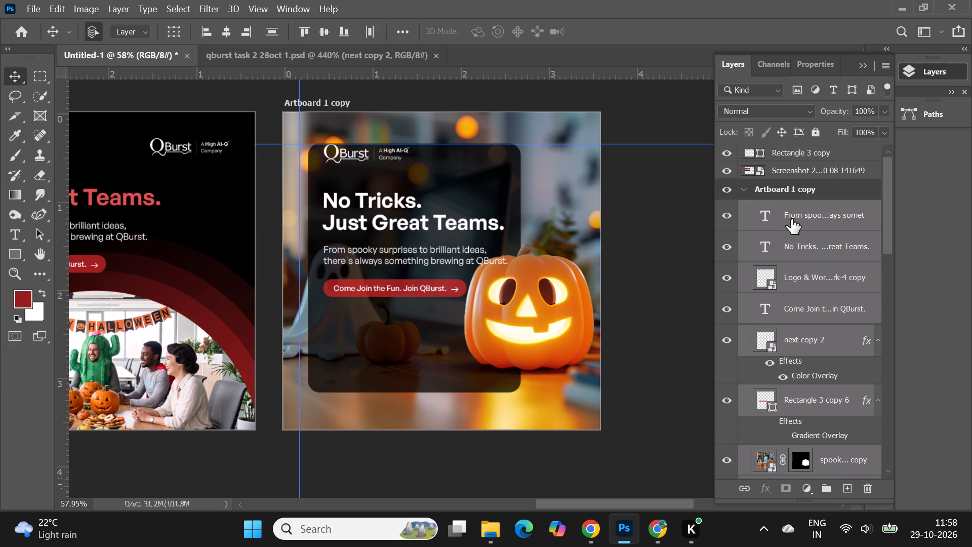
pyautogui.press('Left')
pyautogui.press('Left')
pyautogui.press('Left')
pyautogui.press('Left')
pyautogui.press('Right')
pyautogui.press('Right')
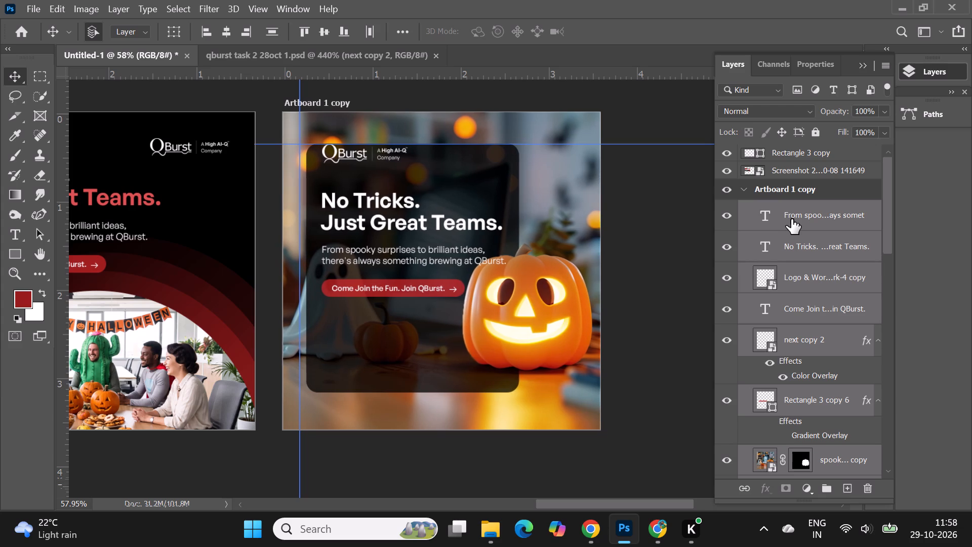
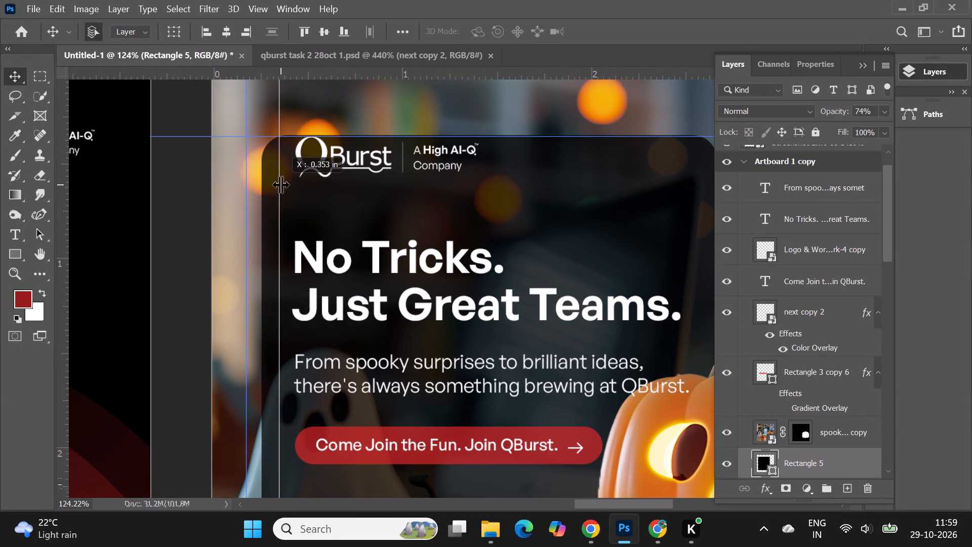
# Move the vertical guide to the left edge of the logo and headline, and lower the horizontal guide to the logo's base.
pyautogui.moveTo(280, 184); pyautogui.dragTo(295, 187)
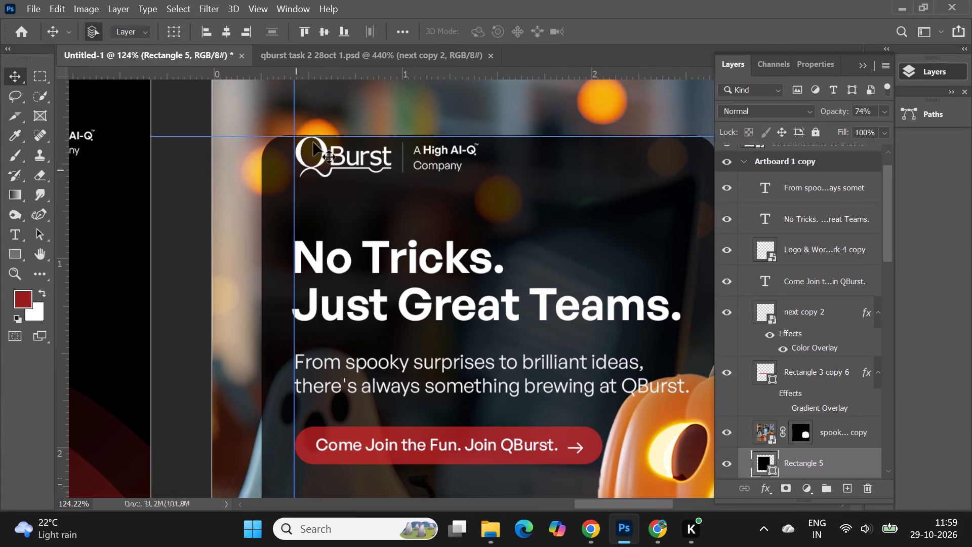
pyautogui.moveTo(316, 138); pyautogui.dragTo(318, 174)
# Collapse the floating Layers panel to clear the canvas around the artboards.
pyautogui.keyDown('alt'); pyautogui.scroll(-10, 319, 148); pyautogui.keyUp('alt')
pyautogui.click(632, 290)
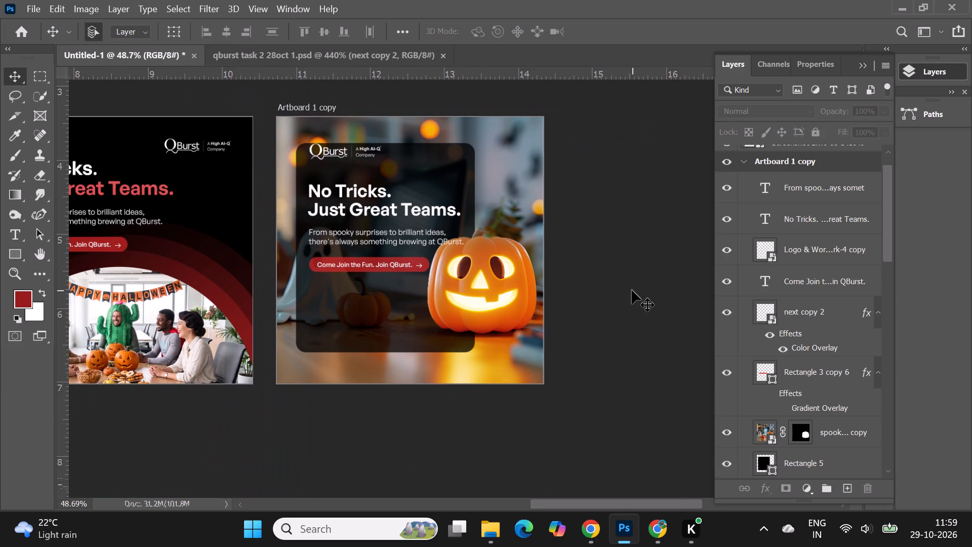
pyautogui.keyDown('alt'); pyautogui.scroll(20, 440, 280); pyautogui.keyUp('alt')
pyautogui.keyDown('alt'); pyautogui.scroll(-6, 436, 290); pyautogui.keyUp('alt')
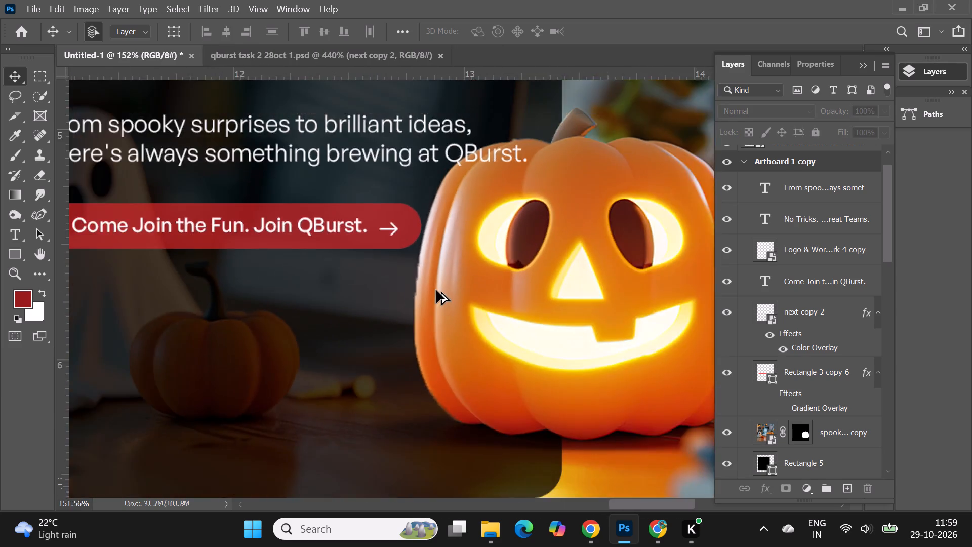
pyautogui.keyDown('alt'); pyautogui.scroll(-8, 436, 290); pyautogui.keyUp('alt')
pyautogui.keyDown('alt'); pyautogui.scroll(-6, 589, 259); pyautogui.keyUp('alt')
pyautogui.click(661, 295)
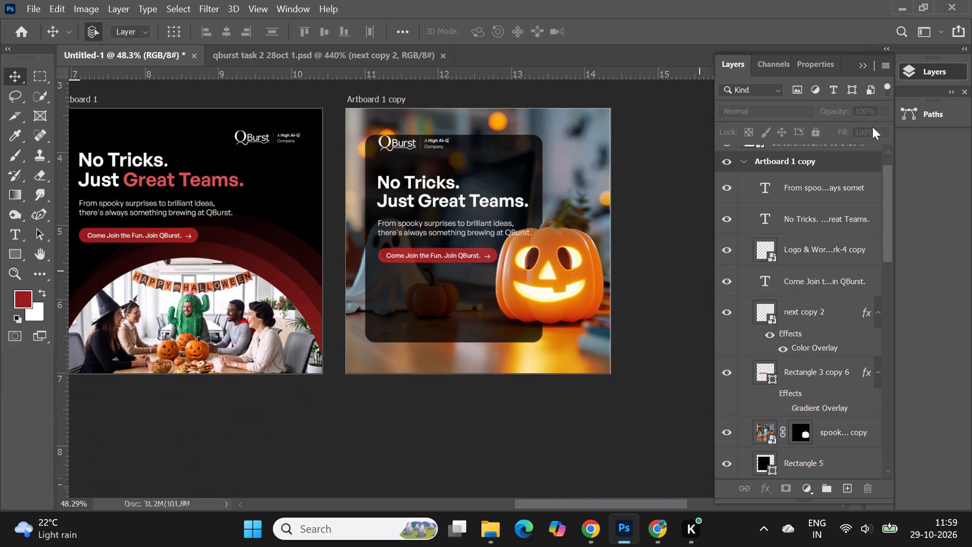
pyautogui.click(863, 65)
pyautogui.click(691, 271)
# Examine the pumpkin design on Artboard 1 copy beside Artboard 1, checking the margins of its logo, text and dark panel.
pyautogui.keyDown('alt'); pyautogui.scroll(-2, 717, 254); pyautogui.keyUp('alt')
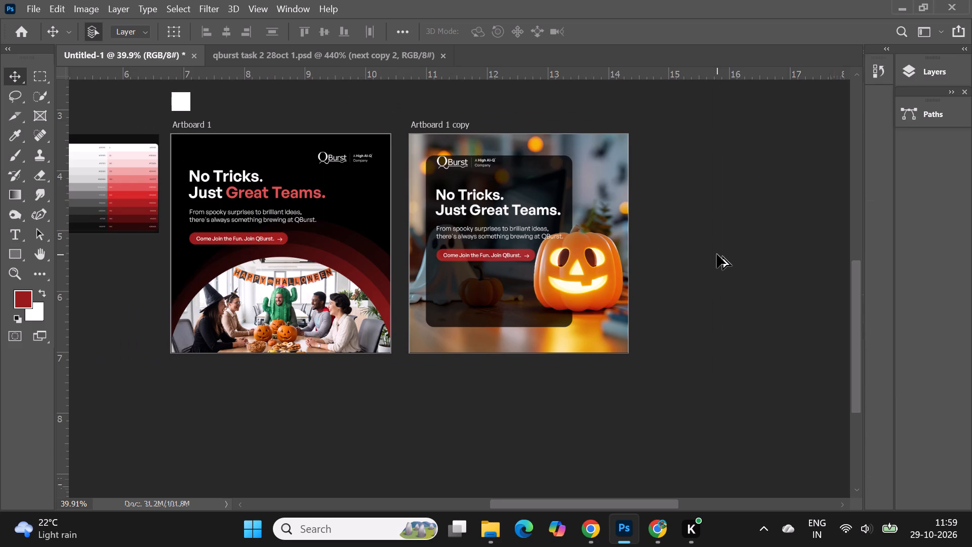
pyautogui.keyDown('alt'); pyautogui.scroll(-1, 717, 254); pyautogui.keyUp('alt')
pyautogui.keyDown('alt'); pyautogui.scroll(1, 208, 158); pyautogui.keyUp('alt')
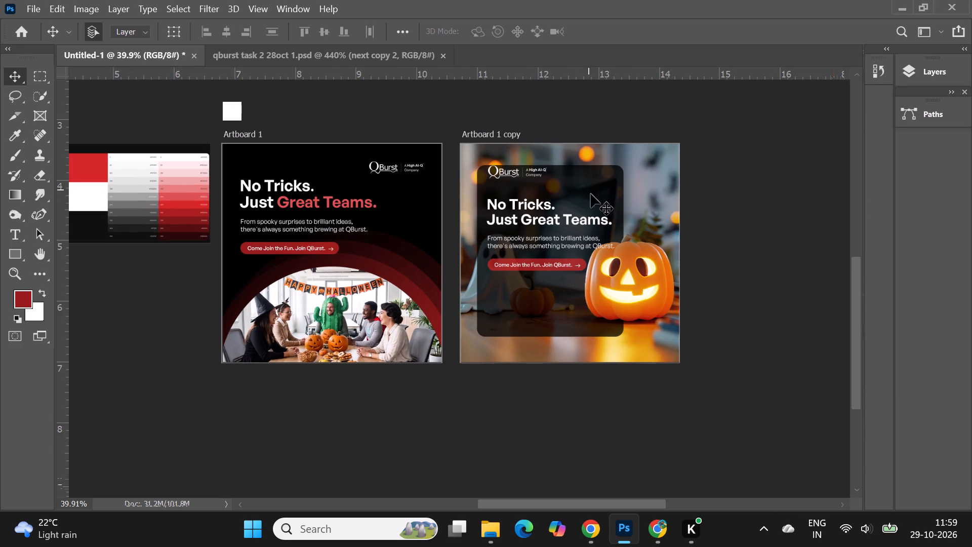
pyautogui.keyDown('alt'); pyautogui.scroll(2, 631, 220); pyautogui.keyUp('alt')
pyautogui.keyDown('alt'); pyautogui.scroll(2, 764, 166); pyautogui.keyUp('alt')
pyautogui.keyDown('alt'); pyautogui.scroll(2, 483, 151); pyautogui.keyUp('alt')
pyautogui.keyDown('alt'); pyautogui.scroll(2, 627, 168); pyautogui.keyUp('alt')
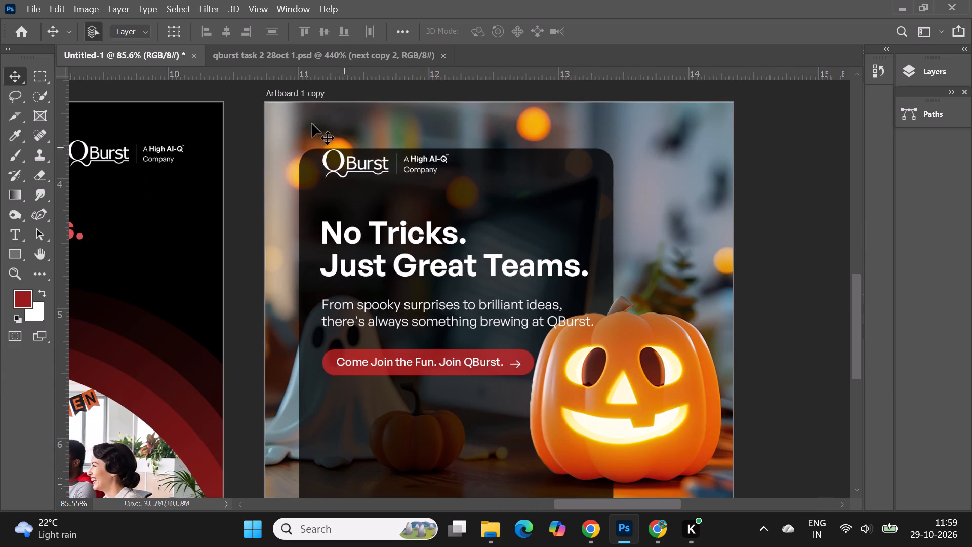
pyautogui.scroll(-2, 304, 104)
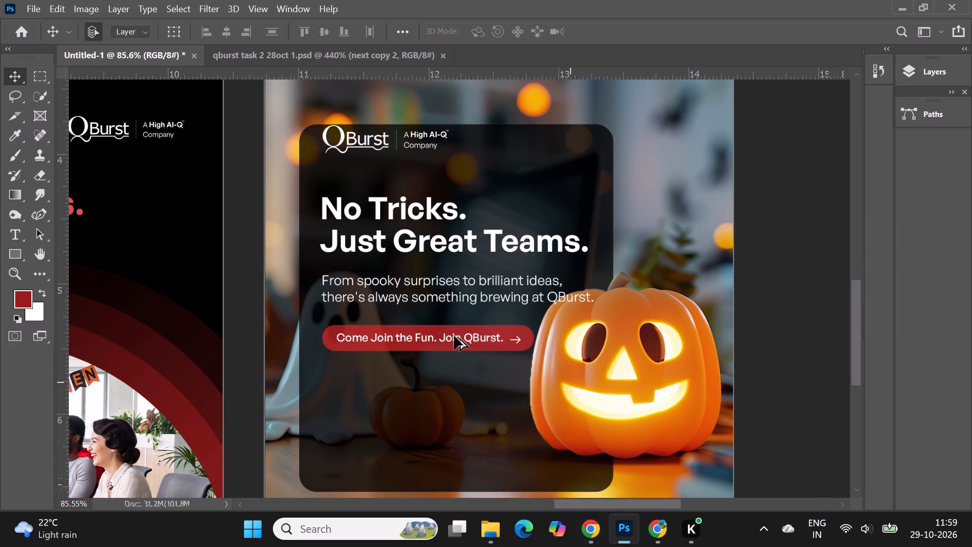
pyautogui.keyDown('alt'); pyautogui.scroll(-3, 454, 336); pyautogui.keyUp('alt')
pyautogui.keyDown('alt'); pyautogui.scroll(-2, 752, 285); pyautogui.keyUp('alt')
pyautogui.click(809, 322)
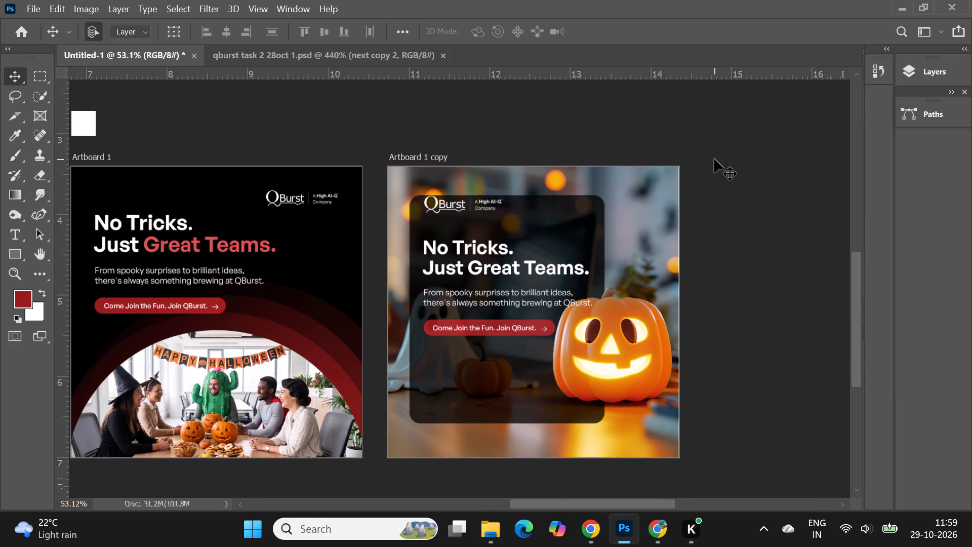
pyautogui.keyDown('alt'); pyautogui.scroll(-1, 201, 115); pyautogui.keyUp('alt')
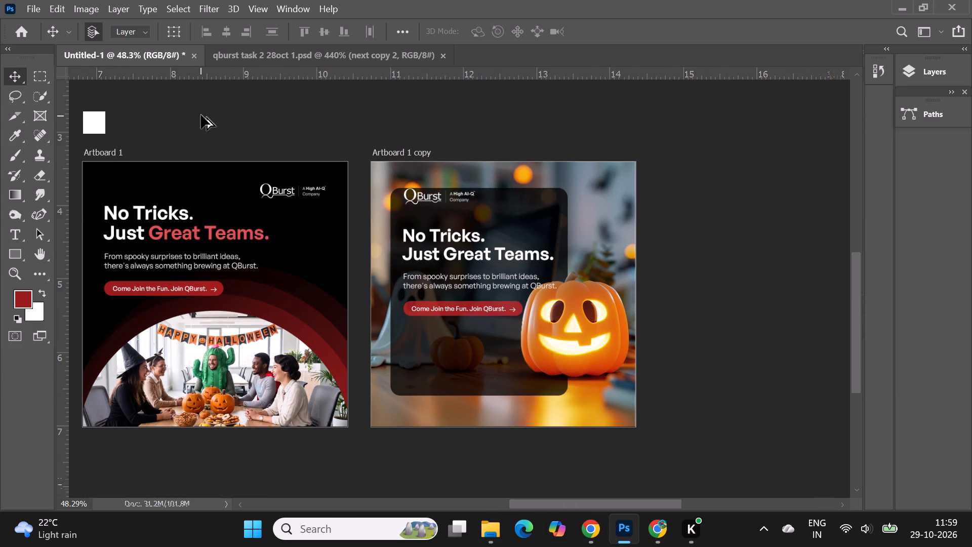
pyautogui.keyDown('alt'); pyautogui.scroll(-2, 422, 197); pyautogui.keyUp('alt')
pyautogui.keyDown('alt'); pyautogui.scroll(5, 506, 252); pyautogui.keyUp('alt')
pyautogui.click(718, 253)
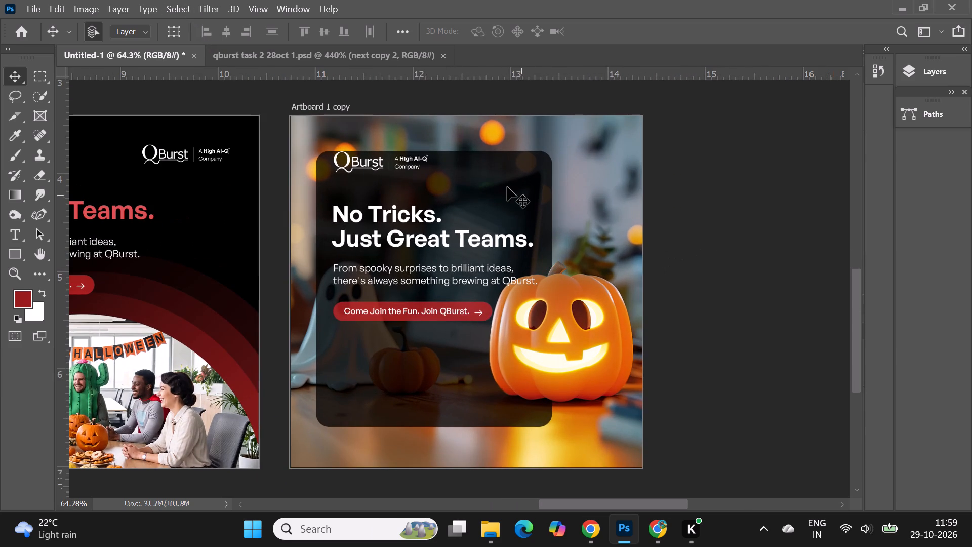
pyautogui.click(505, 186)
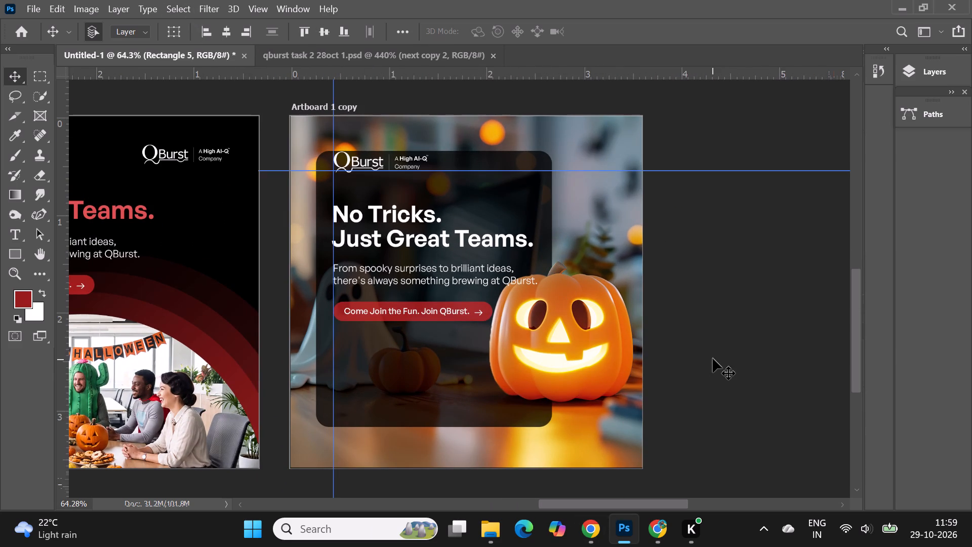
pyautogui.click(713, 359)
pyautogui.keyDown('alt'); pyautogui.scroll(-3, 656, 325); pyautogui.keyUp('alt')
pyautogui.click(518, 230)
pyautogui.keyDown('alt'); pyautogui.scroll(-2, 521, 244); pyautogui.keyUp('alt')
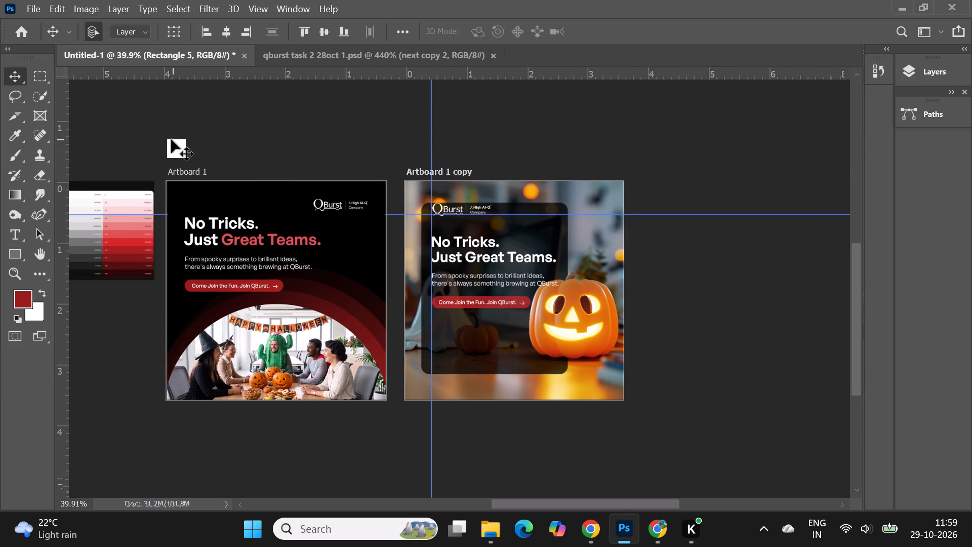
# Move the white spacing square from above Artboard 1 into the upper-left corner of Artboard 1 copy.
pyautogui.click(176, 151)
pyautogui.moveTo(174, 144); pyautogui.dragTo(412, 185)
# Scale up the white square proportionally from the artboard corner to about 0.557 in, so its bottom edge meets the horizontal guide.
pyautogui.keyDown('alt'); pyautogui.scroll(14, 486, 190); pyautogui.keyUp('alt')
pyautogui.keyDown('alt'); pyautogui.scroll(1, 334, 189); pyautogui.keyUp('alt')
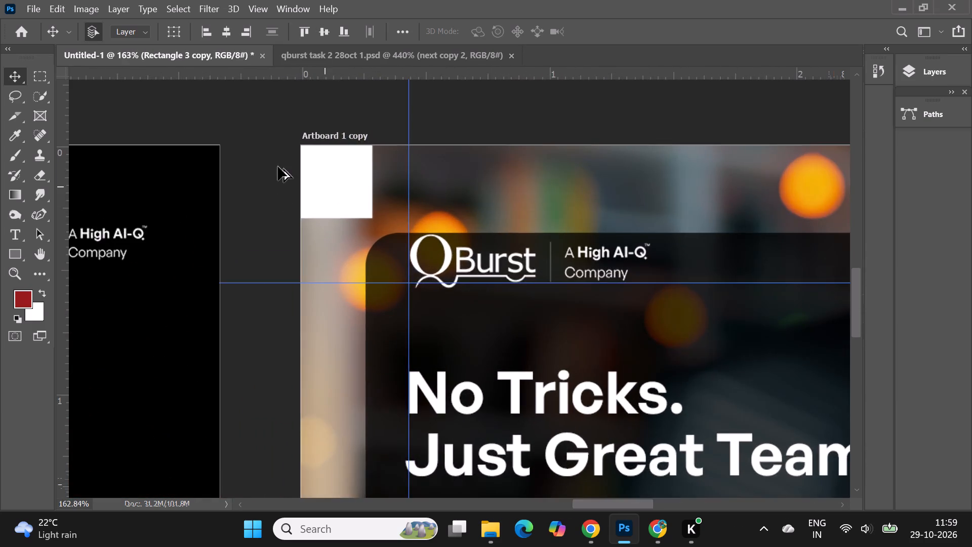
pyautogui.keyDown('alt'); pyautogui.scroll(-6, 278, 167); pyautogui.keyUp('alt')
pyautogui.click(313, 176)
pyautogui.hotkey('ctrl', 't')
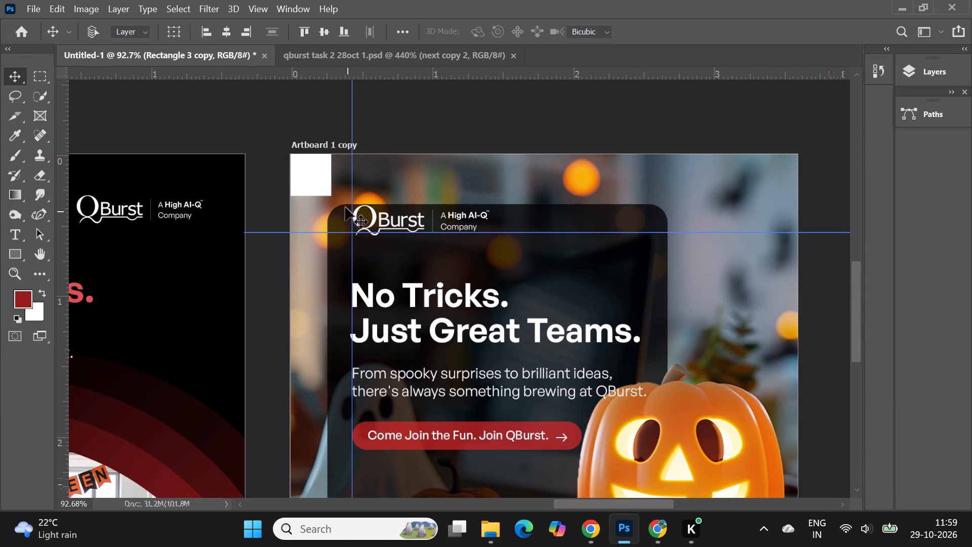
pyautogui.moveTo(333, 194); pyautogui.dragTo(368, 236)
pyautogui.click(715, 29)
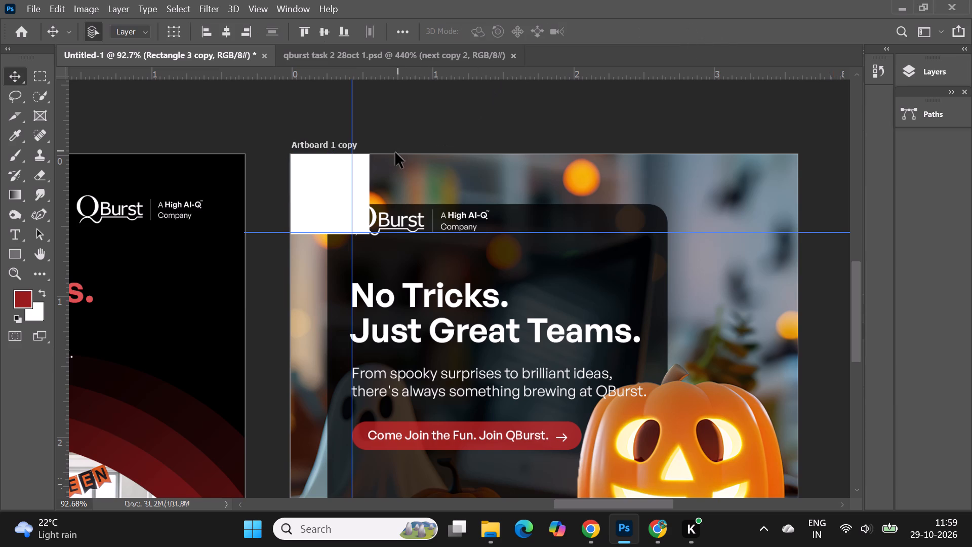
pyautogui.click(326, 185)
pyautogui.hotkey('ctrl', 't')
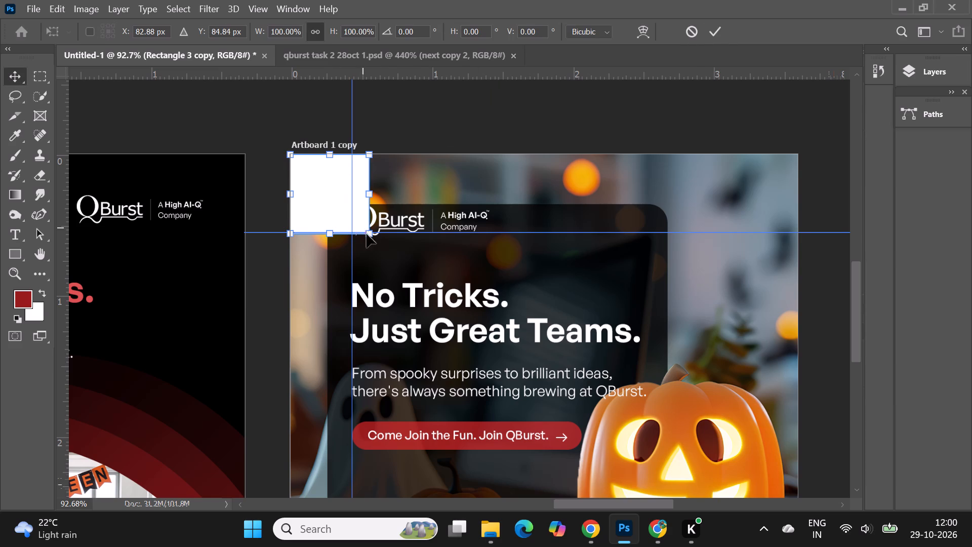
pyautogui.click(371, 239)
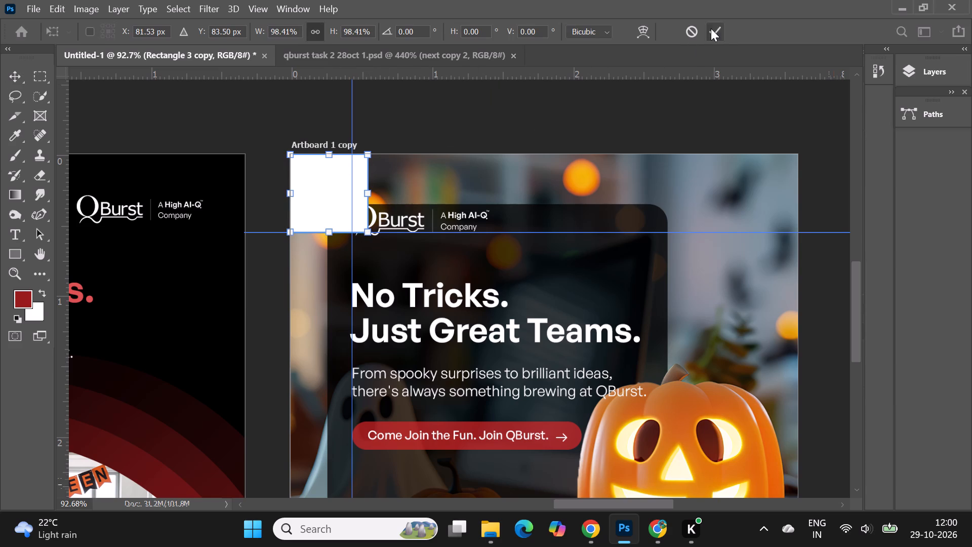
pyautogui.click(711, 28)
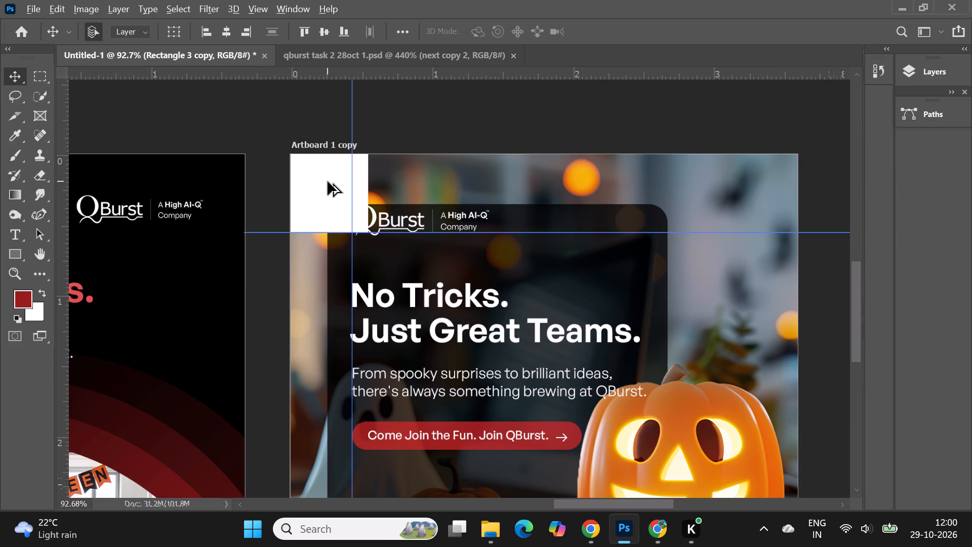
# Check the white square's lower-right corner against the horizontal guide with Free Transform, keeping its size.
pyautogui.keyDown('alt'); pyautogui.scroll(4, 328, 181); pyautogui.keyUp('alt')
pyautogui.keyDown('alt'); pyautogui.scroll(1, 423, 193); pyautogui.keyUp('alt')
pyautogui.click(296, 193)
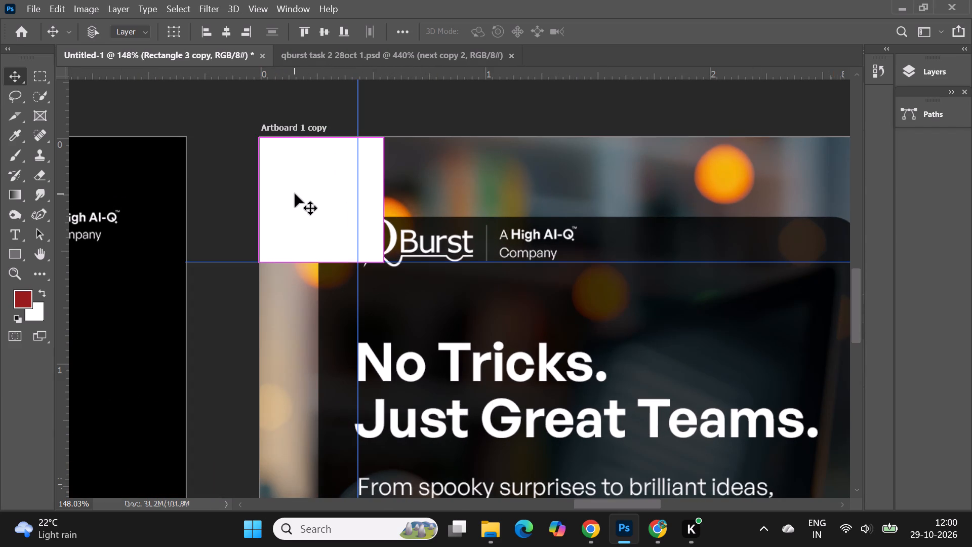
pyautogui.hotkey('ctrl', 't')
pyautogui.keyDown('alt'); pyautogui.scroll(4, 380, 252); pyautogui.keyUp('alt')
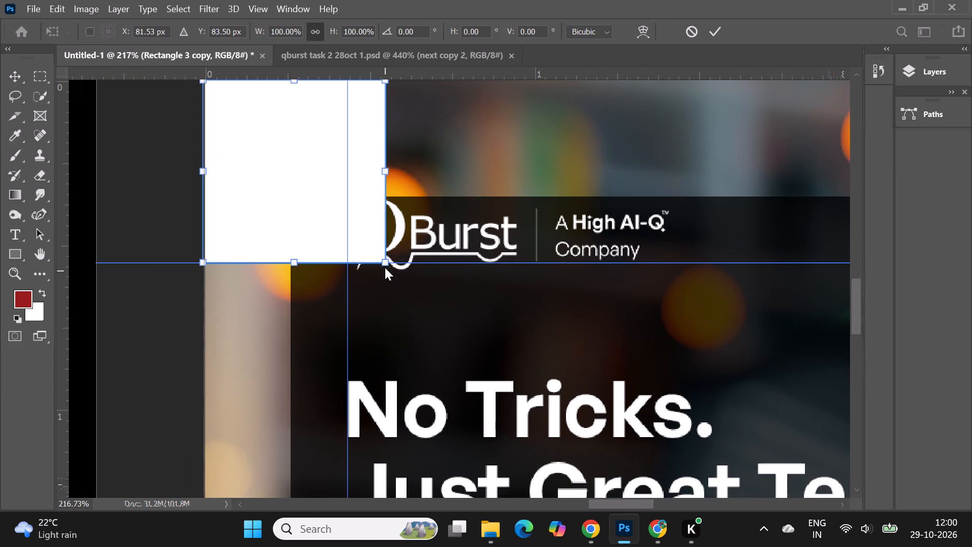
pyautogui.click(384, 260)
pyautogui.click(383, 260)
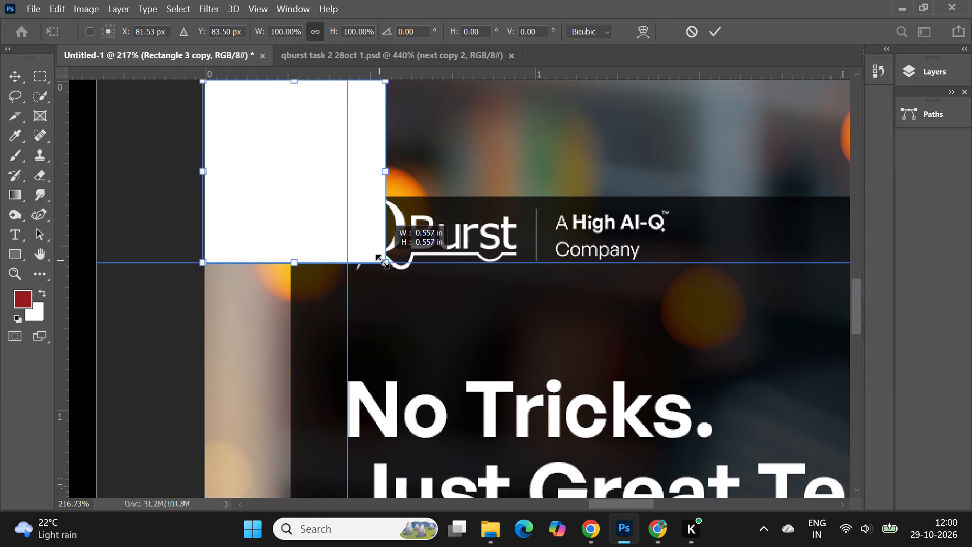
pyautogui.click(708, 36)
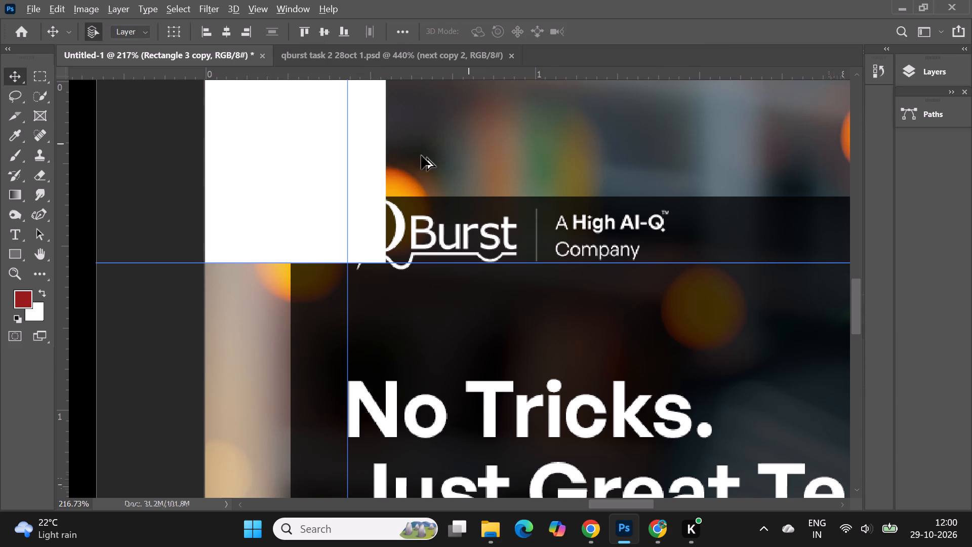
# Move the vertical guide to the white square's right edge, at about 0.550 in.
pyautogui.keyDown('alt'); pyautogui.scroll(-5, 247, 205); pyautogui.keyUp('alt')
pyautogui.moveTo(311, 208); pyautogui.dragTo(333, 219)
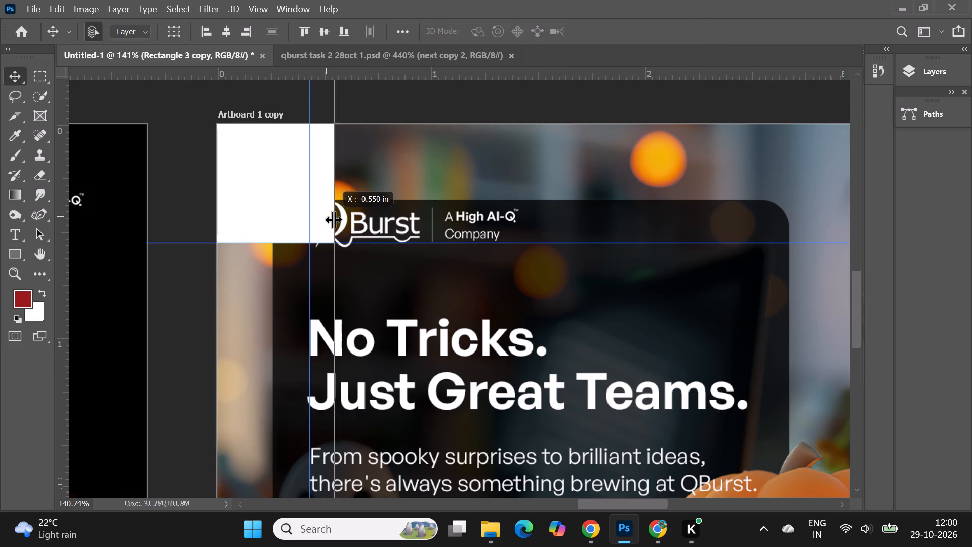
pyautogui.moveTo(333, 219); pyautogui.dragTo(333, 219)
# Move the QBurst logo diagonally inward so its upper-left corner sits at the intersection of the two guides.
pyautogui.moveTo(347, 220); pyautogui.dragTo(380, 270)
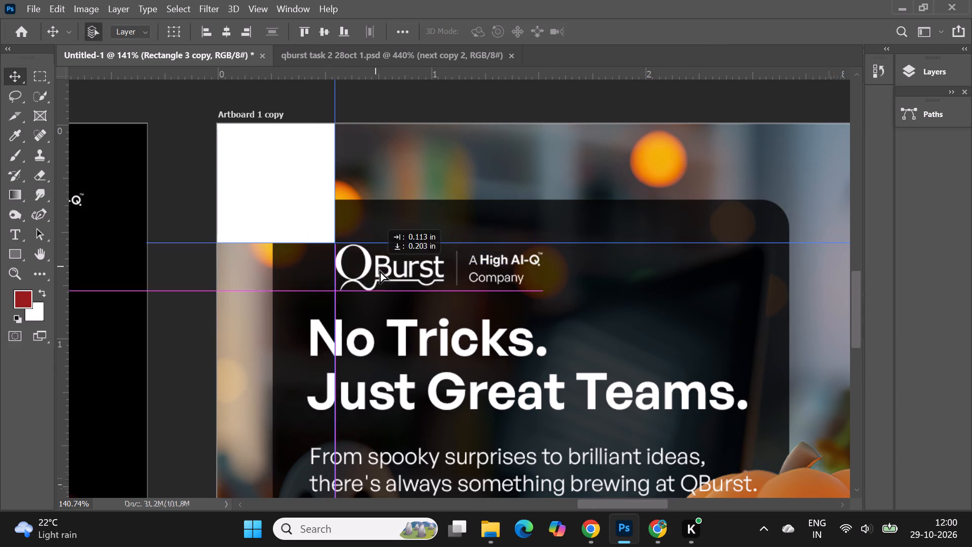
pyautogui.moveTo(380, 270); pyautogui.dragTo(368, 261)
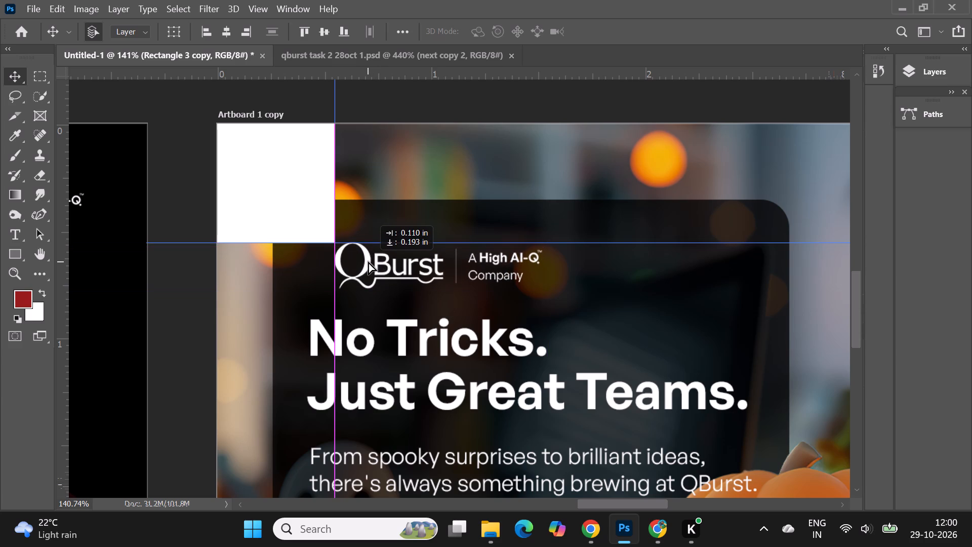
pyautogui.moveTo(368, 261); pyautogui.dragTo(368, 262)
# Move the white spacing square off Artboard 1 copy to the empty canvas on its right side.
pyautogui.keyDown('alt'); pyautogui.scroll(-6, 317, 143); pyautogui.keyUp('alt')
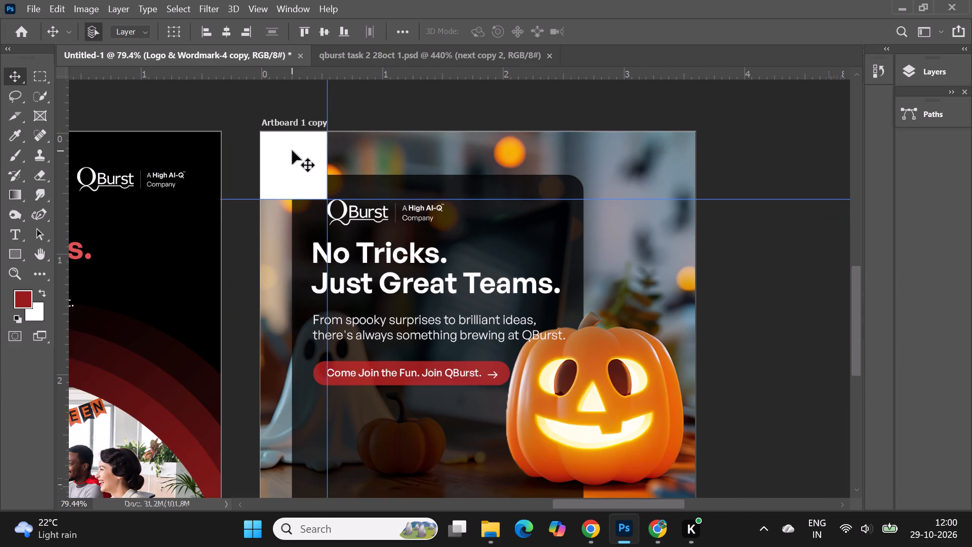
pyautogui.keyDown('alt'); pyautogui.scroll(-3, 289, 215); pyautogui.keyUp('alt')
pyautogui.moveTo(293, 183); pyautogui.dragTo(497, 136)
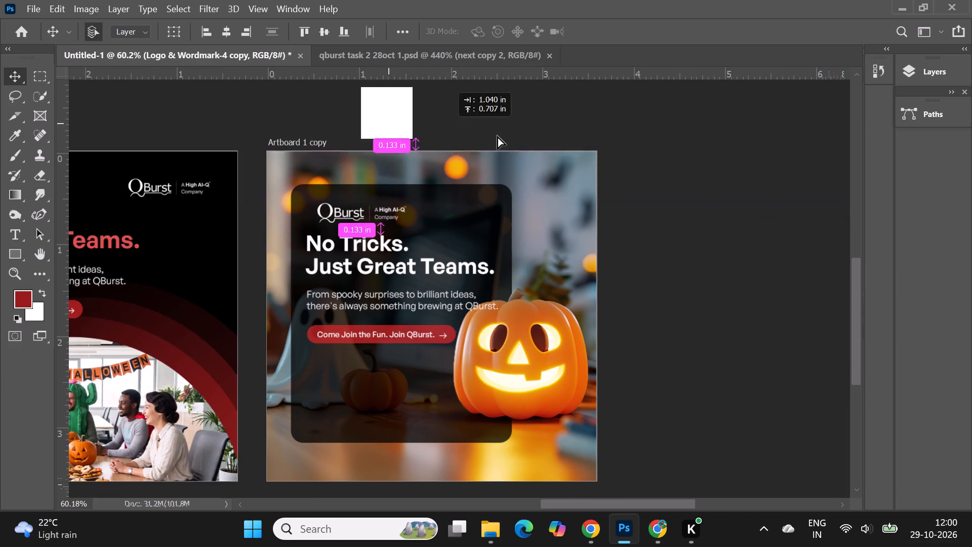
pyautogui.moveTo(497, 136); pyautogui.dragTo(715, 168)
# Move the "No Tricks. Just Great Teams." headline below the logo and nudge it so its left edge aligns with the vertical guide.
pyautogui.keyDown('alt'); pyautogui.scroll(6, 339, 211); pyautogui.keyUp('alt')
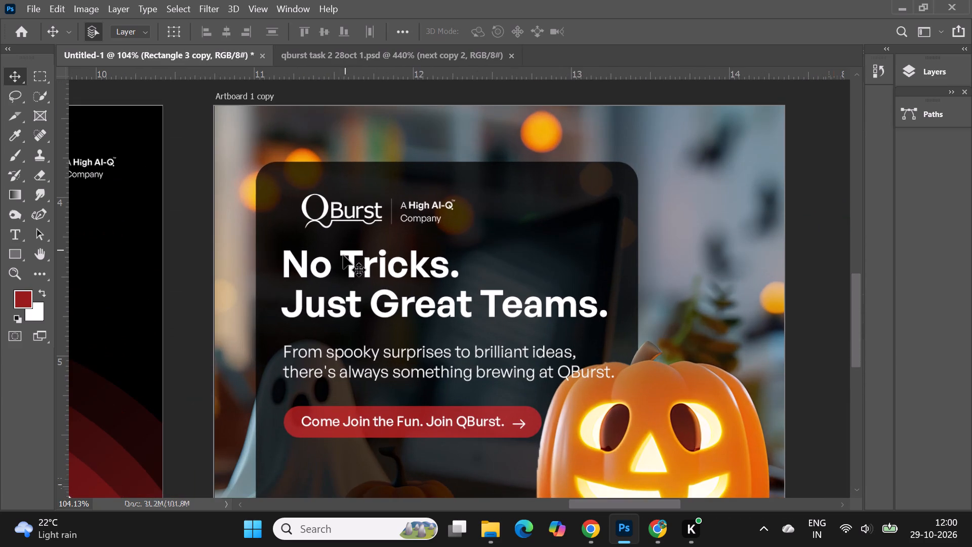
pyautogui.click(295, 230)
pyautogui.moveTo(329, 267); pyautogui.dragTo(348, 283)
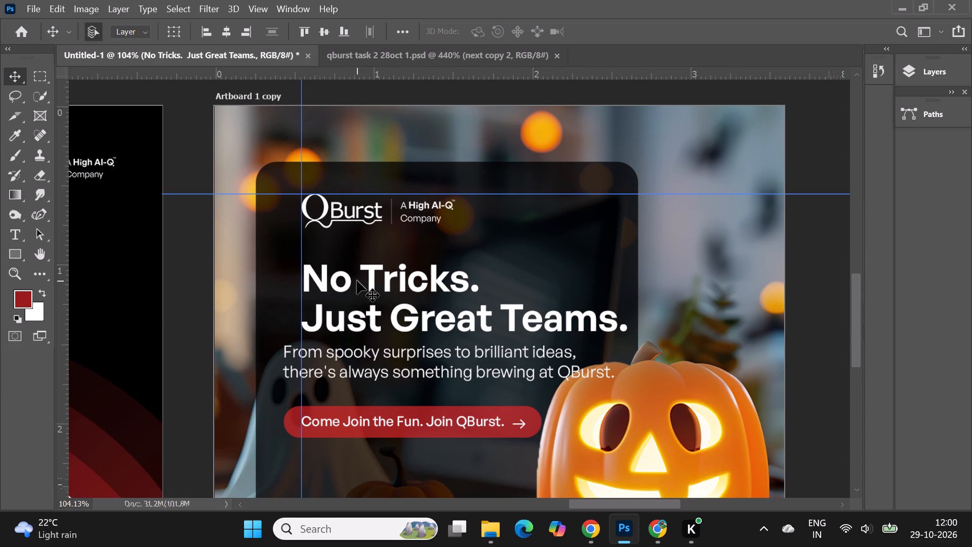
pyautogui.press('Left')
pyautogui.press('Left')
pyautogui.press('Left')
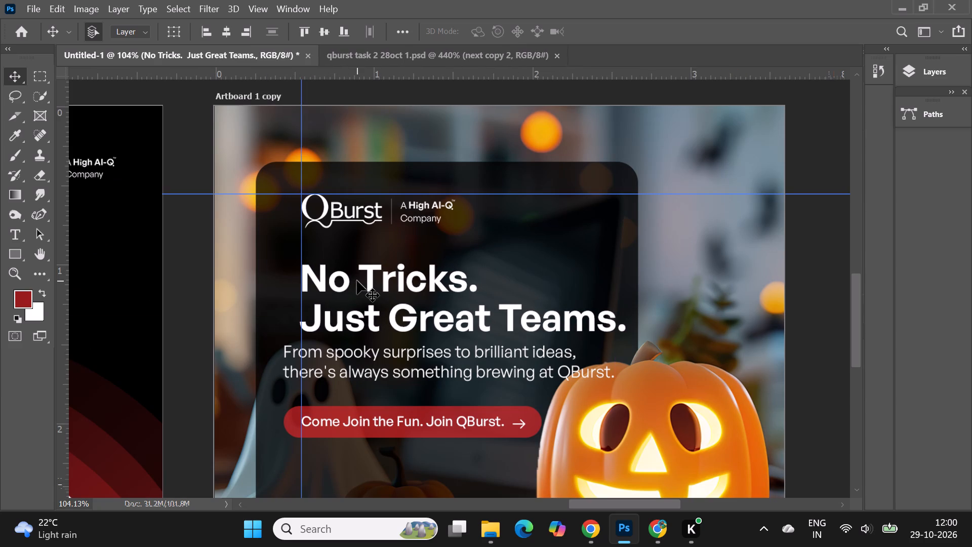
pyautogui.press('Down')
pyautogui.press('Down')
pyautogui.press('Down')
pyautogui.press('Down')
pyautogui.press('Up')
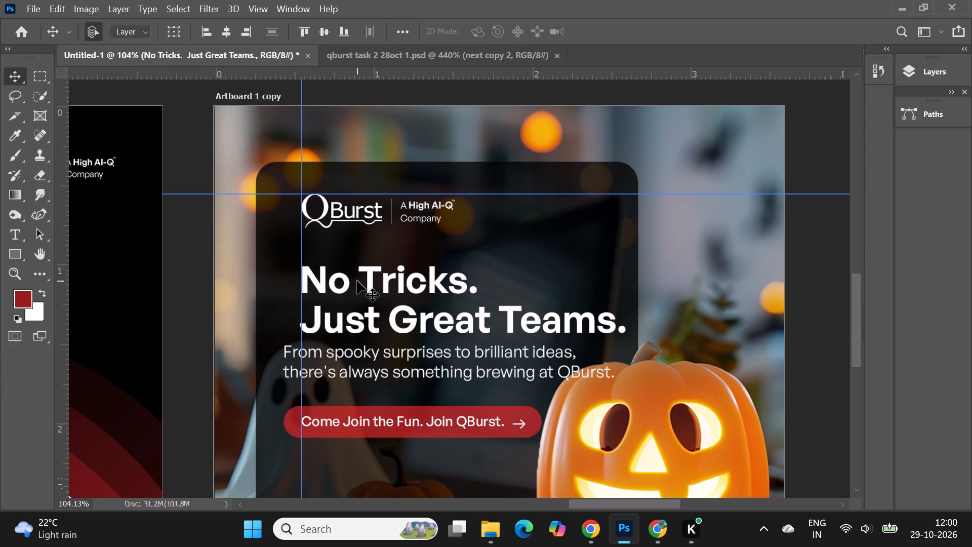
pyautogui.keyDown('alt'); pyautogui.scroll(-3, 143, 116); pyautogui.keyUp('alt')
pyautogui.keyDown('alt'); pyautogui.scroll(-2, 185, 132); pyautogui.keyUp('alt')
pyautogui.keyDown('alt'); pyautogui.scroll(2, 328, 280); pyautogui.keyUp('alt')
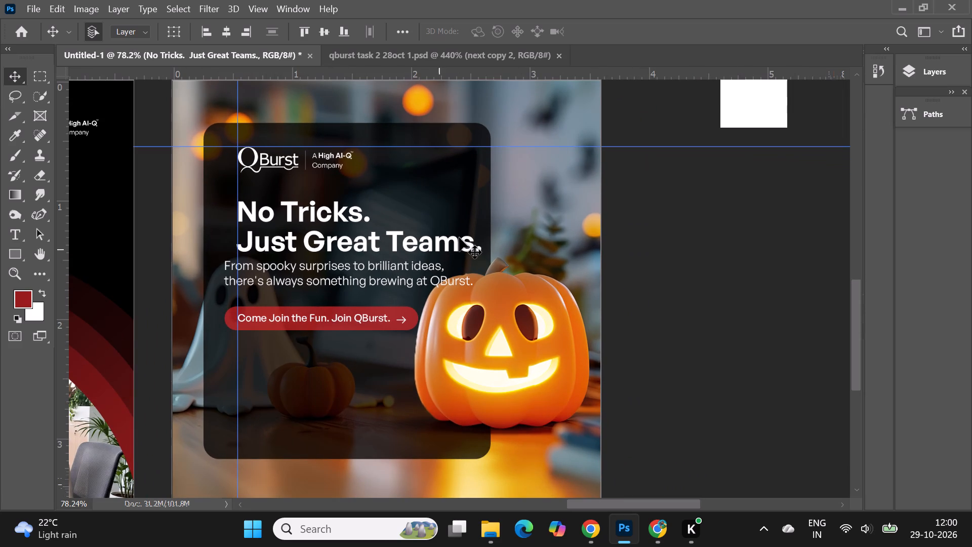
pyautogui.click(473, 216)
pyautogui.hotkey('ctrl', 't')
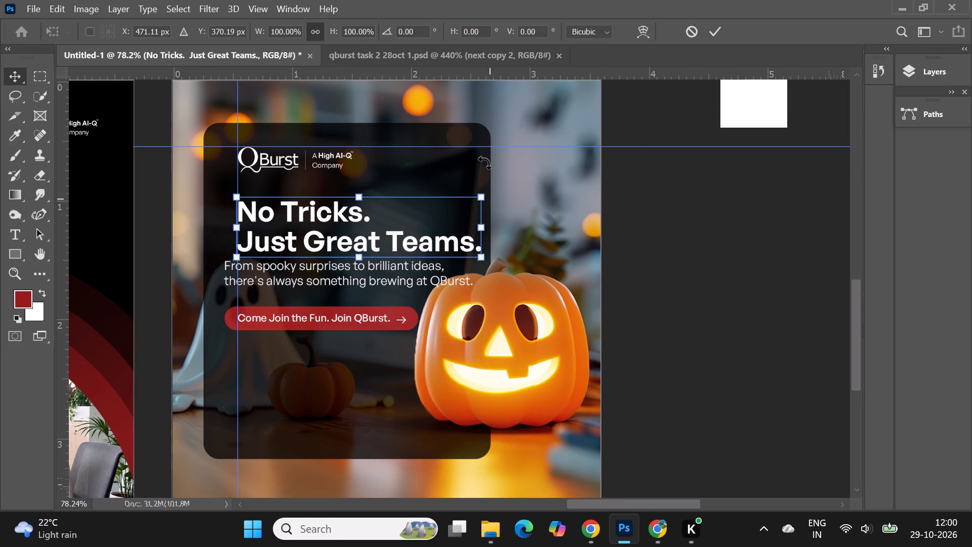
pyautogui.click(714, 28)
# Widen the dark rounded panel on Artboard 1 copy to about 106.9% by extending its right edge toward the pumpkin.
pyautogui.click(700, 227)
pyautogui.click(474, 133)
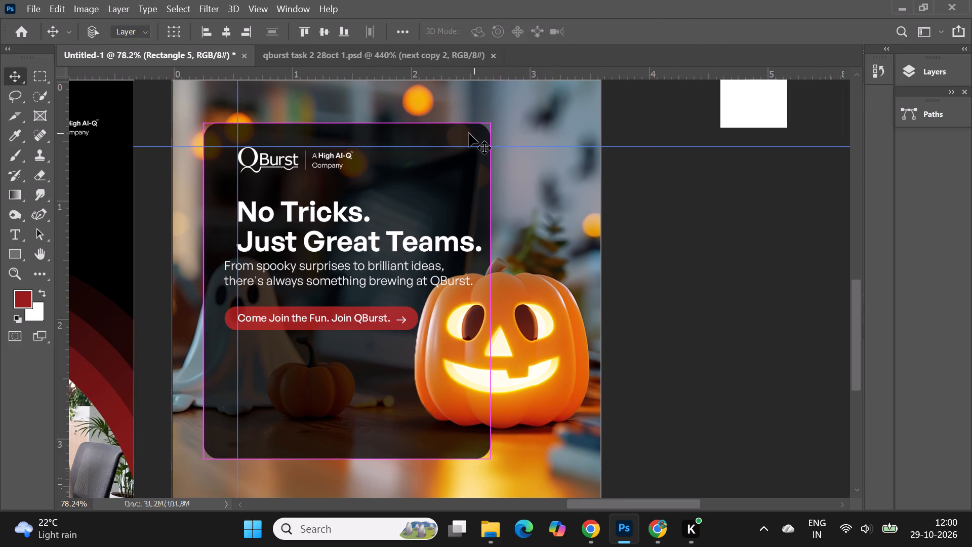
pyautogui.hotkey('ctrl', 't')
pyautogui.keyDown('shift'); pyautogui.moveTo(493, 291); pyautogui.dragTo(510, 294); pyautogui.keyUp('shift')
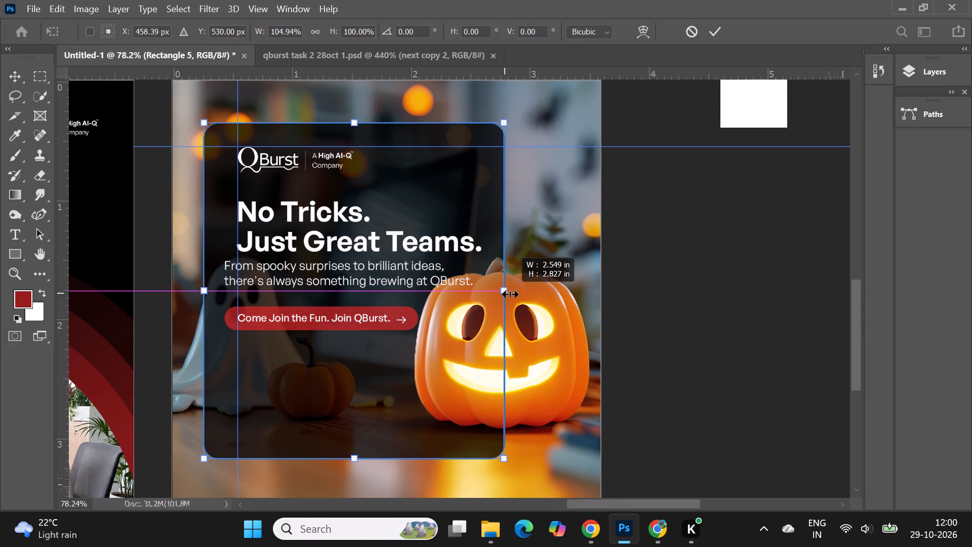
pyautogui.keyDown('shift'); pyautogui.moveTo(510, 294); pyautogui.dragTo(513, 295); pyautogui.keyUp('shift')
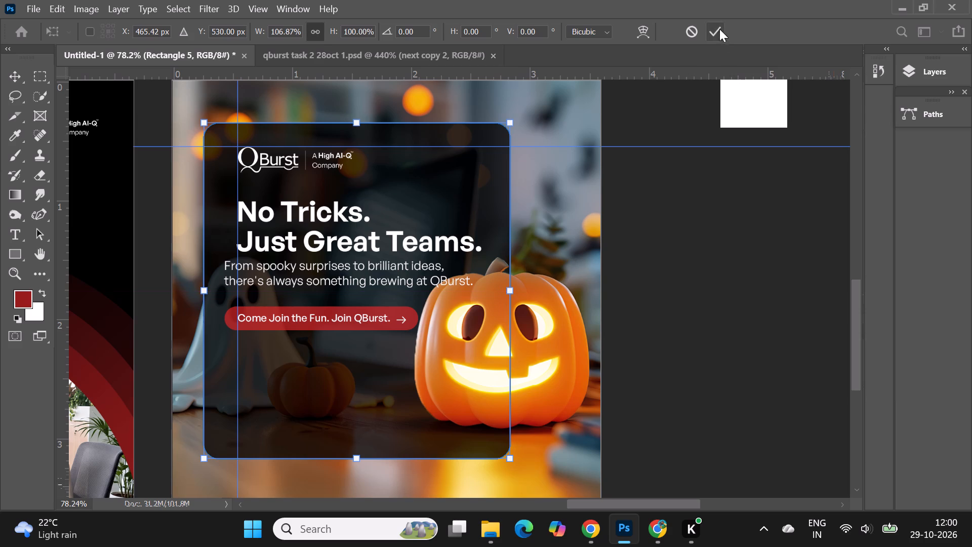
pyautogui.click(719, 29)
pyautogui.click(716, 345)
# Move the "From spooky surprises" paragraph down from the headline and align its left edge with the vertical guide.
pyautogui.keyDown('alt'); pyautogui.scroll(-3, 536, 230); pyautogui.keyUp('alt')
pyautogui.keyDown('alt'); pyautogui.scroll(1, 406, 280); pyautogui.keyUp('alt')
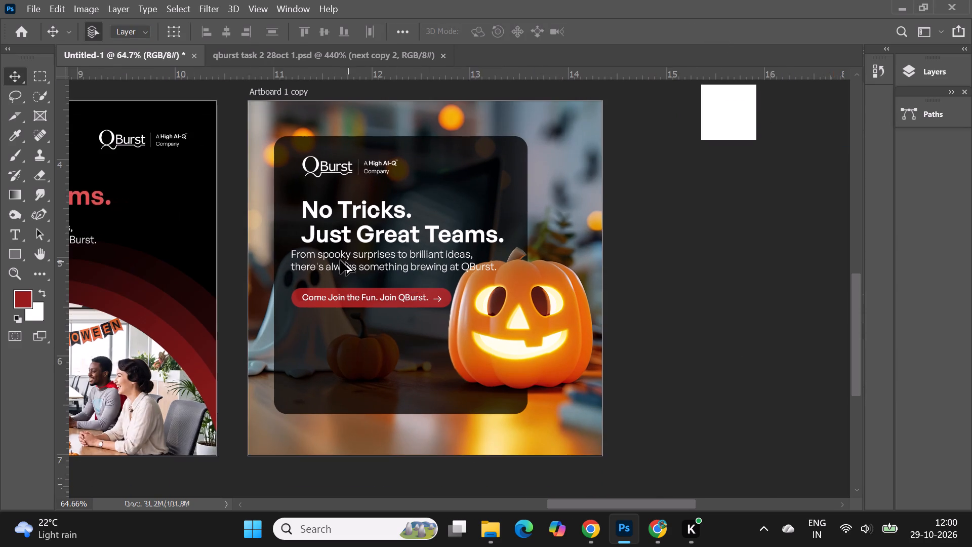
pyautogui.keyDown('alt'); pyautogui.scroll(2, 340, 260); pyautogui.keyUp('alt')
pyautogui.click(289, 219)
pyautogui.keyDown('alt'); pyautogui.scroll(4, 350, 276); pyautogui.keyUp('alt')
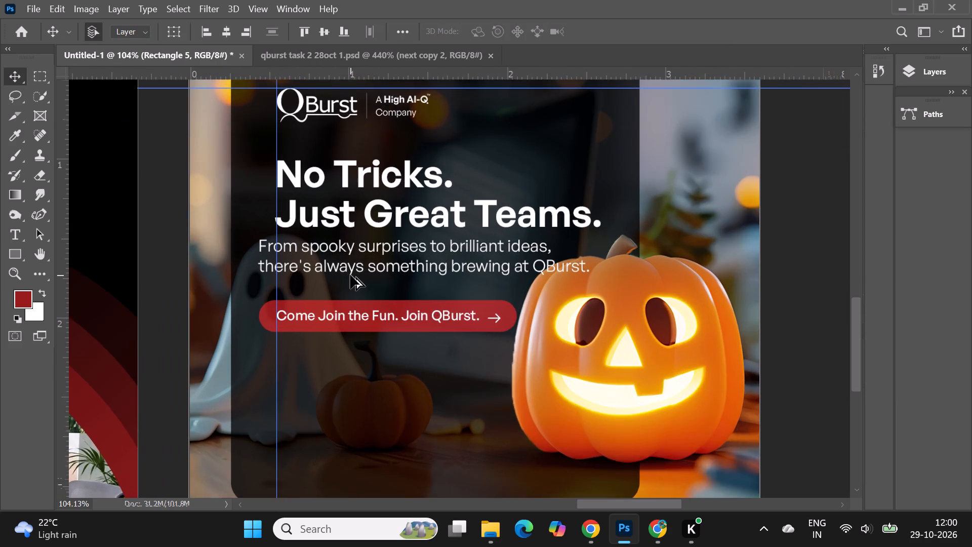
pyautogui.moveTo(339, 246); pyautogui.dragTo(359, 265)
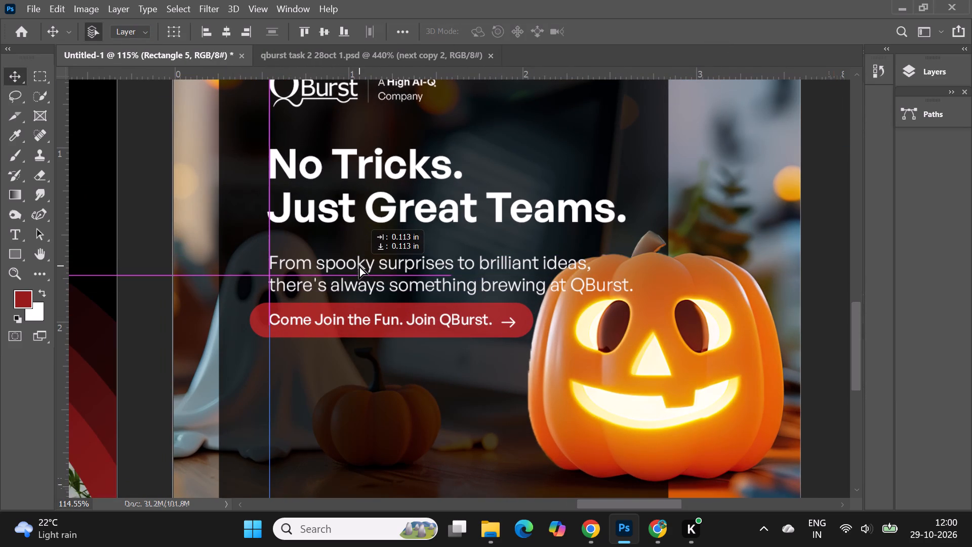
pyautogui.moveTo(359, 265); pyautogui.dragTo(358, 268)
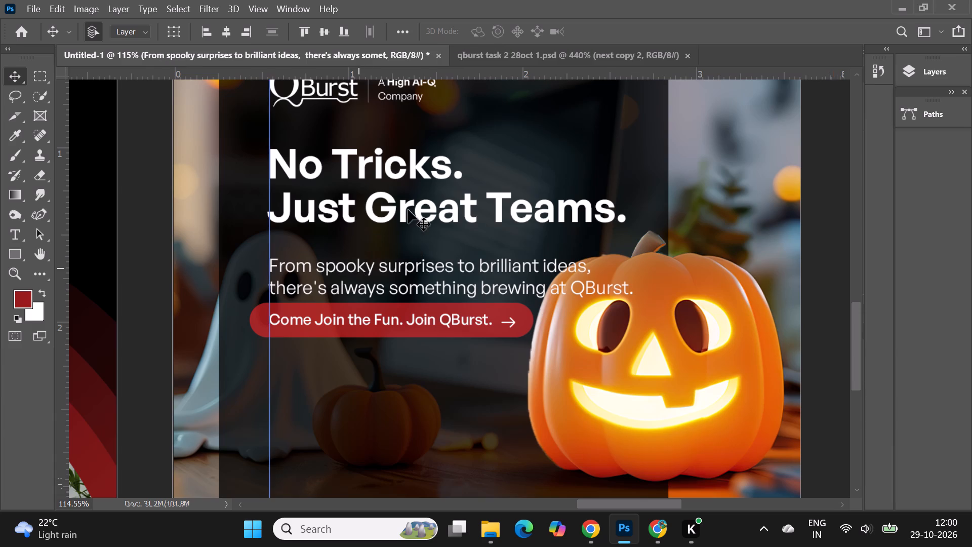
pyautogui.keyDown('alt'); pyautogui.scroll(-8, 413, 196); pyautogui.keyUp('alt')
pyautogui.keyDown('alt'); pyautogui.scroll(-4, 545, 210); pyautogui.keyUp('alt')
pyautogui.click(686, 287)
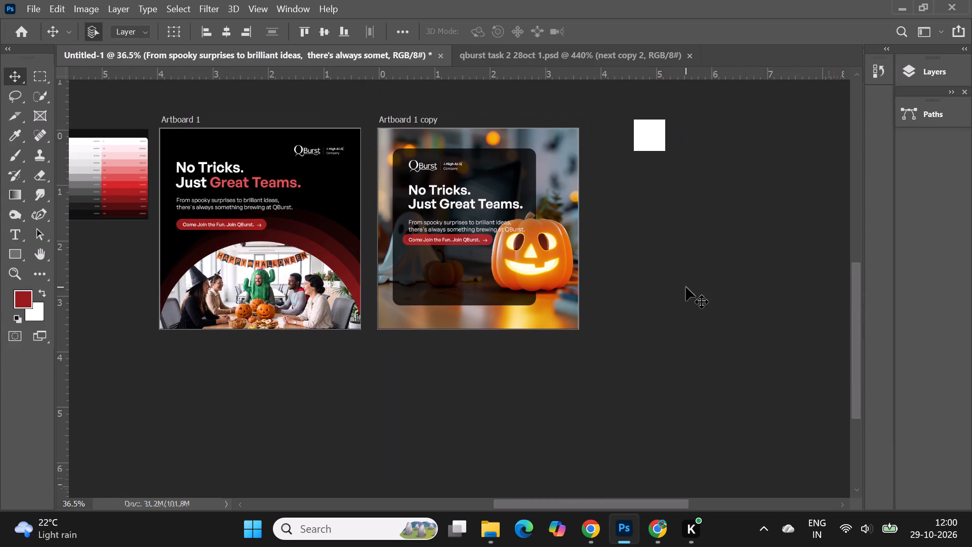
# Move the red "Come Join the Fun. Join QBurst." button with its text and arrow near the panel's bottom, left-aligned to the vertical guide.
pyautogui.keyDown('alt'); pyautogui.scroll(3, 631, 183); pyautogui.keyUp('alt')
pyautogui.keyDown('alt'); pyautogui.scroll(3, 478, 218); pyautogui.keyUp('alt')
pyautogui.keyDown('alt'); pyautogui.scroll(4, 352, 246); pyautogui.keyUp('alt')
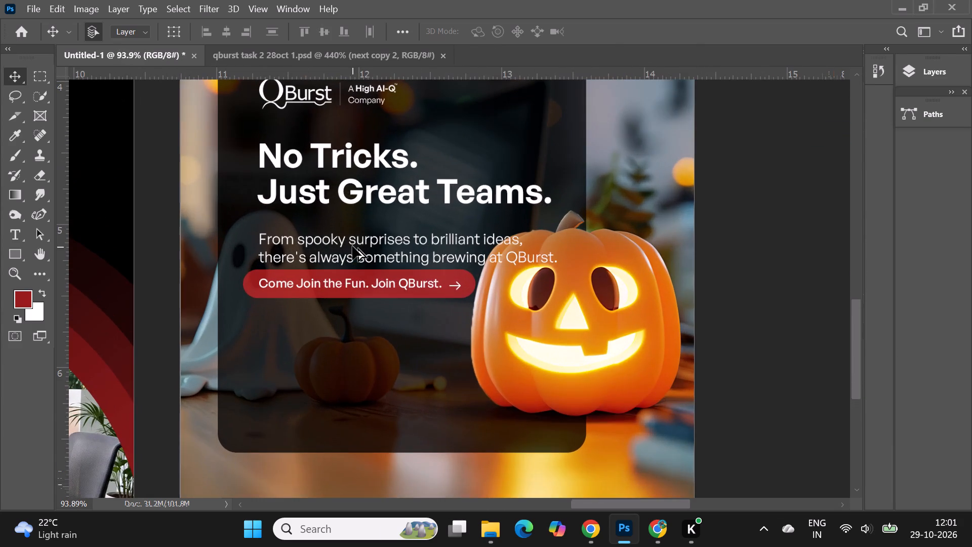
pyautogui.keyDown('alt'); pyautogui.scroll(8, 297, 286); pyautogui.keyUp('alt')
pyautogui.click(227, 290)
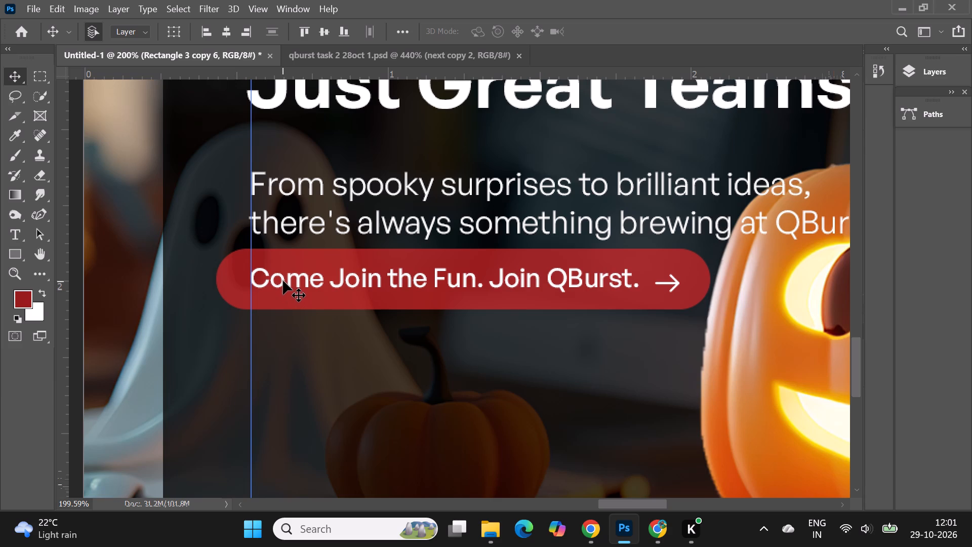
pyautogui.keyDown('shift'); pyautogui.click(283, 281); pyautogui.keyUp('shift')
pyautogui.keyDown('shift'); pyautogui.click(678, 285); pyautogui.keyUp('shift')
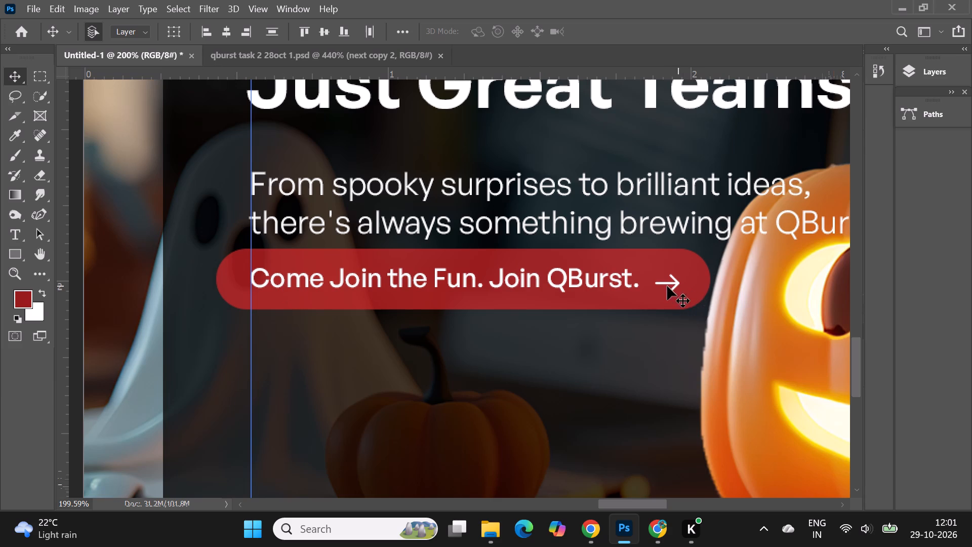
pyautogui.keyDown('alt'); pyautogui.scroll(-5, 343, 301); pyautogui.keyUp('alt')
pyautogui.keyDown('alt'); pyautogui.scroll(1, 343, 301); pyautogui.keyUp('alt')
pyautogui.moveTo(369, 288); pyautogui.dragTo(396, 421)
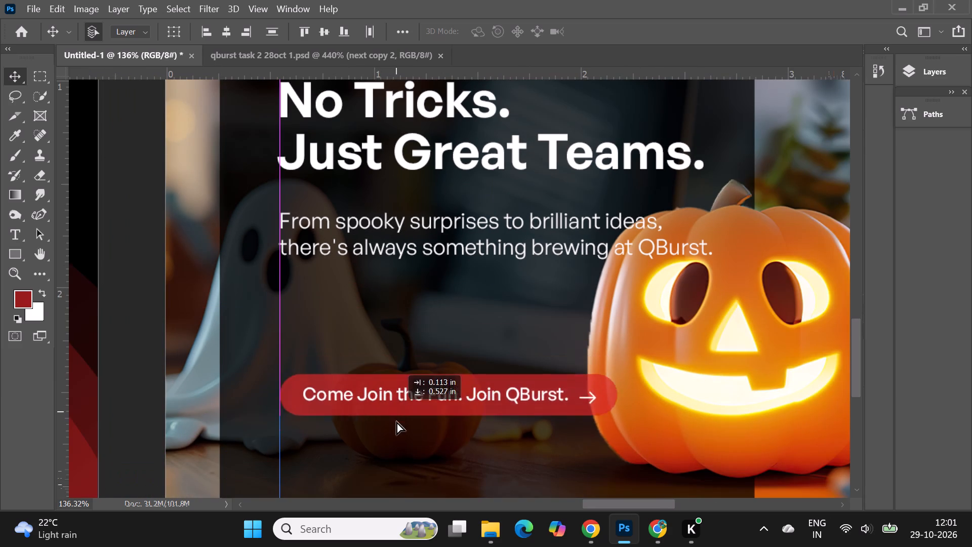
pyautogui.moveTo(396, 421); pyautogui.dragTo(396, 433)
pyautogui.keyDown('alt'); pyautogui.scroll(-6, 380, 237); pyautogui.keyUp('alt')
pyautogui.moveTo(416, 343); pyautogui.dragTo(415, 373)
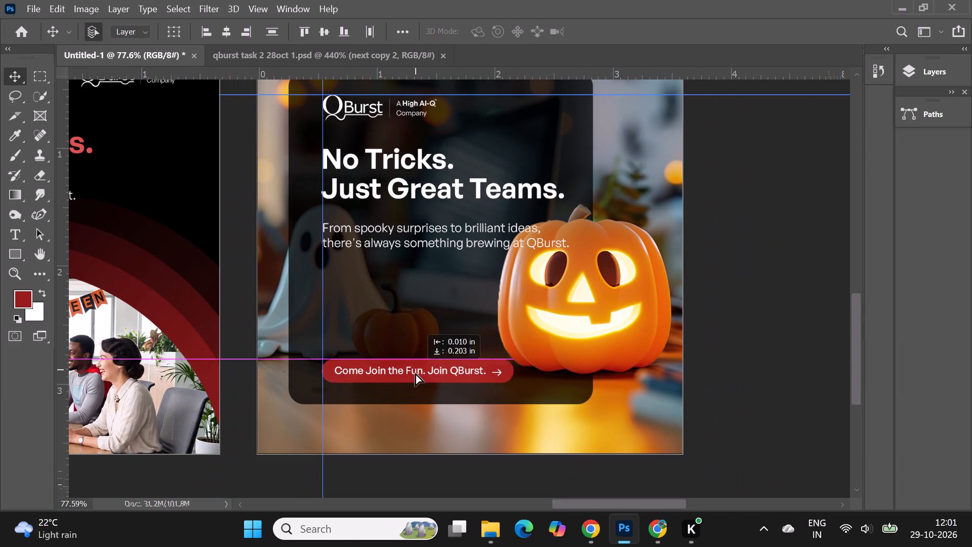
pyautogui.moveTo(415, 373); pyautogui.dragTo(416, 374)
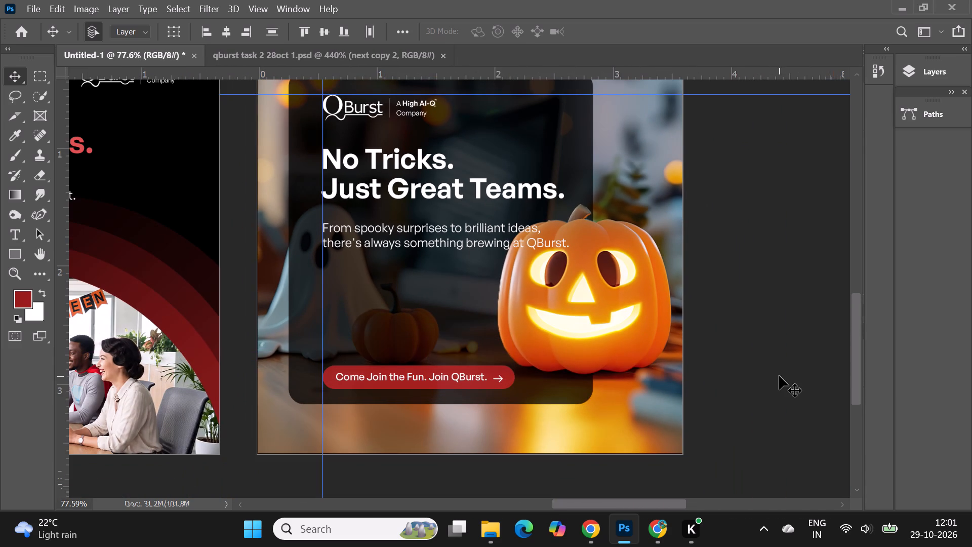
pyautogui.click(768, 374)
# Rebreak the paragraph into three lines: "From spooky surprises to", "brilliant ideas, there's always", "something brewing at QBurst.".
pyautogui.keyDown('alt'); pyautogui.scroll(-1, 388, 338); pyautogui.keyUp('alt')
pyautogui.keyDown('alt'); pyautogui.scroll(3, 388, 254); pyautogui.keyUp('alt')
pyautogui.click(388, 239)
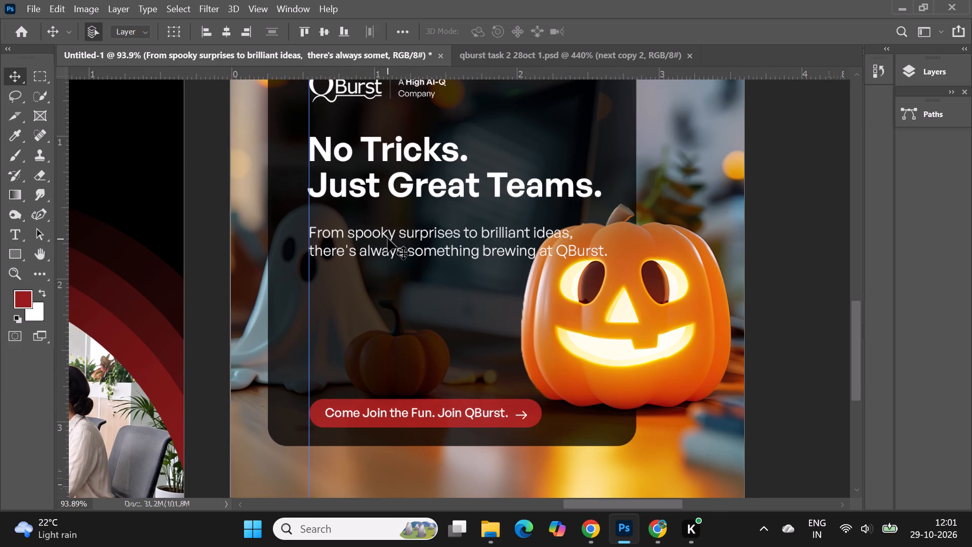
pyautogui.keyDown('alt'); pyautogui.scroll(2, 487, 238); pyautogui.keyUp('alt')
pyautogui.doubleClick(476, 231)
pyautogui.click(481, 230)
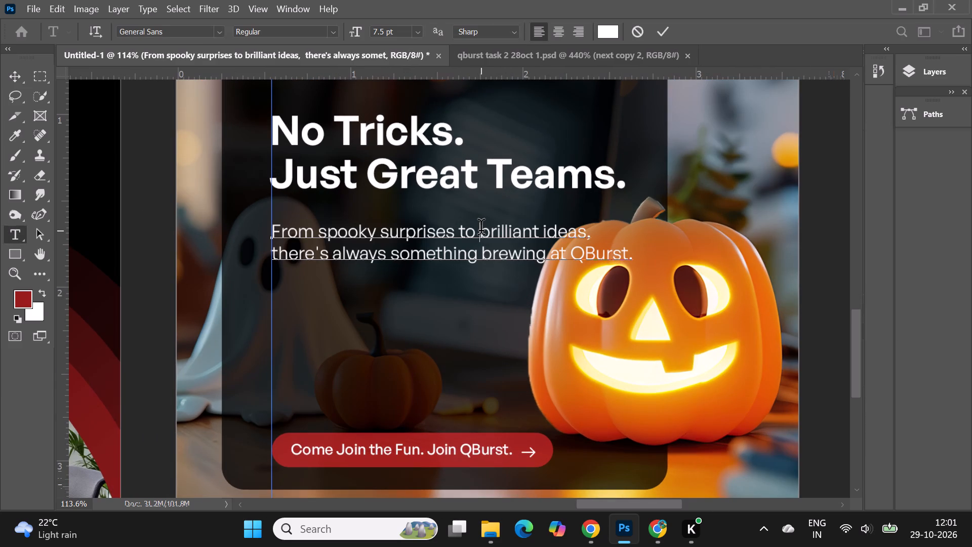
pyautogui.press('Return')
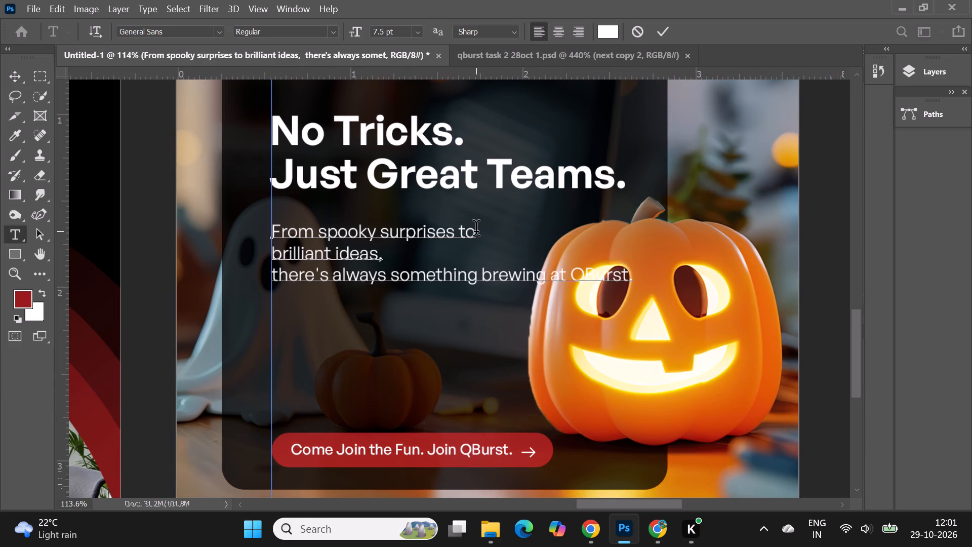
pyautogui.click(273, 276)
pyautogui.press('BackSpace')
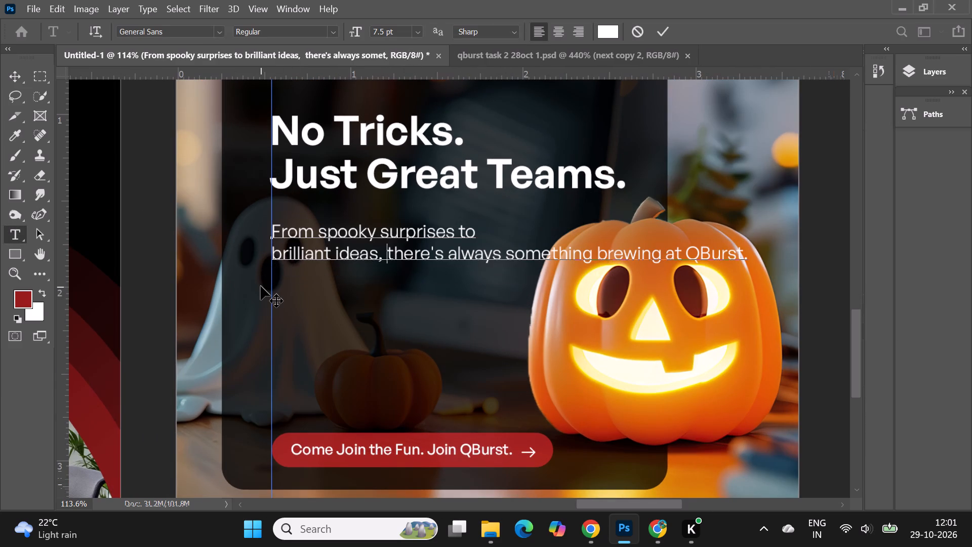
pyautogui.click(506, 260)
pyautogui.press('Return')
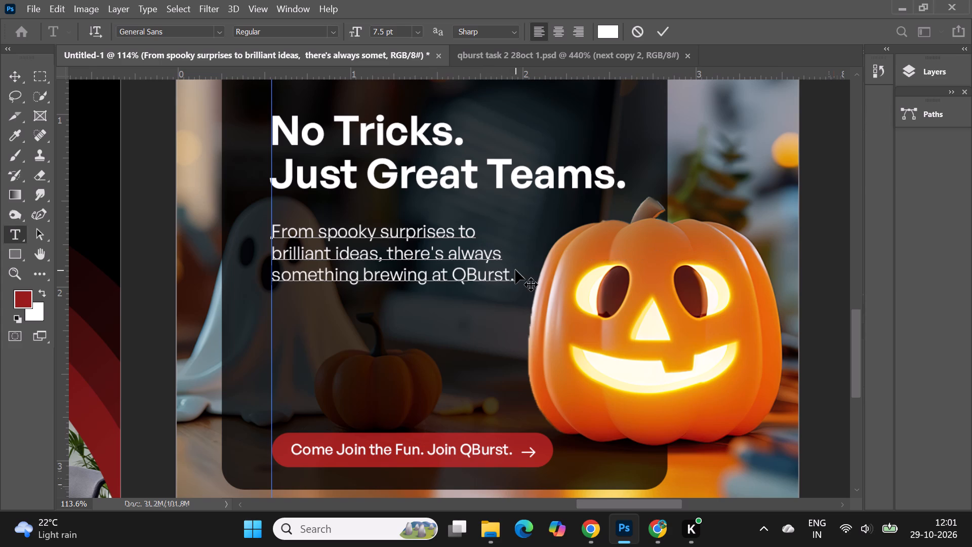
pyautogui.click(664, 35)
# Examine the overall layout of Artboard 1 copy, close up and beside Artboard 1.
pyautogui.click(321, 237)
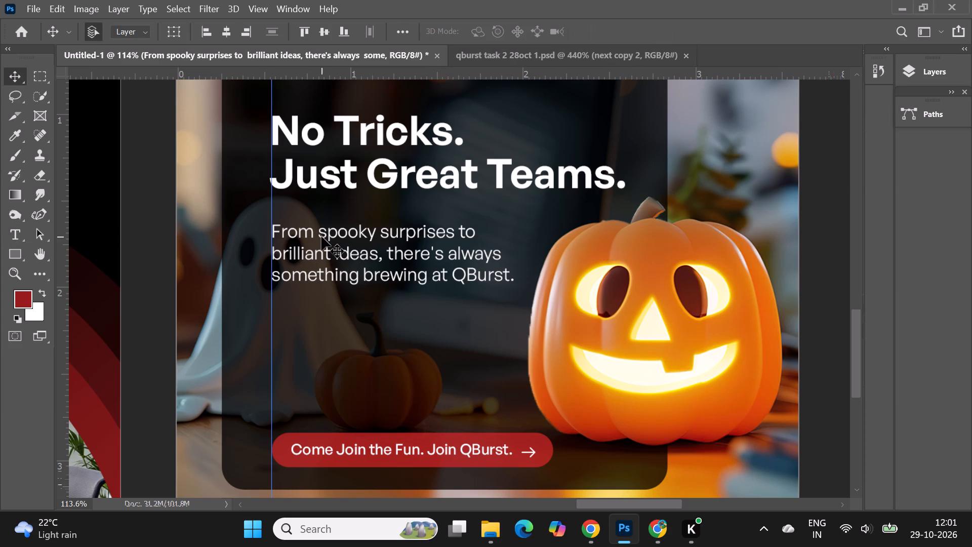
pyautogui.keyDown('alt'); pyautogui.scroll(-4, 322, 219); pyautogui.keyUp('alt')
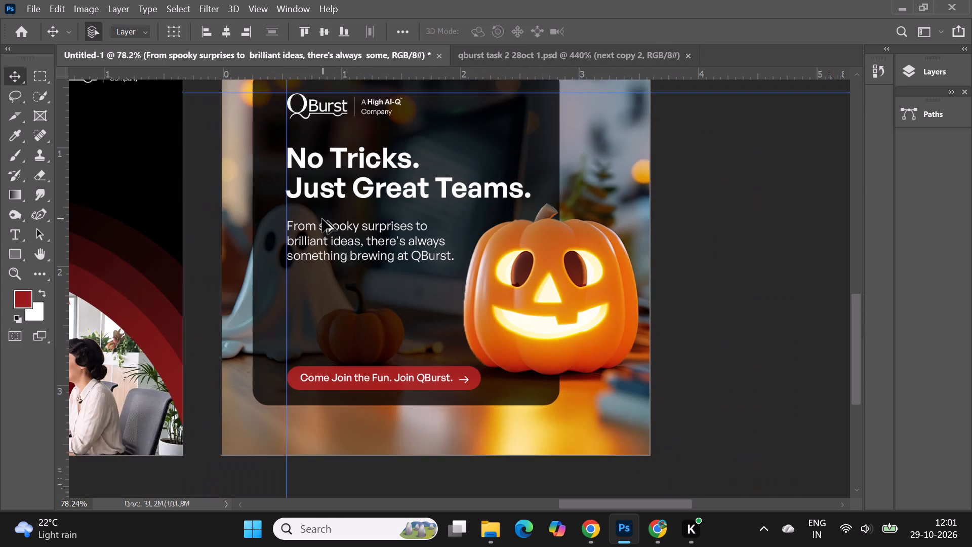
pyautogui.keyDown('alt'); pyautogui.scroll(-2, 322, 219); pyautogui.keyUp('alt')
pyautogui.click(673, 307)
pyautogui.scroll(3, 673, 307)
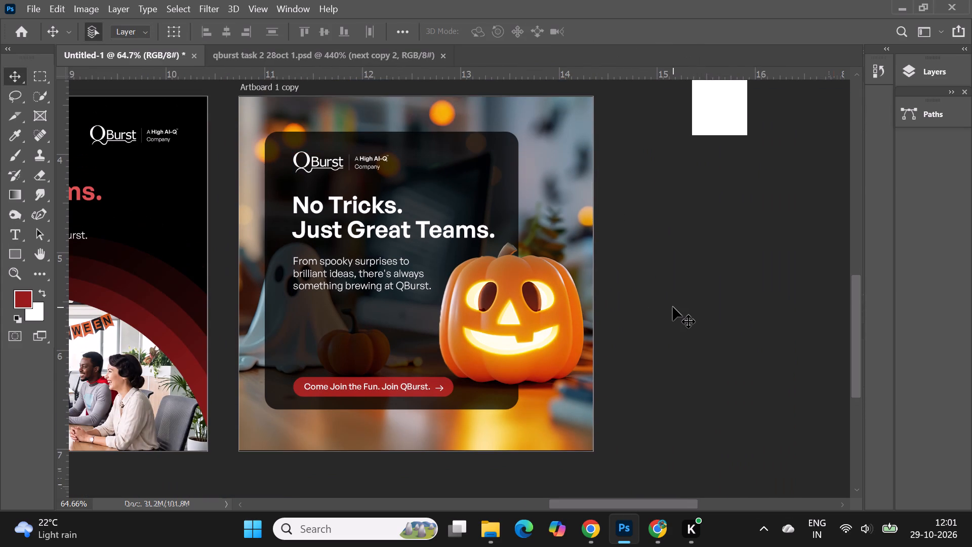
pyautogui.keyDown('alt'); pyautogui.scroll(-5, 524, 215); pyautogui.keyUp('alt')
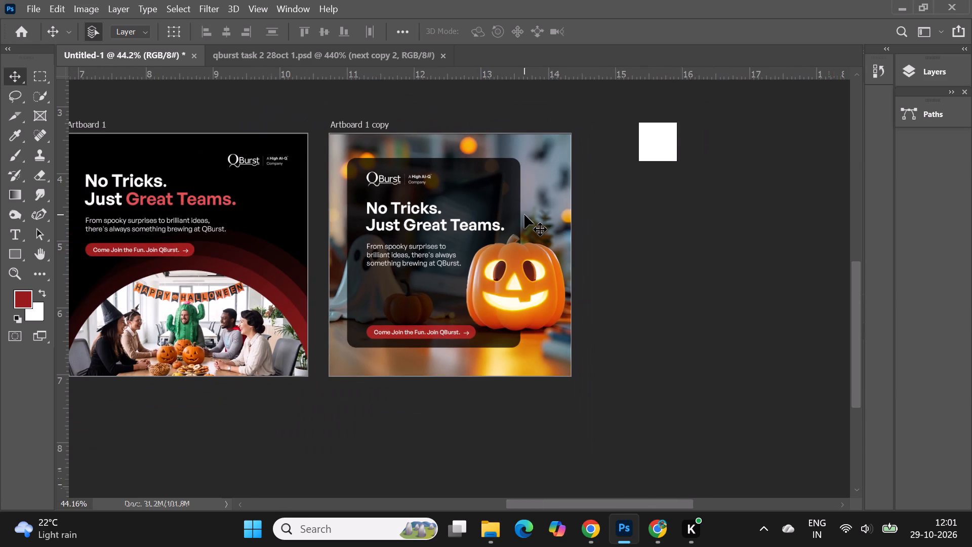
pyautogui.keyDown('alt'); pyautogui.scroll(-1, 524, 215); pyautogui.keyUp('alt')
pyautogui.click(701, 333)
pyautogui.keyDown('alt'); pyautogui.scroll(3, 445, 183); pyautogui.keyUp('alt')
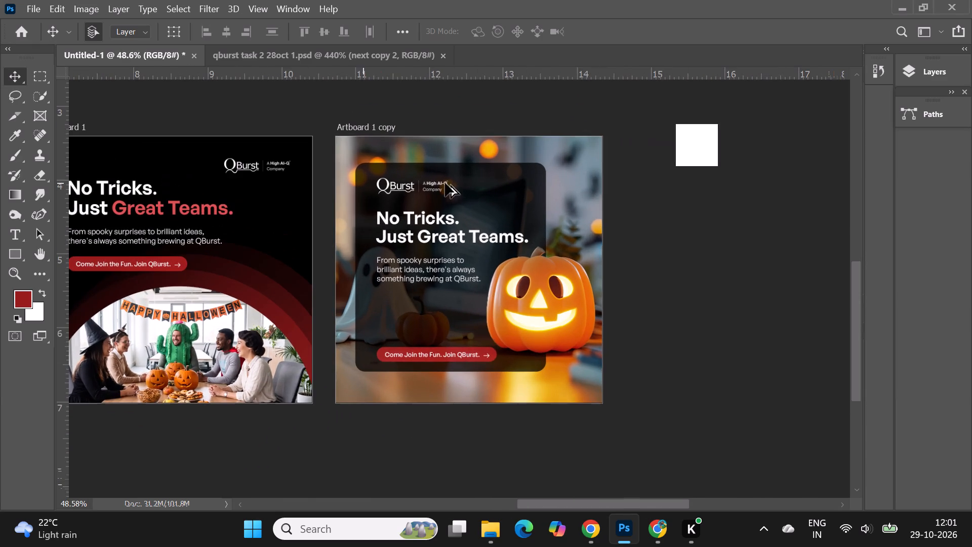
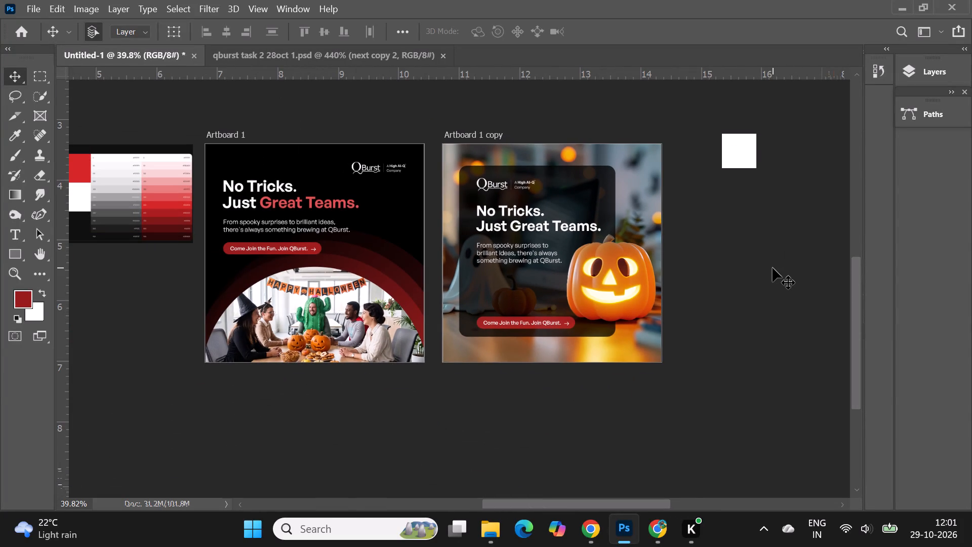
# Examine the spacing of the logo, headline, paragraph and button on Artboard 1 copy, close up and beside Artboard 1.
pyautogui.keyDown('alt'); pyautogui.scroll(3, 352, 247); pyautogui.keyUp('alt')
pyautogui.keyDown('alt'); pyautogui.scroll(-4, 146, 189); pyautogui.keyUp('alt')
pyautogui.keyDown('alt'); pyautogui.scroll(4, 644, 208); pyautogui.keyUp('alt')
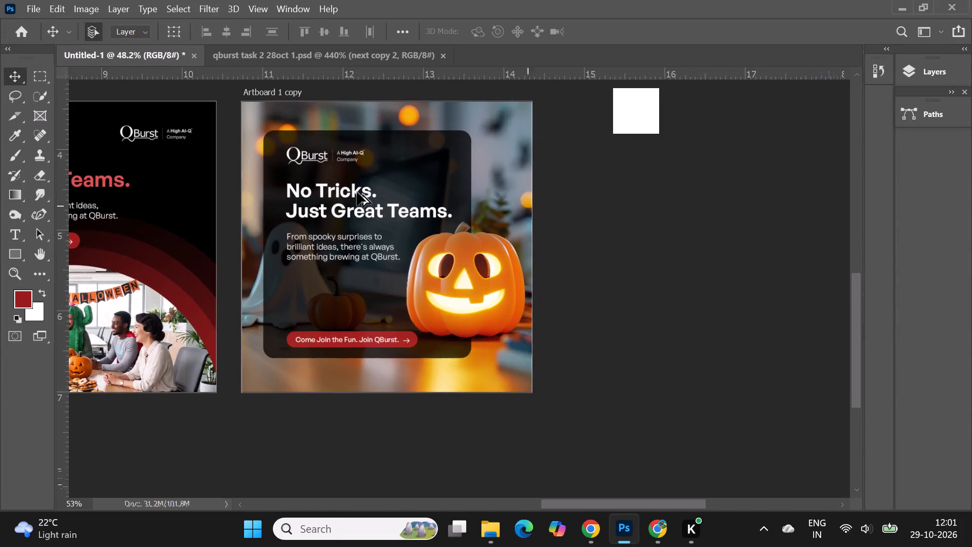
pyautogui.keyDown('alt'); pyautogui.scroll(4, 357, 192); pyautogui.keyUp('alt')
pyautogui.keyDown('alt'); pyautogui.scroll(-1, 625, 182); pyautogui.keyUp('alt')
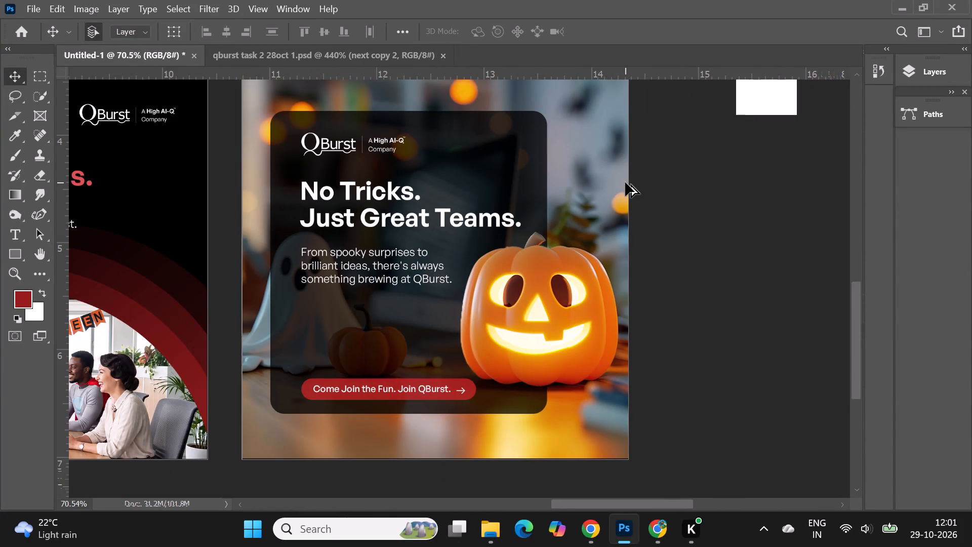
pyautogui.keyDown('alt'); pyautogui.scroll(-1, 625, 182); pyautogui.keyUp('alt')
pyautogui.keyDown('alt'); pyautogui.scroll(1, 438, 182); pyautogui.keyUp('alt')
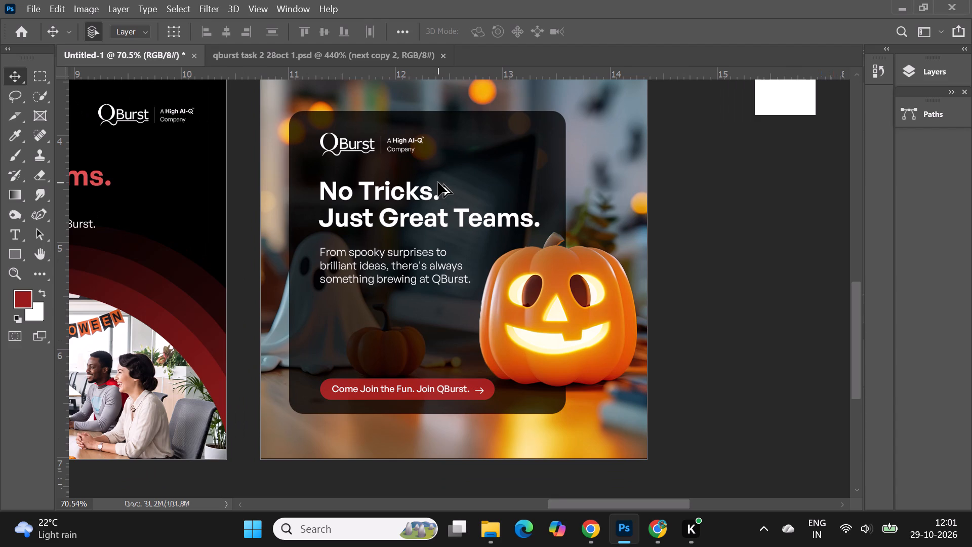
pyautogui.keyDown('alt'); pyautogui.scroll(-1, 611, 209); pyautogui.keyUp('alt')
pyautogui.keyDown('alt'); pyautogui.scroll(-2, 561, 214); pyautogui.keyUp('alt')
pyautogui.keyDown('alt'); pyautogui.scroll(-2, 277, 236); pyautogui.keyUp('alt')
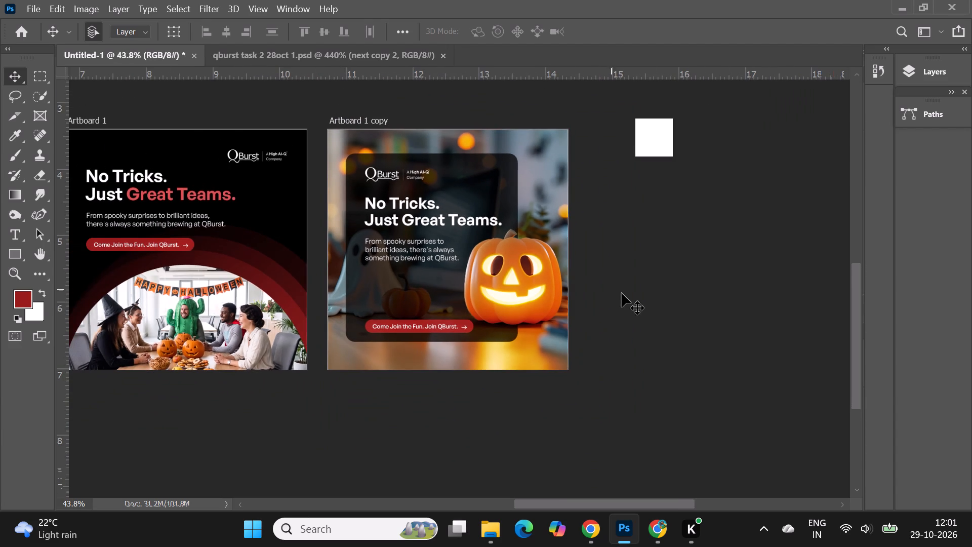
pyautogui.click(622, 293)
# Move the red "Come Join the Fun. Join QBurst." button with its text and arrow up beneath the paragraph, left-aligned to the vertical guide.
pyautogui.keyDown('alt'); pyautogui.scroll(8, 337, 233); pyautogui.keyUp('alt')
pyautogui.keyDown('alt'); pyautogui.scroll(2, 419, 400); pyautogui.keyUp('alt')
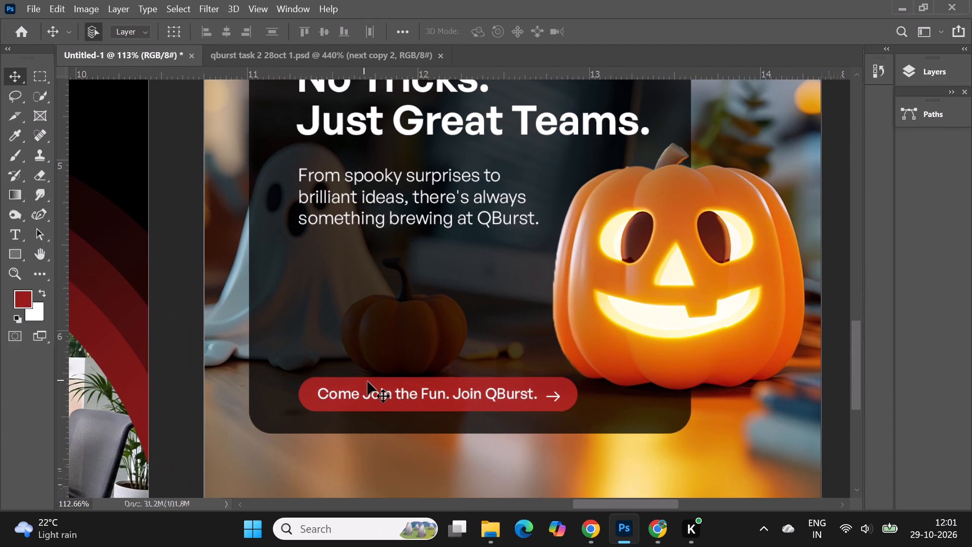
pyautogui.keyDown('alt'); pyautogui.scroll(8, 413, 429); pyautogui.keyUp('alt')
pyautogui.click(277, 327)
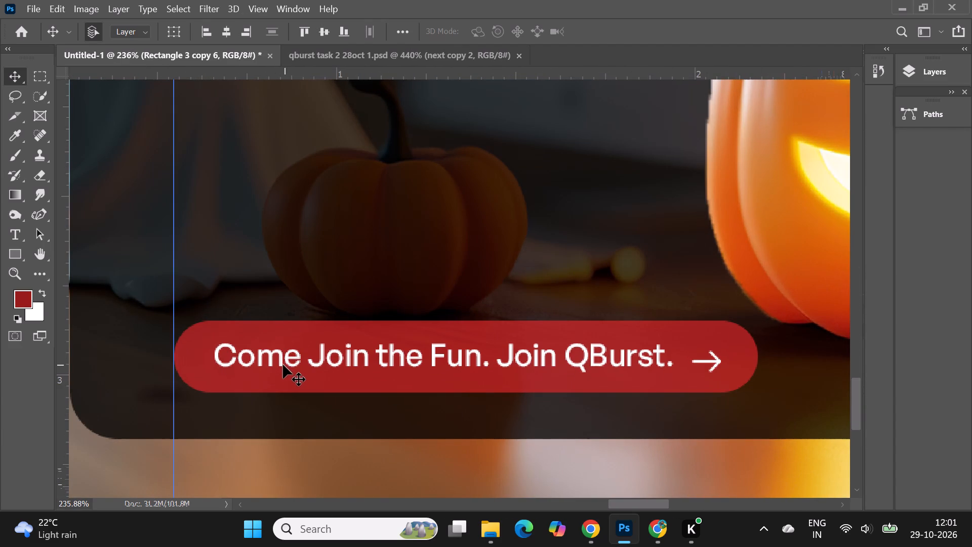
pyautogui.keyDown('shift'); pyautogui.click(281, 363); pyautogui.keyUp('shift')
pyautogui.keyDown('shift'); pyautogui.click(720, 362); pyautogui.keyUp('shift')
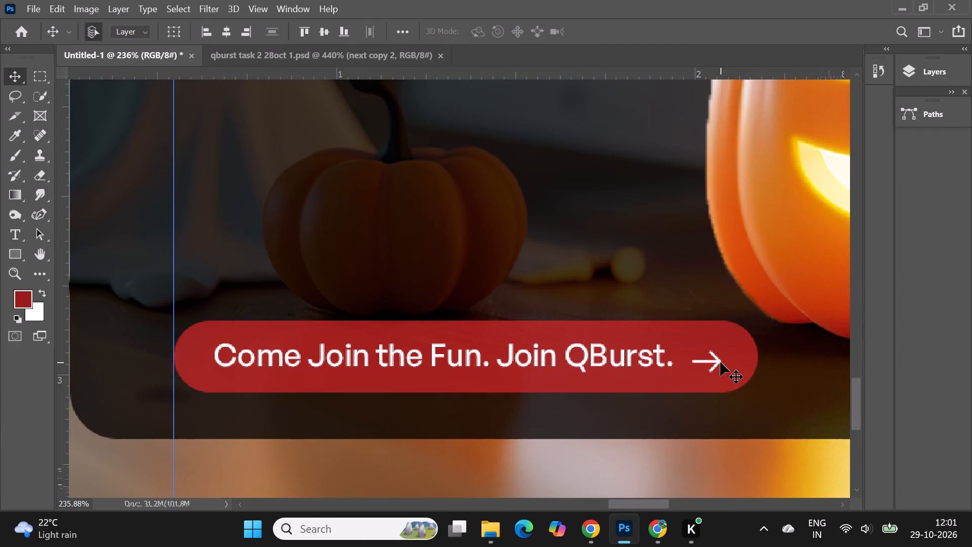
pyautogui.keyDown('alt'); pyautogui.scroll(-10, 490, 377); pyautogui.keyUp('alt')
pyautogui.moveTo(402, 373); pyautogui.dragTo(408, 296)
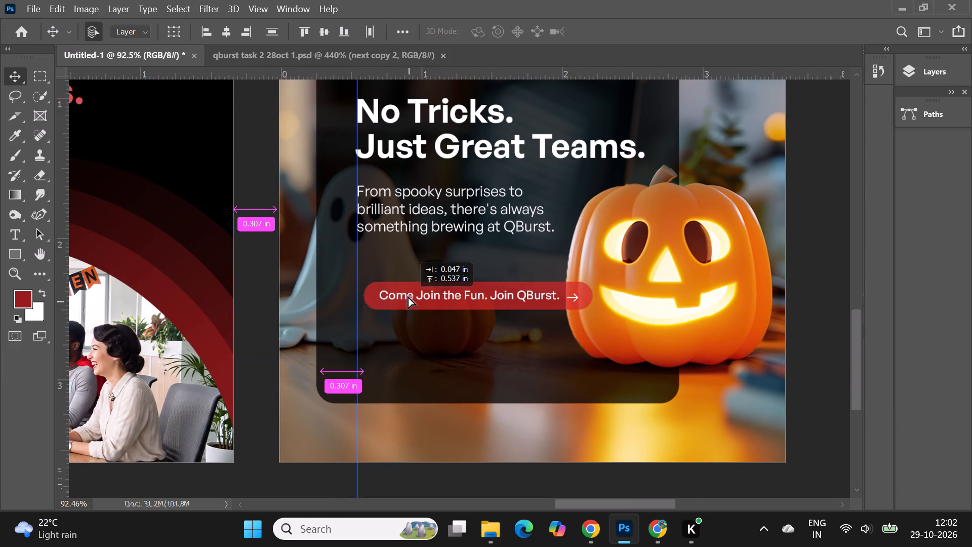
pyautogui.moveTo(408, 296); pyautogui.dragTo(402, 269)
pyautogui.keyDown('alt'); pyautogui.scroll(-4, 324, 293); pyautogui.keyUp('alt')
pyautogui.keyDown('alt'); pyautogui.scroll(4, 403, 250); pyautogui.keyUp('alt')
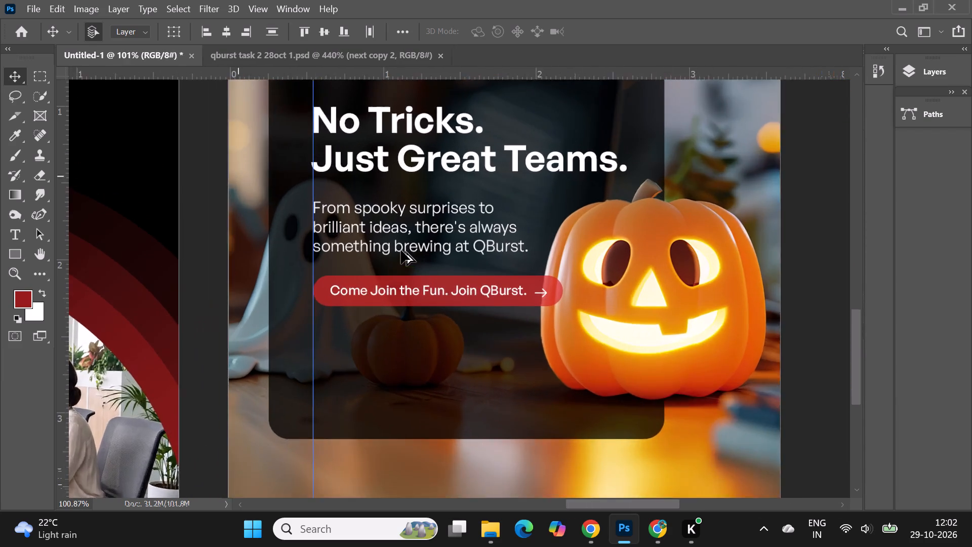
pyautogui.keyDown('alt'); pyautogui.scroll(4, 401, 250); pyautogui.keyUp('alt')
pyautogui.press('Down')
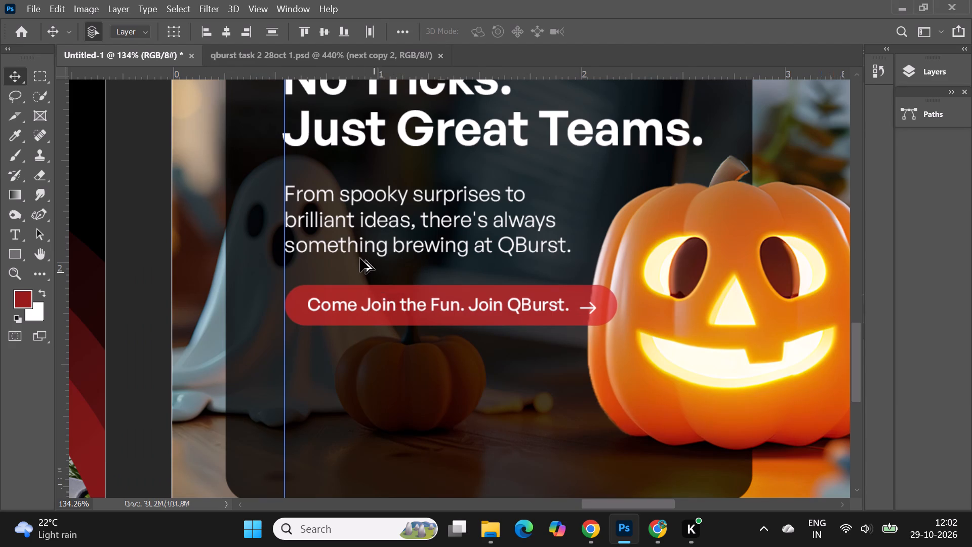
pyautogui.keyDown('alt'); pyautogui.scroll(-4, 360, 258); pyautogui.keyUp('alt')
pyautogui.click(776, 277)
# Stretch the red button rectangle downward to about 139% of its height, keeping its width and top edge.
pyautogui.keyDown('alt'); pyautogui.scroll(6, 339, 288); pyautogui.keyUp('alt')
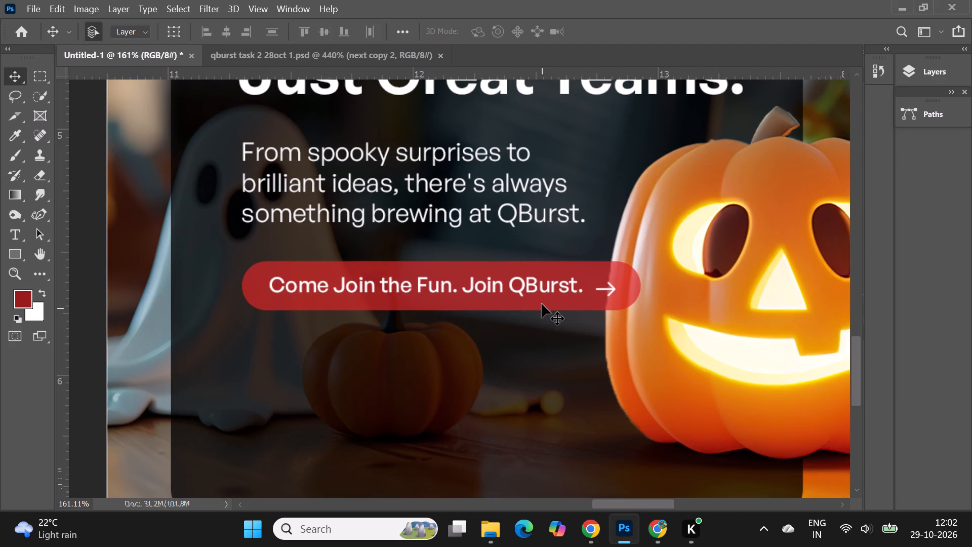
pyautogui.click(542, 304)
pyautogui.hotkey('ctrl', 't')
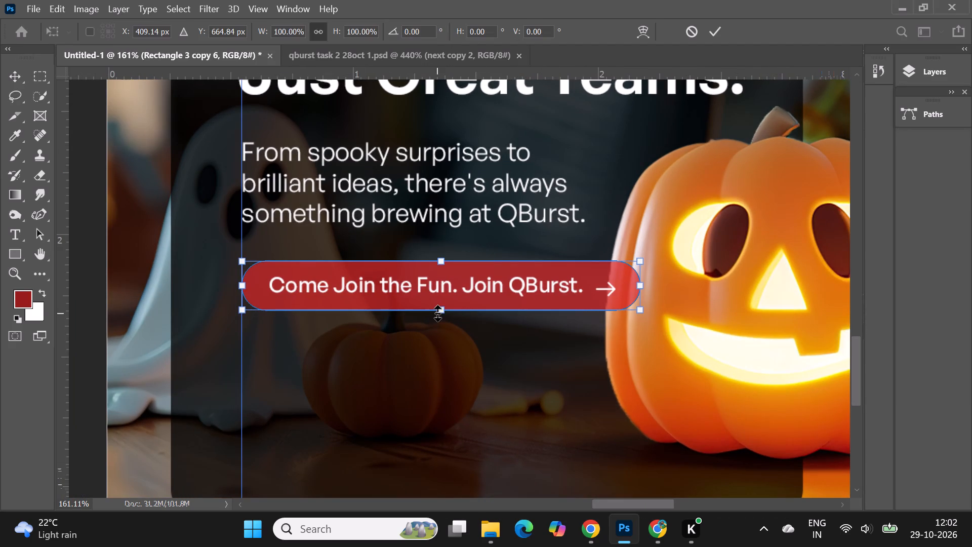
pyautogui.keyDown('shift'); pyautogui.moveTo(437, 313); pyautogui.dragTo(438, 332); pyautogui.keyUp('shift')
pyautogui.click(712, 33)
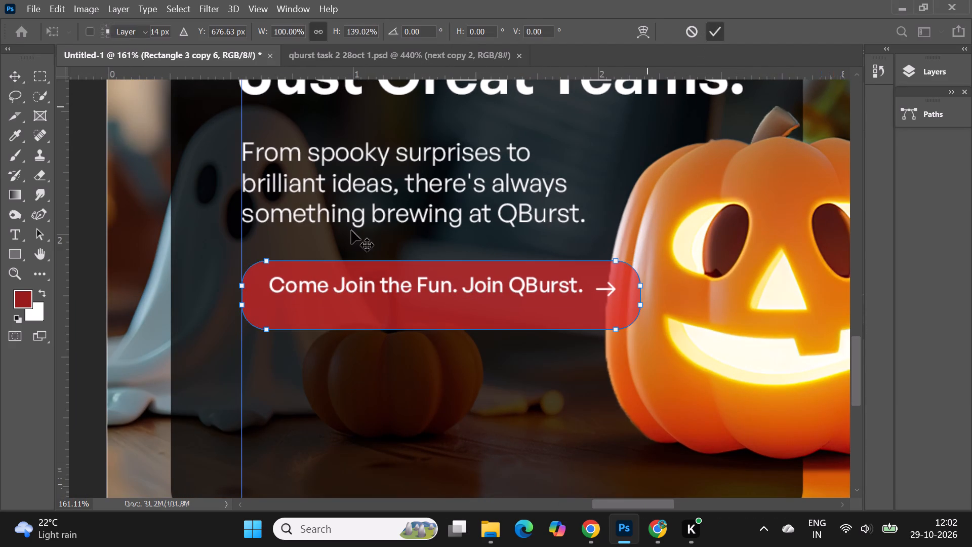
pyautogui.keyDown('alt'); pyautogui.scroll(-4, 243, 243); pyautogui.keyUp('alt')
pyautogui.click(777, 331)
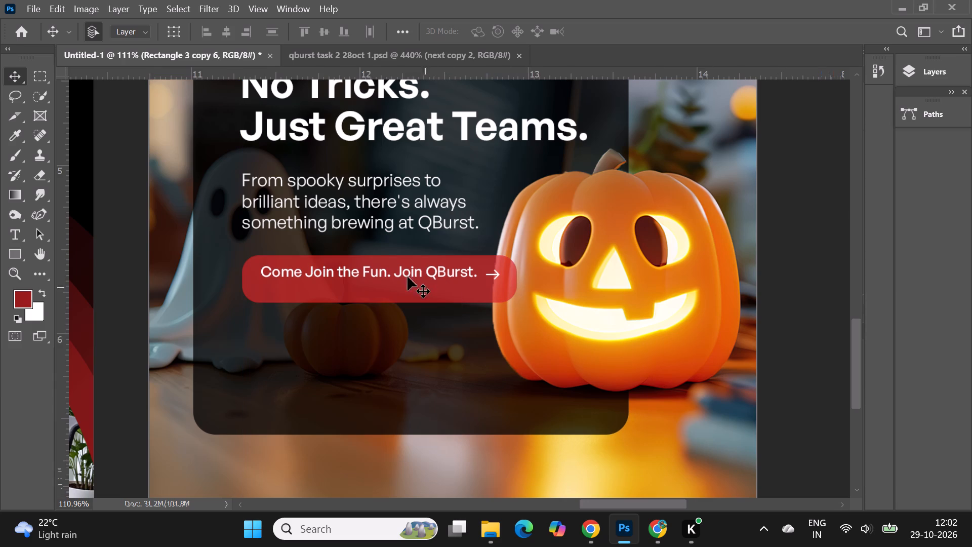
# Break the button text into two lines: "Come Join the Fun." and "Join QBurst.".
pyautogui.doubleClick(403, 273)
pyautogui.click(396, 278)
pyautogui.press('Return')
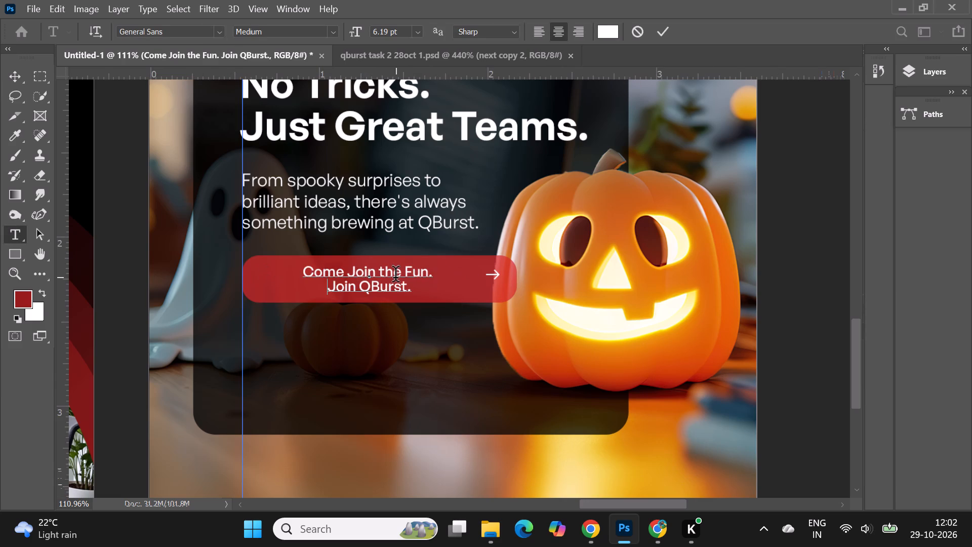
pyautogui.click(662, 27)
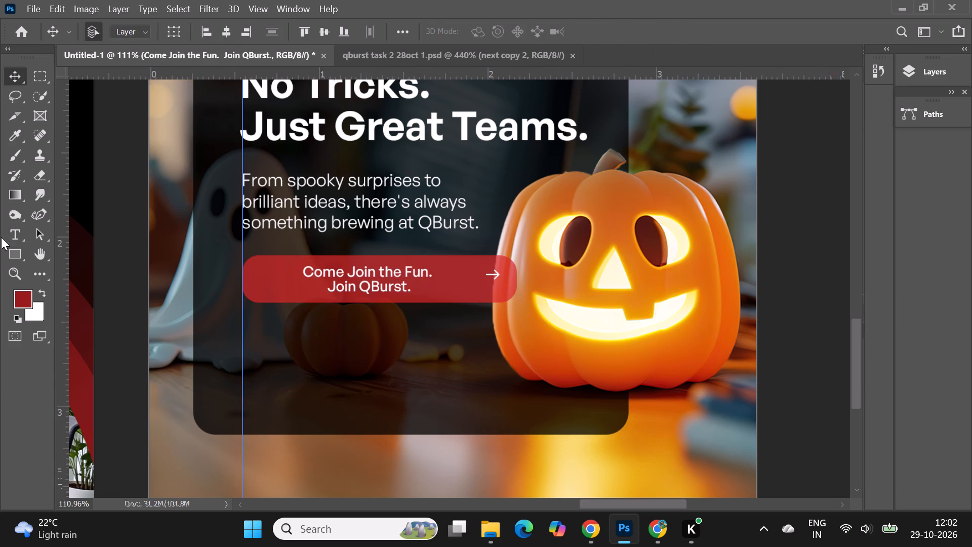
# Left-align the two-line button text and move it to the left part of the red button.
pyautogui.click(10, 231)
pyautogui.click(535, 31)
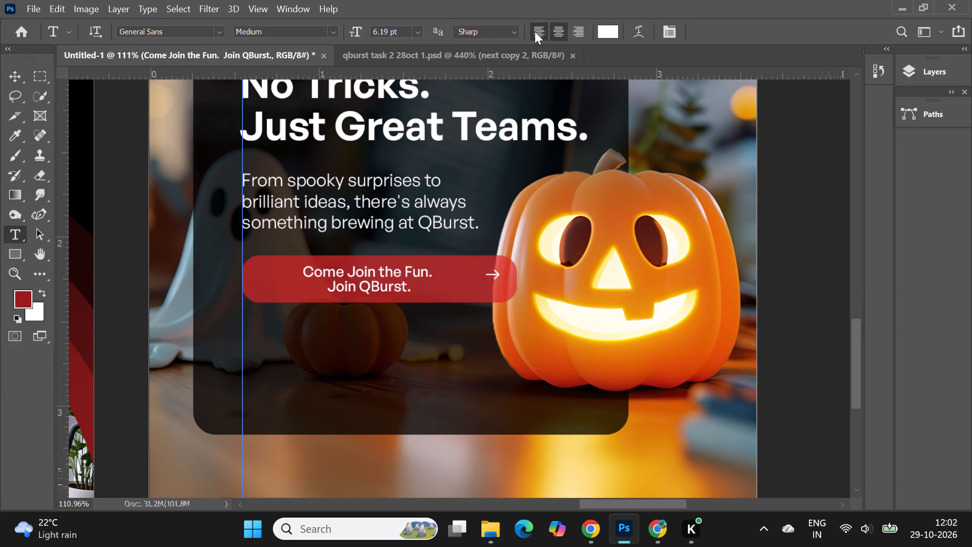
pyautogui.click(13, 76)
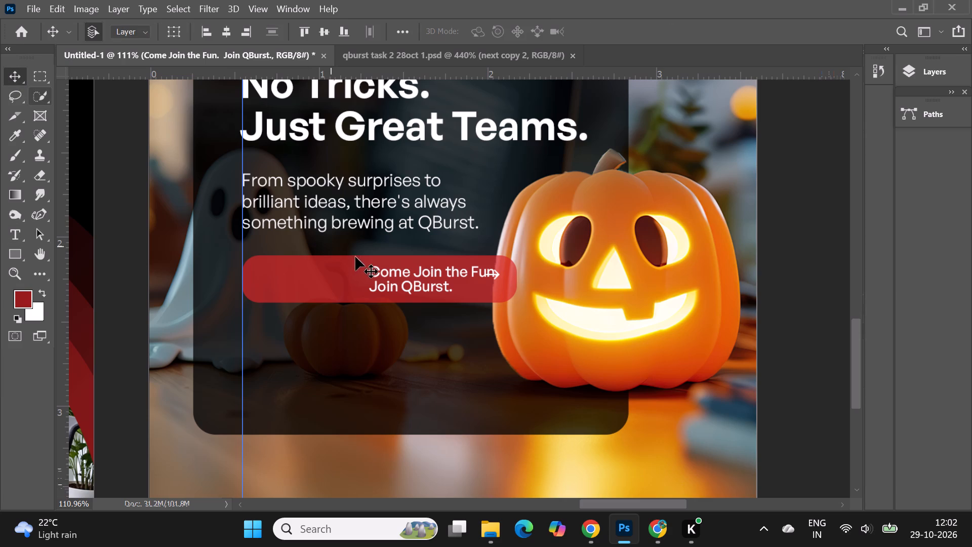
pyautogui.moveTo(381, 273); pyautogui.dragTo(281, 273)
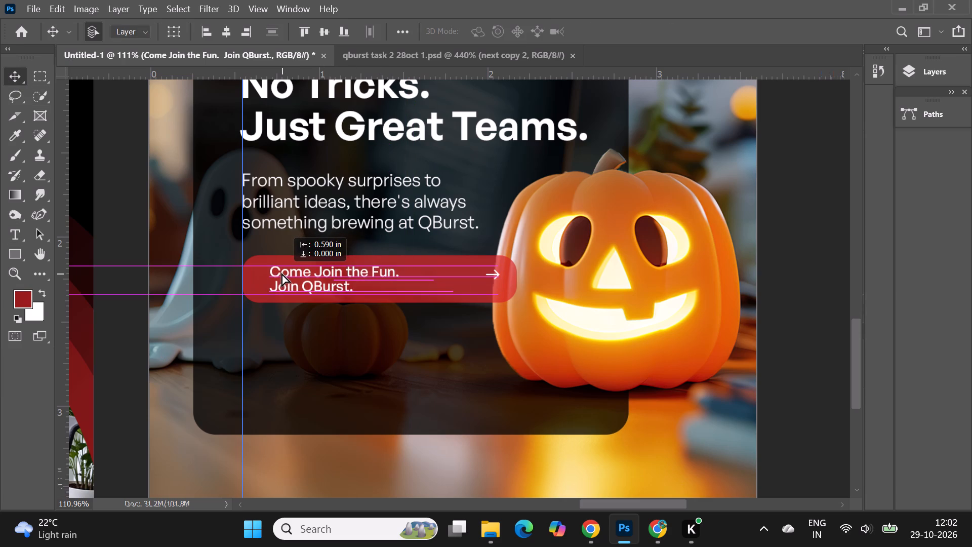
pyautogui.moveTo(281, 273); pyautogui.dragTo(281, 273)
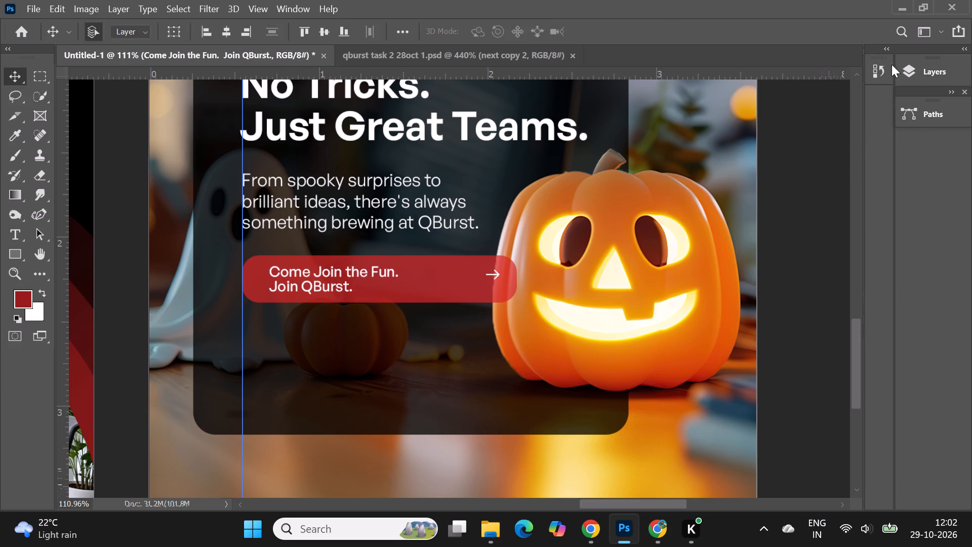
# Set the font size of the two-line button text to 14 pt.
pyautogui.click(930, 76)
pyautogui.click(809, 66)
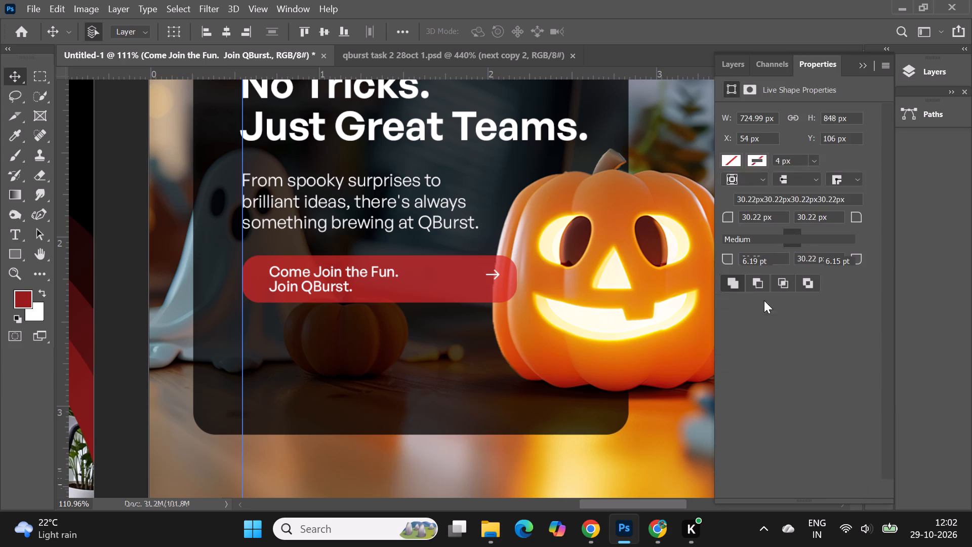
pyautogui.moveTo(758, 262); pyautogui.dragTo(726, 263)
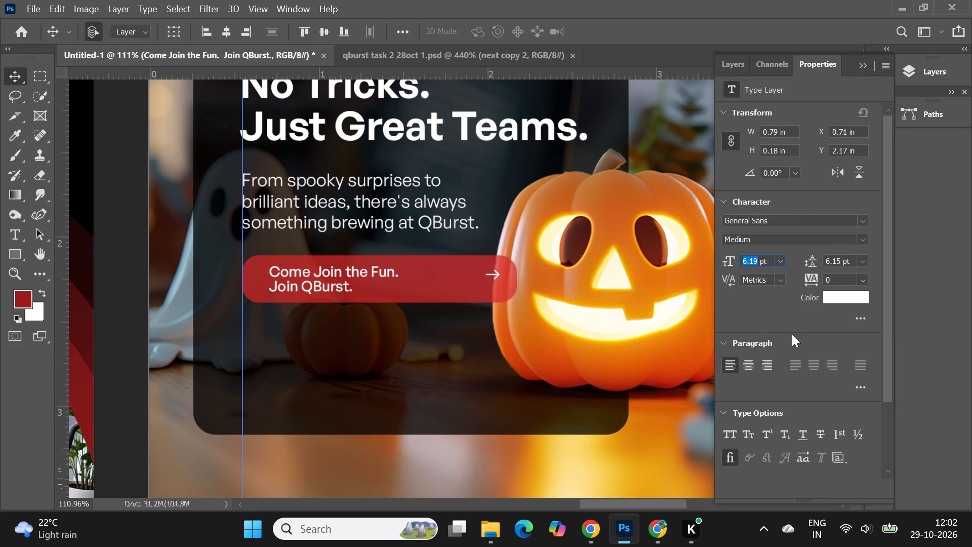
pyautogui.click(739, 60)
pyautogui.click(863, 65)
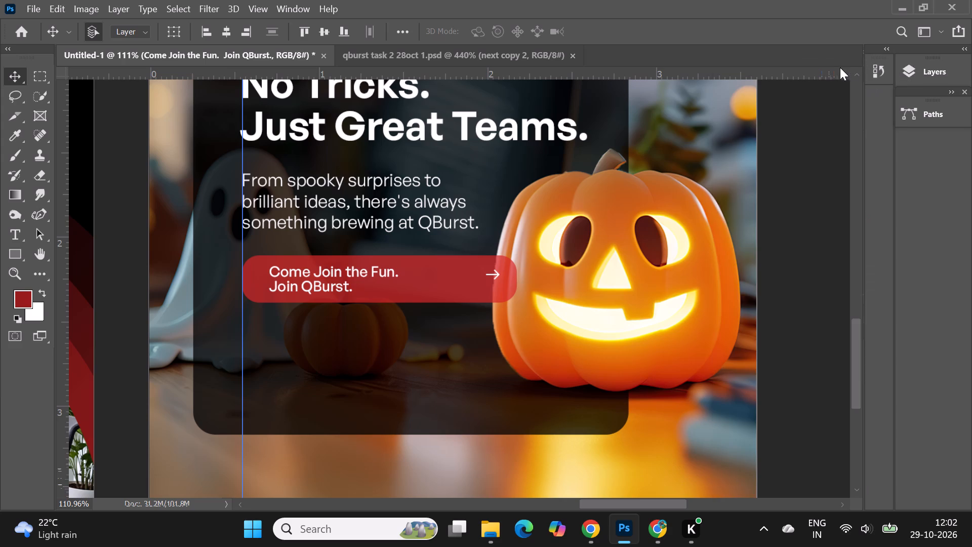
pyautogui.click(921, 70)
pyautogui.click(823, 63)
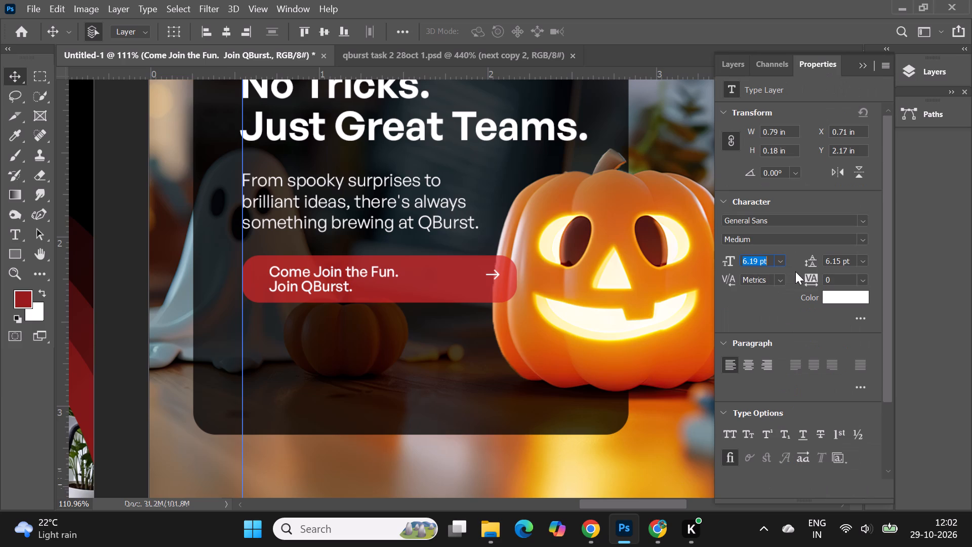
pyautogui.scroll(3, 796, 289)
pyautogui.scroll(-3, 800, 341)
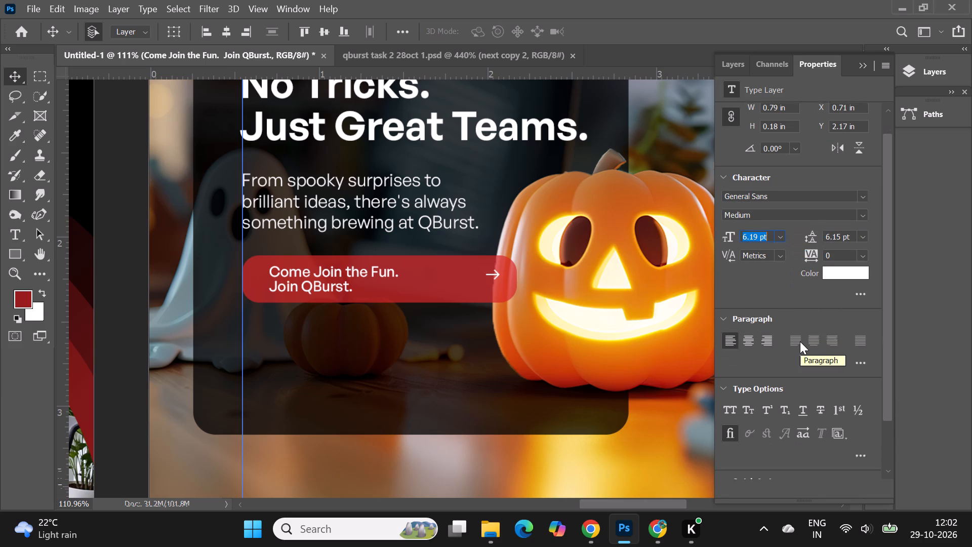
pyautogui.scroll(12, 800, 341)
pyautogui.scroll(-19, 800, 341)
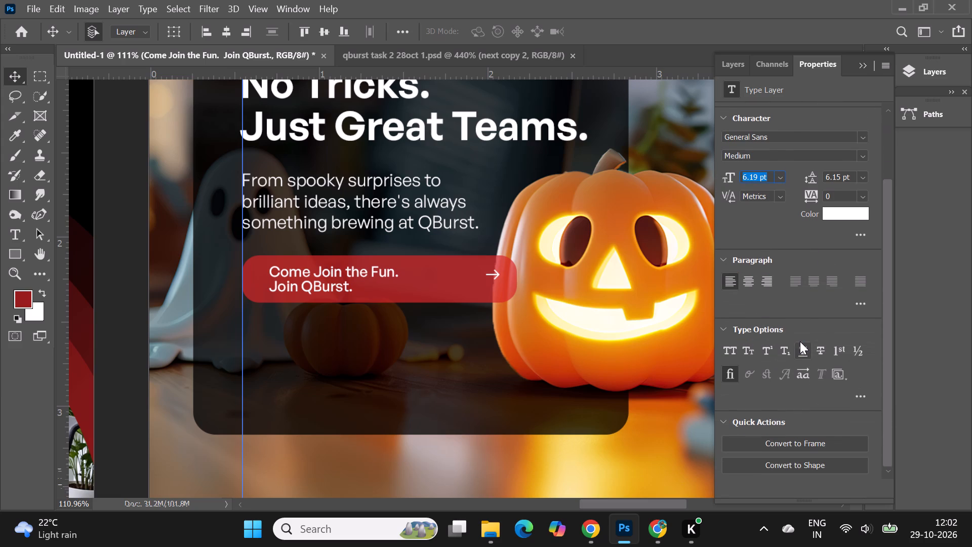
pyautogui.click(798, 240)
pyautogui.scroll(8, 798, 240)
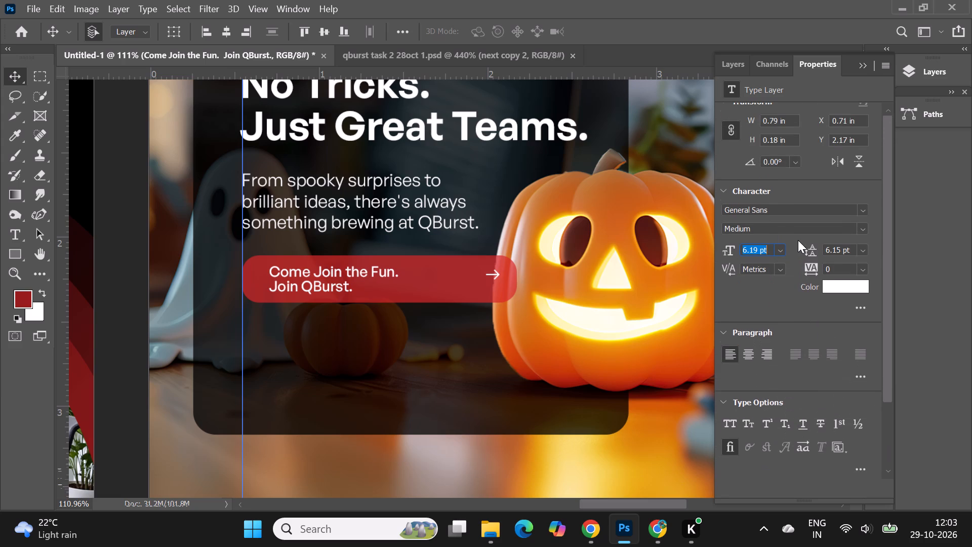
pyautogui.scroll(8, 798, 240)
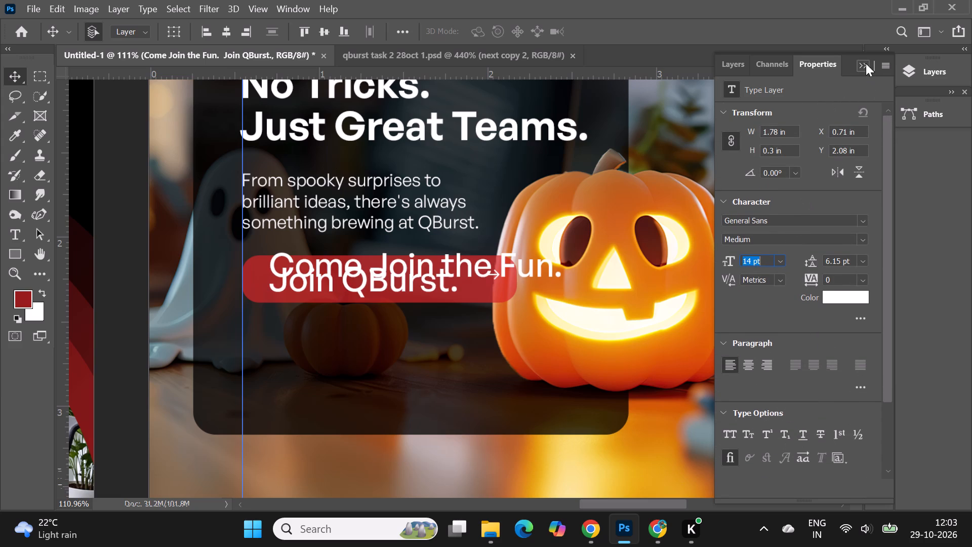
pyautogui.click(864, 62)
pyautogui.click(13, 79)
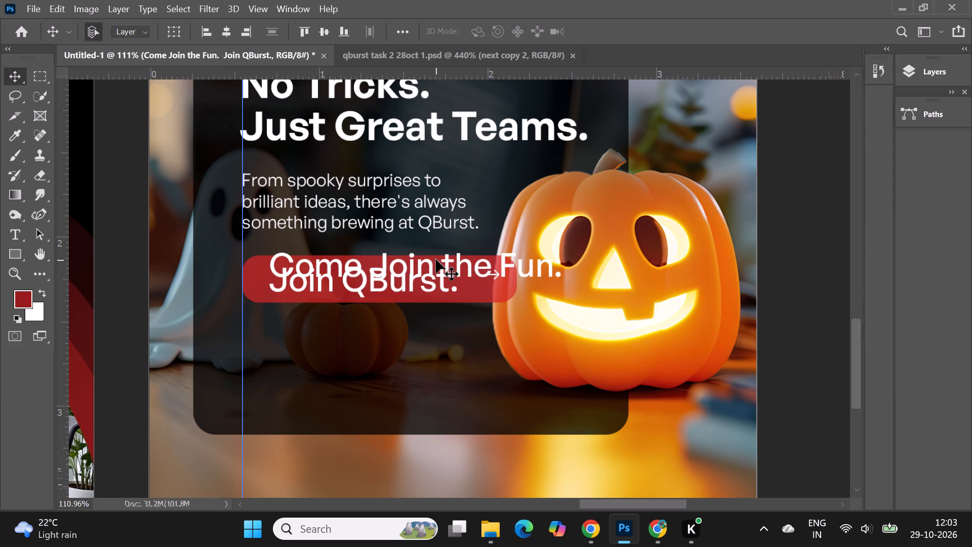
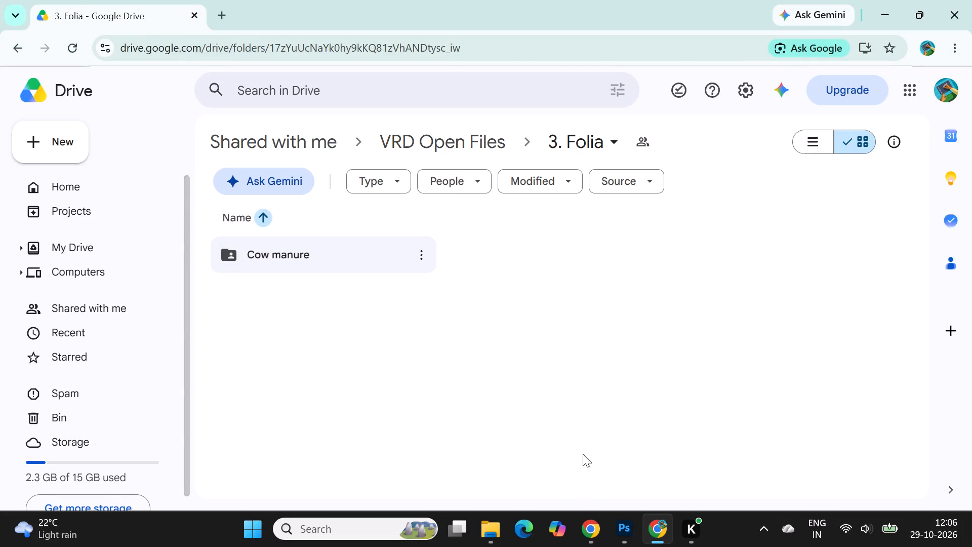
# Switch to File Explorer and open the snell august folder under VRD Projects > Snell on Local Disk (C:).
pyautogui.click(495, 532)
pyautogui.scroll(-1, 43, 400)
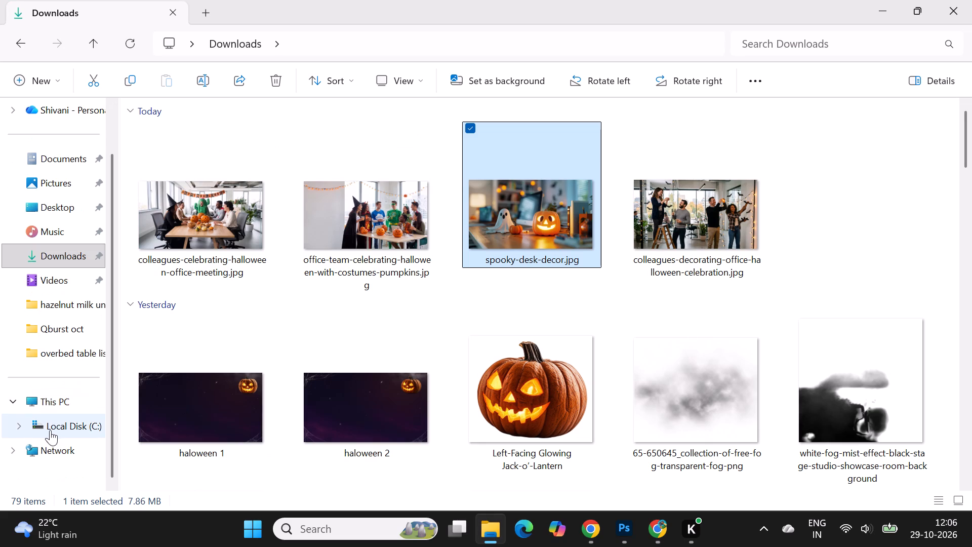
pyautogui.click(50, 425)
pyautogui.scroll(-1, 416, 375)
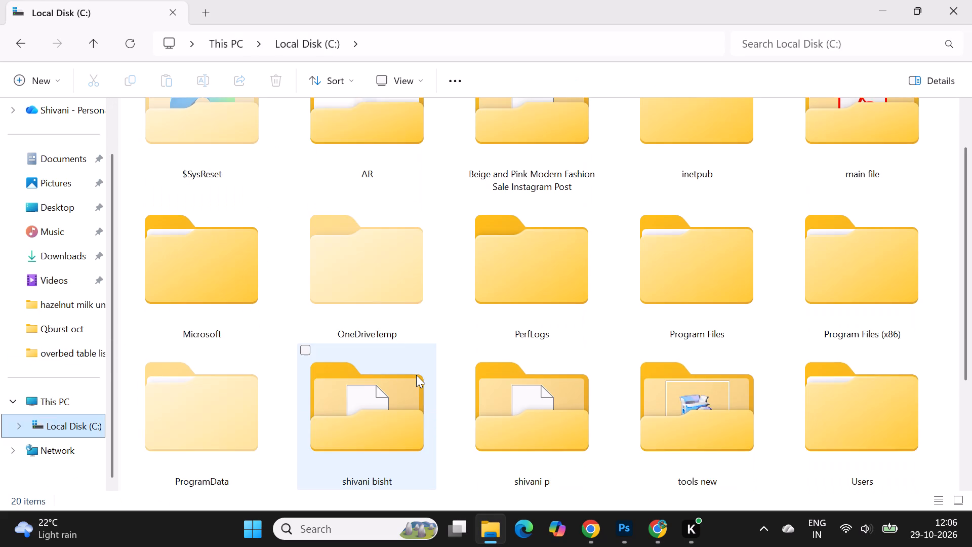
pyautogui.scroll(-1, 416, 375)
pyautogui.doubleClick(160, 442)
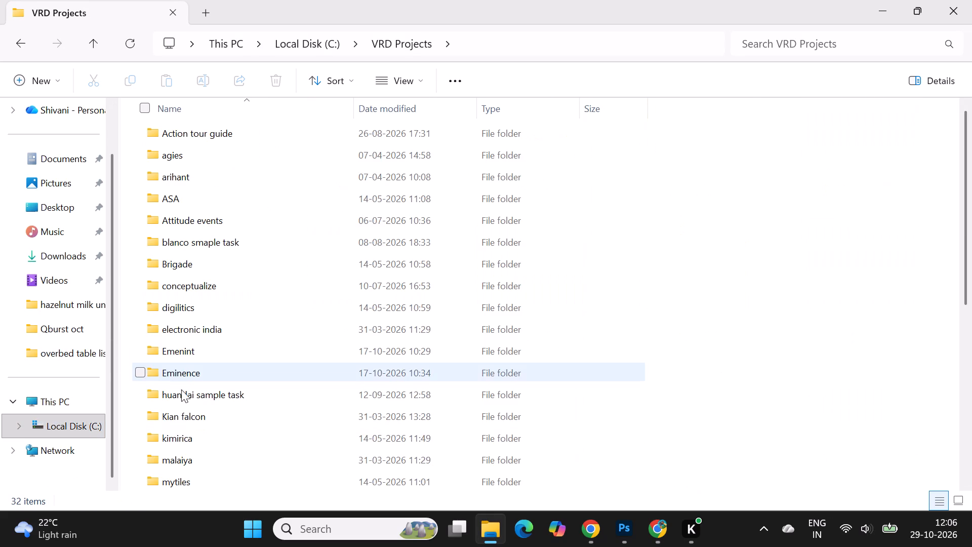
pyautogui.scroll(-4, 184, 395)
pyautogui.doubleClick(187, 461)
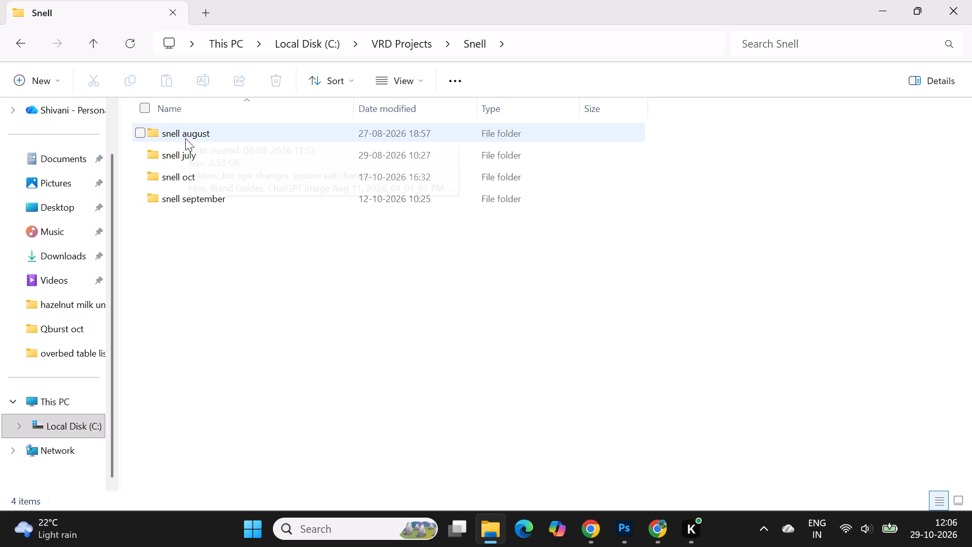
pyautogui.doubleClick(186, 130)
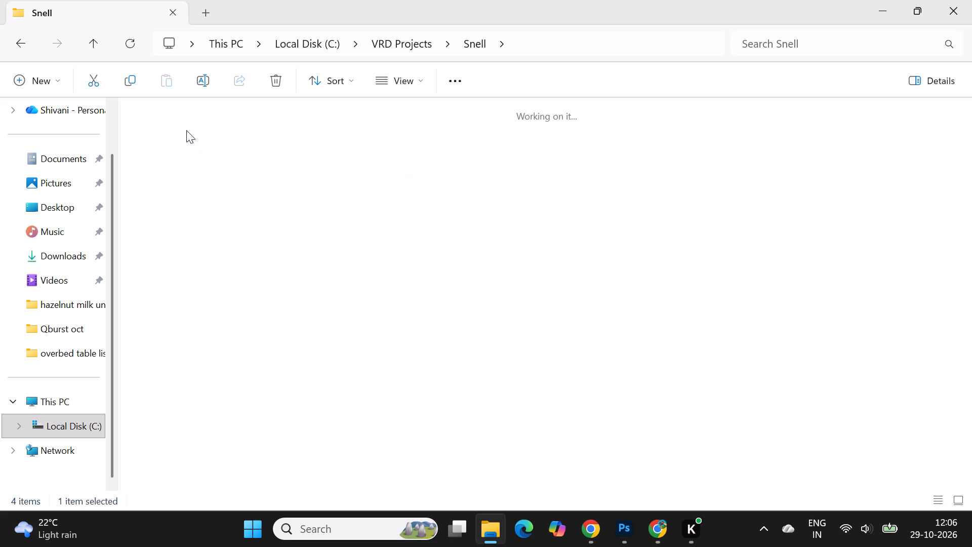
# Look through the bio npk changes folder and its same-named subfolder, and return to snell august.
pyautogui.scroll(7, 251, 249)
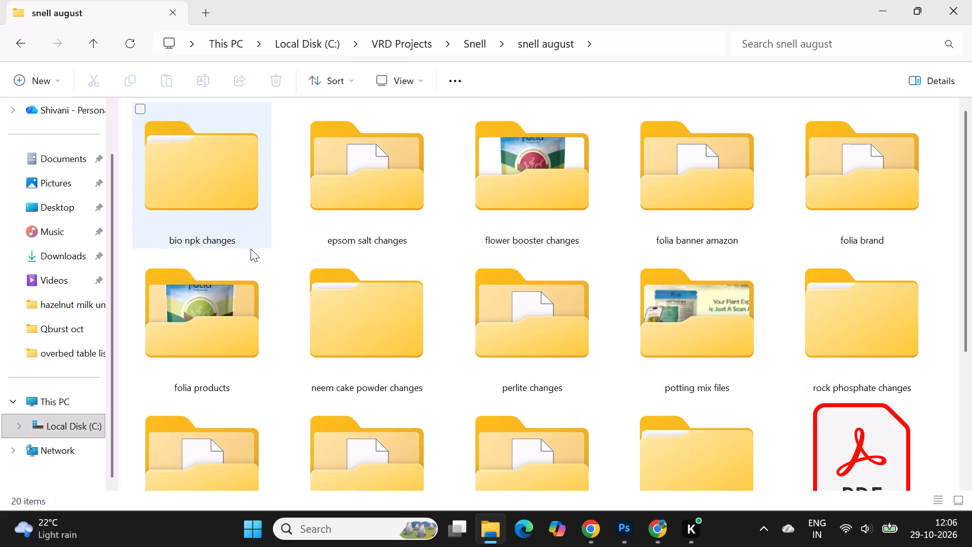
pyautogui.scroll(11, 251, 249)
pyautogui.doubleClick(200, 179)
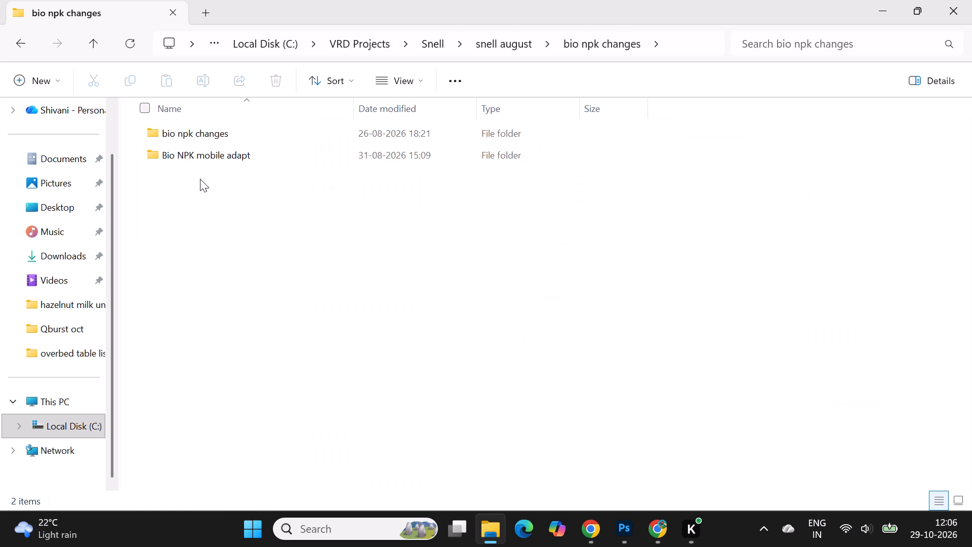
pyautogui.doubleClick(193, 132)
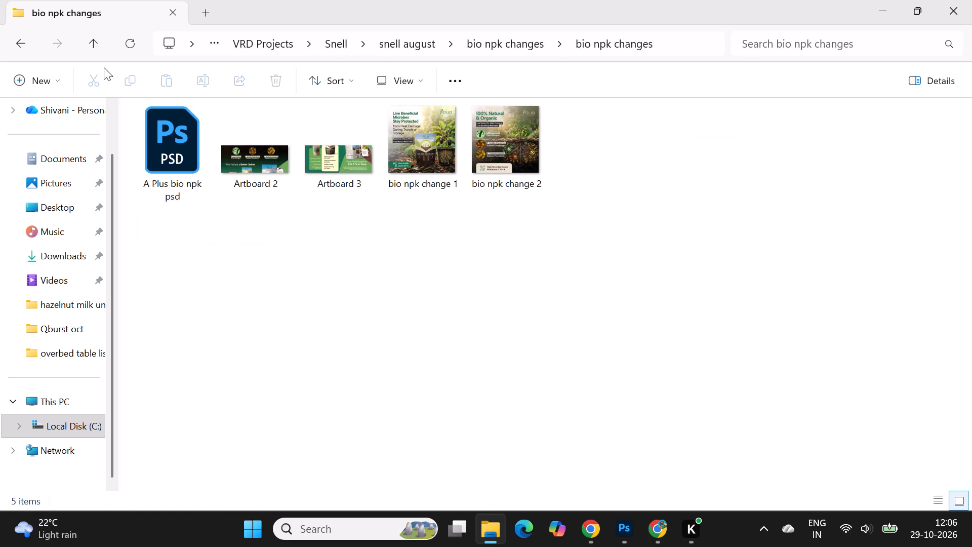
pyautogui.click(95, 44)
pyautogui.click(95, 44)
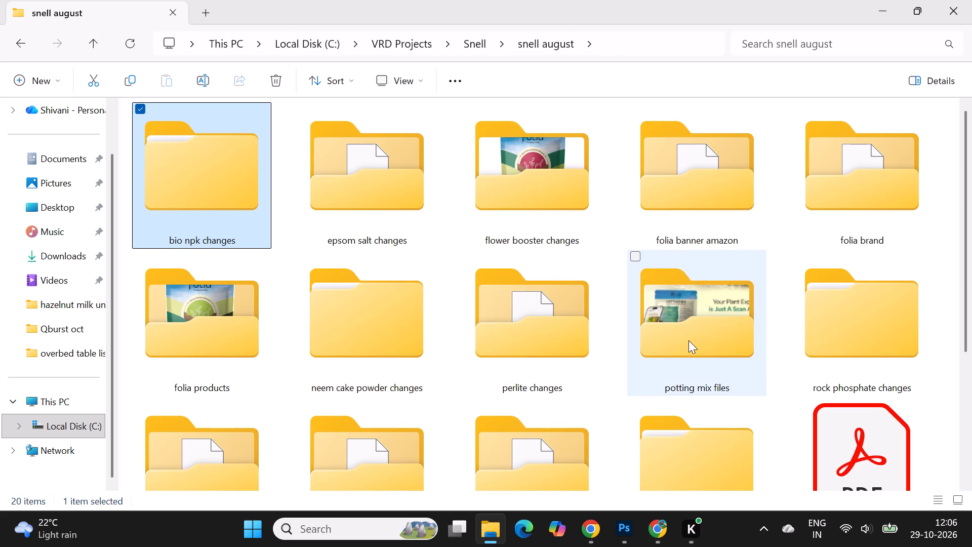
# Find and open the Rock phosphate mobile adapt folder within snell august.
pyautogui.scroll(-11, 688, 340)
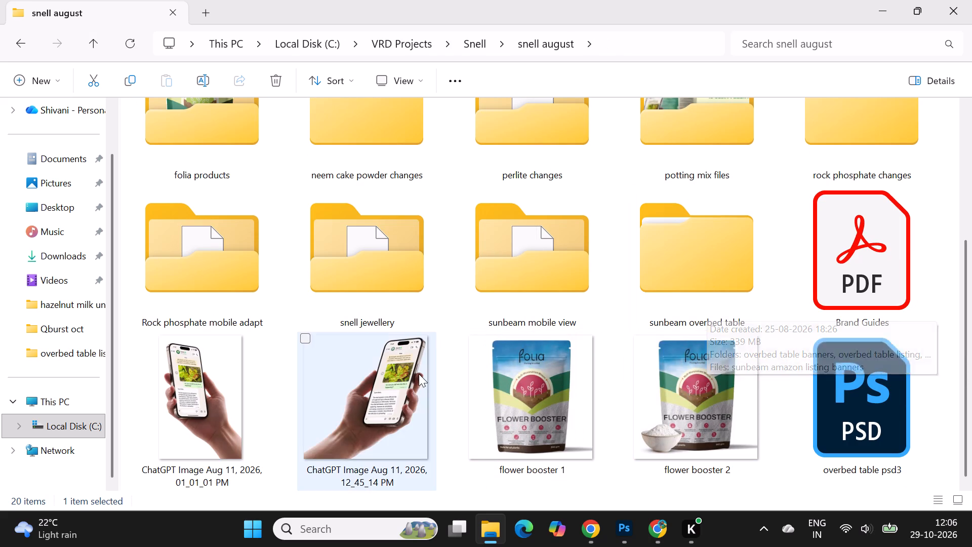
pyautogui.scroll(-2, 695, 319)
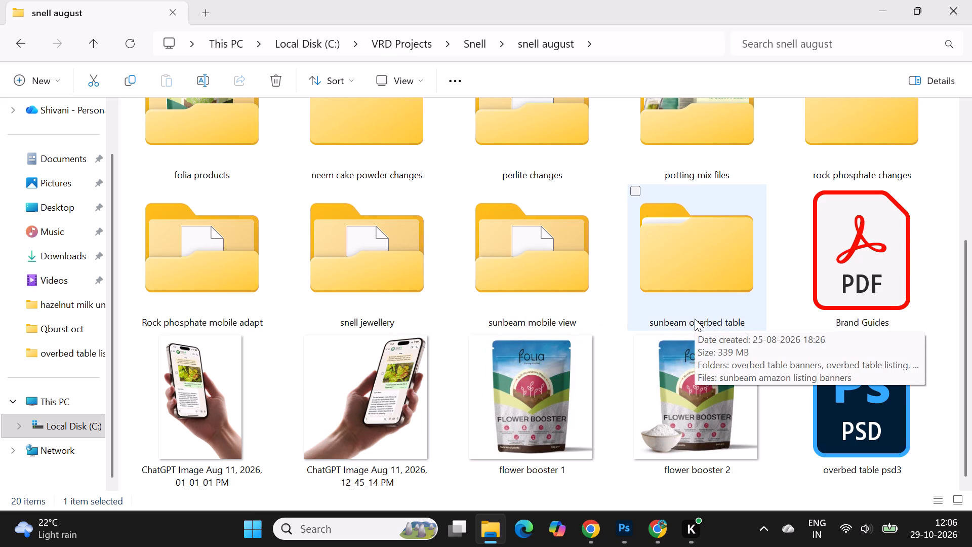
pyautogui.scroll(-4, 439, 320)
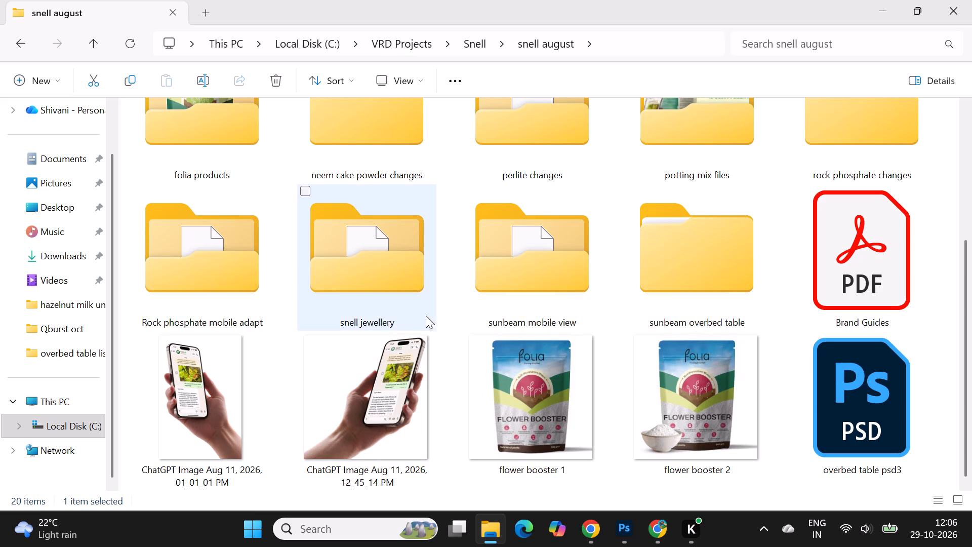
pyautogui.doubleClick(234, 276)
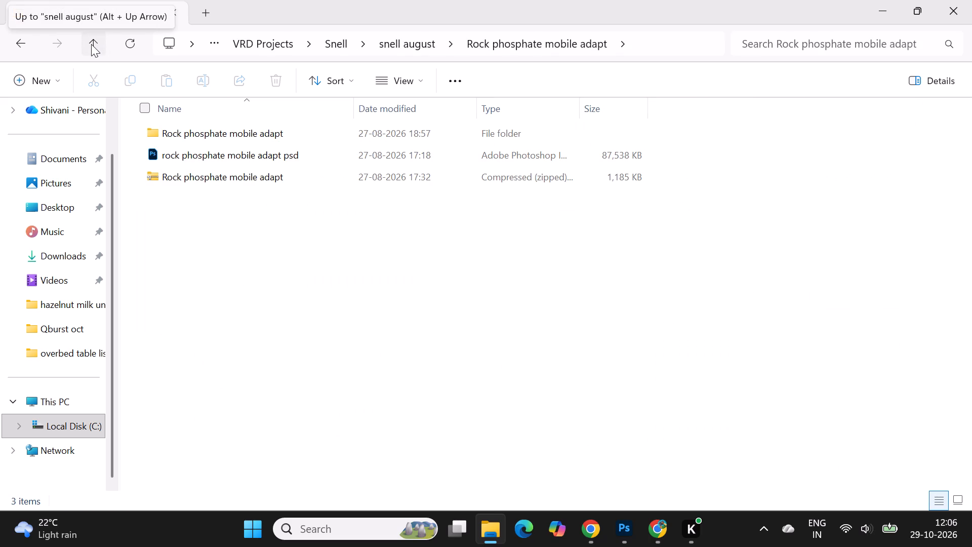
# Switch to Google Drive in Chrome and create a folder named Rock Phosphate inside 3. Folia.
pyautogui.click(662, 531)
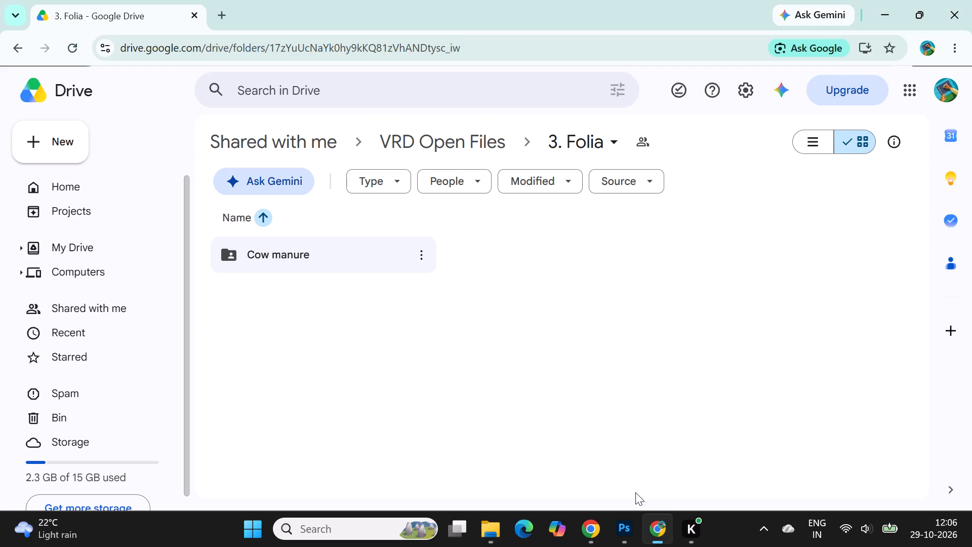
pyautogui.rightClick(508, 254)
pyautogui.click(537, 229)
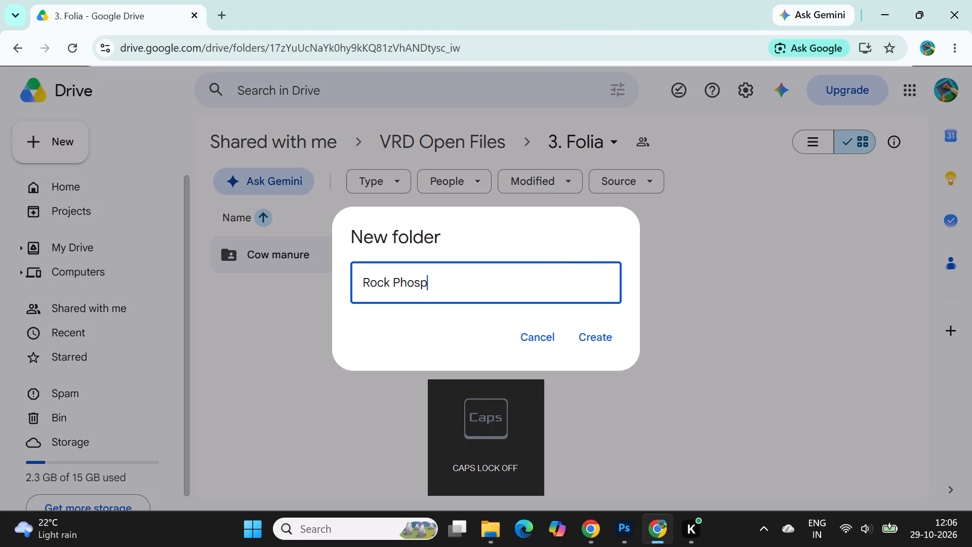
pyautogui.click(588, 340)
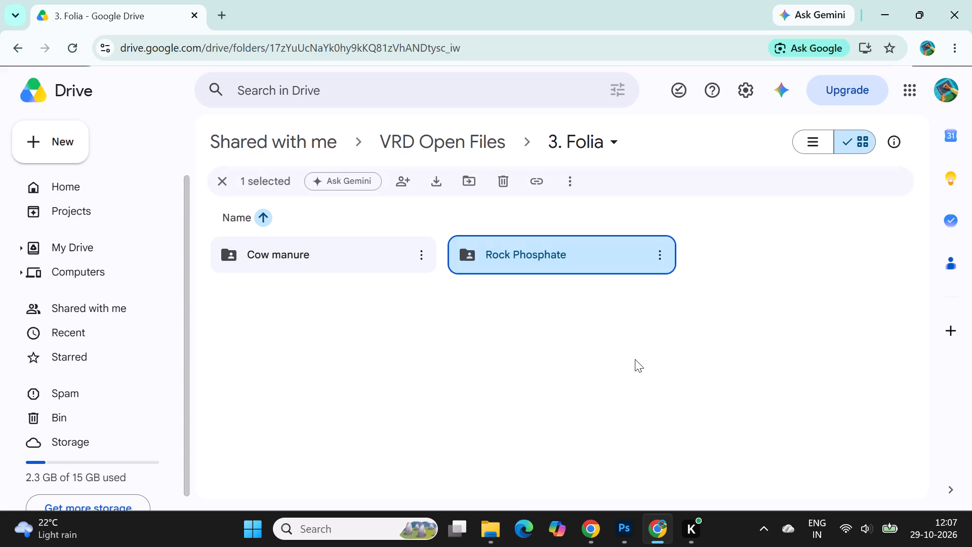
pyautogui.click(635, 359)
# Upload the rock phosphate mobile adapt psd file from File Explorer into the Drive folder Rock Phosphate.
pyautogui.doubleClick(575, 259)
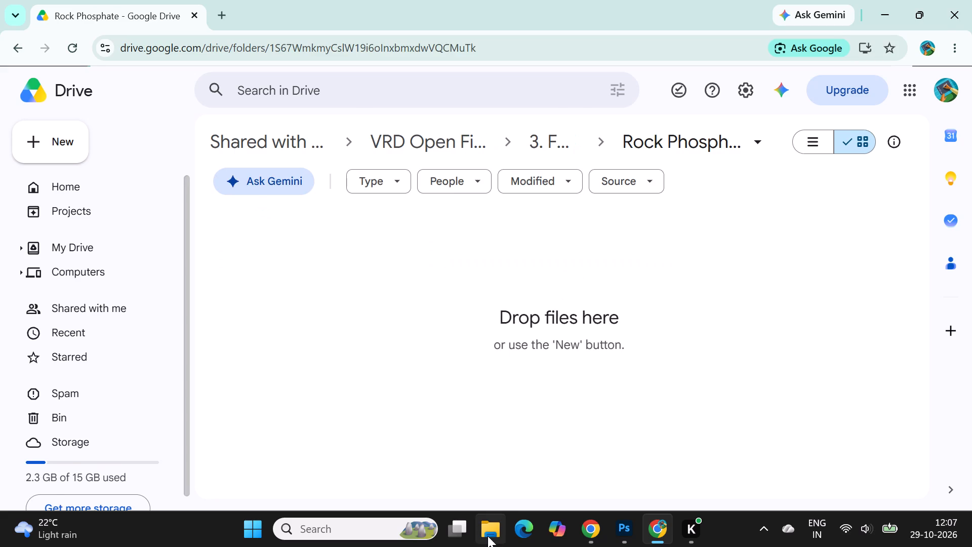
pyautogui.click(488, 536)
pyautogui.moveTo(279, 155); pyautogui.dragTo(653, 520)
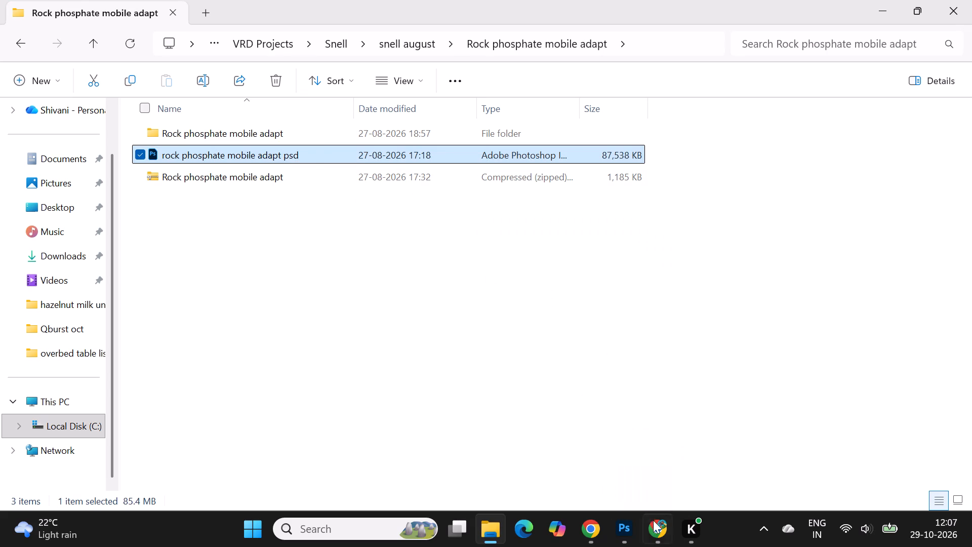
pyautogui.moveTo(653, 520); pyautogui.dragTo(541, 314)
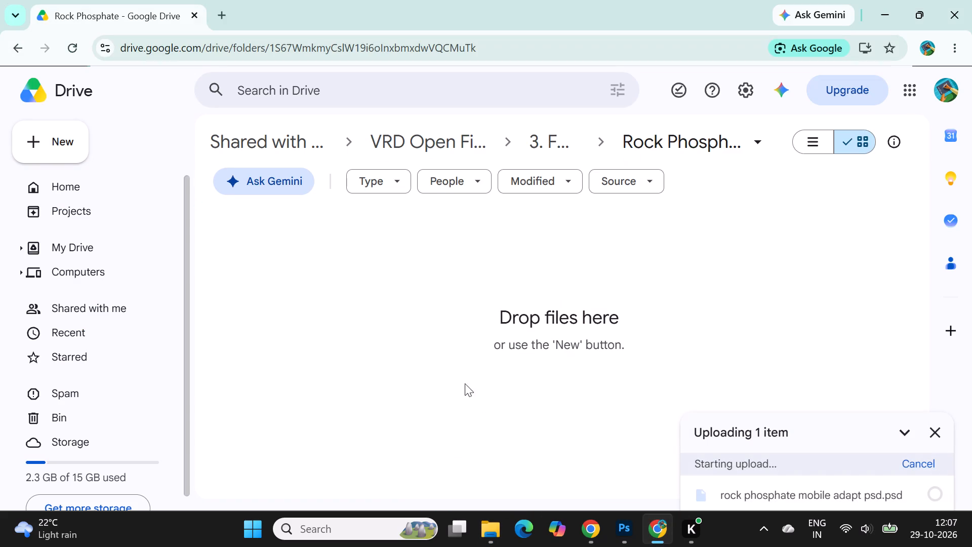
# Switch to File Explorer and return it to the Downloads folder.
pyautogui.click(499, 541)
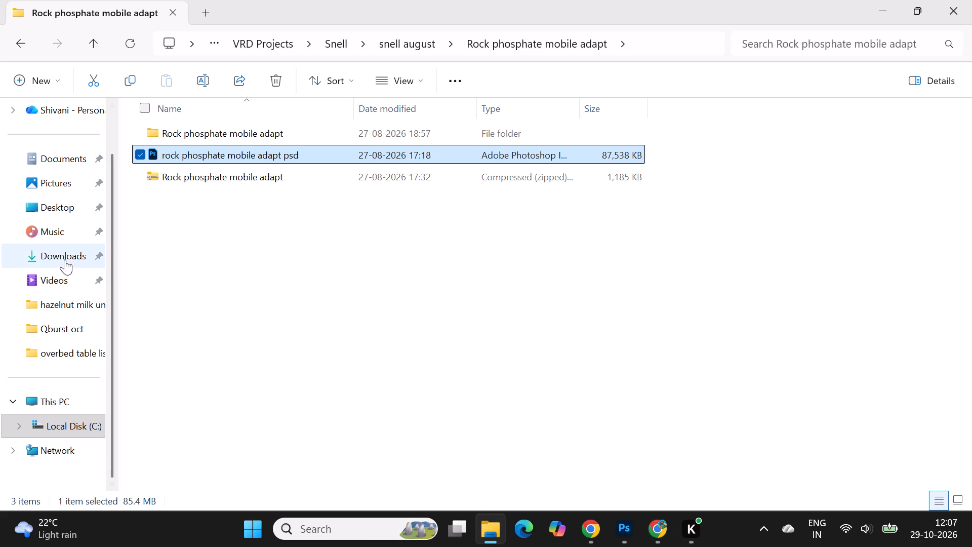
pyautogui.click(65, 259)
pyautogui.scroll(2, 569, 390)
# Switch to Photoshop and place a vertical guide at about 0.69 in, just inside the red button's left edge.
pyautogui.click(623, 526)
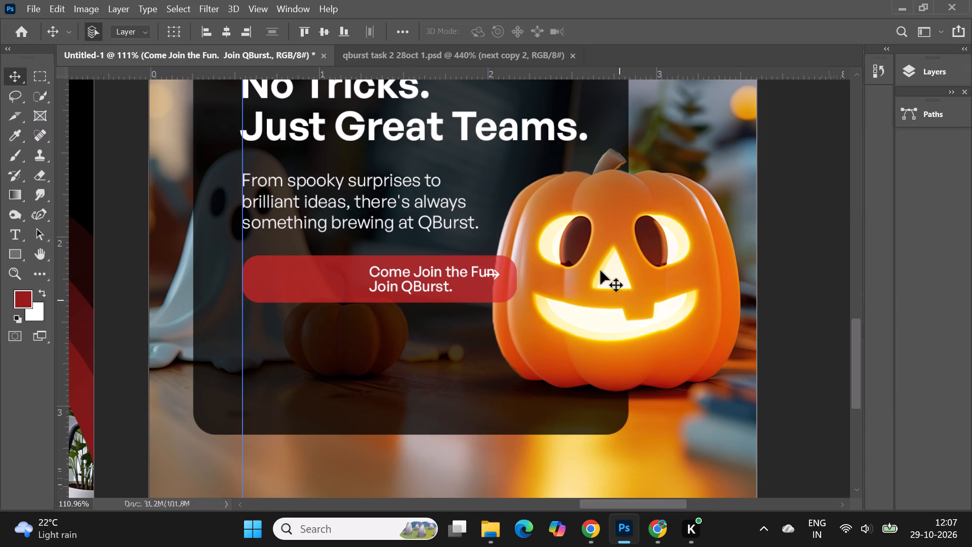
pyautogui.keyDown('alt'); pyautogui.scroll(-4, 492, 308); pyautogui.keyUp('alt')
pyautogui.keyDown('alt'); pyautogui.scroll(5, 437, 309); pyautogui.keyUp('alt')
pyautogui.keyDown('alt'); pyautogui.scroll(1, 348, 282); pyautogui.keyUp('alt')
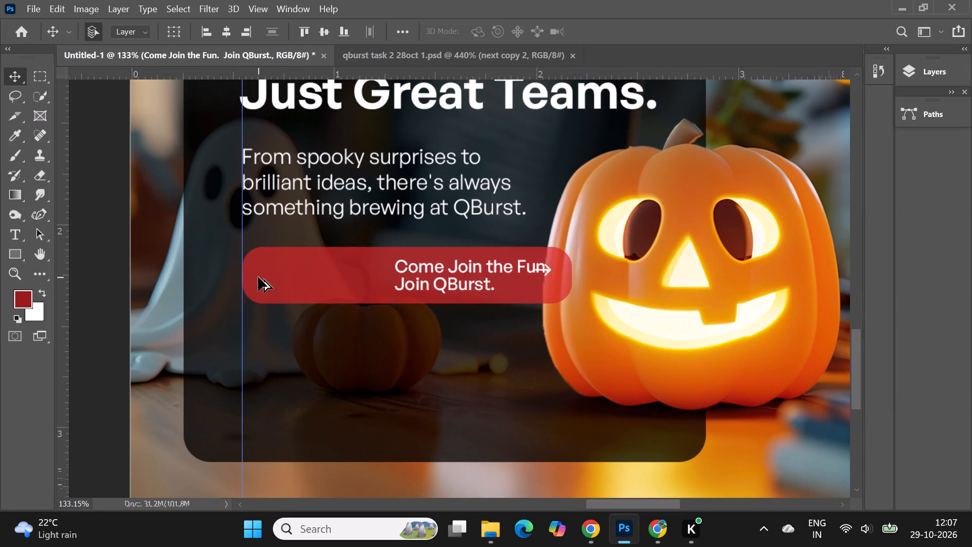
pyautogui.keyDown('alt'); pyautogui.scroll(2, 258, 277); pyautogui.keyUp('alt')
pyautogui.click(264, 277)
pyautogui.moveTo(64, 316); pyautogui.dragTo(269, 345)
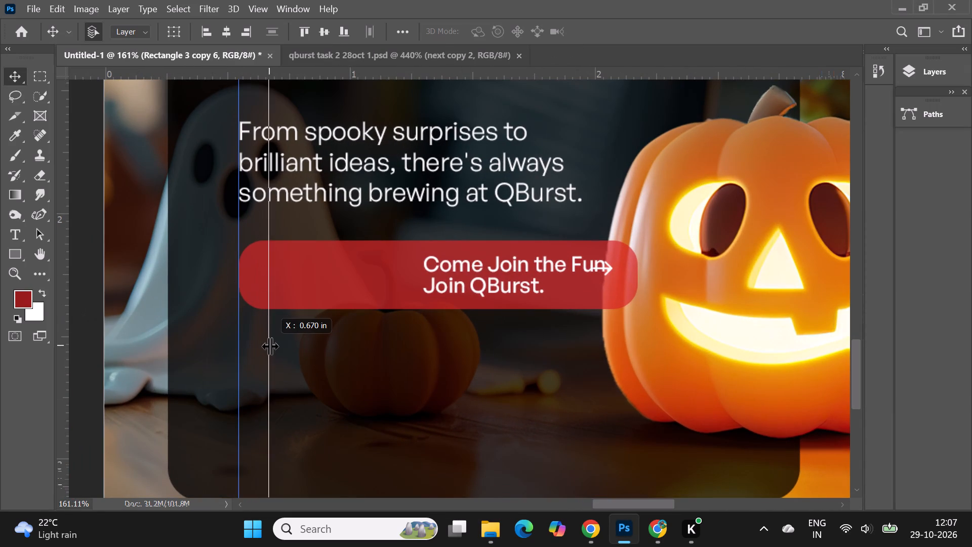
pyautogui.moveTo(269, 345); pyautogui.dragTo(274, 350)
# Set the red button rectangle's linked corner radii to 100 px.
pyautogui.click(321, 297)
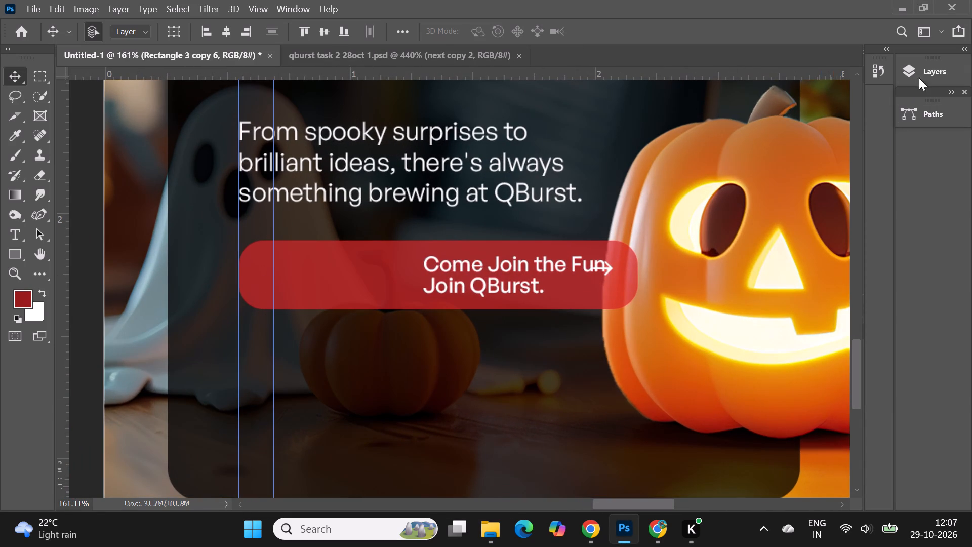
pyautogui.click(920, 74)
pyautogui.click(825, 67)
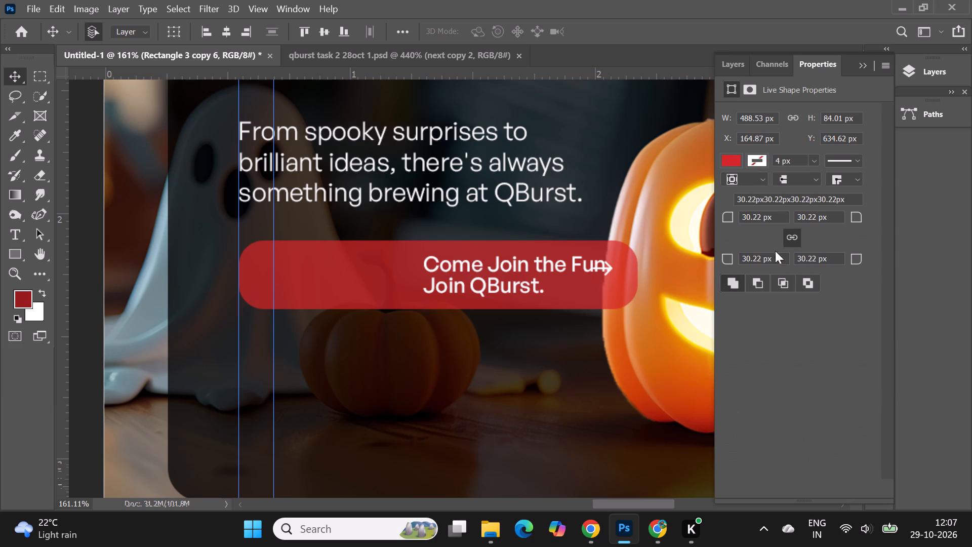
pyautogui.moveTo(761, 215); pyautogui.dragTo(740, 216)
pyautogui.write('100')
pyautogui.press('Return')
pyautogui.click(859, 64)
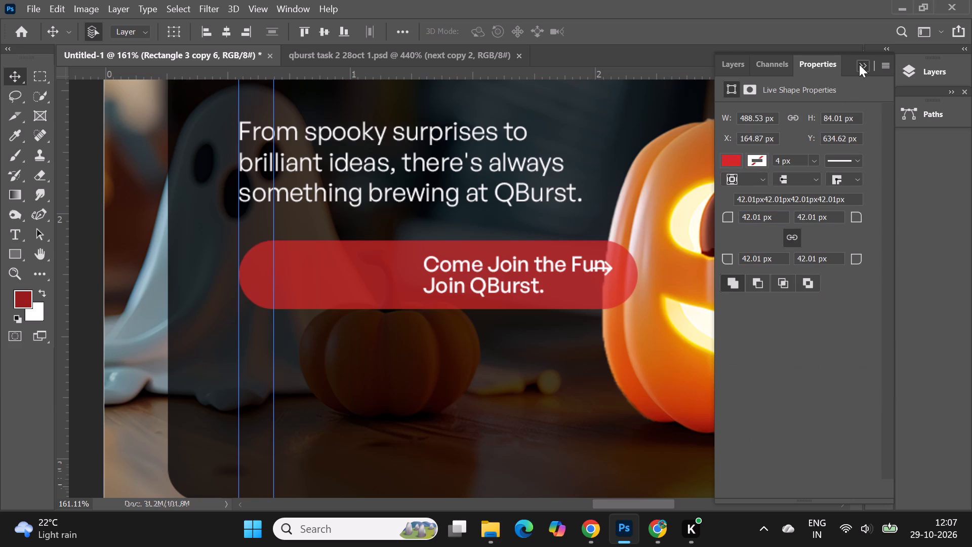
# Move the two-line button text left so its left edge aligns with the guide inside the red button.
pyautogui.moveTo(435, 268); pyautogui.dragTo(297, 269)
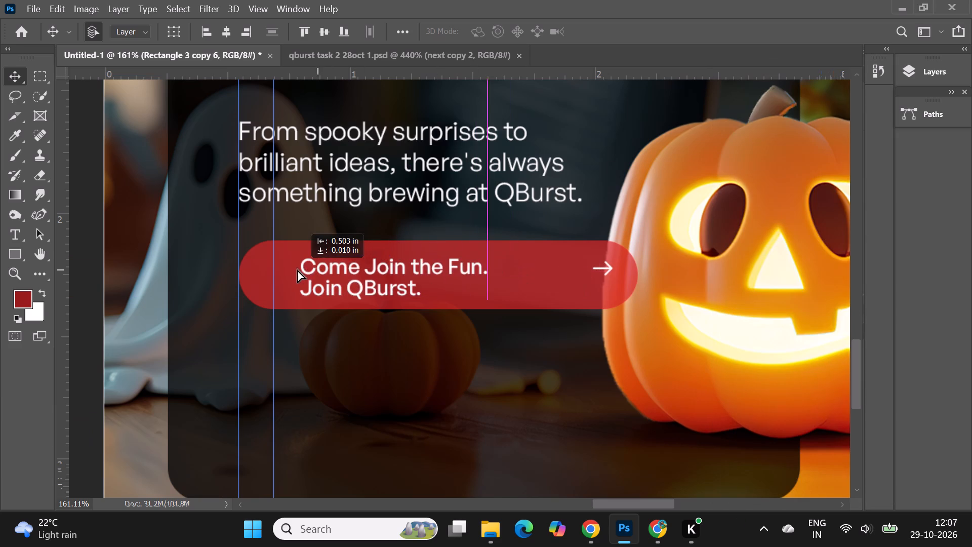
pyautogui.moveTo(297, 269); pyautogui.dragTo(289, 268)
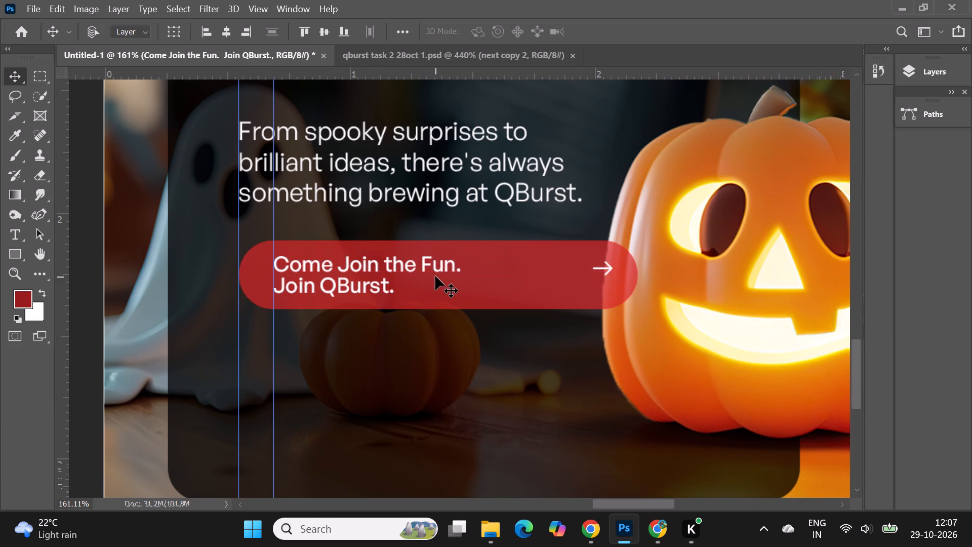
# Scale the two-line button text proportionally to about 91%, keeping its left edge on the guide.
pyautogui.hotkey('ctrl', 't')
pyautogui.moveTo(464, 276); pyautogui.dragTo(453, 275)
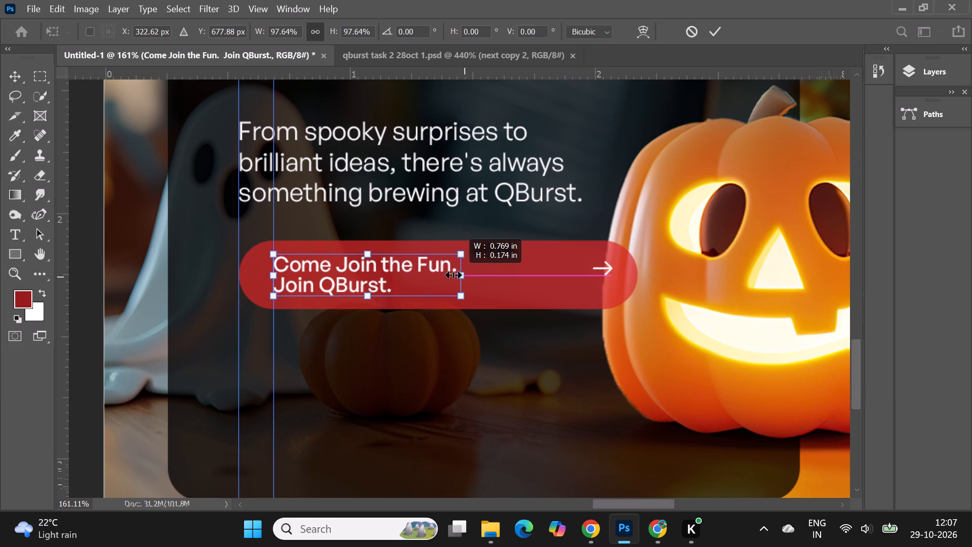
pyautogui.moveTo(453, 275); pyautogui.dragTo(448, 274)
pyautogui.click(716, 32)
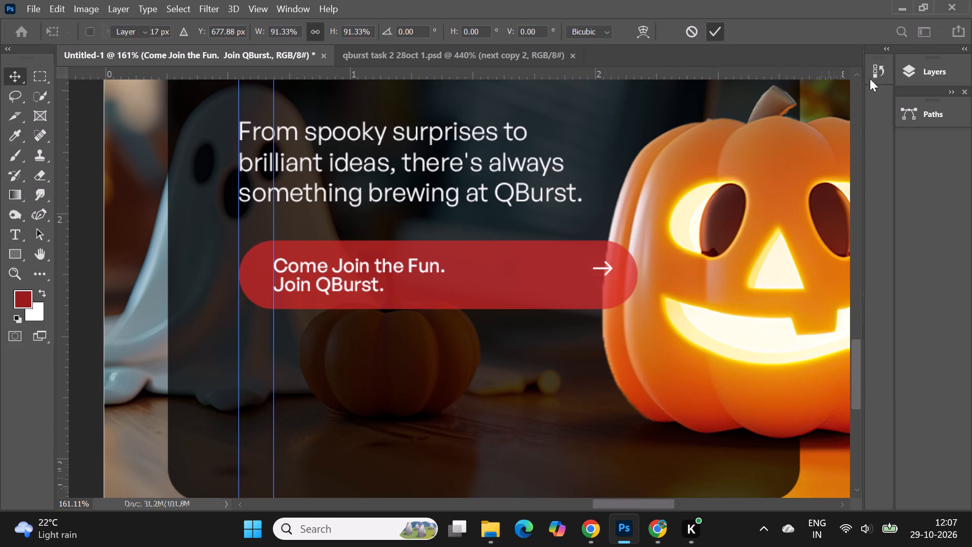
# Set the leading of the two-line button text to 6 pt.
pyautogui.click(909, 72)
pyautogui.click(810, 62)
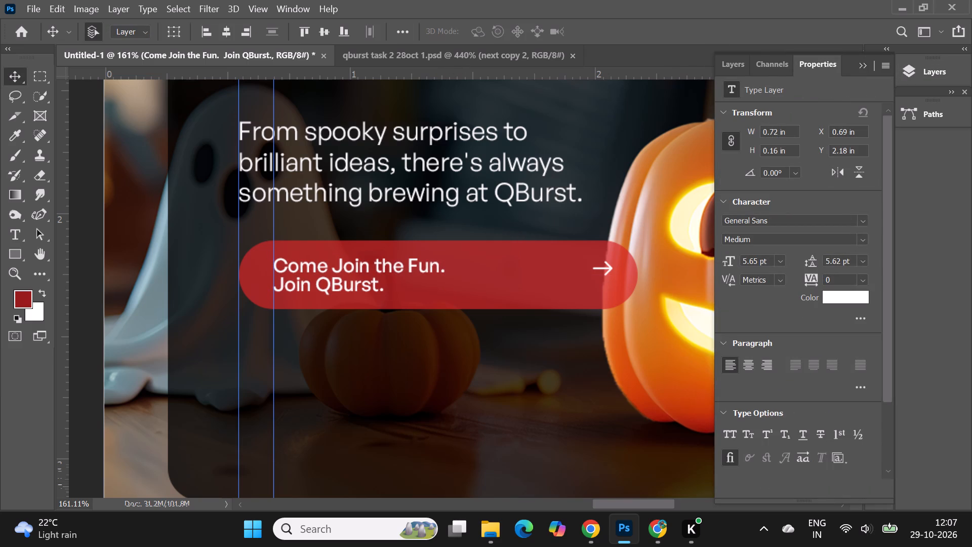
pyautogui.moveTo(840, 260); pyautogui.dragTo(814, 261)
pyautogui.press('6')
pyautogui.press('Return')
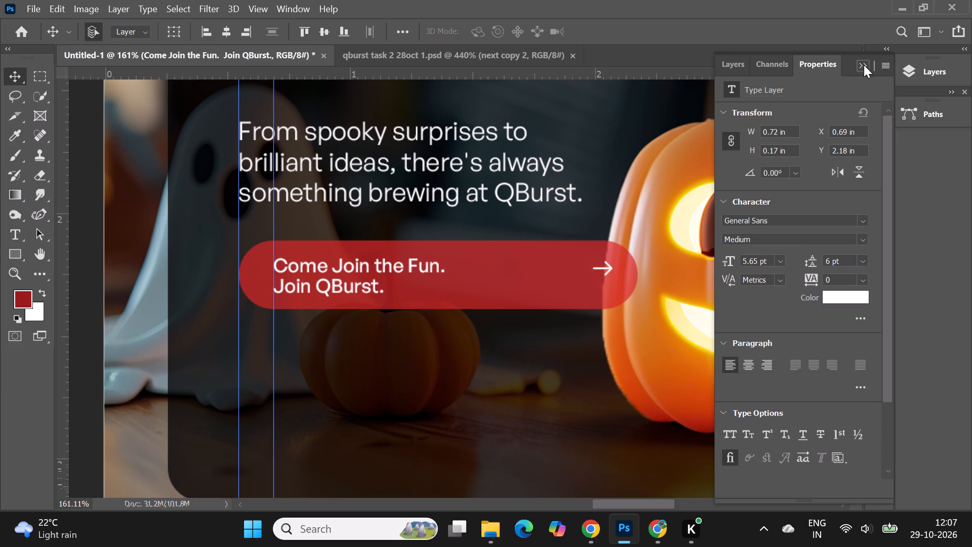
pyautogui.click(866, 64)
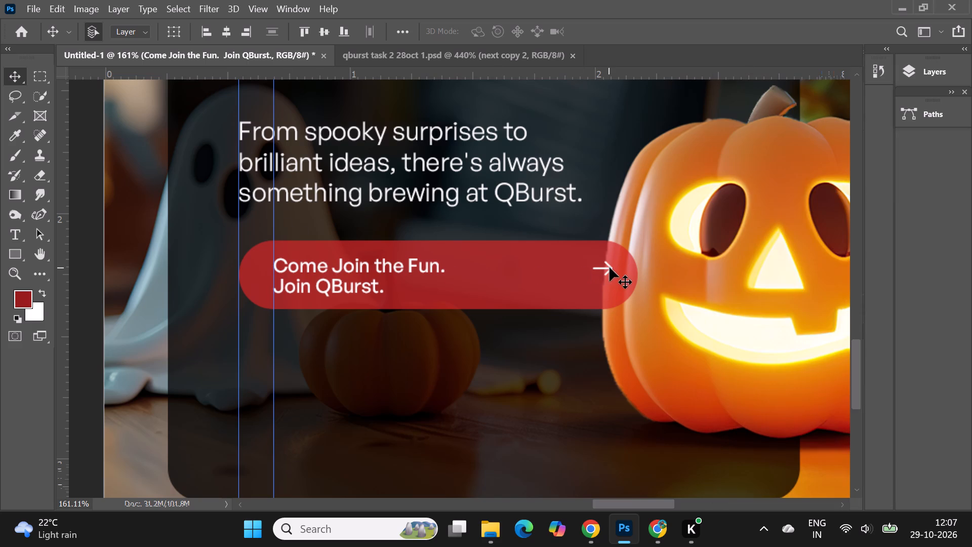
# Move the white arrow about 0.53 in left, placing it just beside the two-line text and vertically centred in the red button.
pyautogui.moveTo(610, 267); pyautogui.dragTo(480, 277)
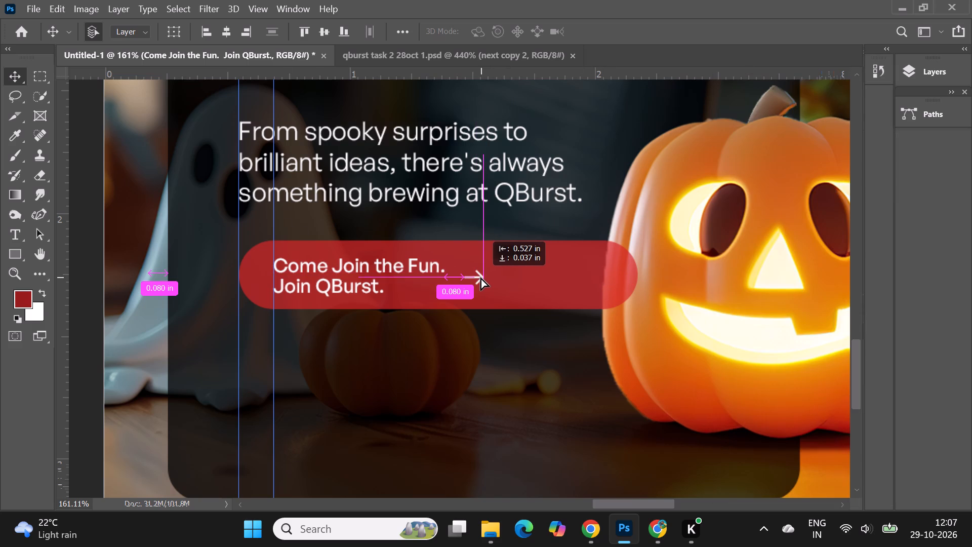
pyautogui.moveTo(480, 277); pyautogui.dragTo(479, 274)
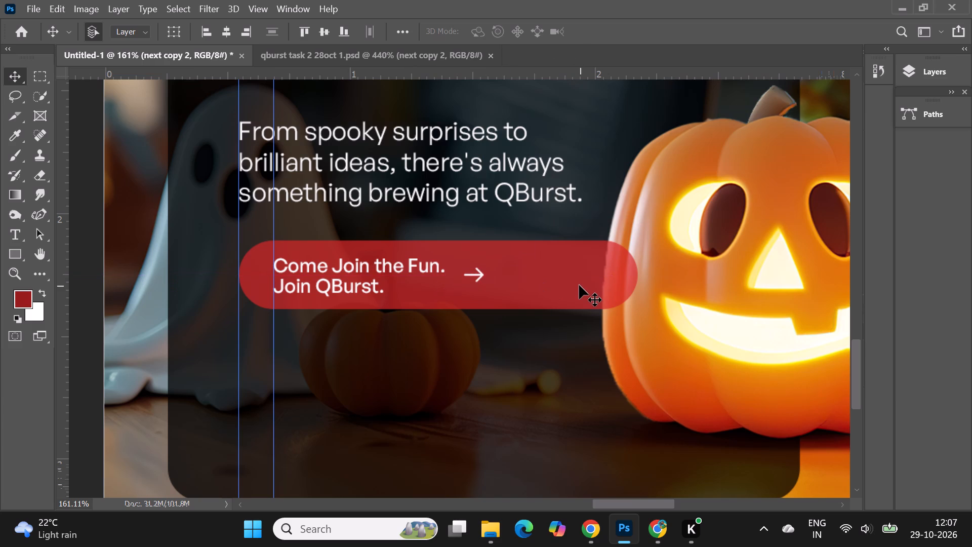
# Narrow the red button rectangle from its right side to about 75% width, keeping its height and left edge fixed.
pyautogui.click(579, 285)
pyautogui.hotkey('ctrl', 't')
pyautogui.keyDown('shift'); pyautogui.moveTo(635, 276); pyautogui.dragTo(541, 276); pyautogui.keyUp('shift')
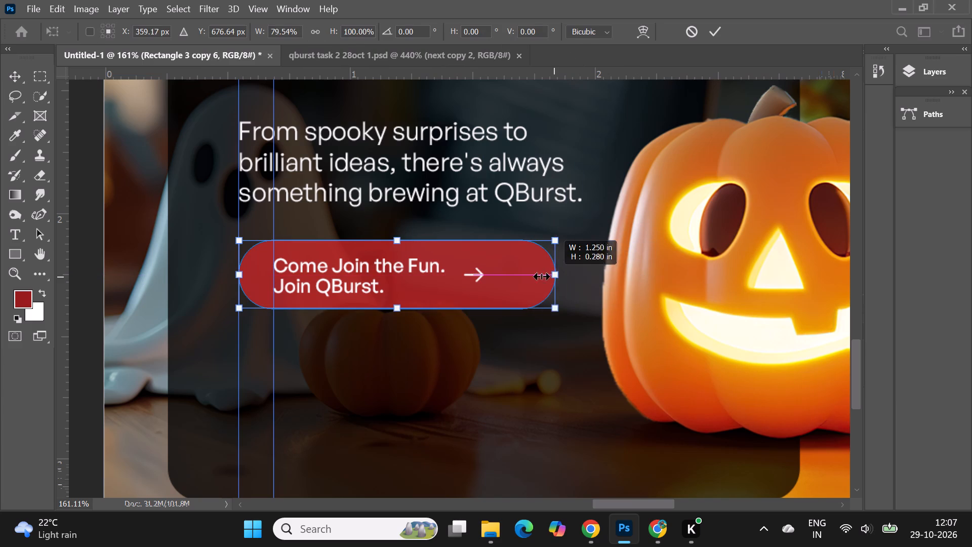
pyautogui.keyDown('shift'); pyautogui.moveTo(541, 276); pyautogui.dragTo(536, 277); pyautogui.keyUp('shift')
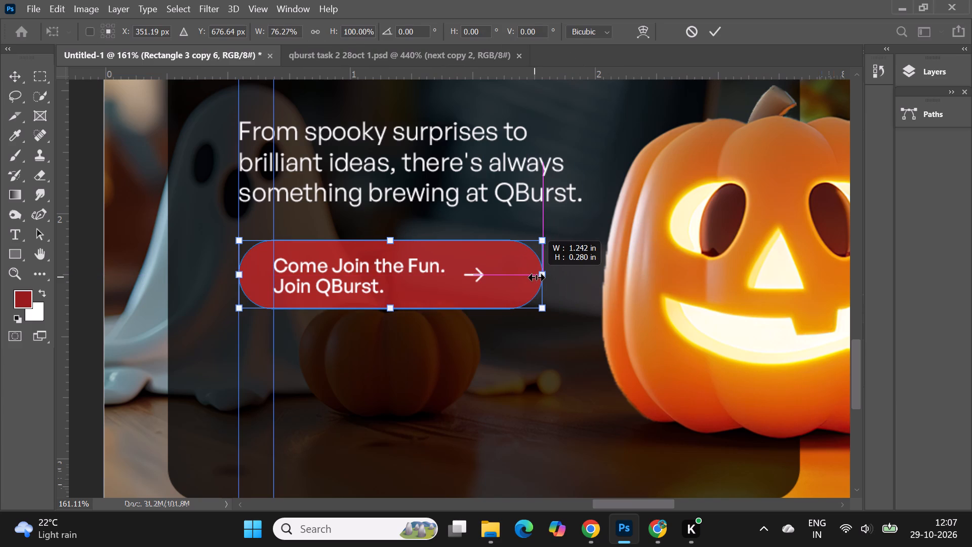
pyautogui.keyDown('shift'); pyautogui.moveTo(536, 277); pyautogui.dragTo(535, 277); pyautogui.keyUp('shift')
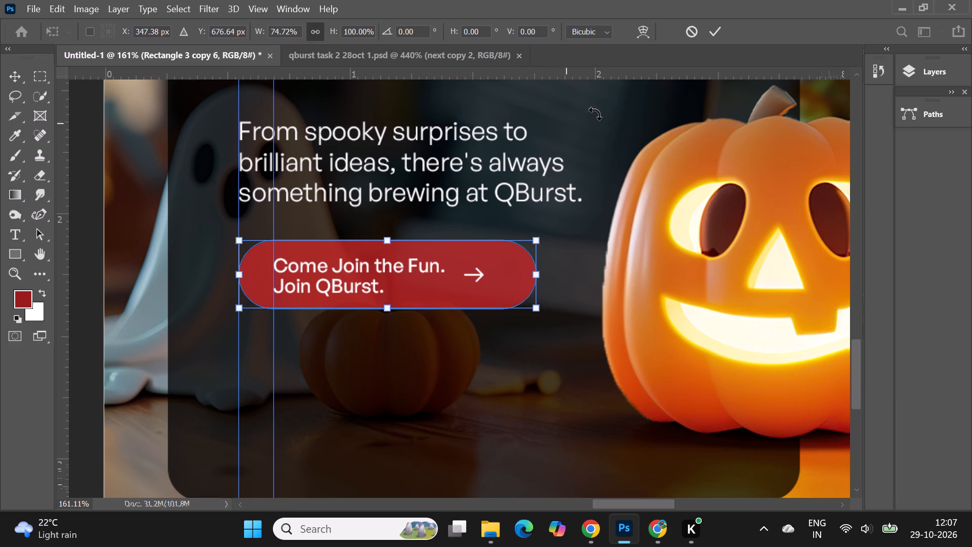
pyautogui.click(719, 30)
pyautogui.keyDown('alt'); pyautogui.scroll(-5, 424, 246); pyautogui.keyUp('alt')
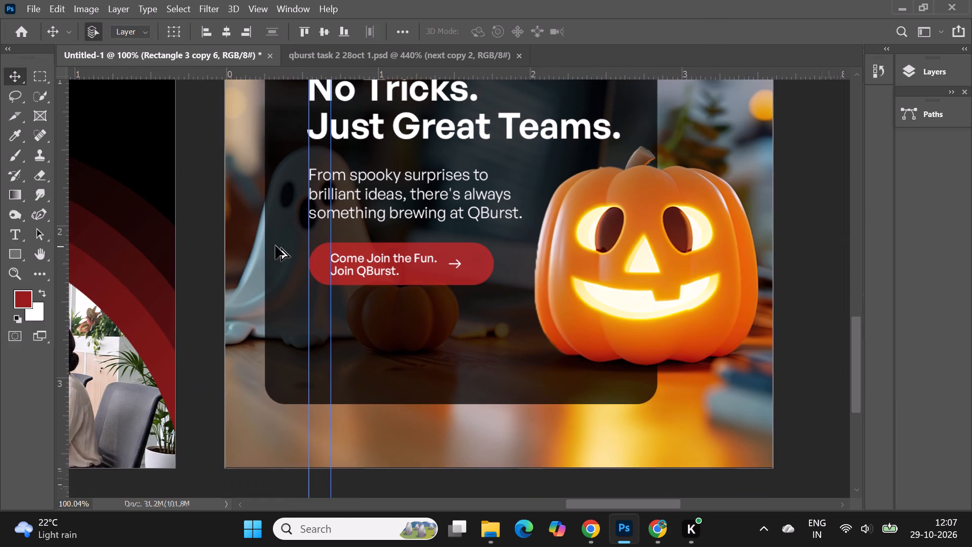
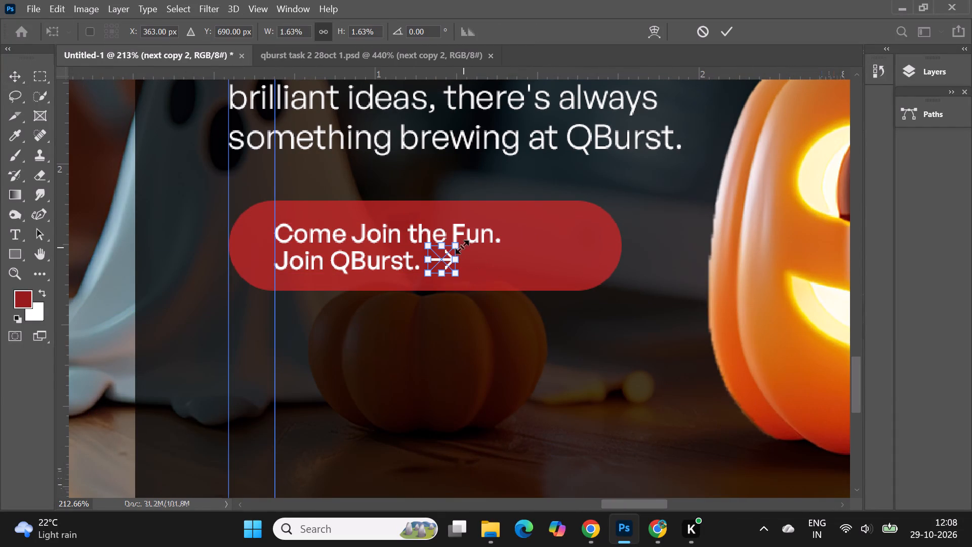
# Scale the white arrow in the red button down proportionally to 1.40%.
pyautogui.moveTo(461, 246); pyautogui.dragTo(454, 247)
pyautogui.click(727, 32)
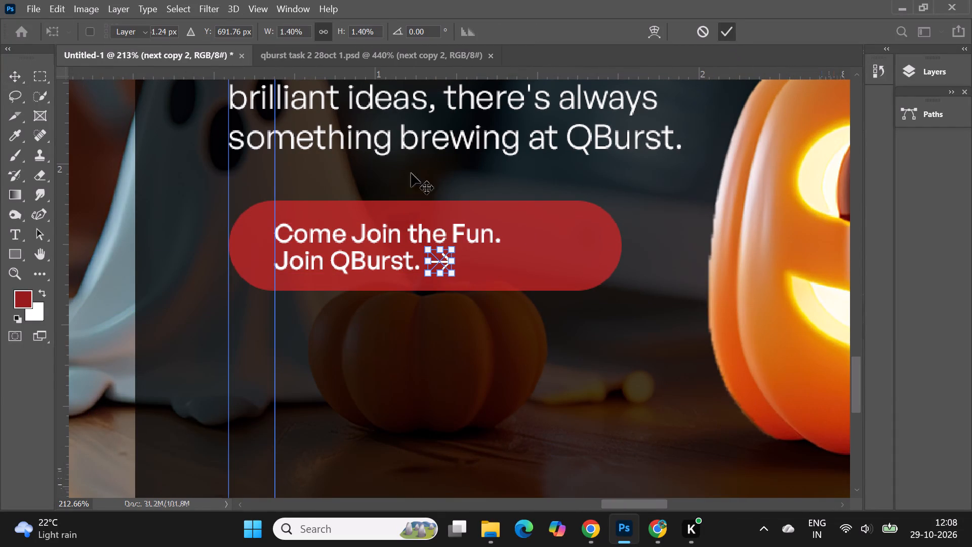
# Nudge the white arrow about 2 px left, closer to the second line of the button text.
pyautogui.keyDown('alt'); pyautogui.scroll(4, 352, 244); pyautogui.keyUp('alt')
pyautogui.click(488, 270)
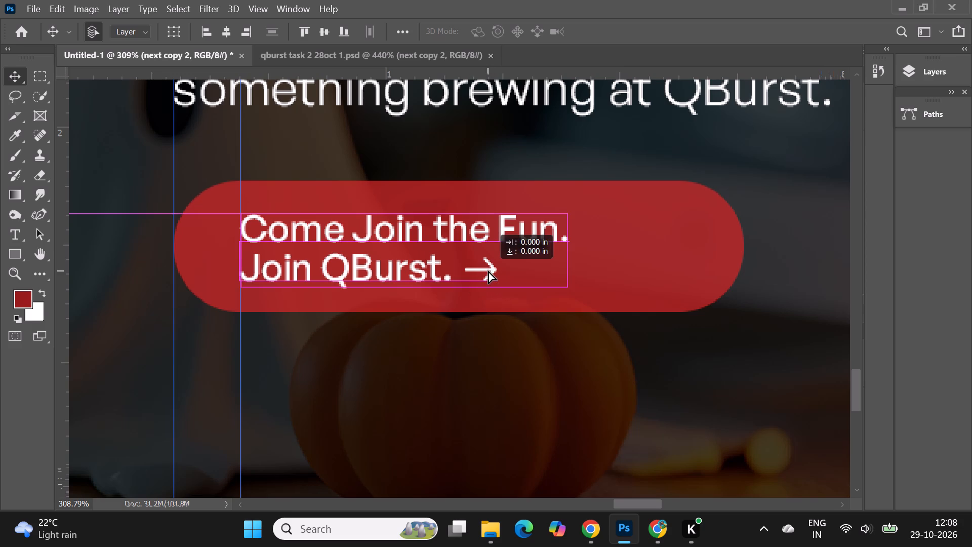
pyautogui.rightClick(493, 268)
pyautogui.click(515, 285)
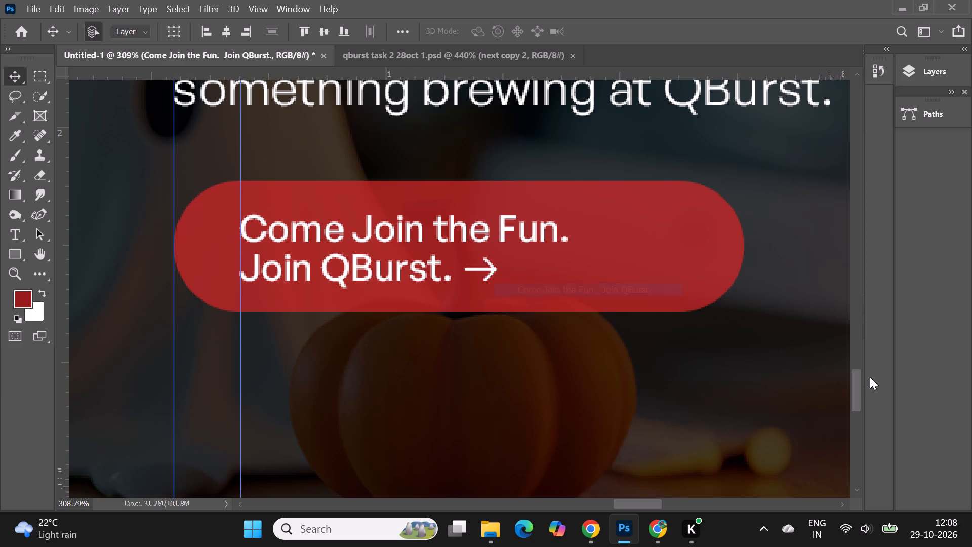
pyautogui.press('Left')
pyautogui.hotkey('ctrl', 'z')
pyautogui.rightClick(493, 270)
pyautogui.click(533, 305)
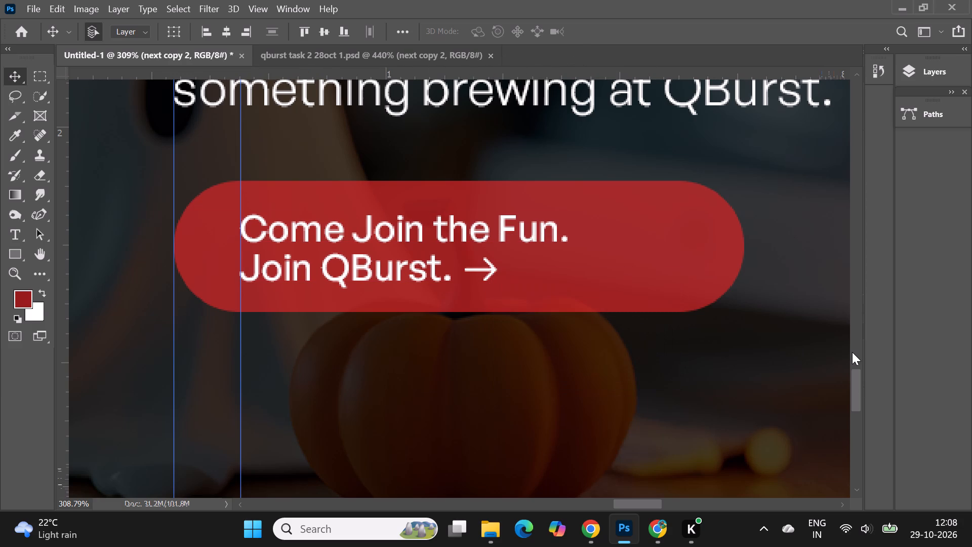
pyautogui.press('Left')
pyautogui.press('Left')
# Set the leading of the two-line button text to 7 pt.
pyautogui.press('pageup')
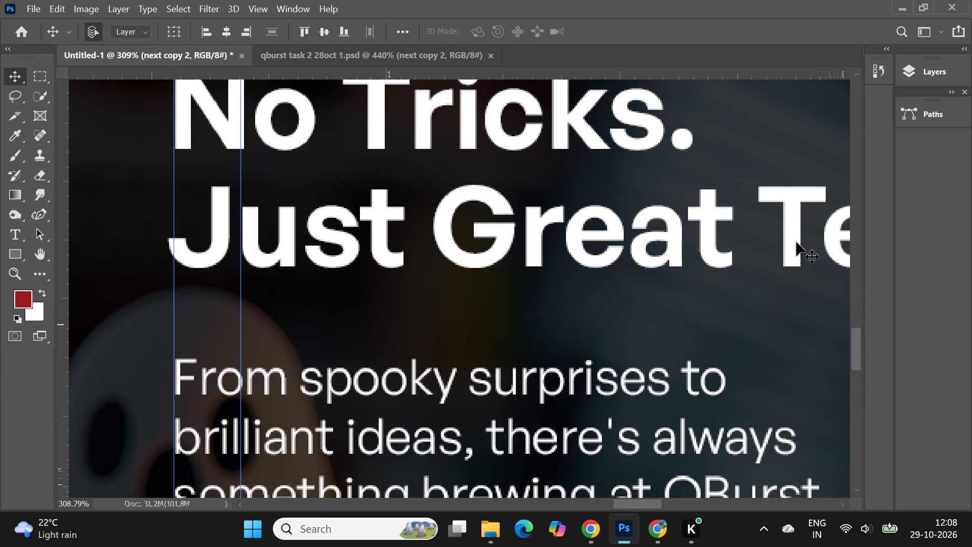
pyautogui.keyDown('alt'); pyautogui.scroll(-17, 346, 237); pyautogui.keyUp('alt')
pyautogui.scroll(-4, 603, 278)
pyautogui.keyDown('alt'); pyautogui.scroll(5, 306, 295); pyautogui.keyUp('alt')
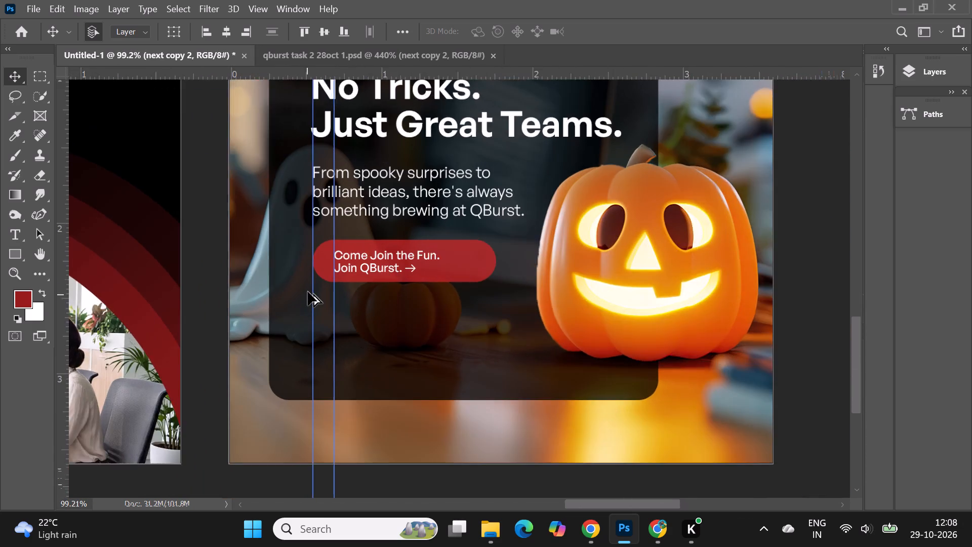
pyautogui.keyDown('alt'); pyautogui.scroll(4, 308, 292); pyautogui.keyUp('alt')
pyautogui.keyDown('alt'); pyautogui.scroll(1, 593, 277); pyautogui.keyUp('alt')
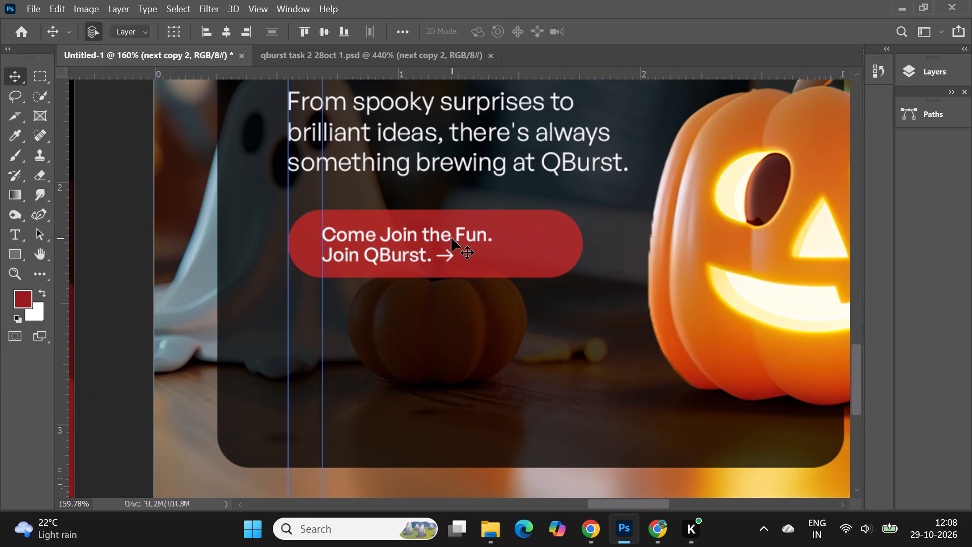
pyautogui.rightClick(452, 238)
pyautogui.click(481, 261)
pyautogui.click(910, 80)
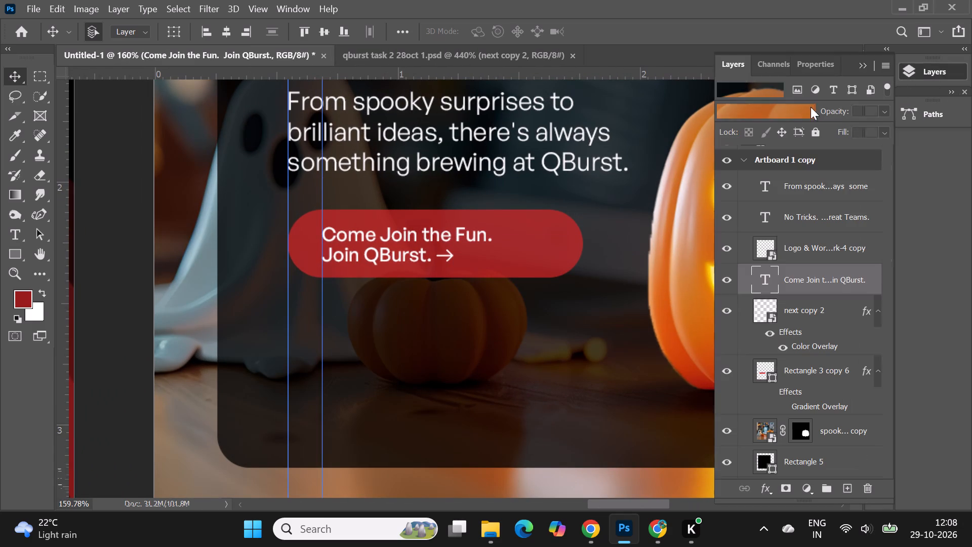
pyautogui.click(813, 63)
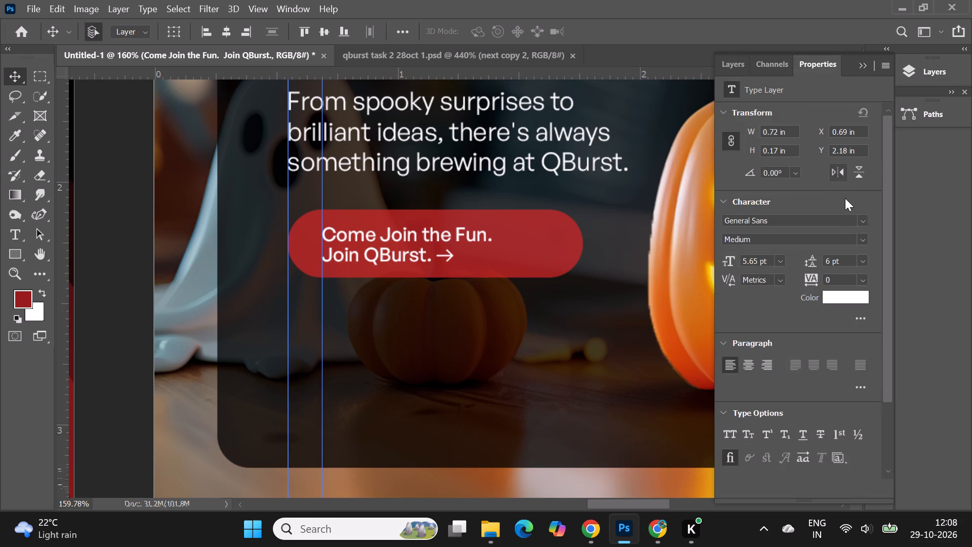
pyautogui.moveTo(829, 260); pyautogui.dragTo(823, 263)
pyautogui.press('7')
pyautogui.press('Return')
# Switch to Google Drive to check the rock phosphate PSD upload, then return to Photoshop.
pyautogui.click(663, 531)
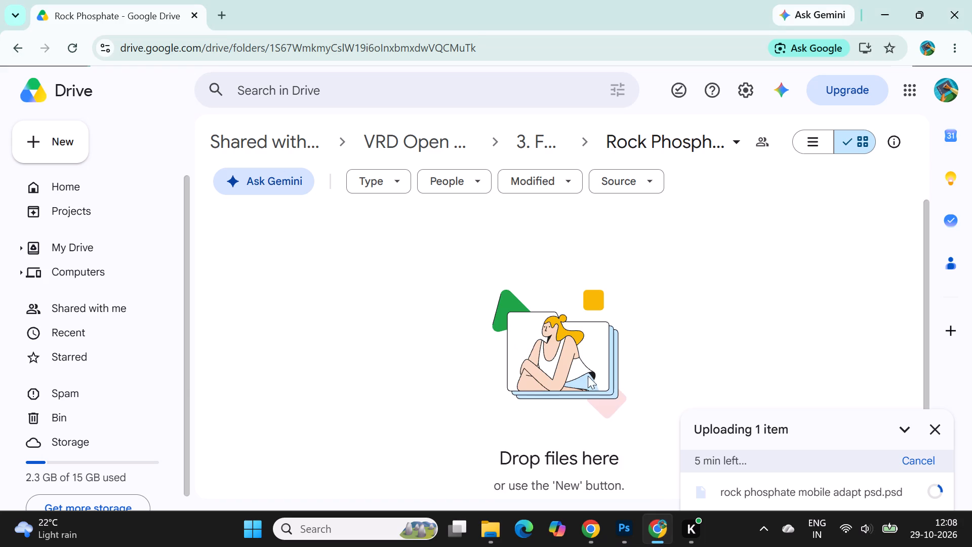
pyautogui.scroll(-6, 683, 316)
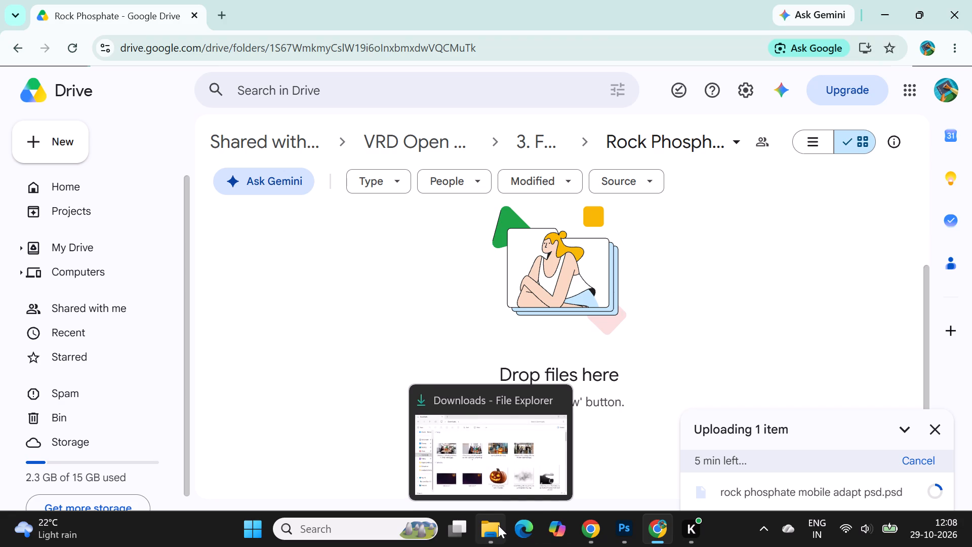
pyautogui.click(627, 526)
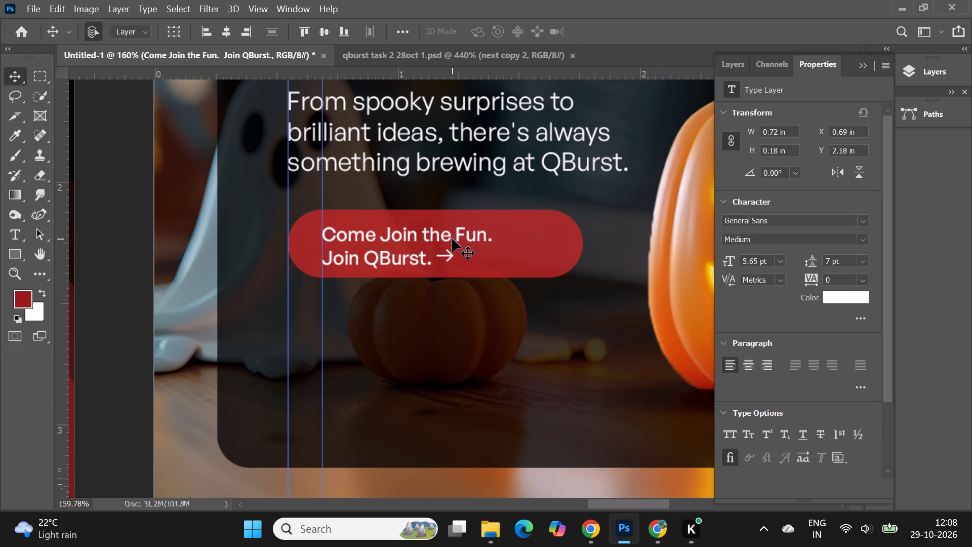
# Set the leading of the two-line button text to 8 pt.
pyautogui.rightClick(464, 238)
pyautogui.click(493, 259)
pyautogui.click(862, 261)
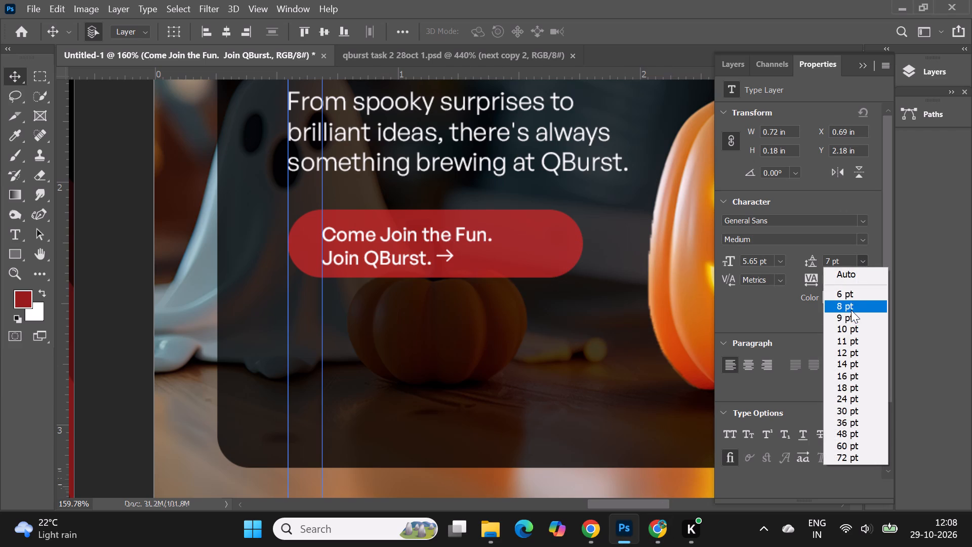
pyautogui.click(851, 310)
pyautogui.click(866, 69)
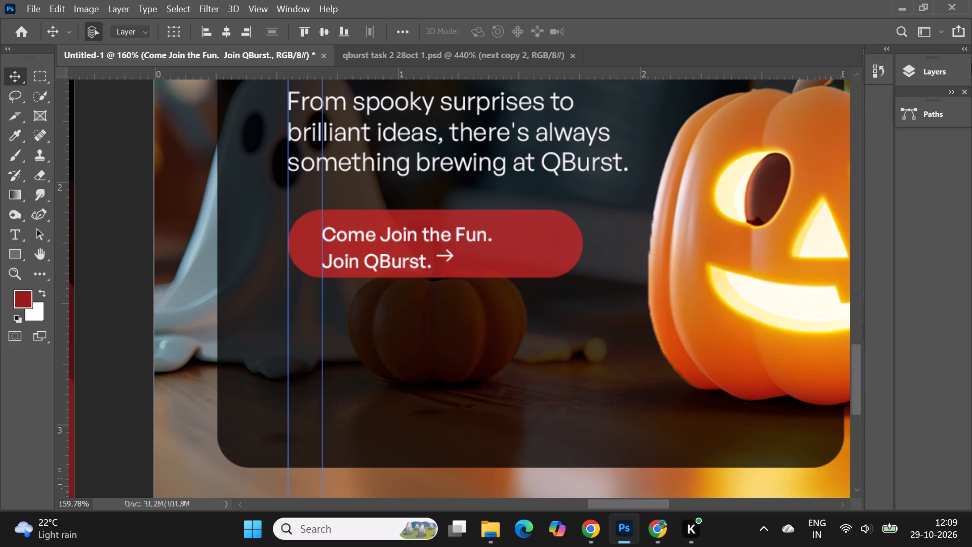
# Set the leading of the two-line button text to 7 pt.
pyautogui.click(906, 72)
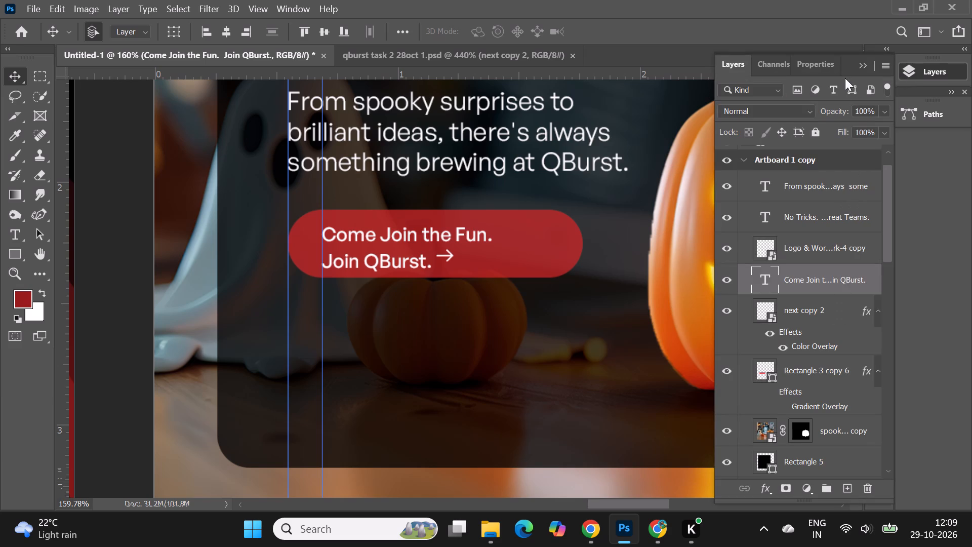
pyautogui.click(828, 66)
pyautogui.click(861, 262)
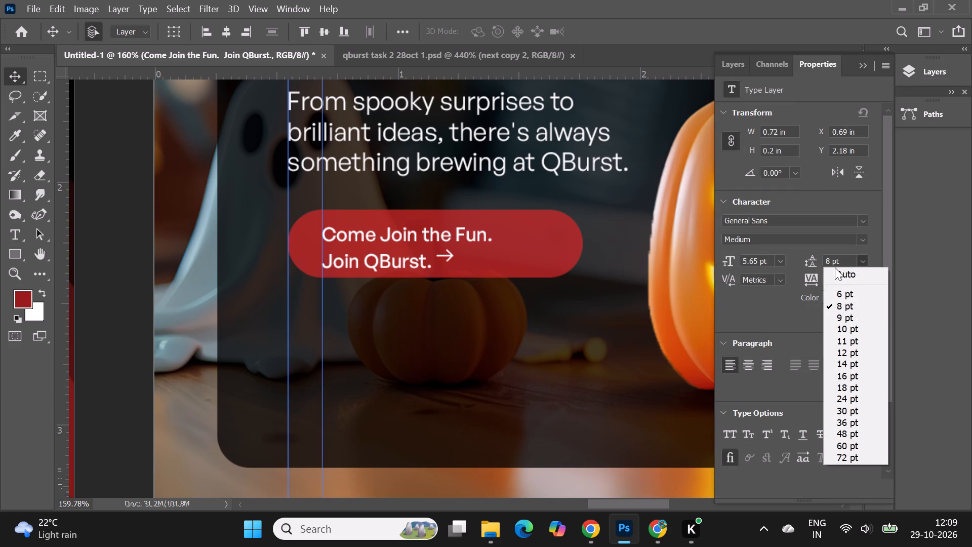
pyautogui.click(835, 267)
pyautogui.click(831, 261)
pyautogui.click(828, 260)
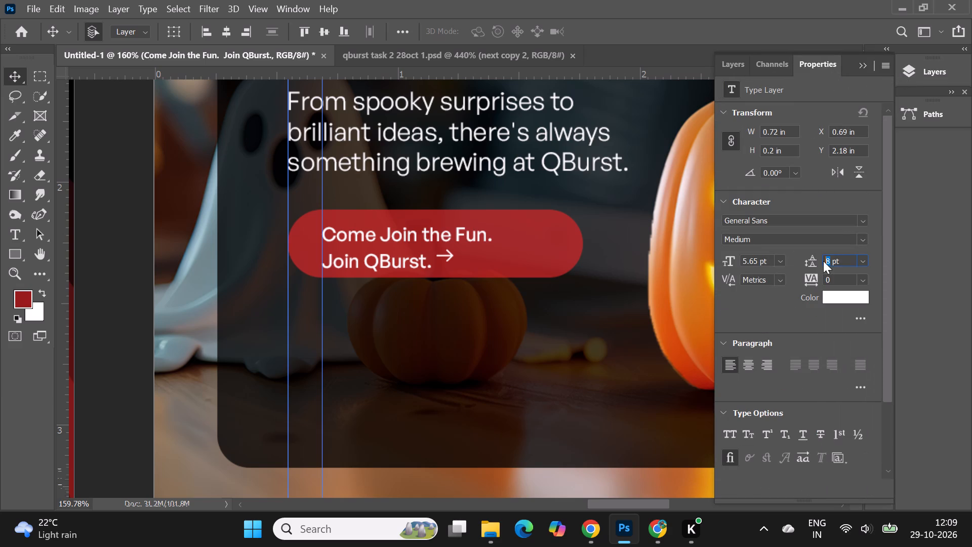
pyautogui.press('7')
pyautogui.press('Return')
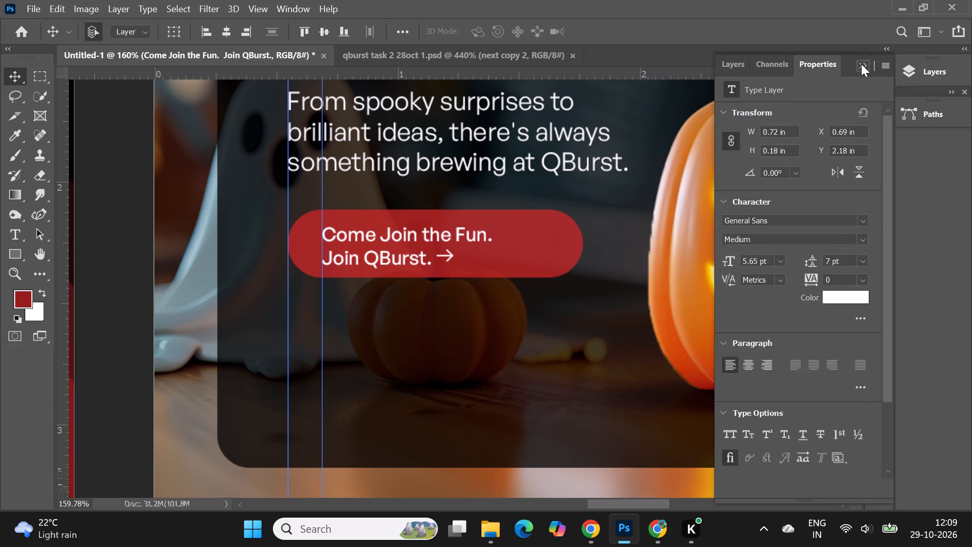
pyautogui.click(862, 64)
# Nudge the two-line button text about 2 px up to centre it vertically in the red button.
pyautogui.press('Up')
pyautogui.press('Up')
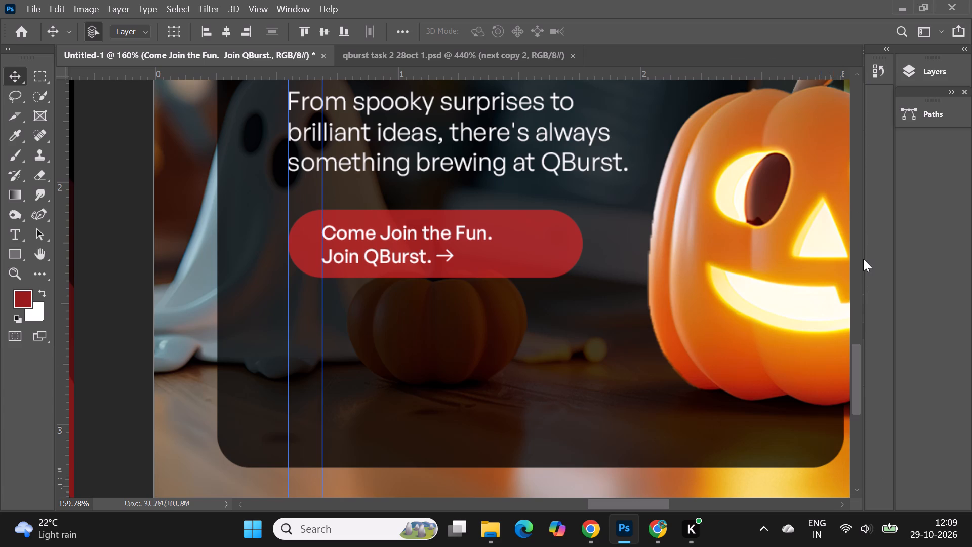
pyautogui.press('Down')
pyautogui.press('Up')
pyautogui.press('Up')
pyautogui.press('Down')
# Nudge the white arrow about 2 px right and 2 px down to align it with the second text line.
pyautogui.rightClick(451, 256)
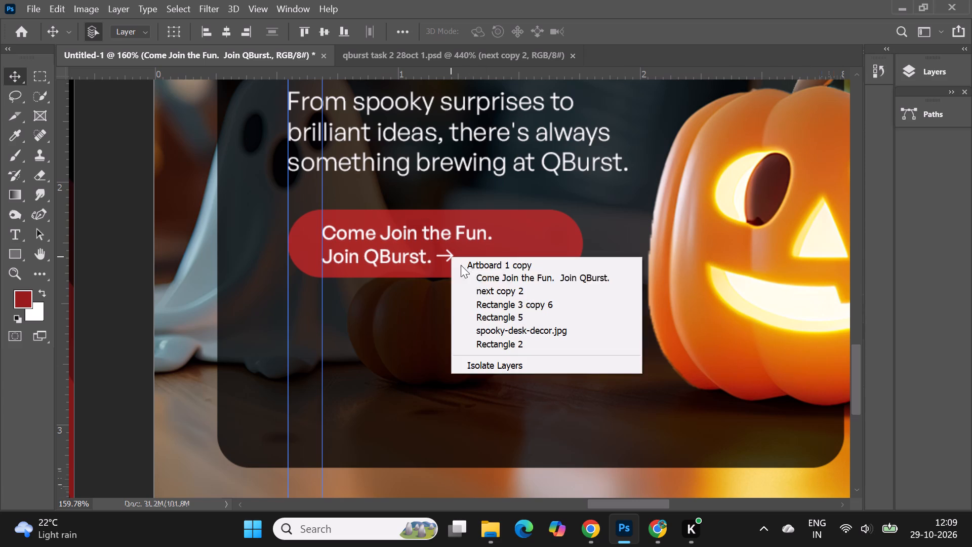
pyautogui.click(488, 289)
pyautogui.press('Right')
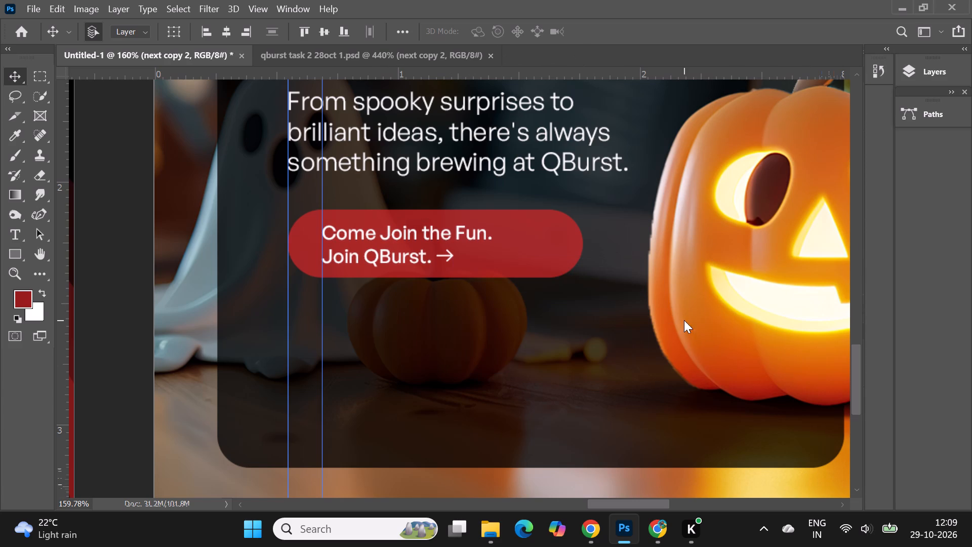
pyautogui.press('Right')
pyautogui.press('Right')
pyautogui.press('Down')
pyautogui.press('Down')
pyautogui.press('Left')
# Narrow the red button rectangle from its right side to about 80% width, 0.97 in, keeping its height and left edge fixed.
pyautogui.rightClick(561, 229)
pyautogui.click(598, 254)
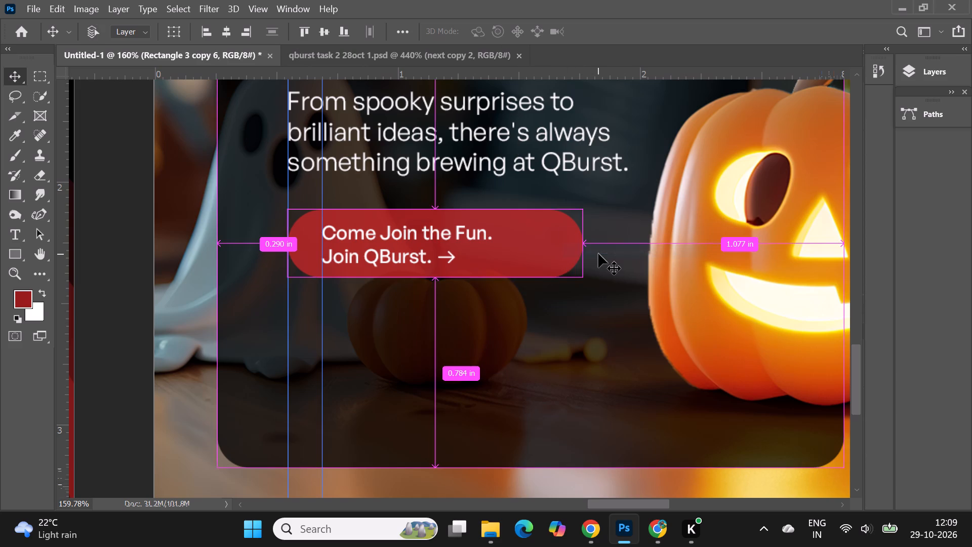
pyautogui.hotkey('ctrl', 't')
pyautogui.keyDown('shift'); pyautogui.moveTo(589, 245); pyautogui.dragTo(527, 244); pyautogui.keyUp('shift')
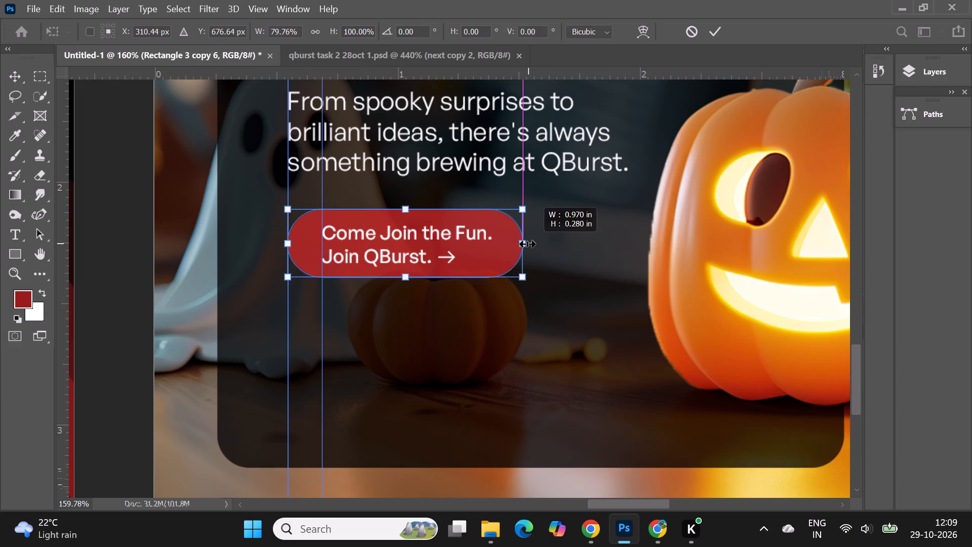
pyautogui.keyDown('shift'); pyautogui.moveTo(527, 244); pyautogui.dragTo(528, 244); pyautogui.keyUp('shift')
pyautogui.click(718, 29)
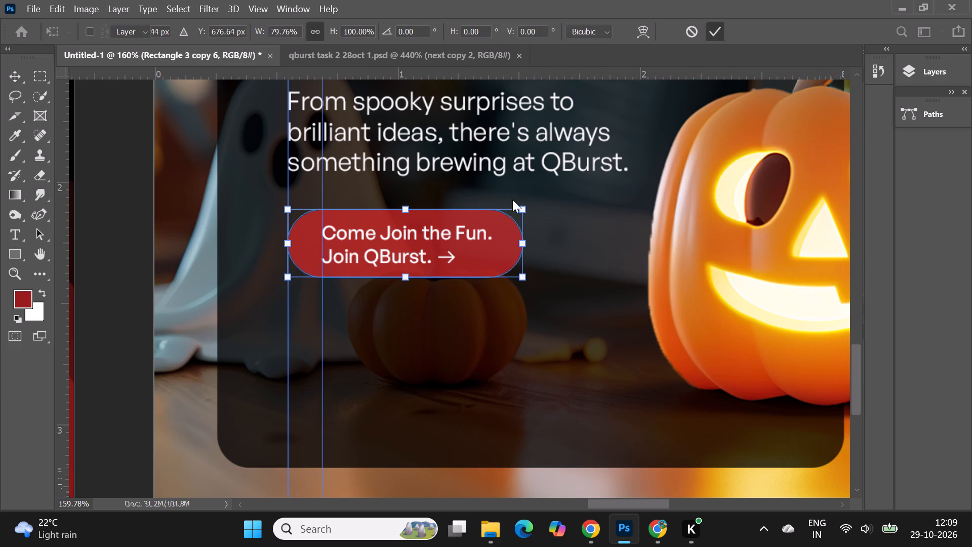
# Scale the two-line button text and white arrow together proportionally to about 94%, keeping their left edge on the guide.
pyautogui.click(913, 70)
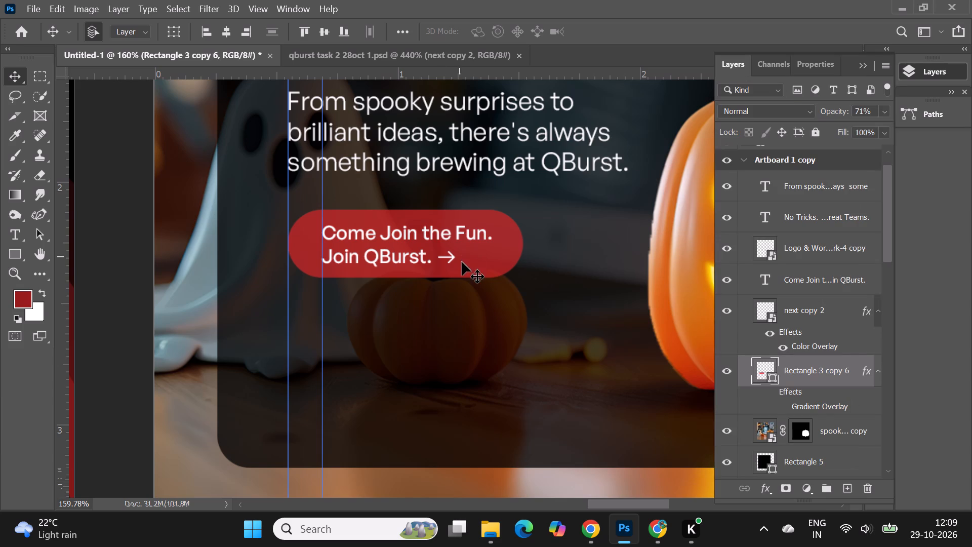
pyautogui.click(796, 308)
pyautogui.keyDown('shift'); pyautogui.click(800, 285); pyautogui.keyUp('shift')
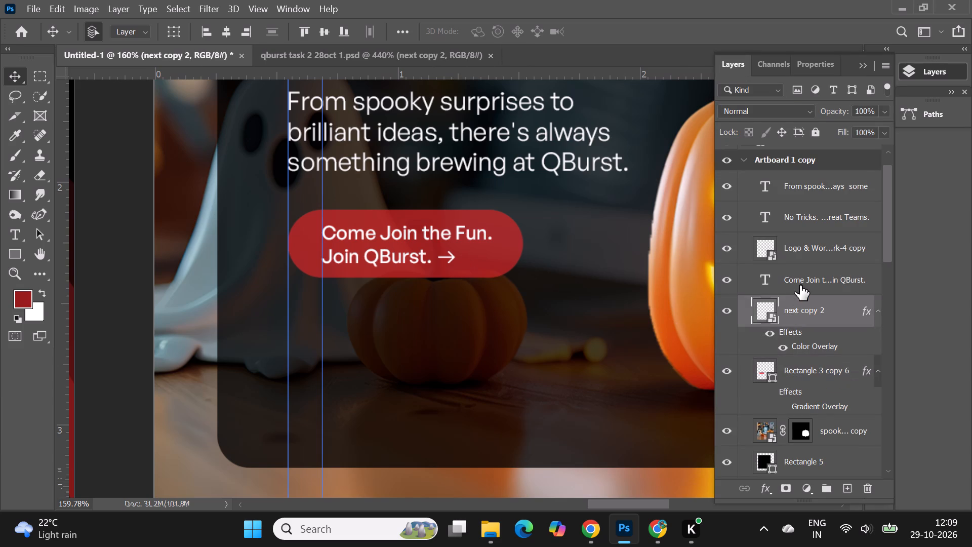
pyautogui.hotkey('ctrl', 't')
pyautogui.moveTo(494, 266); pyautogui.dragTo(490, 266)
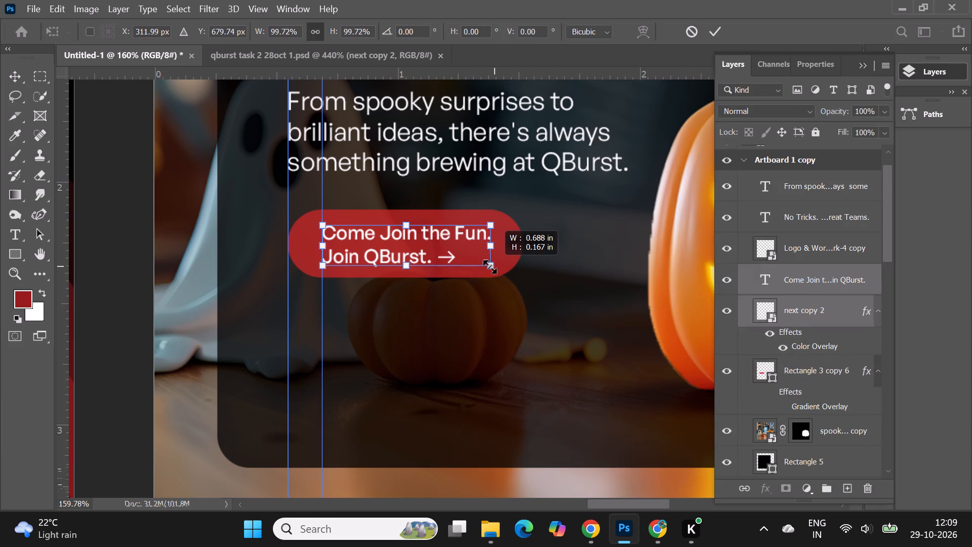
pyautogui.moveTo(490, 266); pyautogui.dragTo(487, 265)
pyautogui.click(482, 228)
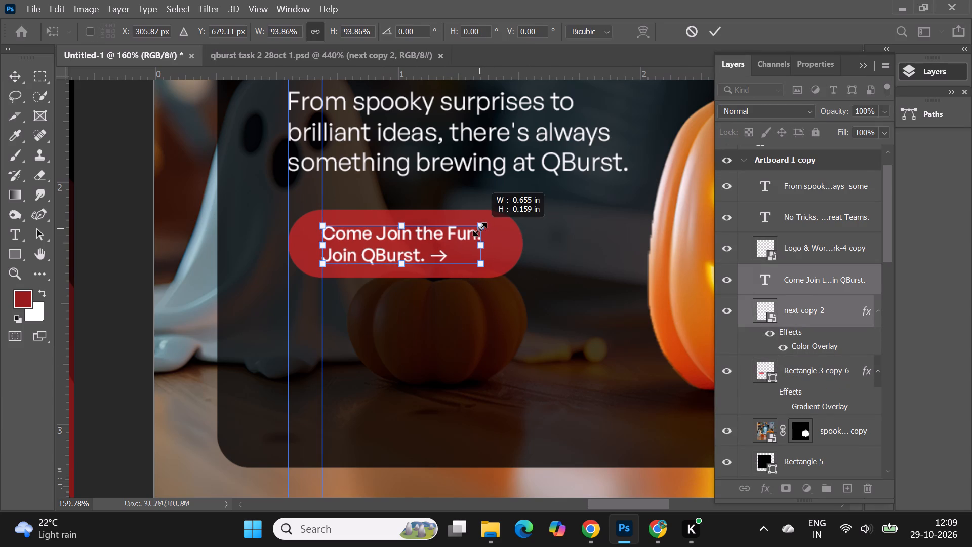
pyautogui.click(710, 32)
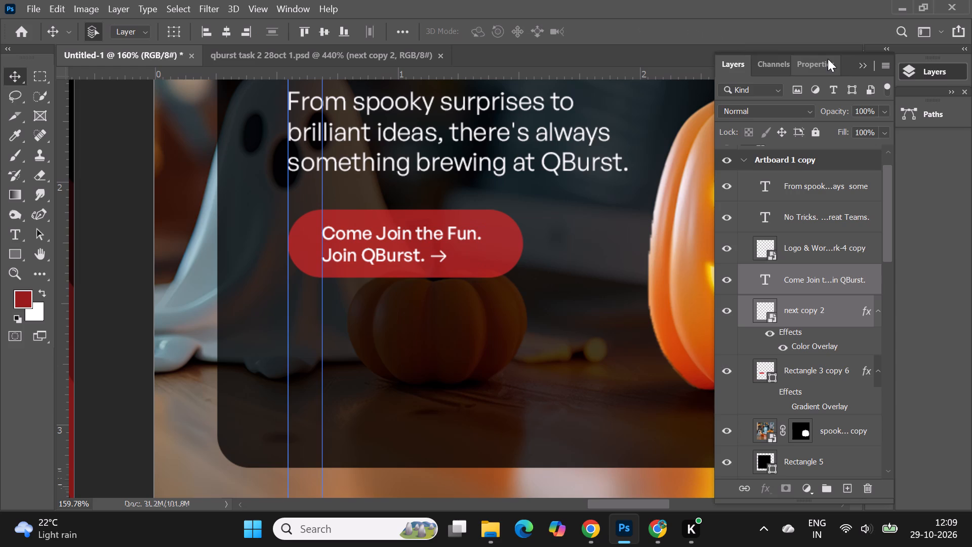
pyautogui.click(865, 68)
# Nudge the button text and arrow together 1 px up to centre them vertically in the red button.
pyautogui.press('Up')
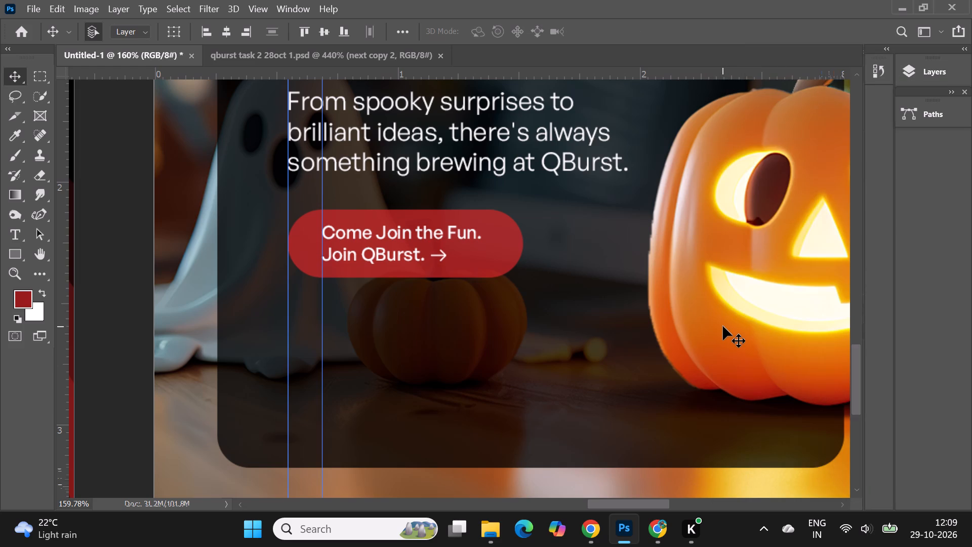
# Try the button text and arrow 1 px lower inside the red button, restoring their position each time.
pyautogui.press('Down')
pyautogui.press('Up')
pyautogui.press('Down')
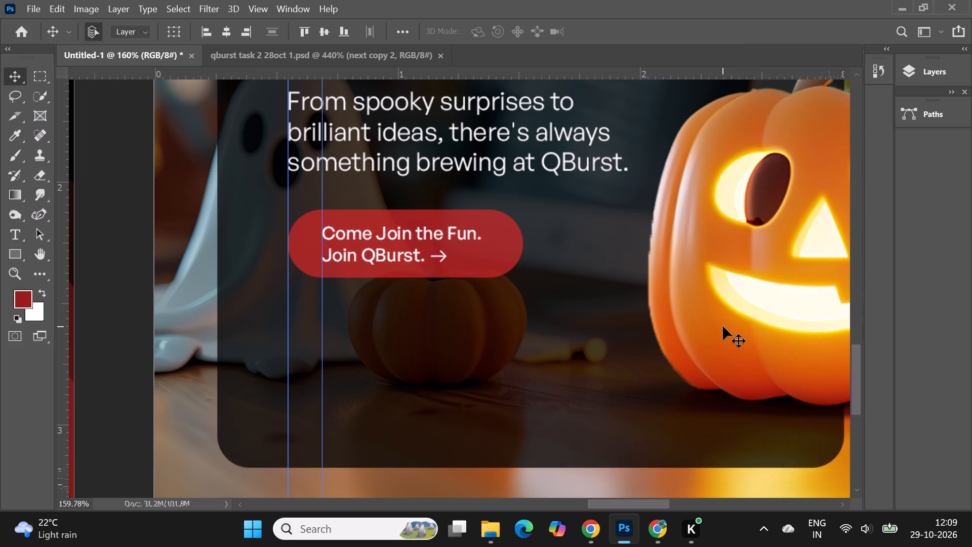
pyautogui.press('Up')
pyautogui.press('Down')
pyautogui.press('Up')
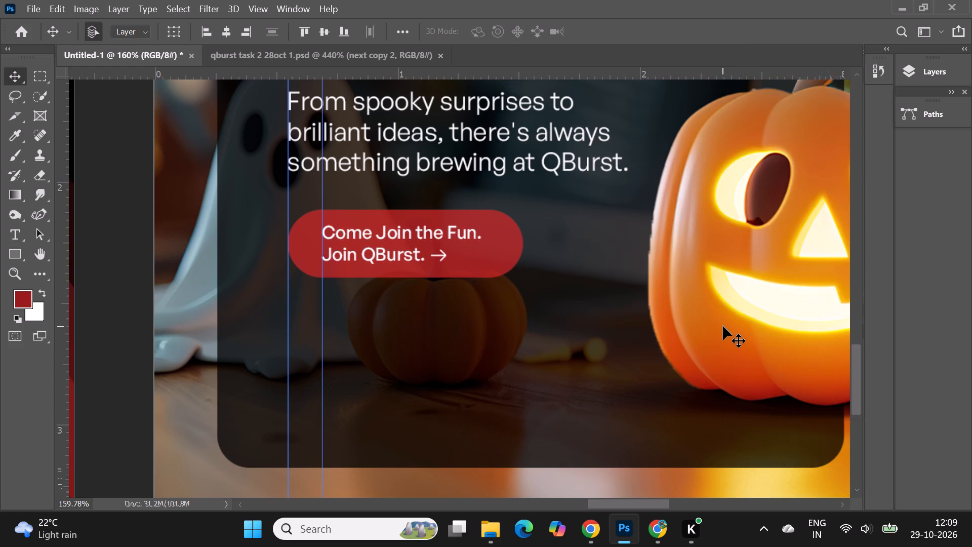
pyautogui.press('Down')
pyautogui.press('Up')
# Narrow the red button rectangle slightly from its right side, keeping its left edge and height fixed.
pyautogui.rightClick(504, 235)
pyautogui.click(525, 253)
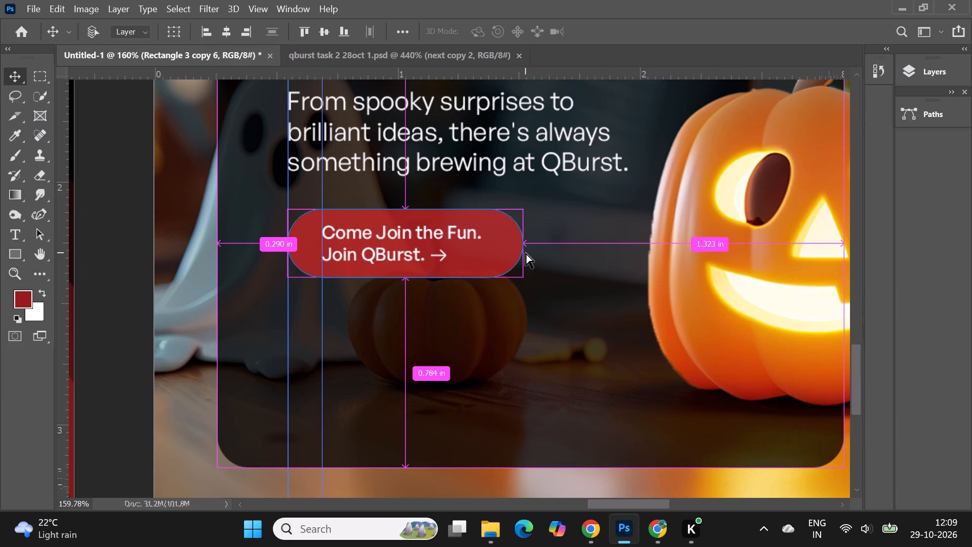
pyautogui.hotkey('ctrl', 't')
pyautogui.keyDown('shift'); pyautogui.moveTo(524, 243); pyautogui.dragTo(516, 243); pyautogui.keyUp('shift')
pyautogui.click(710, 35)
pyautogui.keyDown('alt'); pyautogui.scroll(-9, 471, 281); pyautogui.keyUp('alt')
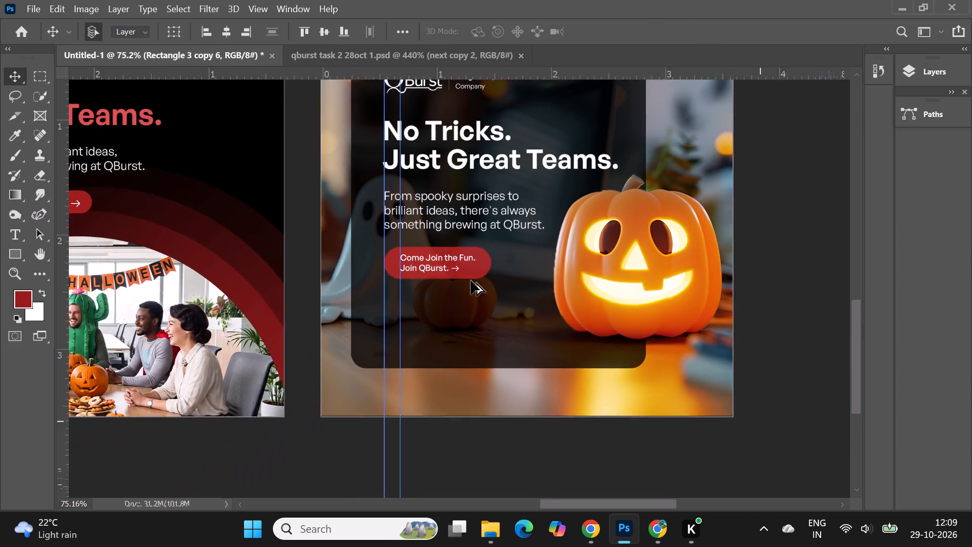
pyautogui.keyDown('alt'); pyautogui.scroll(-1, 471, 281); pyautogui.keyUp('alt')
pyautogui.click(511, 444)
# Move the vertical guide from the button text's left edge to about 4.7 in, outside the pumpkin artboard.
pyautogui.click(413, 302)
pyautogui.moveTo(413, 294); pyautogui.dragTo(176, 296)
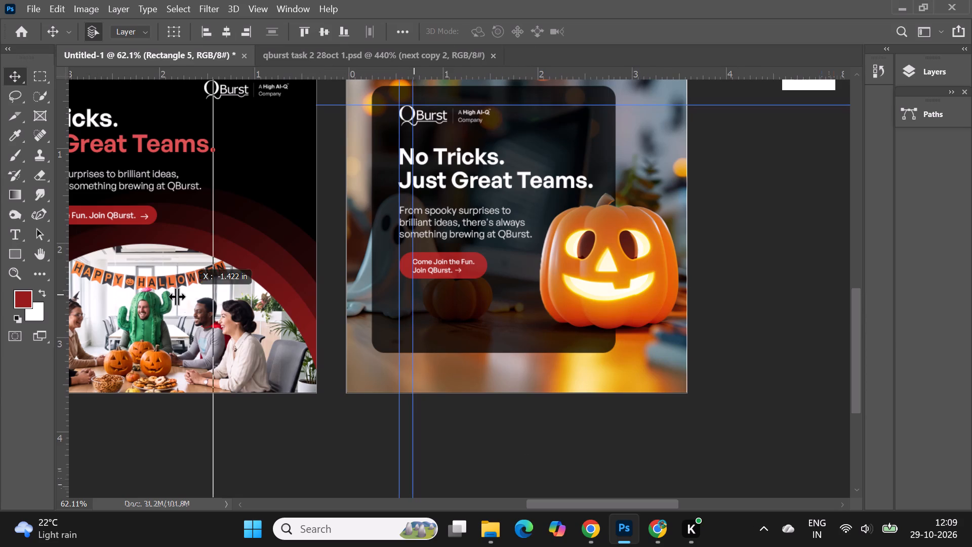
pyautogui.moveTo(176, 296); pyautogui.dragTo(797, 355)
pyautogui.keyDown('alt'); pyautogui.scroll(-4, 367, 379); pyautogui.keyUp('alt')
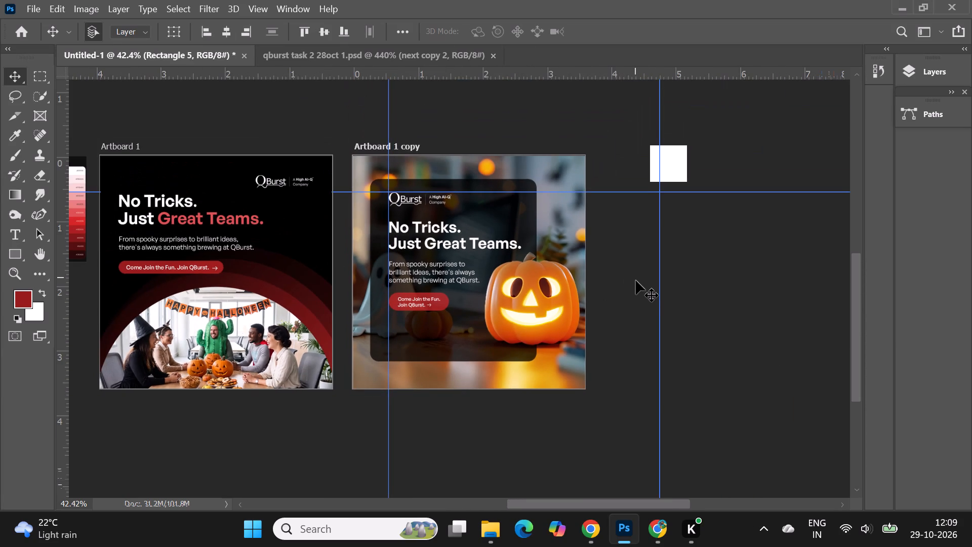
pyautogui.click(636, 289)
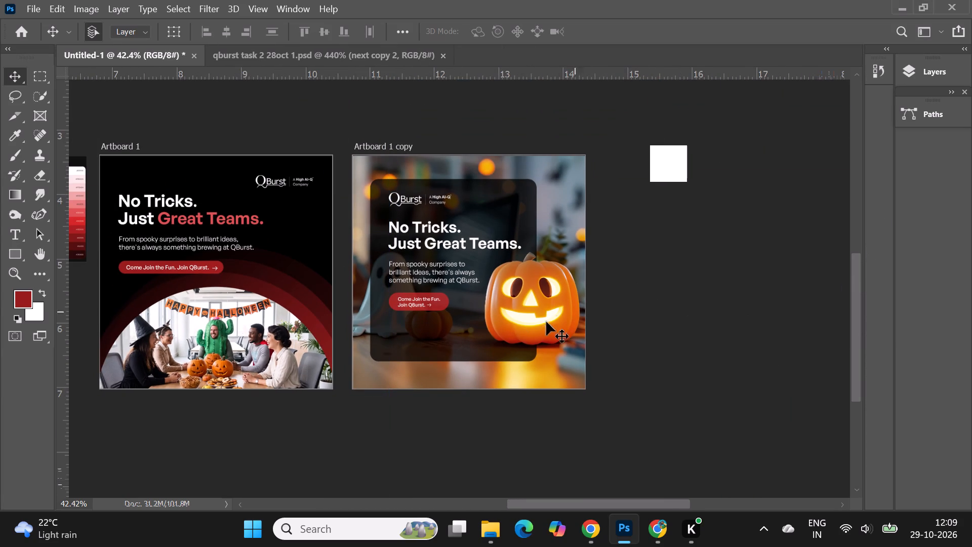
# Shorten the translucent dark panel, Rectangle 5, from its bottom edge to about 84% height, keeping its width and top edge.
pyautogui.rightClick(464, 340)
pyautogui.click(495, 357)
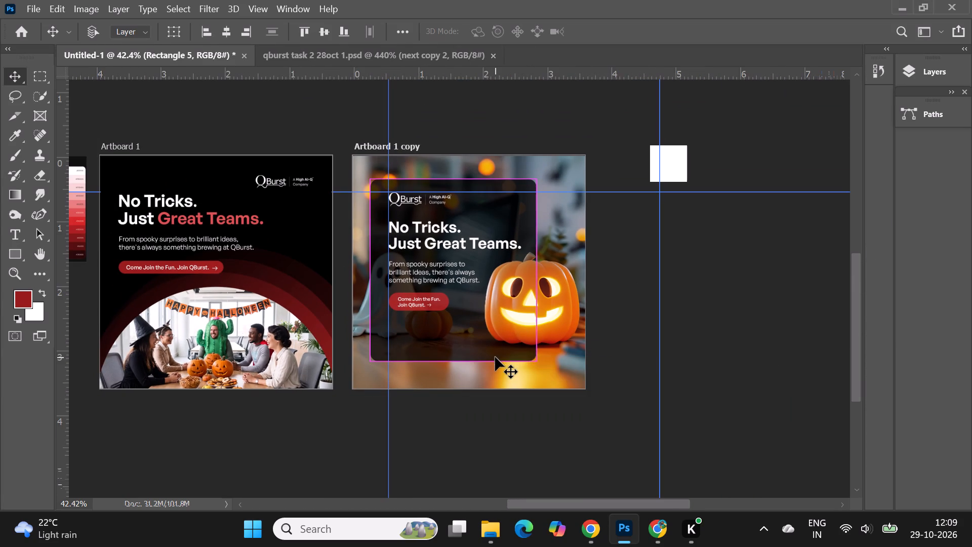
pyautogui.hotkey('ctrl', 't')
pyautogui.keyDown('shift'); pyautogui.moveTo(447, 360); pyautogui.dragTo(448, 339); pyautogui.keyUp('shift')
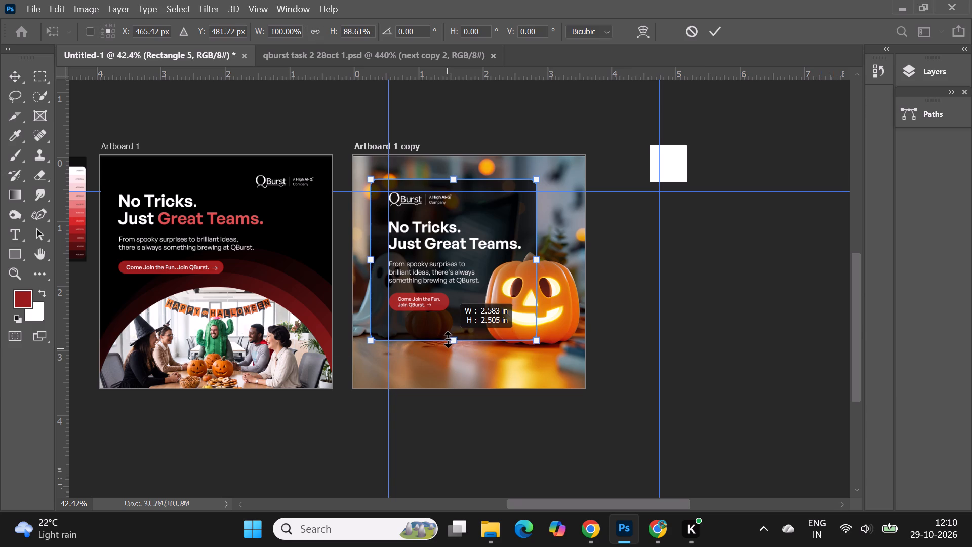
pyautogui.keyDown('shift'); pyautogui.moveTo(448, 339); pyautogui.dragTo(448, 331); pyautogui.keyUp('shift')
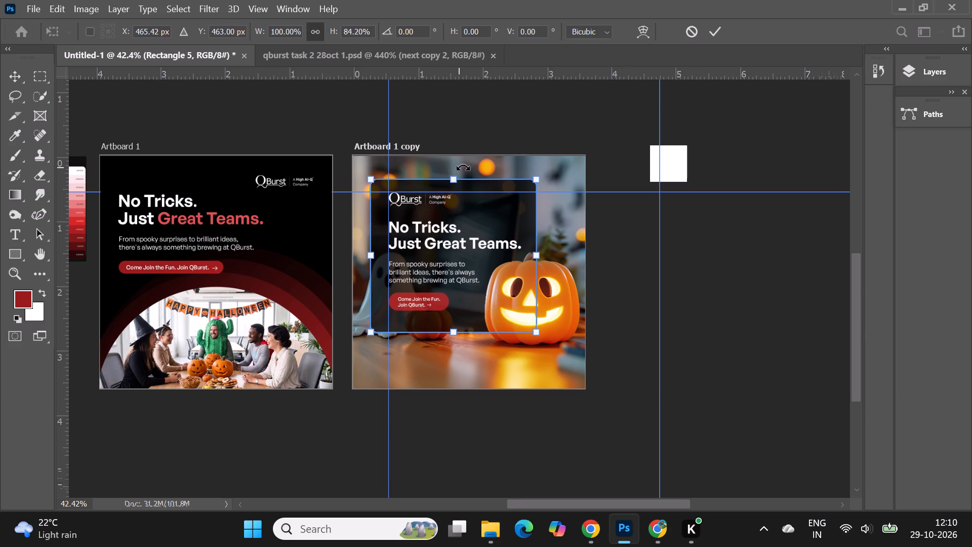
pyautogui.click(718, 31)
pyautogui.click(746, 288)
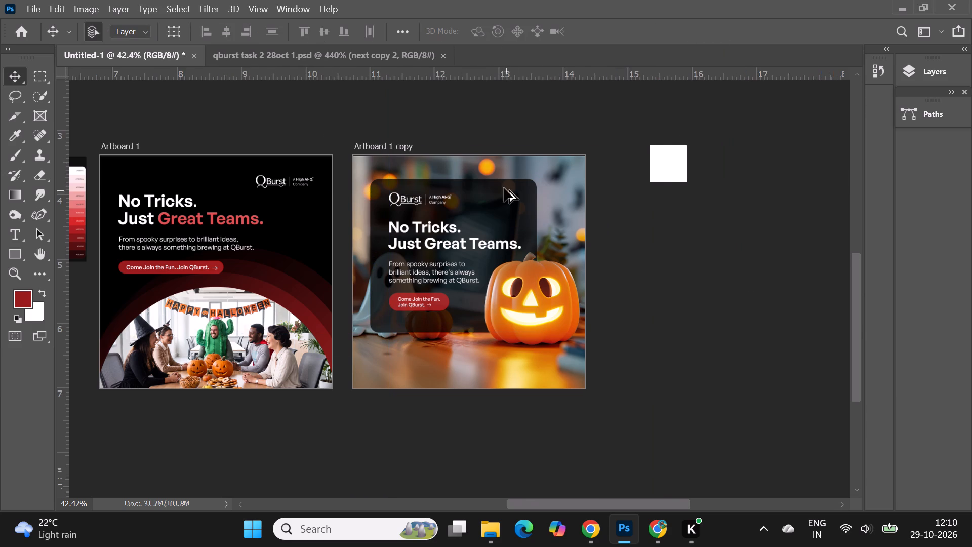
# Extend the dark panel's top edge slightly upward, making the panel about 2.44 in high with its bottom edge fixed.
pyautogui.keyDown('alt'); pyautogui.scroll(3, 504, 188); pyautogui.keyUp('alt')
pyautogui.rightClick(512, 193)
pyautogui.click(542, 213)
pyautogui.hotkey('ctrl', 't')
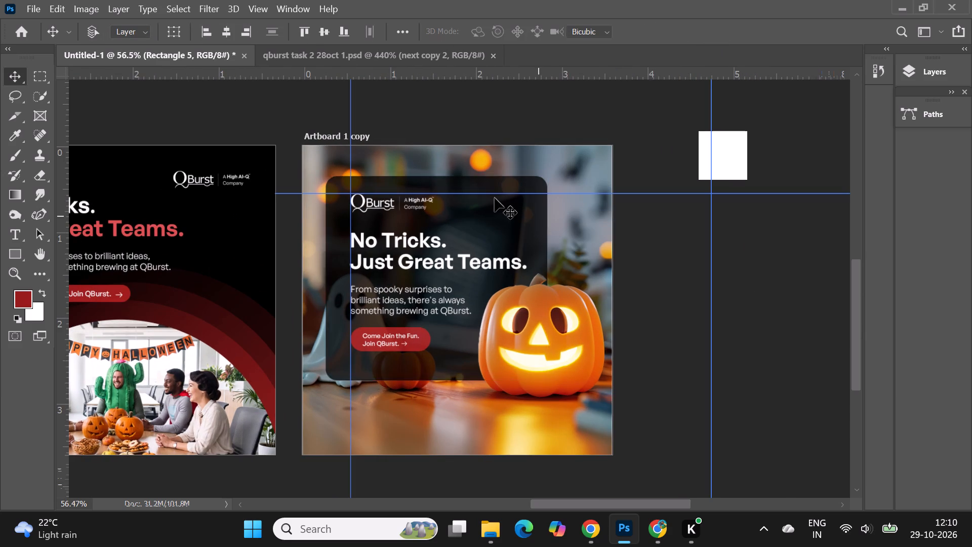
pyautogui.keyDown('shift'); pyautogui.moveTo(434, 175); pyautogui.dragTo(434, 171); pyautogui.keyUp('shift')
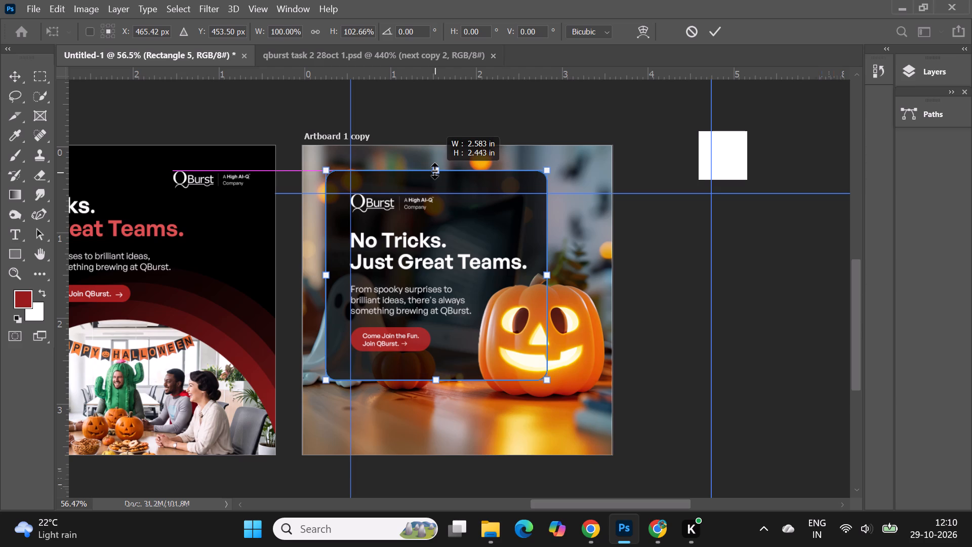
pyautogui.keyDown('shift'); pyautogui.moveTo(434, 171); pyautogui.dragTo(432, 170); pyautogui.keyUp('shift')
pyautogui.click(722, 26)
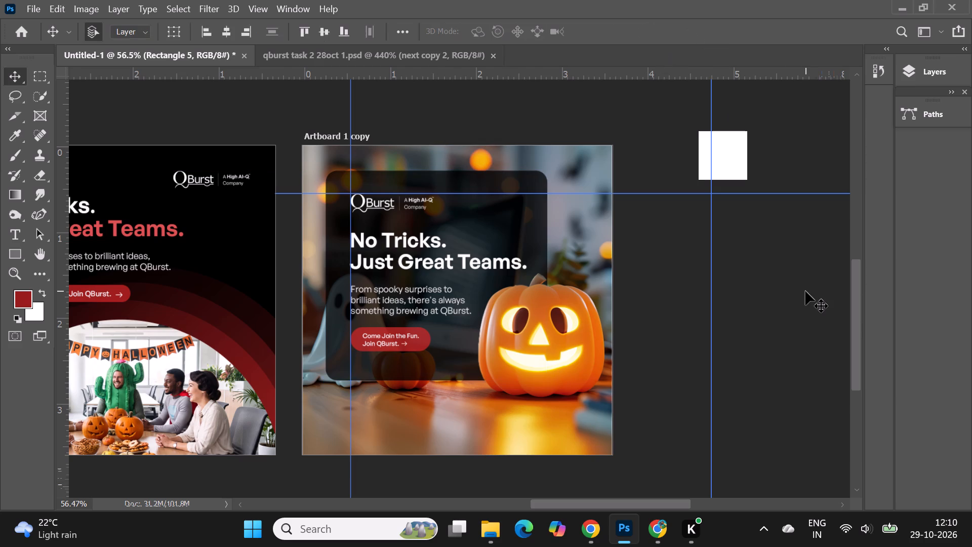
pyautogui.click(805, 291)
# Examine the spacing of the dark panel, logo, headline and button on the pumpkin artboard.
pyautogui.keyDown('alt'); pyautogui.scroll(-4, 667, 253); pyautogui.keyUp('alt')
pyautogui.click(762, 355)
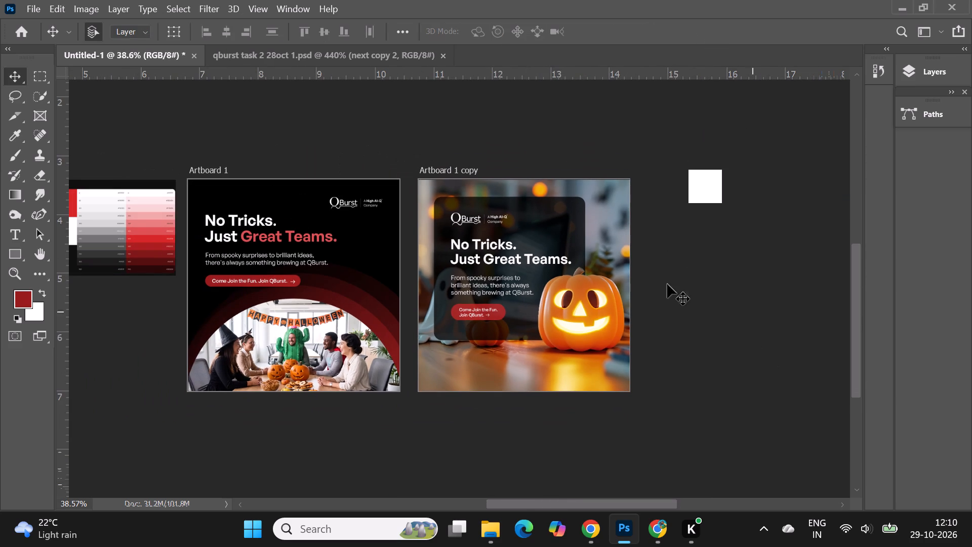
pyautogui.keyDown('alt'); pyautogui.scroll(3, 664, 283); pyautogui.keyUp('alt')
pyautogui.keyDown('alt'); pyautogui.scroll(1, 602, 306); pyautogui.keyUp('alt')
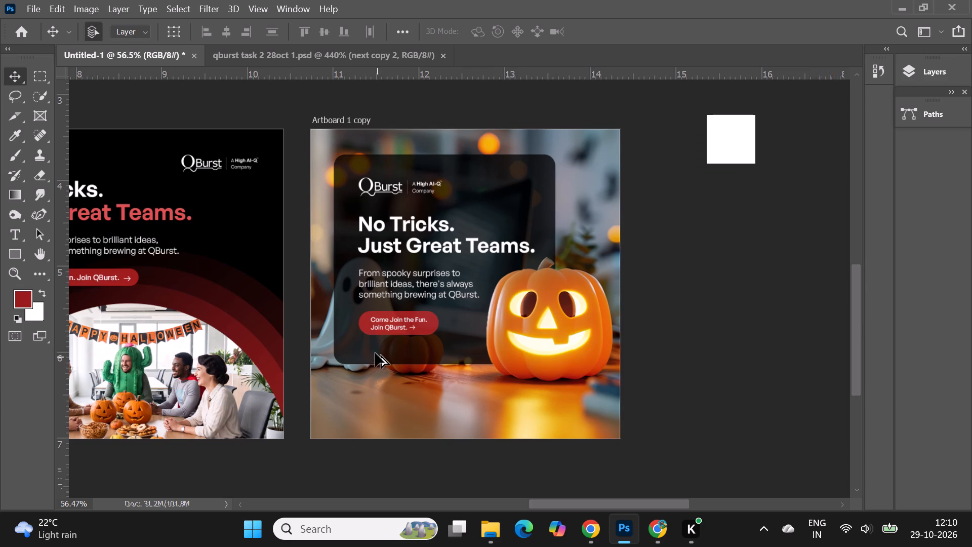
pyautogui.keyDown('alt'); pyautogui.scroll(4, 522, 209); pyautogui.keyUp('alt')
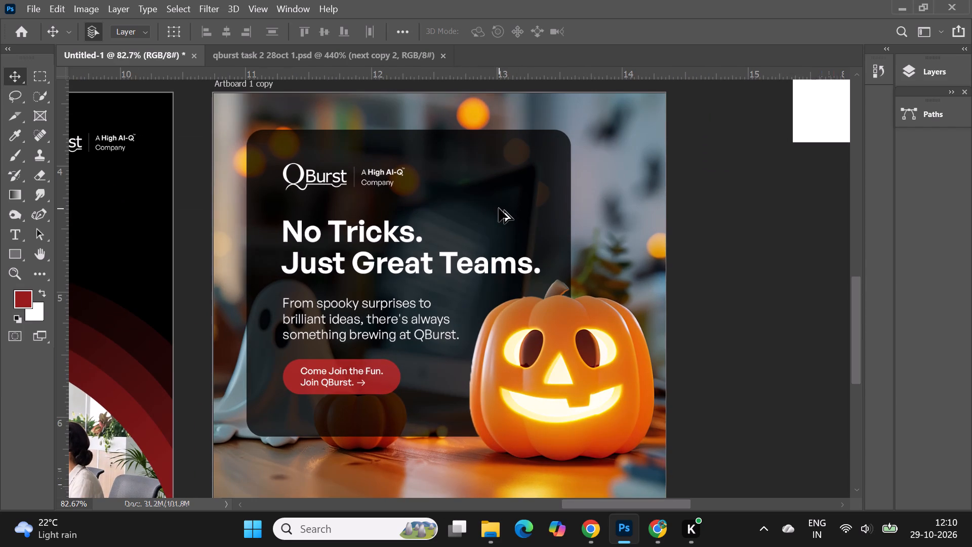
pyautogui.keyDown('alt'); pyautogui.scroll(-2, 499, 208); pyautogui.keyUp('alt')
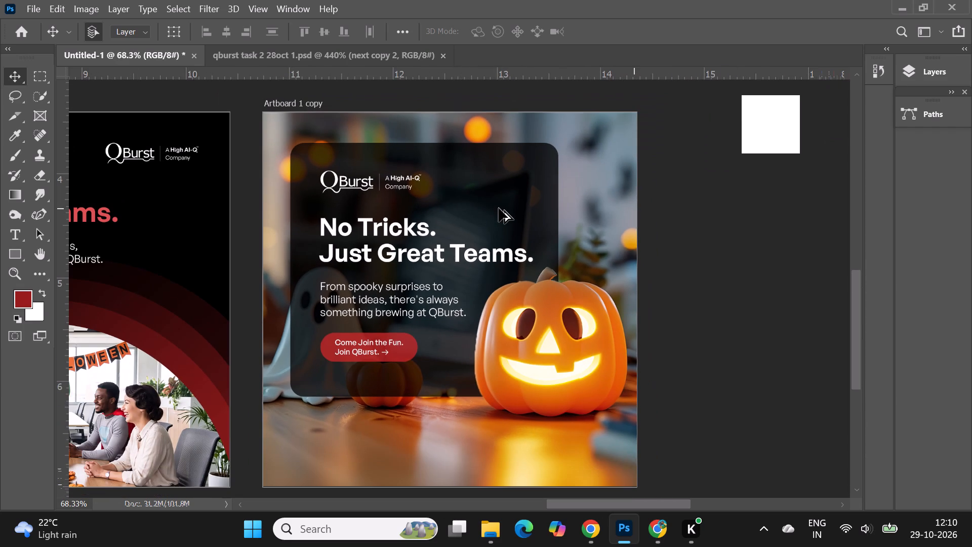
pyautogui.keyDown('alt'); pyautogui.scroll(-2, 499, 208); pyautogui.keyUp('alt')
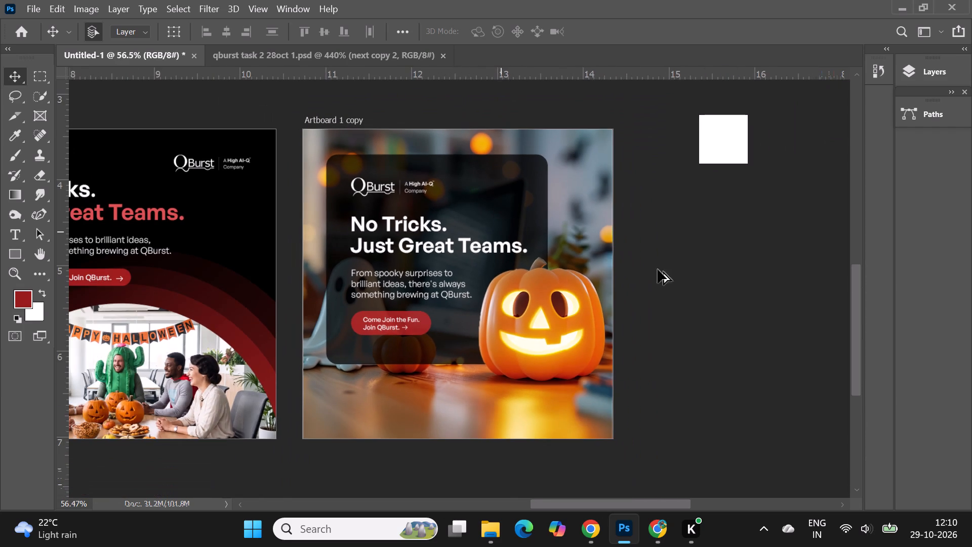
pyautogui.keyDown('alt'); pyautogui.scroll(-2, 716, 301); pyautogui.keyUp('alt')
pyautogui.click(788, 353)
# Set the whole "No Tricks. Just Great Teams." headline on the pumpkin artboard to 16 pt.
pyautogui.keyDown('alt'); pyautogui.scroll(1, 569, 258); pyautogui.keyUp('alt')
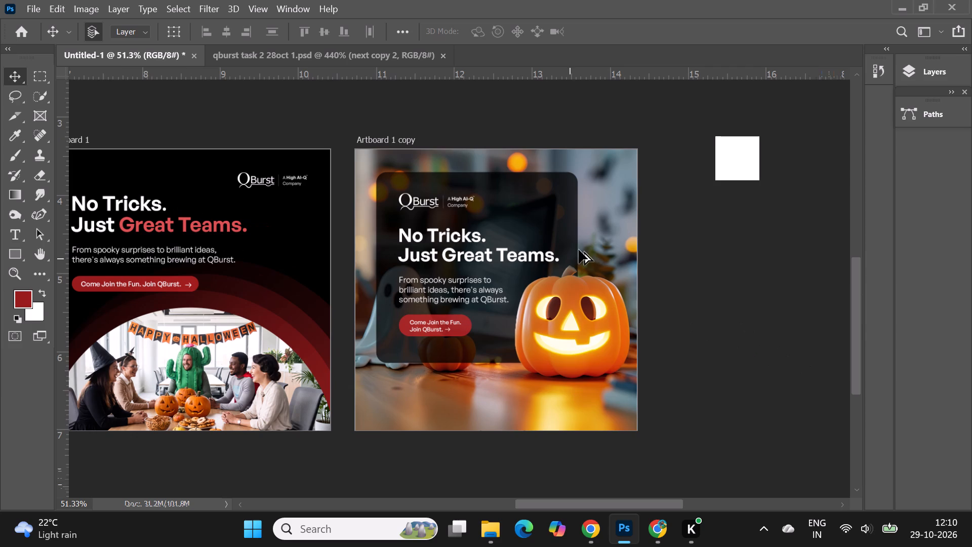
pyautogui.doubleClick(502, 256)
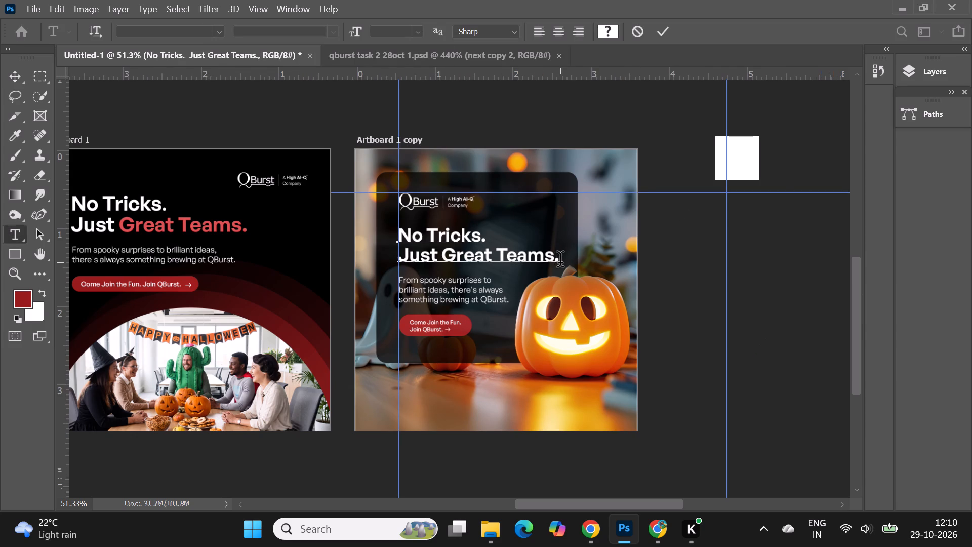
pyautogui.moveTo(560, 262); pyautogui.dragTo(395, 232)
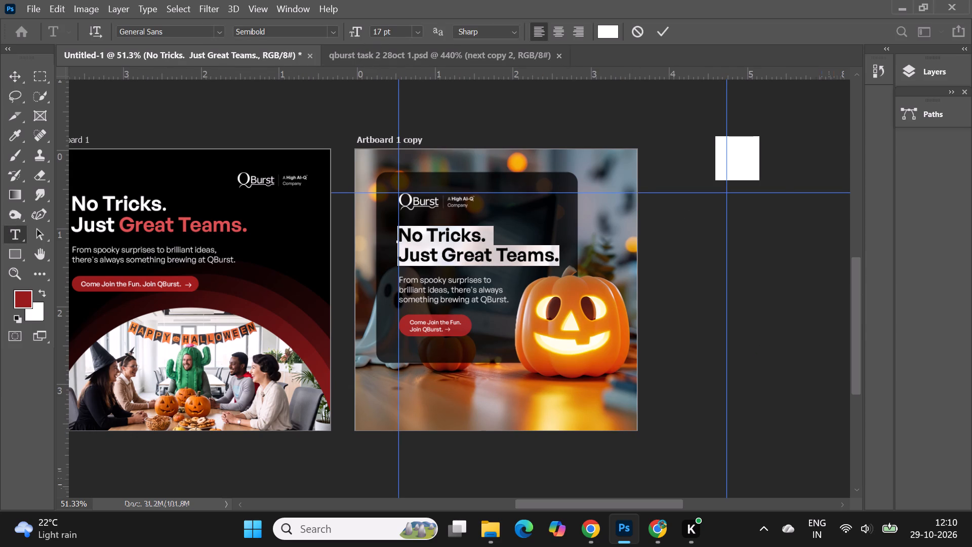
pyautogui.click(421, 36)
pyautogui.click(403, 145)
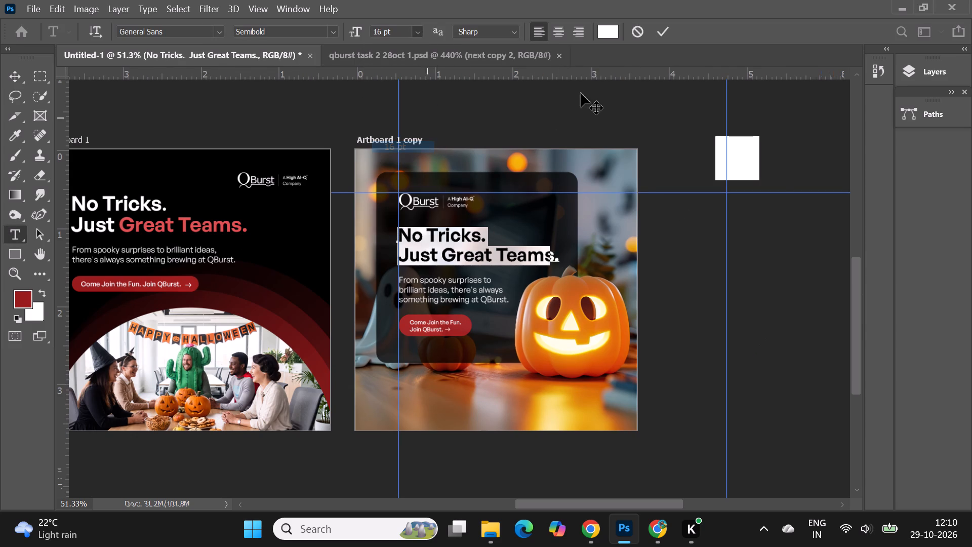
pyautogui.click(654, 29)
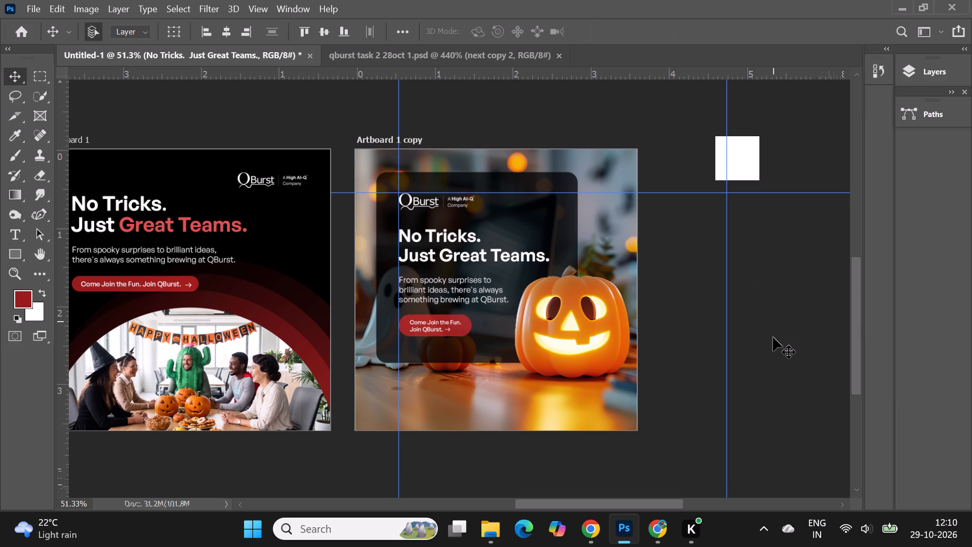
pyautogui.click(708, 382)
# Nudge the pumpkin artboard's headline 3 px down towards the body paragraph.
pyautogui.keyDown('alt'); pyautogui.scroll(3, 507, 303); pyautogui.keyUp('alt')
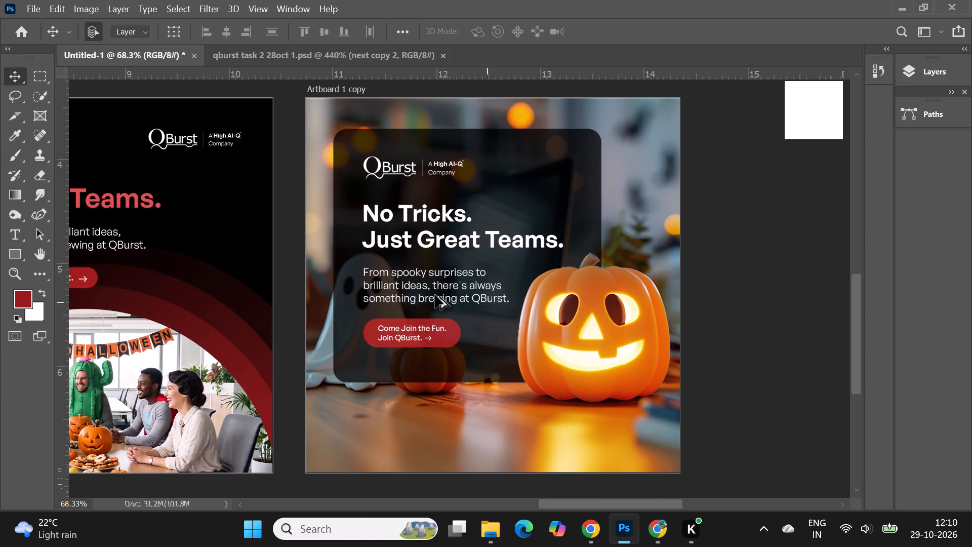
pyautogui.rightClick(416, 273)
pyautogui.click(447, 297)
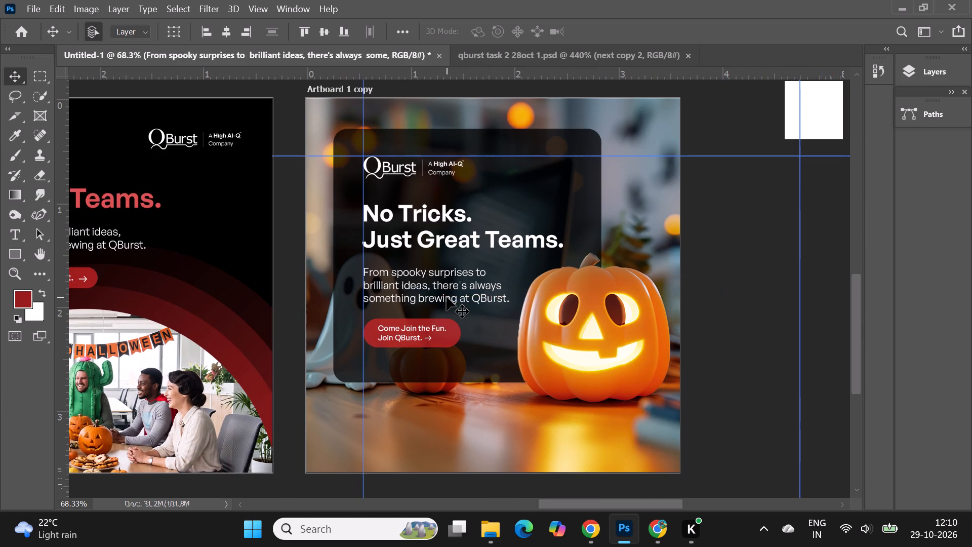
pyautogui.click(421, 239)
pyautogui.press('Down')
pyautogui.press('Down')
pyautogui.press('Down')
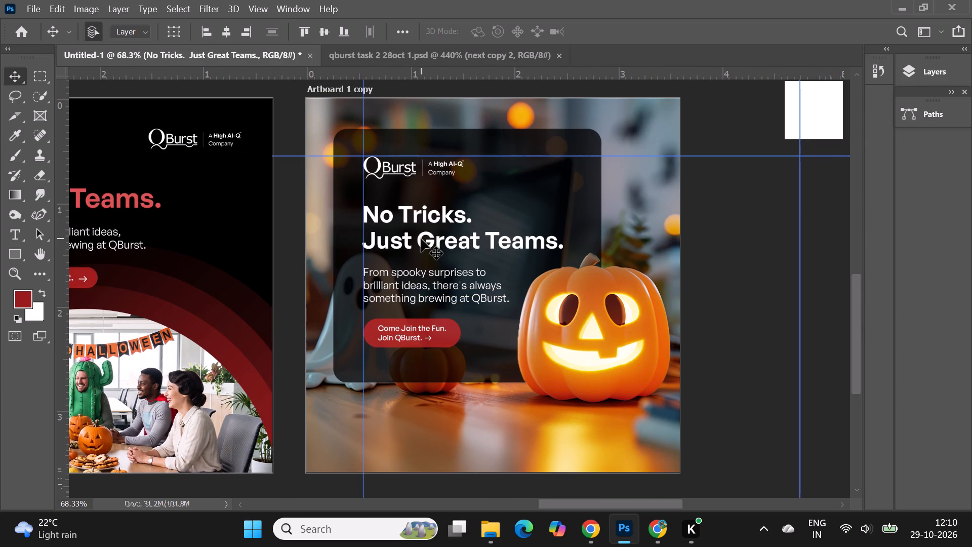
pyautogui.click(719, 344)
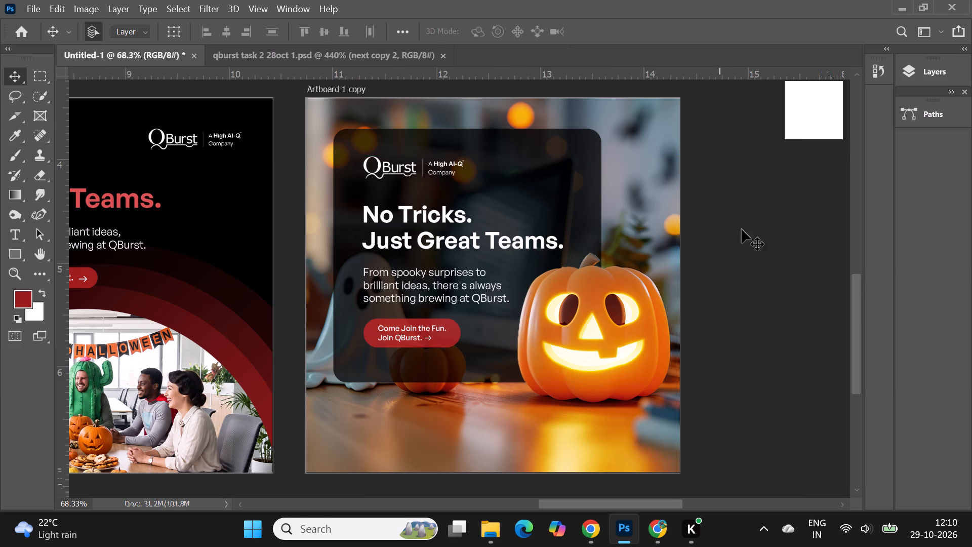
# Examine the pumpkin artboard's layout against Artboard 1, selecting the dark panel, Rectangle 5.
pyautogui.keyDown('alt'); pyautogui.scroll(-6, 743, 225); pyautogui.keyUp('alt')
pyautogui.click(763, 291)
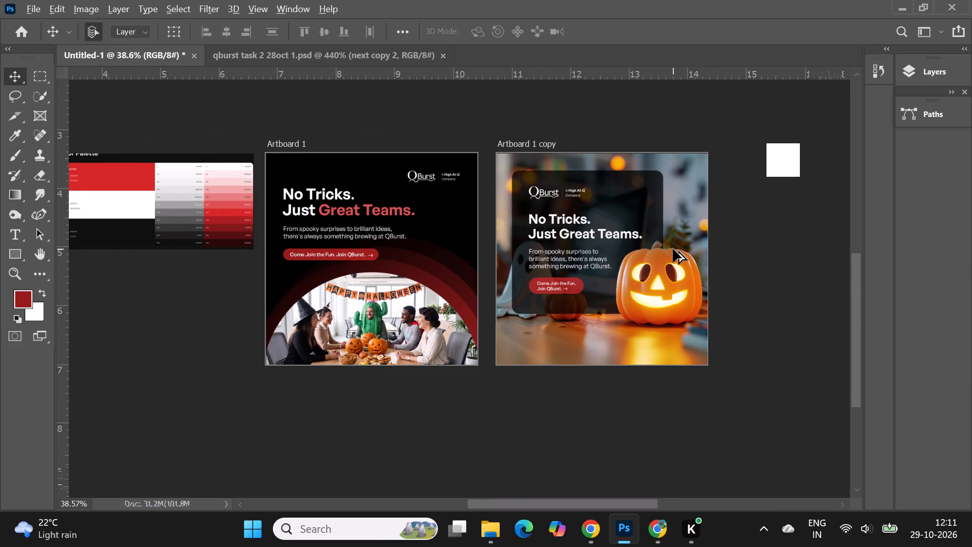
pyautogui.keyDown('alt'); pyautogui.scroll(4, 673, 249); pyautogui.keyUp('alt')
pyautogui.keyDown('alt'); pyautogui.scroll(2, 719, 211); pyautogui.keyUp('alt')
pyautogui.keyDown('alt'); pyautogui.scroll(-1, 402, 280); pyautogui.keyUp('alt')
pyautogui.rightClick(565, 180)
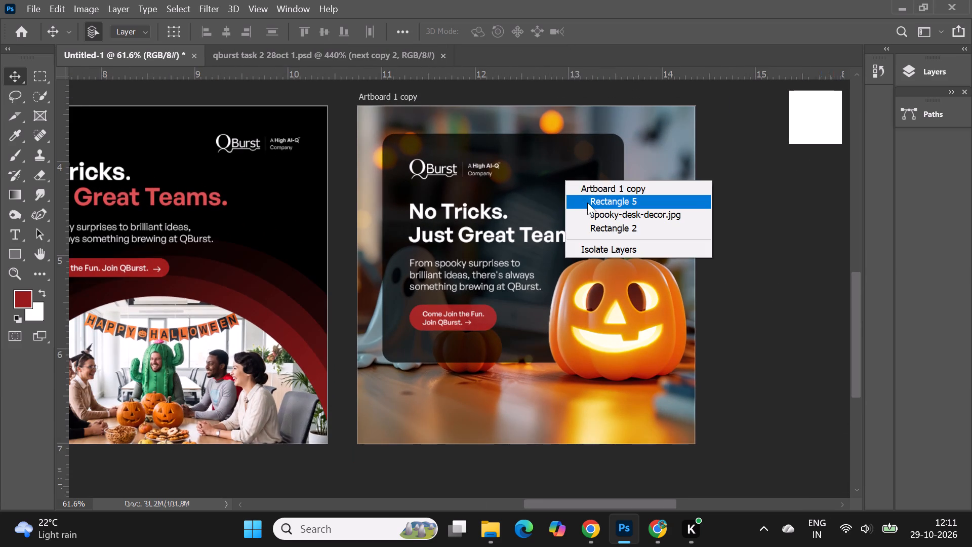
pyautogui.click(587, 203)
# Move the color palette screenshot from beside Artboard 1 to the empty canvas beyond the pumpkin artboard, below the white square.
pyautogui.keyDown('alt'); pyautogui.scroll(-7, 652, 239); pyautogui.keyUp('alt')
pyautogui.keyDown('alt'); pyautogui.scroll(2, 747, 264); pyautogui.keyUp('alt')
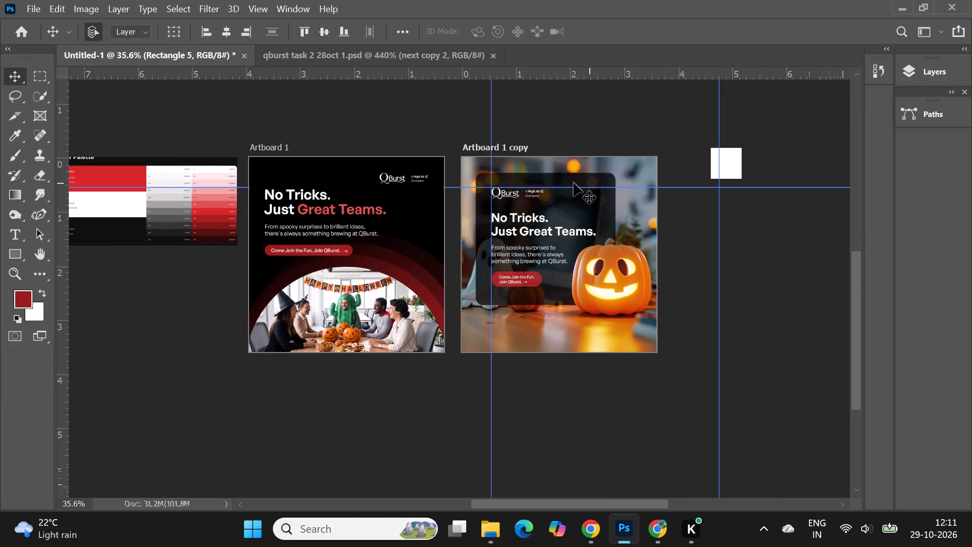
pyautogui.keyDown('alt'); pyautogui.scroll(-2, 655, 225); pyautogui.keyUp('alt')
pyautogui.click(206, 217)
pyautogui.moveTo(199, 213); pyautogui.dragTo(537, 249)
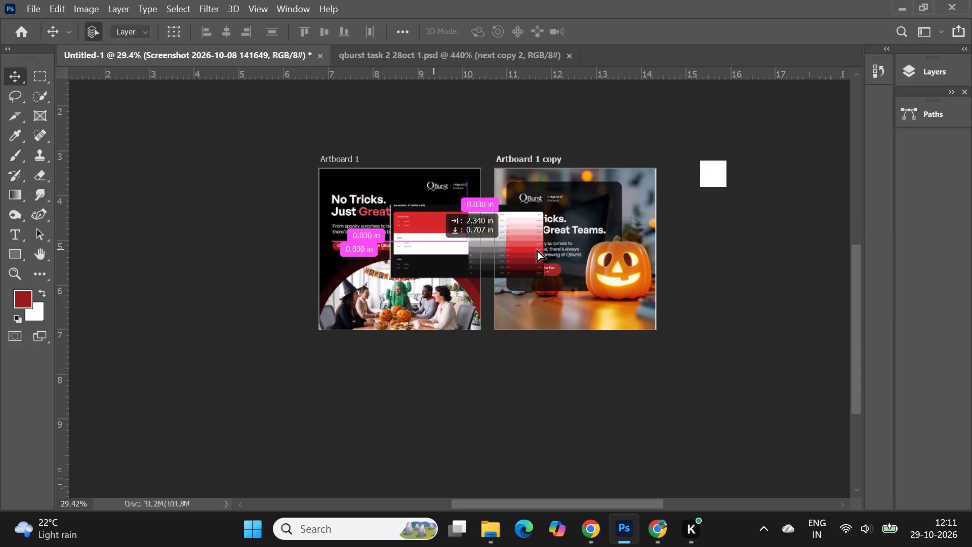
pyautogui.moveTo(537, 249); pyautogui.dragTo(745, 242)
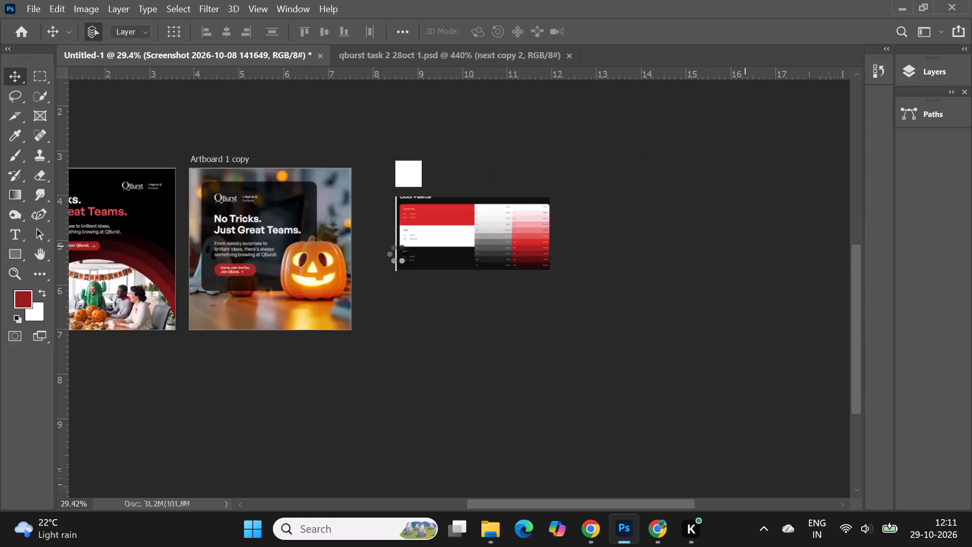
# Move the white square close to the pumpkin artboard's upper corner and scale it down proportionally to about 49%.
pyautogui.keyDown('alt'); pyautogui.scroll(-1, 314, 257); pyautogui.keyUp('alt')
pyautogui.keyDown('alt'); pyautogui.scroll(4, 601, 240); pyautogui.keyUp('alt')
pyautogui.keyDown('alt'); pyautogui.scroll(3, 771, 168); pyautogui.keyUp('alt')
pyautogui.moveTo(685, 158); pyautogui.dragTo(642, 164)
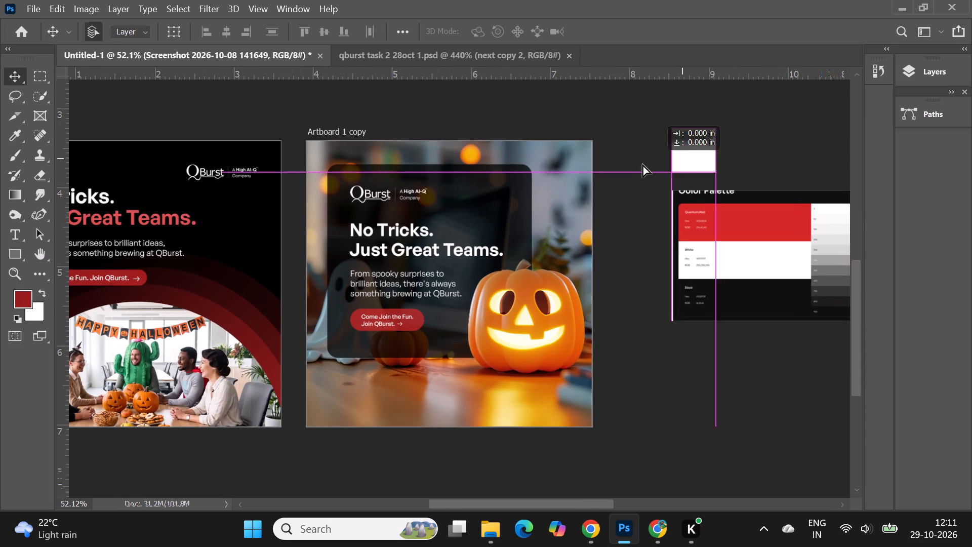
pyautogui.moveTo(642, 164); pyautogui.dragTo(623, 170)
pyautogui.hotkey('ctrl', 't')
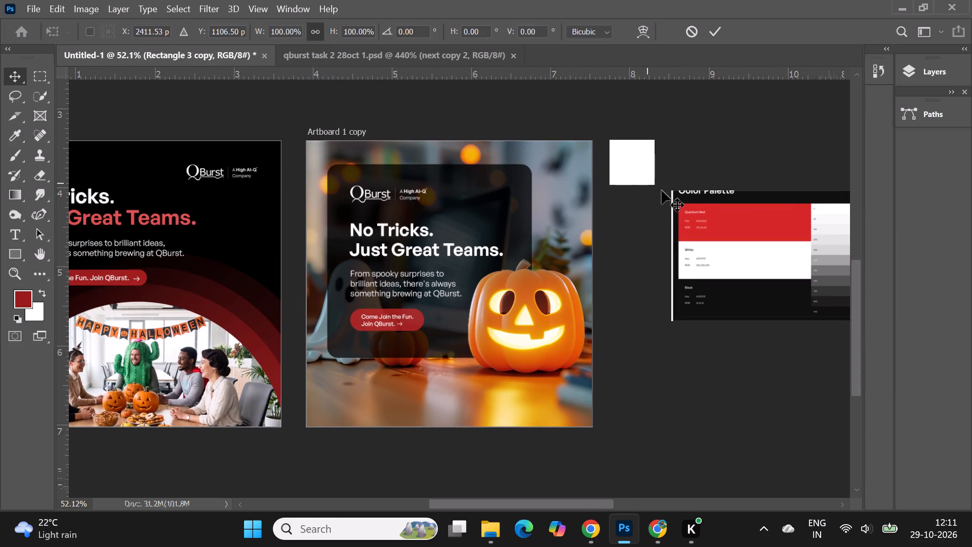
pyautogui.moveTo(657, 188); pyautogui.dragTo(634, 166)
pyautogui.click(713, 29)
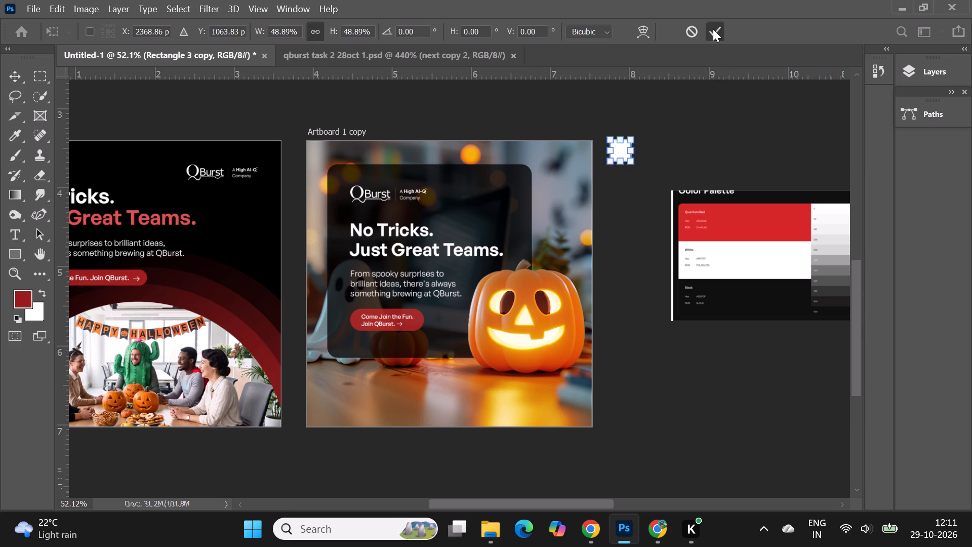
pyautogui.click(723, 128)
# Move the color palette screenshot beside the pumpkin artboard, directly below the small white square.
pyautogui.click(722, 247)
pyautogui.moveTo(742, 249); pyautogui.dragTo(677, 233)
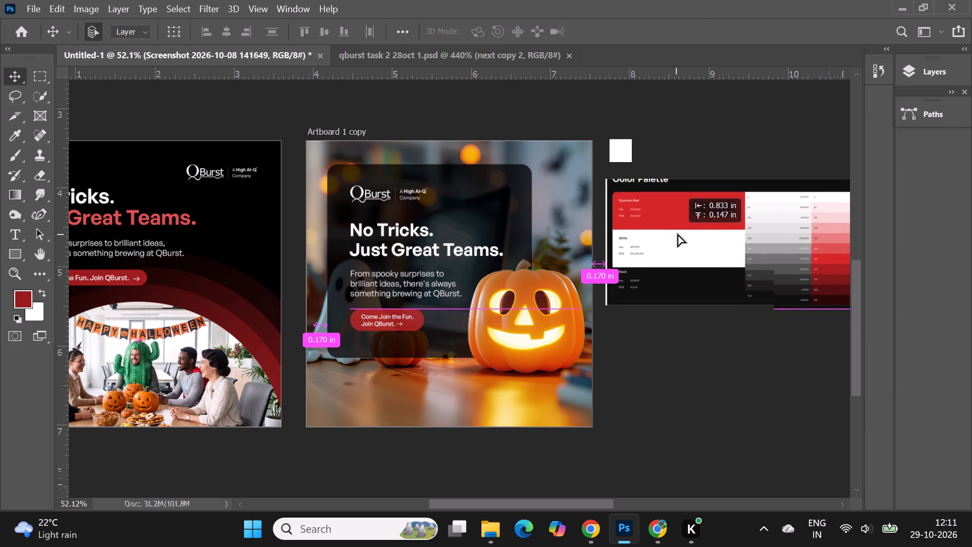
pyautogui.moveTo(677, 233); pyautogui.dragTo(679, 231)
# Fill the pumpkin artboard's dark panel, Rectangle 5, with a linear gradient from black to the palette screenshot's Quantum Red.
pyautogui.keyDown('alt'); pyautogui.scroll(-4, 261, 239); pyautogui.keyUp('alt')
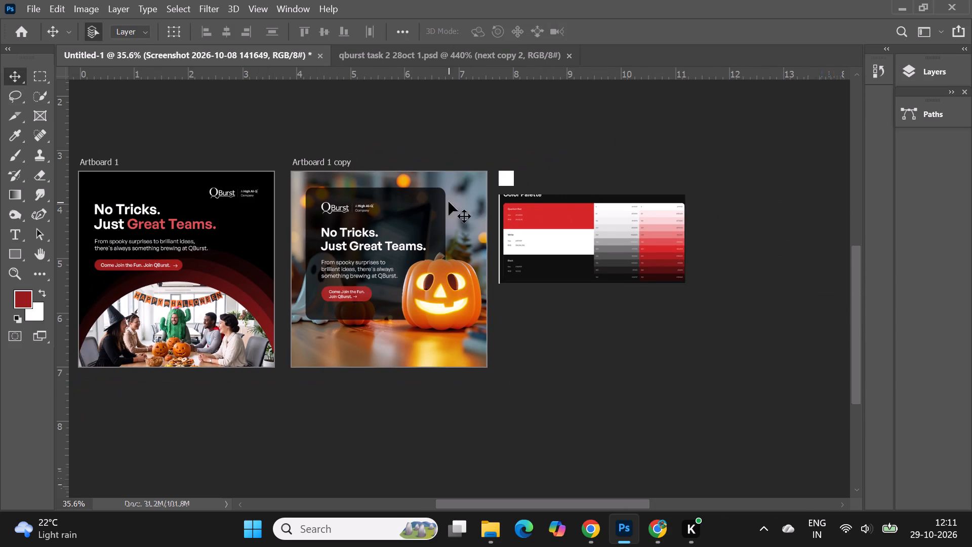
pyautogui.rightClick(416, 196)
pyautogui.click(435, 213)
pyautogui.click(18, 253)
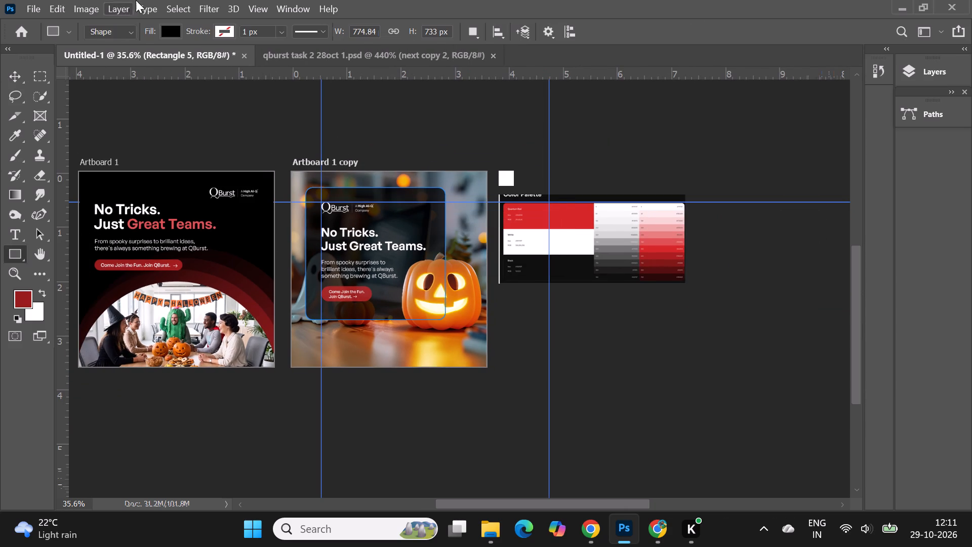
pyautogui.click(168, 34)
pyautogui.click(134, 62)
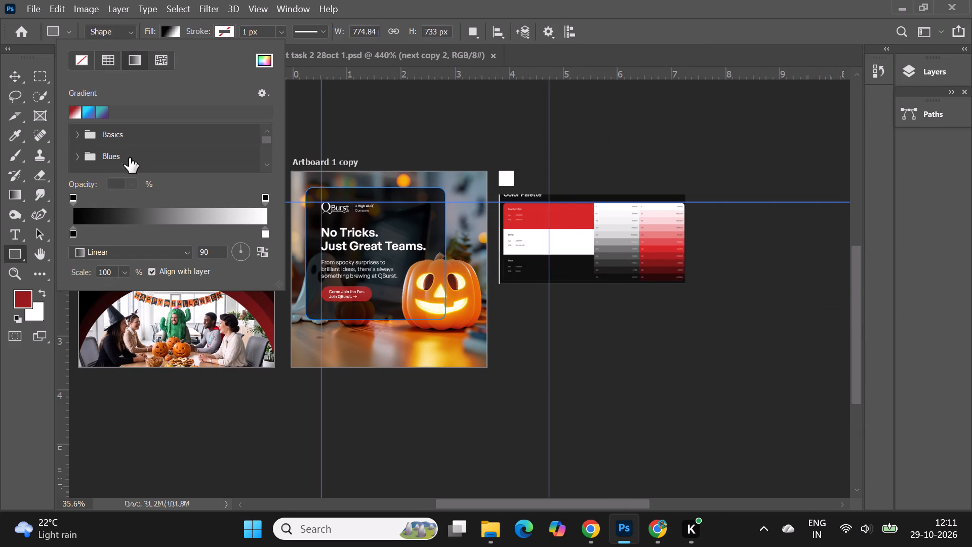
pyautogui.doubleClick(265, 235)
pyautogui.moveTo(590, 208); pyautogui.dragTo(564, 340)
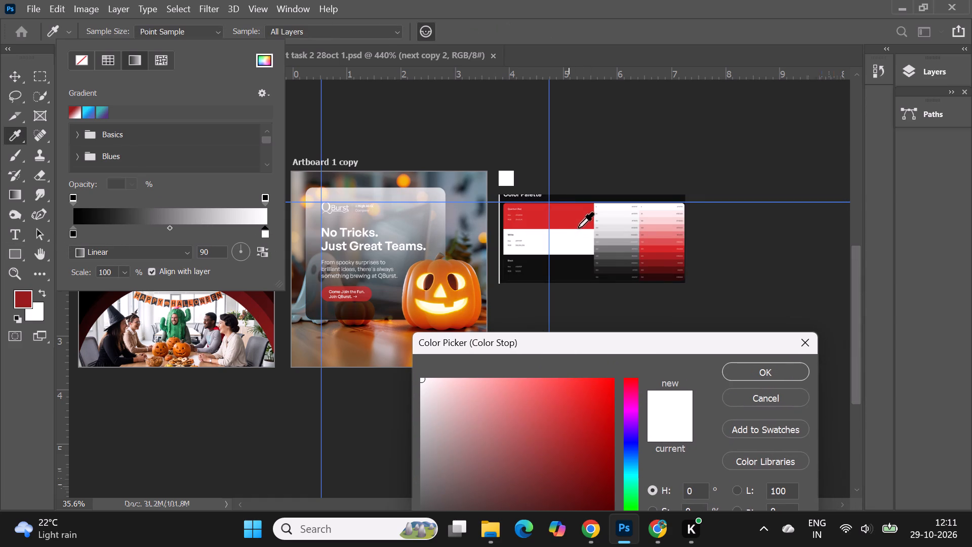
pyautogui.click(577, 221)
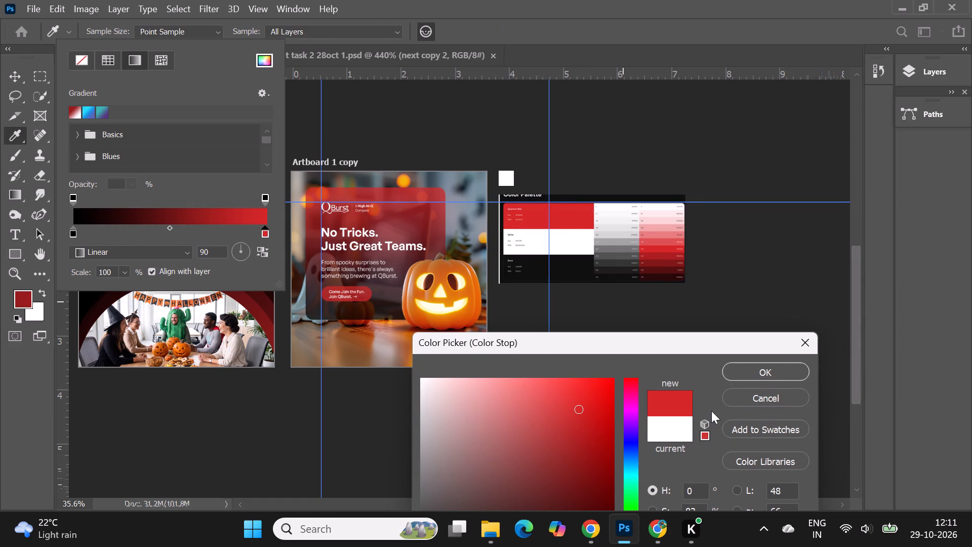
pyautogui.click(755, 369)
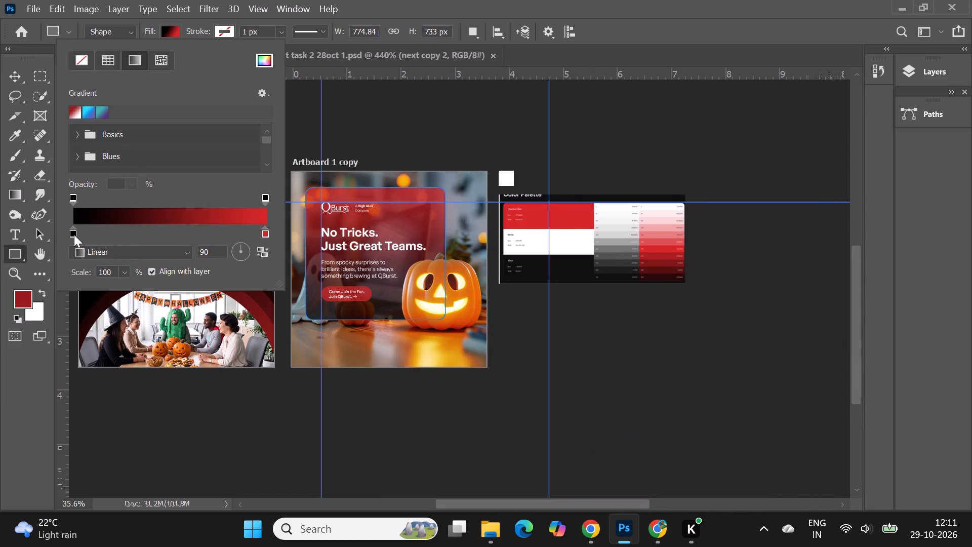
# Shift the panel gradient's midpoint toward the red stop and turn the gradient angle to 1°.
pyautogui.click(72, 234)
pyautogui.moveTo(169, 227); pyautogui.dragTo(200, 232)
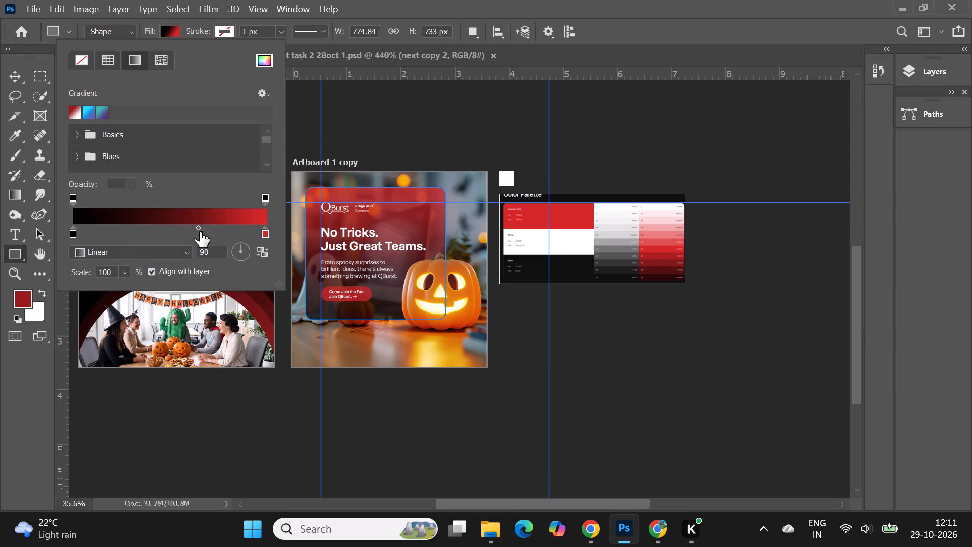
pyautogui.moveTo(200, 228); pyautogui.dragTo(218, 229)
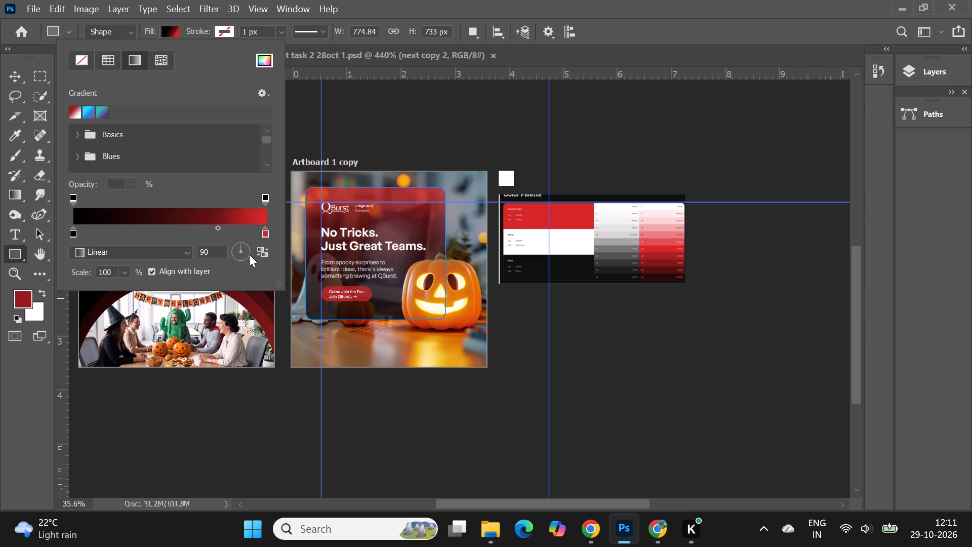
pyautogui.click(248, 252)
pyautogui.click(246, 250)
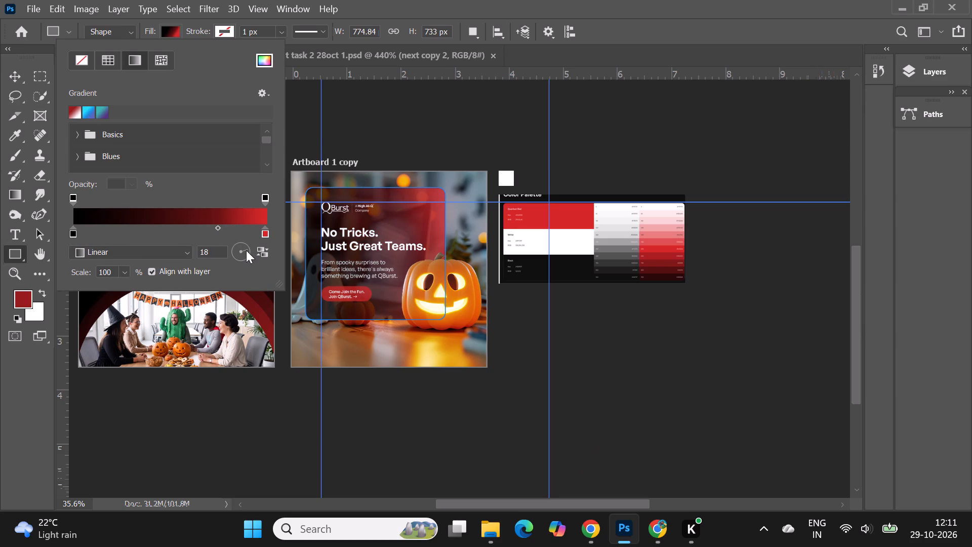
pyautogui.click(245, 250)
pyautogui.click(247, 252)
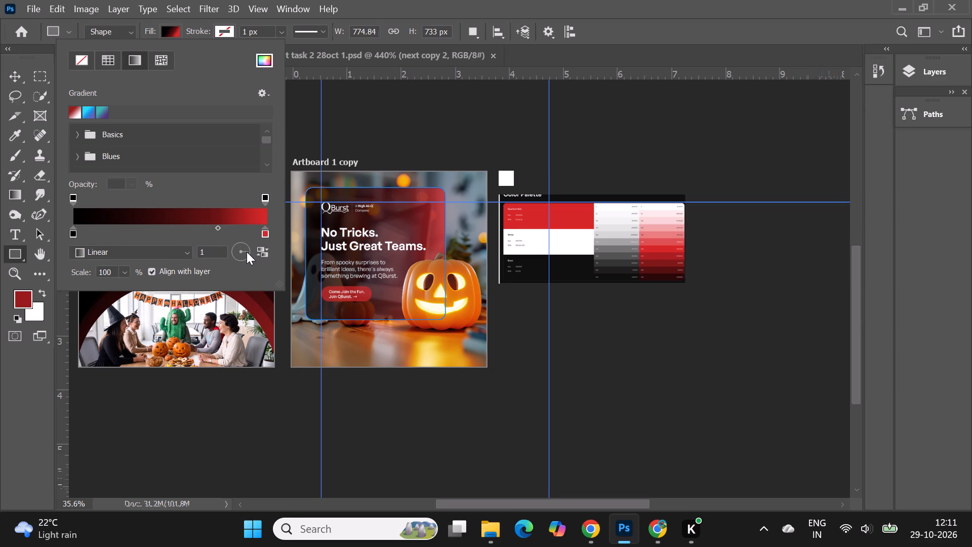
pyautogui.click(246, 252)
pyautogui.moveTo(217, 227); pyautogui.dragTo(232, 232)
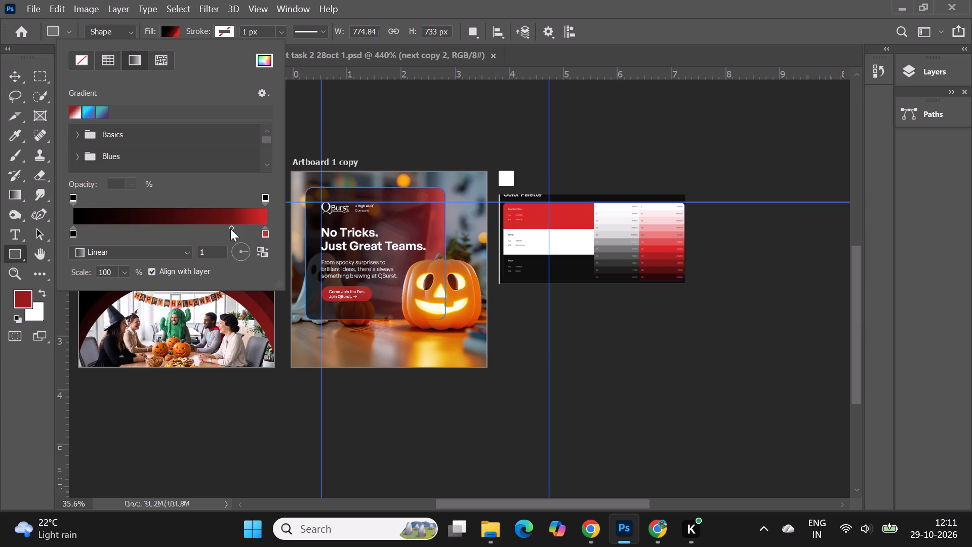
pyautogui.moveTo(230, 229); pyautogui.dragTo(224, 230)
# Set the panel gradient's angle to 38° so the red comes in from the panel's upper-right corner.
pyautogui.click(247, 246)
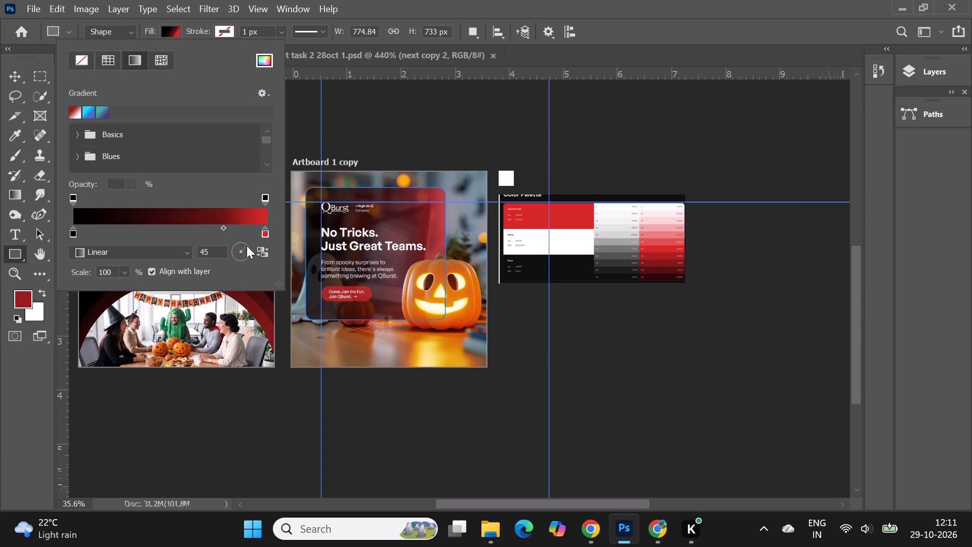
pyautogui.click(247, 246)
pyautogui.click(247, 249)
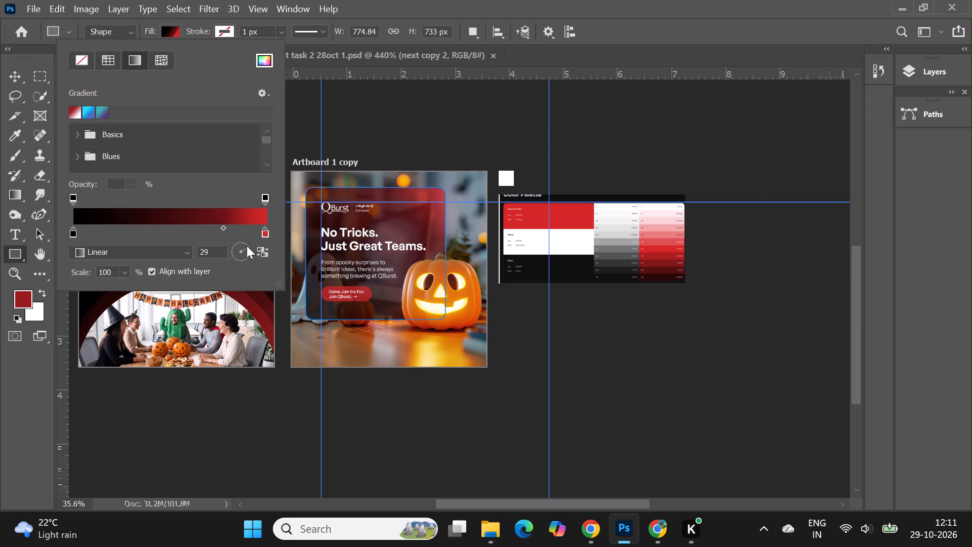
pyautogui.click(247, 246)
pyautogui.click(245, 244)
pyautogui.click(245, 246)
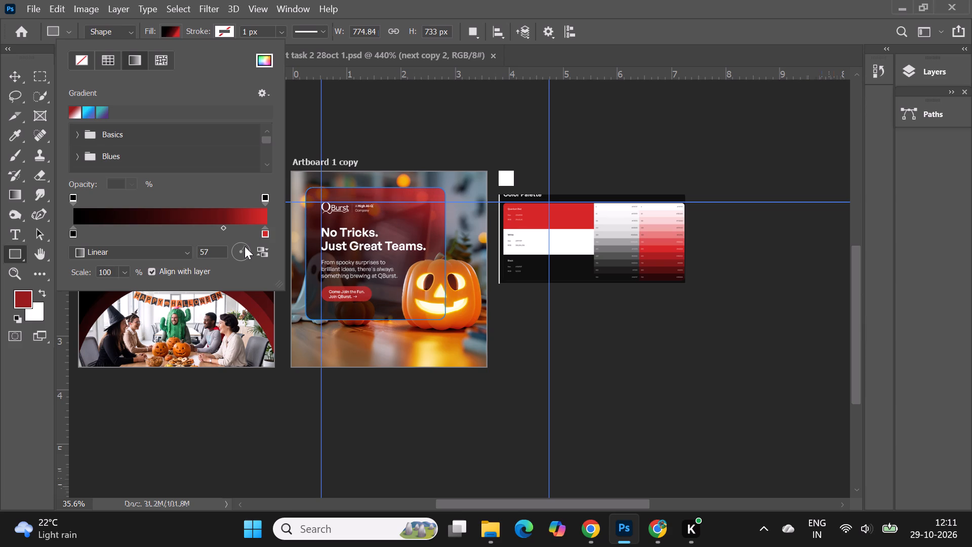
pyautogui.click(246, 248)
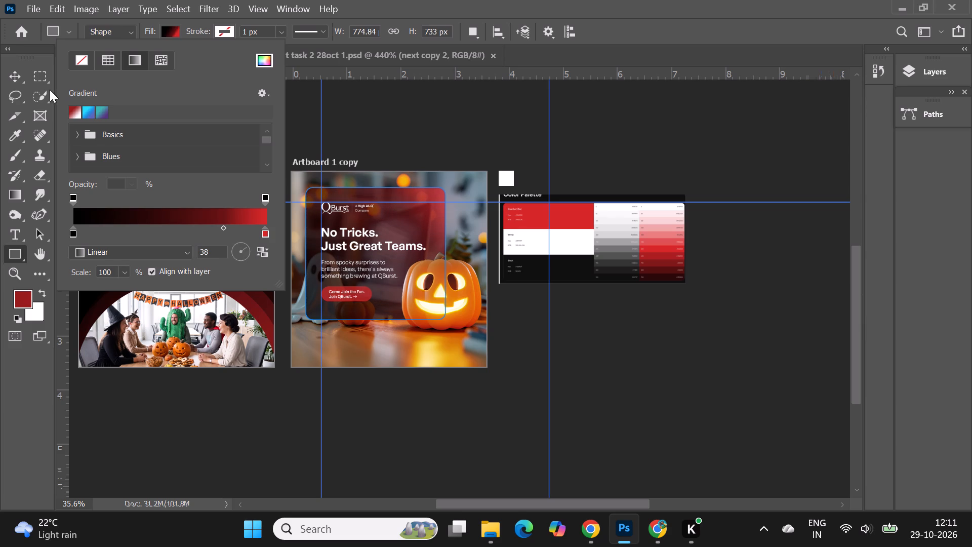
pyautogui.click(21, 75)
# Examine the panel's gradient on the pumpkin artboard, up close and against Artboard 1.
pyautogui.click(686, 368)
pyautogui.keyDown('alt'); pyautogui.scroll(3, 368, 288); pyautogui.keyUp('alt')
pyautogui.keyDown('alt'); pyautogui.scroll(2, 304, 178); pyautogui.keyUp('alt')
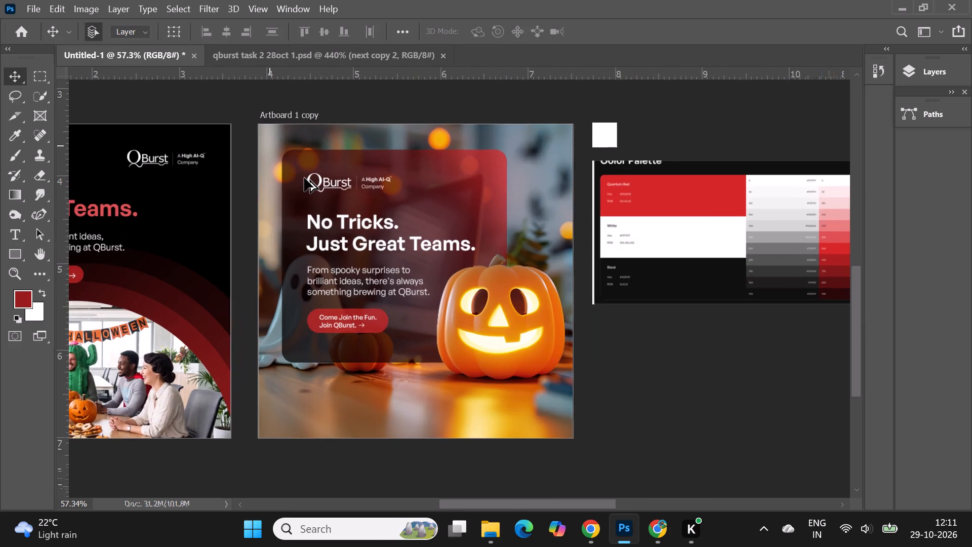
pyautogui.keyDown('alt'); pyautogui.scroll(1, 304, 178); pyautogui.keyUp('alt')
pyautogui.keyDown('alt'); pyautogui.scroll(-3, 566, 215); pyautogui.keyUp('alt')
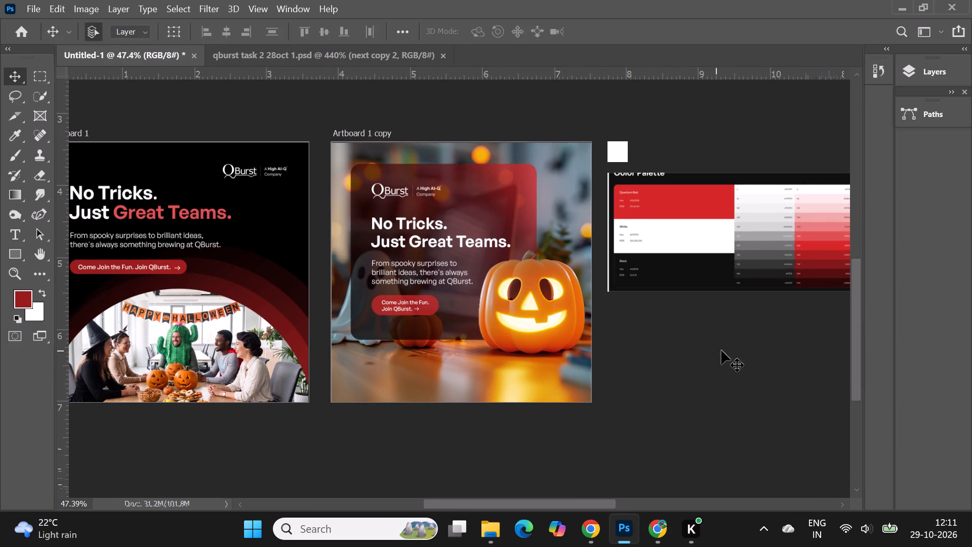
pyautogui.keyDown('alt'); pyautogui.scroll(-4, 295, 207); pyautogui.keyUp('alt')
pyautogui.click(756, 344)
pyautogui.keyDown('alt'); pyautogui.scroll(3, 358, 221); pyautogui.keyUp('alt')
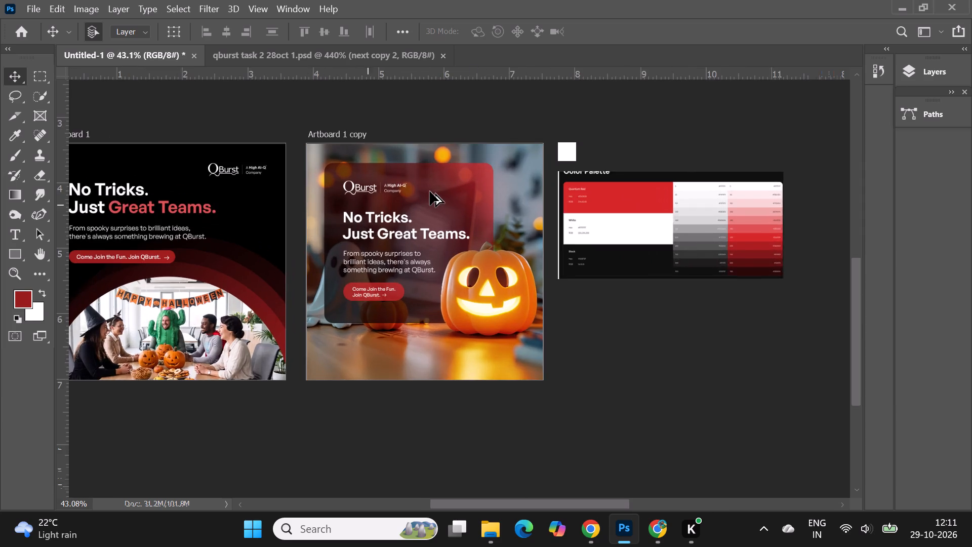
pyautogui.keyDown('alt'); pyautogui.scroll(2, 430, 191); pyautogui.keyUp('alt')
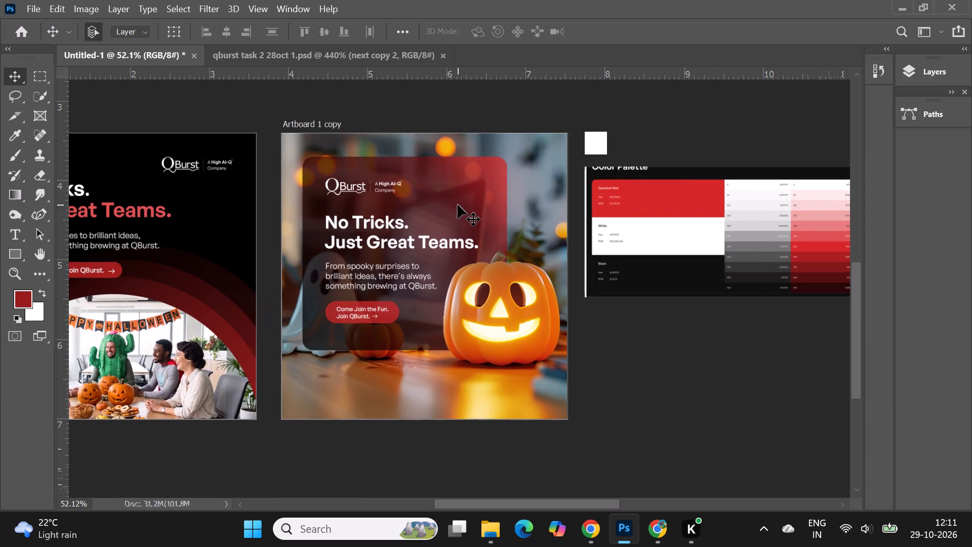
# Set the gradient angle of the pumpkin artboard's panel, Rectangle 5, to 115°.
pyautogui.click(458, 205)
pyautogui.click(19, 257)
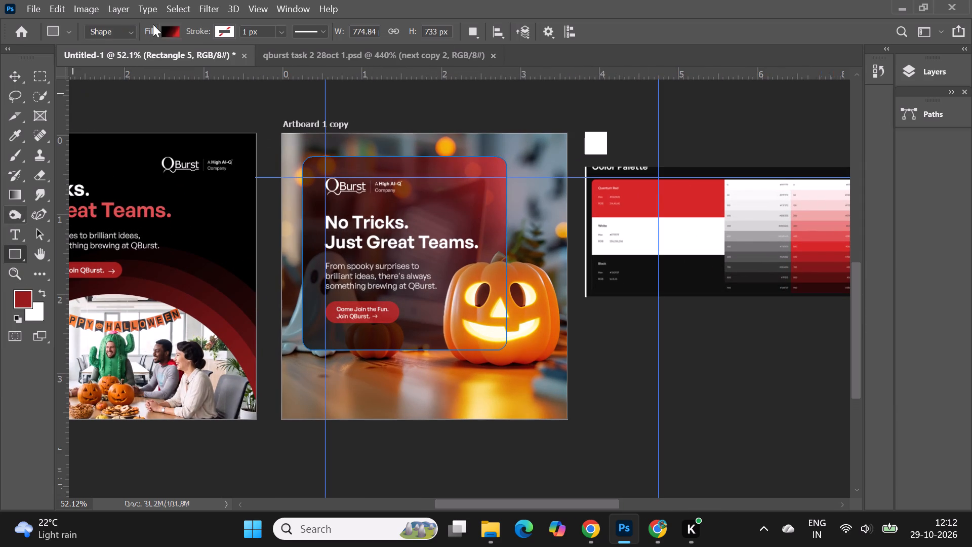
pyautogui.click(174, 31)
pyautogui.click(234, 251)
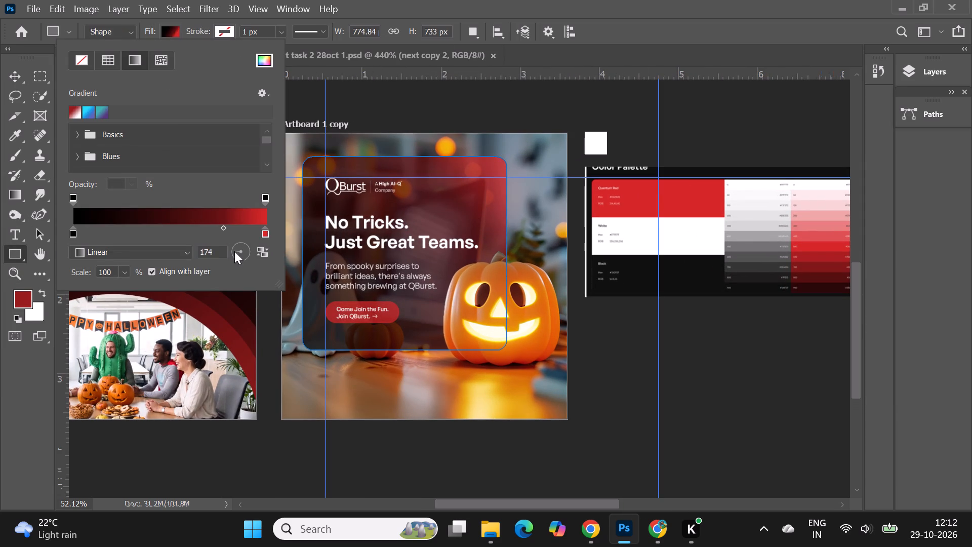
pyautogui.click(238, 260)
pyautogui.click(237, 260)
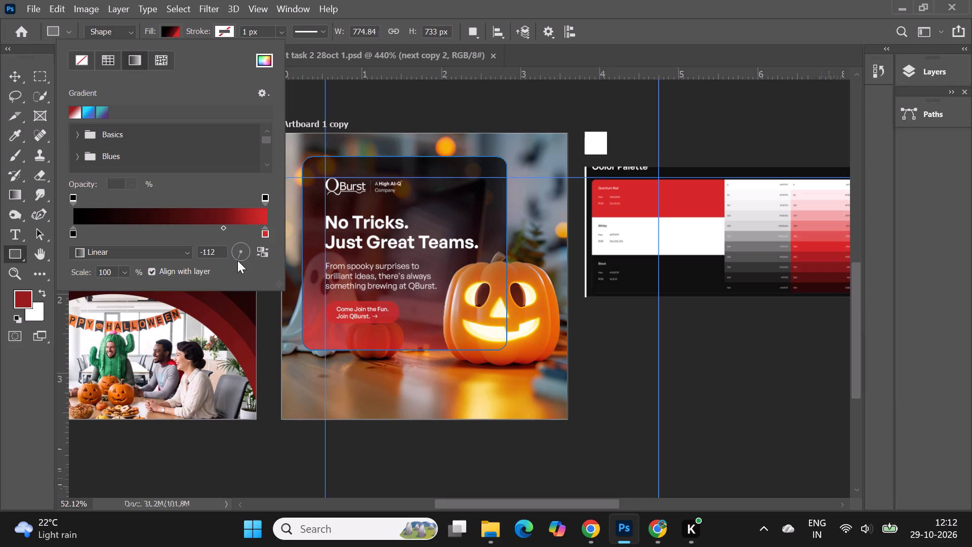
pyautogui.click(233, 258)
pyautogui.click(233, 258)
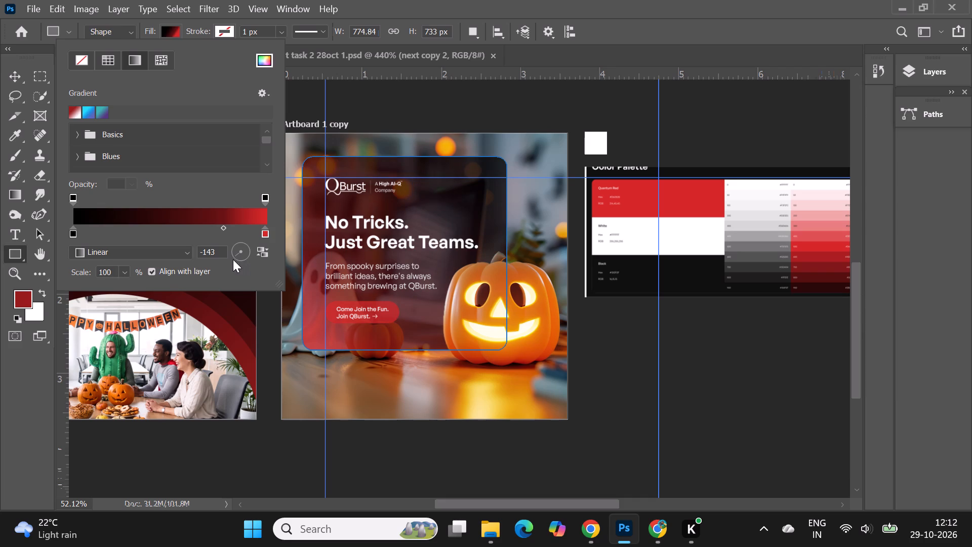
pyautogui.click(235, 256)
pyautogui.click(237, 258)
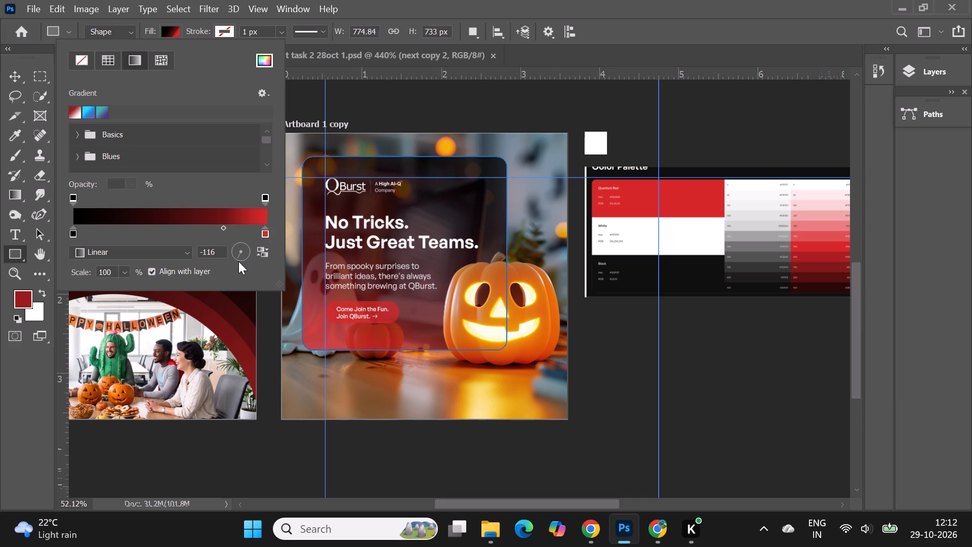
pyautogui.click(238, 261)
pyautogui.click(242, 245)
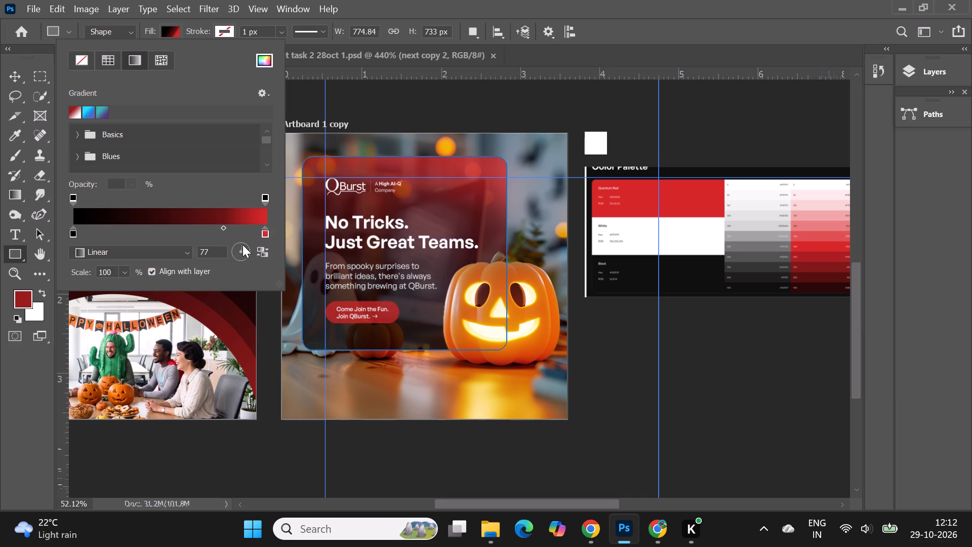
pyautogui.click(235, 247)
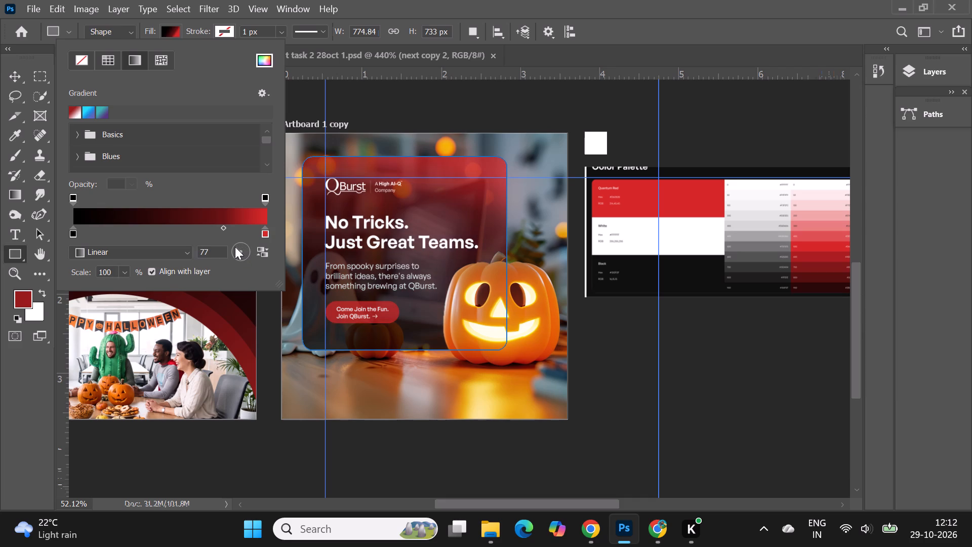
pyautogui.click(235, 249)
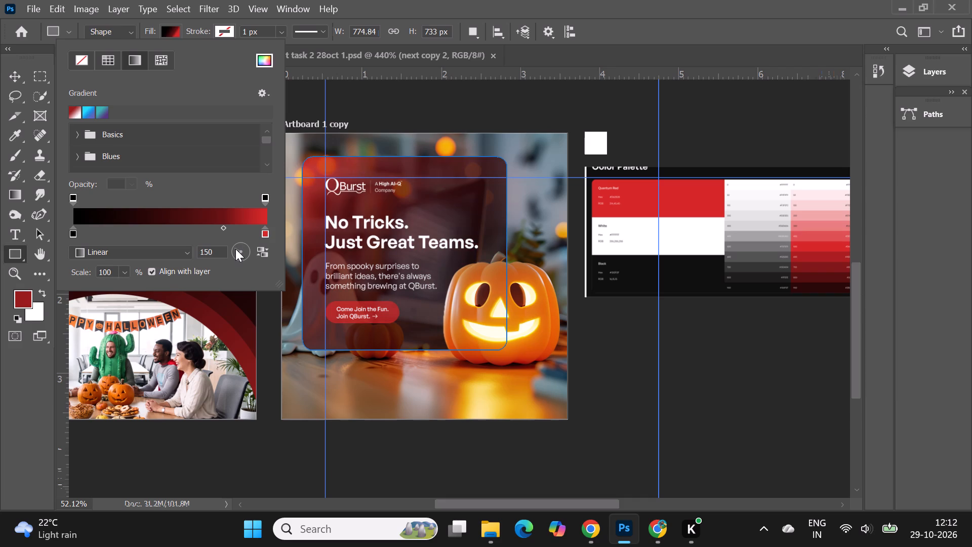
pyautogui.click(239, 245)
pyautogui.click(237, 244)
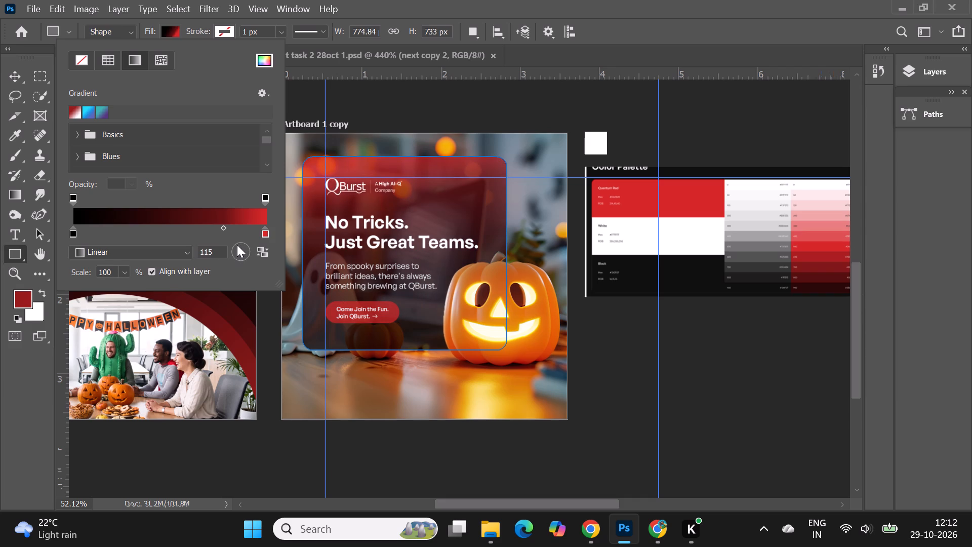
# Move the panel gradient's midpoint closer to the red stop so black covers more of the panel.
pyautogui.moveTo(223, 229); pyautogui.dragTo(223, 228)
pyautogui.moveTo(223, 228); pyautogui.dragTo(235, 229)
pyautogui.moveTo(235, 230); pyautogui.dragTo(242, 232)
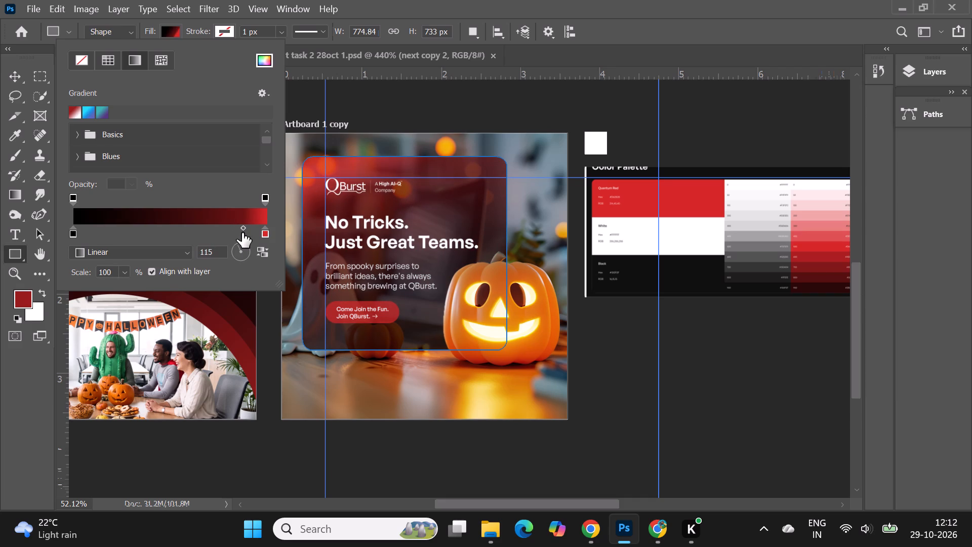
# Rebalance the panel gradient by moving its midpoint close to black and gradually back toward the red stop, undoing the last adjustments.
pyautogui.moveTo(242, 230); pyautogui.dragTo(112, 227)
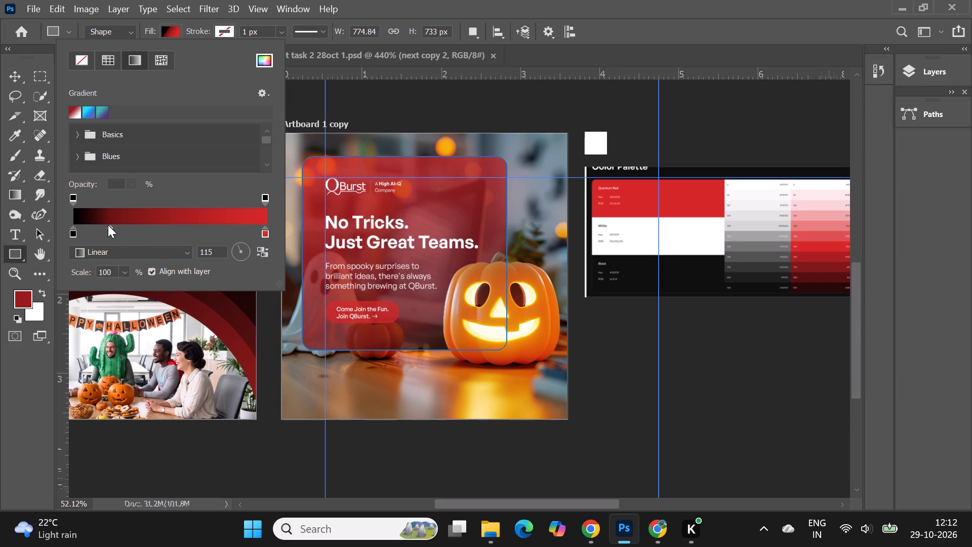
pyautogui.moveTo(108, 225); pyautogui.dragTo(160, 230)
pyautogui.moveTo(108, 229); pyautogui.dragTo(144, 234)
pyautogui.moveTo(144, 234); pyautogui.dragTo(165, 236)
pyautogui.moveTo(163, 227); pyautogui.dragTo(185, 227)
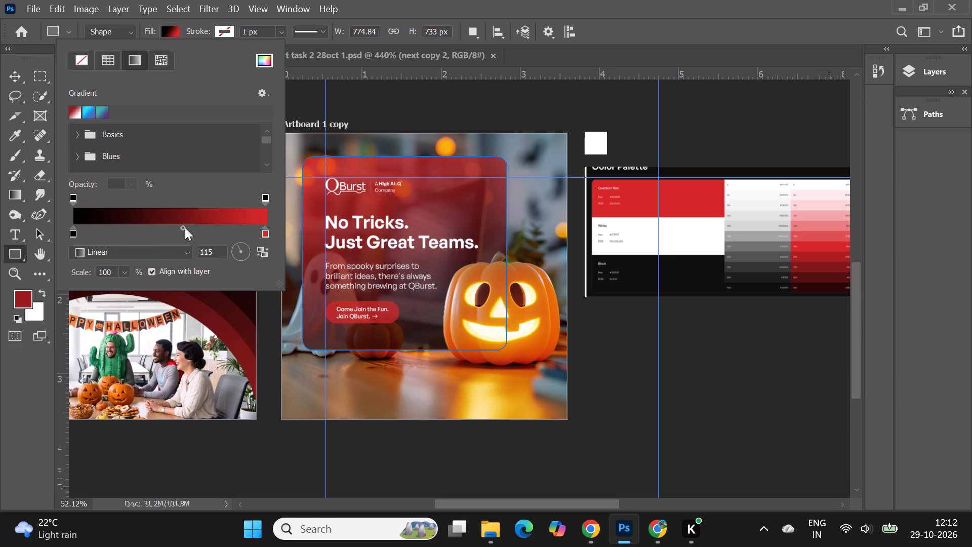
pyautogui.moveTo(185, 227); pyautogui.dragTo(203, 229)
pyautogui.moveTo(201, 227); pyautogui.dragTo(216, 229)
pyautogui.moveTo(216, 229); pyautogui.dragTo(224, 228)
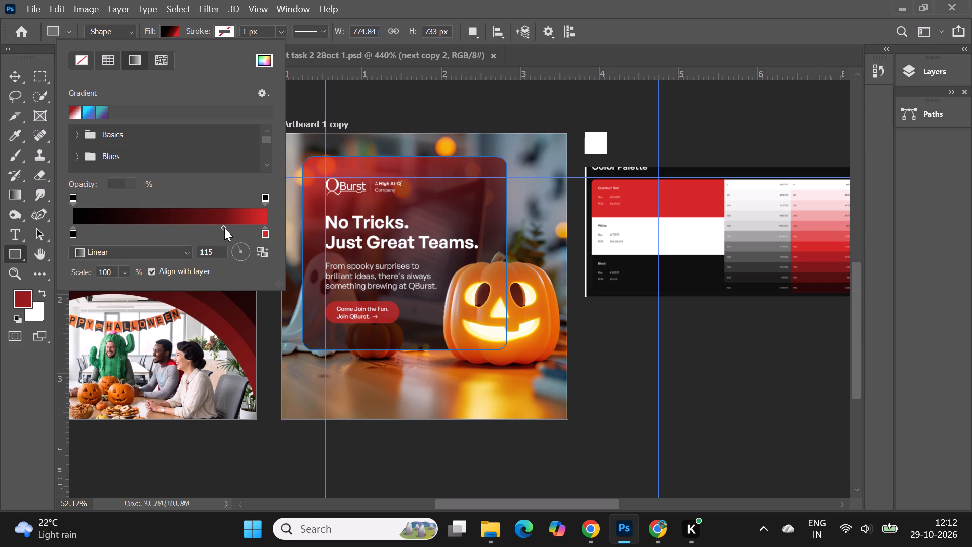
pyautogui.hotkey('ctrl', 'z')
pyautogui.click(9, 76)
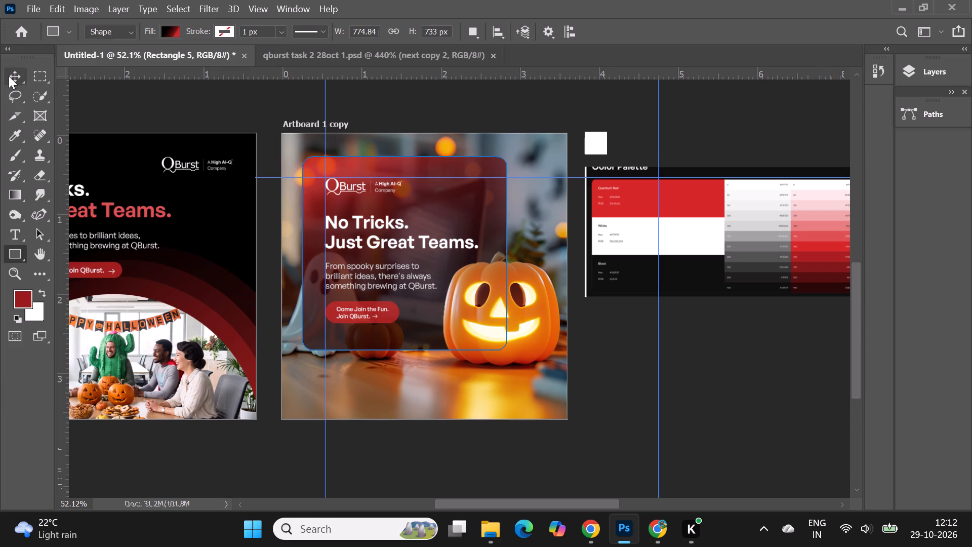
pyautogui.hotkey('ctrl', 'z')
# Add a white 2 px stroke to the pumpkin artboard's panel, Rectangle 5.
pyautogui.keyDown('alt'); pyautogui.scroll(-2, 264, 250); pyautogui.keyUp('alt')
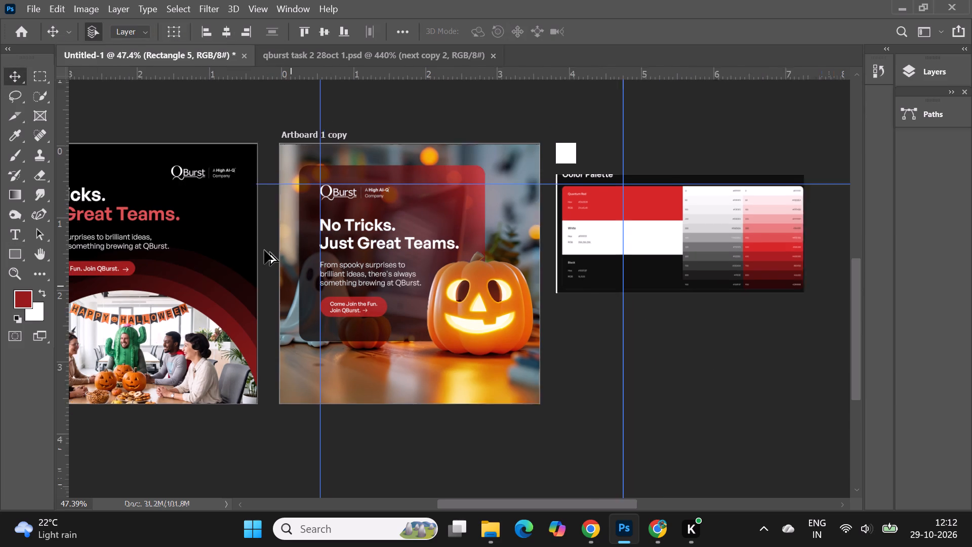
pyautogui.keyDown('alt'); pyautogui.scroll(1, 380, 182); pyautogui.keyUp('alt')
pyautogui.rightClick(407, 182)
pyautogui.click(438, 205)
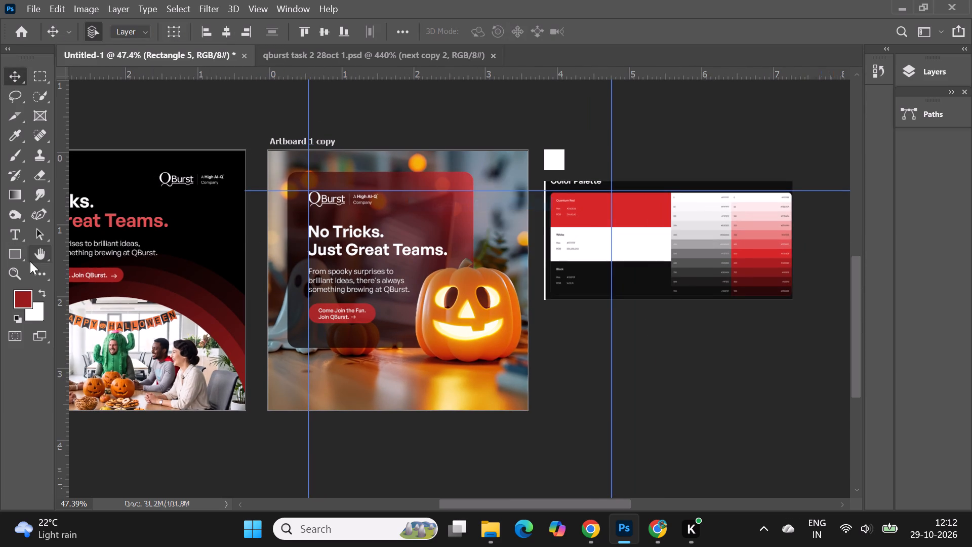
pyautogui.click(12, 251)
pyautogui.click(225, 34)
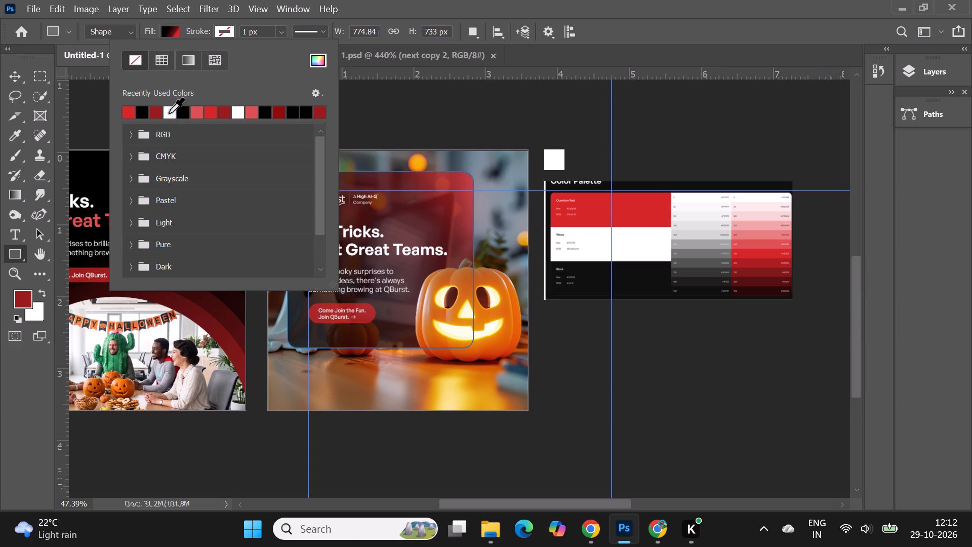
pyautogui.click(169, 113)
pyautogui.click(243, 32)
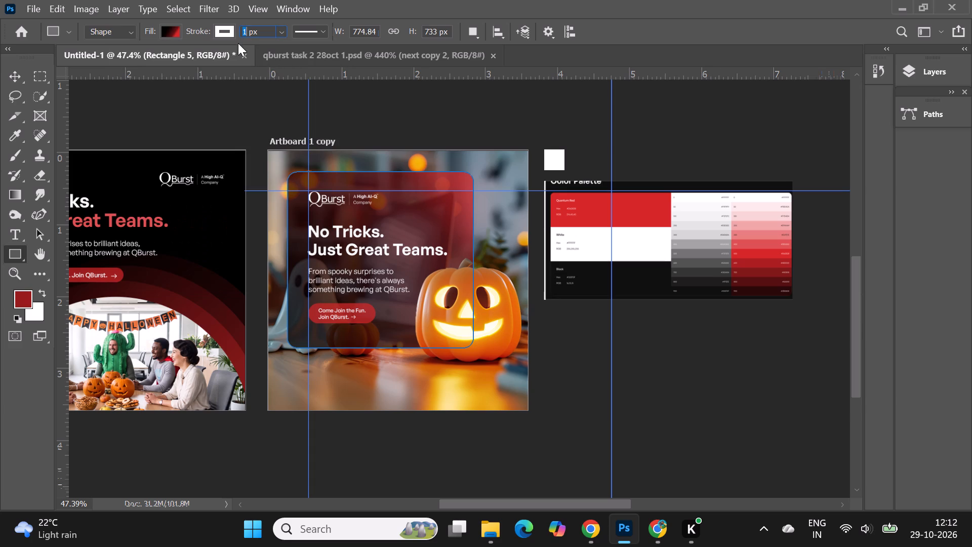
pyautogui.press('2')
pyautogui.press('Return')
pyautogui.click(14, 71)
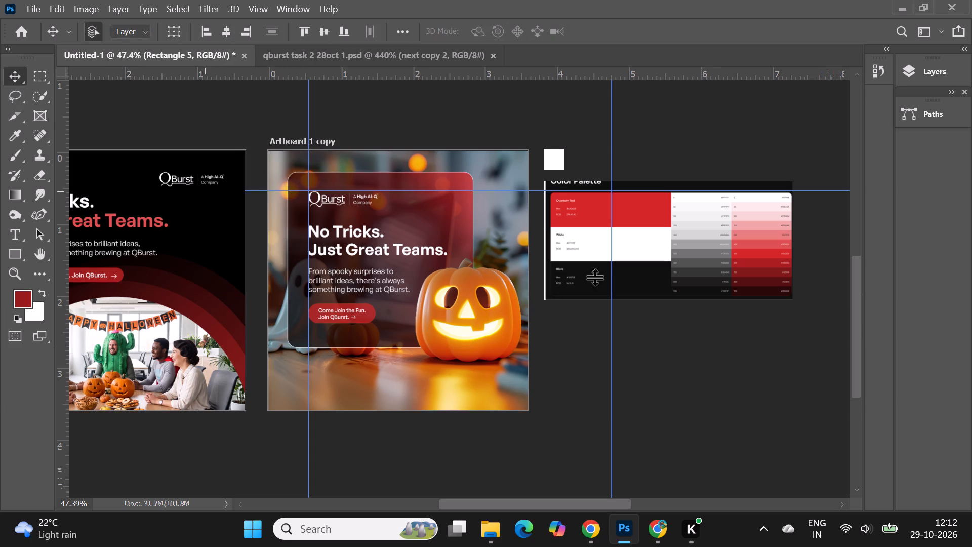
pyautogui.click(703, 357)
# Thin the panel's white stroke to 1.5 px.
pyautogui.keyDown('alt'); pyautogui.scroll(4, 294, 205); pyautogui.keyUp('alt')
pyautogui.keyDown('alt'); pyautogui.scroll(1, 435, 159); pyautogui.keyUp('alt')
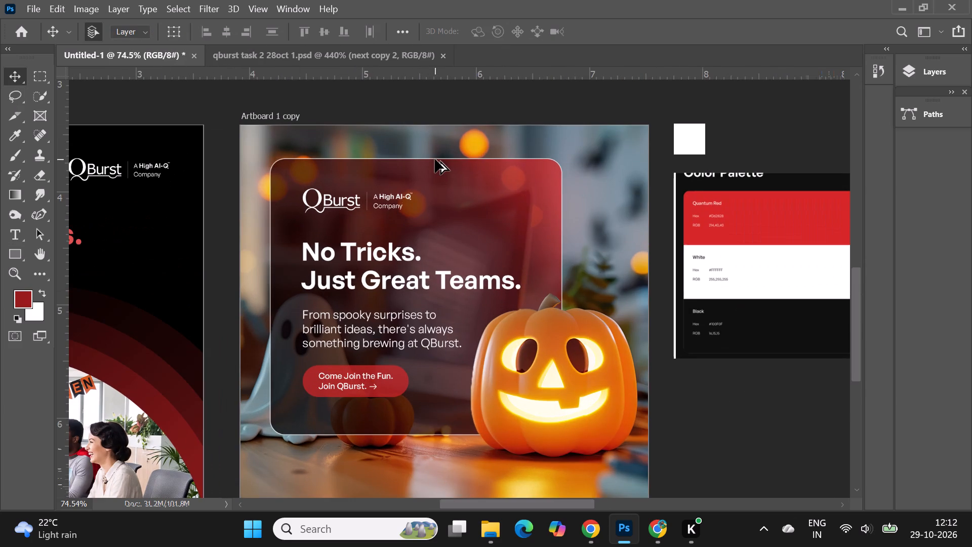
pyautogui.rightClick(520, 181)
pyautogui.click(542, 202)
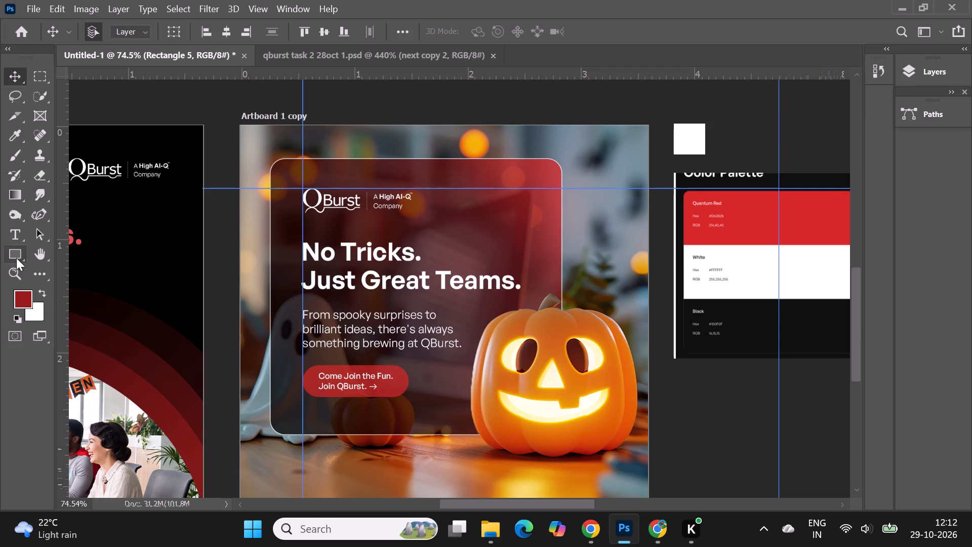
pyautogui.click(16, 258)
pyautogui.moveTo(245, 30); pyautogui.dragTo(240, 30)
pyautogui.write('1.5')
pyautogui.press('Return')
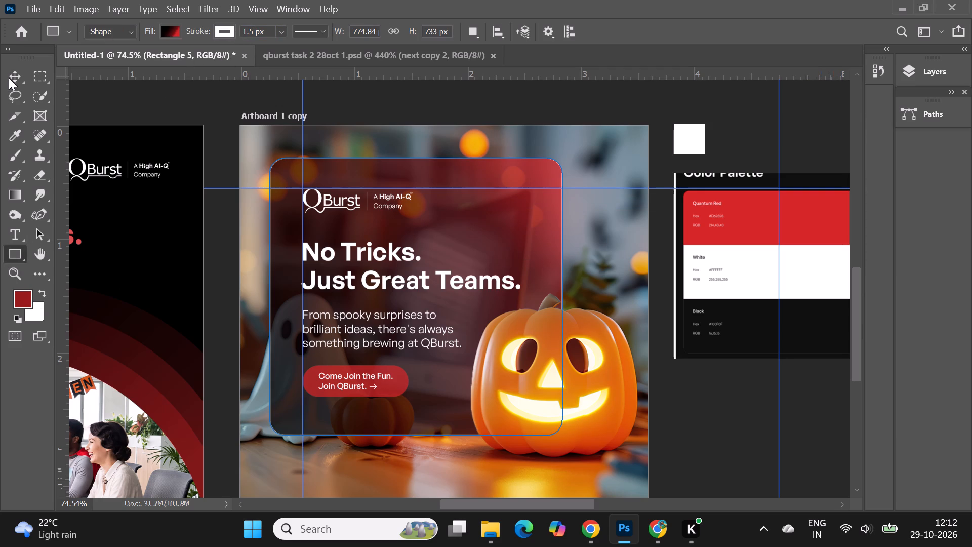
pyautogui.click(9, 75)
pyautogui.keyDown('alt'); pyautogui.scroll(-6, 132, 93); pyautogui.keyUp('alt')
pyautogui.click(621, 341)
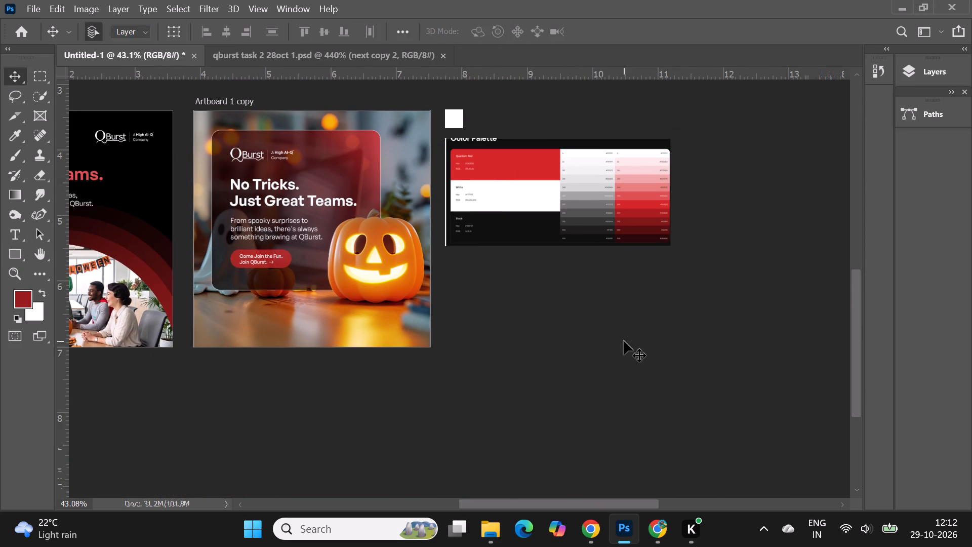
pyautogui.keyDown('alt'); pyautogui.scroll(5, 154, 114); pyautogui.keyUp('alt')
pyautogui.keyDown('alt'); pyautogui.scroll(-2, 557, 181); pyautogui.keyUp('alt')
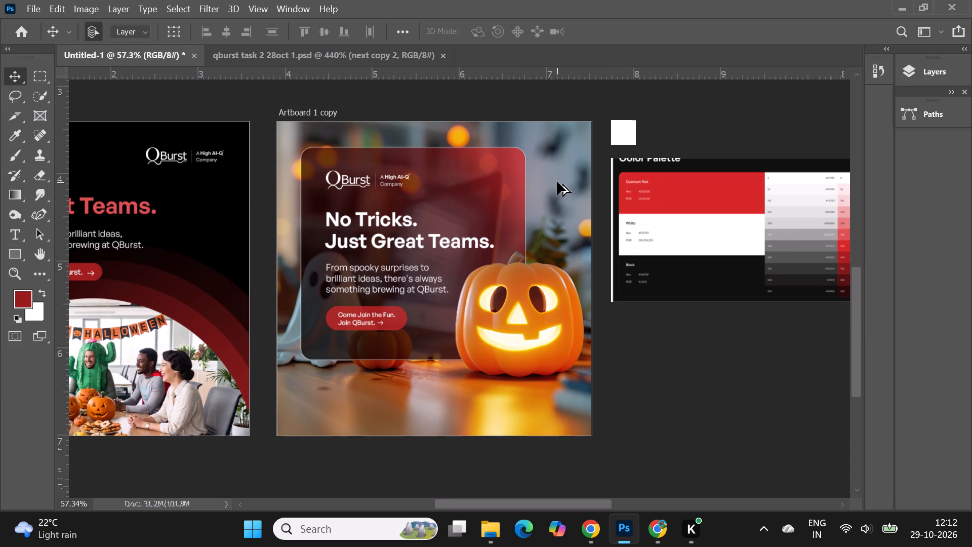
# Try the panel layer, Rectangle 5, at 100% and 68% opacity, and settle on about 75%.
pyautogui.click(472, 158)
pyautogui.click(905, 73)
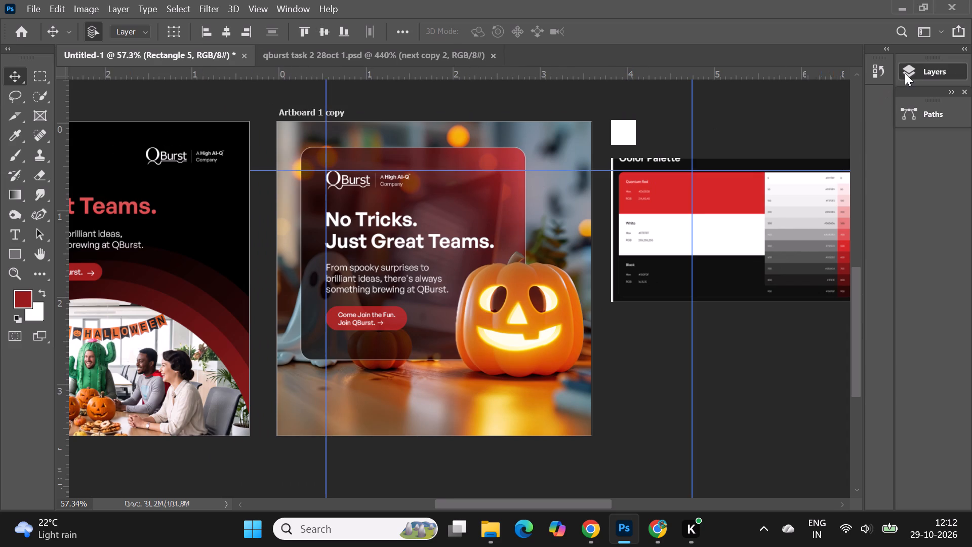
pyautogui.click(885, 112)
pyautogui.moveTo(874, 127); pyautogui.dragTo(889, 128)
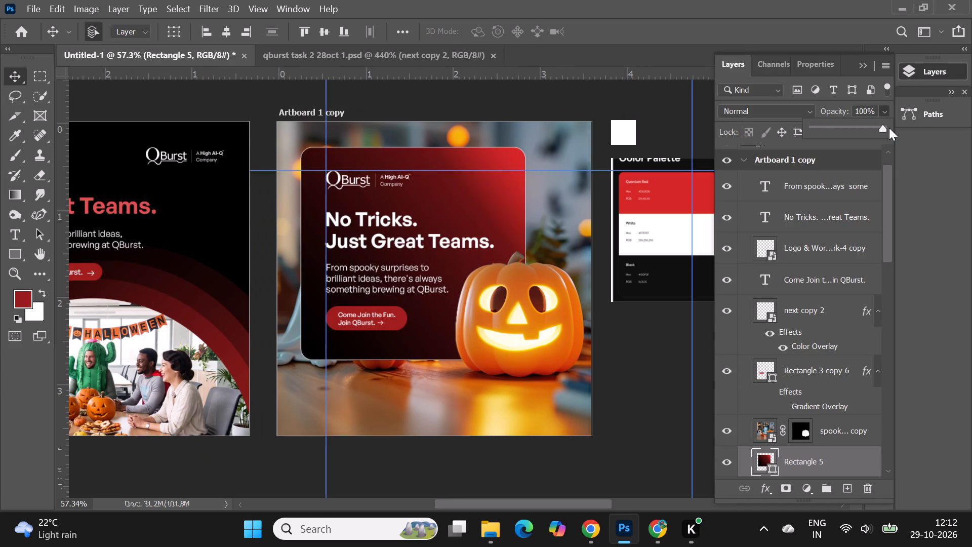
pyautogui.click(861, 128)
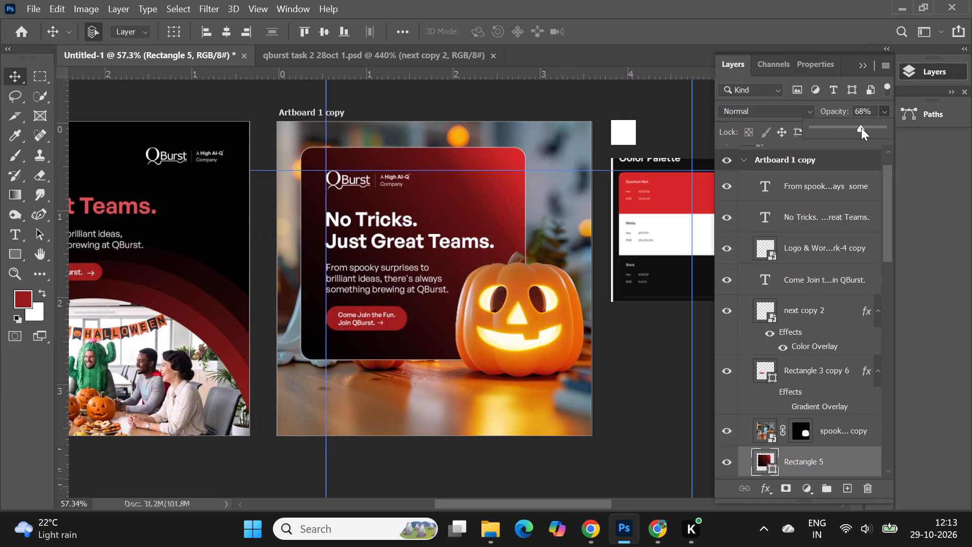
pyautogui.click(866, 130)
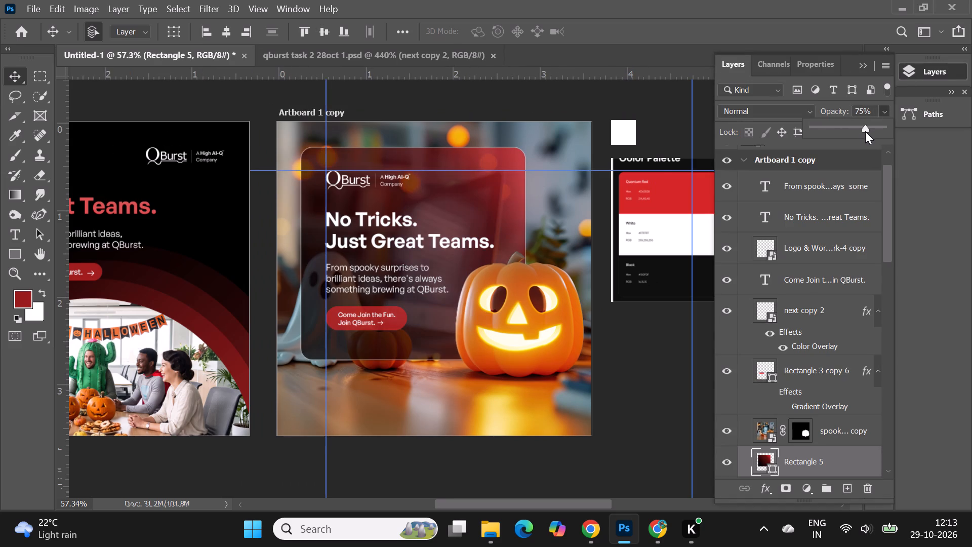
pyautogui.click(865, 131)
pyautogui.keyDown('alt'); pyautogui.scroll(-5, 421, 172); pyautogui.keyUp('alt')
pyautogui.click(863, 67)
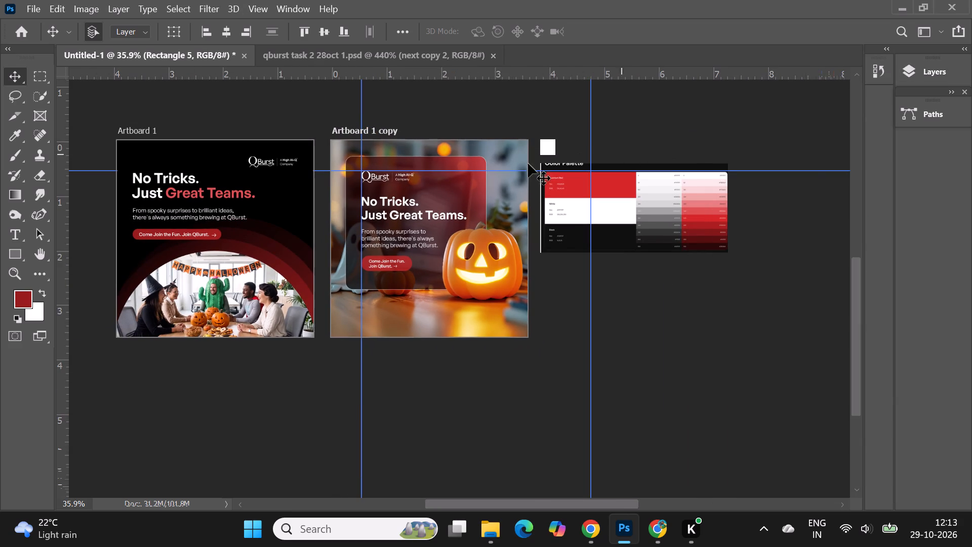
# Remove the horizontal guide and move both vertical guides off the artboard to beyond the color palette reference.
pyautogui.moveTo(525, 170); pyautogui.dragTo(525, 52)
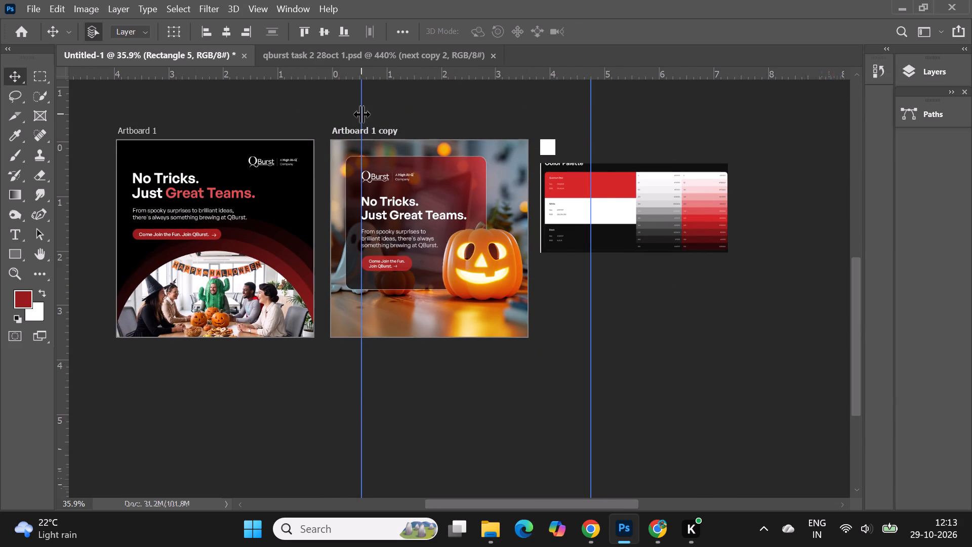
pyautogui.moveTo(361, 113); pyautogui.dragTo(748, 179)
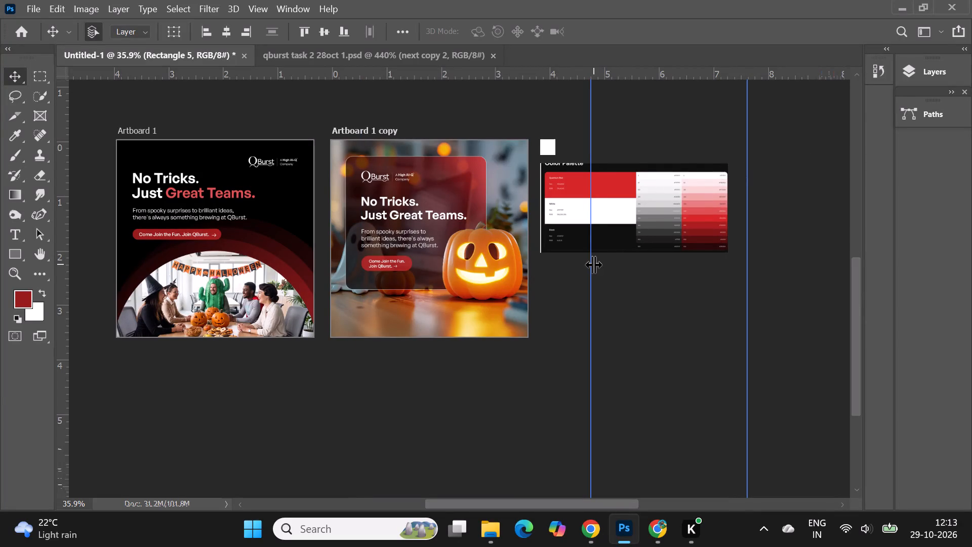
pyautogui.moveTo(593, 264); pyautogui.dragTo(737, 284)
# Examine the pumpkin post's panel up close and side by side with Artboard 1.
pyautogui.keyDown('alt'); pyautogui.scroll(4, 388, 203); pyautogui.keyUp('alt')
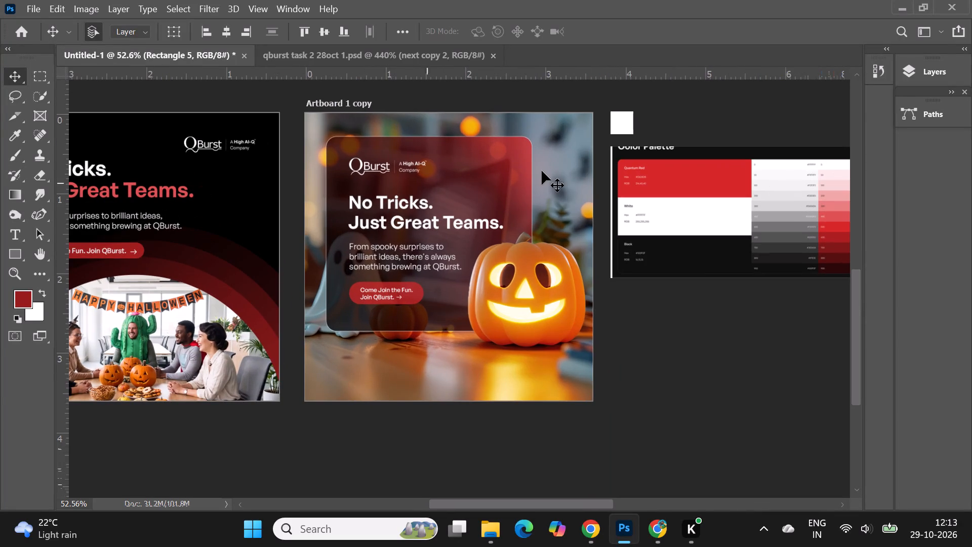
pyautogui.keyDown('alt'); pyautogui.scroll(-2, 411, 160); pyautogui.keyUp('alt')
pyautogui.keyDown('alt'); pyautogui.scroll(-2, 579, 135); pyautogui.keyUp('alt')
pyautogui.keyDown('alt'); pyautogui.scroll(2, 389, 123); pyautogui.keyUp('alt')
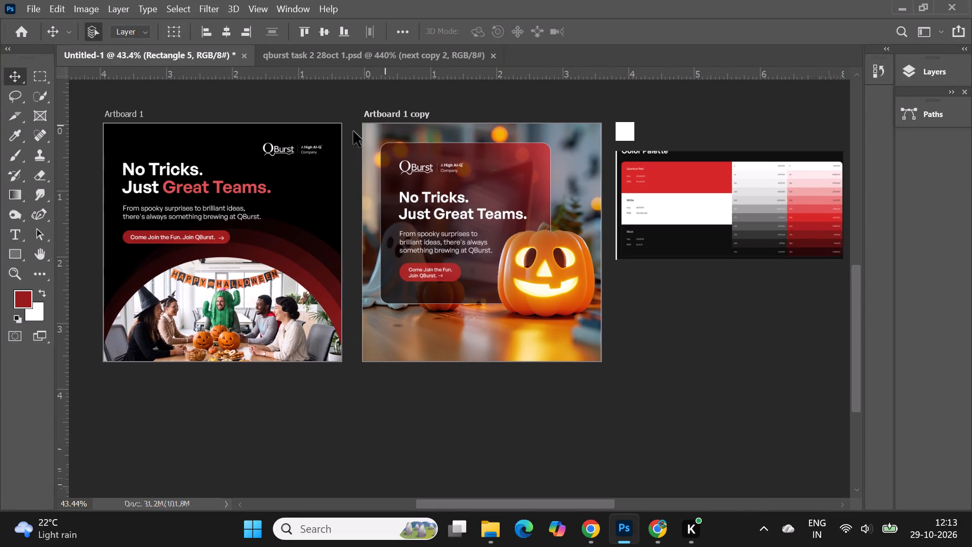
pyautogui.keyDown('alt'); pyautogui.scroll(1, 175, 136); pyautogui.keyUp('alt')
pyautogui.keyDown('alt'); pyautogui.scroll(-1, 115, 181); pyautogui.keyUp('alt')
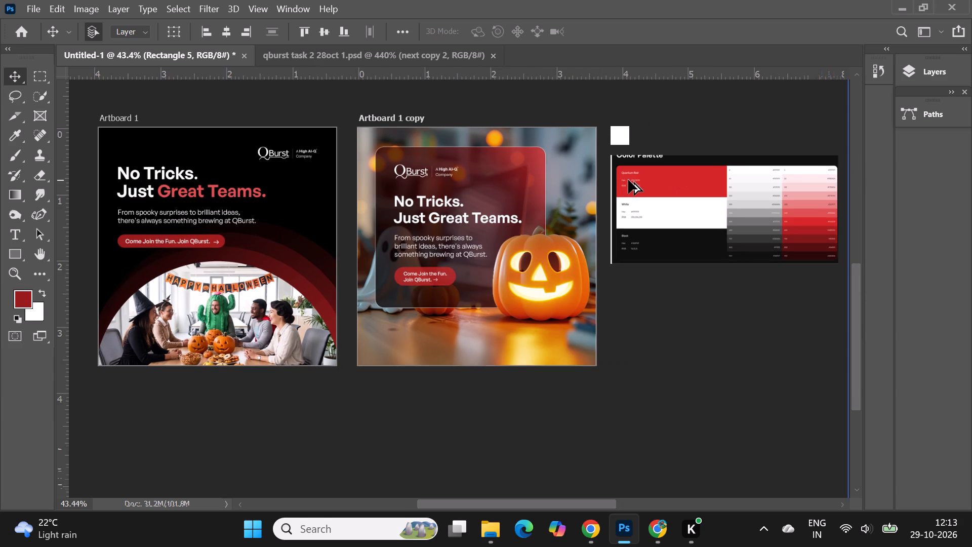
pyautogui.keyDown('alt'); pyautogui.scroll(2, 629, 180); pyautogui.keyUp('alt')
pyautogui.keyDown('alt'); pyautogui.scroll(-3, 629, 180); pyautogui.keyUp('alt')
pyautogui.keyDown('alt'); pyautogui.scroll(1, 108, 150); pyautogui.keyUp('alt')
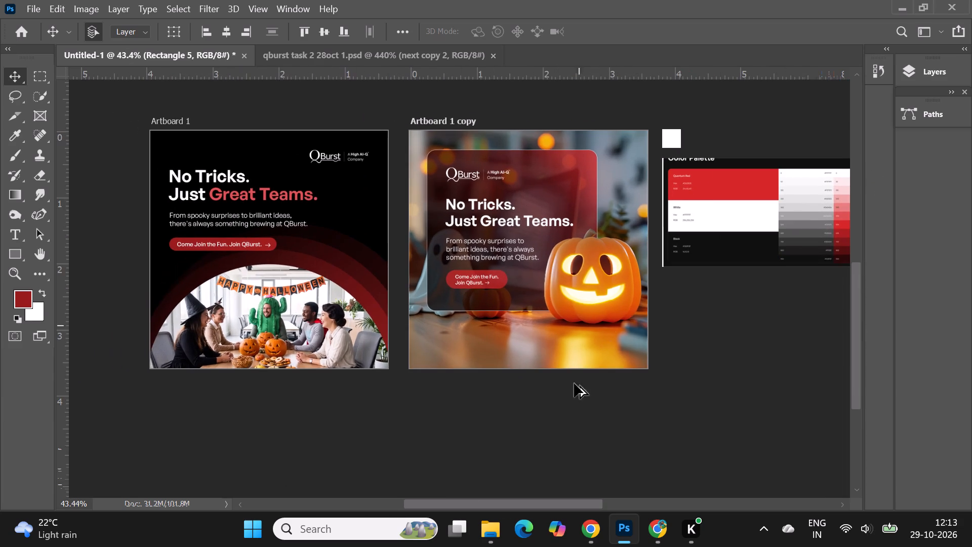
# Check the reference images in the Halloween Post - LinkedIn document in Chrome, and compare them with the Photoshop artboards.
pyautogui.click(582, 533)
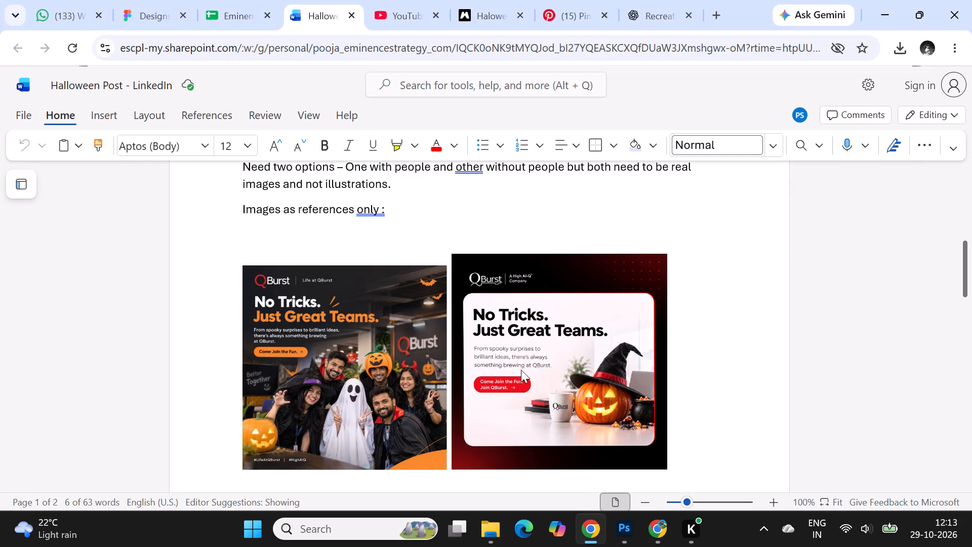
pyautogui.click(633, 526)
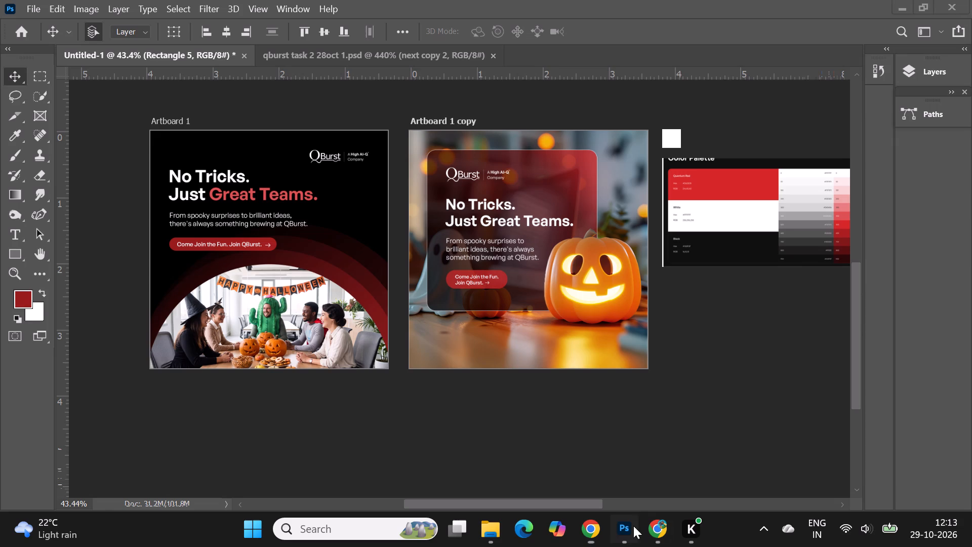
pyautogui.keyDown('alt'); pyautogui.scroll(1, 499, 179); pyautogui.keyUp('alt')
pyautogui.keyDown('alt'); pyautogui.scroll(-1, 215, 210); pyautogui.keyUp('alt')
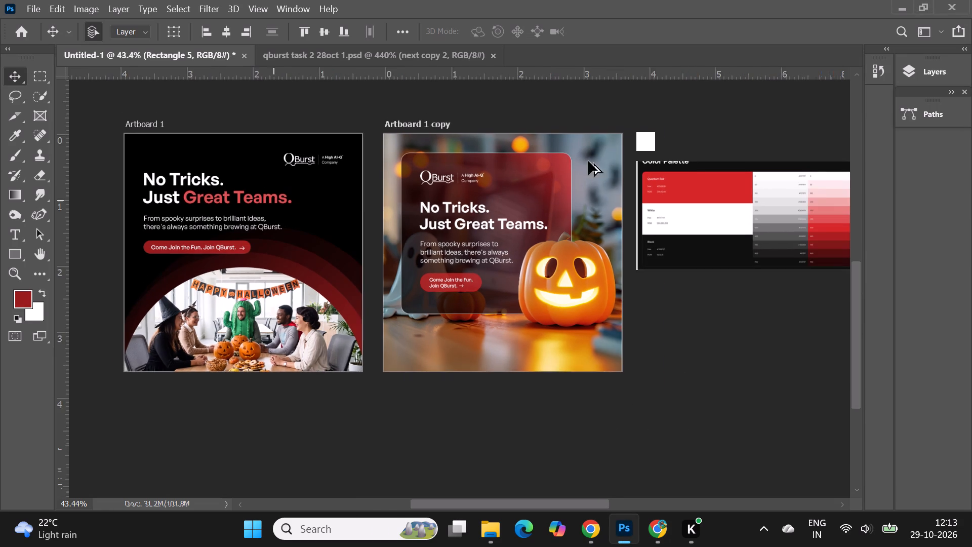
pyautogui.keyDown('alt'); pyautogui.scroll(2, 618, 157); pyautogui.keyUp('alt')
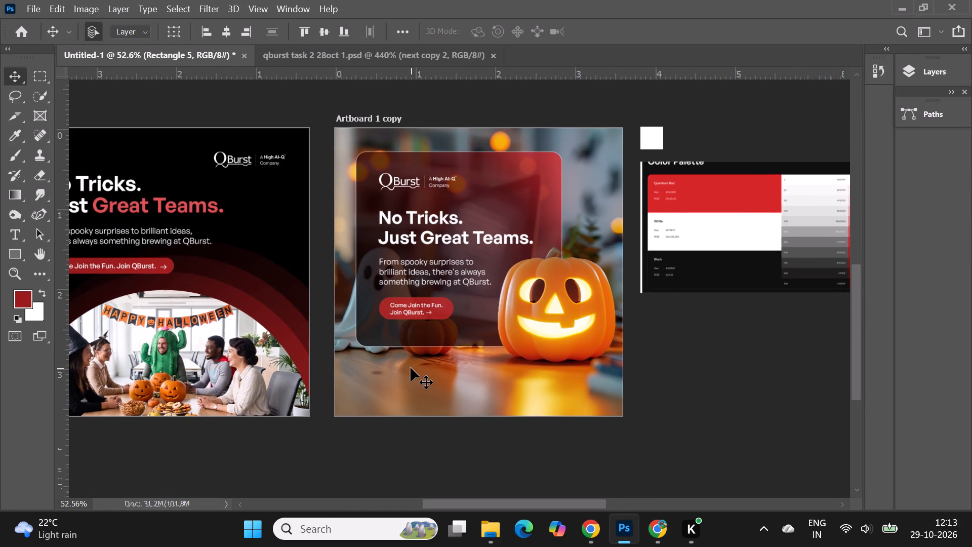
# Draw a circle about 0.58 in wide with the Ellipse tool on the pumpkin artboard's table area, below the panel's lower-left corner.
pyautogui.rightClick(18, 260)
pyautogui.click(57, 285)
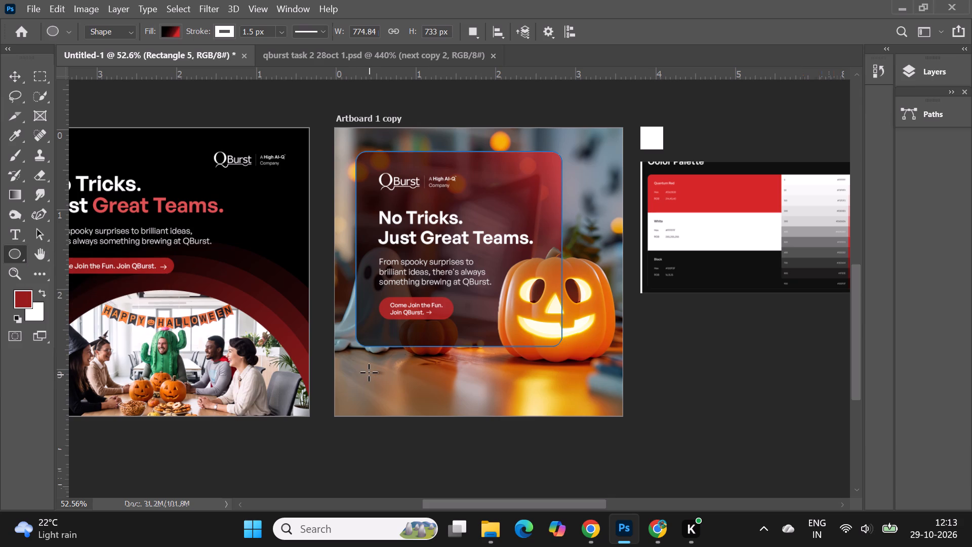
pyautogui.press('Return')
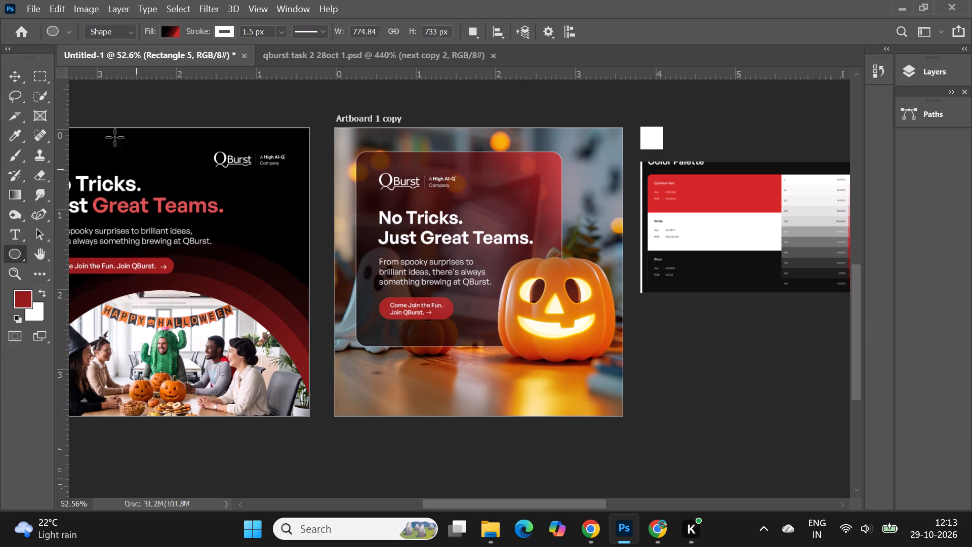
pyautogui.click(10, 73)
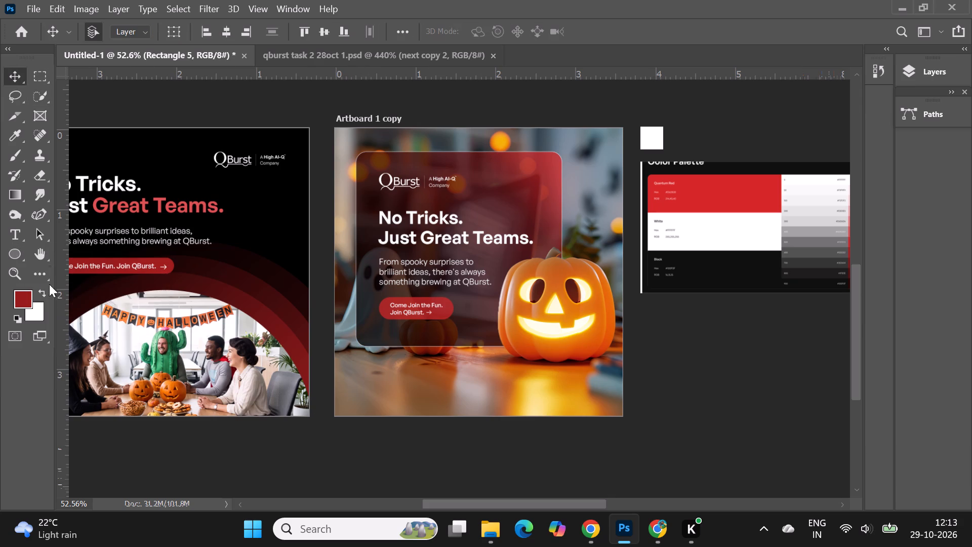
pyautogui.click(19, 254)
pyautogui.moveTo(365, 362); pyautogui.dragTo(411, 407)
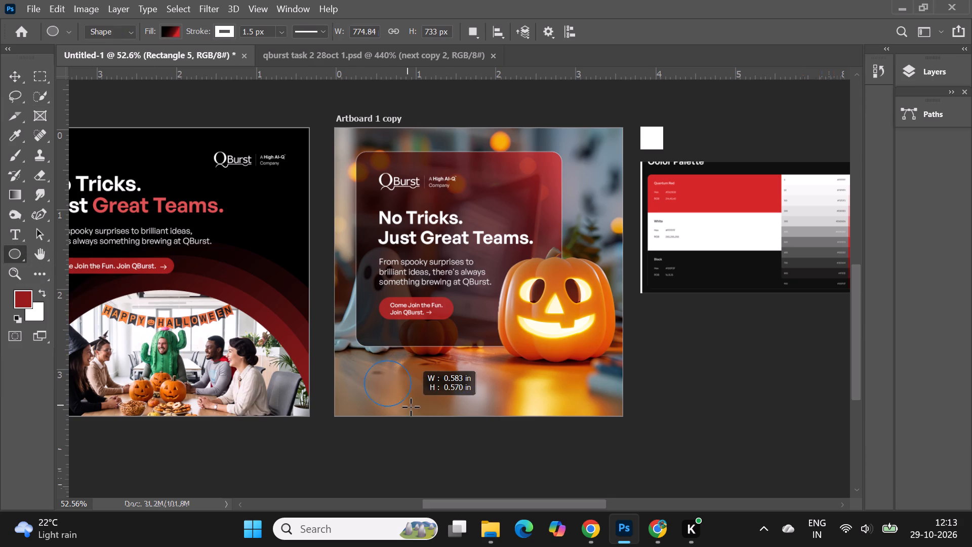
# Finish drawing the circle at about 184 by 183 px below the panel's lower-left corner.
pyautogui.moveTo(411, 407); pyautogui.dragTo(413, 409)
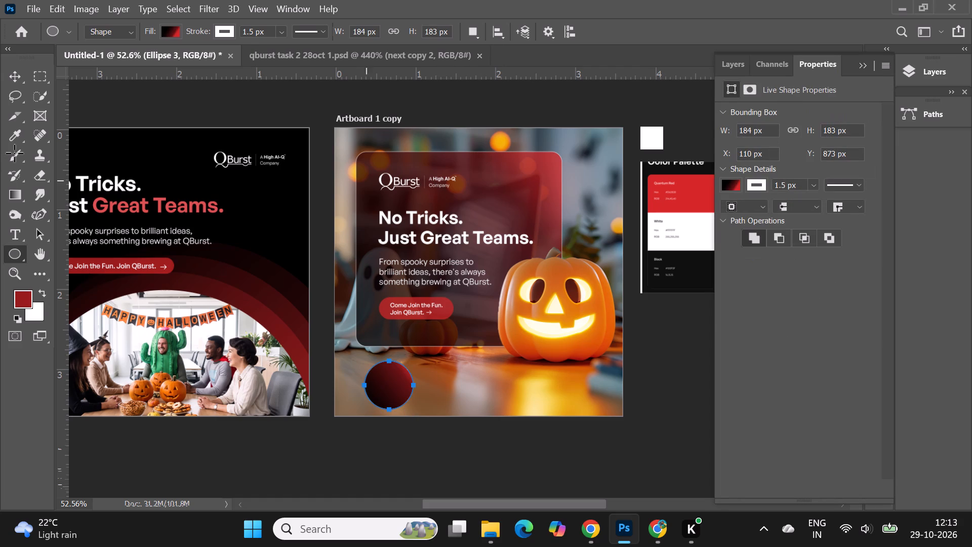
# Remove the new circle's fill and thicken its white stroke to 31.97 px so it forms a ring.
pyautogui.click(172, 31)
pyautogui.click(78, 62)
pyautogui.click(217, 34)
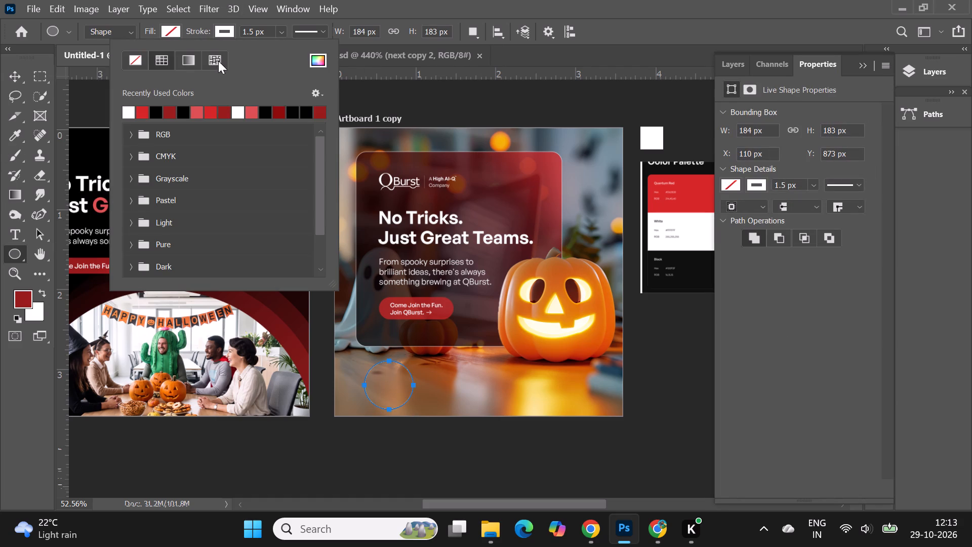
pyautogui.click(281, 34)
pyautogui.click(294, 48)
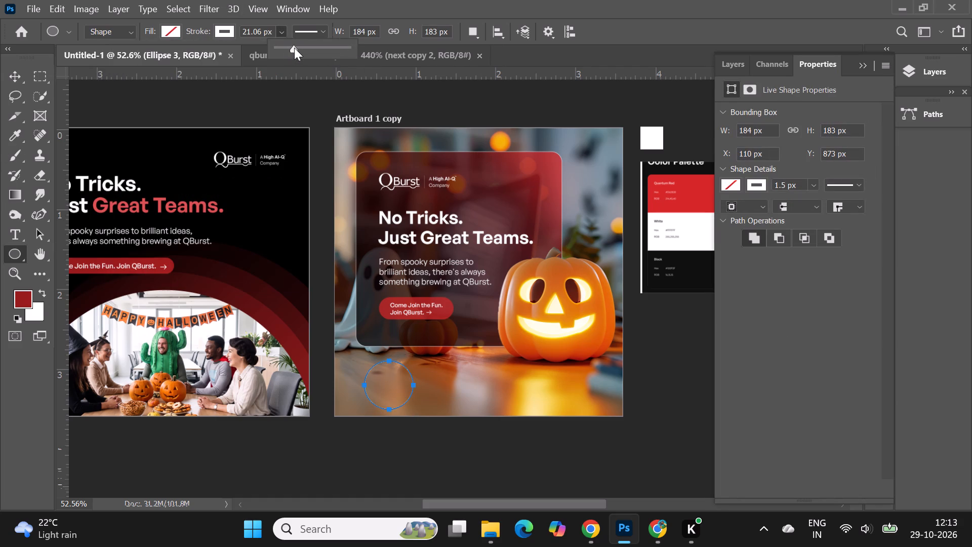
pyautogui.click(297, 48)
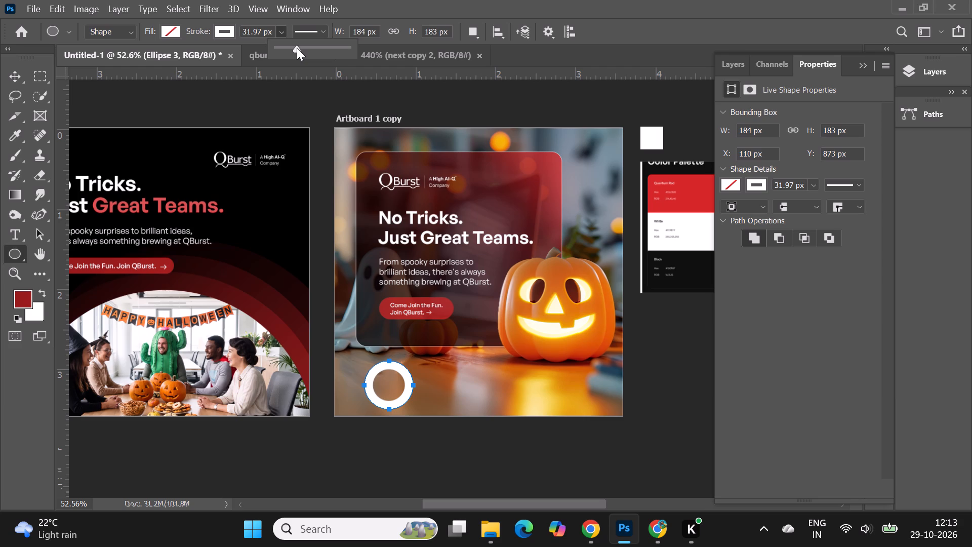
pyautogui.click(297, 48)
pyautogui.click(296, 49)
pyautogui.click(296, 49)
pyautogui.click(300, 52)
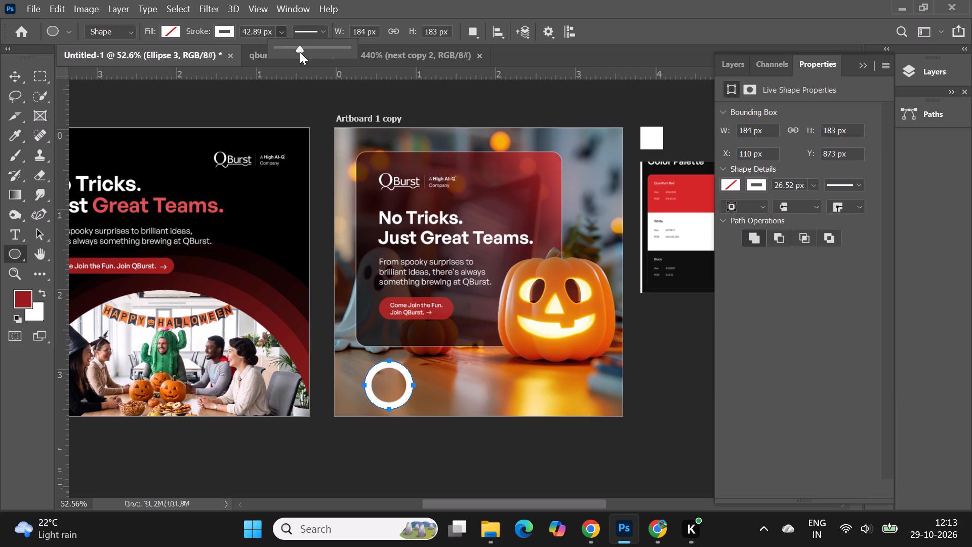
pyautogui.click(297, 51)
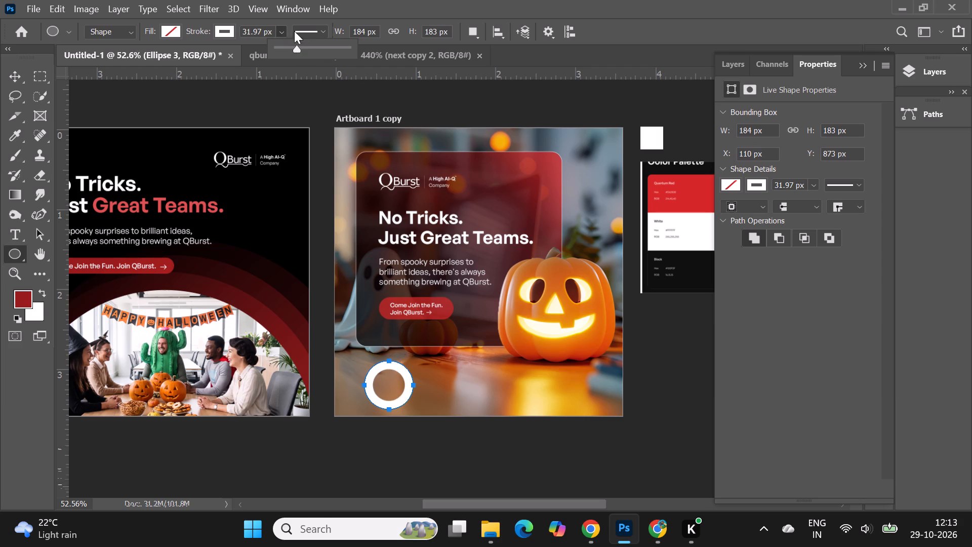
# Set the ring's height to 184 px.
pyautogui.click(436, 32)
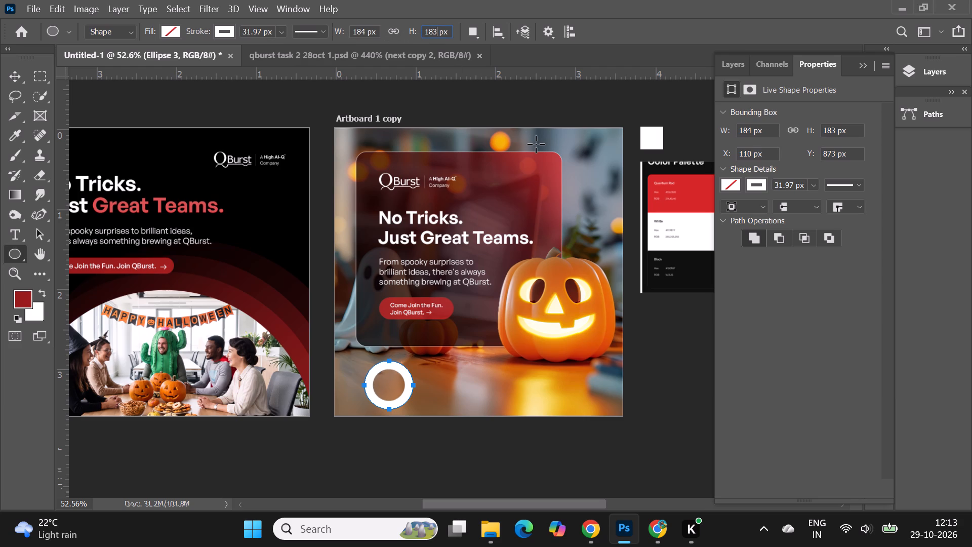
pyautogui.press('BackSpace')
pyautogui.press('4')
pyautogui.press('Return')
# Give the ring a linear gradient stroke from dark red 811818 to black, both sampled from Artboard 1, at an angle of 9°.
pyautogui.click(226, 36)
pyautogui.click(192, 58)
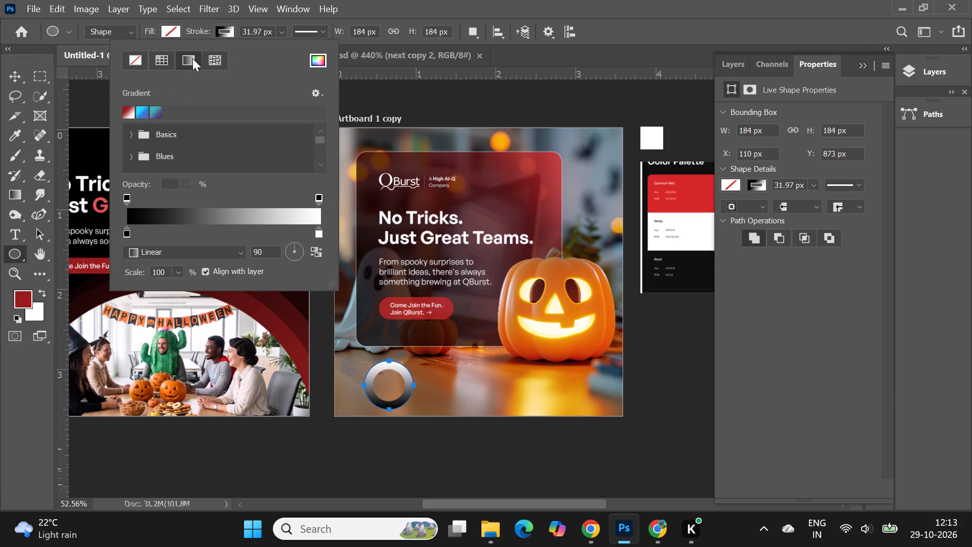
pyautogui.doubleClick(125, 235)
pyautogui.click(306, 376)
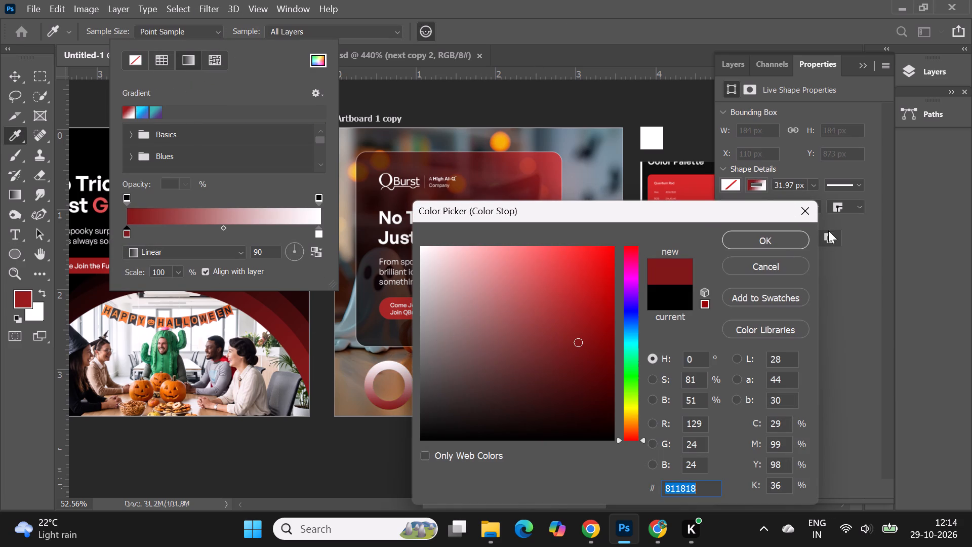
pyautogui.click(782, 238)
pyautogui.doubleClick(318, 235)
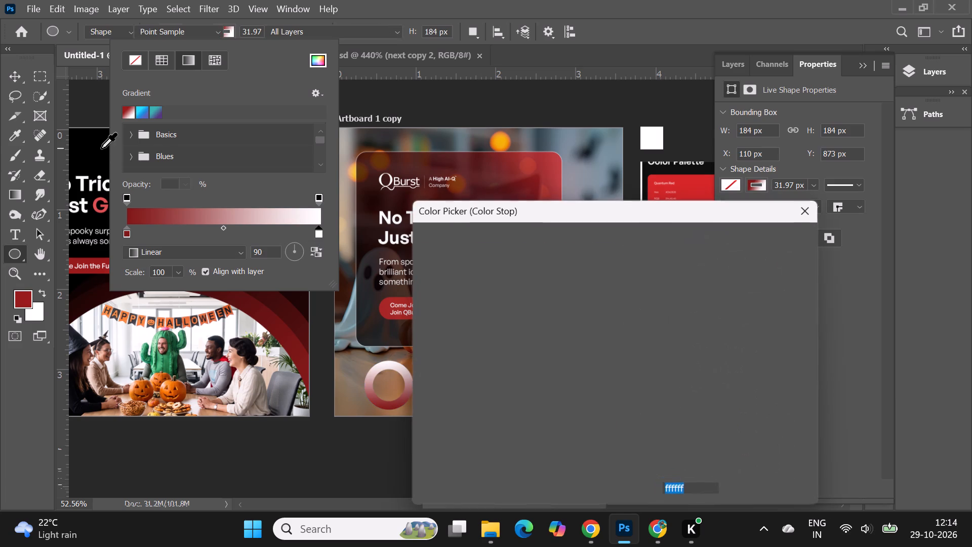
pyautogui.click(98, 146)
pyautogui.click(756, 238)
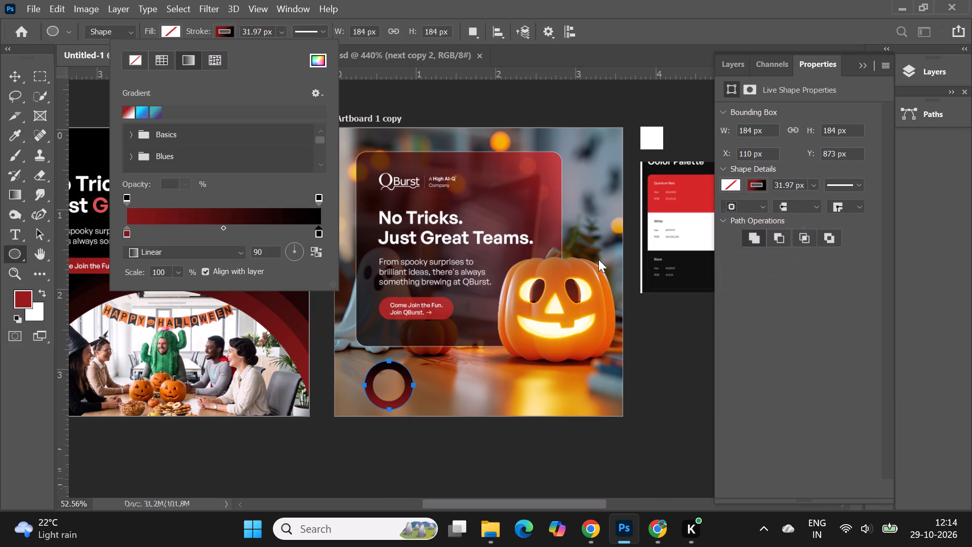
pyautogui.click(302, 249)
pyautogui.click(302, 251)
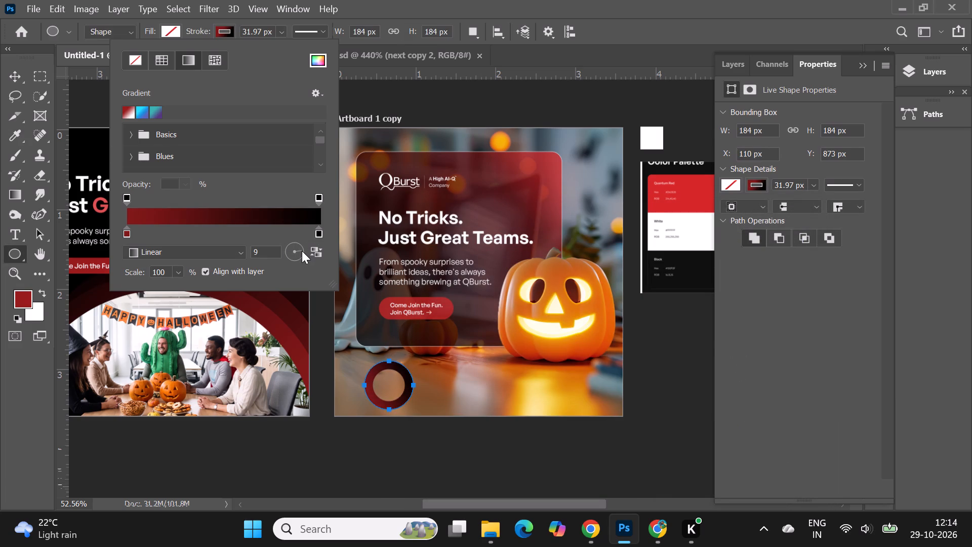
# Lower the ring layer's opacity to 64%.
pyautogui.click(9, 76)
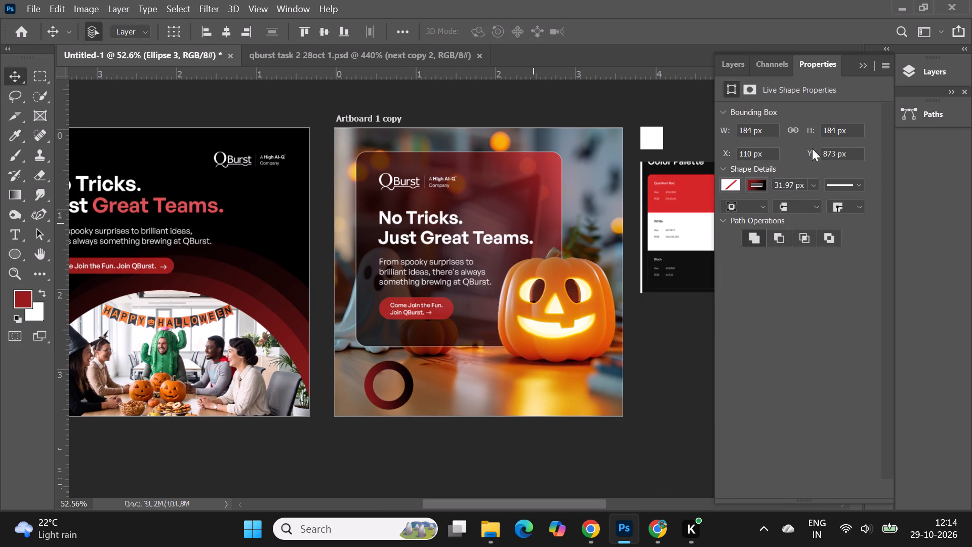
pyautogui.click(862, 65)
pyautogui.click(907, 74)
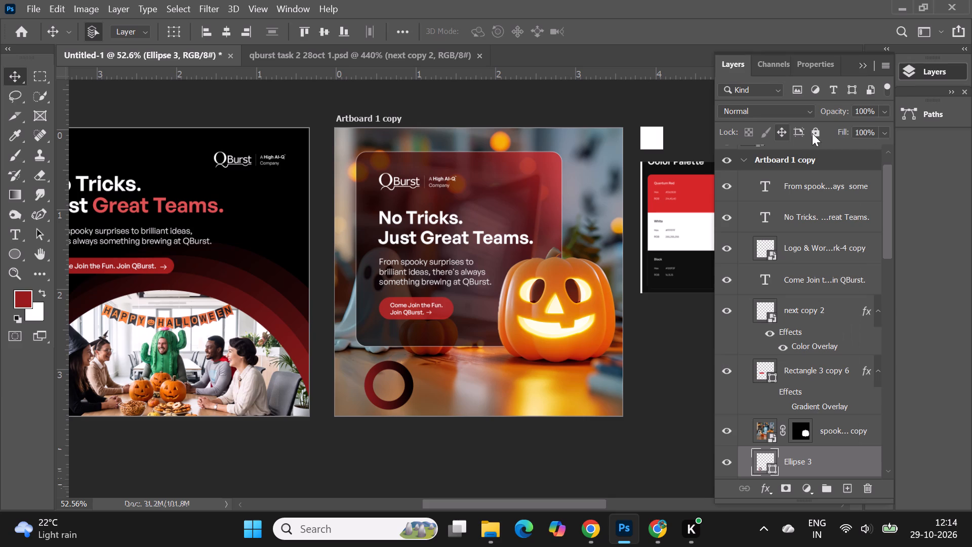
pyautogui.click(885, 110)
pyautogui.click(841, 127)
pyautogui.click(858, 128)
# Change the stroke gradient's black stop to dark red 801818 sampled from Artboard 1 and set that end's opacity to 0%.
pyautogui.click(16, 257)
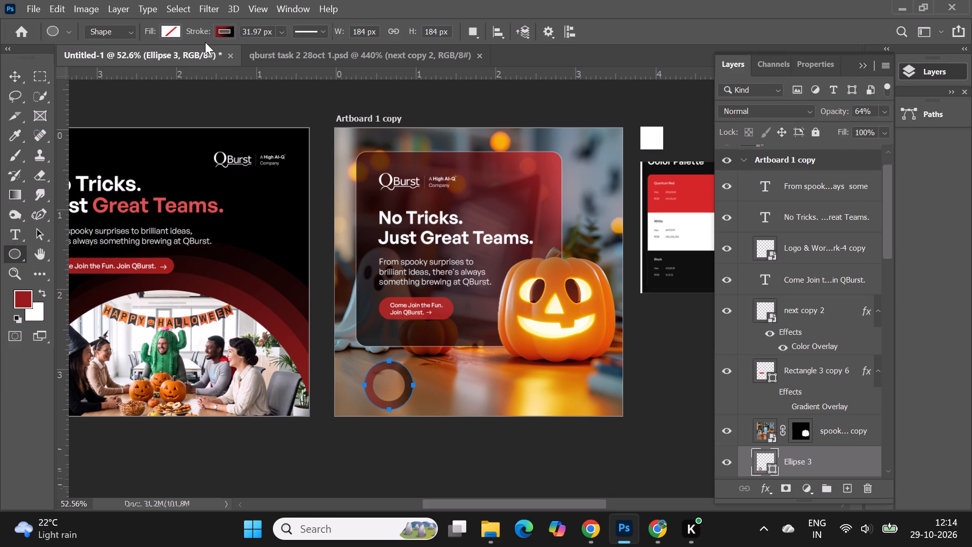
pyautogui.click(222, 35)
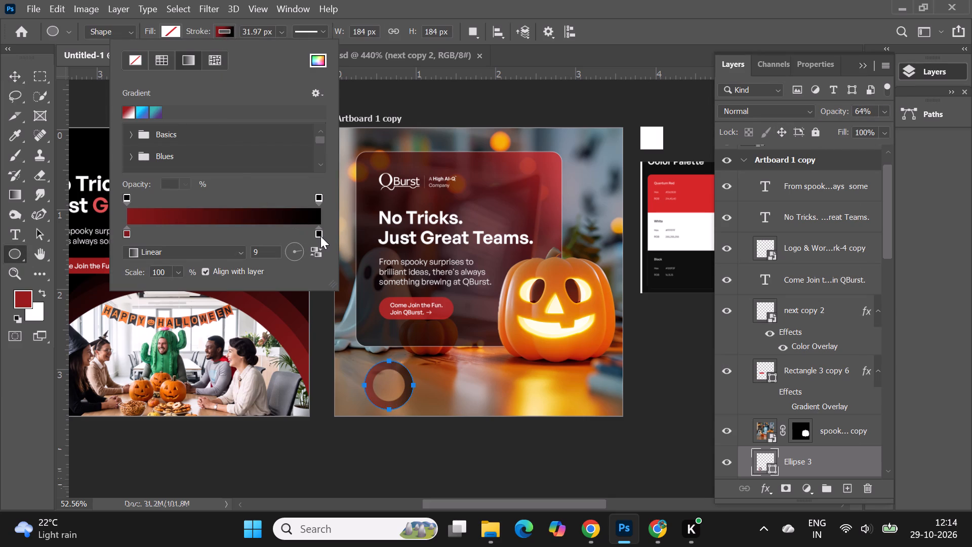
pyautogui.doubleClick(320, 236)
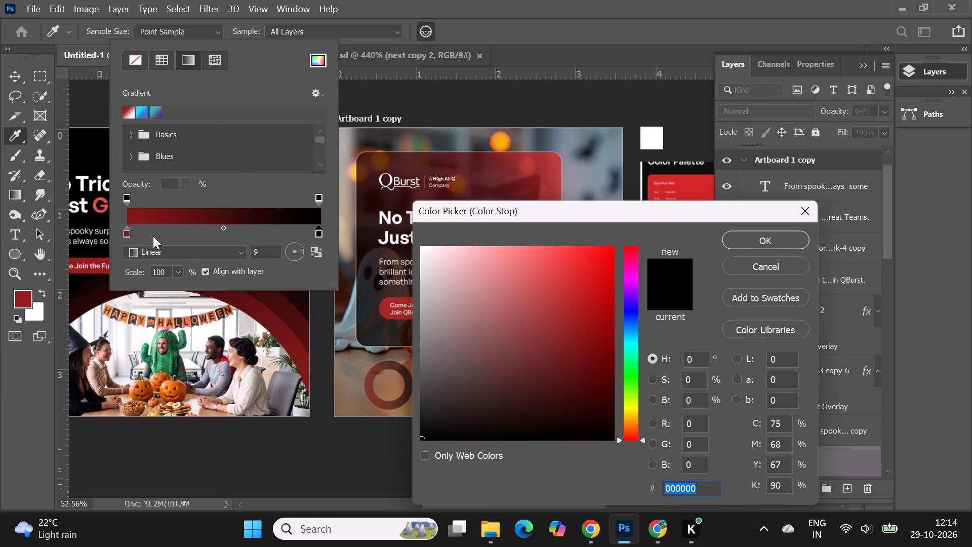
pyautogui.click(304, 370)
pyautogui.click(747, 243)
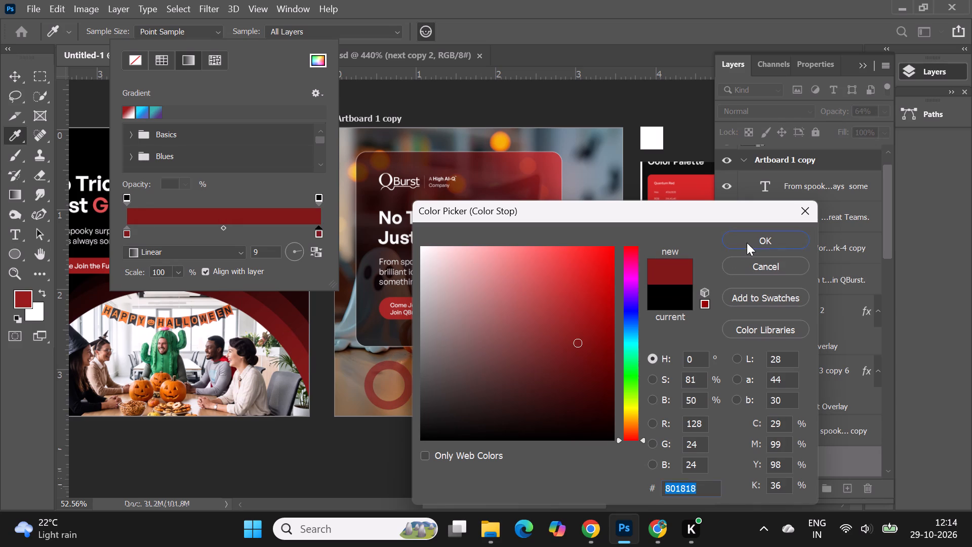
pyautogui.click(320, 196)
pyautogui.press('0')
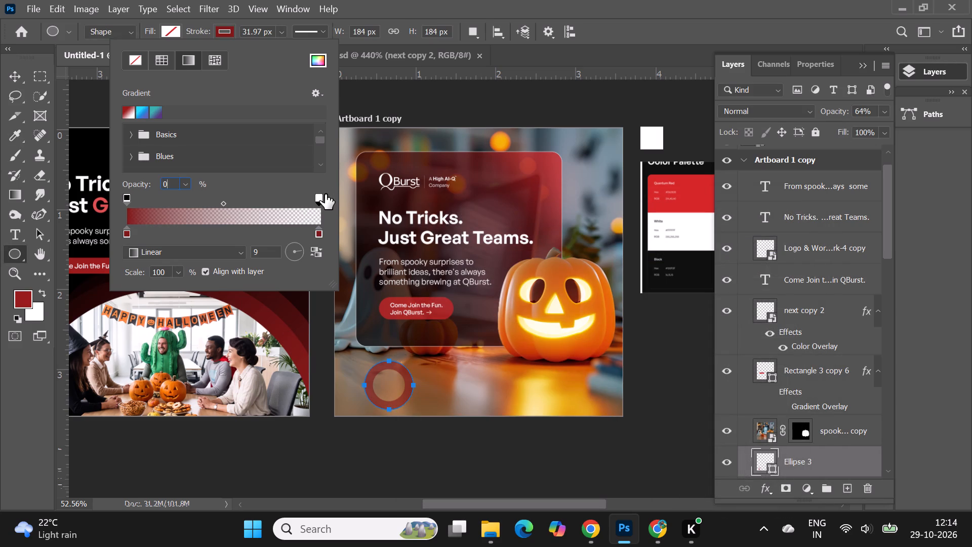
pyautogui.click(10, 75)
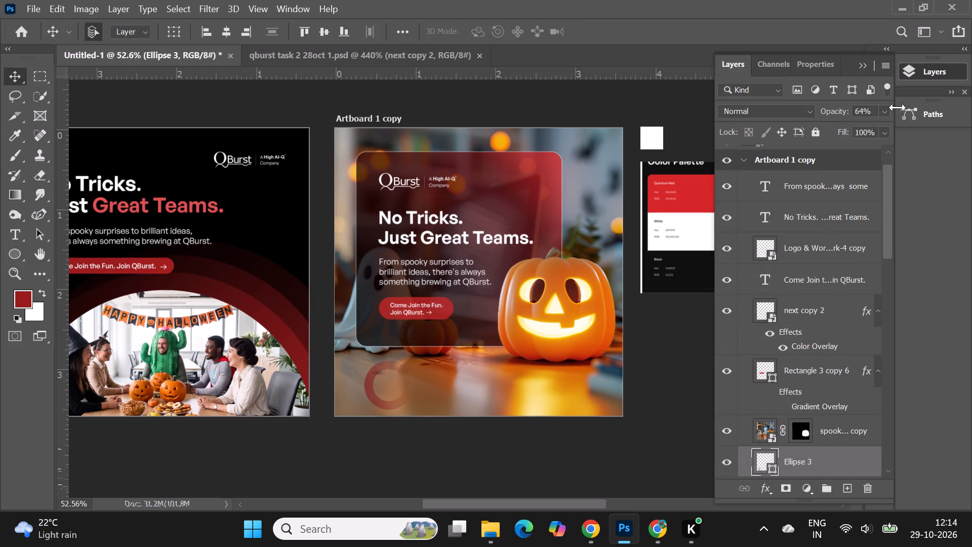
# Set the ring layer's opacity to 100%.
pyautogui.click(887, 114)
pyautogui.moveTo(882, 127); pyautogui.dragTo(899, 128)
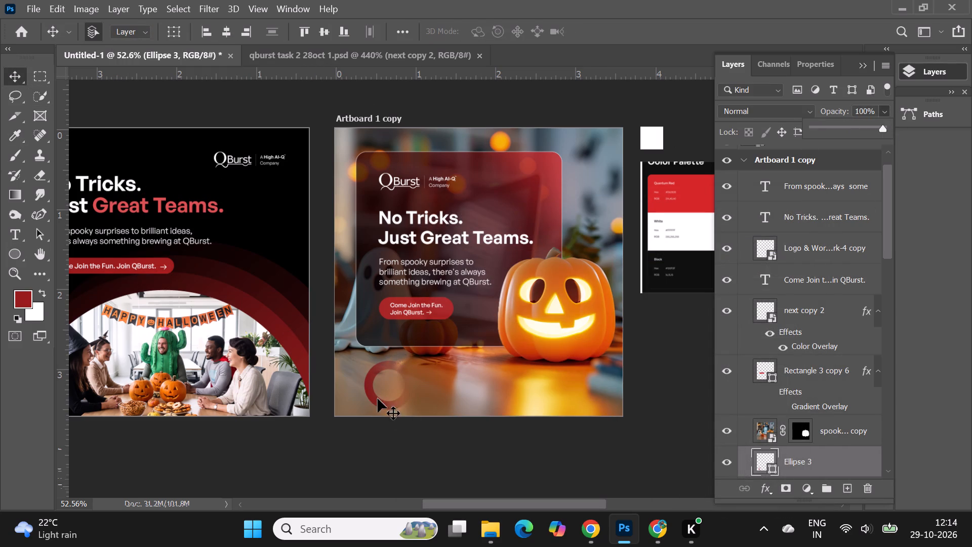
# Move the ring to the pumpkin artboard's upper-right corner so the artboard's edges crop it.
pyautogui.moveTo(369, 386); pyautogui.dragTo(341, 344)
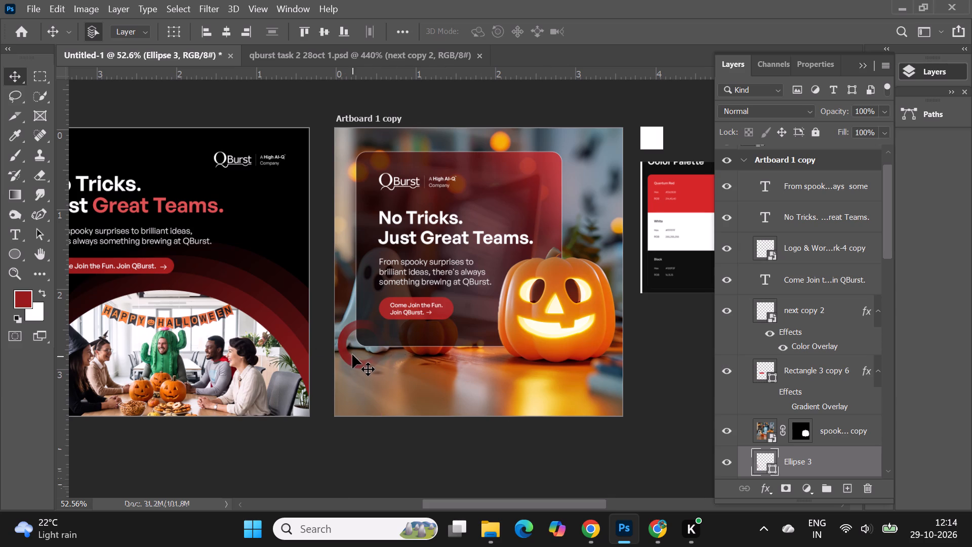
pyautogui.moveTo(345, 354); pyautogui.dragTo(343, 353)
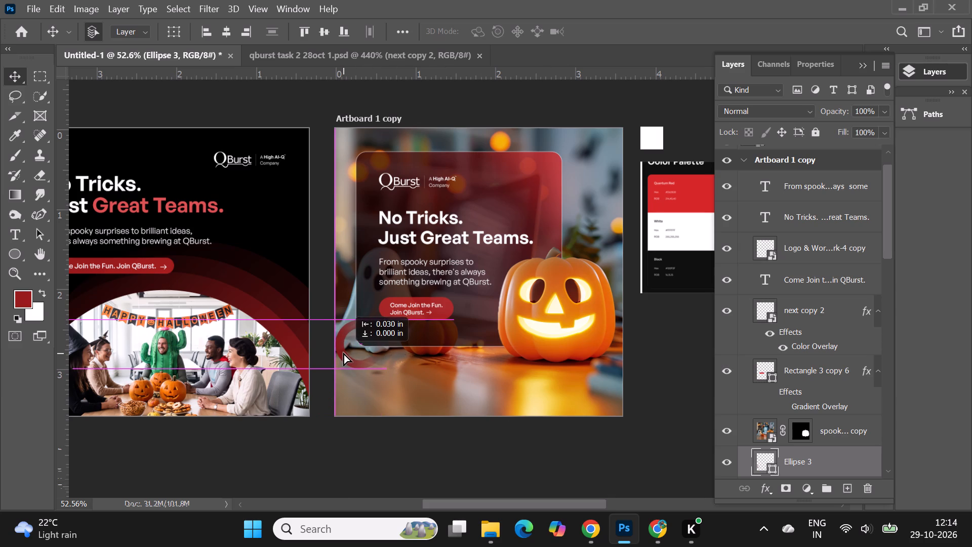
pyautogui.moveTo(343, 353); pyautogui.dragTo(594, 149)
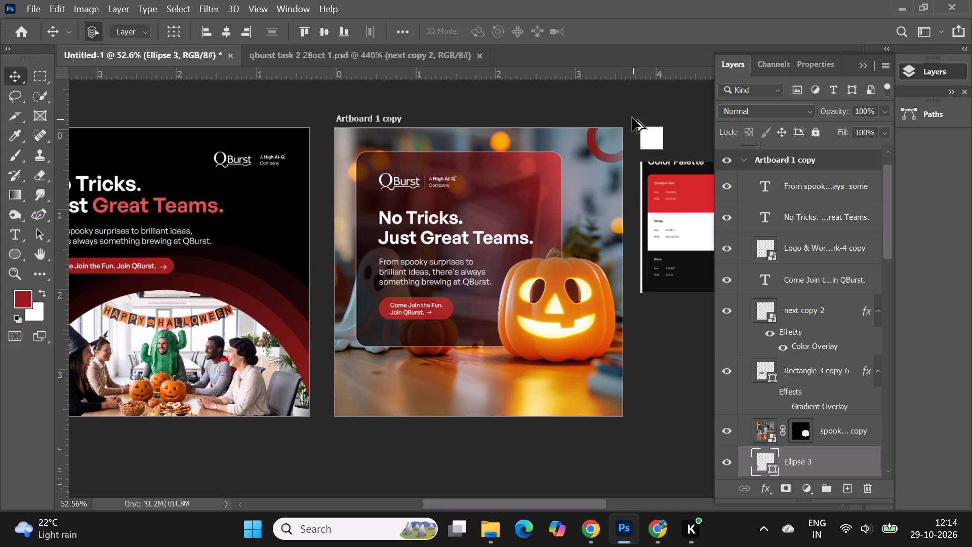
pyautogui.keyDown('alt'); pyautogui.scroll(4, 632, 118); pyautogui.keyUp('alt')
pyautogui.moveTo(580, 171); pyautogui.dragTo(574, 189)
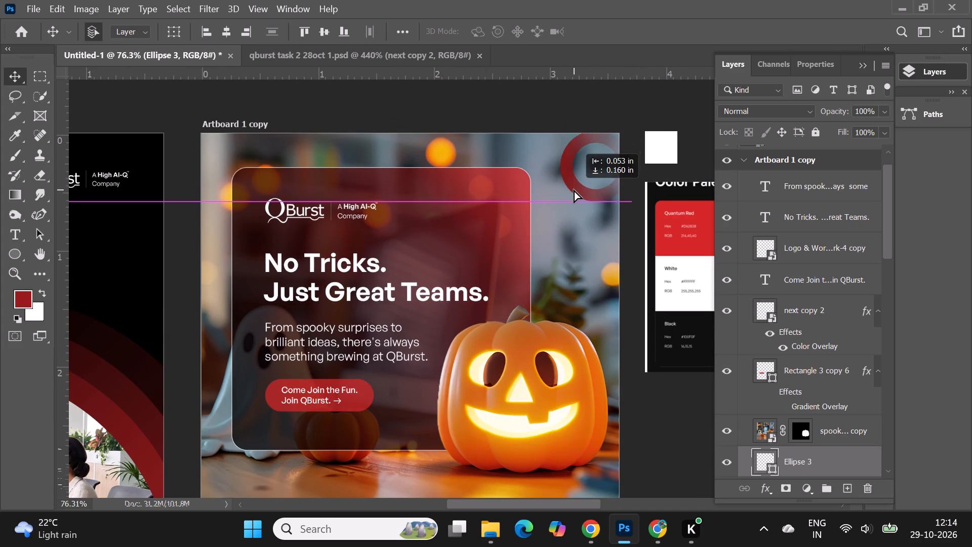
pyautogui.moveTo(574, 189); pyautogui.dragTo(568, 192)
pyautogui.moveTo(583, 199); pyautogui.dragTo(601, 167)
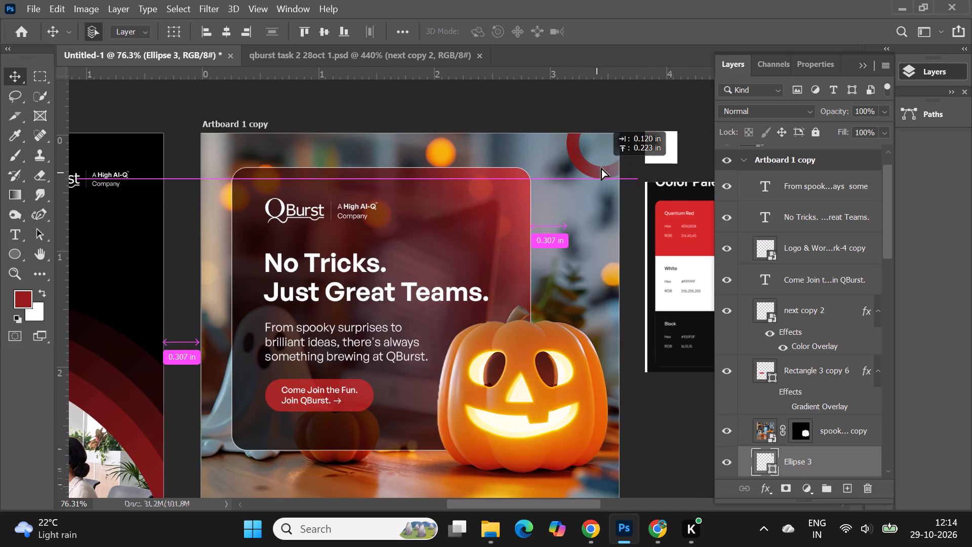
pyautogui.moveTo(601, 167); pyautogui.dragTo(615, 162)
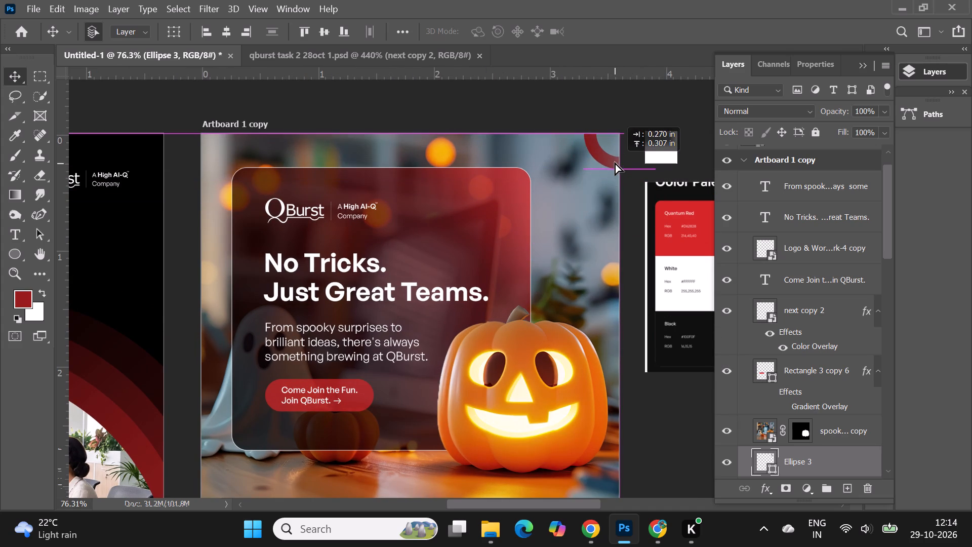
pyautogui.moveTo(615, 162); pyautogui.dragTo(613, 161)
# Duplicate the corner ring and place the copy behind the panel's lower-left corner, near the artboard's left edge.
pyautogui.keyDown('alt'); pyautogui.scroll(-5, 556, 131); pyautogui.keyUp('alt')
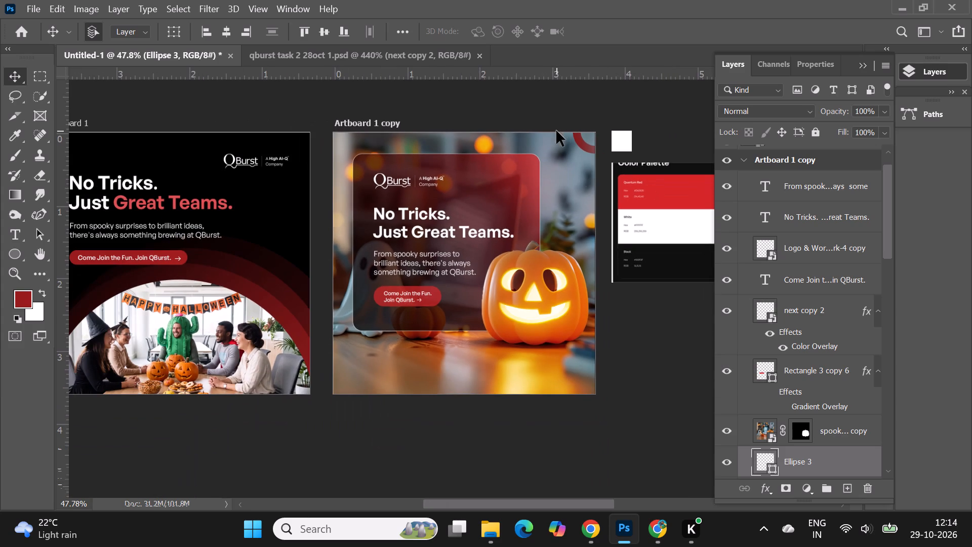
pyautogui.keyDown('alt'); pyautogui.moveTo(588, 148); pyautogui.dragTo(336, 407); pyautogui.keyUp('alt')
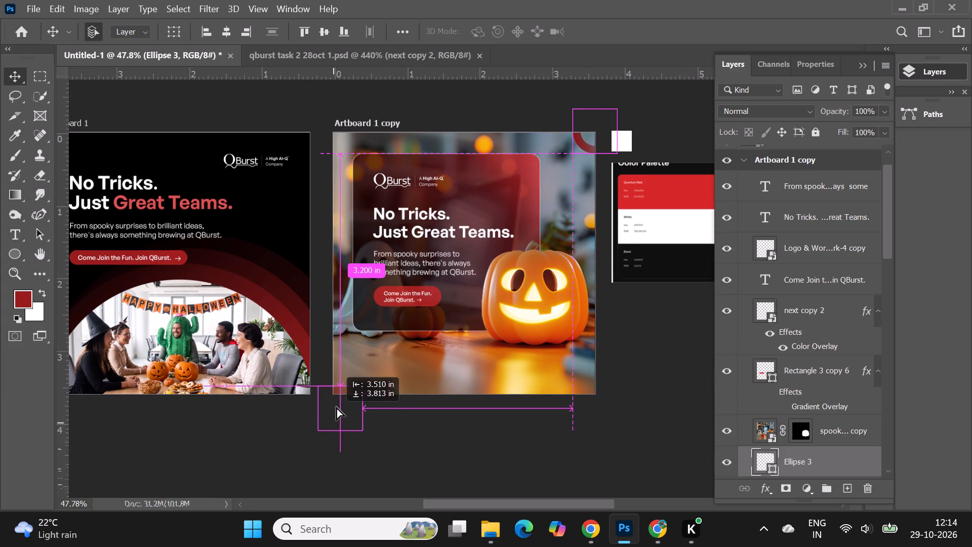
pyautogui.keyDown('alt'); pyautogui.moveTo(336, 407); pyautogui.dragTo(339, 400); pyautogui.keyUp('alt')
pyautogui.moveTo(362, 372); pyautogui.dragTo(360, 372)
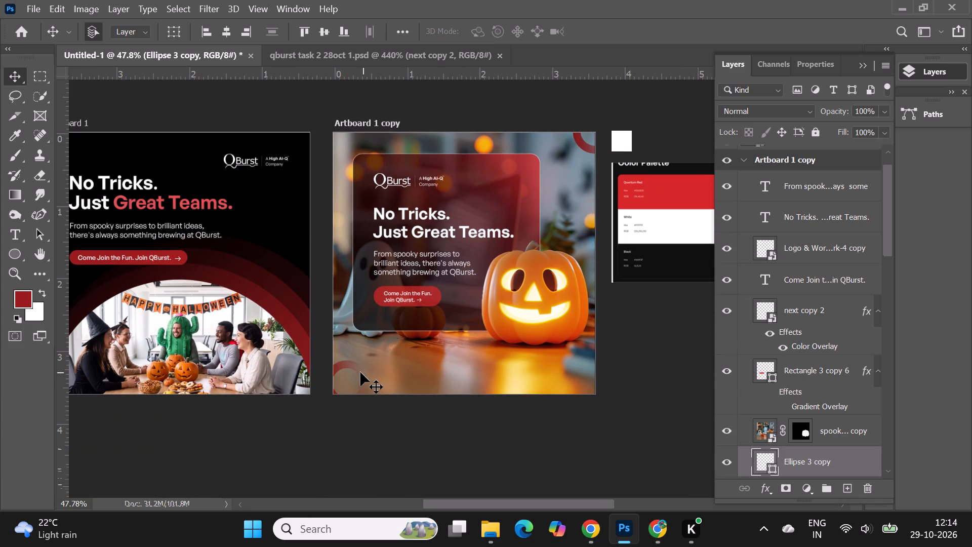
pyautogui.moveTo(360, 372); pyautogui.dragTo(370, 324)
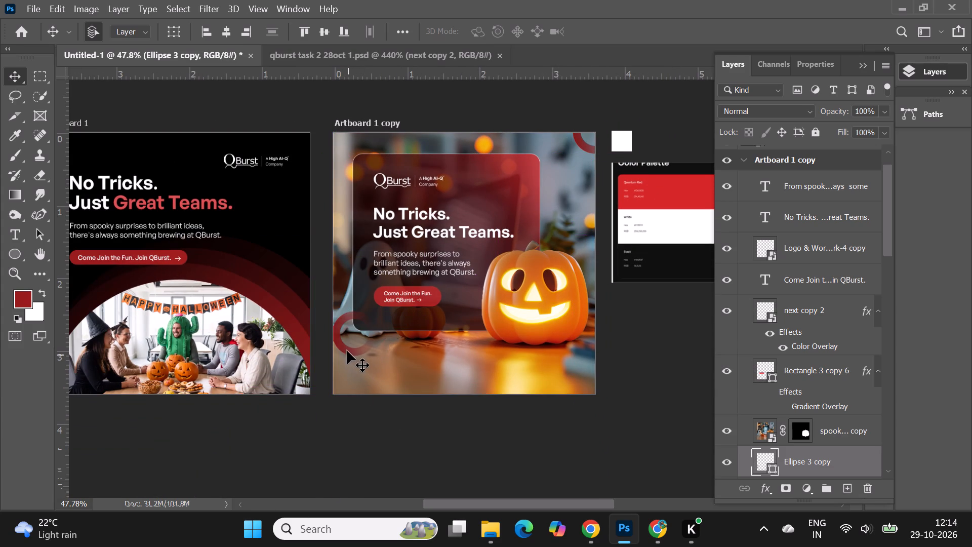
pyautogui.moveTo(347, 350); pyautogui.dragTo(353, 362)
pyautogui.moveTo(363, 367); pyautogui.dragTo(360, 355)
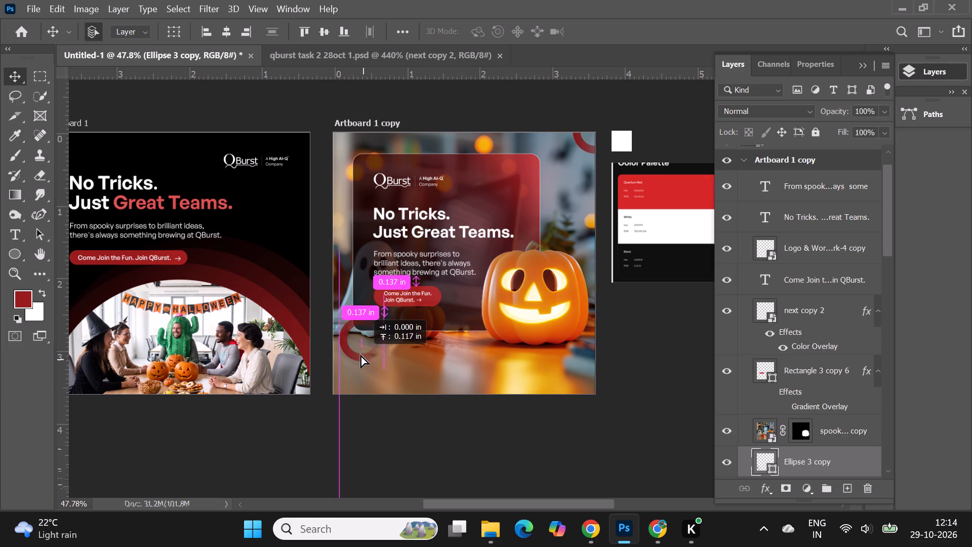
pyautogui.moveTo(360, 355); pyautogui.dragTo(357, 348)
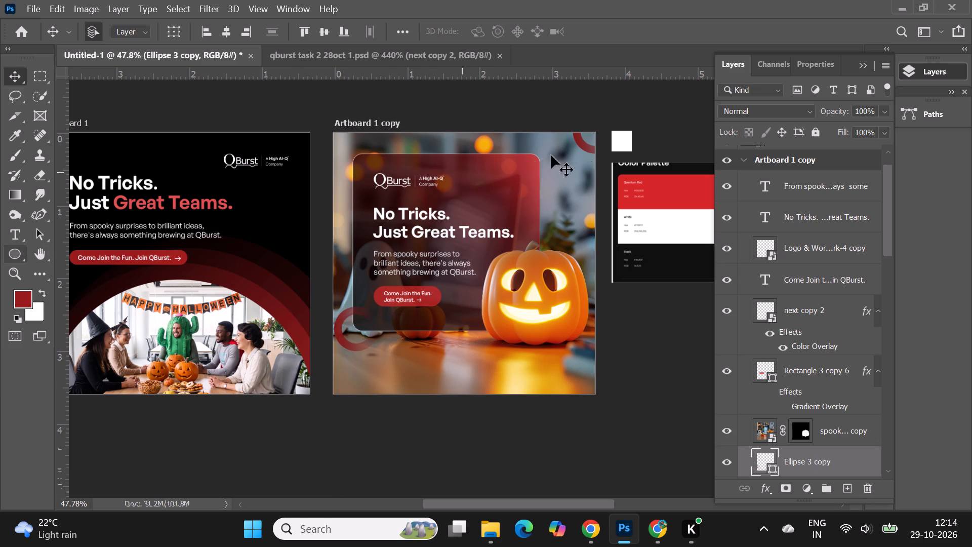
# Rotate the stroke gradient of the ring behind the panel's lower-left corner so it fades toward the artboard's left edge.
pyautogui.click(585, 144)
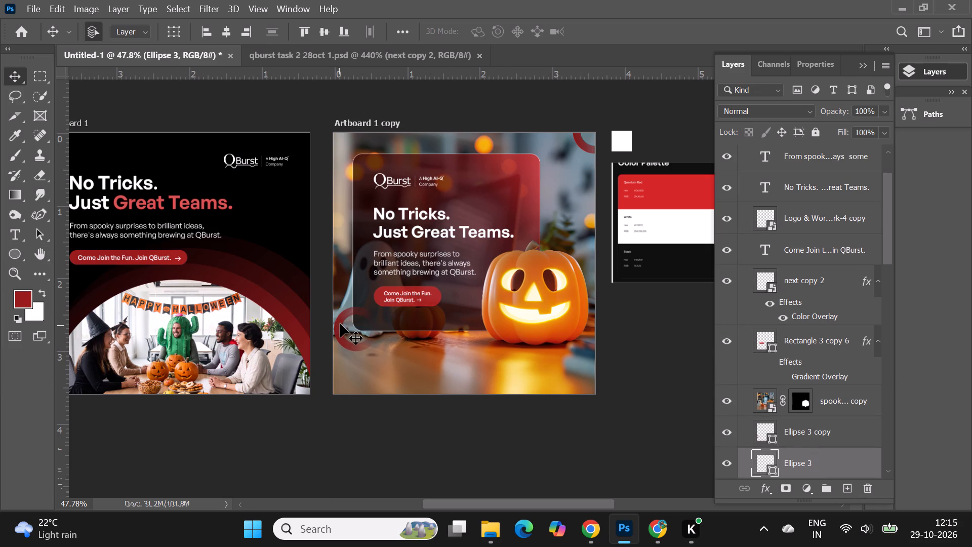
pyautogui.click(340, 324)
pyautogui.click(15, 256)
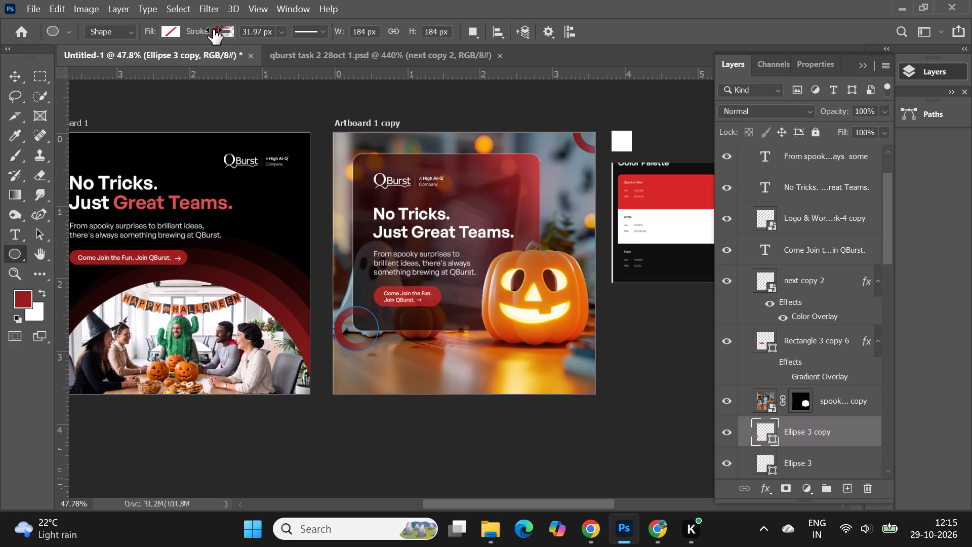
pyautogui.click(229, 29)
pyautogui.click(297, 260)
pyautogui.click(295, 255)
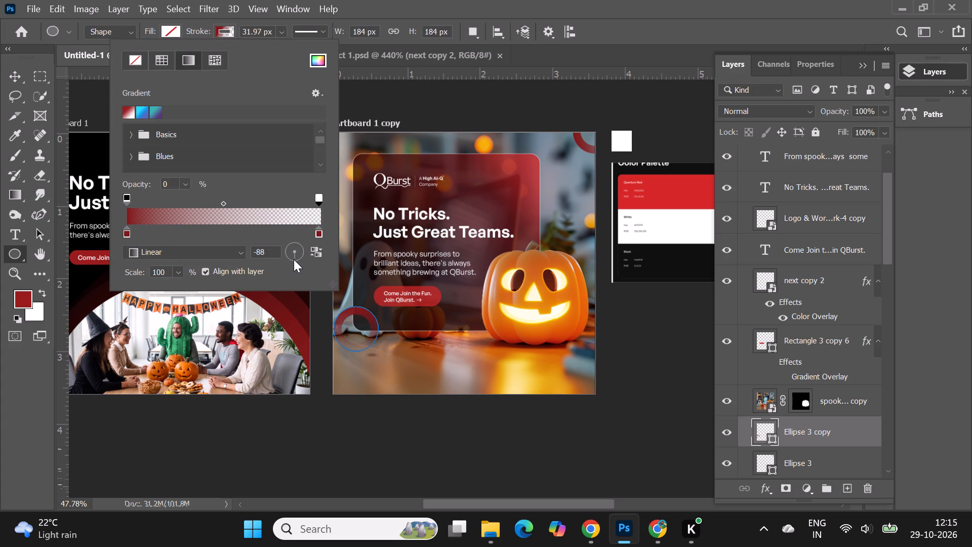
pyautogui.click(289, 252)
pyautogui.click(289, 256)
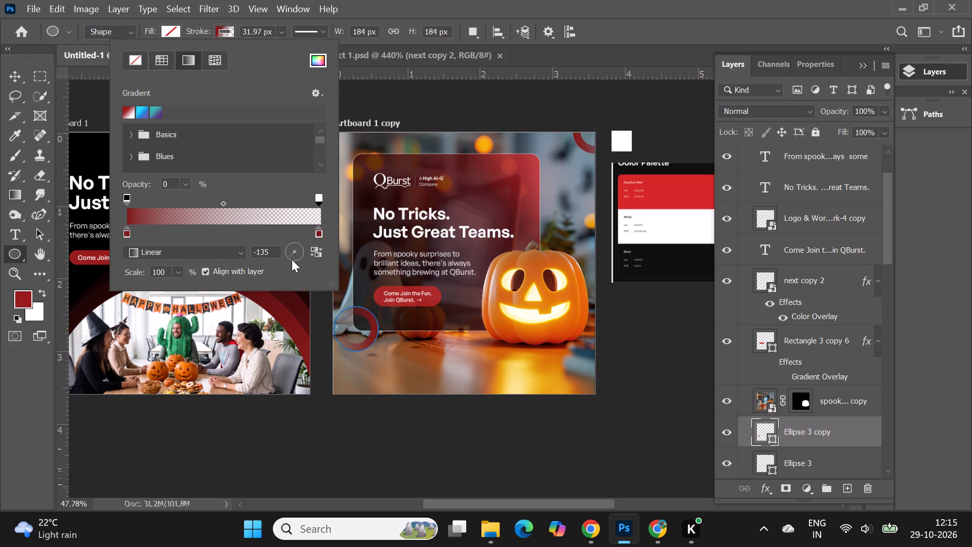
pyautogui.click(288, 259)
pyautogui.click(288, 257)
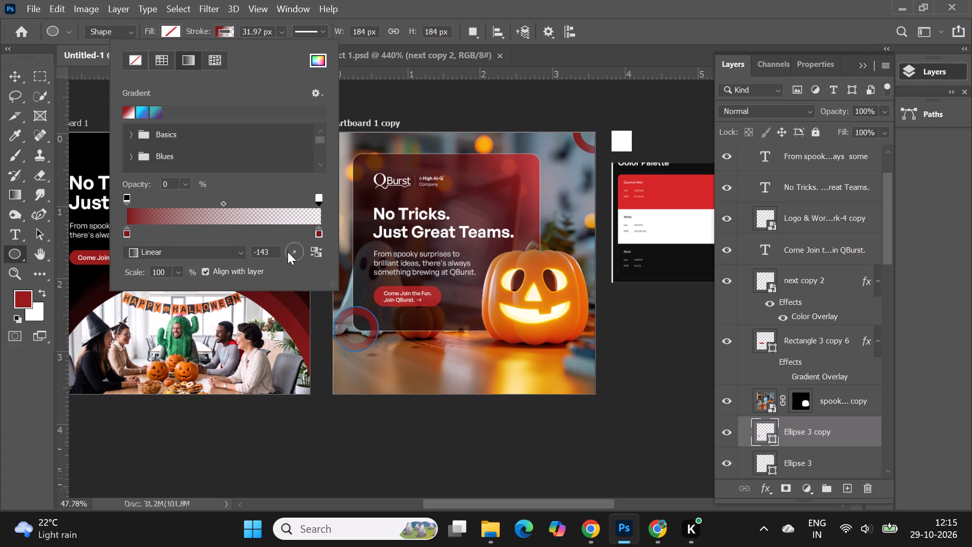
pyautogui.click(288, 252)
pyautogui.click(14, 76)
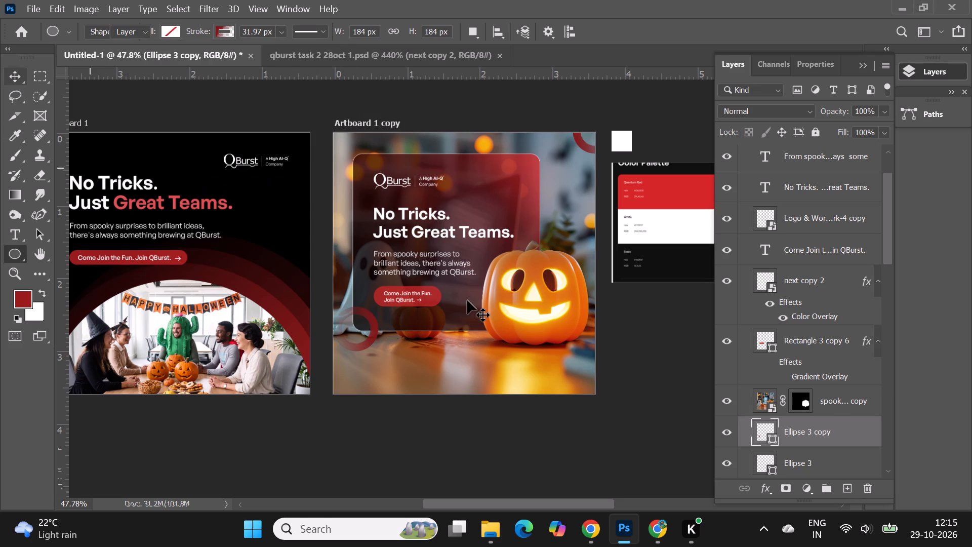
# Set the stroke gradient angle of the ring in the pumpkin artboard's upper-right corner to 142 degrees.
pyautogui.click(578, 139)
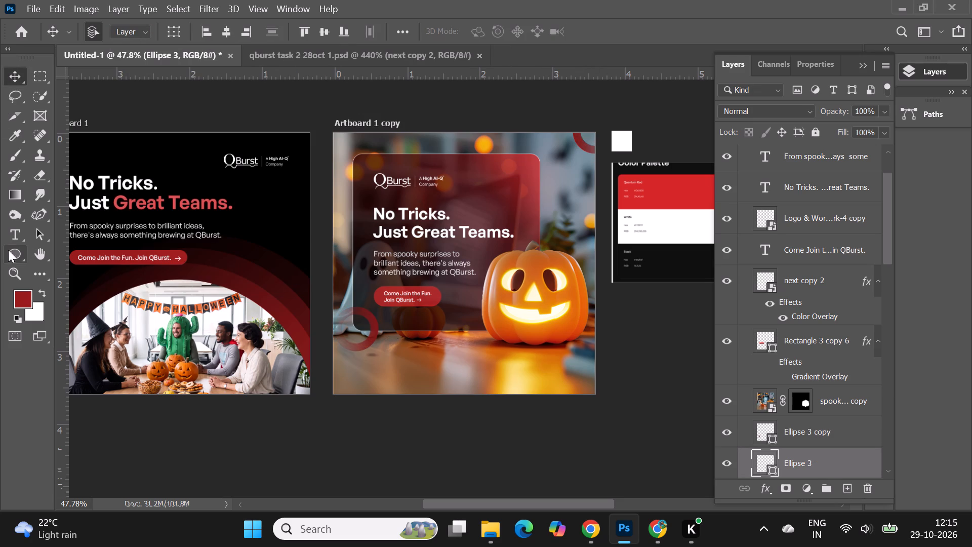
pyautogui.click(15, 252)
pyautogui.click(218, 30)
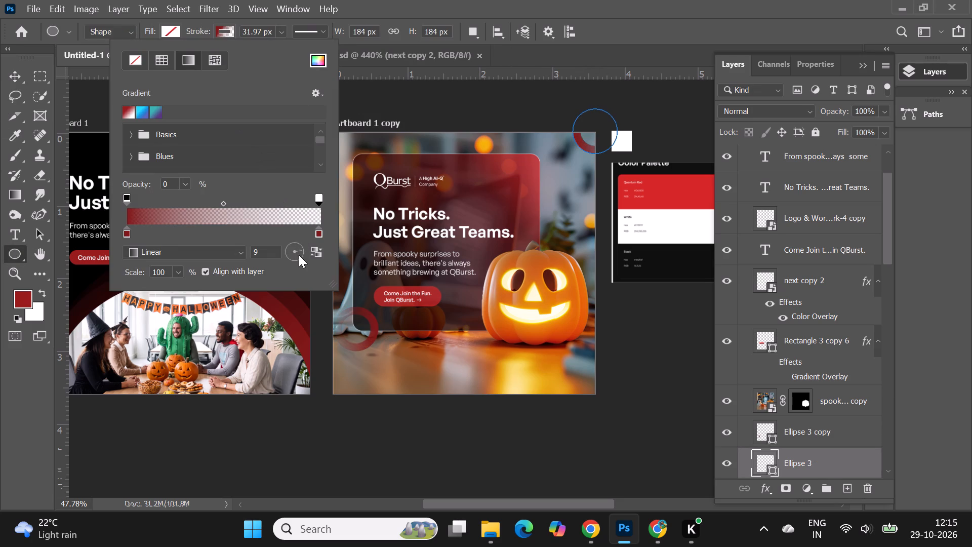
pyautogui.click(299, 255)
pyautogui.click(296, 257)
pyautogui.click(291, 257)
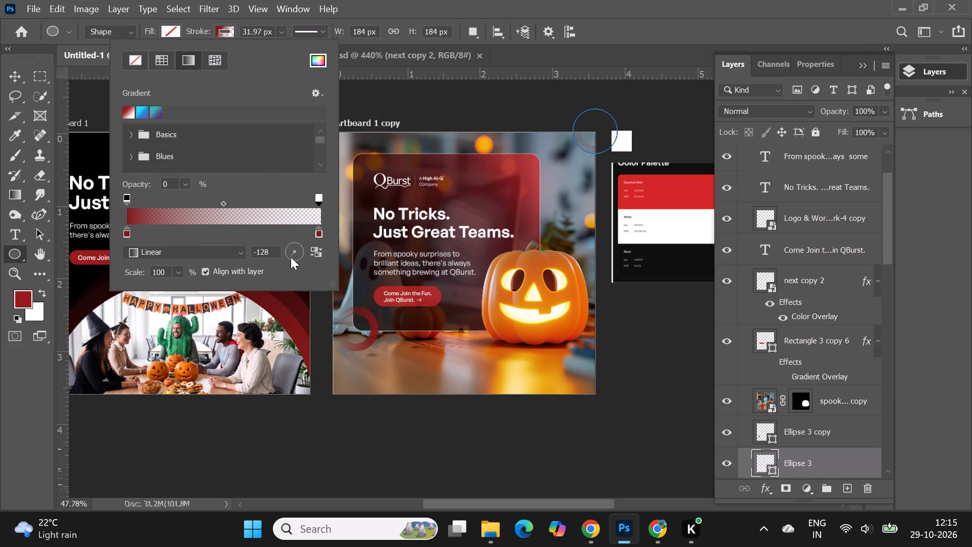
pyautogui.click(291, 249)
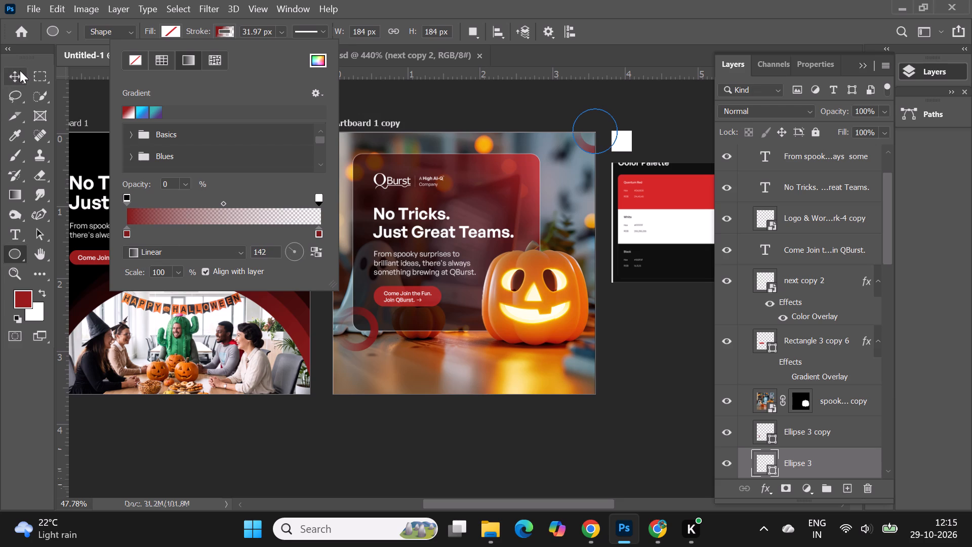
pyautogui.click(20, 70)
# Duplicate the upper-right corner ring, scale the copy to about 162%, and place it around the original at the artboard corner.
pyautogui.keyDown('alt'); pyautogui.scroll(2, 585, 187); pyautogui.keyUp('alt')
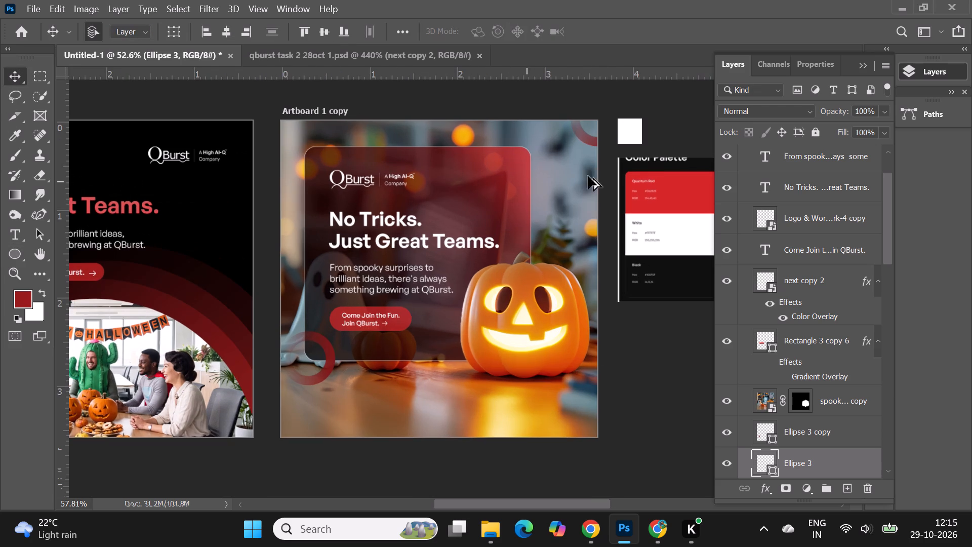
pyautogui.click(591, 142)
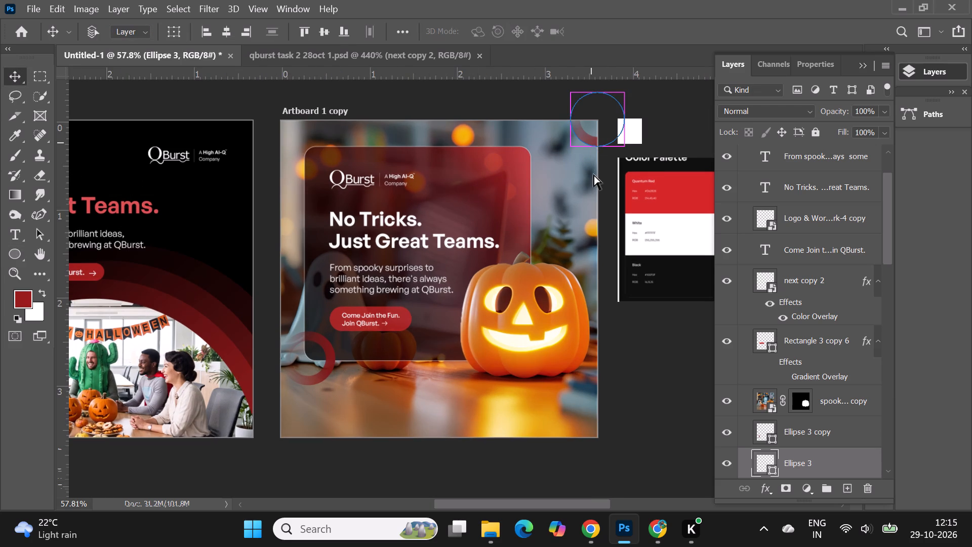
pyautogui.keyDown('alt'); pyautogui.moveTo(591, 139); pyautogui.dragTo(575, 151); pyautogui.keyUp('alt')
pyautogui.hotkey('ctrl', 't')
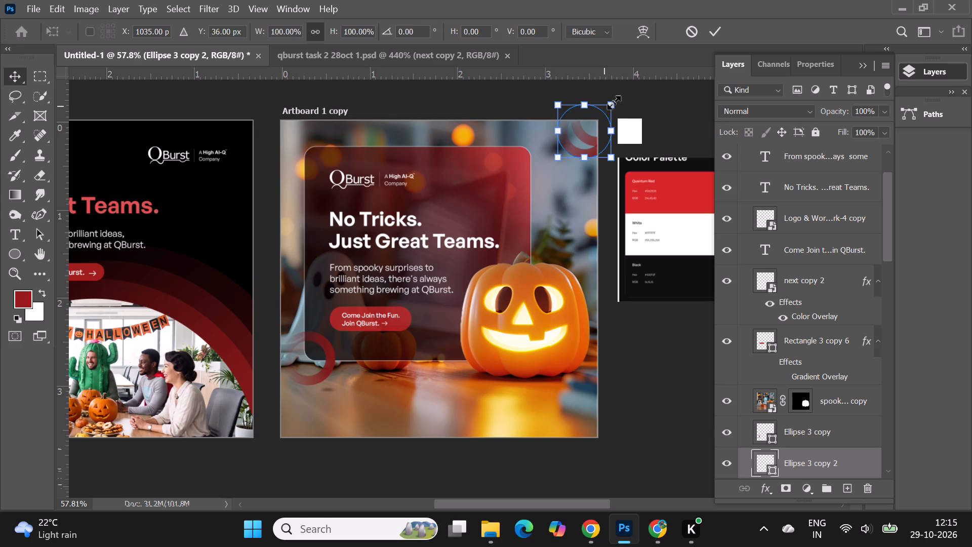
pyautogui.moveTo(614, 102); pyautogui.dragTo(647, 75)
pyautogui.moveTo(589, 160); pyautogui.dragTo(588, 162)
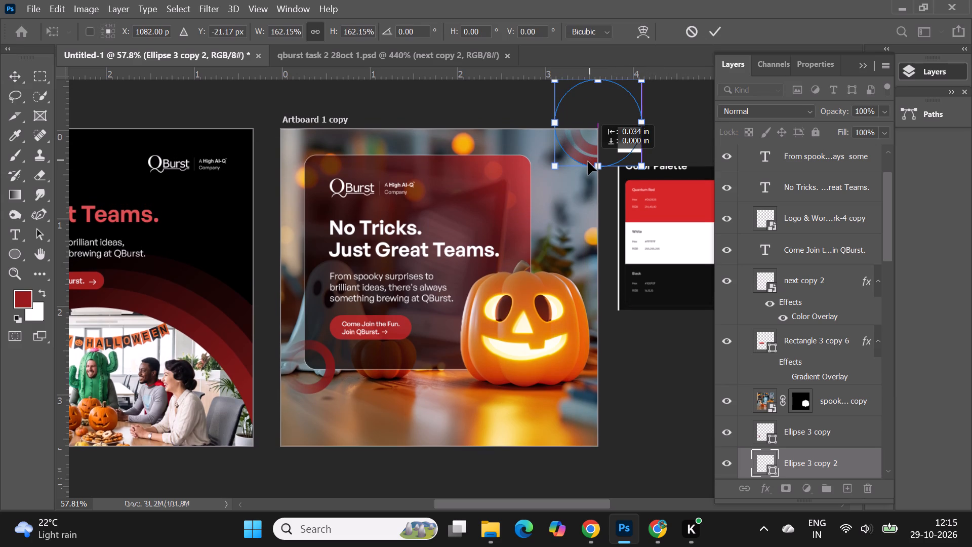
pyautogui.moveTo(588, 162); pyautogui.dragTo(588, 165)
pyautogui.click(717, 31)
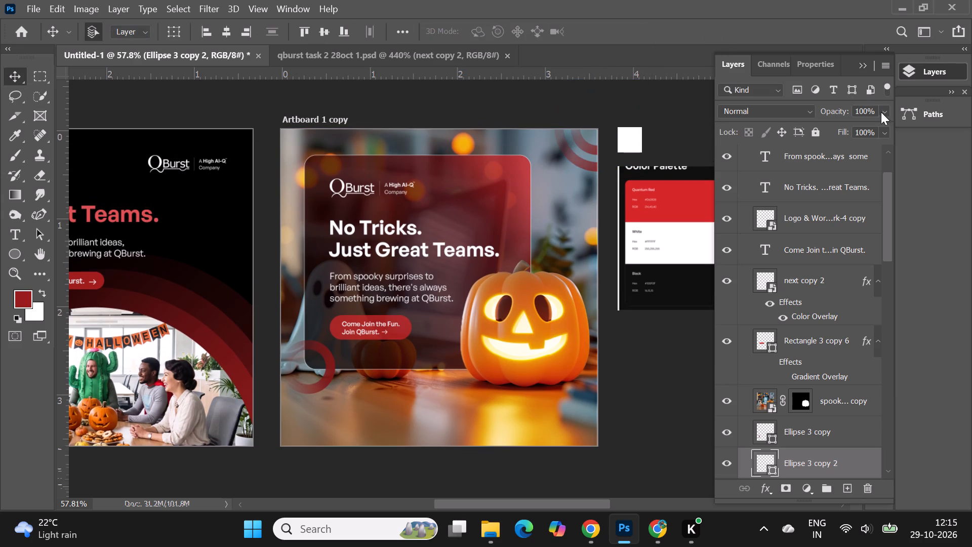
# Lower the larger corner ring's layer opacity to 68% and deselect it.
pyautogui.click(885, 113)
pyautogui.click(837, 127)
pyautogui.click(861, 127)
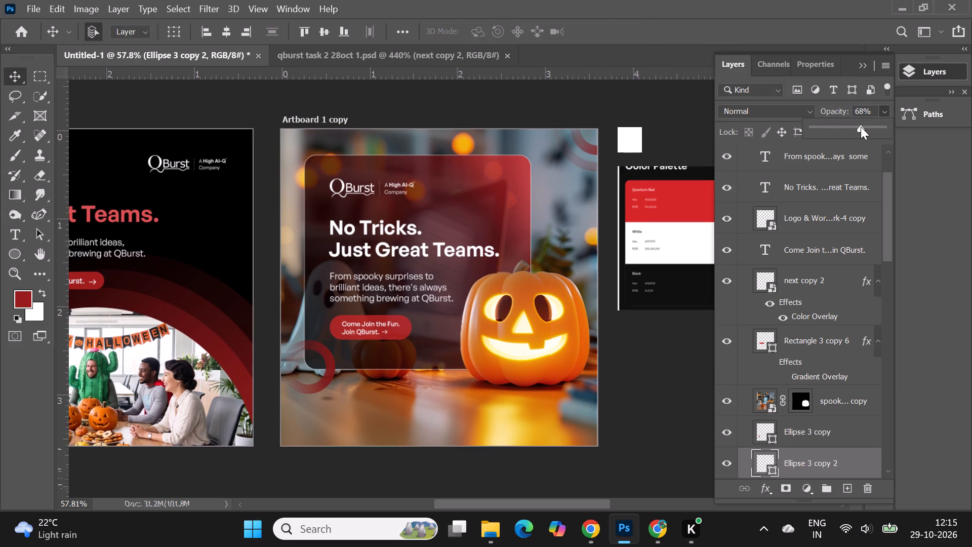
pyautogui.keyDown('alt'); pyautogui.scroll(-4, 469, 178); pyautogui.keyUp('alt')
pyautogui.click(586, 388)
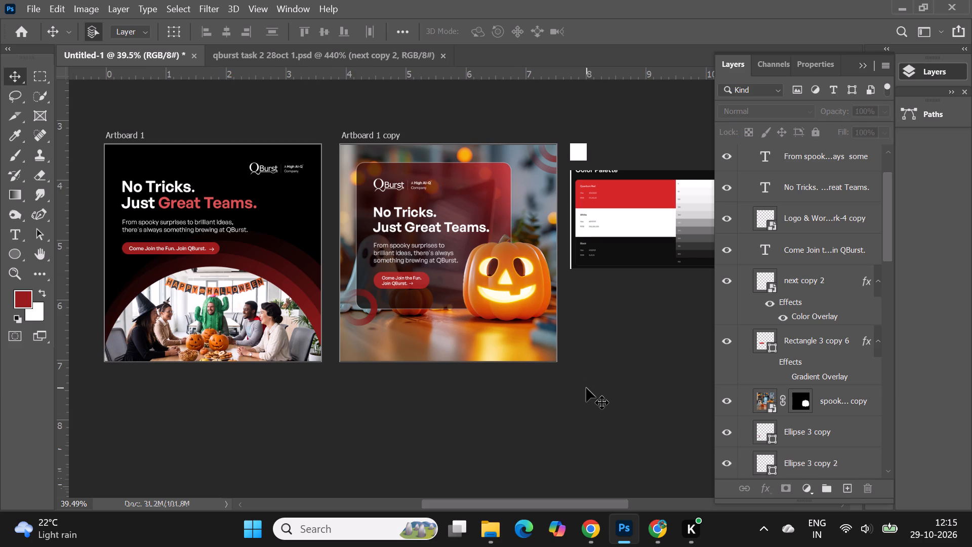
# Move the opacity stop at the black end of the translucent panel's fill gradient about three quarters of the way toward the red end.
pyautogui.keyDown('alt'); pyautogui.scroll(1, 552, 392); pyautogui.keyUp('alt')
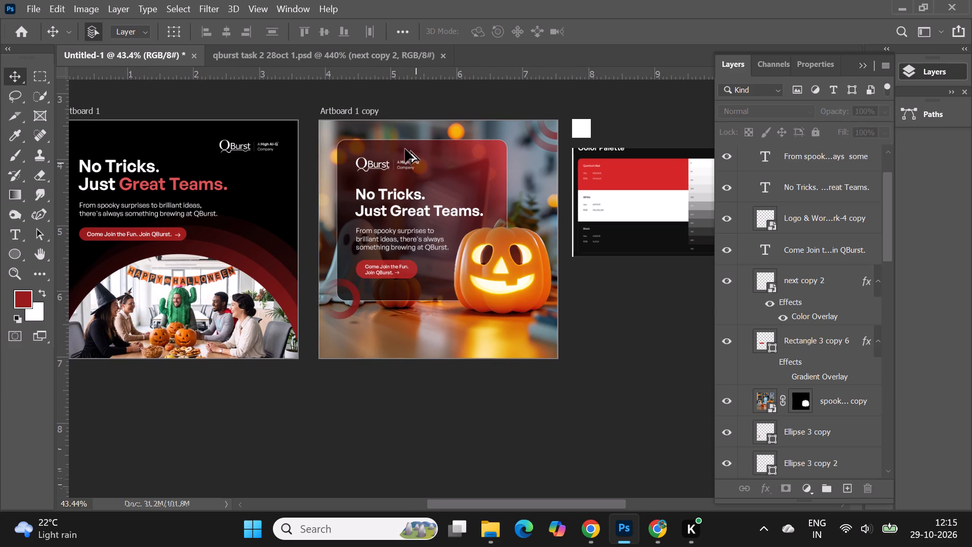
pyautogui.keyDown('alt'); pyautogui.scroll(3, 405, 149); pyautogui.keyUp('alt')
pyautogui.keyDown('alt'); pyautogui.scroll(1, 458, 146); pyautogui.keyUp('alt')
pyautogui.click(487, 178)
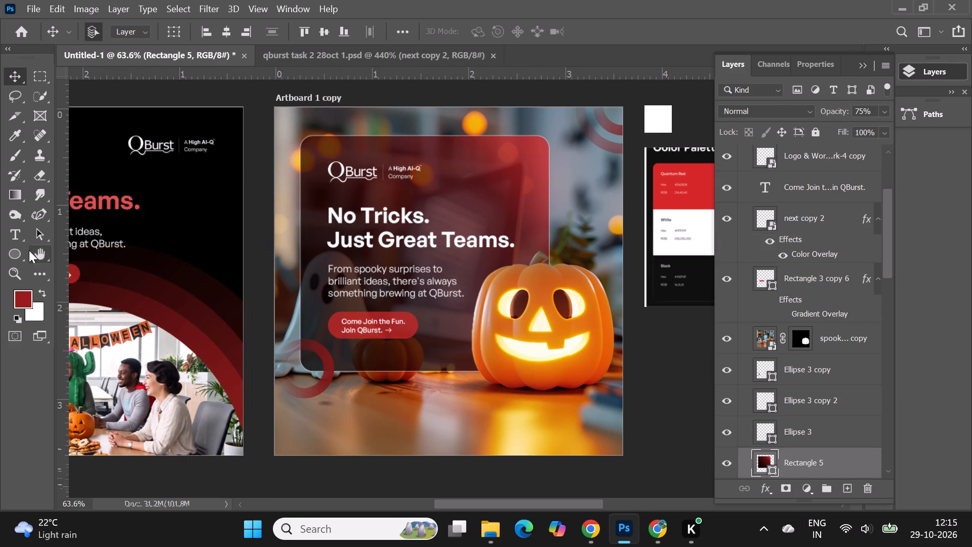
pyautogui.click(18, 253)
pyautogui.click(173, 32)
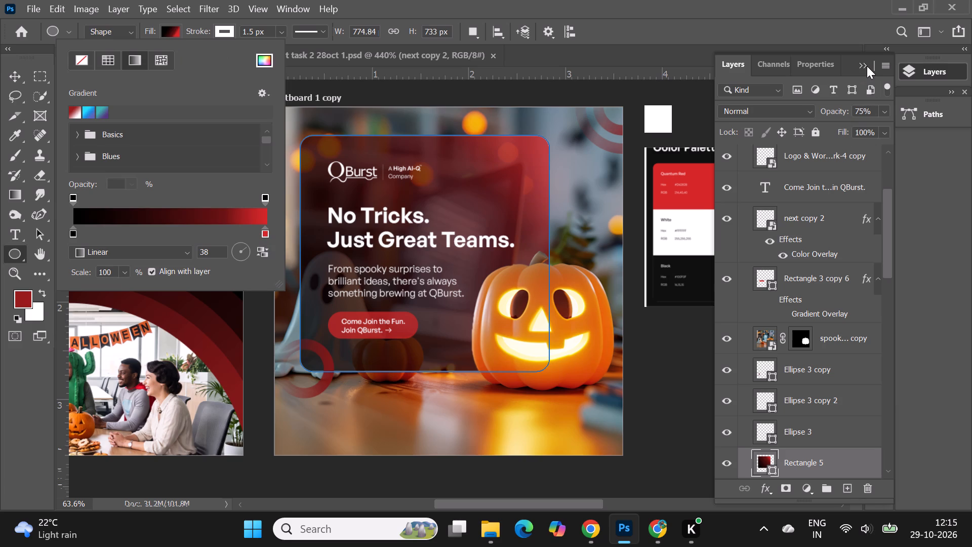
pyautogui.moveTo(73, 234); pyautogui.dragTo(88, 236)
pyautogui.moveTo(86, 234); pyautogui.dragTo(68, 234)
pyautogui.moveTo(73, 196); pyautogui.dragTo(108, 199)
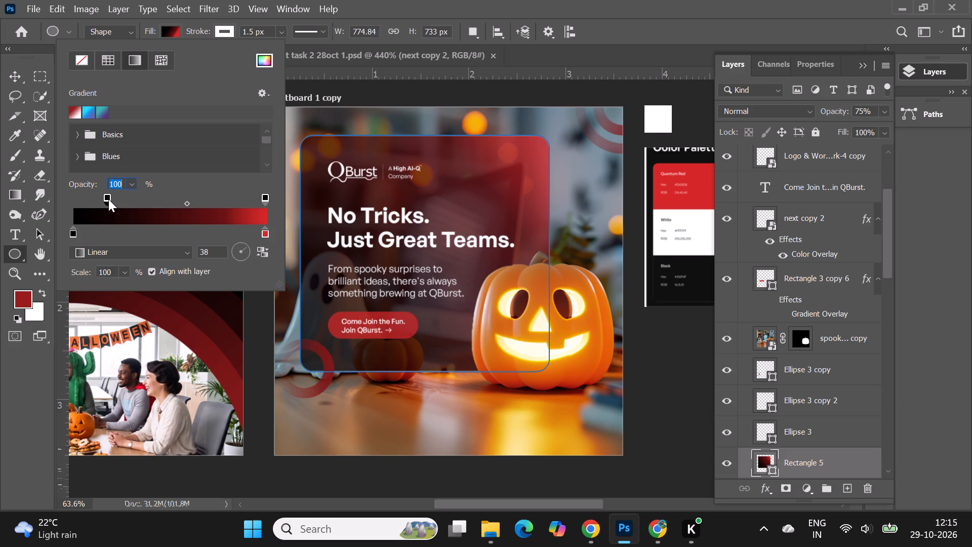
pyautogui.moveTo(107, 197); pyautogui.dragTo(195, 198)
pyautogui.moveTo(193, 197); pyautogui.dragTo(220, 201)
# Try several angles for the translucent panel's linear fill gradient and set it to 33 degrees.
pyautogui.click(247, 249)
pyautogui.click(249, 247)
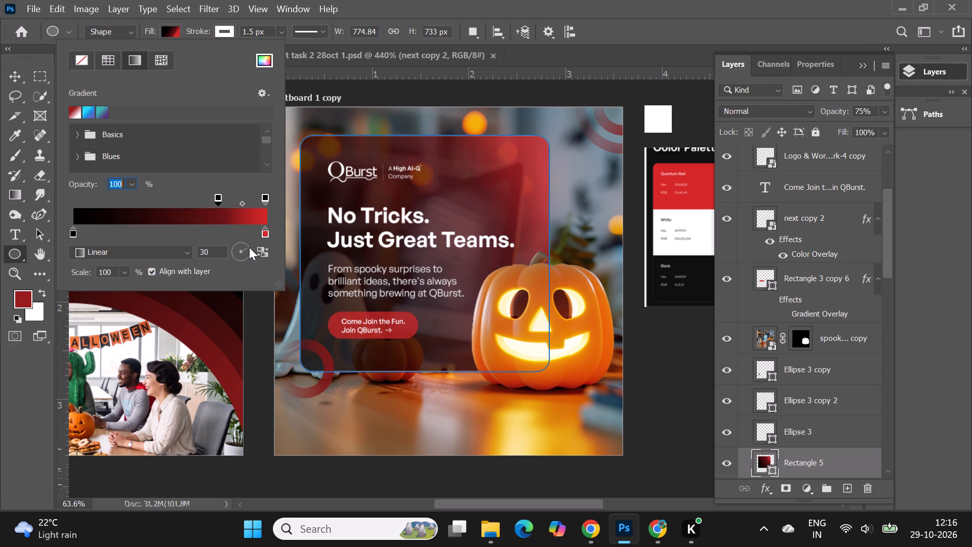
pyautogui.click(249, 248)
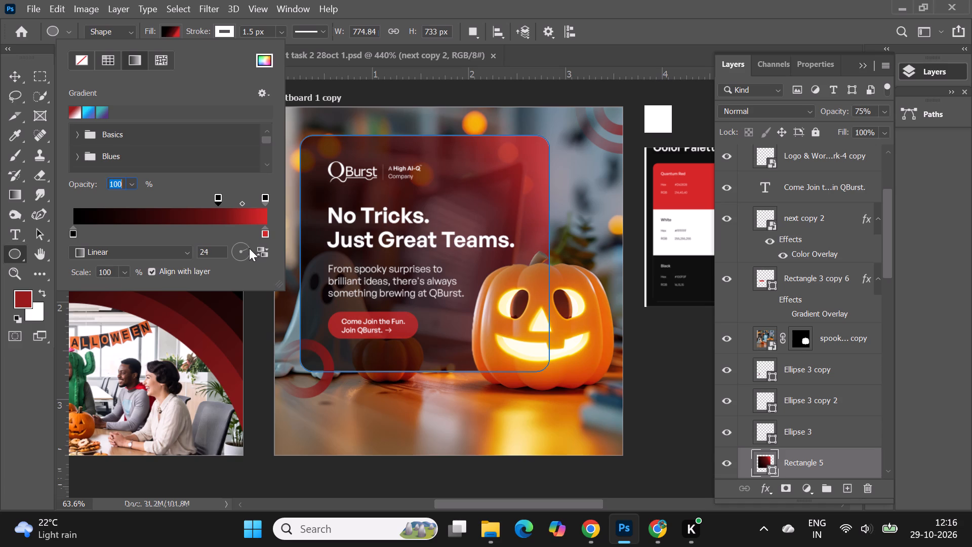
pyautogui.click(249, 250)
pyautogui.click(249, 249)
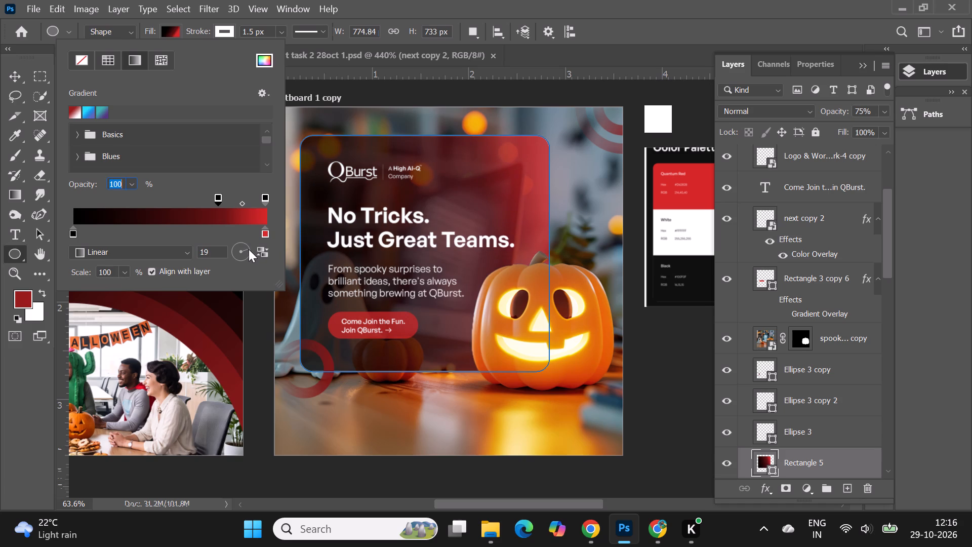
pyautogui.click(249, 247)
pyautogui.click(250, 246)
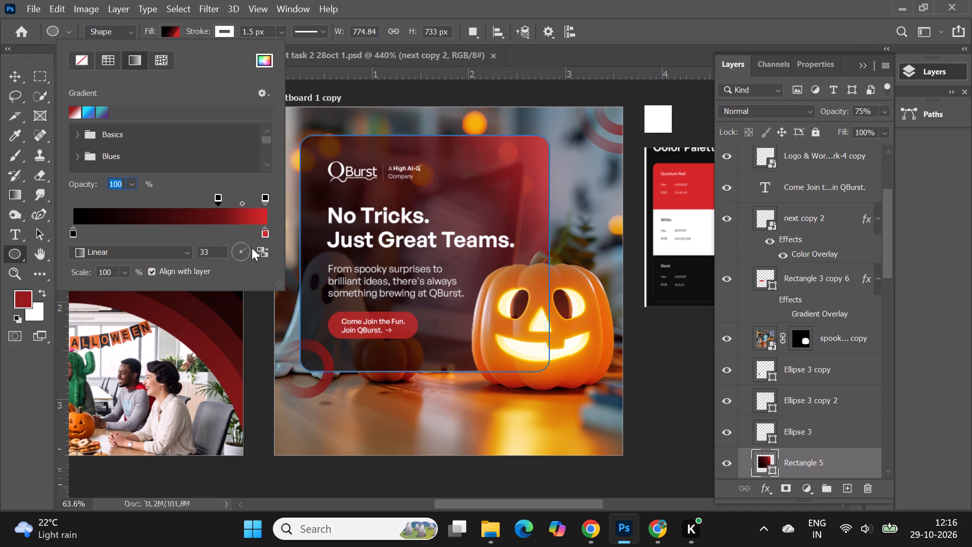
pyautogui.click(249, 250)
pyautogui.click(249, 249)
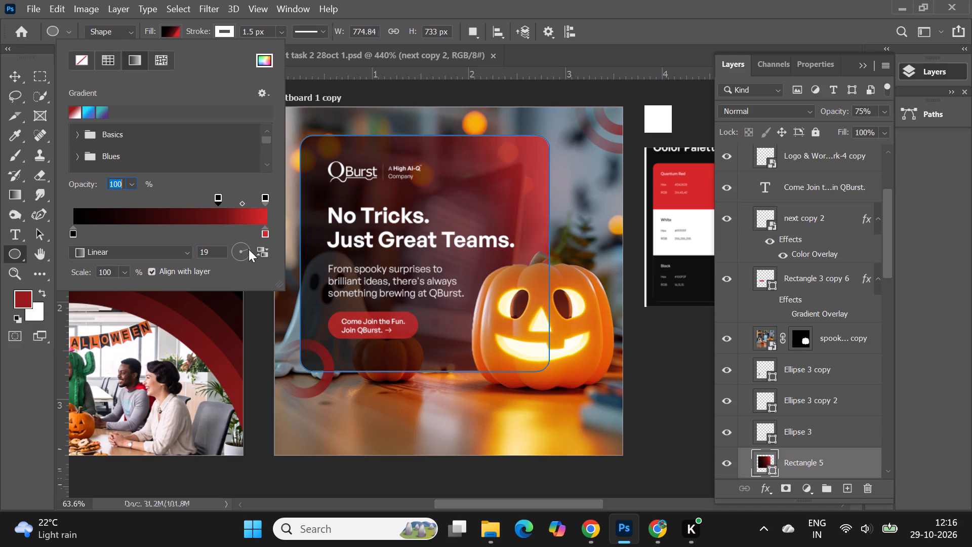
pyautogui.click(249, 247)
pyautogui.click(248, 245)
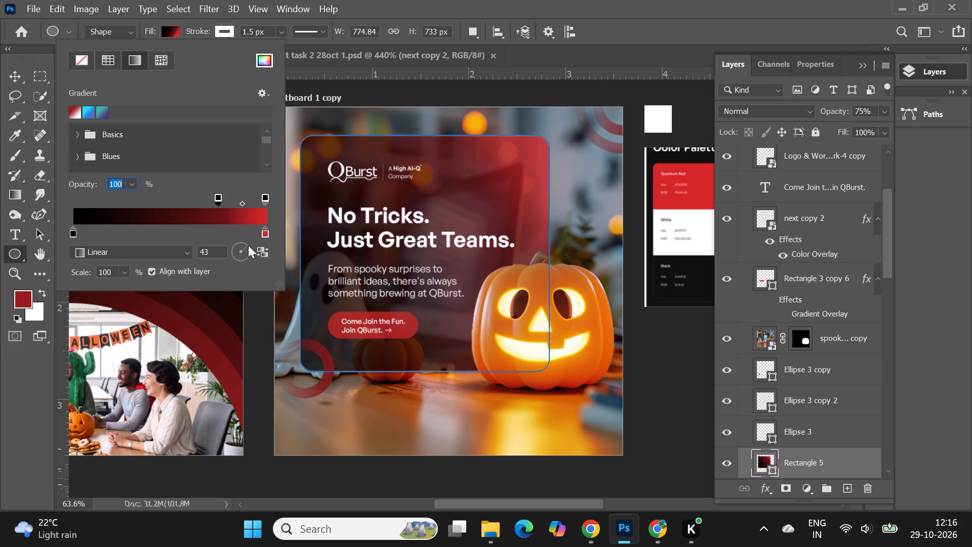
pyautogui.click(248, 245)
pyautogui.click(248, 247)
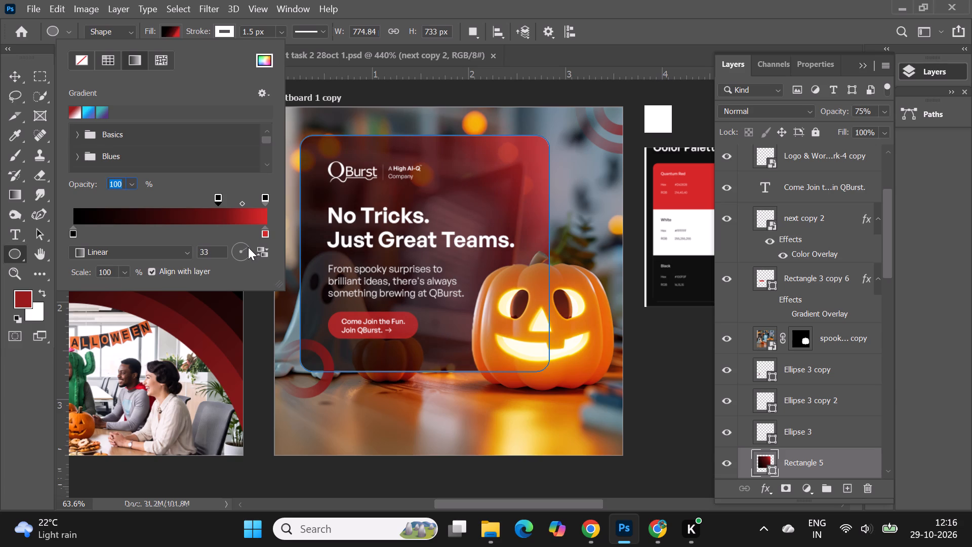
pyautogui.click(248, 247)
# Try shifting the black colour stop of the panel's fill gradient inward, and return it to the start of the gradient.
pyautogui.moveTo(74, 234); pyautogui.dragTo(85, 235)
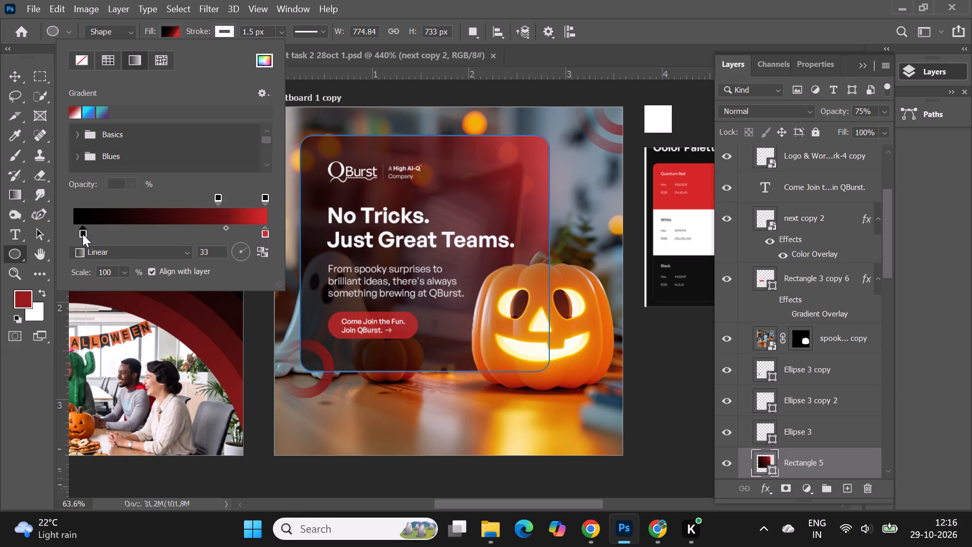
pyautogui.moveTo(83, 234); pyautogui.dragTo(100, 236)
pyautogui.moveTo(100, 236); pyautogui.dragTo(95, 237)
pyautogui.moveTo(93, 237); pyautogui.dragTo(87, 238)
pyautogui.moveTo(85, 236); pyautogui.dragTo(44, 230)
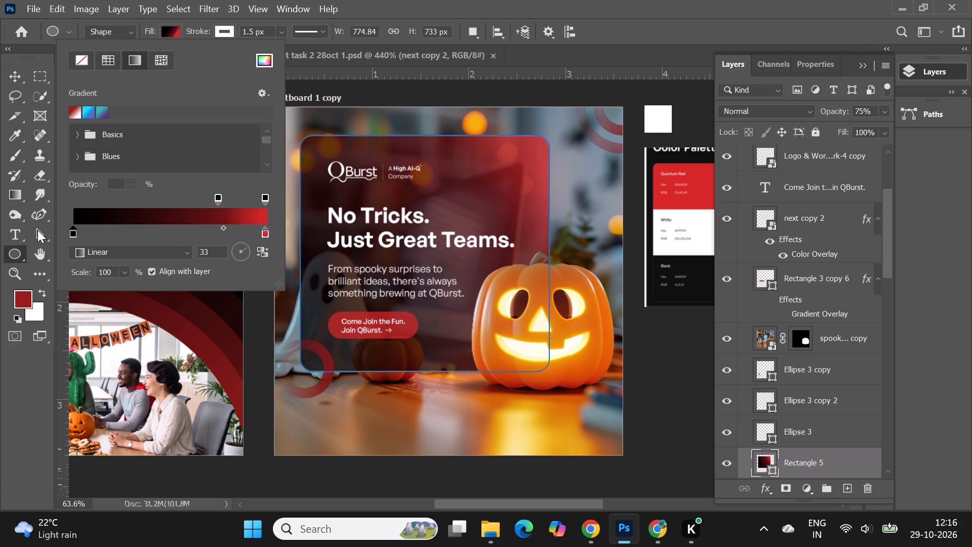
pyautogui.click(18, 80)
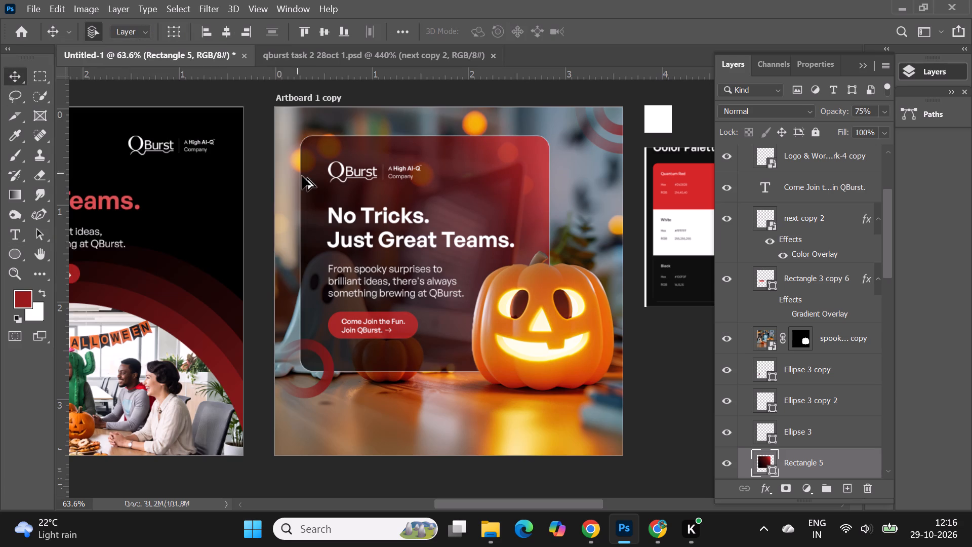
# Try several layer opacities for the translucent panel behind the pumpkin post's text, settle on 80%, and deselect it.
pyautogui.keyDown('alt'); pyautogui.scroll(-3, 302, 176); pyautogui.keyUp('alt')
pyautogui.click(640, 384)
pyautogui.keyDown('alt'); pyautogui.scroll(4, 422, 162); pyautogui.keyUp('alt')
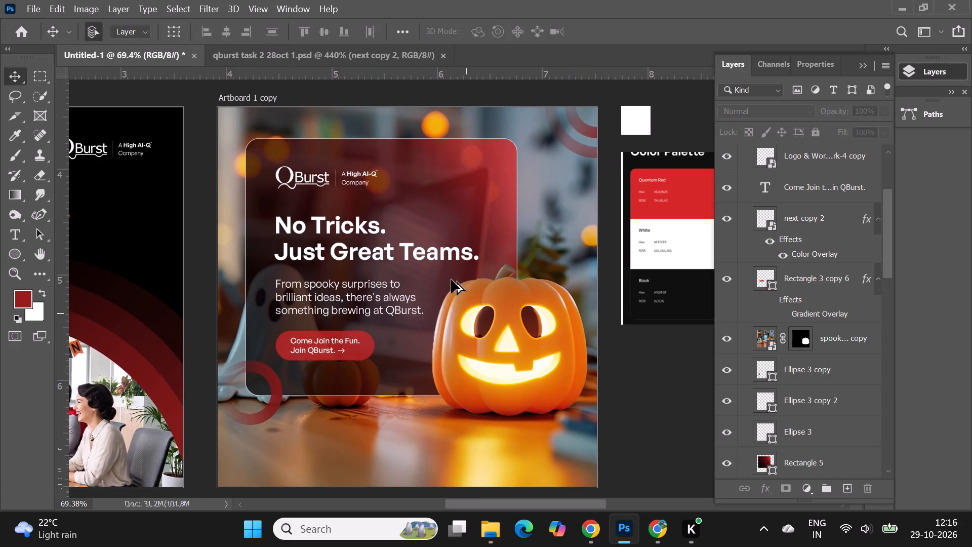
pyautogui.keyDown('alt'); pyautogui.scroll(-2, 448, 268); pyautogui.keyUp('alt')
pyautogui.click(422, 214)
pyautogui.click(885, 114)
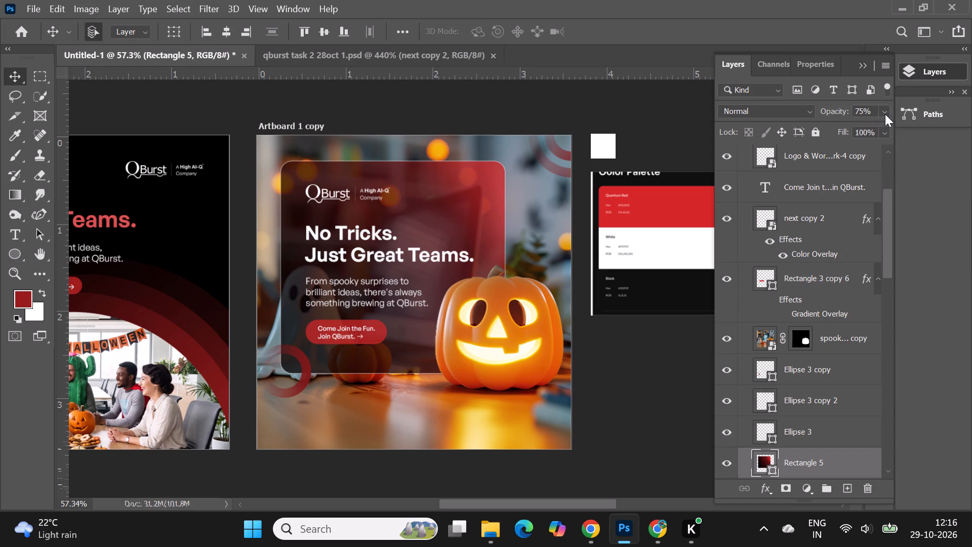
pyautogui.click(848, 129)
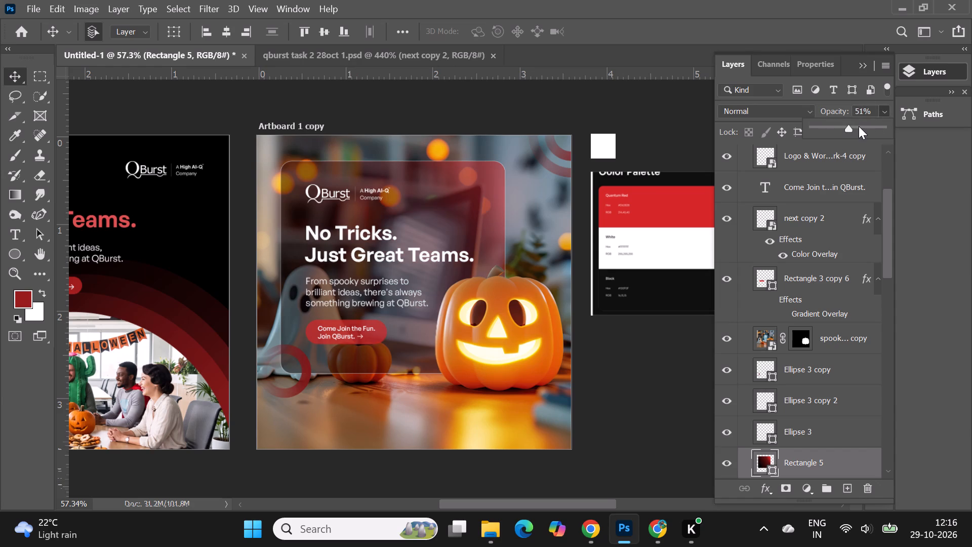
pyautogui.click(859, 126)
pyautogui.click(866, 128)
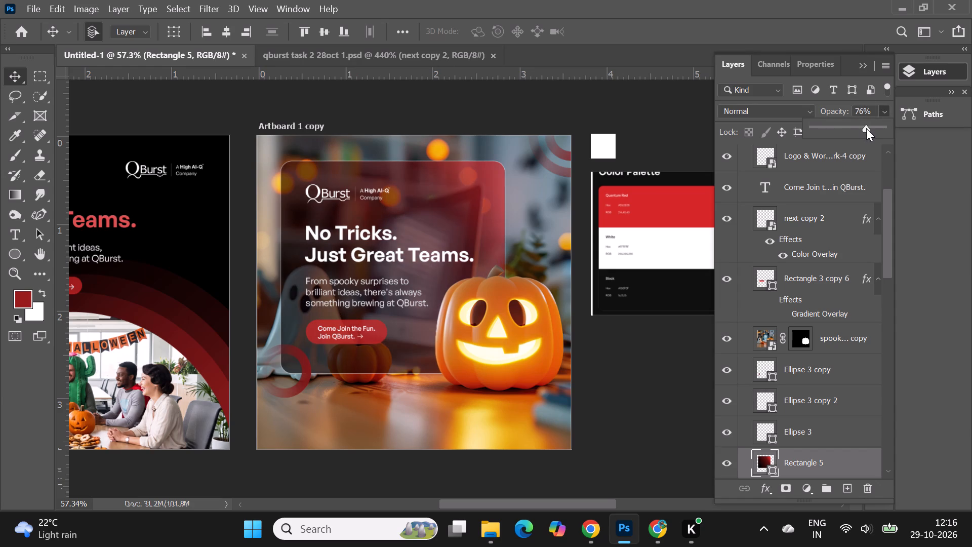
pyautogui.click(868, 128)
pyautogui.click(869, 128)
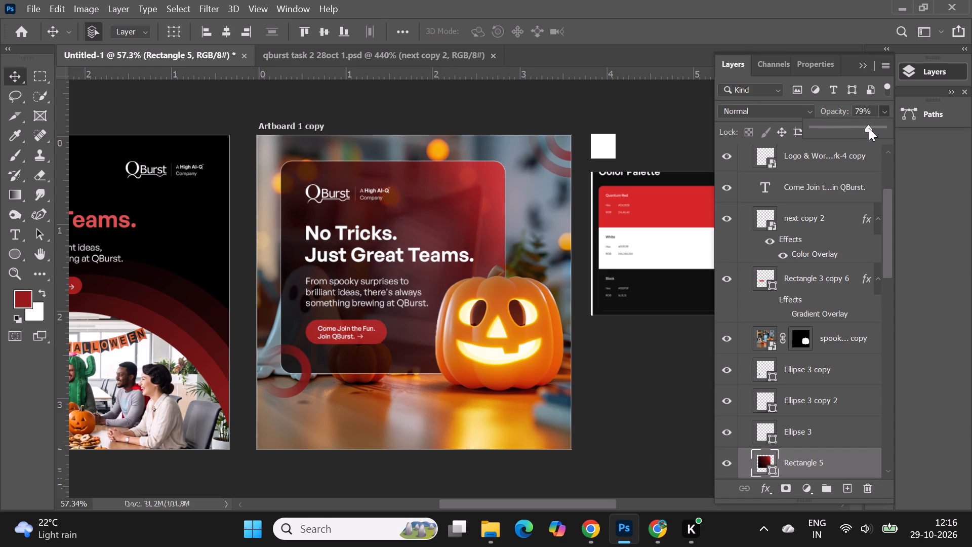
pyautogui.click(871, 129)
pyautogui.click(871, 129)
pyautogui.click(867, 129)
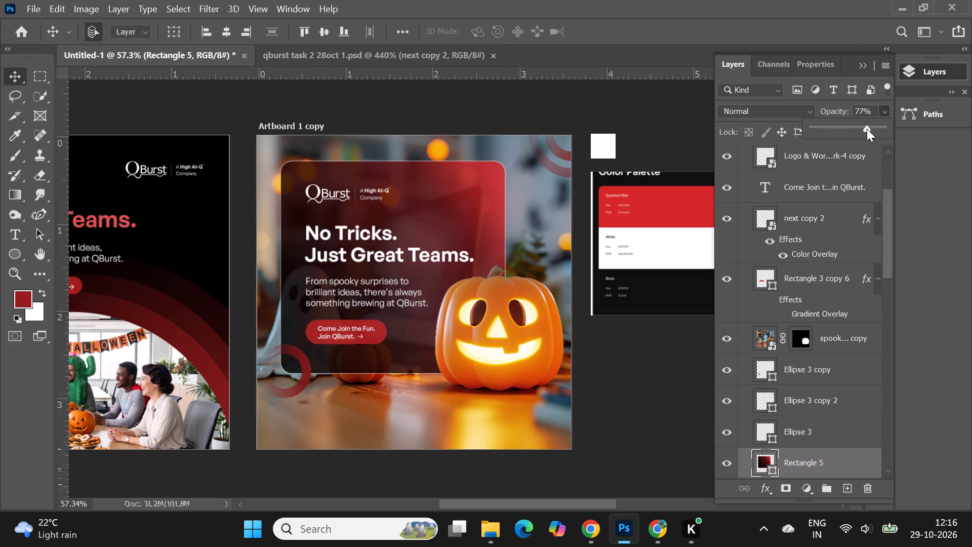
pyautogui.click(867, 129)
pyautogui.keyDown('alt'); pyautogui.scroll(-5, 485, 185); pyautogui.keyUp('alt')
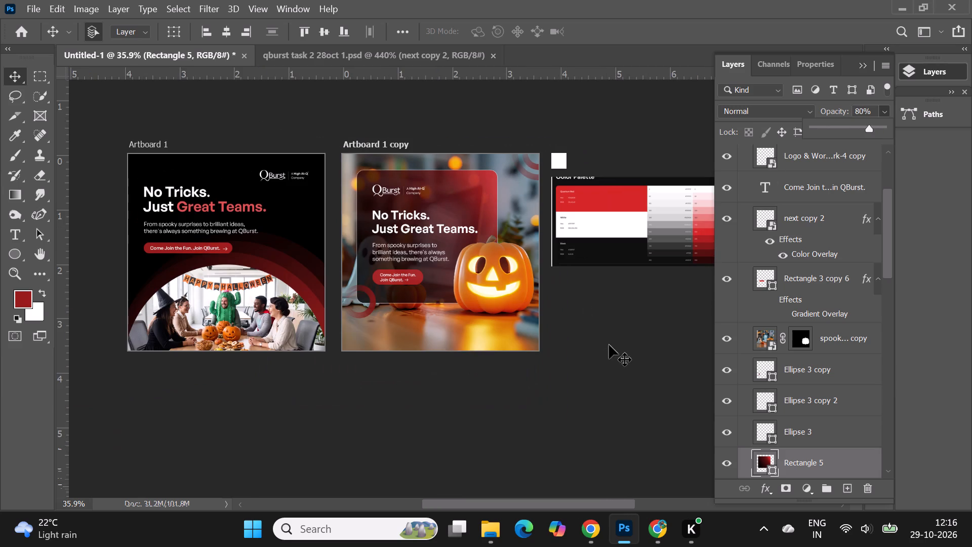
pyautogui.click(610, 345)
# Compare the two Halloween posts side by side, checking their overall layout and colours.
pyautogui.click(866, 64)
pyautogui.keyDown('alt'); pyautogui.scroll(3, 181, 176); pyautogui.keyUp('alt')
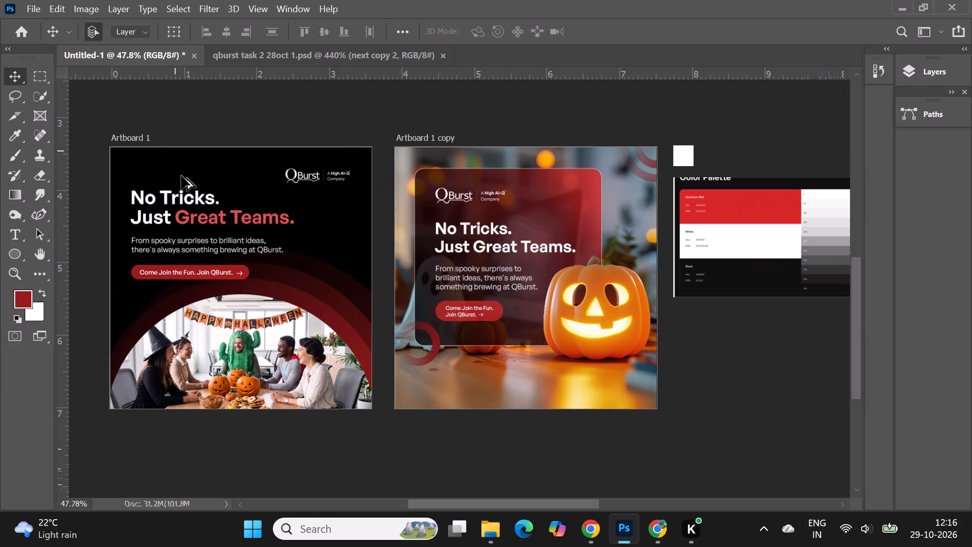
pyautogui.keyDown('alt'); pyautogui.scroll(3, 523, 174); pyautogui.keyUp('alt')
pyautogui.keyDown('alt'); pyautogui.scroll(-3, 355, 183); pyautogui.keyUp('alt')
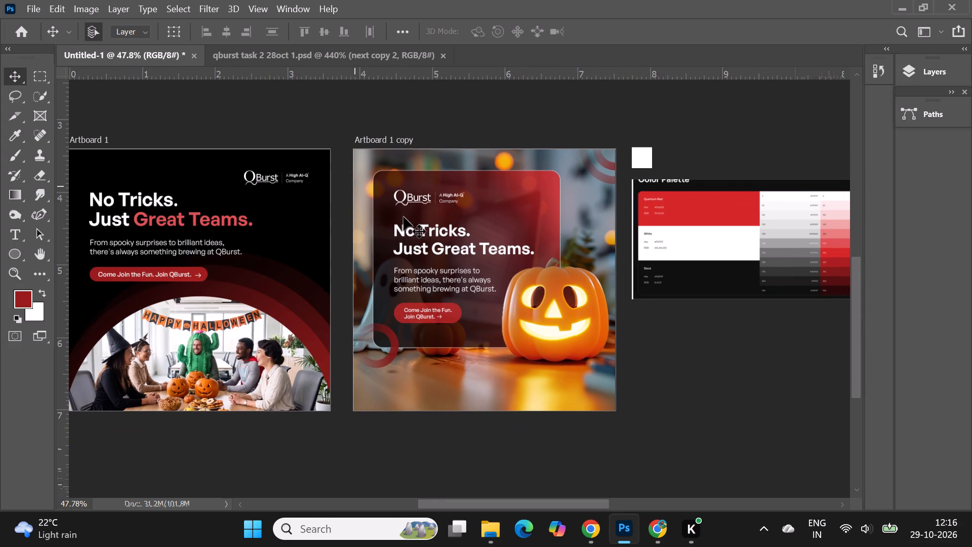
pyautogui.keyDown('alt'); pyautogui.scroll(-1, 761, 293); pyautogui.keyUp('alt')
pyautogui.keyDown('alt'); pyautogui.scroll(2, 251, 237); pyautogui.keyUp('alt')
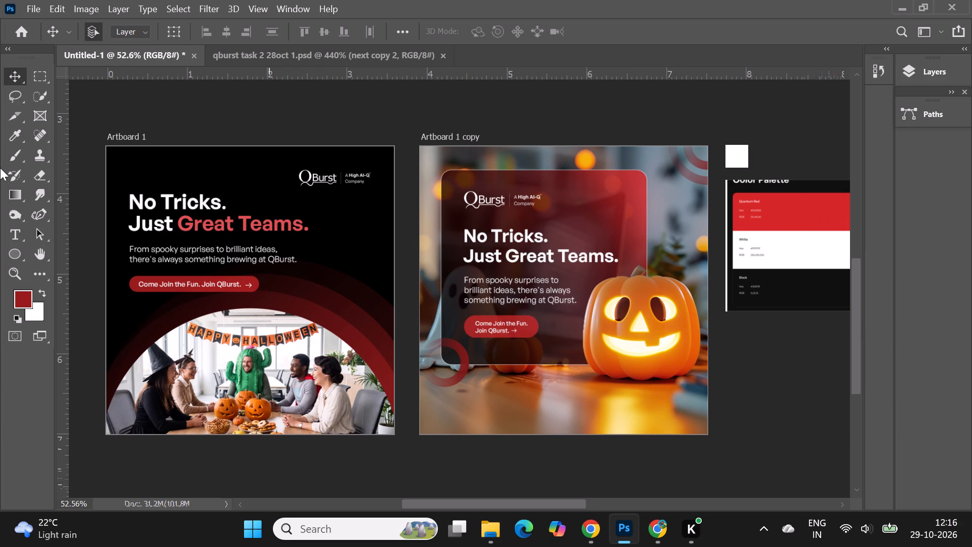
# Clear the two vertical guides and the horizontal guide off the black Halloween post's artboard.
pyautogui.click(267, 387)
pyautogui.keyDown('alt'); pyautogui.scroll(-1, 583, 168); pyautogui.keyUp('alt')
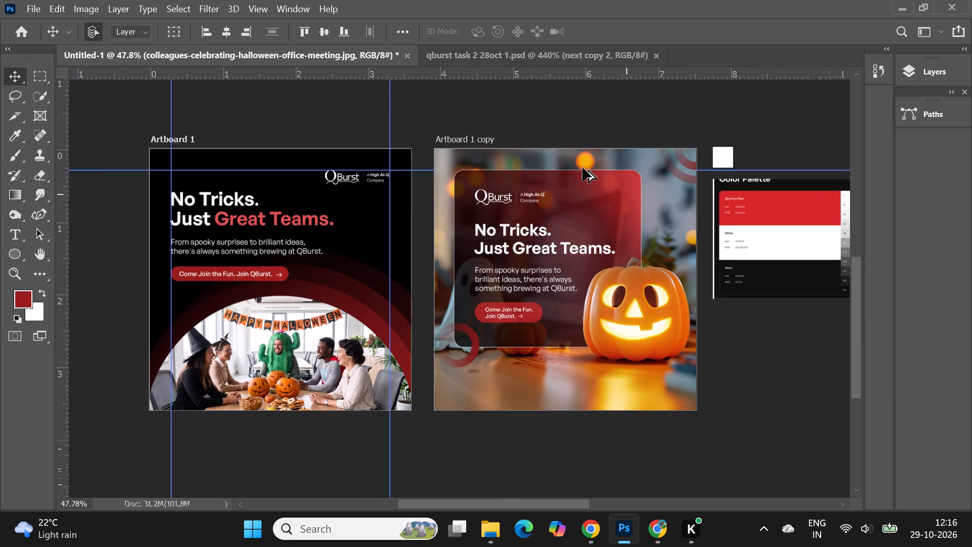
pyautogui.keyDown('alt'); pyautogui.scroll(2, 155, 251); pyautogui.keyUp('alt')
pyautogui.moveTo(175, 289); pyautogui.dragTo(151, 290)
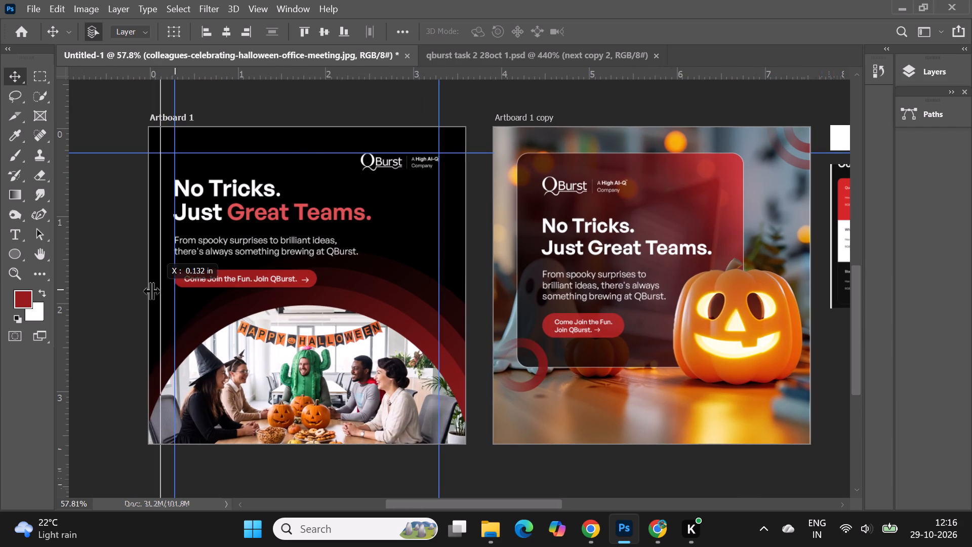
pyautogui.moveTo(151, 290); pyautogui.dragTo(87, 303)
pyautogui.moveTo(438, 341); pyautogui.dragTo(87, 341)
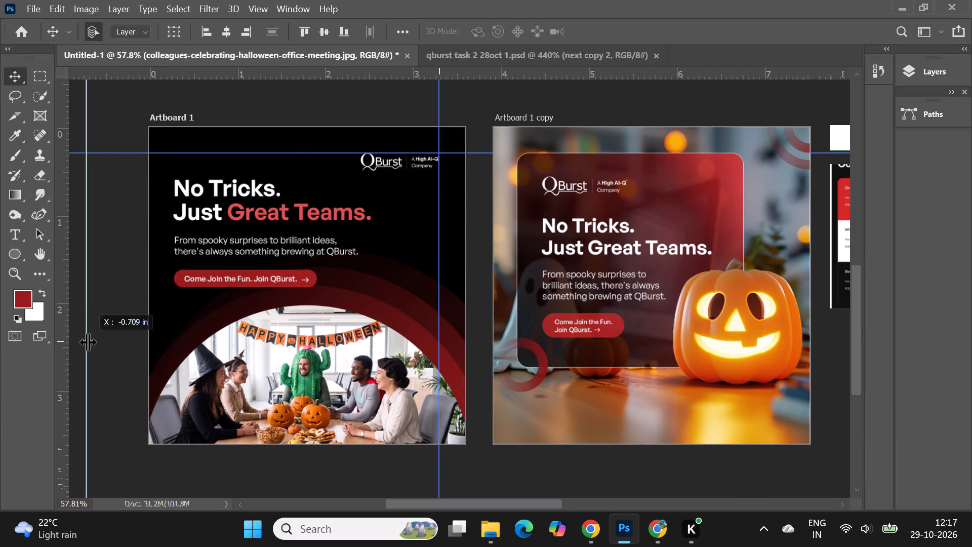
pyautogui.moveTo(87, 341); pyautogui.dragTo(49, 347)
pyautogui.moveTo(304, 151); pyautogui.dragTo(323, 54)
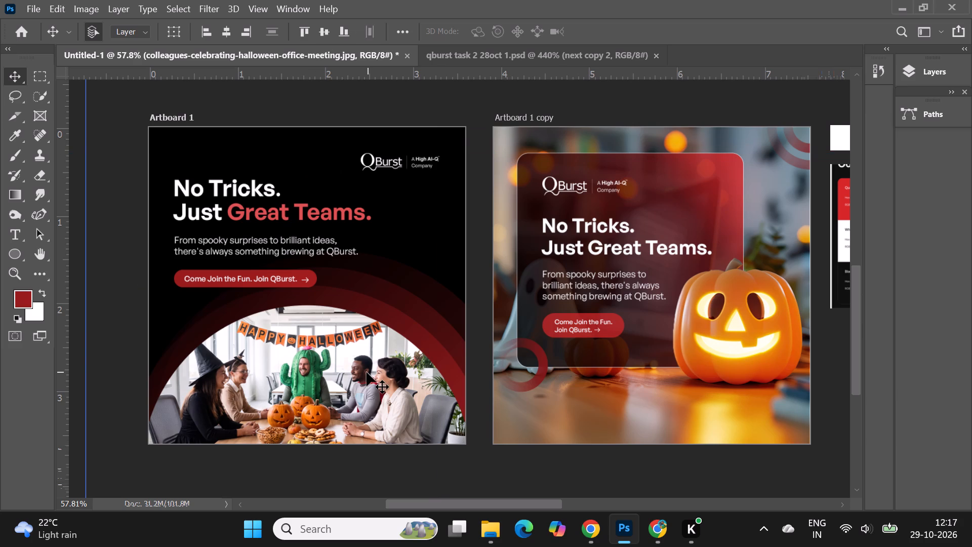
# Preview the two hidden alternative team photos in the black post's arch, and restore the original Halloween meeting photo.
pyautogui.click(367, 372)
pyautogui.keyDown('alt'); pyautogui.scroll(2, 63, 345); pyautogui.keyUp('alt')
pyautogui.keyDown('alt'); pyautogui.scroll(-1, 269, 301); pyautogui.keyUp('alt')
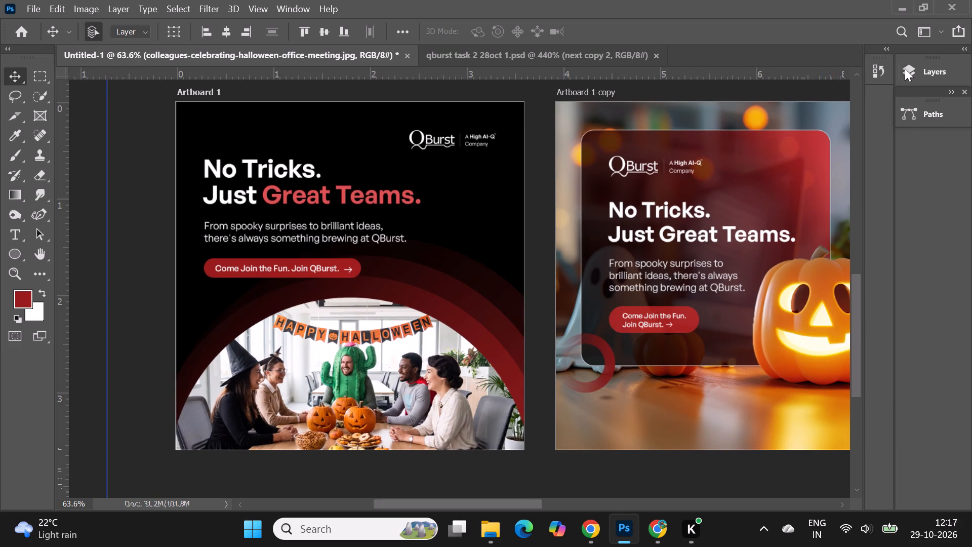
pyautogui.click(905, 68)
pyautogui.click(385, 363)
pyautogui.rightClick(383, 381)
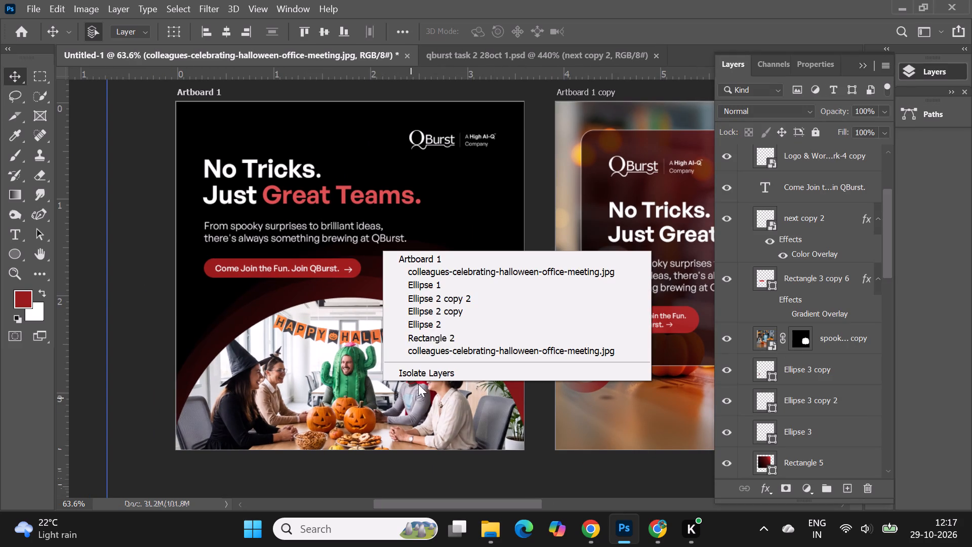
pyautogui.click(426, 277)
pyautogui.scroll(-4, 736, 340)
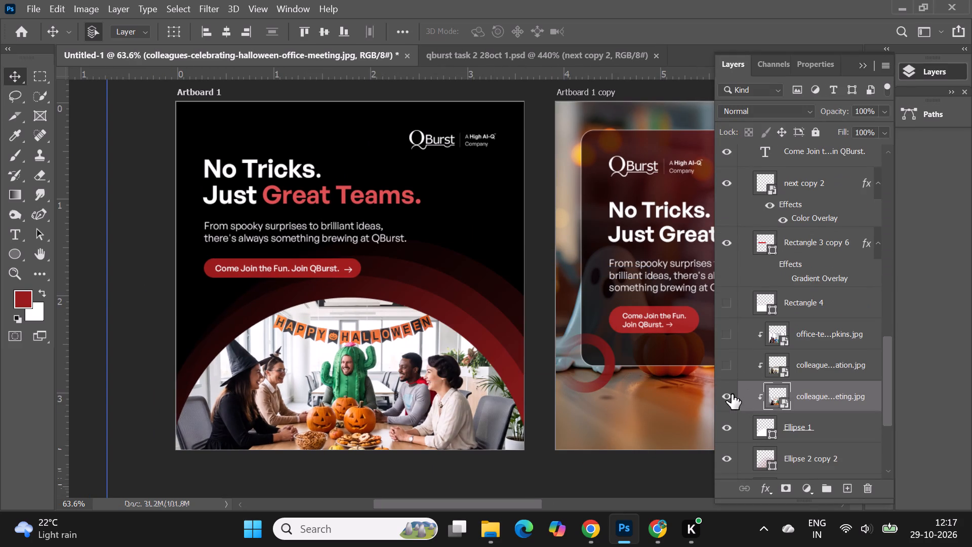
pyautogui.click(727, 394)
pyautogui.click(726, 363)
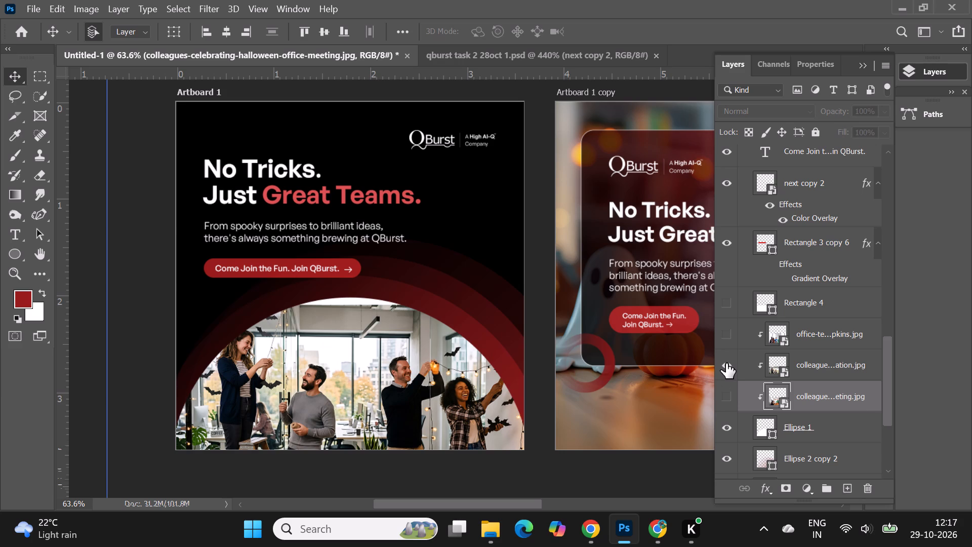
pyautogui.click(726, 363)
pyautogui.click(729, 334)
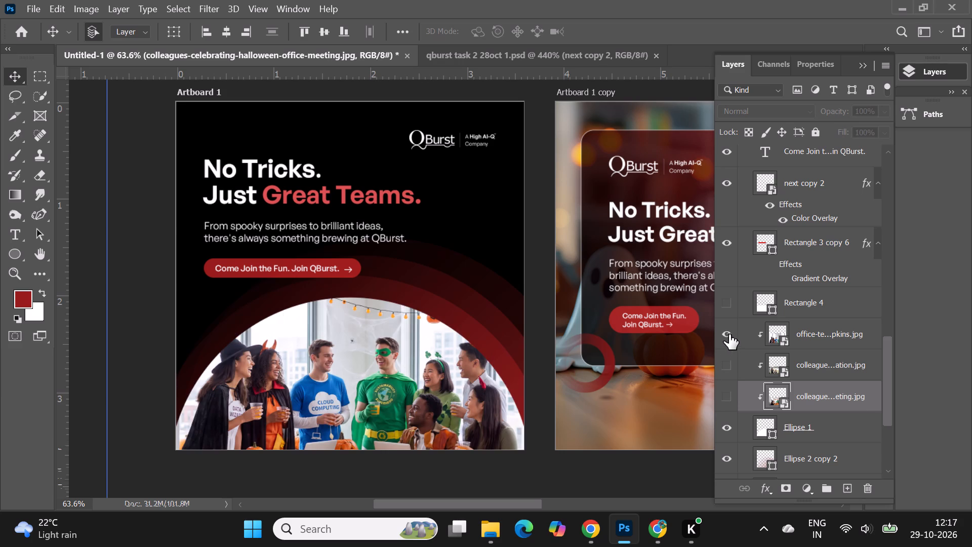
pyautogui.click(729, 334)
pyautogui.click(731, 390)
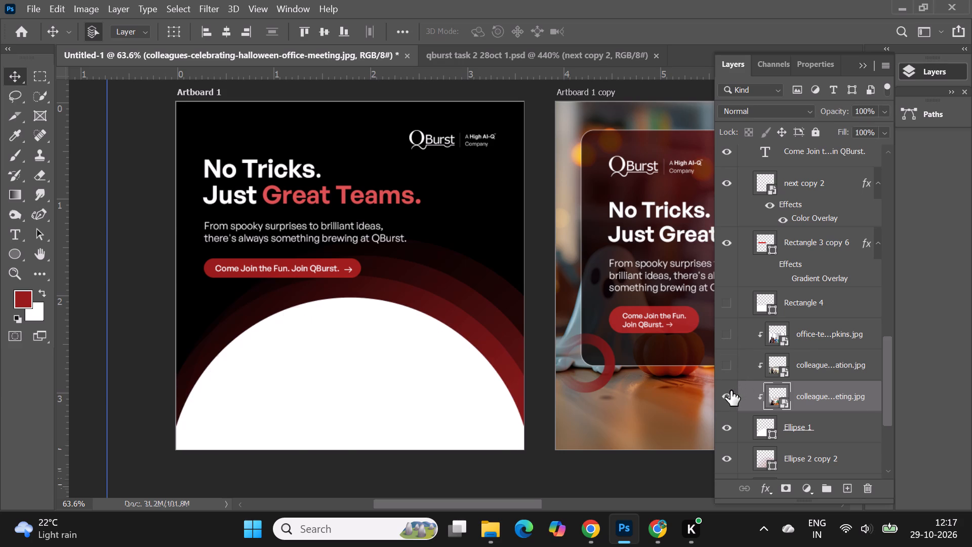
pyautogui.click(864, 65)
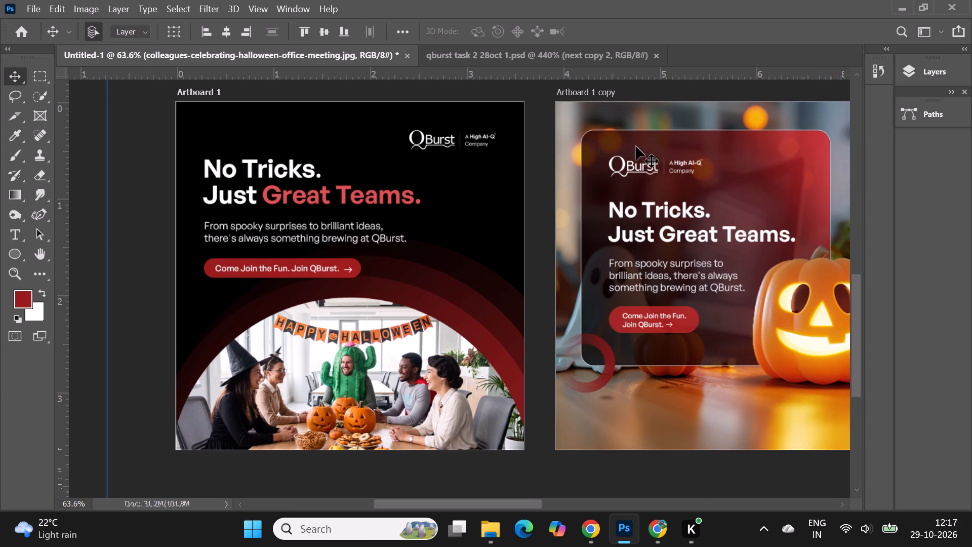
# Rename Artboard 1 as "qburst haloween 1".
pyautogui.keyDown('alt'); pyautogui.scroll(-3, 281, 254); pyautogui.keyUp('alt')
pyautogui.keyDown('alt'); pyautogui.scroll(1, 602, 240); pyautogui.keyUp('alt')
pyautogui.keyDown('alt'); pyautogui.scroll(1, 557, 230); pyautogui.keyUp('alt')
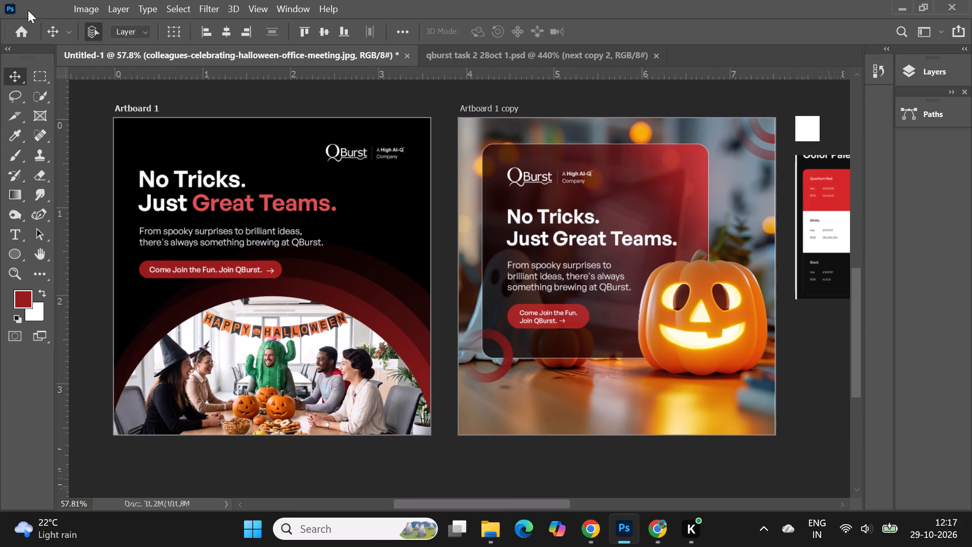
pyautogui.click(904, 73)
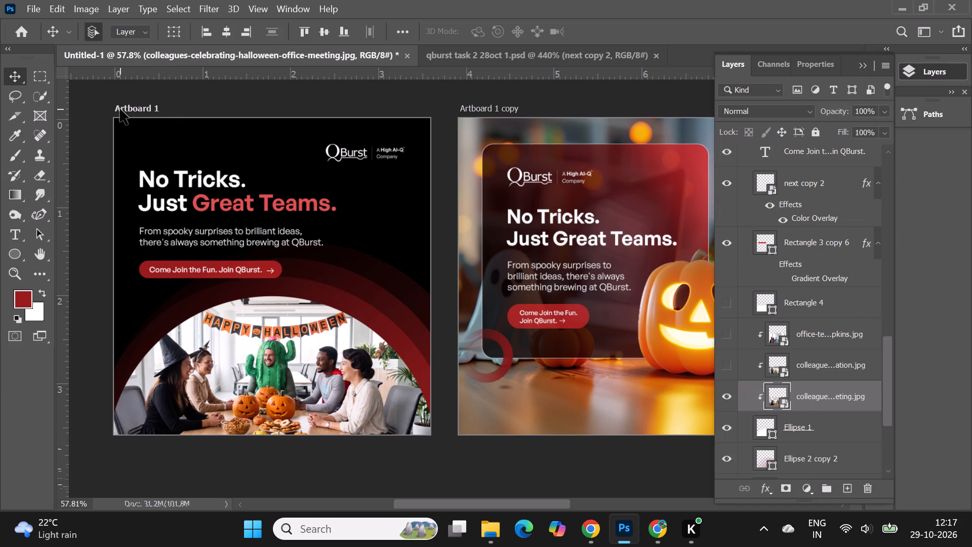
pyautogui.click(120, 109)
pyautogui.click(771, 164)
pyautogui.doubleClick(774, 150)
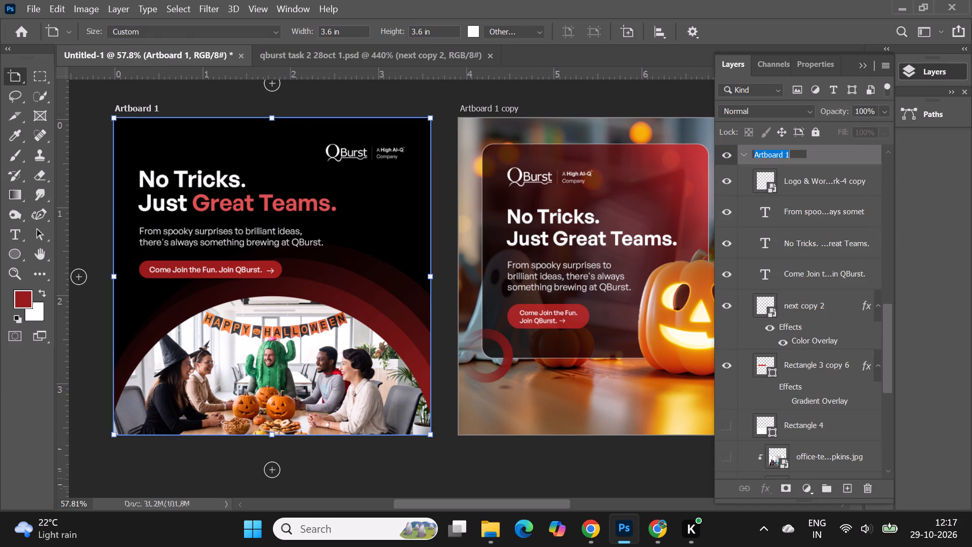
pyautogui.write('qburst haloween 1')
pyautogui.press('Return')
# Rename Artboard 1 copy as "qburst haloween 2".
pyautogui.click(513, 113)
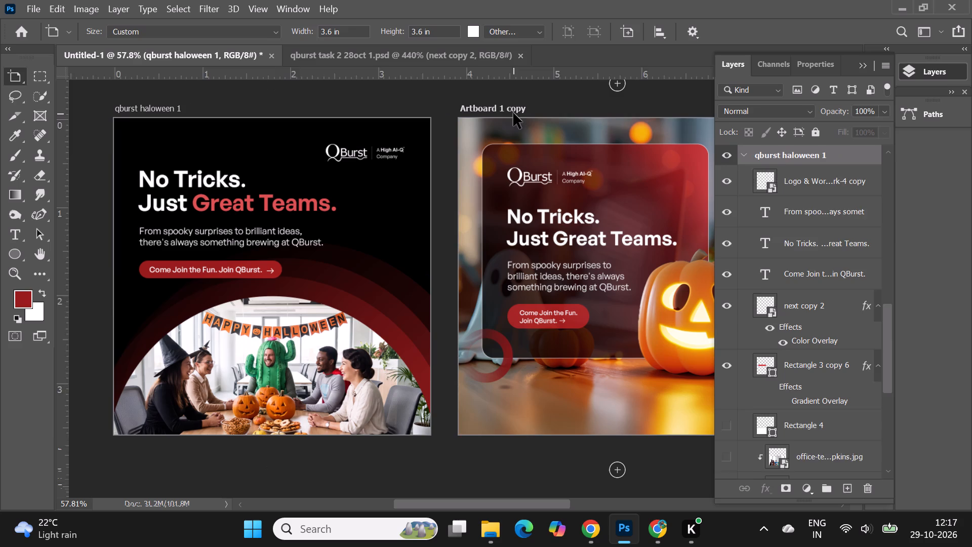
pyautogui.doubleClick(778, 147)
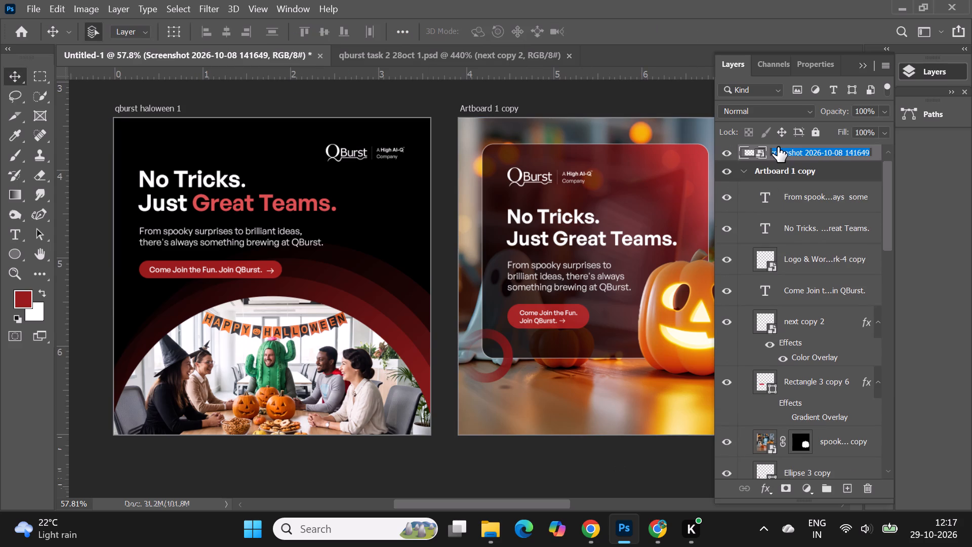
pyautogui.doubleClick(784, 166)
pyautogui.write('qburst haloween 2')
pyautogui.press('Return')
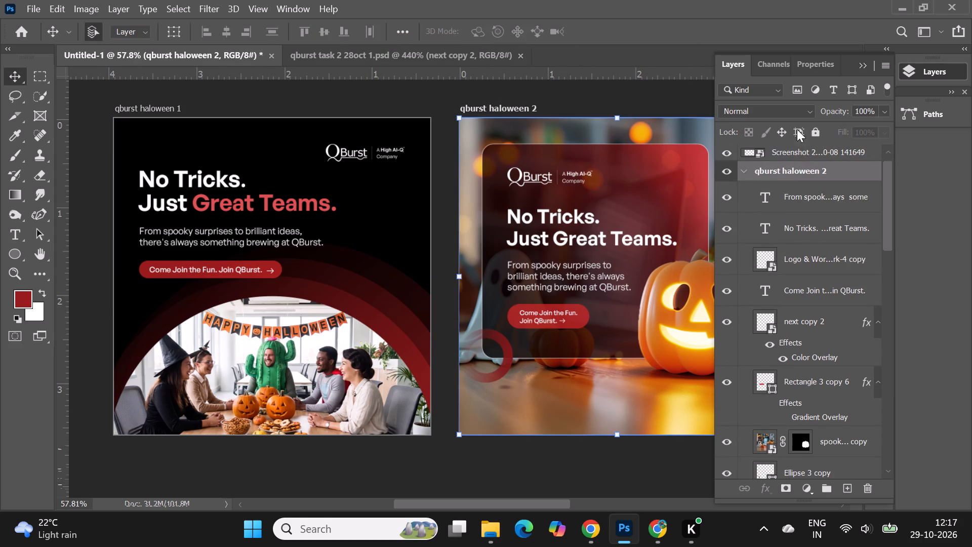
pyautogui.click(863, 67)
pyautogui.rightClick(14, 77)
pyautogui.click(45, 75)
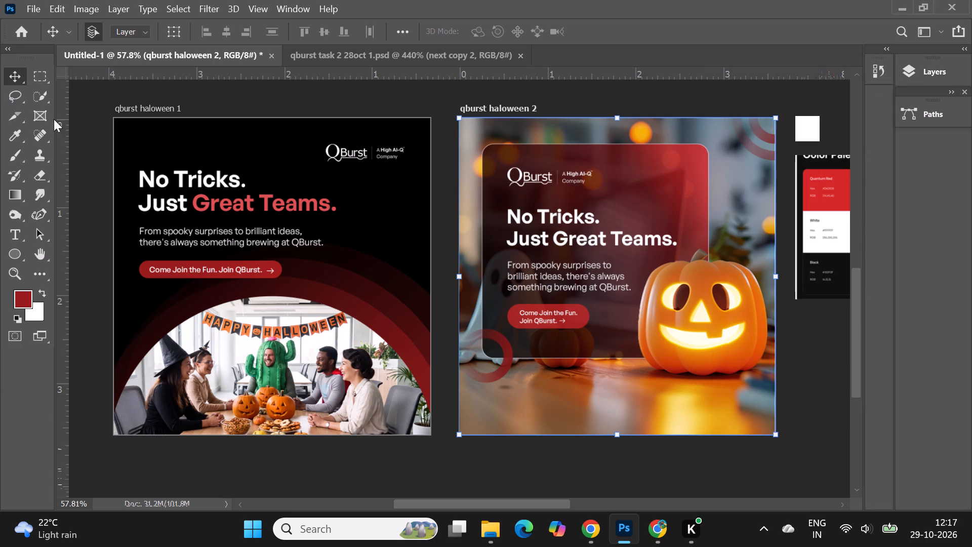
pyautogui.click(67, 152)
# Save the document in the Downloads folder as a Photoshop file named "qburst haloween psd".
pyautogui.click(34, 7)
pyautogui.click(80, 181)
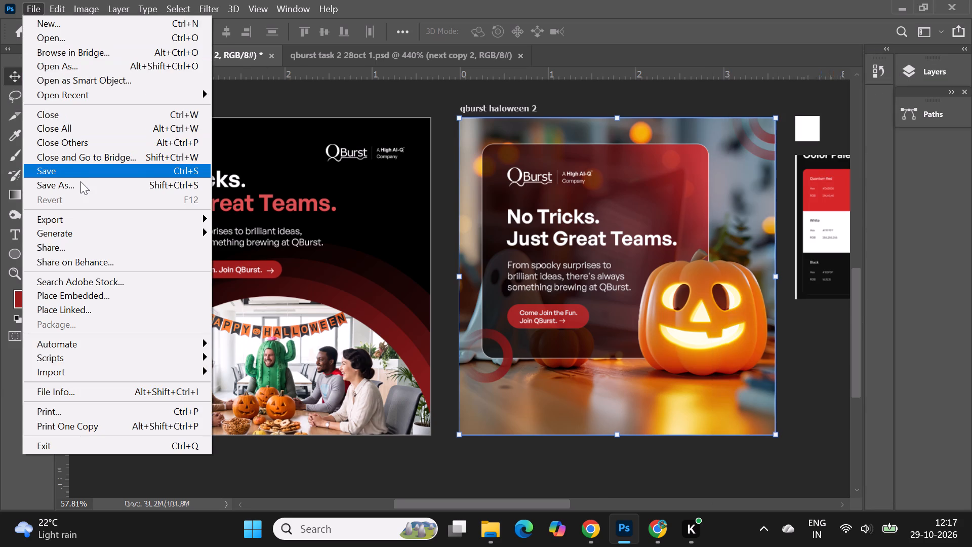
pyautogui.click(508, 379)
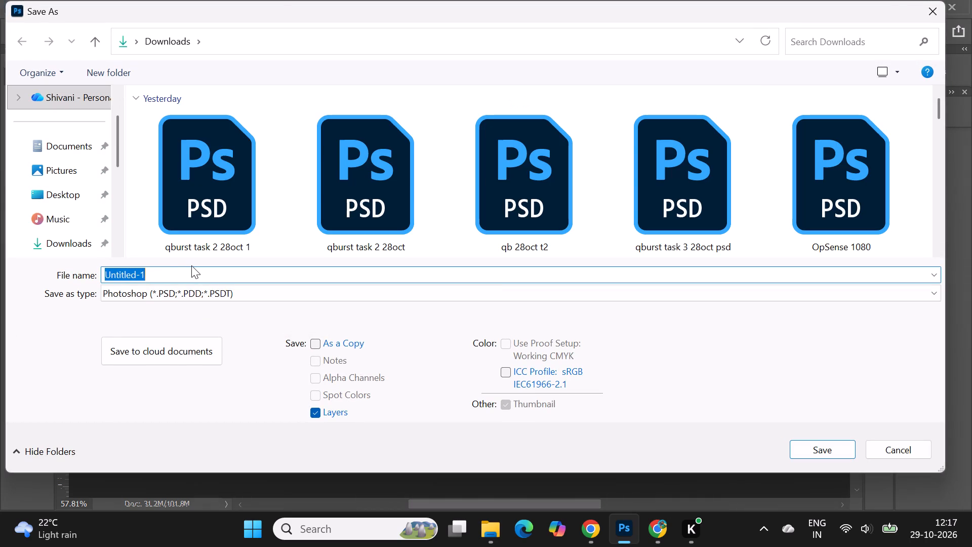
pyautogui.write('qburst haloween post')
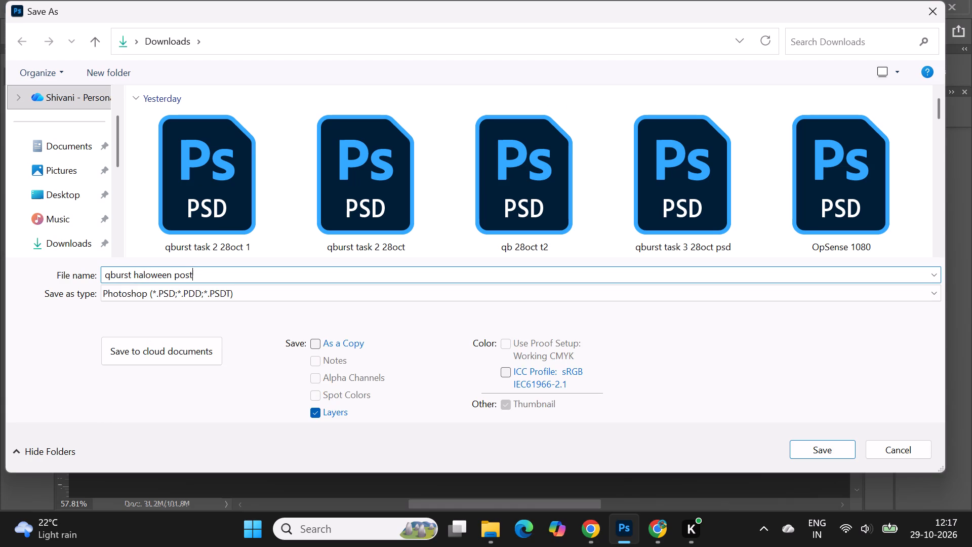
pyautogui.click(69, 236)
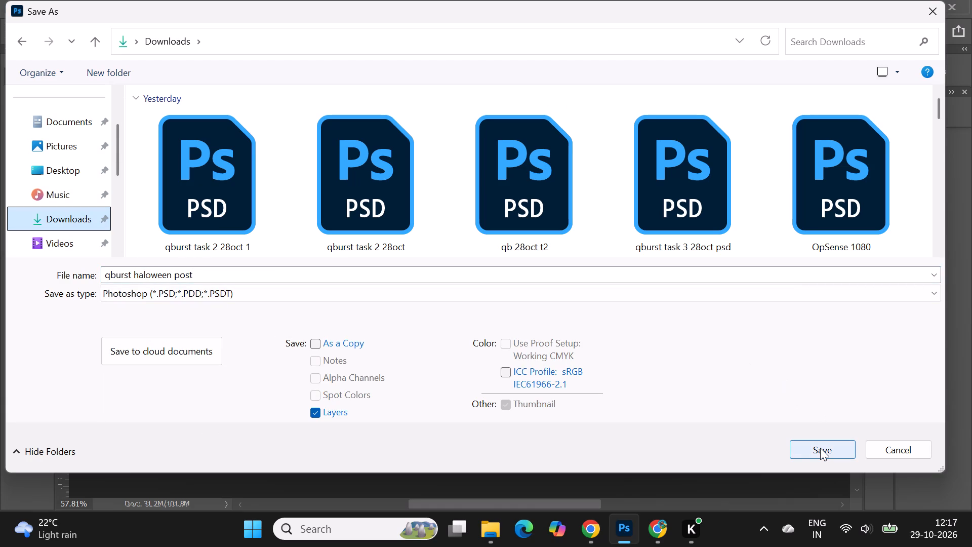
pyautogui.click(187, 276)
pyautogui.moveTo(175, 273); pyautogui.dragTo(200, 277)
pyautogui.press('BackSpace')
pyautogui.write('psd')
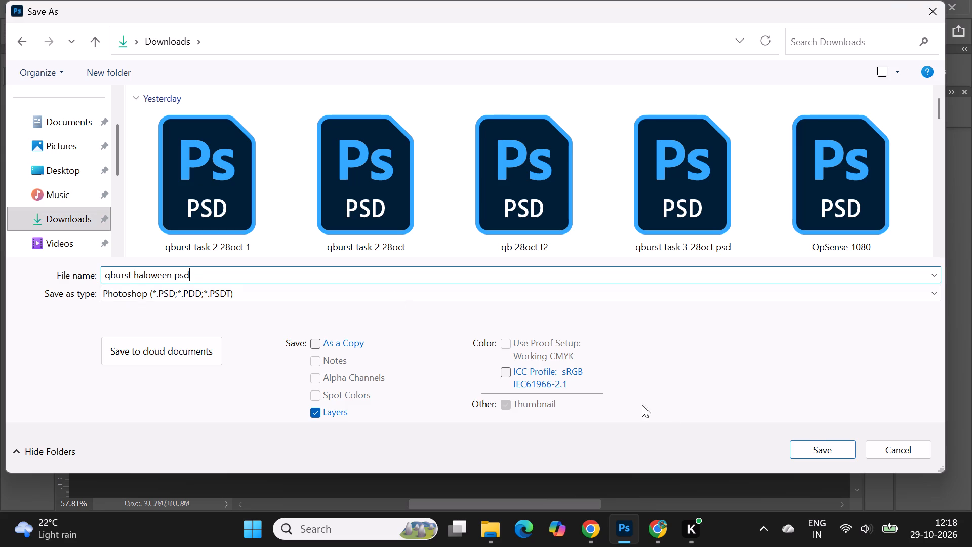
pyautogui.click(809, 438)
pyautogui.click(807, 453)
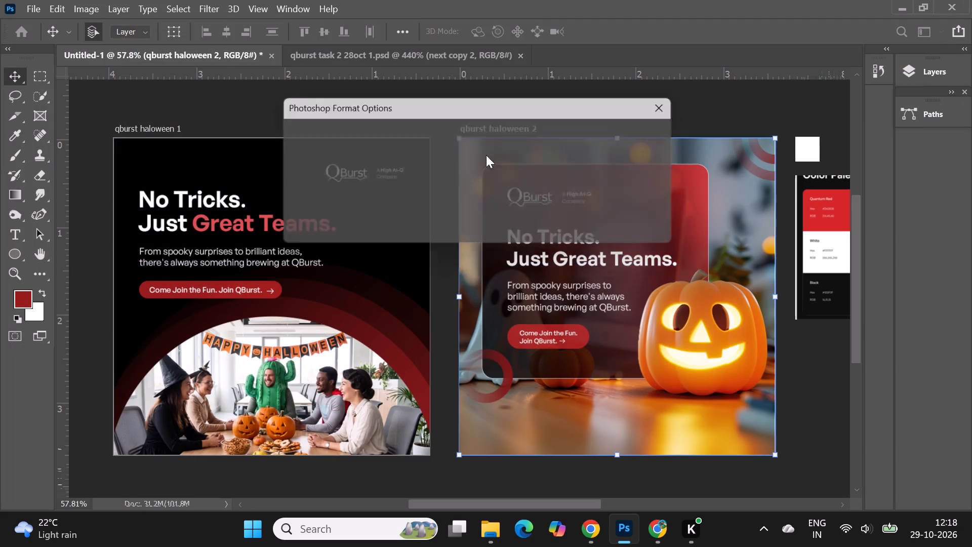
pyautogui.click(672, 143)
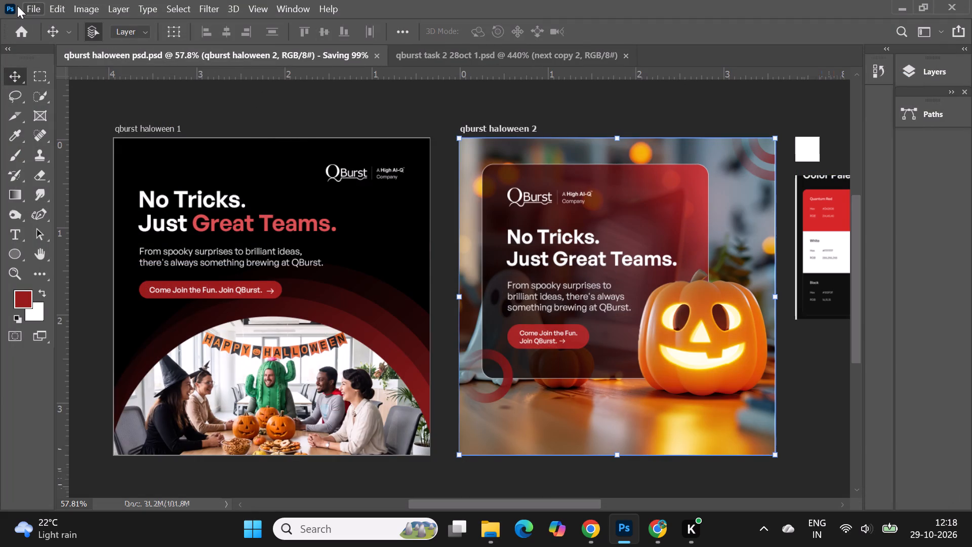
# Export both artboards, qburst haloween 1 and 2, as 1080 x 1080 px PNG files at 100% scale into the Downloads folder.
pyautogui.click(22, 6)
pyautogui.click(26, 7)
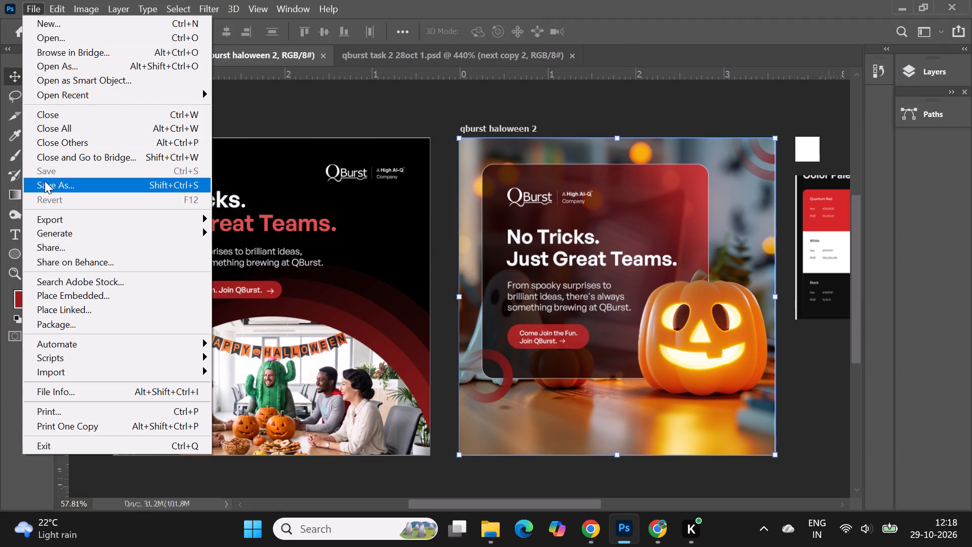
pyautogui.click(55, 216)
pyautogui.click(349, 240)
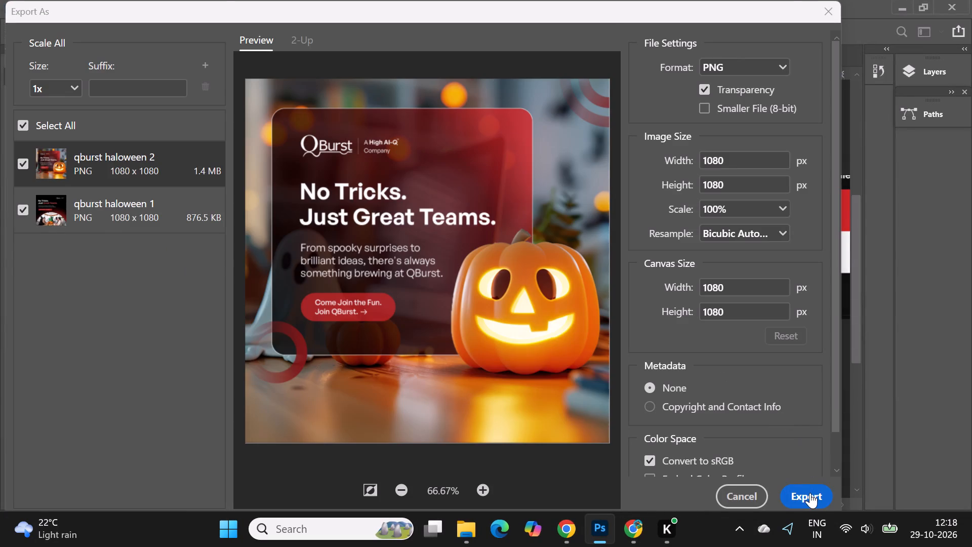
pyautogui.click(810, 493)
pyautogui.click(63, 244)
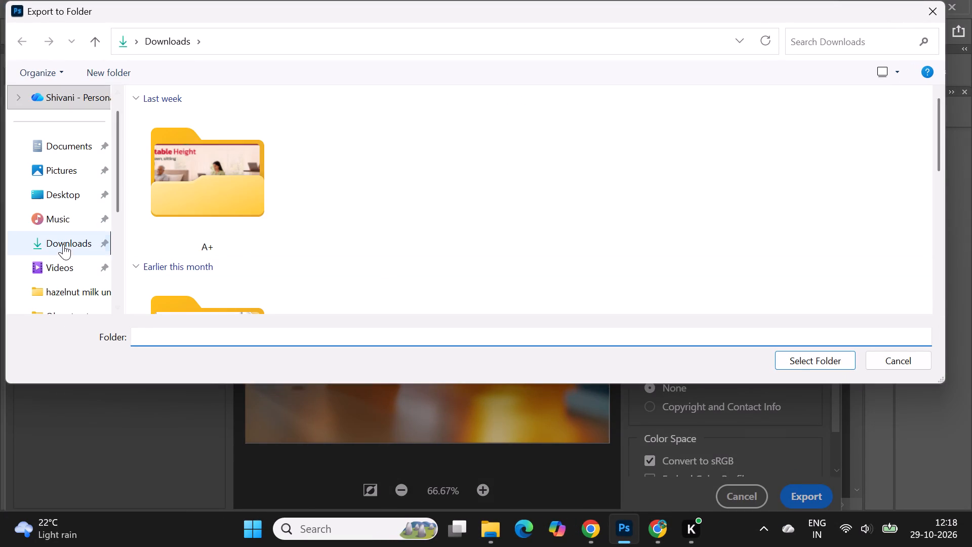
pyautogui.click(806, 362)
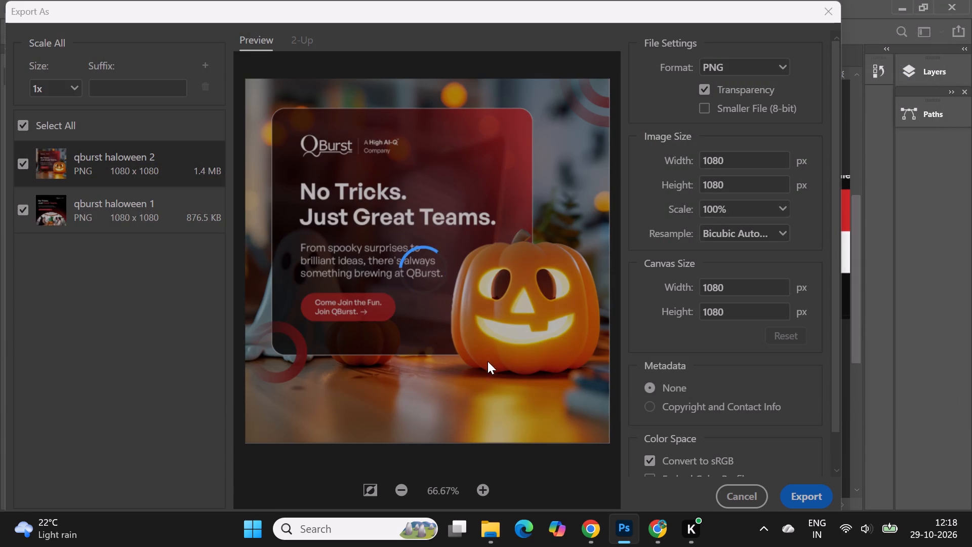
# Switch to File Explorer and review the exported qburst haloween 1 and qburst haloween 2 images from Downloads at full view.
pyautogui.click(481, 535)
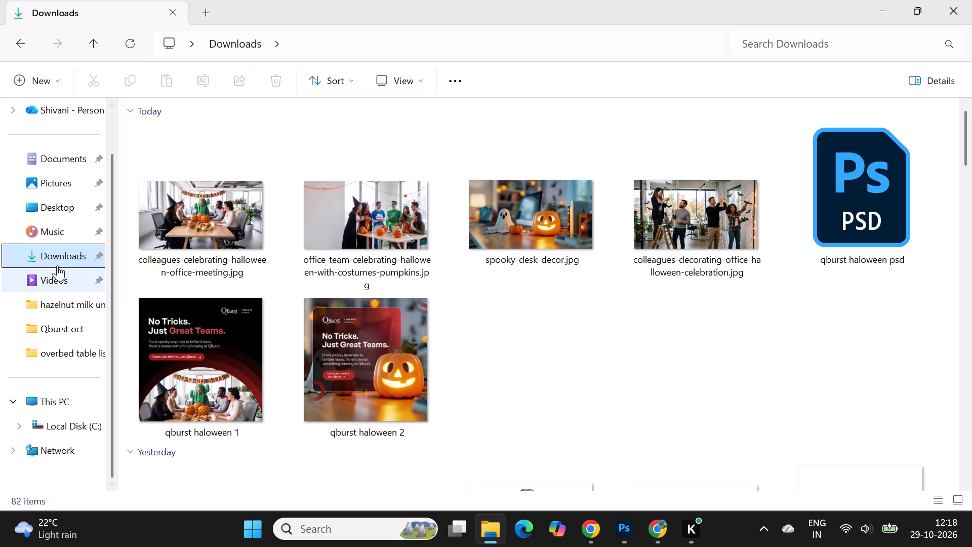
pyautogui.doubleClick(58, 257)
pyautogui.scroll(1, 567, 360)
pyautogui.click(601, 359)
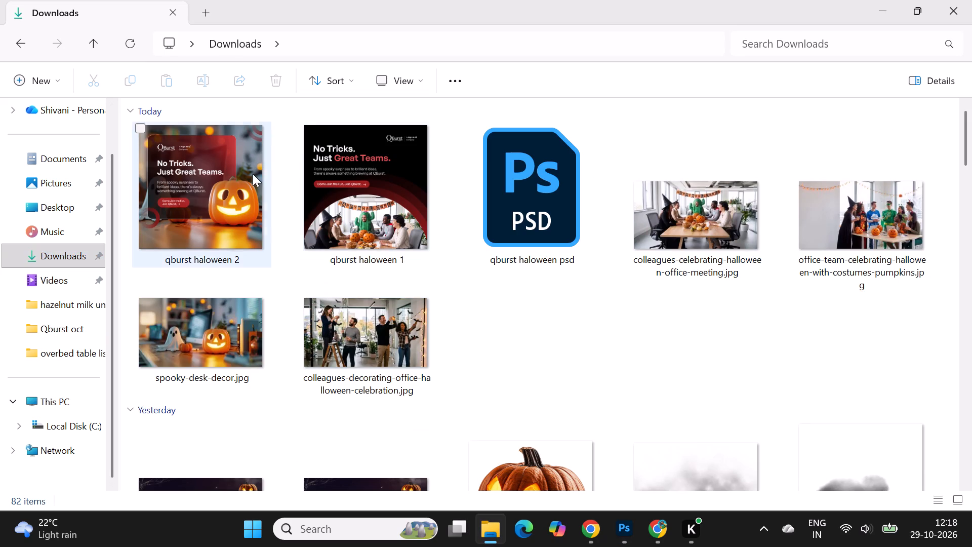
pyautogui.doubleClick(370, 192)
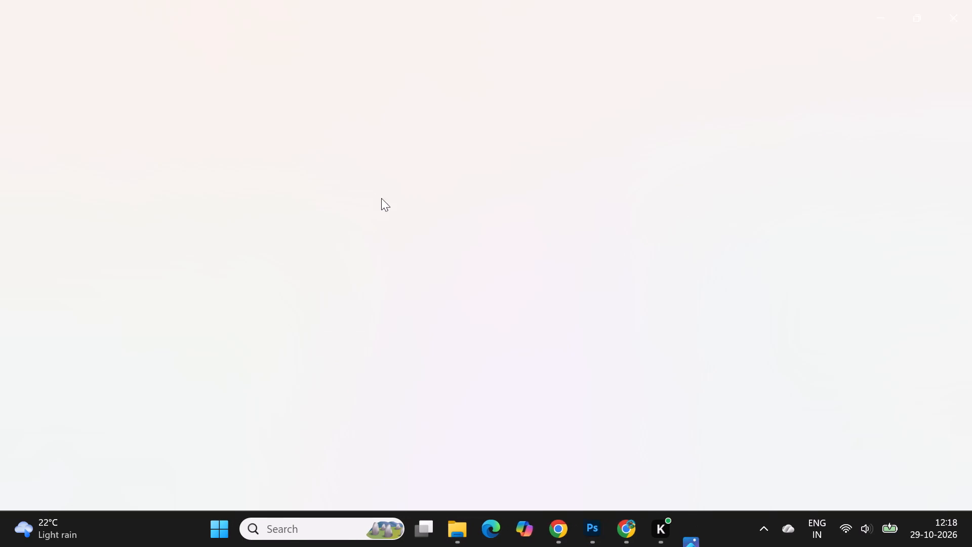
pyautogui.click(524, 256)
pyautogui.scroll(-6, 524, 256)
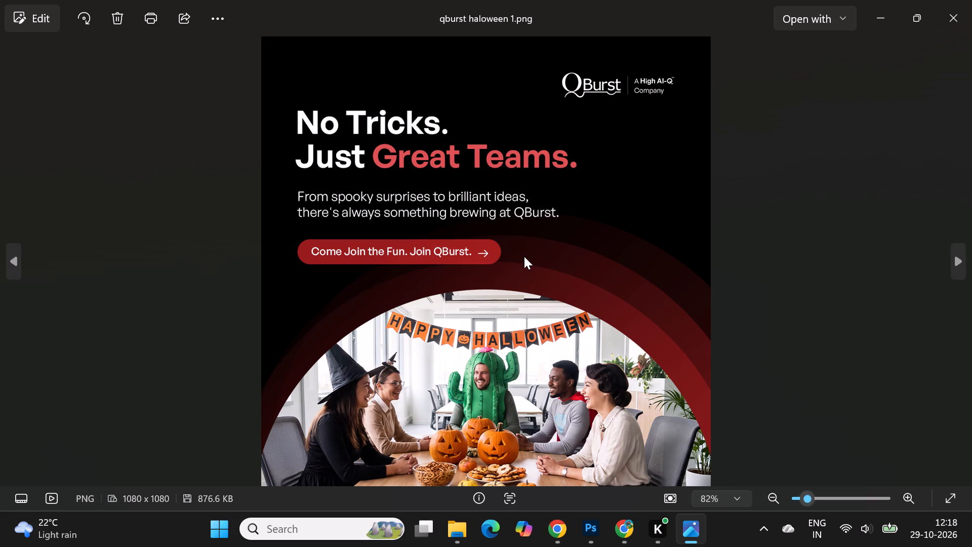
pyautogui.scroll(-1, 524, 256)
pyautogui.scroll(-4, 817, 291)
pyautogui.click(16, 261)
pyautogui.scroll(-4, 606, 268)
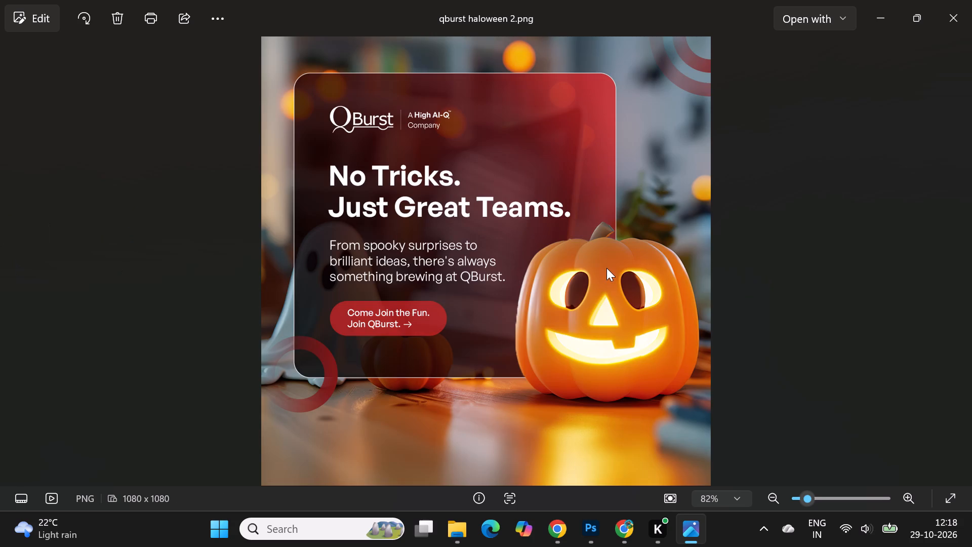
pyautogui.scroll(-2, 606, 268)
pyautogui.scroll(-20, 947, 396)
pyautogui.scroll(-4, 933, 375)
pyautogui.scroll(-2, 398, 342)
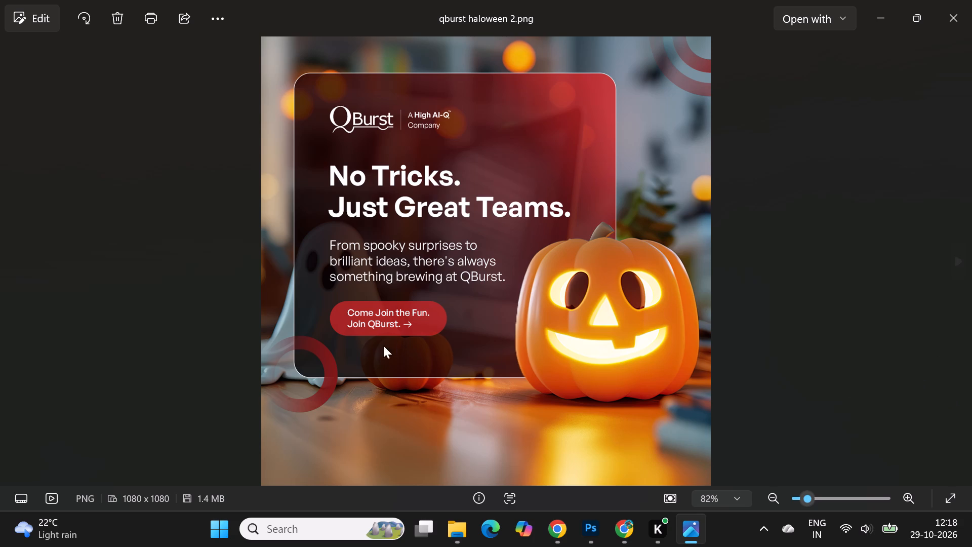
pyautogui.click(952, 10)
pyautogui.scroll(4, 613, 294)
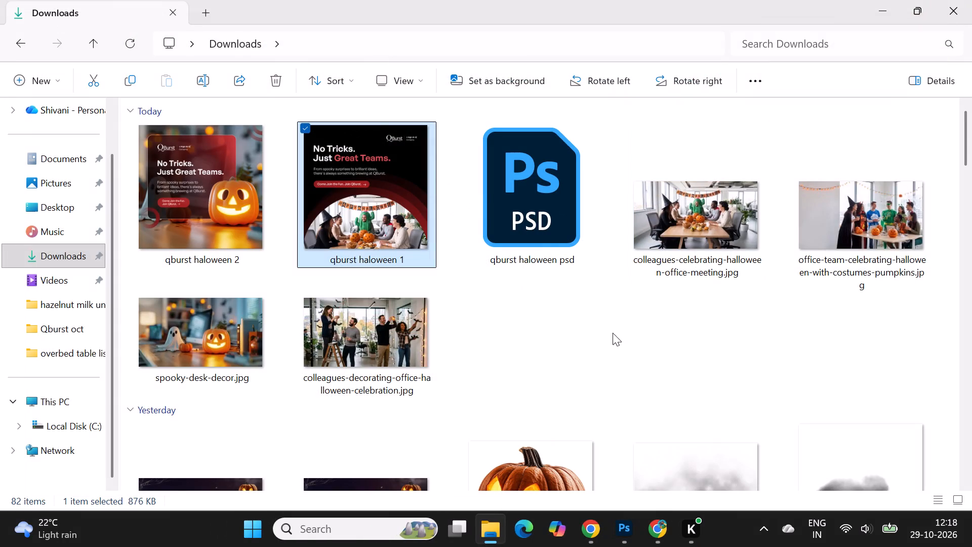
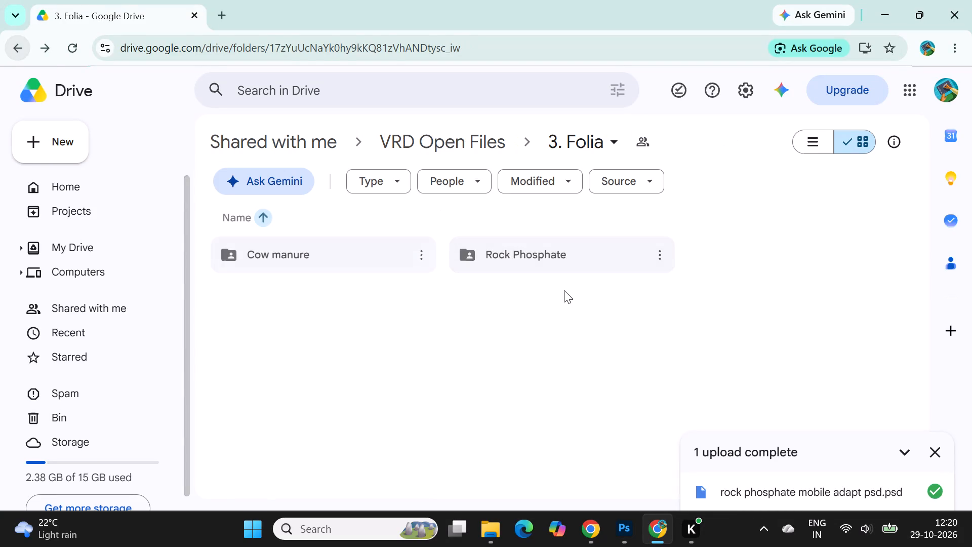
# Switch to File Explorer and open the potting mix files folder under VRD Projects > Snell > snell august on the C drive.
pyautogui.click(537, 364)
pyautogui.click(492, 529)
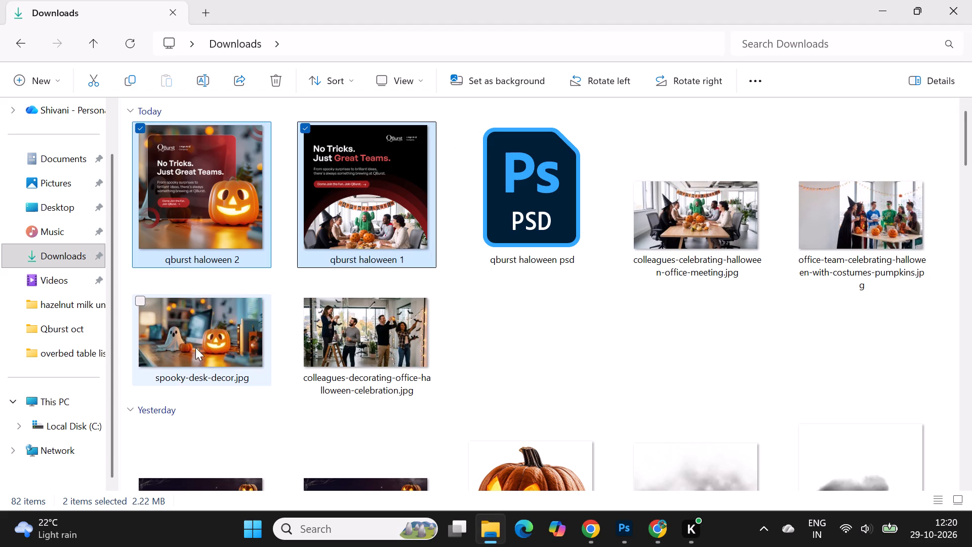
pyautogui.click(46, 426)
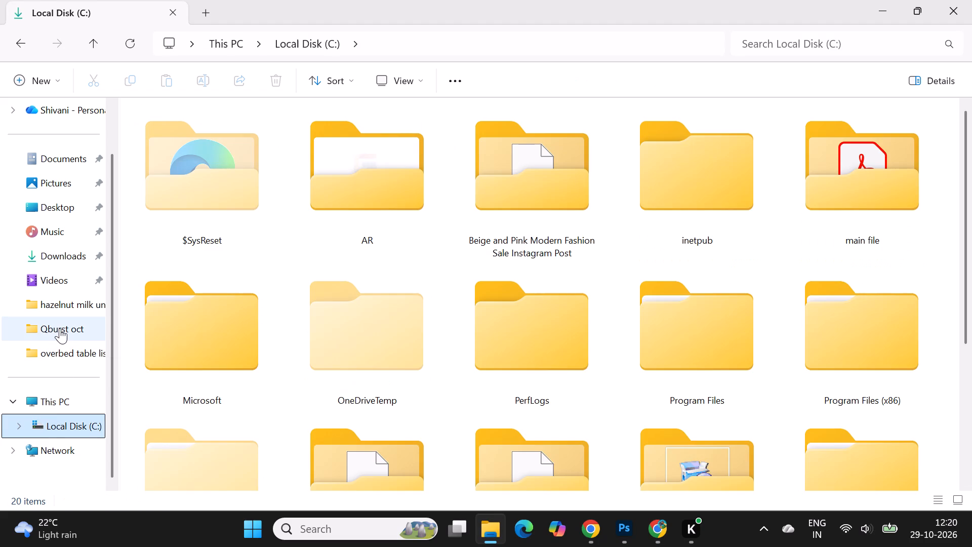
pyautogui.click(48, 354)
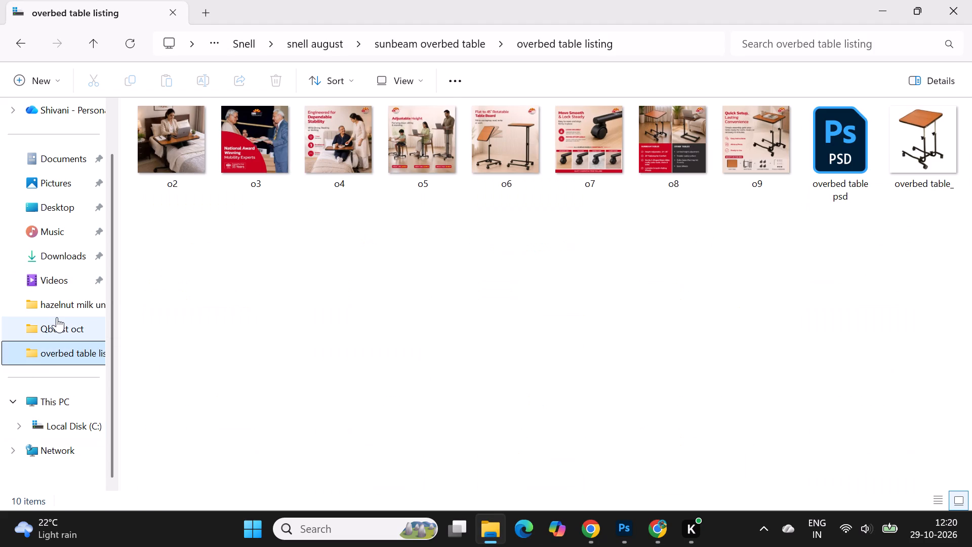
pyautogui.click(52, 427)
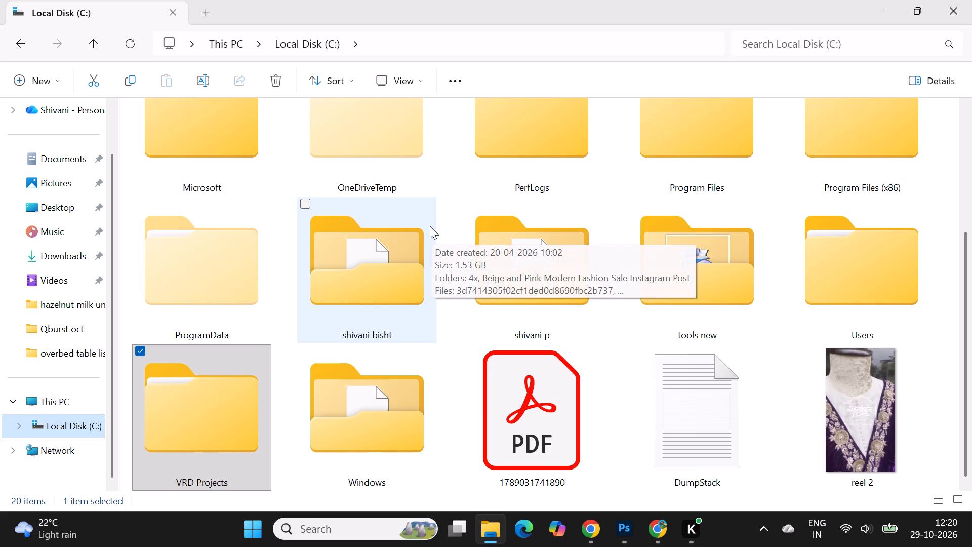
pyautogui.doubleClick(172, 399)
pyautogui.scroll(-2, 218, 322)
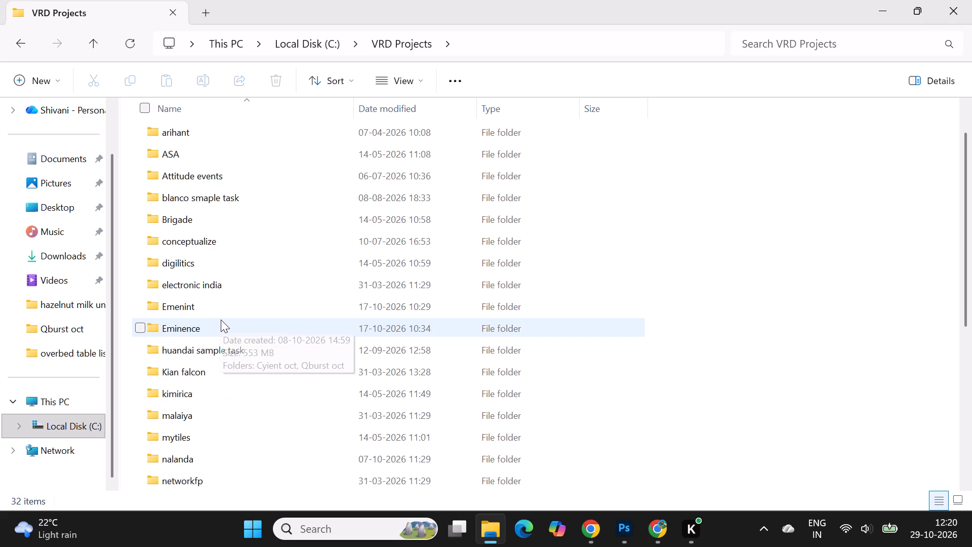
pyautogui.scroll(-2, 221, 320)
pyautogui.doubleClick(169, 456)
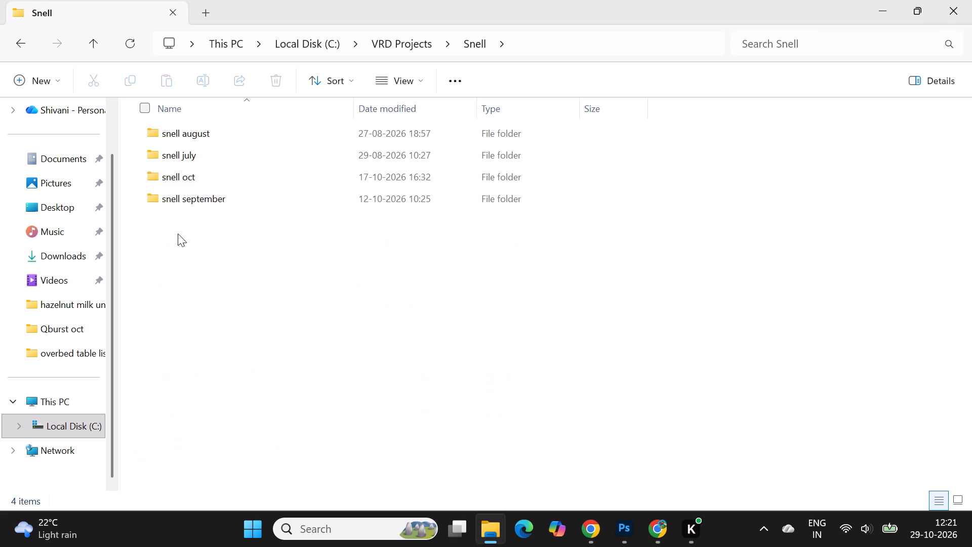
pyautogui.doubleClick(199, 136)
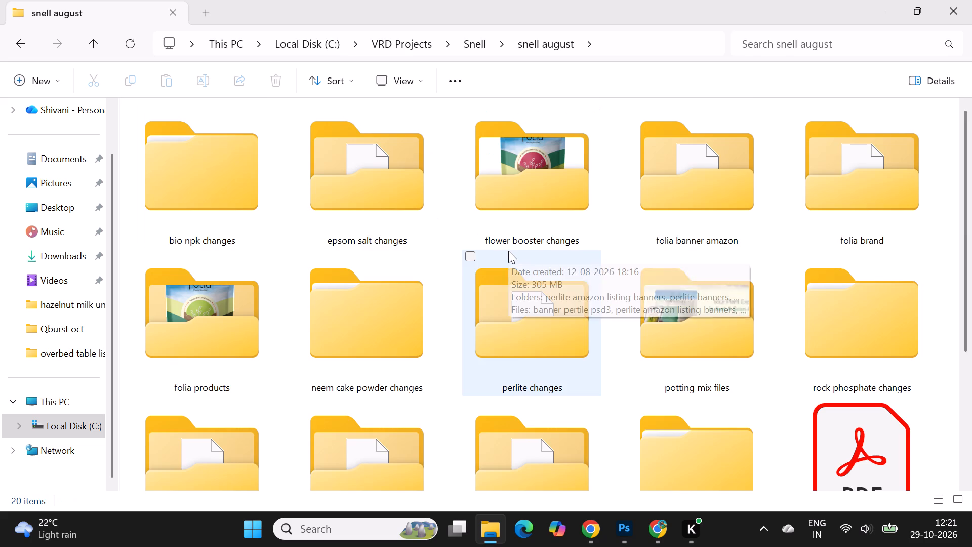
pyautogui.scroll(-6, 508, 251)
pyautogui.scroll(-3, 265, 314)
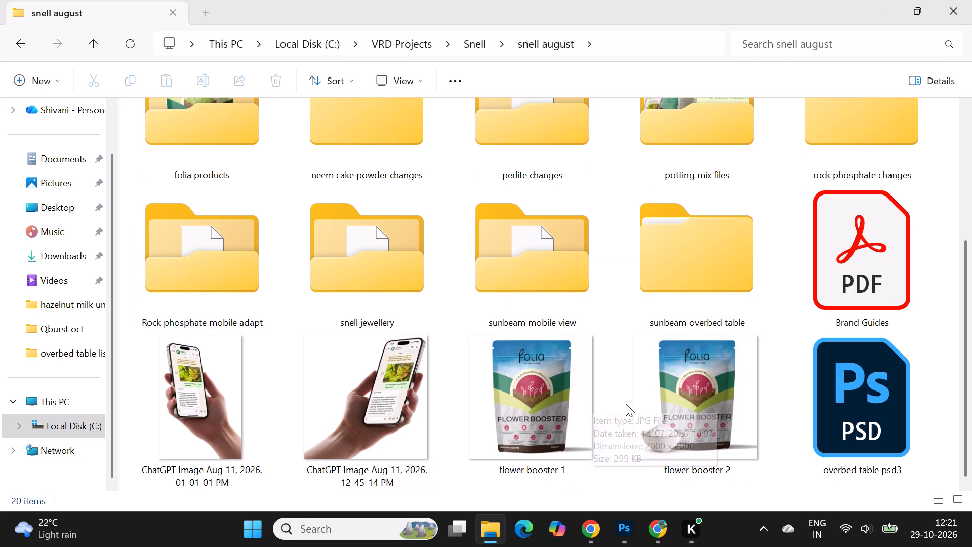
pyautogui.scroll(1, 780, 350)
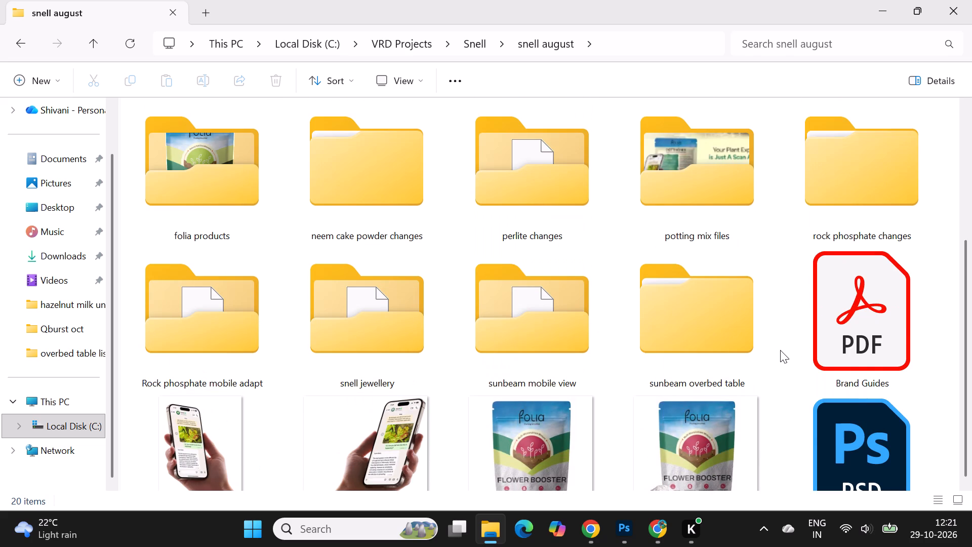
pyautogui.doubleClick(700, 165)
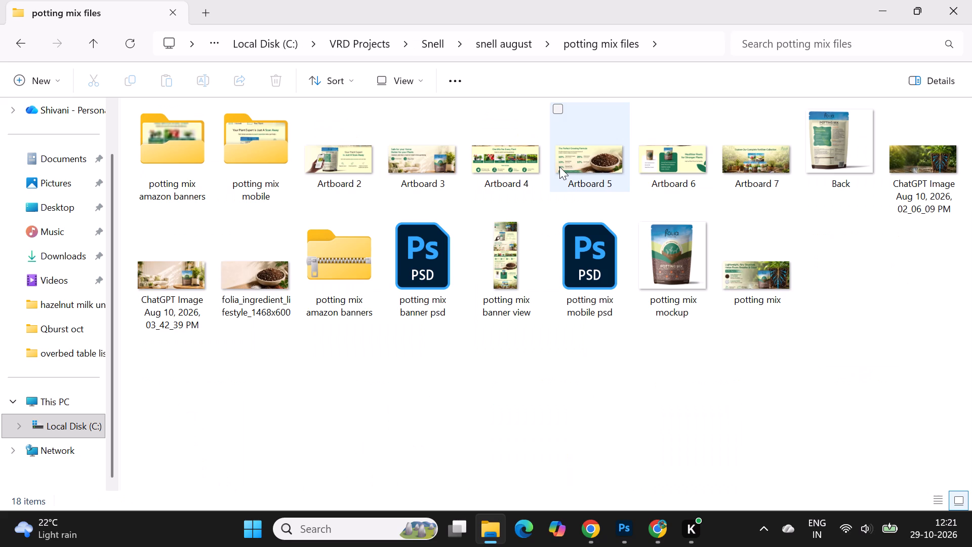
# Check the contents of the potting mix amazon banners subfolder and return to the potting mix files folder.
pyautogui.click(507, 374)
pyautogui.doubleClick(185, 164)
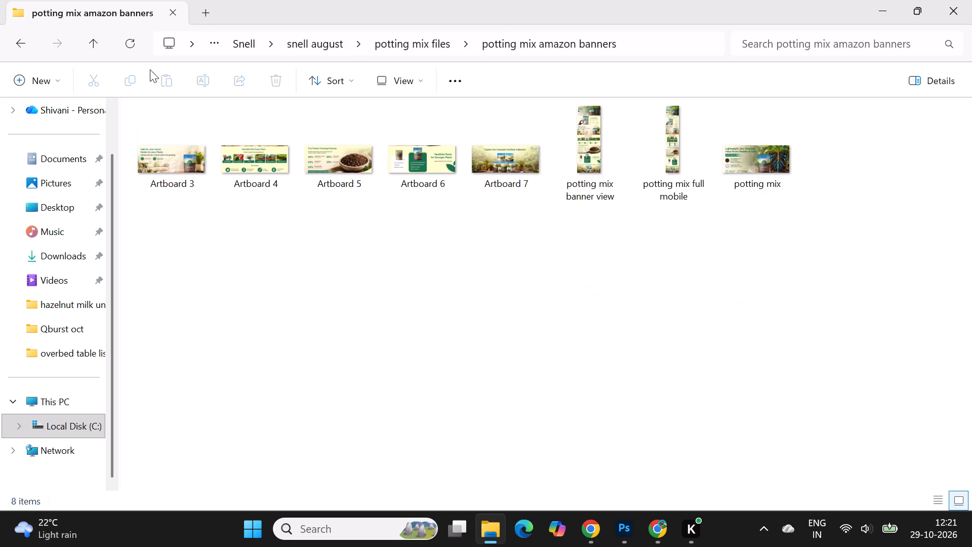
pyautogui.click(93, 41)
pyautogui.scroll(1, 628, 343)
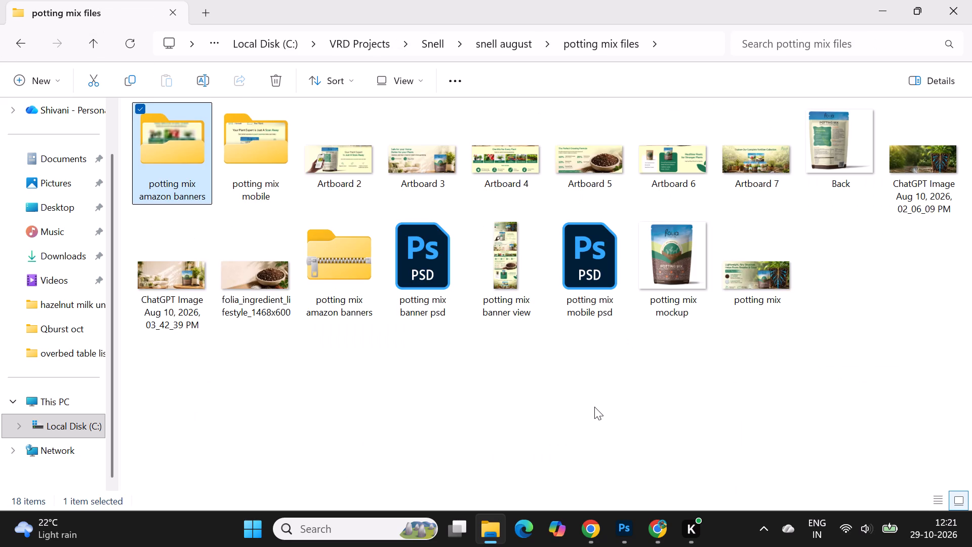
pyautogui.click(594, 407)
# Switch to Google Drive in Chrome and create a folder named "Potting mixture" inside 3. Folia.
pyautogui.click(665, 529)
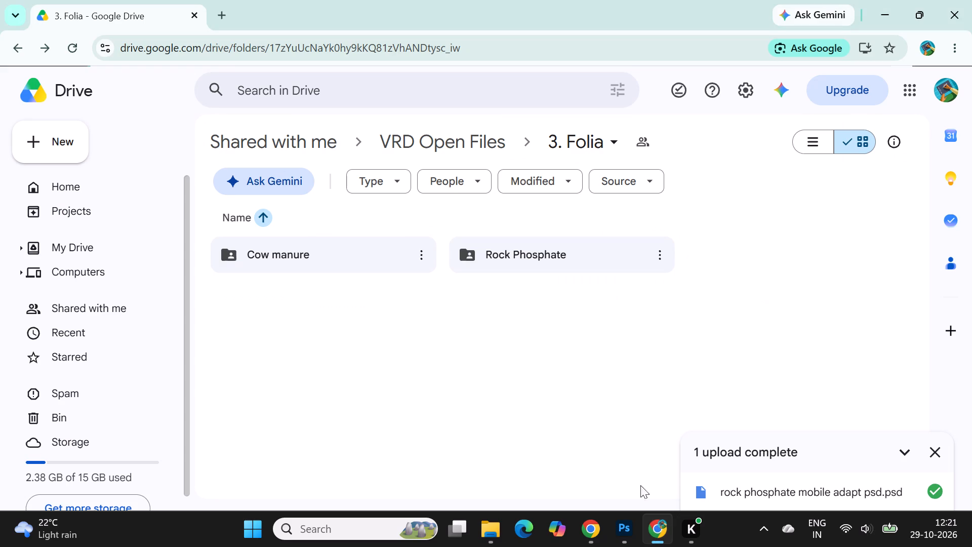
pyautogui.rightClick(544, 322)
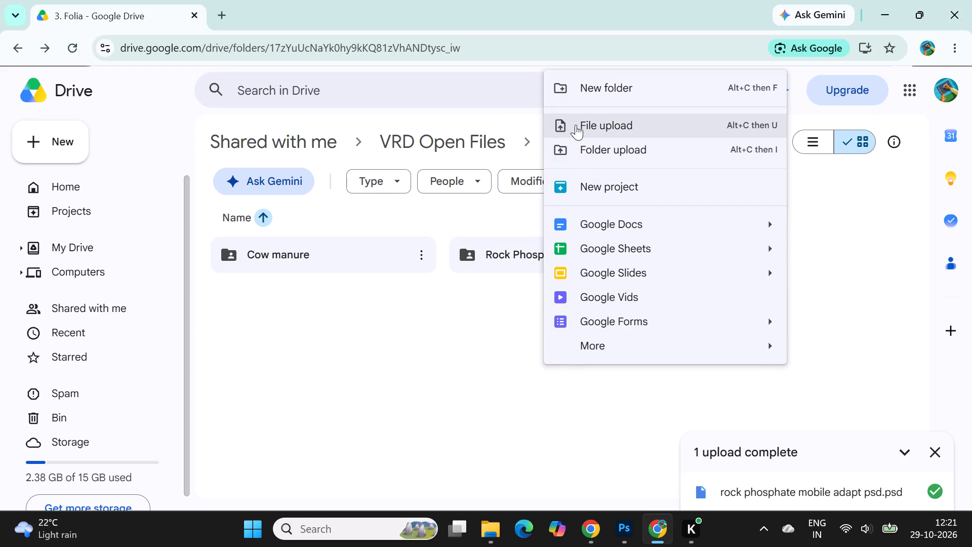
pyautogui.click(595, 74)
pyautogui.click(597, 82)
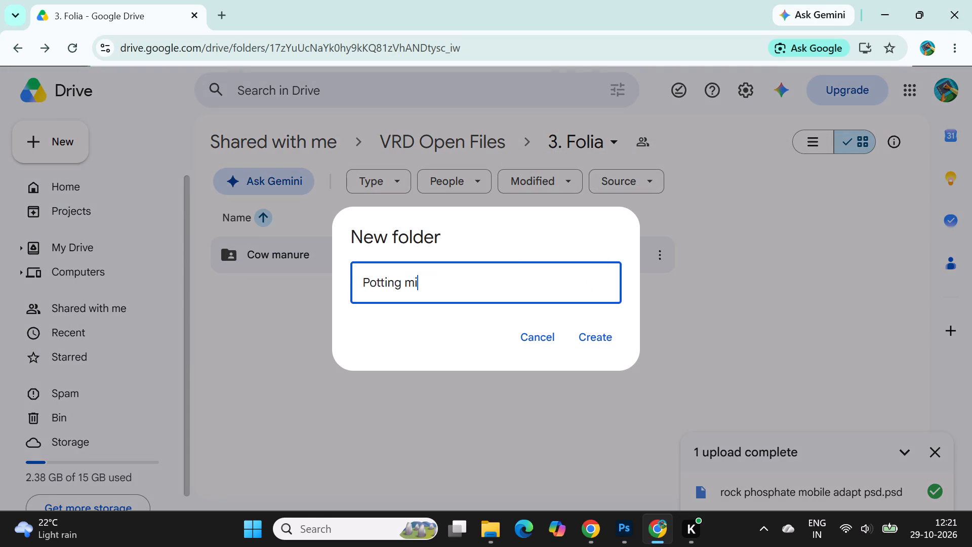
pyautogui.press('BackSpace')
pyautogui.write('xture')
pyautogui.scroll(1, 583, 289)
pyautogui.click(615, 335)
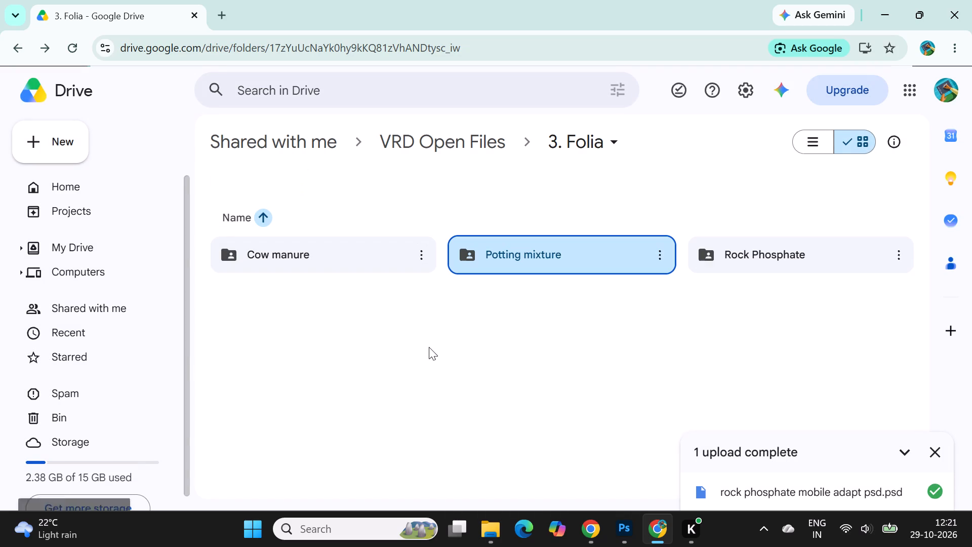
pyautogui.click(553, 364)
# Open the Potting mixture folder and upload the potting mix banner psd file into it from File Explorer.
pyautogui.doubleClick(534, 272)
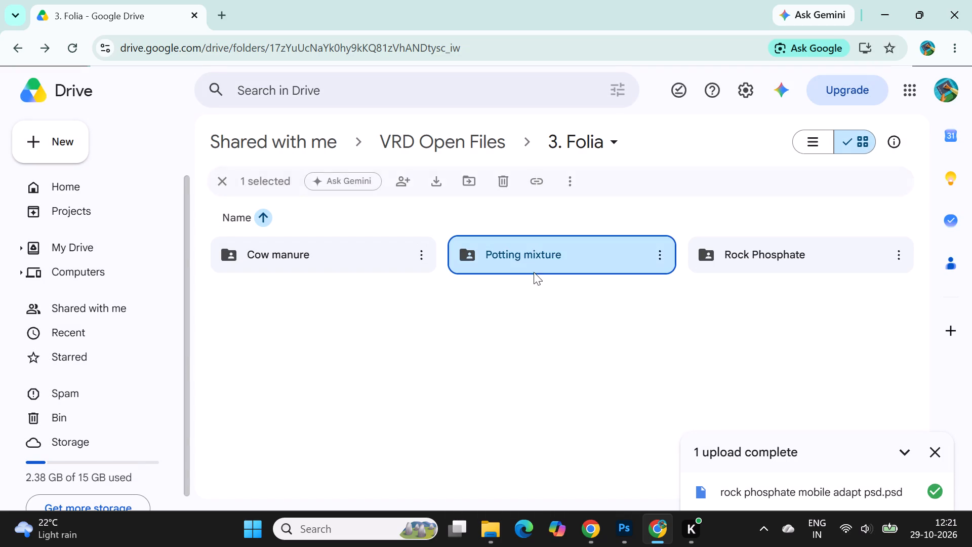
pyautogui.click(489, 530)
pyautogui.click(421, 286)
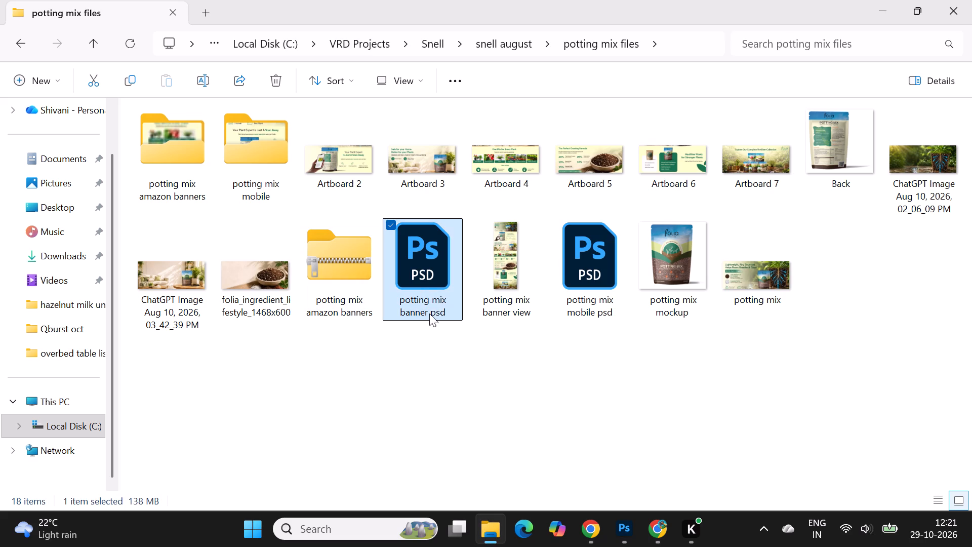
pyautogui.moveTo(429, 306); pyautogui.dragTo(663, 529)
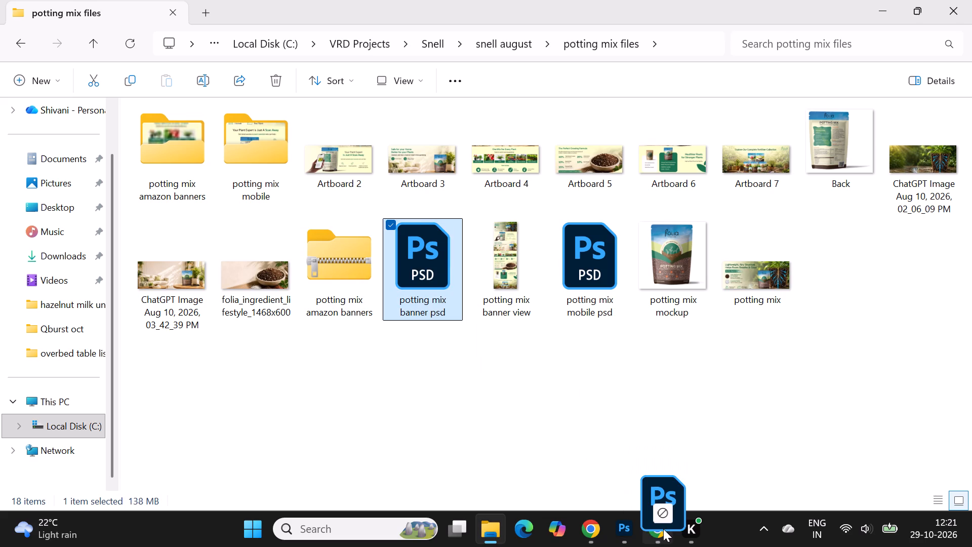
pyautogui.moveTo(663, 529); pyautogui.dragTo(488, 305)
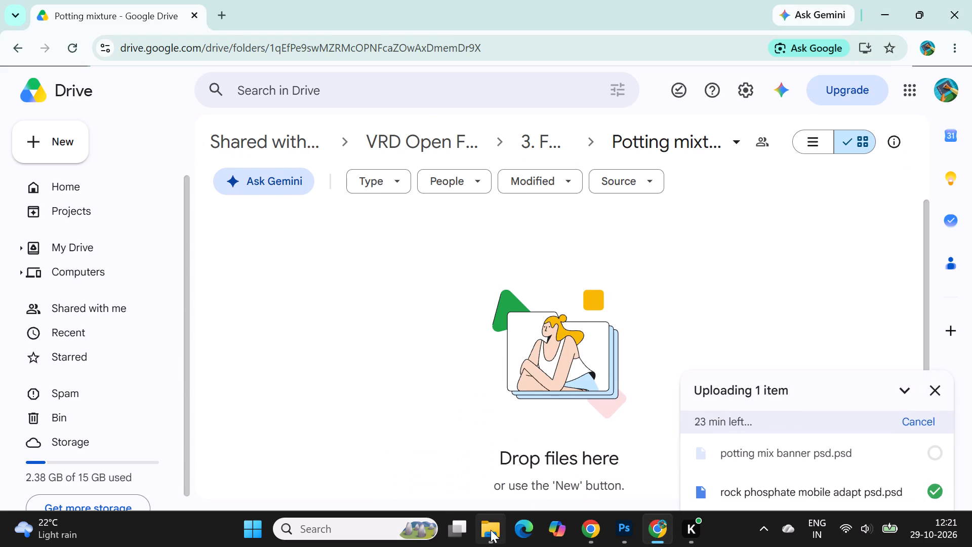
# Upload the potting mix mobile psd file from File Explorer into the Potting mixture folder in Google Drive.
pyautogui.click(491, 530)
pyautogui.click(604, 262)
pyautogui.moveTo(586, 304); pyautogui.dragTo(660, 514)
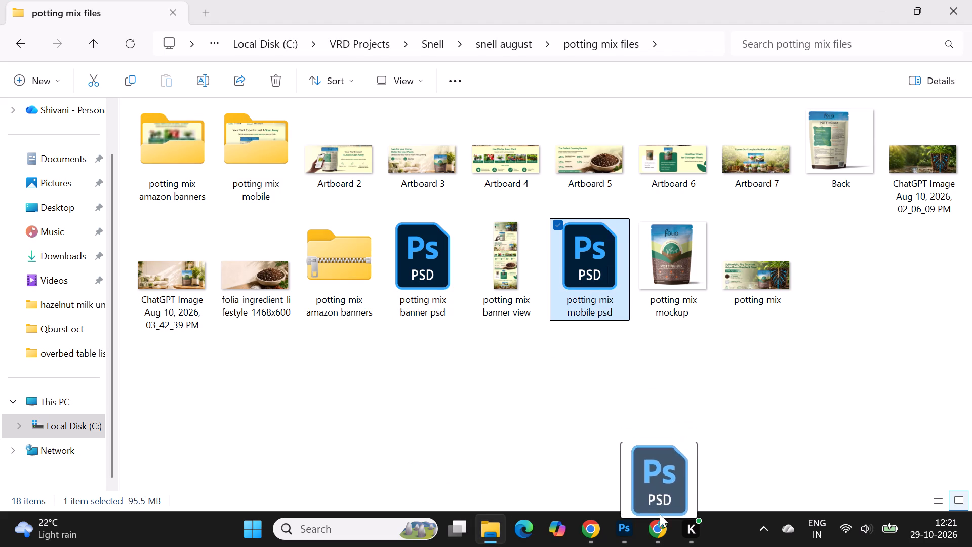
pyautogui.moveTo(660, 514); pyautogui.dragTo(537, 362)
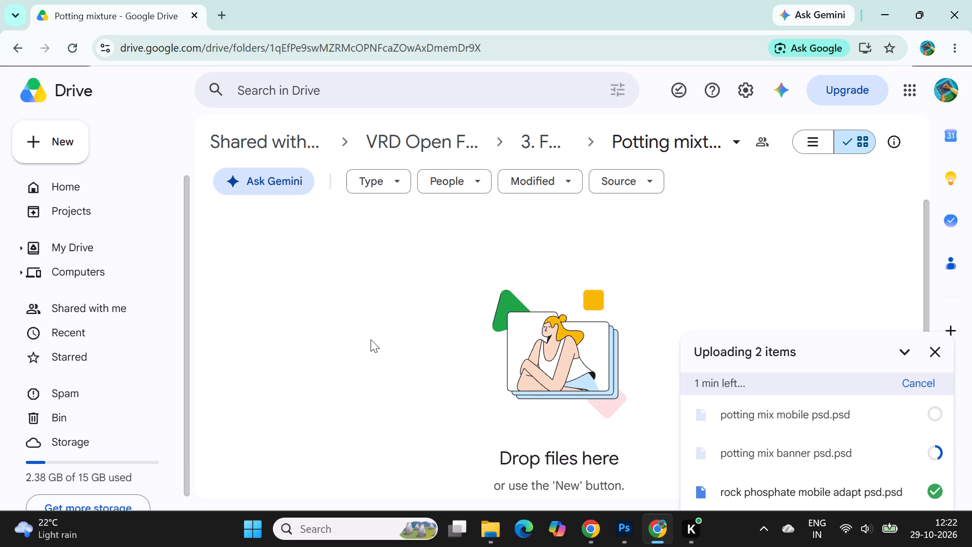
# Switch to File Explorer and look through the files in the Downloads folder.
pyautogui.click(491, 538)
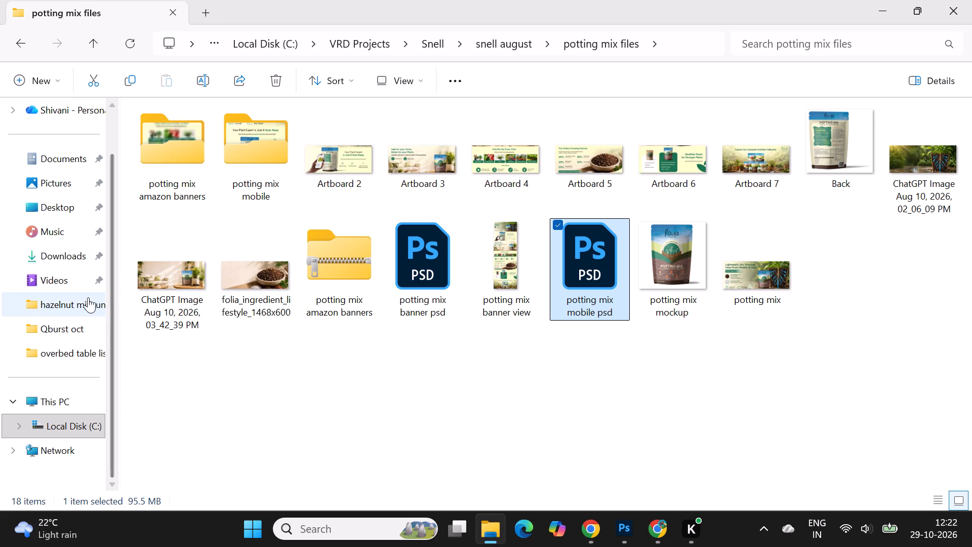
pyautogui.click(73, 251)
pyautogui.scroll(2, 368, 325)
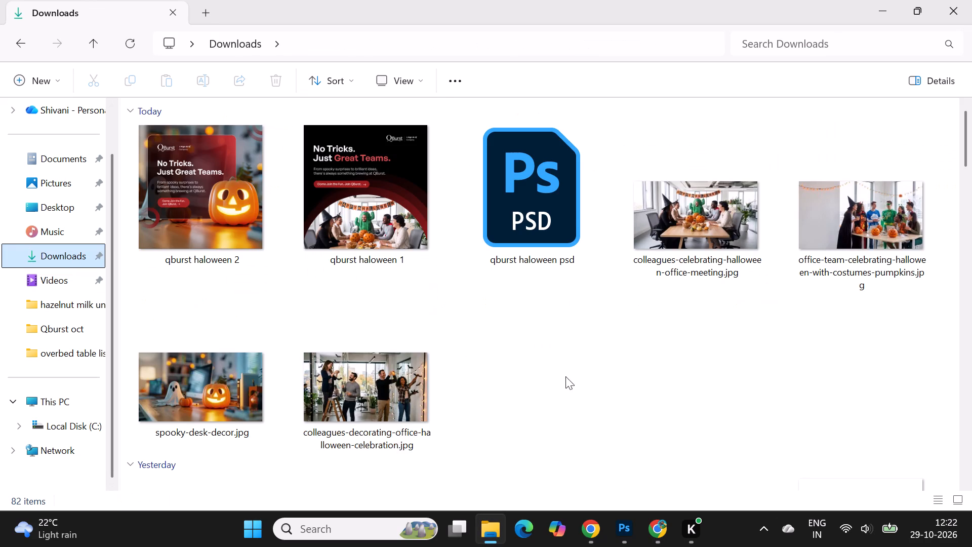
pyautogui.click(611, 387)
pyautogui.scroll(-3, 262, 338)
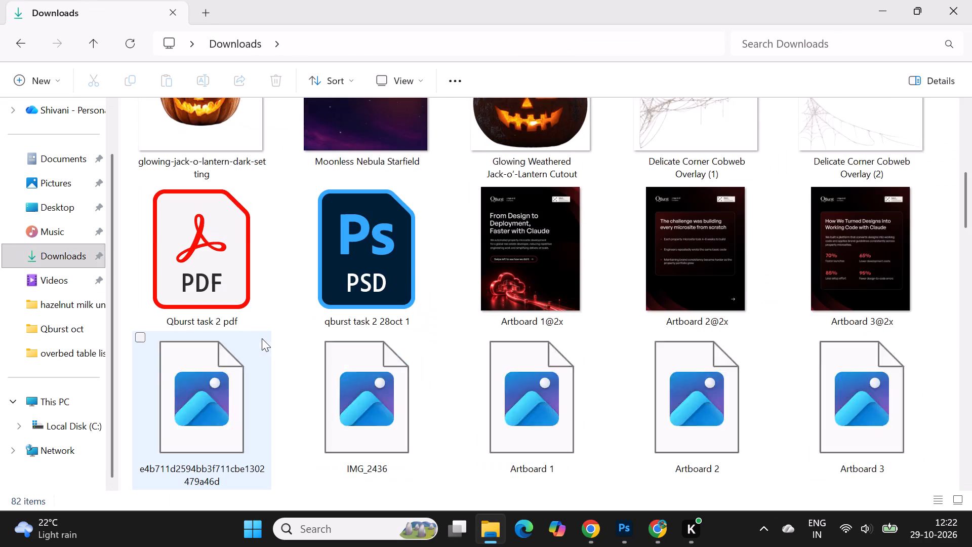
pyautogui.scroll(-3, 262, 338)
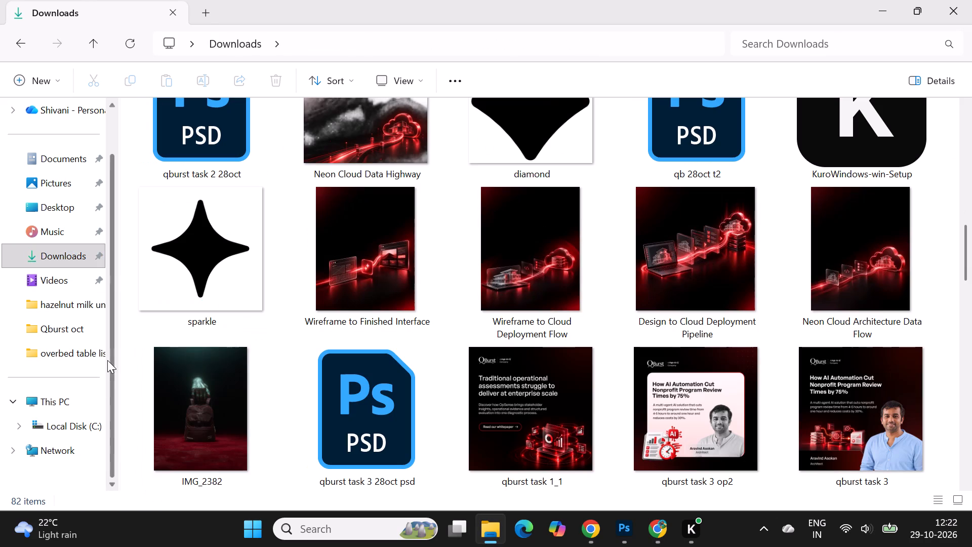
# Browse the C drive to VRD Projects > Snell > snell oct and examine the files in the overbed changes sunbeam folder.
pyautogui.click(57, 419)
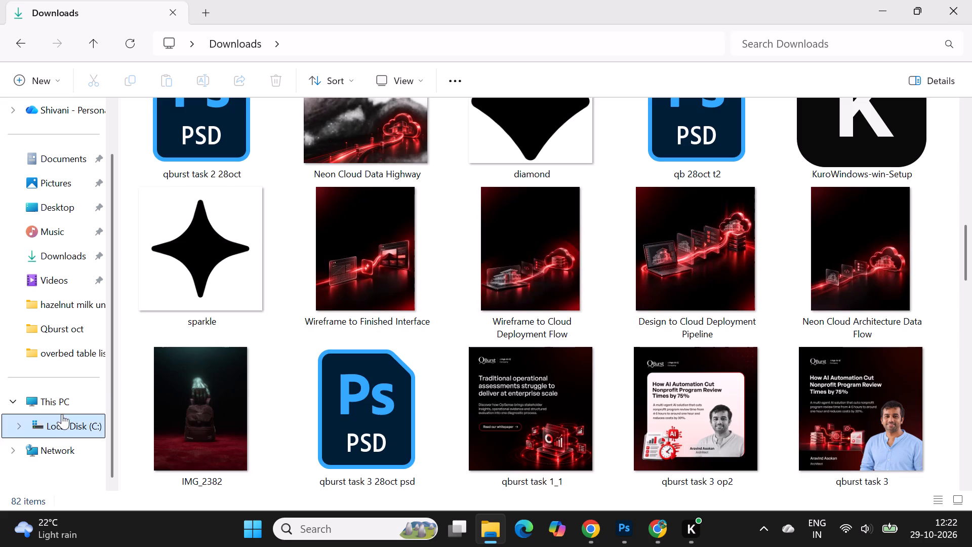
pyautogui.scroll(-2, 338, 291)
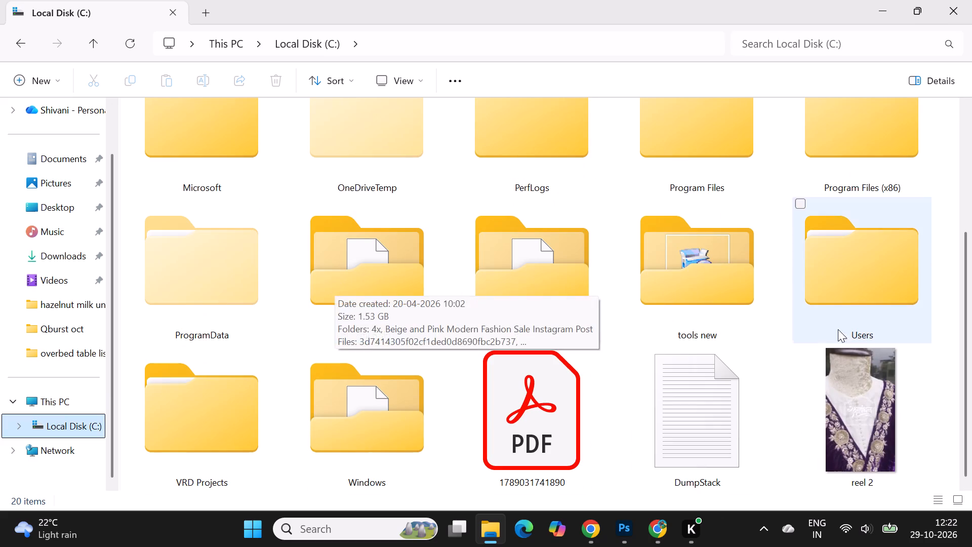
pyautogui.doubleClick(164, 420)
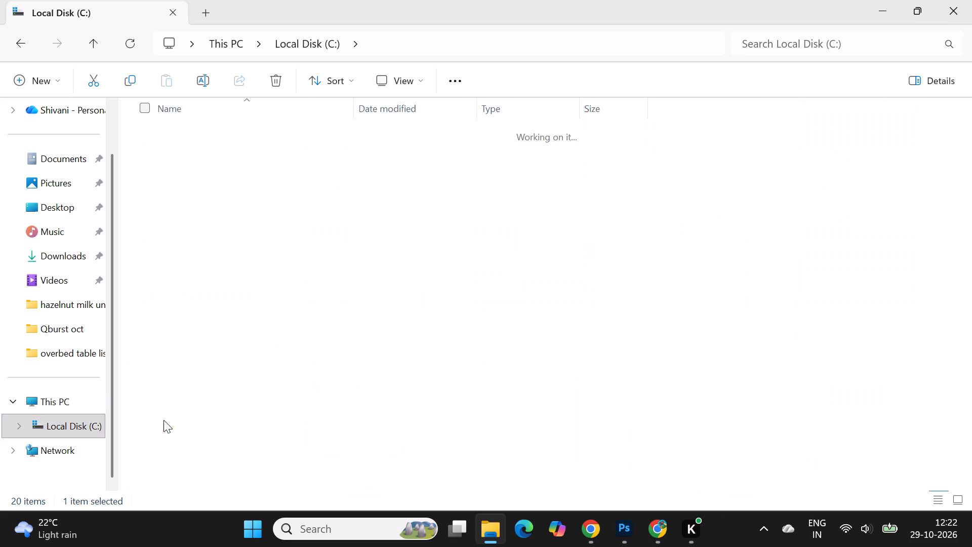
pyautogui.scroll(-8, 176, 299)
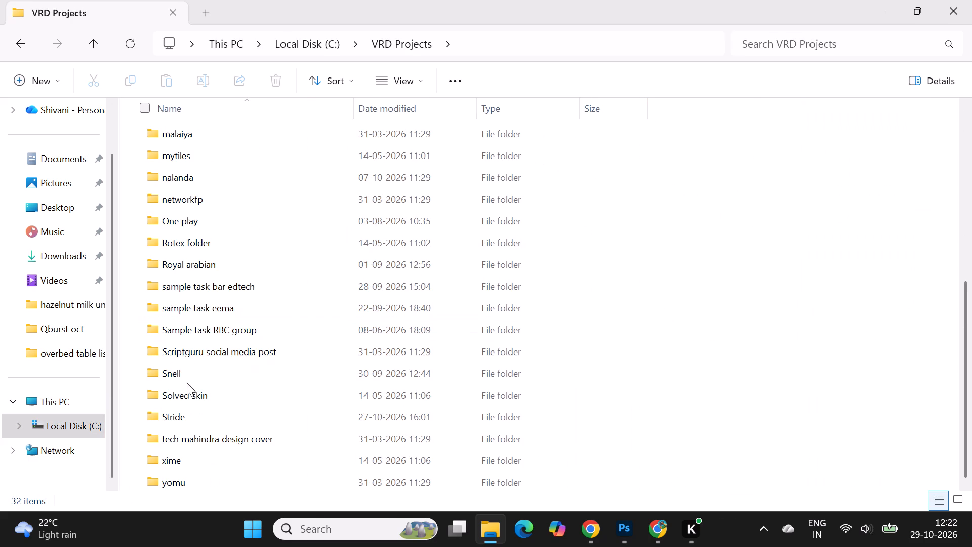
pyautogui.doubleClick(186, 368)
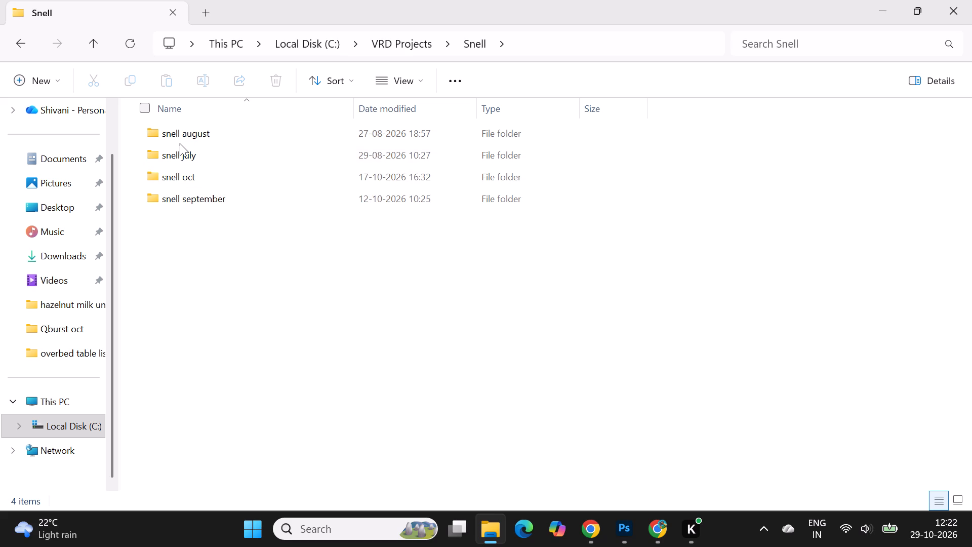
pyautogui.doubleClick(191, 176)
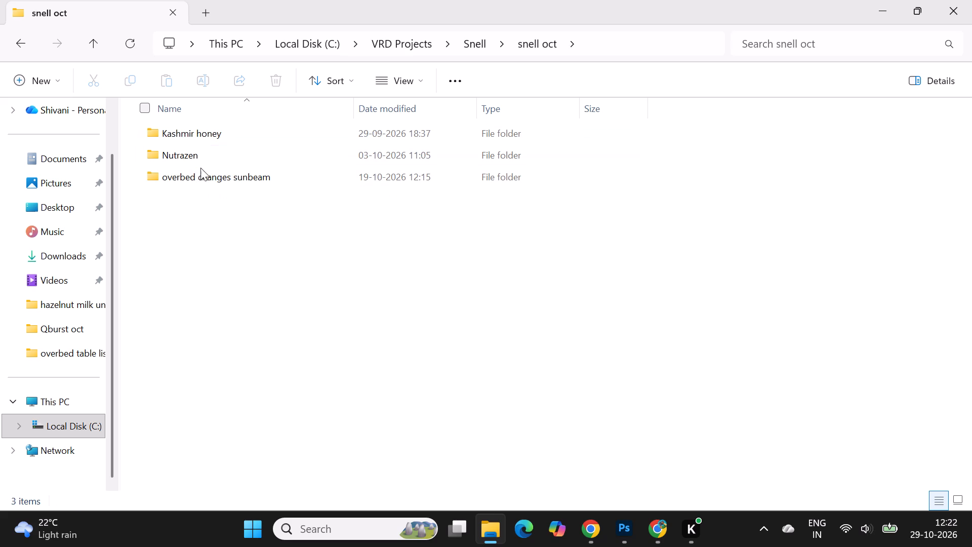
pyautogui.doubleClick(206, 181)
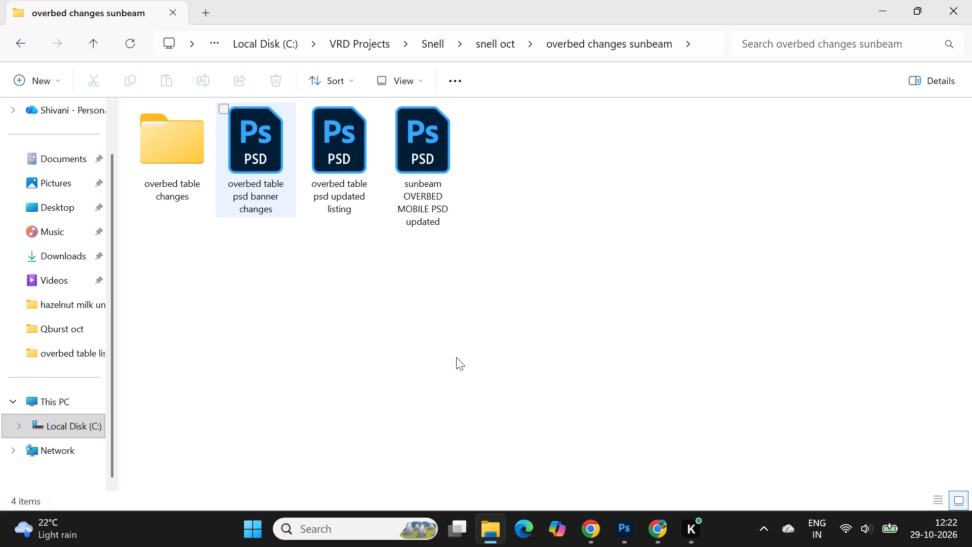
pyautogui.click(456, 357)
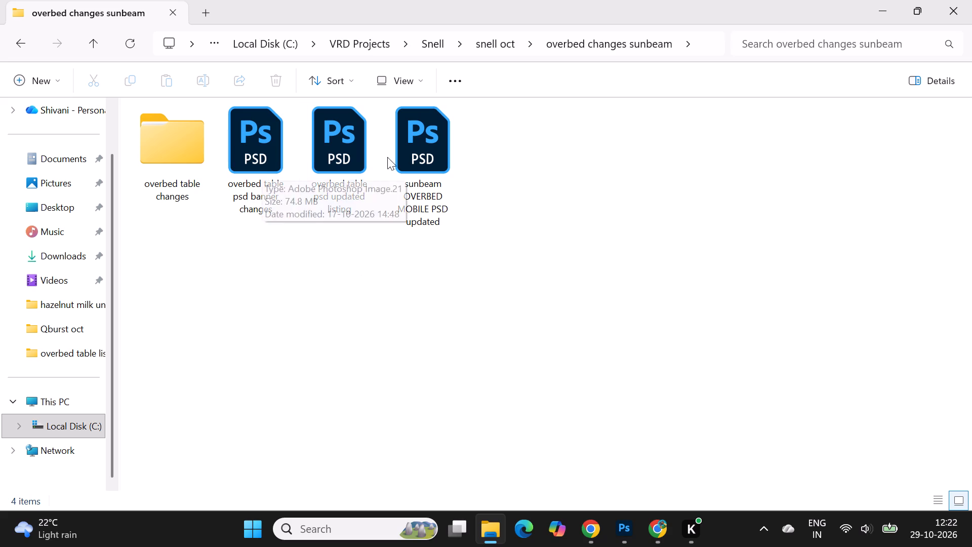
pyautogui.click(93, 39)
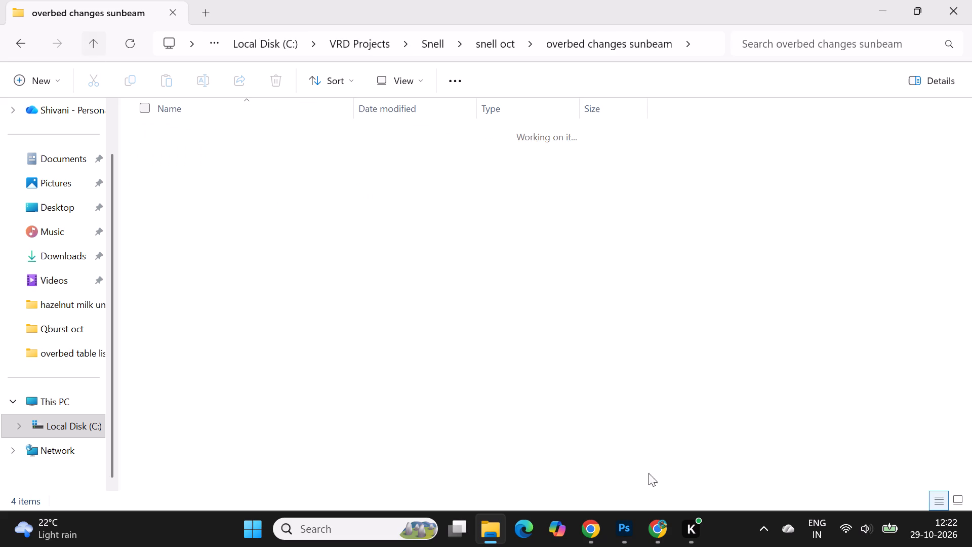
# Switch back to Google Drive in Chrome and check the progress of the two potting mix uploads.
pyautogui.click(659, 535)
pyautogui.scroll(-2, 358, 342)
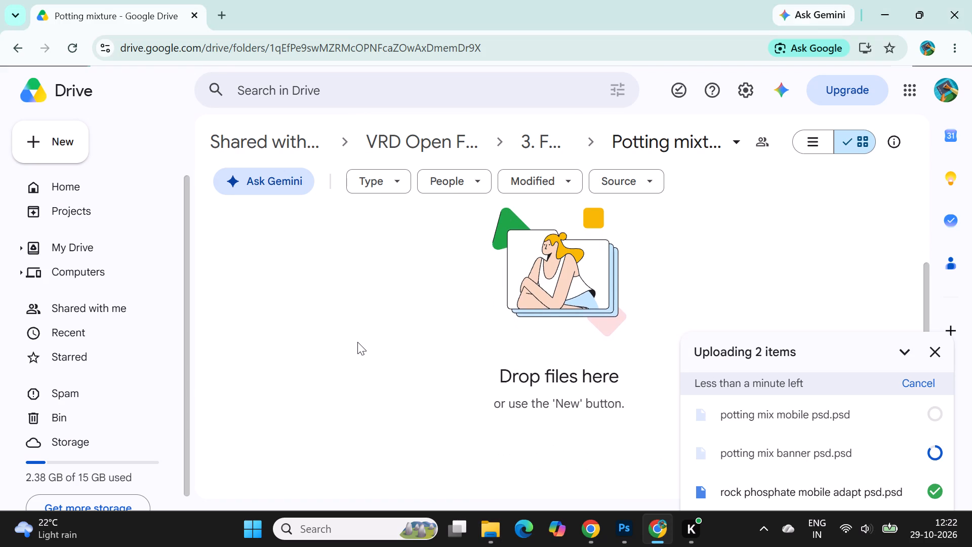
pyautogui.scroll(10, 357, 342)
pyautogui.scroll(-10, 357, 342)
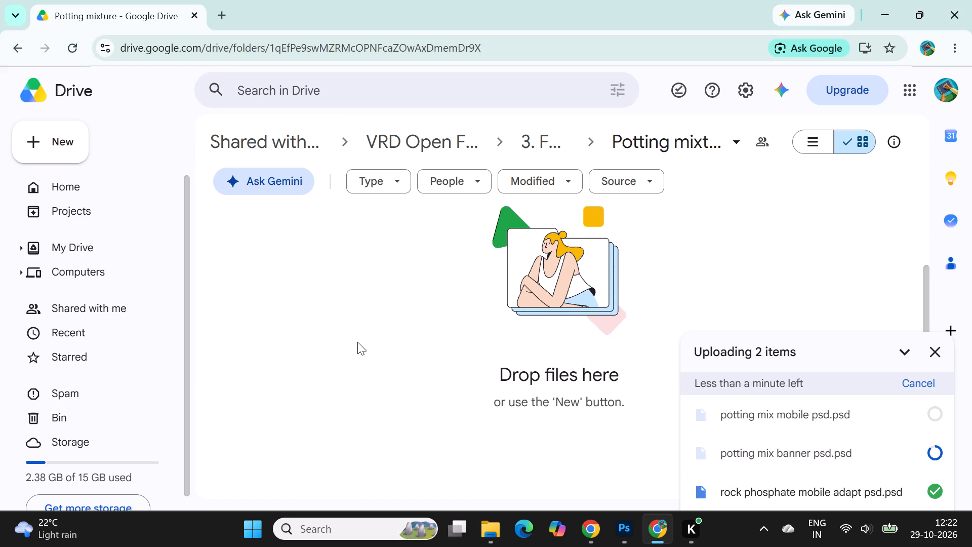
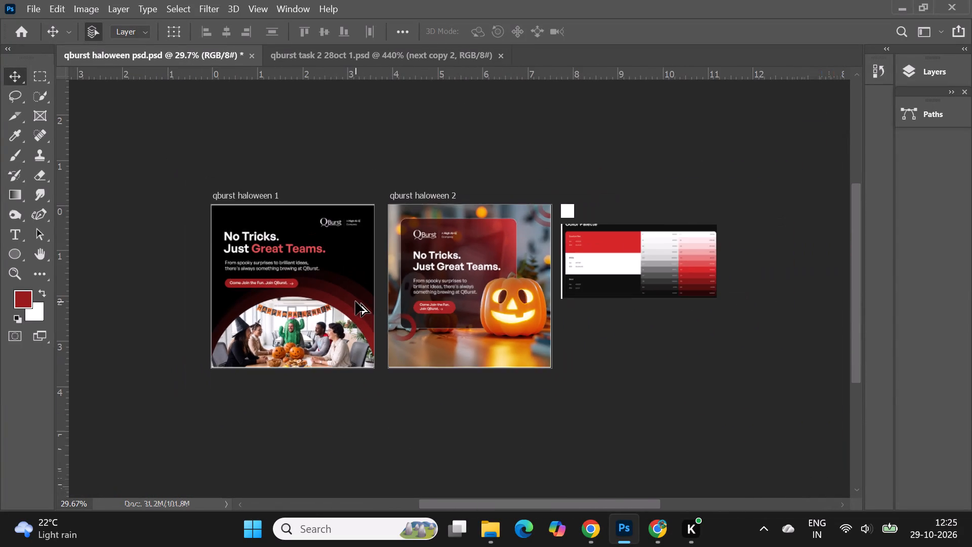
# Move the Color Palette reference image and the white square together up above the level of the artboards.
pyautogui.keyDown('alt'); pyautogui.scroll(4, 529, 208); pyautogui.keyUp('alt')
pyautogui.click(583, 211)
pyautogui.keyDown('shift'); pyautogui.click(615, 283); pyautogui.keyUp('shift')
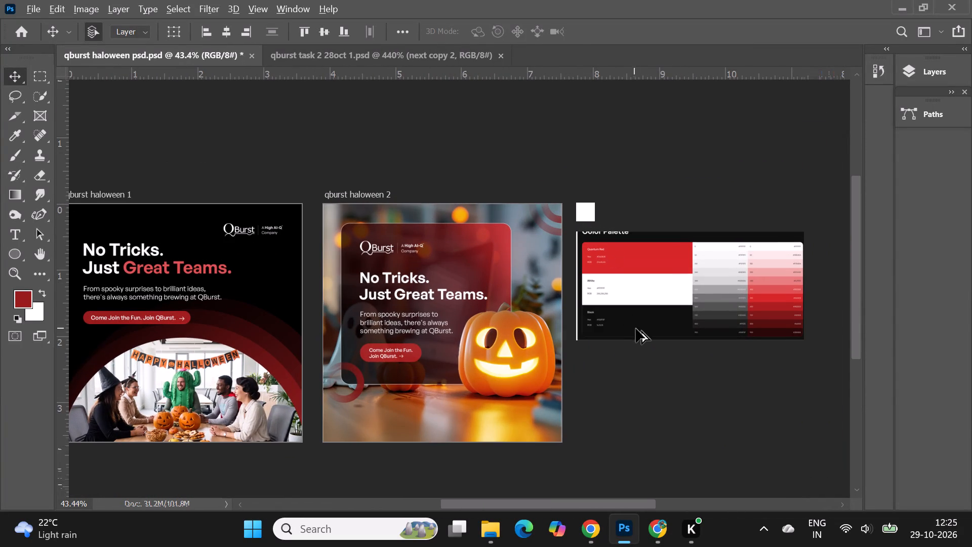
pyautogui.keyDown('alt'); pyautogui.scroll(-4, 636, 329); pyautogui.keyUp('alt')
pyautogui.moveTo(651, 318); pyautogui.dragTo(640, 200)
pyautogui.click(664, 297)
# Duplicate the qburst haloween 2 artboard beside the original, level with it and with a 0.330 in gap.
pyautogui.keyDown('alt'); pyautogui.scroll(6, 490, 282); pyautogui.keyUp('alt')
pyautogui.keyDown('alt'); pyautogui.scroll(-3, 319, 185); pyautogui.keyUp('alt')
pyautogui.click(365, 189)
pyautogui.keyDown('alt'); pyautogui.moveTo(361, 192); pyautogui.dragTo(615, 188); pyautogui.keyUp('alt')
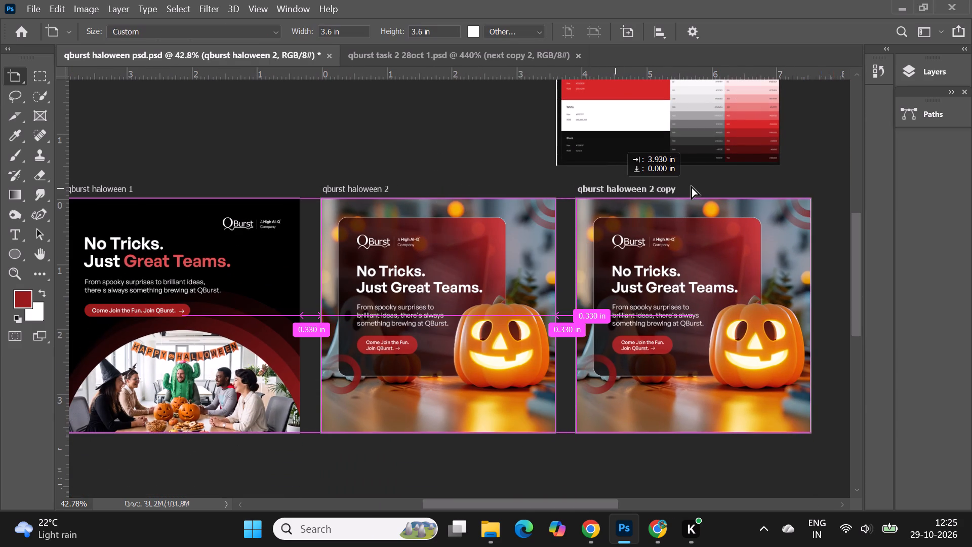
pyautogui.keyDown('alt'); pyautogui.scroll(-5, 691, 186); pyautogui.keyUp('alt')
pyautogui.rightClick(23, 80)
pyautogui.click(66, 74)
pyautogui.click(135, 165)
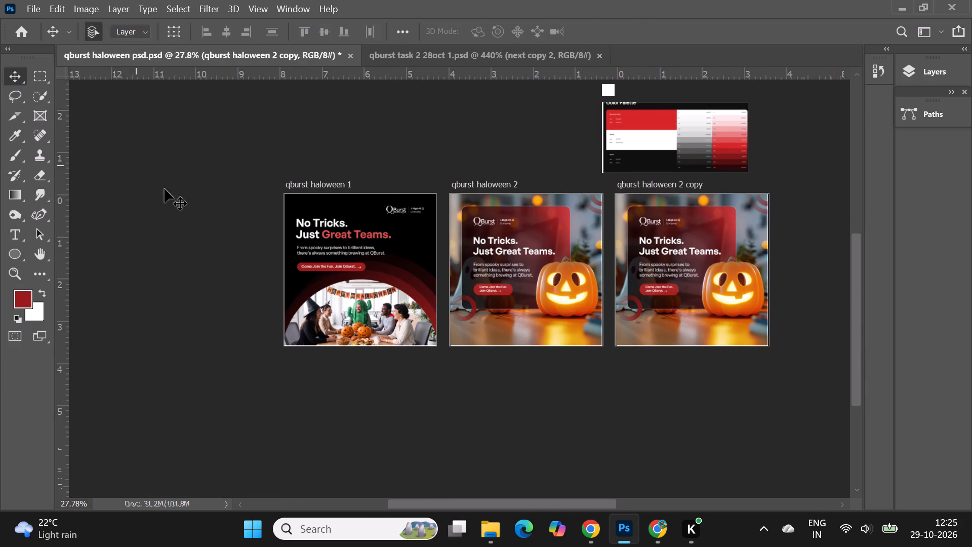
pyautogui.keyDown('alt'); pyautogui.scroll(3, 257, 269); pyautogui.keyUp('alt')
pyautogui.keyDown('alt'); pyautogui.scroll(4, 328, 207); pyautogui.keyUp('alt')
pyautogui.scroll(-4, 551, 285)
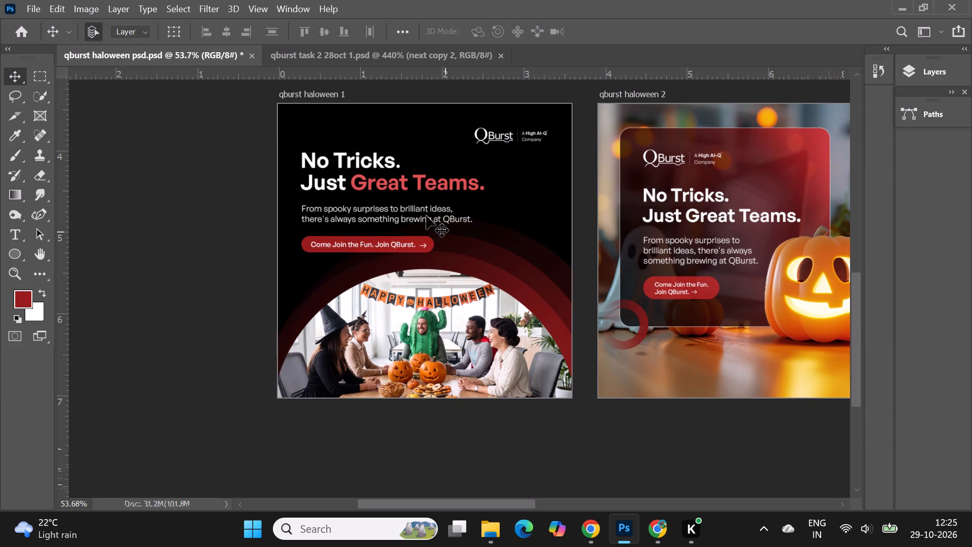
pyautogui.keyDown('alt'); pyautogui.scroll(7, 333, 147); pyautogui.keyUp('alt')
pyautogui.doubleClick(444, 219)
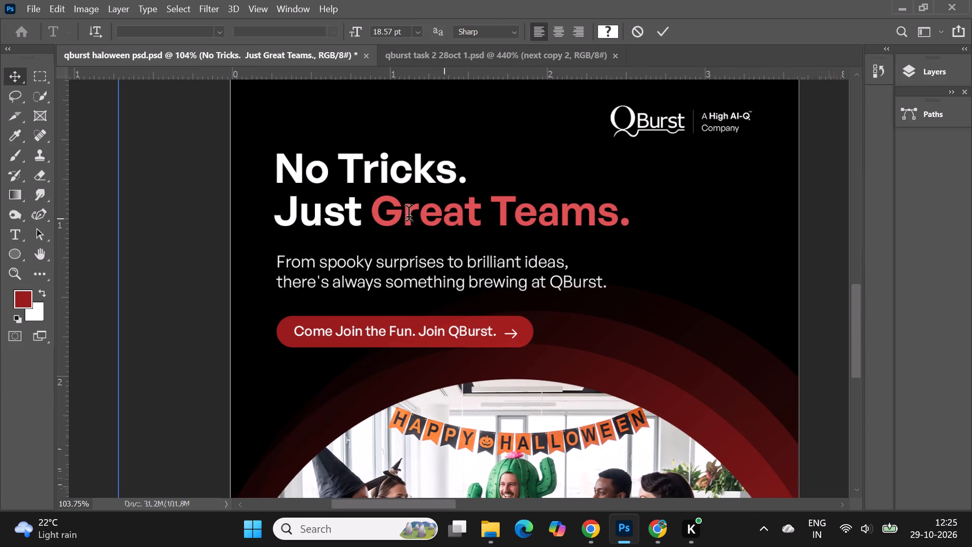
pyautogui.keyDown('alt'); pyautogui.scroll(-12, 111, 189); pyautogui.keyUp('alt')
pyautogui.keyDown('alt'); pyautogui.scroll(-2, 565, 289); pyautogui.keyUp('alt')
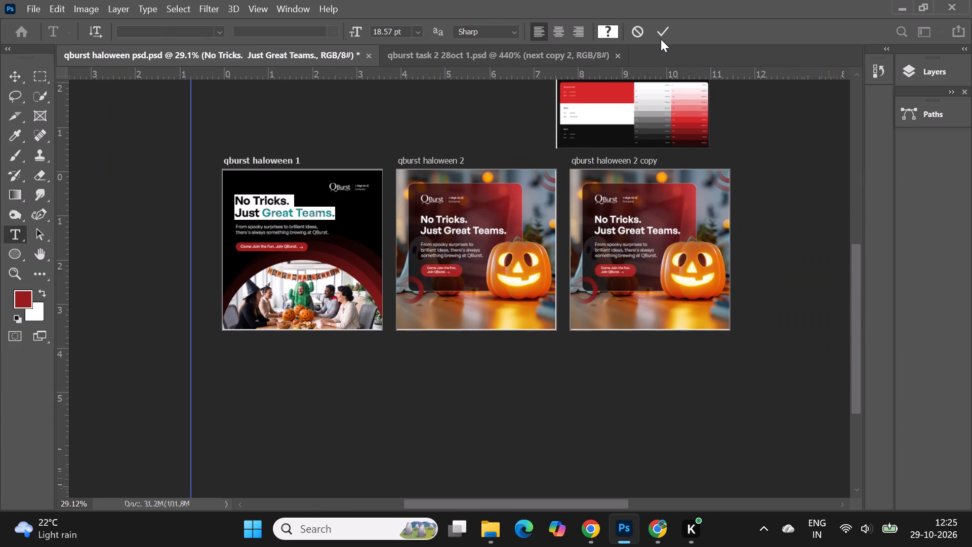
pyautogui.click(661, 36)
# Move the Color Palette reference image directly above the qburst haloween 1 artboard.
pyautogui.scroll(4, 666, 341)
pyautogui.keyDown('alt'); pyautogui.scroll(3, 222, 152); pyautogui.keyUp('alt')
pyautogui.moveTo(787, 181); pyautogui.dragTo(380, 182)
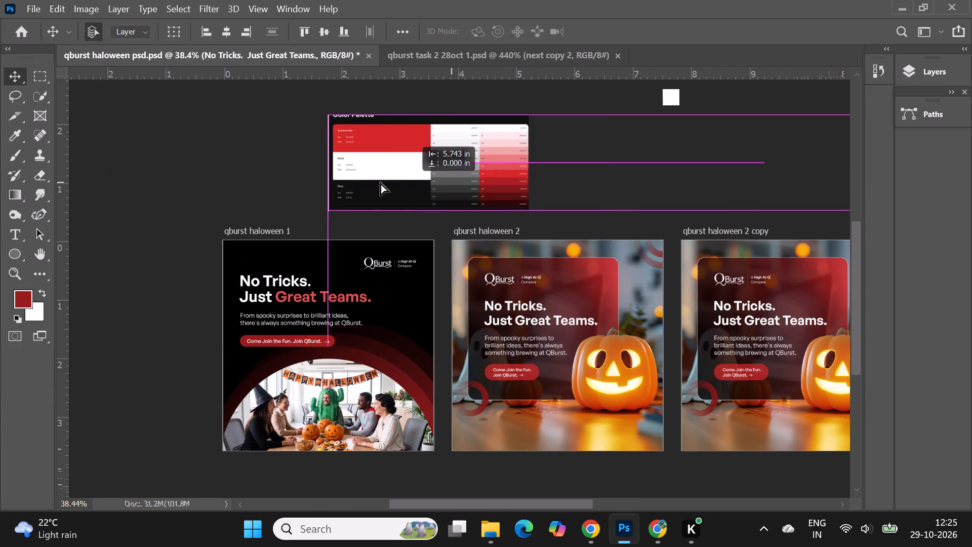
pyautogui.moveTo(380, 182); pyautogui.dragTo(357, 192)
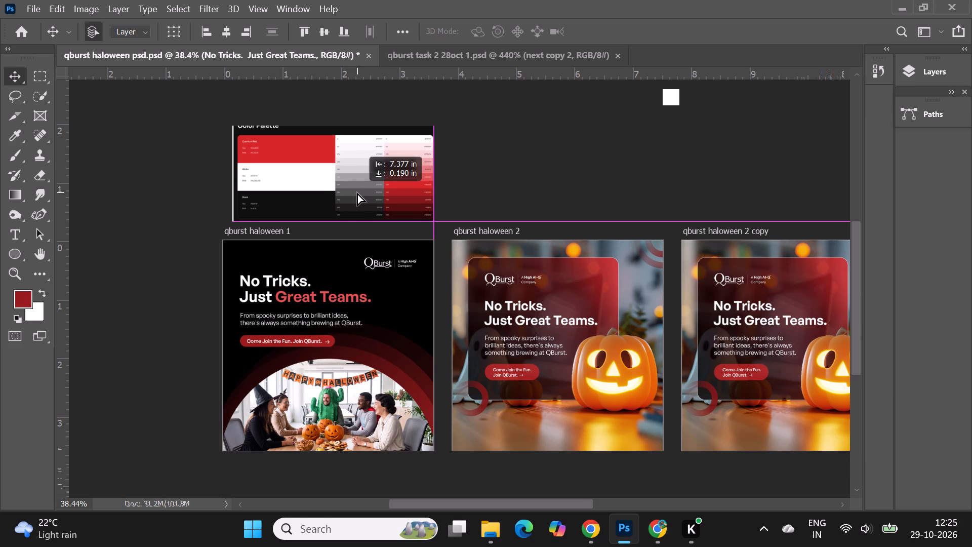
pyautogui.moveTo(357, 192); pyautogui.dragTo(358, 192)
# Recolor the words "Great Teams." in the qburst haloween 1 headline to the palette red d62727.
pyautogui.keyDown('alt'); pyautogui.scroll(1, 326, 207); pyautogui.keyUp('alt')
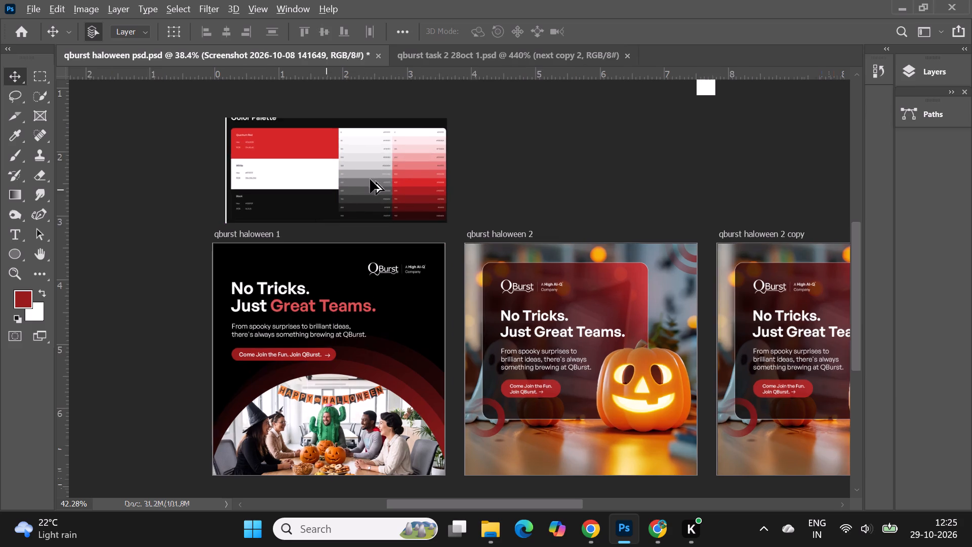
pyautogui.keyDown('alt'); pyautogui.scroll(5, 375, 178); pyautogui.keyUp('alt')
pyautogui.scroll(1, 370, 224)
pyautogui.doubleClick(286, 401)
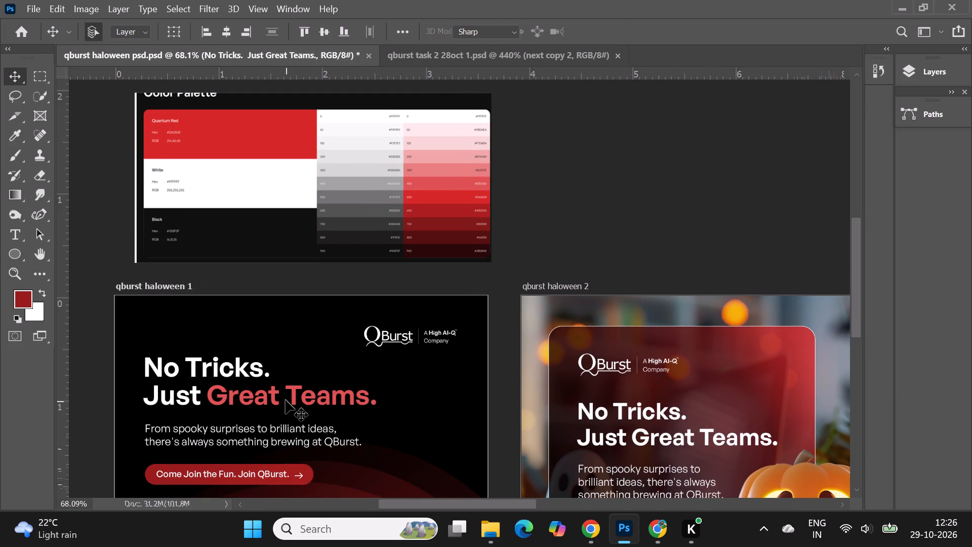
pyautogui.moveTo(208, 398); pyautogui.dragTo(374, 409)
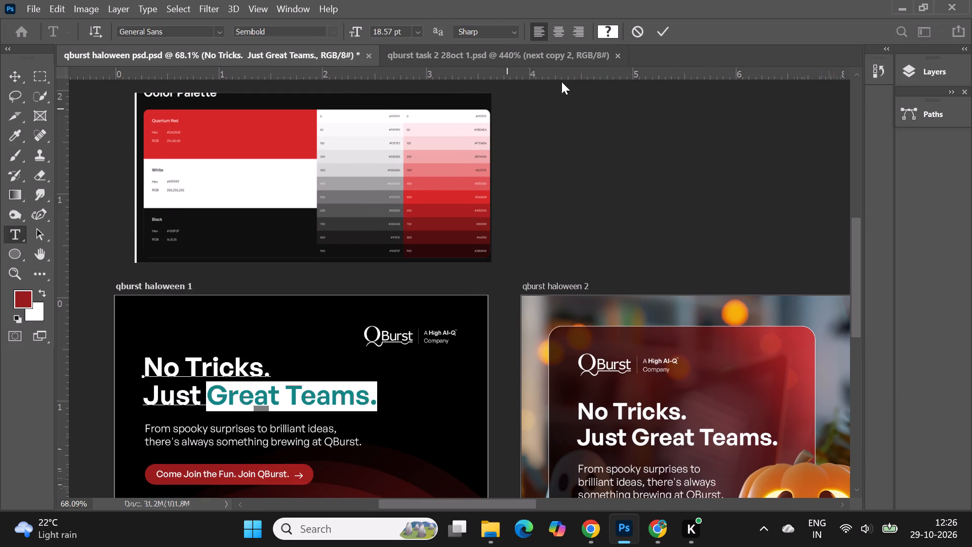
pyautogui.click(611, 26)
pyautogui.moveTo(544, 214); pyautogui.dragTo(663, 197)
pyautogui.click(456, 183)
pyautogui.click(456, 172)
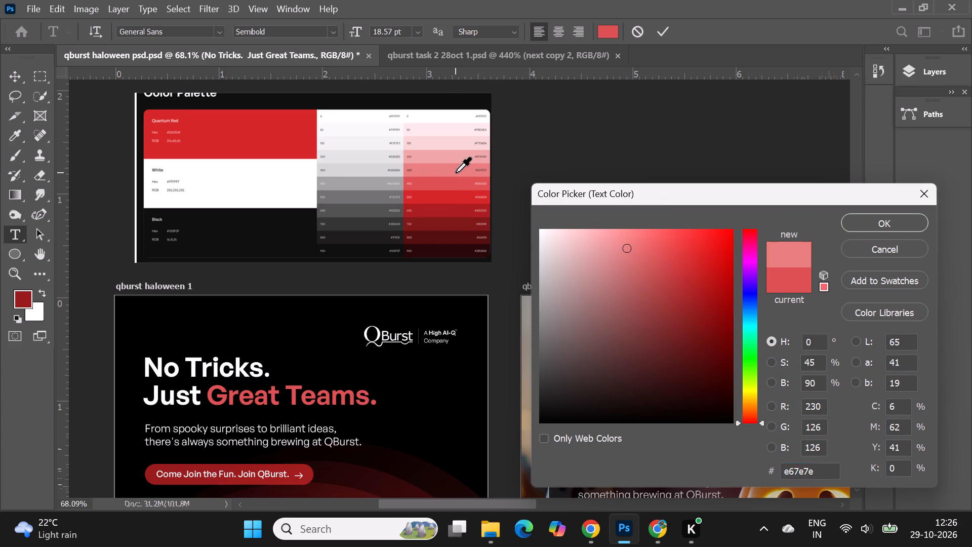
pyautogui.click(452, 200)
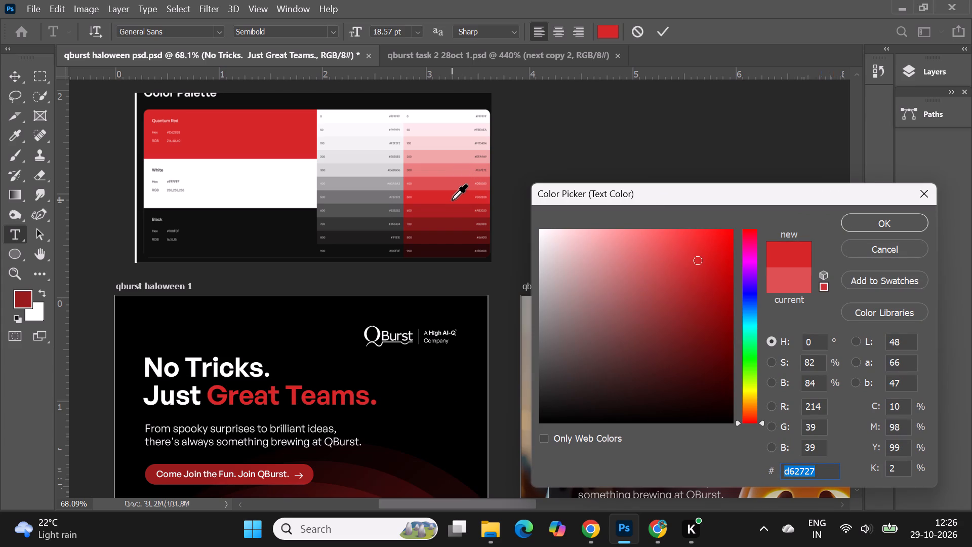
pyautogui.click(452, 211)
pyautogui.click(451, 196)
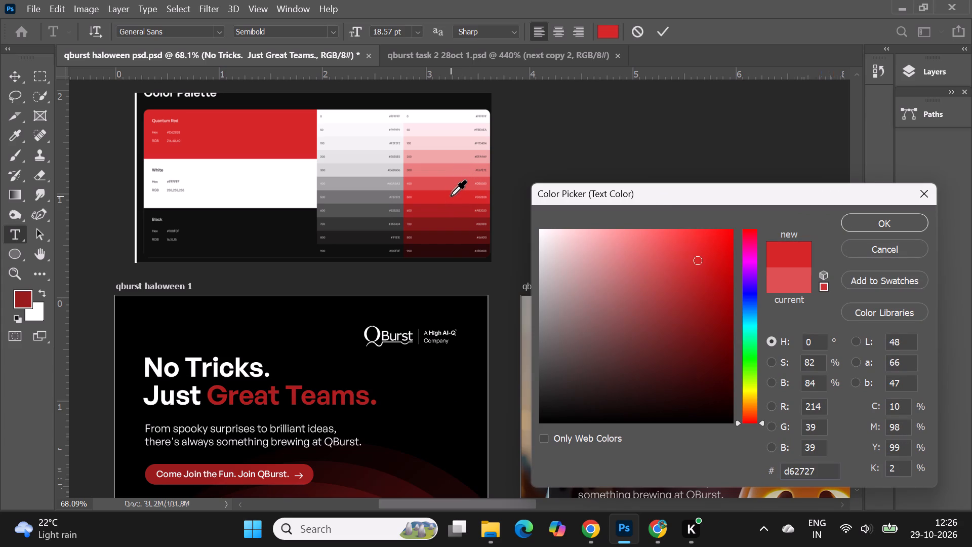
pyautogui.click(861, 222)
pyautogui.click(659, 29)
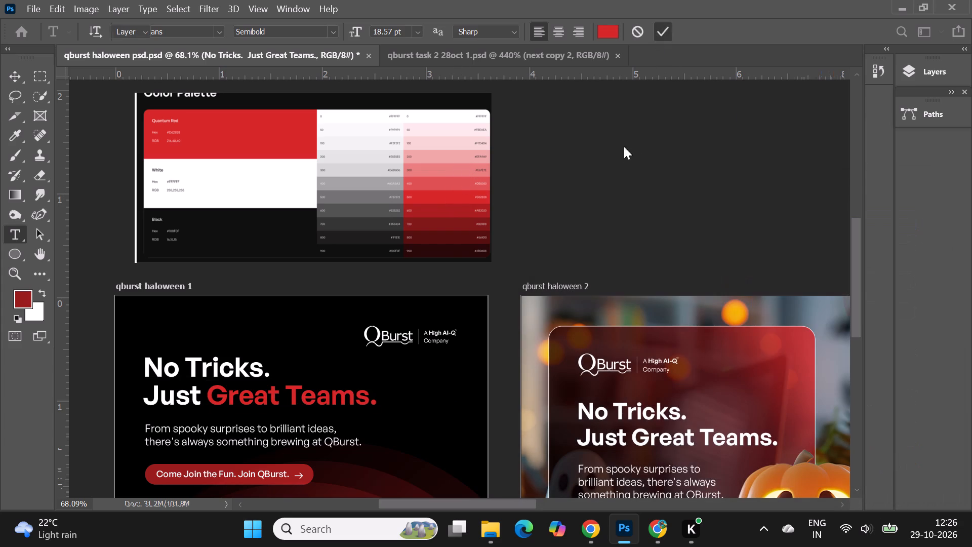
pyautogui.click(624, 146)
# Apply the most recently used red as the fill of the "Come Join the Fun. Join QBurst." button shape on qburst haloween 1.
pyautogui.scroll(-12, 624, 146)
pyautogui.keyDown('alt'); pyautogui.scroll(-3, 624, 146); pyautogui.keyUp('alt')
pyautogui.keyDown('alt'); pyautogui.scroll(4, 256, 264); pyautogui.keyUp('alt')
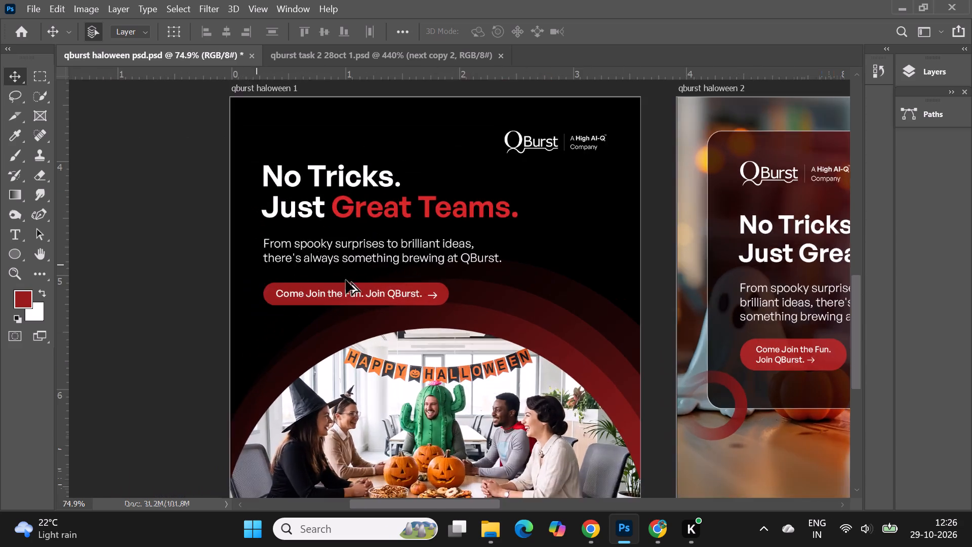
pyautogui.keyDown('alt'); pyautogui.scroll(5, 346, 280); pyautogui.keyUp('alt')
pyautogui.rightClick(202, 292)
pyautogui.click(225, 308)
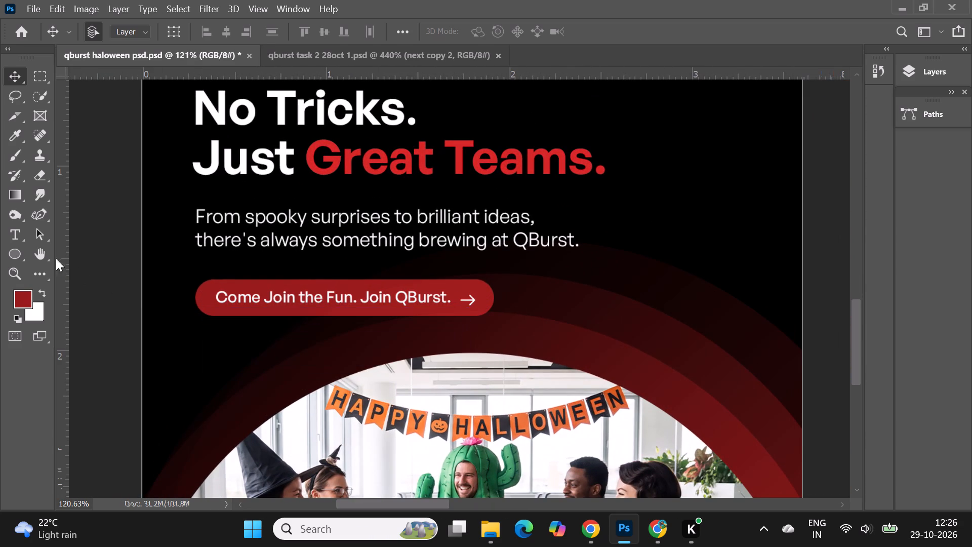
pyautogui.click(18, 254)
pyautogui.click(165, 34)
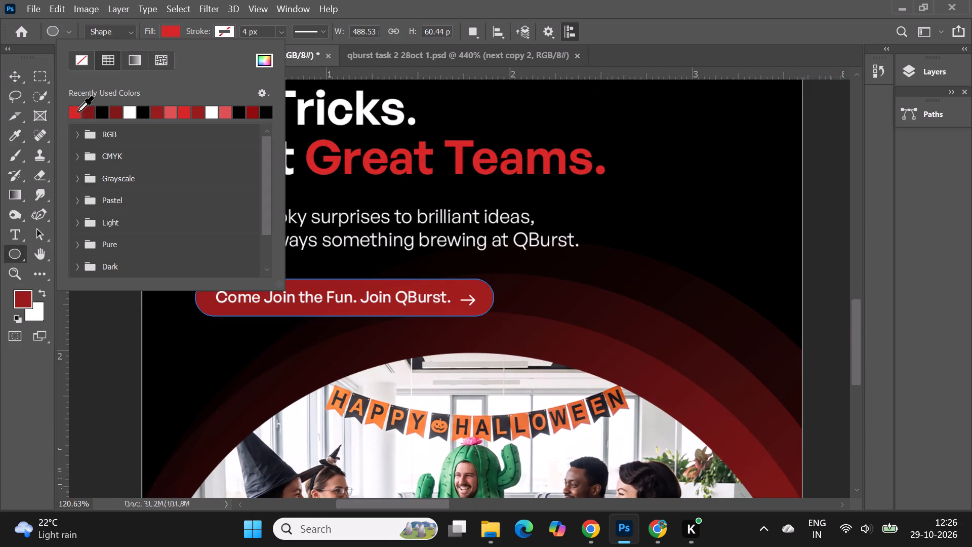
pyautogui.click(77, 111)
pyautogui.click(11, 81)
# Stretch the bottom edge of the "Come Join the Fun" button shape downward to make it slightly taller.
pyautogui.keyDown('alt'); pyautogui.scroll(3, 411, 290); pyautogui.keyUp('alt')
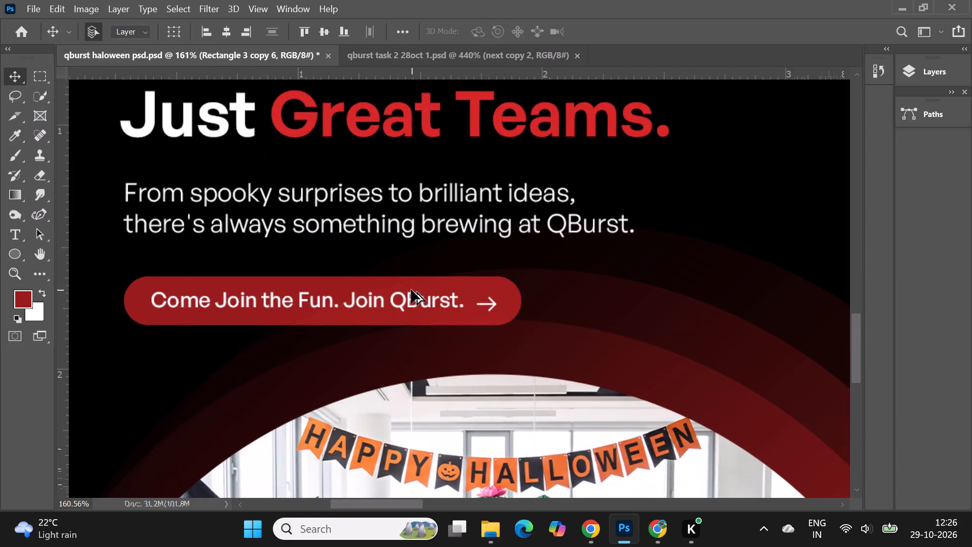
pyautogui.keyDown('alt'); pyautogui.scroll(1, 411, 290); pyautogui.keyUp('alt')
pyautogui.keyDown('alt'); pyautogui.scroll(-4, 687, 270); pyautogui.keyUp('alt')
pyautogui.keyDown('alt'); pyautogui.scroll(4, 388, 300); pyautogui.keyUp('alt')
pyautogui.click(376, 268)
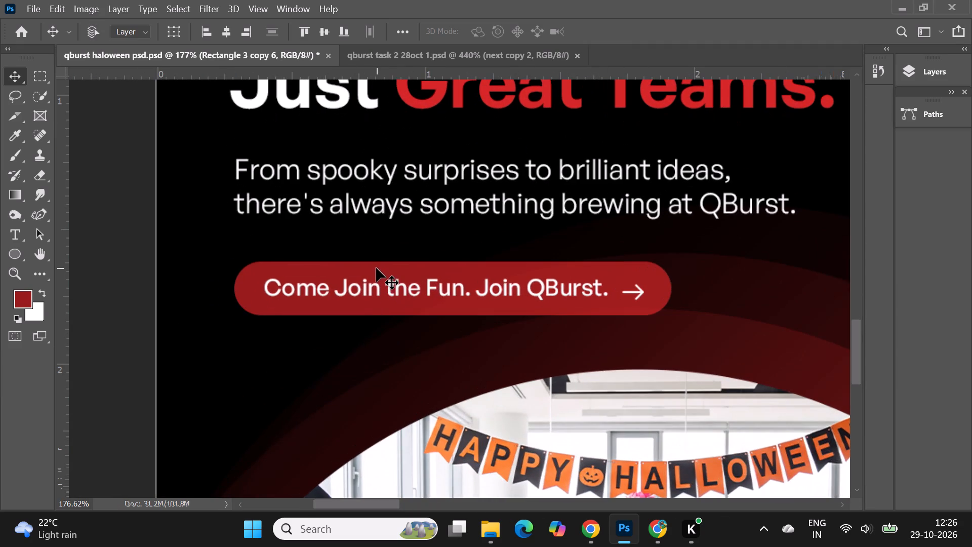
pyautogui.hotkey('ctrl', 't')
pyautogui.keyDown('shift'); pyautogui.moveTo(453, 316); pyautogui.dragTo(455, 333); pyautogui.keyUp('shift')
pyautogui.click(713, 27)
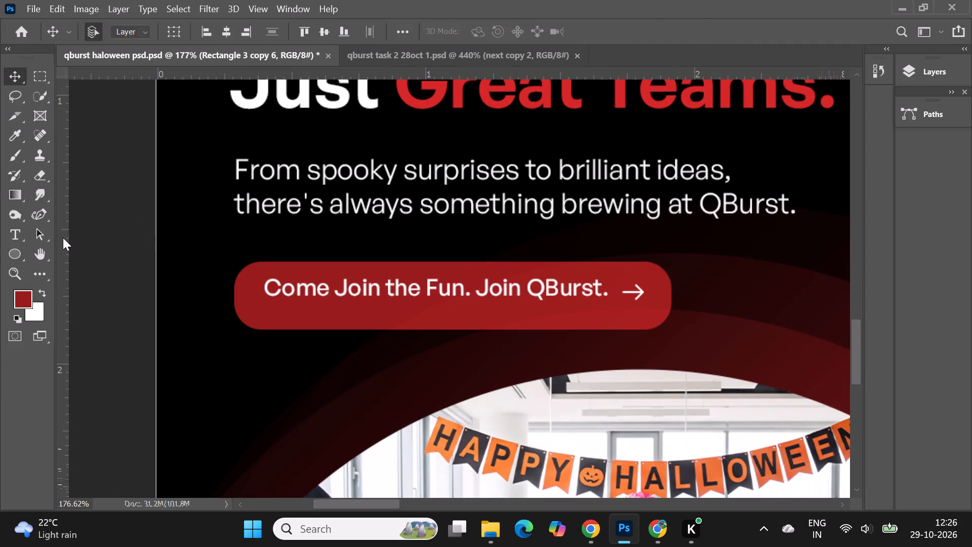
# Place a vertical guide along the button's left edge and check the headline and body text alignment against it.
pyautogui.moveTo(63, 238); pyautogui.dragTo(239, 272)
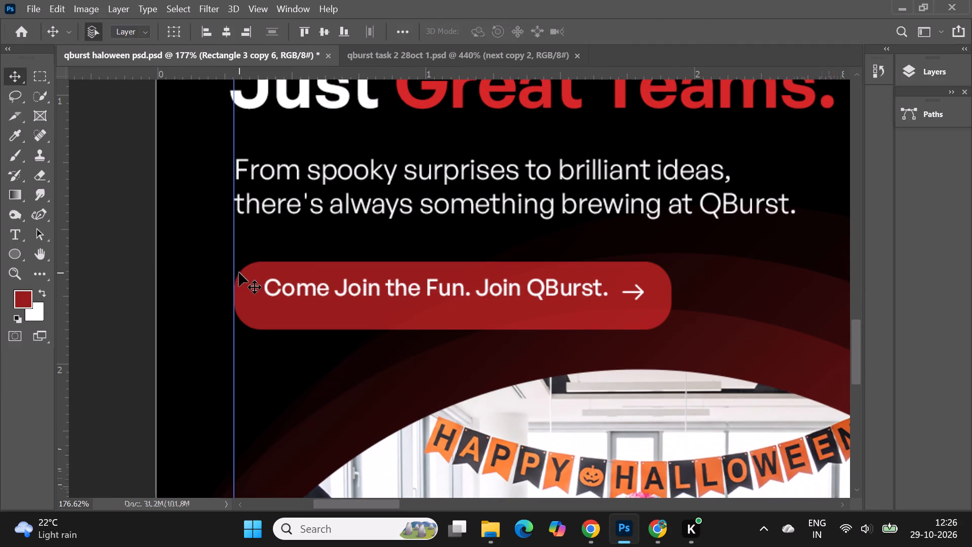
pyautogui.keyDown('alt'); pyautogui.scroll(5, 224, 292); pyautogui.keyUp('alt')
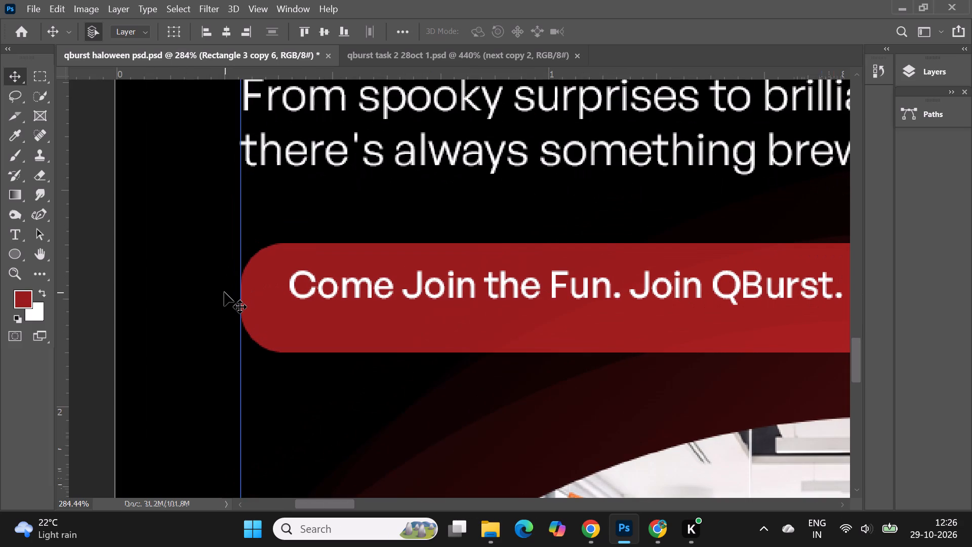
pyautogui.scroll(5, 244, 248)
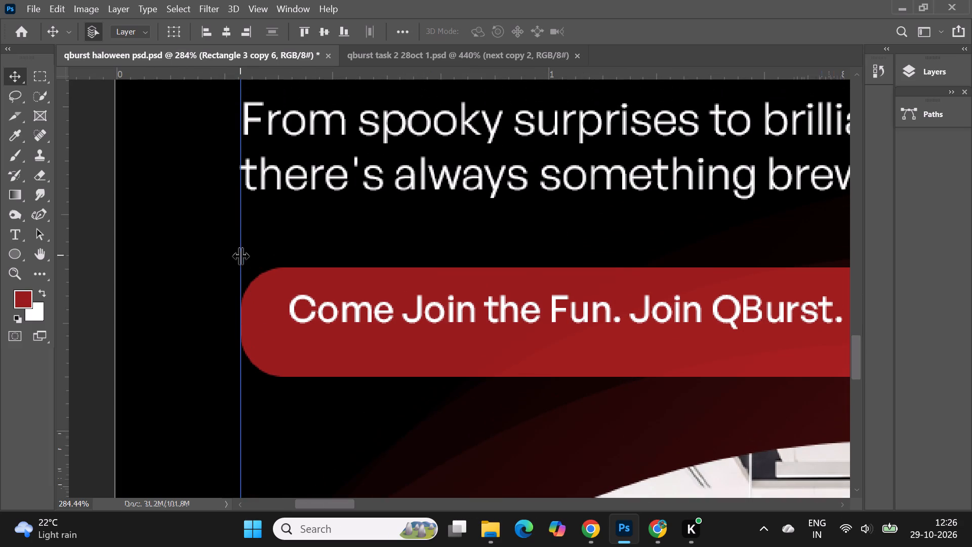
pyautogui.scroll(6, 240, 255)
pyautogui.scroll(-1, 220, 258)
pyautogui.scroll(9, 220, 258)
pyautogui.keyDown('alt'); pyautogui.scroll(-6, 278, 196); pyautogui.keyUp('alt')
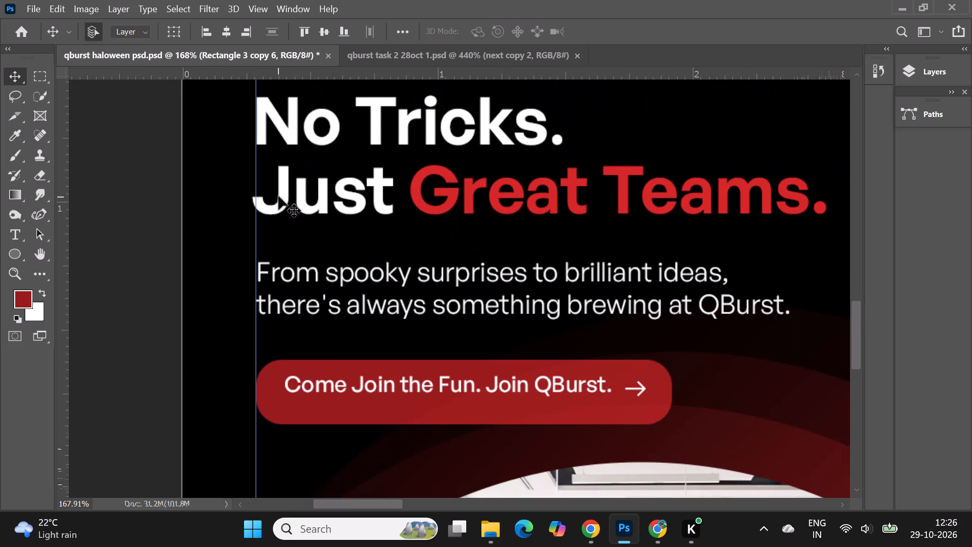
pyautogui.scroll(-7, 278, 196)
pyautogui.keyDown('alt'); pyautogui.scroll(5, 254, 164); pyautogui.keyUp('alt')
pyautogui.keyDown('alt'); pyautogui.scroll(-4, 338, 240); pyautogui.keyUp('alt')
pyautogui.scroll(5, 338, 240)
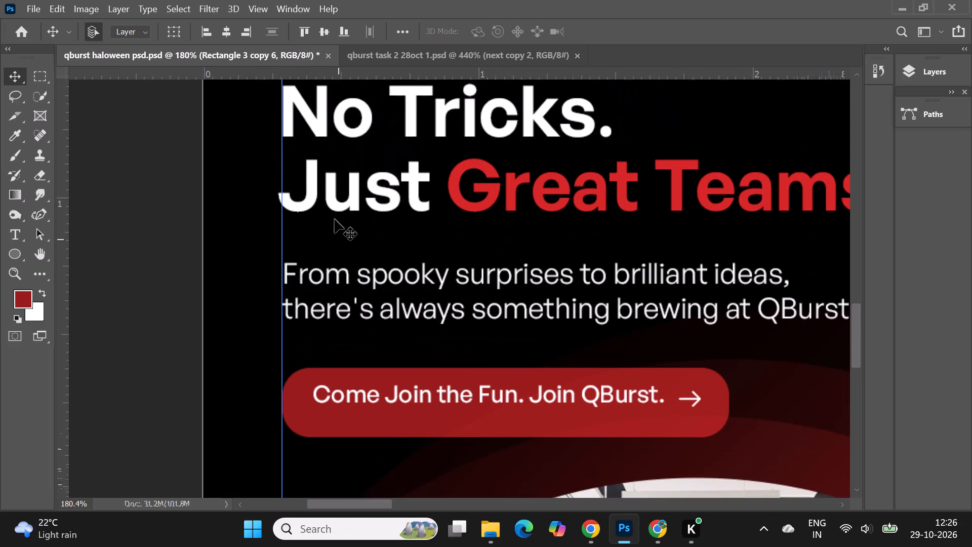
pyautogui.scroll(11, 333, 197)
pyautogui.keyDown('alt'); pyautogui.scroll(-6, 331, 177); pyautogui.keyUp('alt')
pyautogui.scroll(-2, 331, 177)
pyautogui.keyDown('alt'); pyautogui.scroll(3, 317, 181); pyautogui.keyUp('alt')
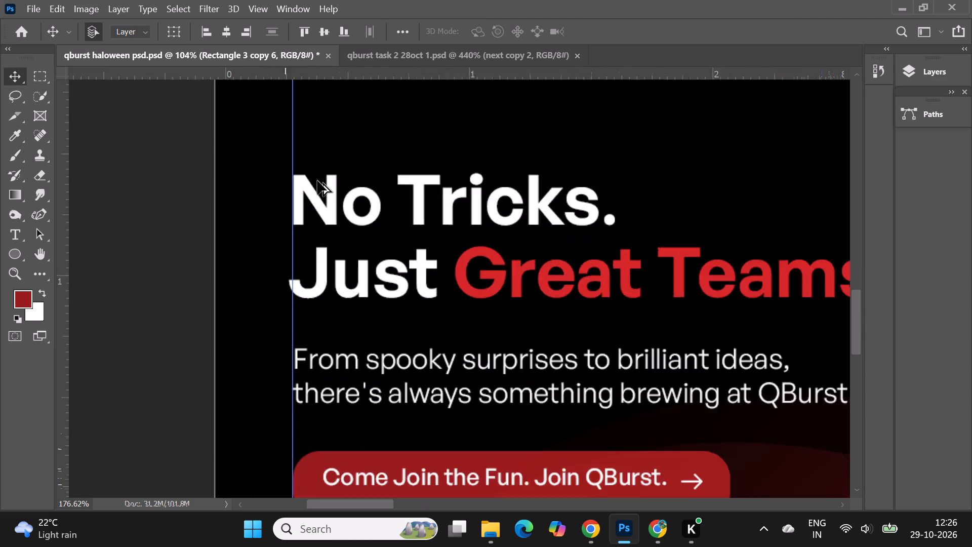
pyautogui.keyDown('alt'); pyautogui.scroll(13, 317, 181); pyautogui.keyUp('alt')
pyautogui.keyDown('alt'); pyautogui.scroll(-18, 299, 176); pyautogui.keyUp('alt')
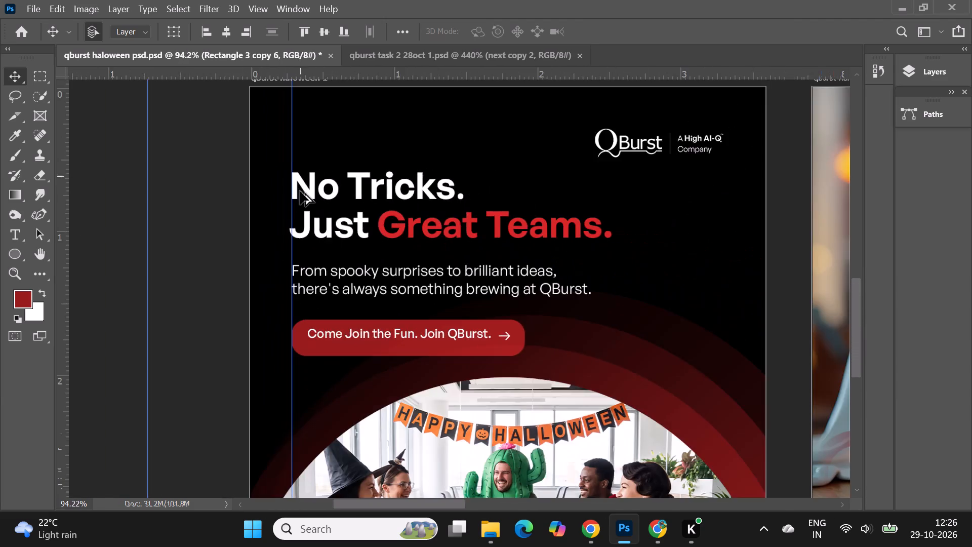
pyautogui.keyDown('alt'); pyautogui.scroll(7, 308, 243); pyautogui.keyUp('alt')
# Nudge the "From spooky surprises to brilliant ideas" body text two pixels to the left.
pyautogui.rightClick(320, 288)
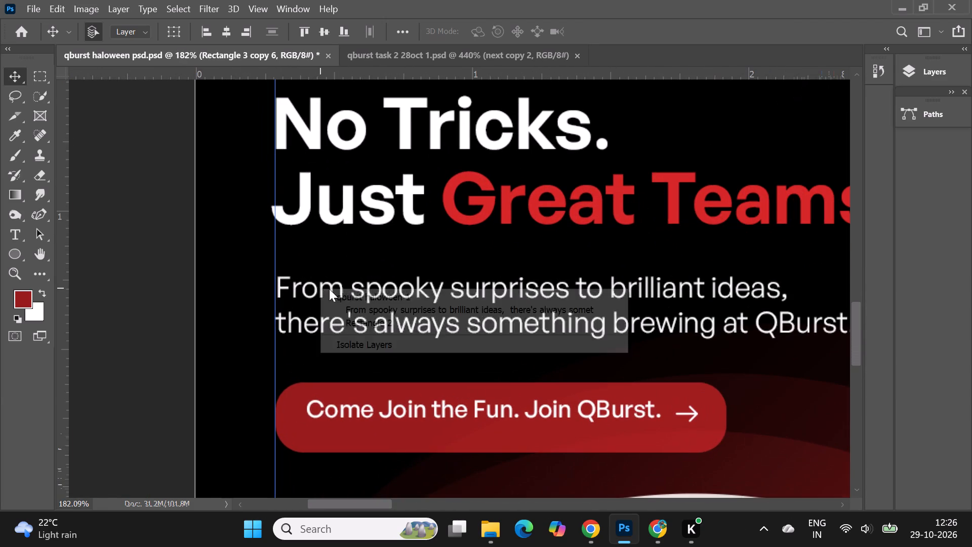
pyautogui.click(359, 309)
pyautogui.press('Left')
pyautogui.press('Left')
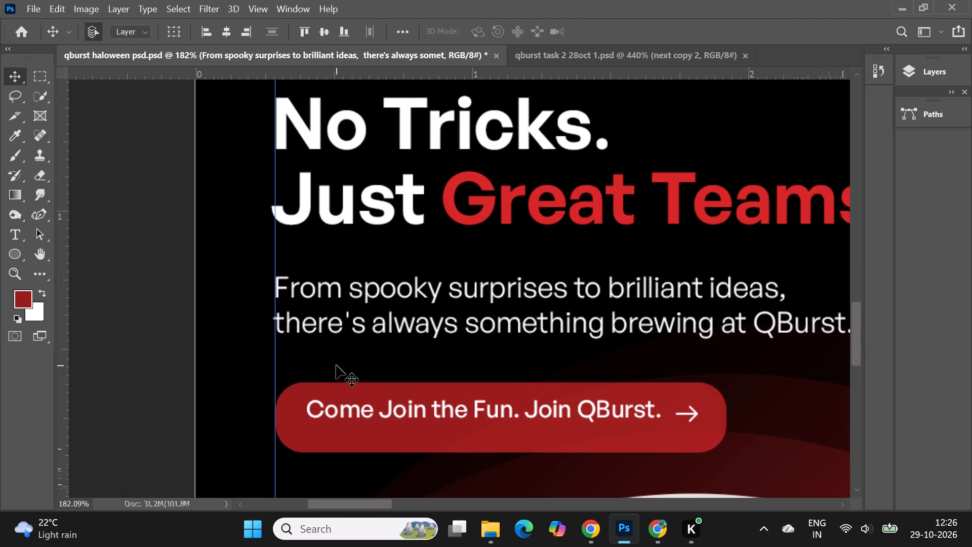
# Set all corner radii of the "Come Join the Fun" button shape on qburst haloween 1 to 100 px.
pyautogui.keyDown('alt'); pyautogui.scroll(-4, 335, 365); pyautogui.keyUp('alt')
pyautogui.scroll(-6, 331, 361)
pyautogui.keyDown('alt'); pyautogui.scroll(5, 349, 371); pyautogui.keyUp('alt')
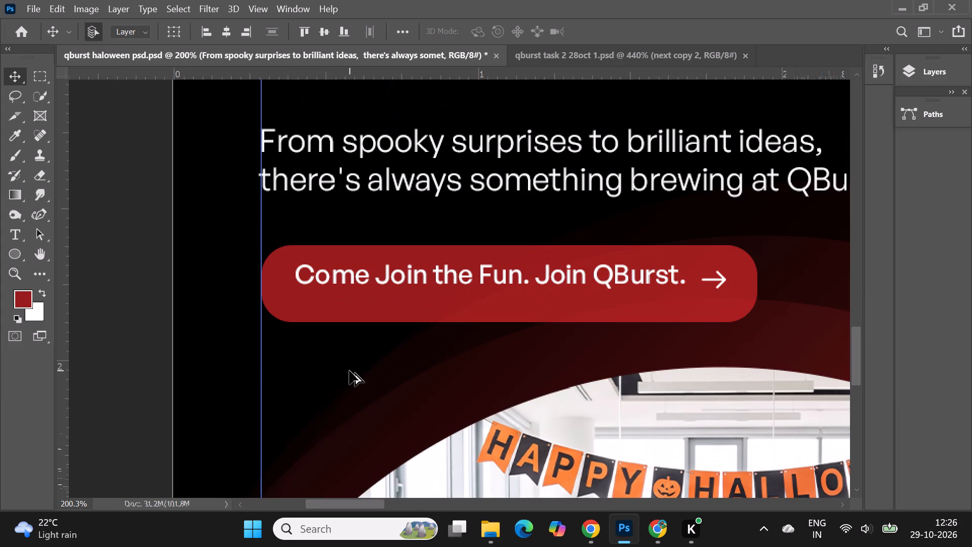
pyautogui.keyDown('alt'); pyautogui.scroll(3, 349, 371); pyautogui.keyUp('alt')
pyautogui.click(280, 287)
pyautogui.keyDown('alt'); pyautogui.scroll(-7, 280, 287); pyautogui.keyUp('alt')
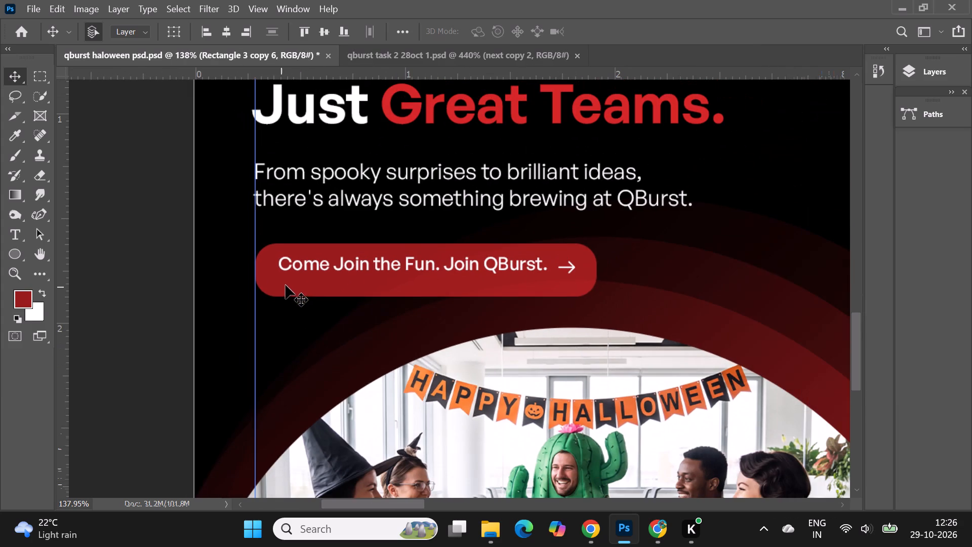
pyautogui.click(904, 77)
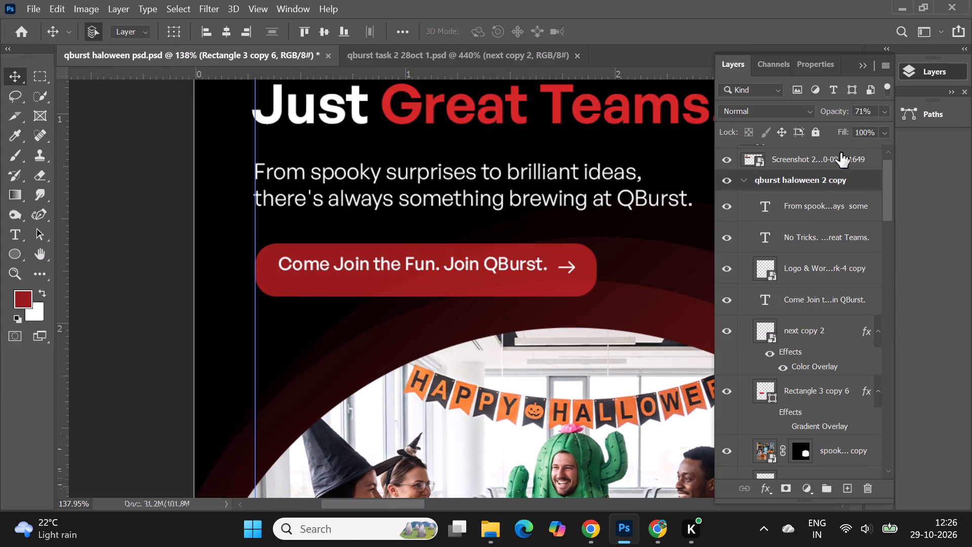
pyautogui.click(861, 66)
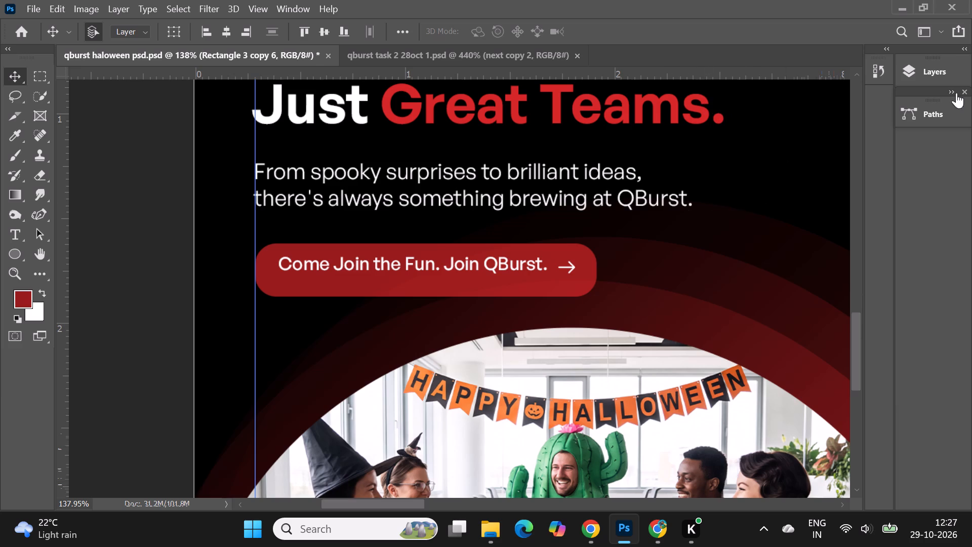
pyautogui.click(911, 70)
pyautogui.rightClick(540, 289)
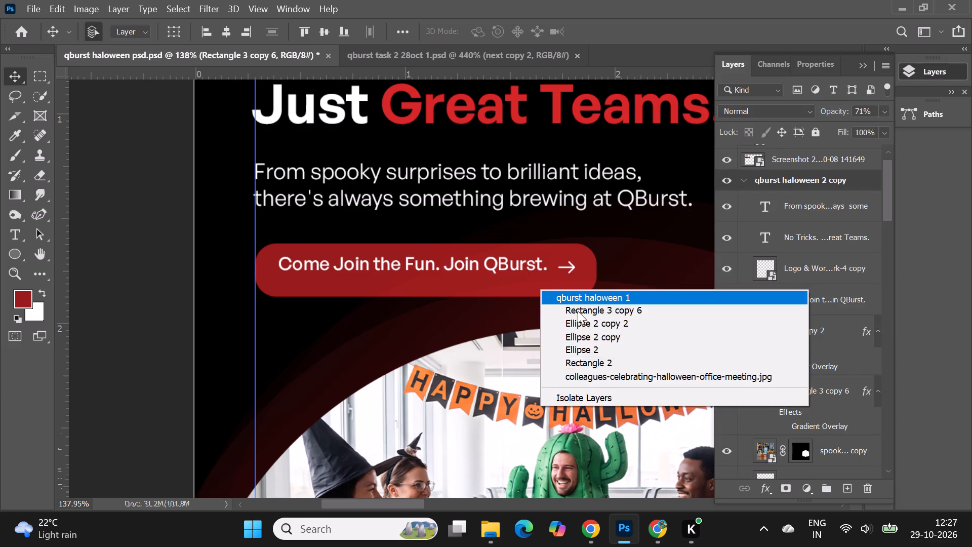
pyautogui.click(578, 311)
pyautogui.scroll(-2, 807, 361)
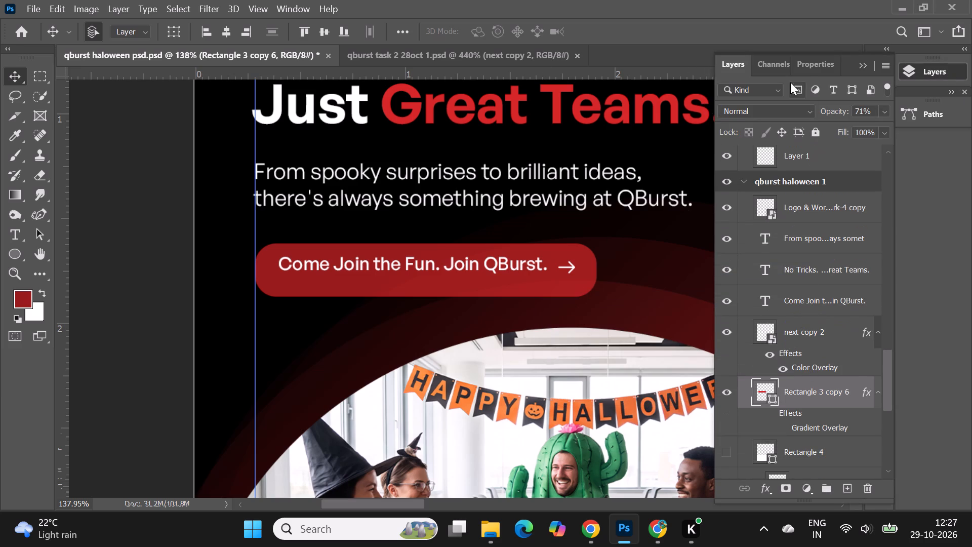
pyautogui.click(807, 69)
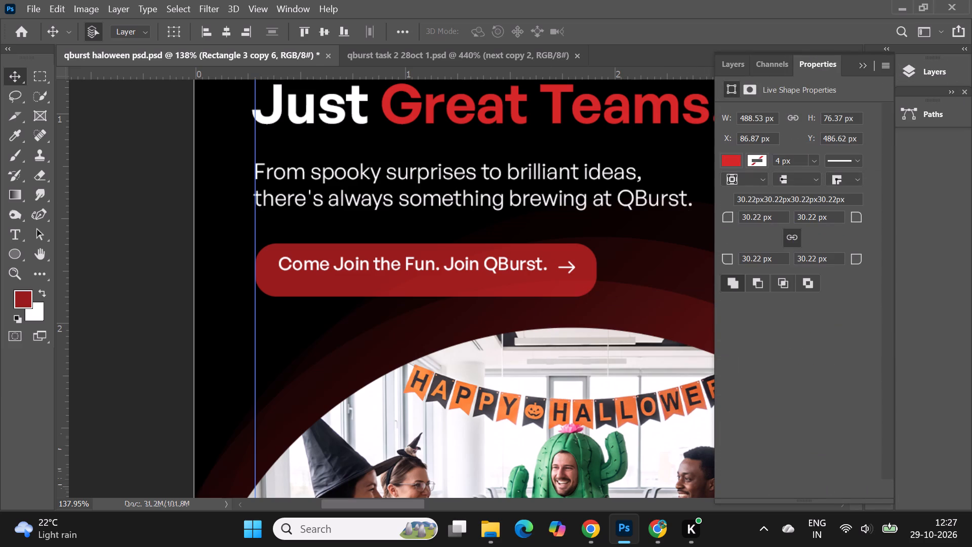
pyautogui.moveTo(762, 216); pyautogui.dragTo(721, 216)
pyautogui.write('100')
pyautogui.press('Return')
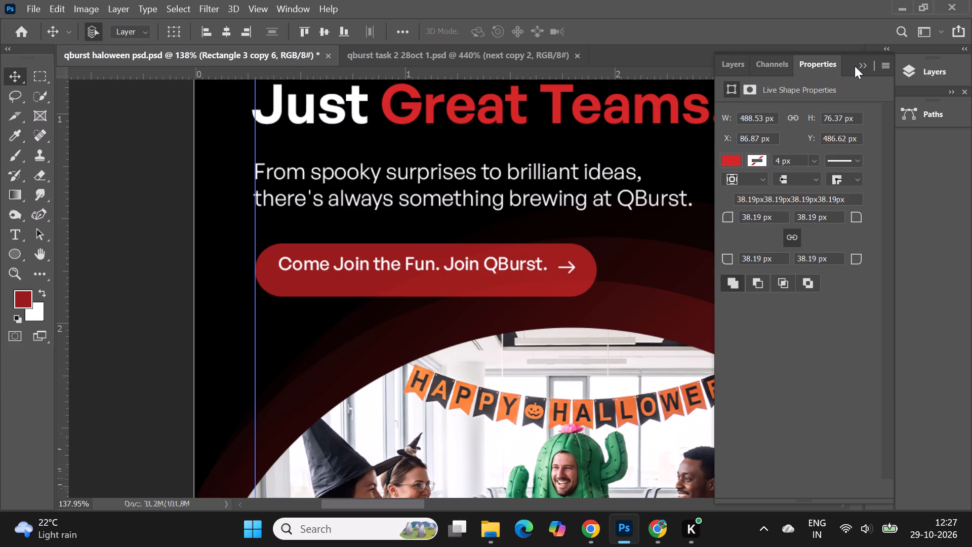
pyautogui.click(860, 65)
pyautogui.click(150, 275)
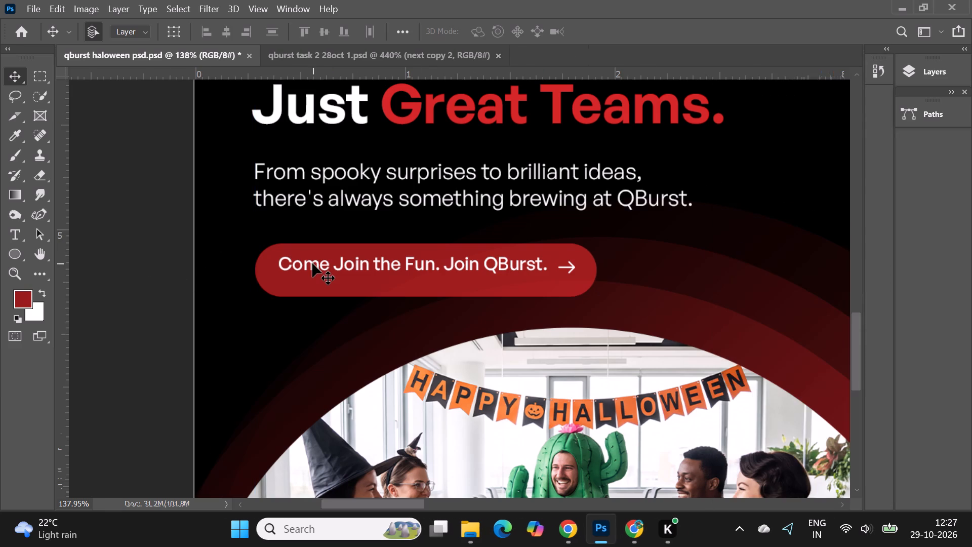
# Move the "Come Join the Fun. Join QBurst." text down about 0.02 in toward the button's vertical middle.
pyautogui.keyDown('alt'); pyautogui.scroll(7, 312, 263); pyautogui.keyUp('alt')
pyautogui.moveTo(312, 267); pyautogui.dragTo(317, 280)
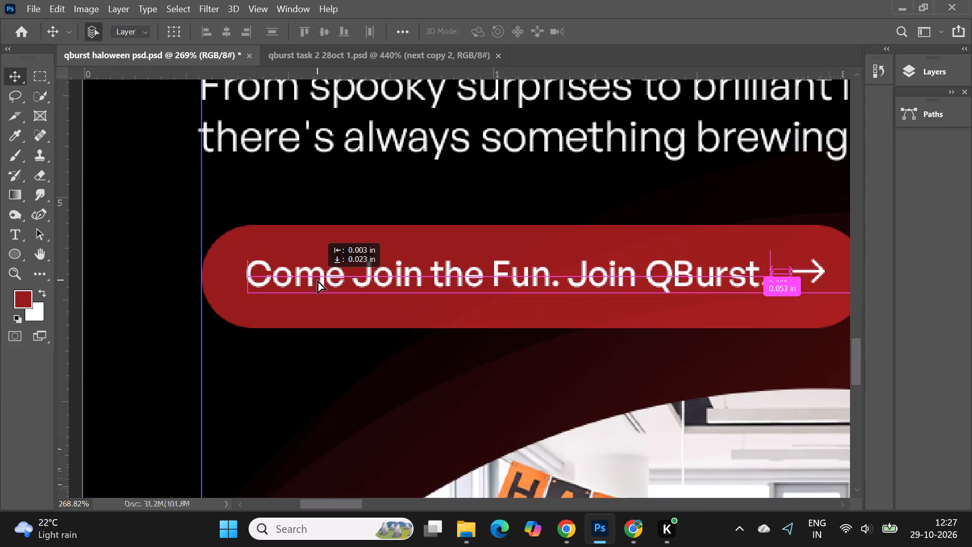
pyautogui.moveTo(317, 280); pyautogui.dragTo(316, 279)
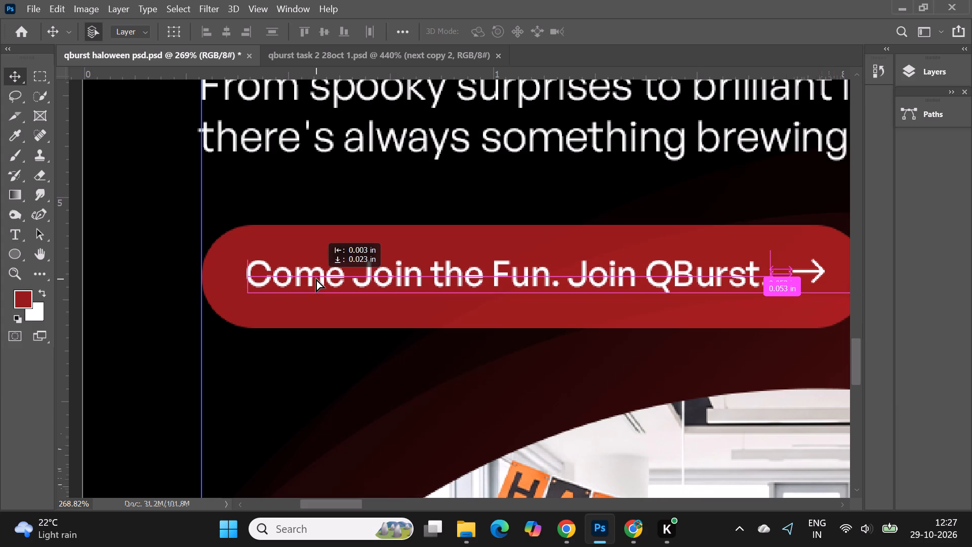
pyautogui.moveTo(316, 279); pyautogui.dragTo(317, 281)
pyautogui.keyDown('alt'); pyautogui.scroll(-3, 265, 205); pyautogui.keyUp('alt')
pyautogui.keyDown('alt'); pyautogui.scroll(-2, 868, 310); pyautogui.keyUp('alt')
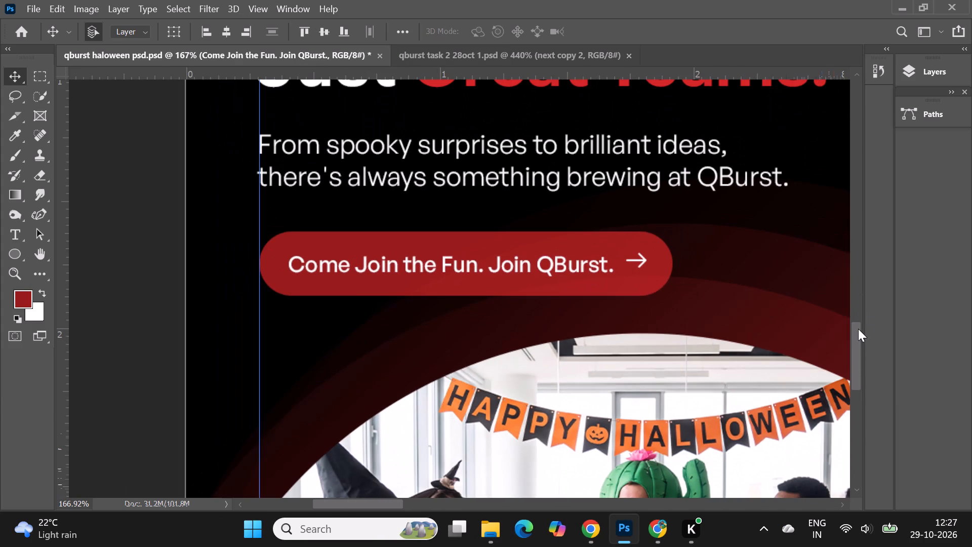
# Nudge the button text five pixels right and one pixel up to refine its placement inside the button.
pyautogui.press('Right')
pyautogui.press('Right')
pyautogui.press('Right')
pyautogui.press('Right')
pyautogui.press('Up')
pyautogui.press('Up')
pyautogui.press('Down')
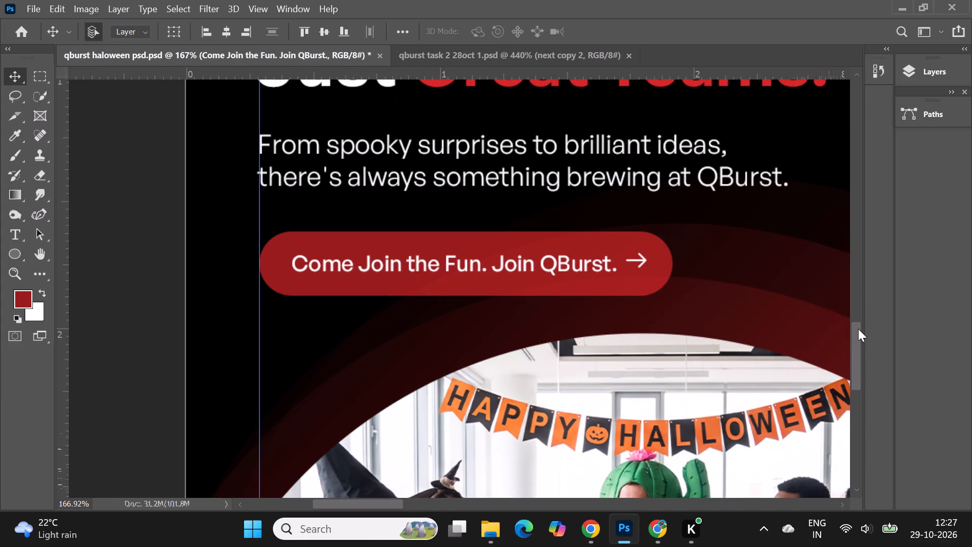
pyautogui.press('Down')
pyautogui.press('Up')
pyautogui.press('Right')
pyautogui.press('Right')
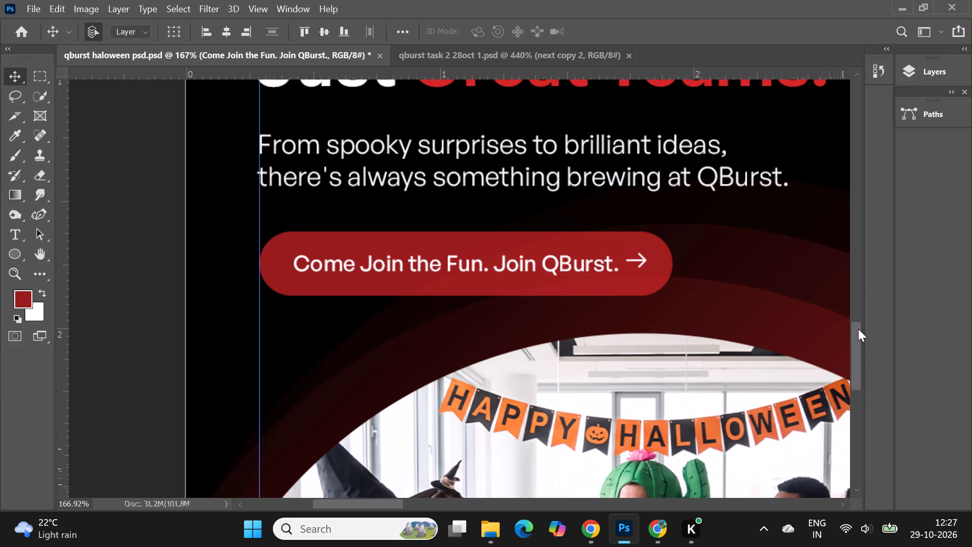
pyautogui.press('Down')
pyautogui.press('Left')
pyautogui.press('Up')
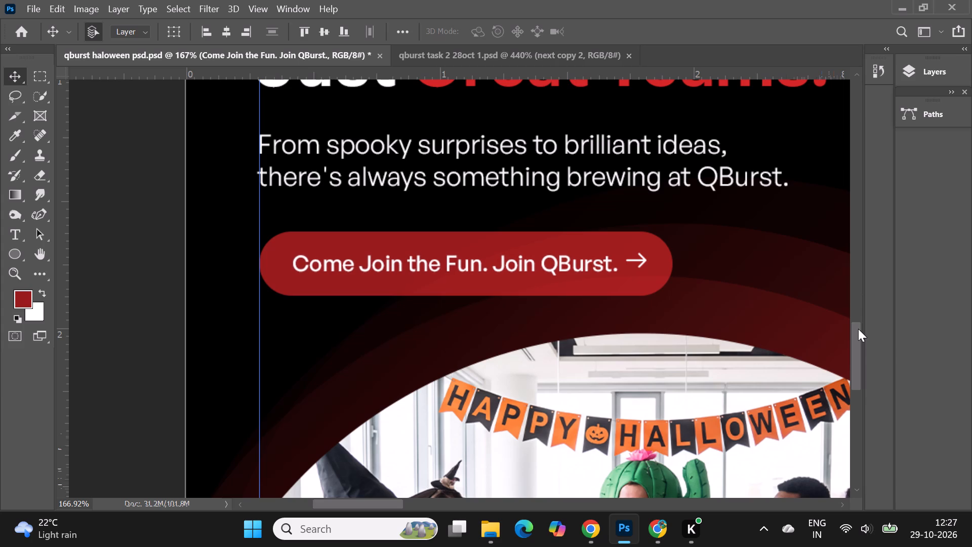
# Lower the arrow icon slightly so it lines up vertically with the "Come Join the Fun" button text.
pyautogui.keyDown('alt'); pyautogui.scroll(5, 662, 293); pyautogui.keyUp('alt')
pyautogui.keyDown('alt'); pyautogui.scroll(-4, 702, 269); pyautogui.keyUp('alt')
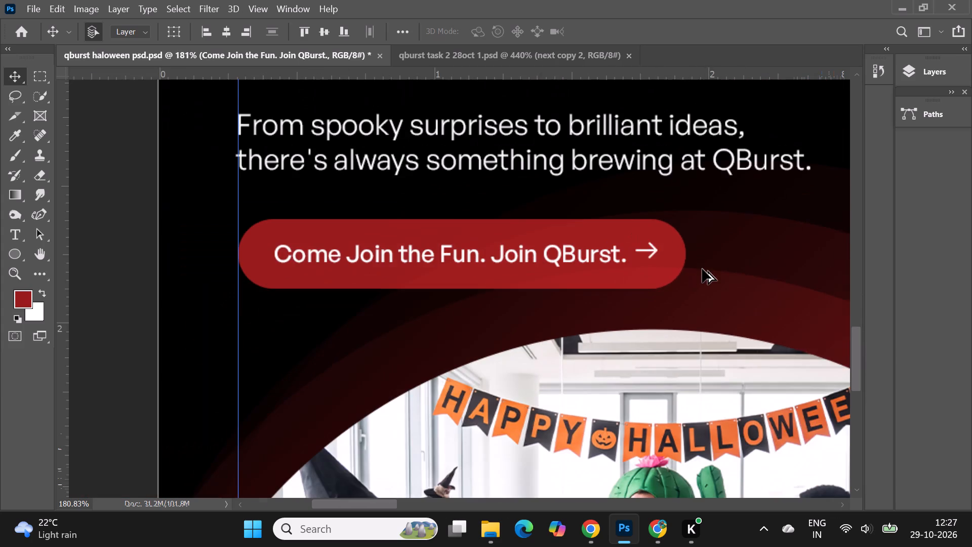
pyautogui.keyDown('alt'); pyautogui.scroll(1, 638, 243); pyautogui.keyUp('alt')
pyautogui.click(657, 251)
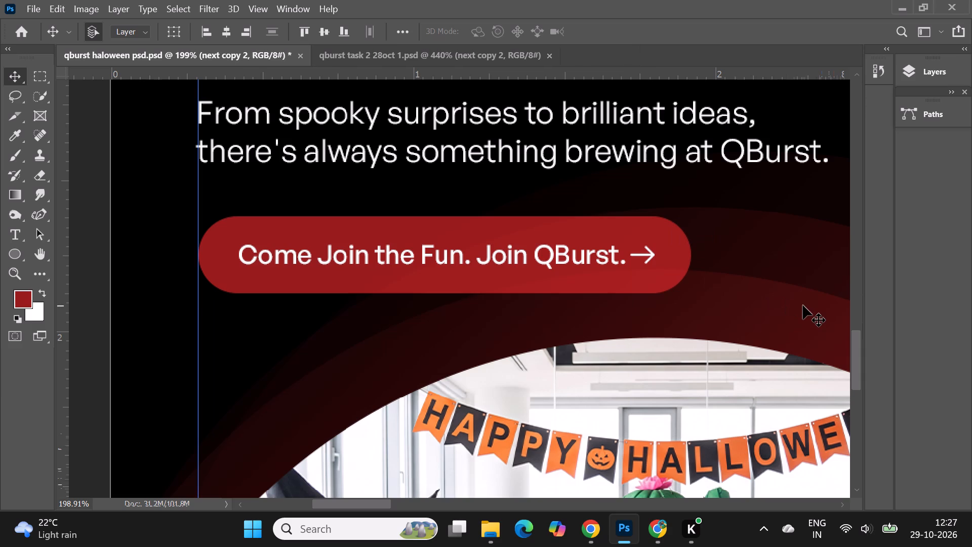
# Examine the button's text and arrow alignment up close and within the whole qburst haloween 1 artboard.
pyautogui.keyDown('alt'); pyautogui.scroll(-10, 399, 310); pyautogui.keyUp('alt')
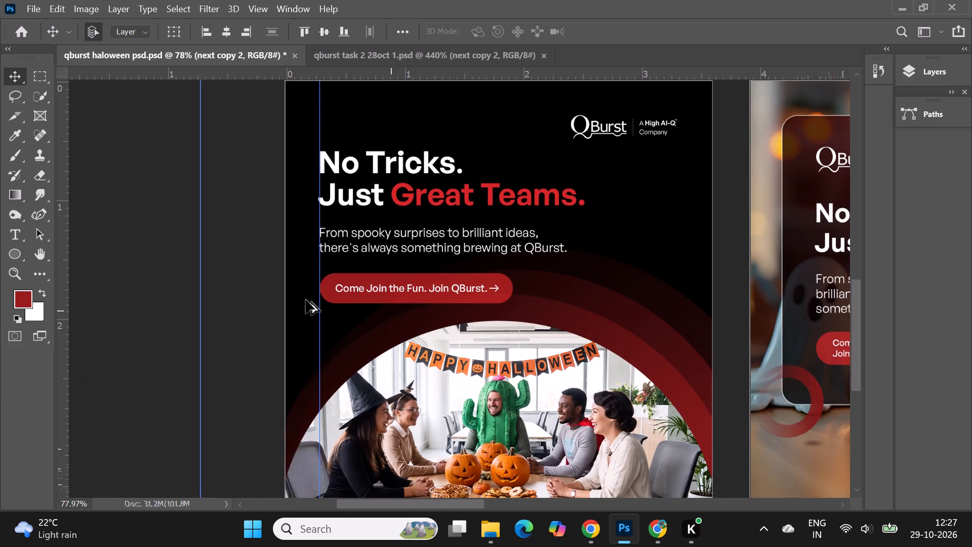
pyautogui.keyDown('alt'); pyautogui.scroll(-5, 427, 216); pyautogui.keyUp('alt')
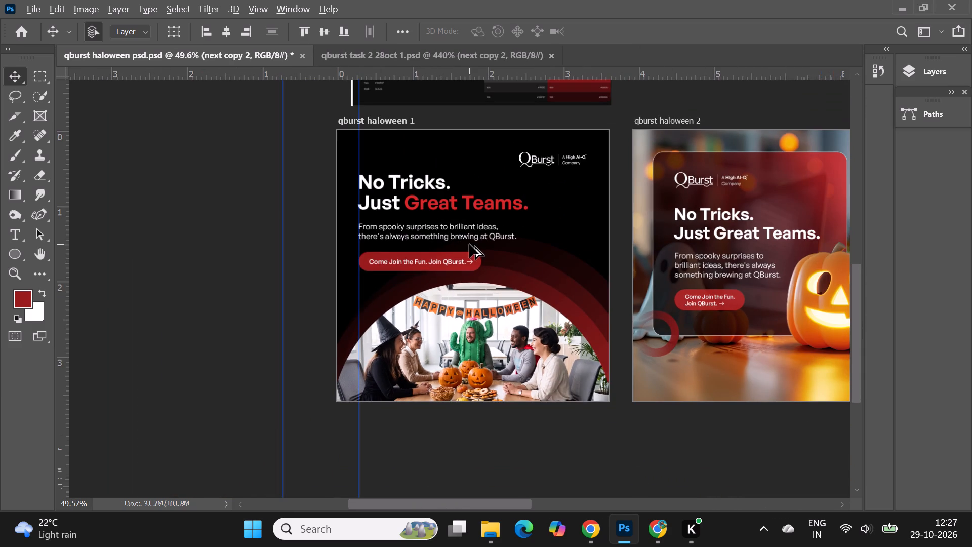
pyautogui.keyDown('alt'); pyautogui.scroll(-4, 267, 211); pyautogui.keyUp('alt')
pyautogui.keyDown('alt'); pyautogui.scroll(10, 353, 207); pyautogui.keyUp('alt')
pyautogui.keyDown('alt'); pyautogui.scroll(-4, 469, 190); pyautogui.keyUp('alt')
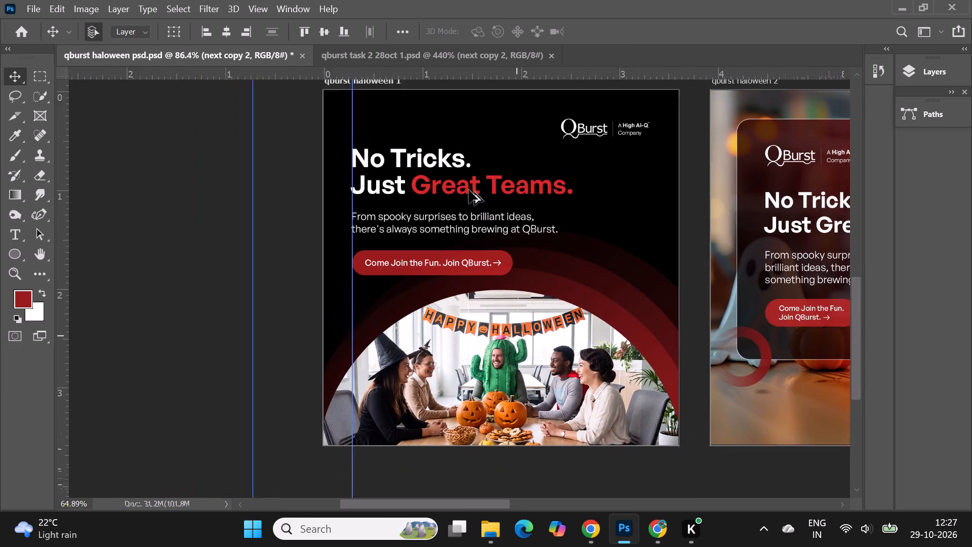
pyautogui.keyDown('alt'); pyautogui.scroll(9, 472, 264); pyautogui.keyUp('alt')
pyautogui.keyDown('alt'); pyautogui.scroll(2, 395, 256); pyautogui.keyUp('alt')
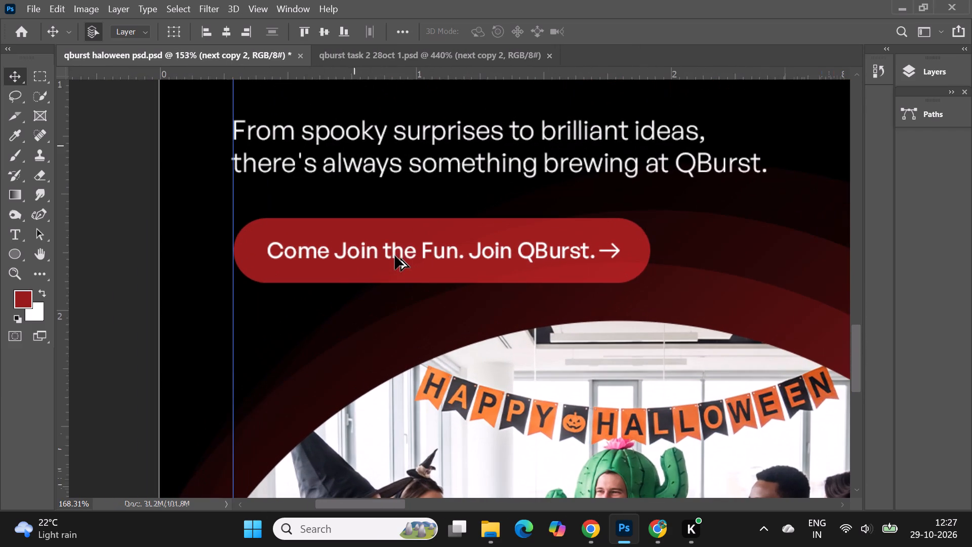
pyautogui.keyDown('alt'); pyautogui.scroll(-11, 466, 239); pyautogui.keyUp('alt')
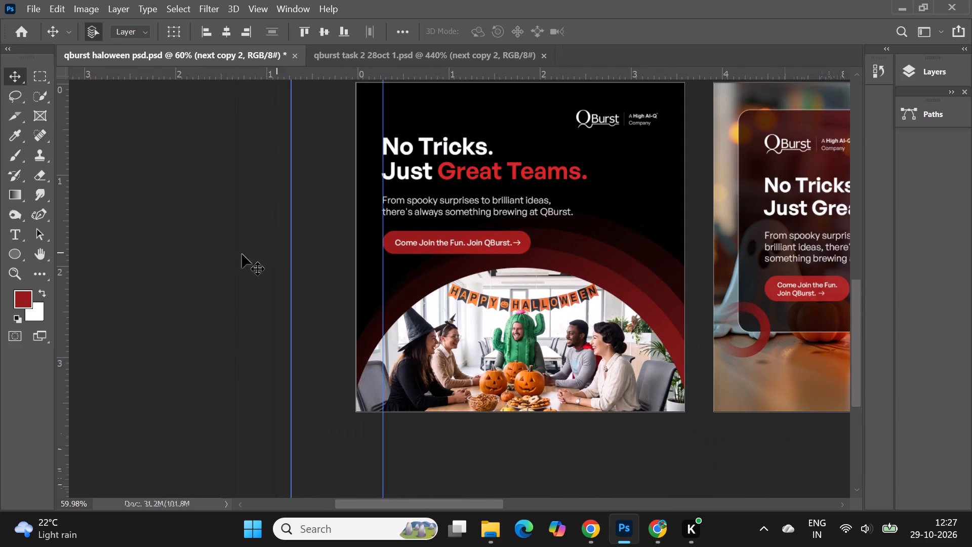
# Set the font weight of the "Come Join the Fun. Join QBurst." button text to Semibold.
pyautogui.keyDown('alt'); pyautogui.scroll(7, 495, 223); pyautogui.keyUp('alt')
pyautogui.doubleClick(491, 263)
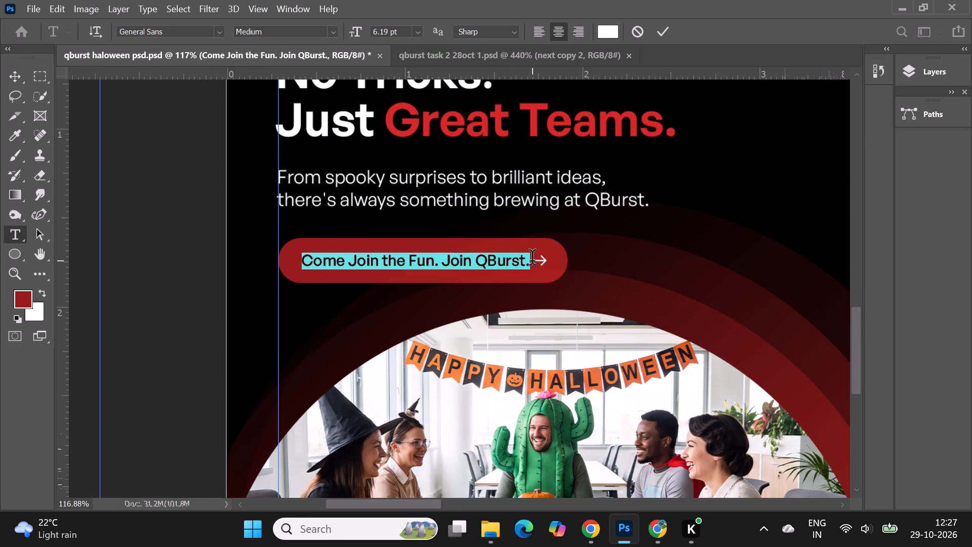
pyautogui.click(335, 32)
pyautogui.click(325, 91)
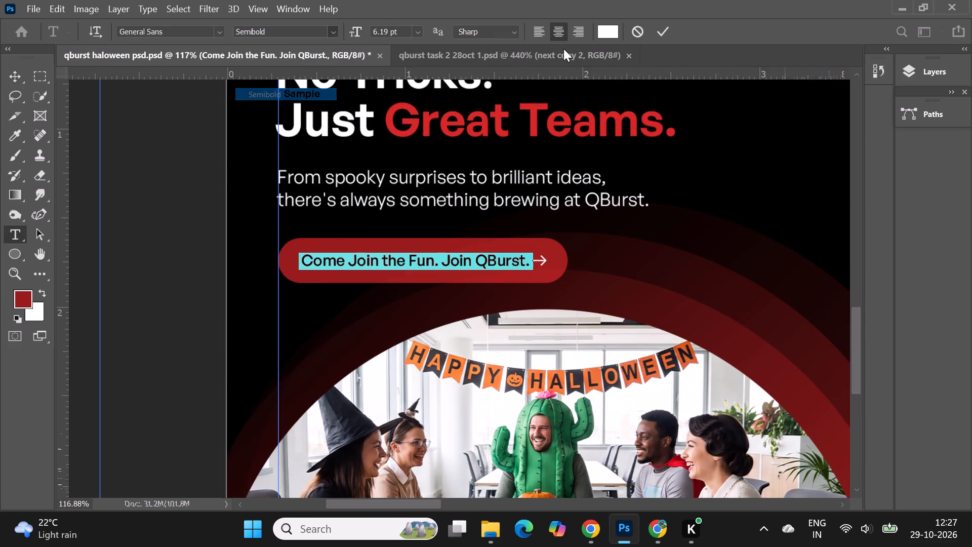
pyautogui.click(658, 34)
pyautogui.click(127, 249)
# Move the arrow icon slightly to the right to open a gap after the button text.
pyautogui.keyDown('alt'); pyautogui.scroll(4, 480, 244); pyautogui.keyUp('alt')
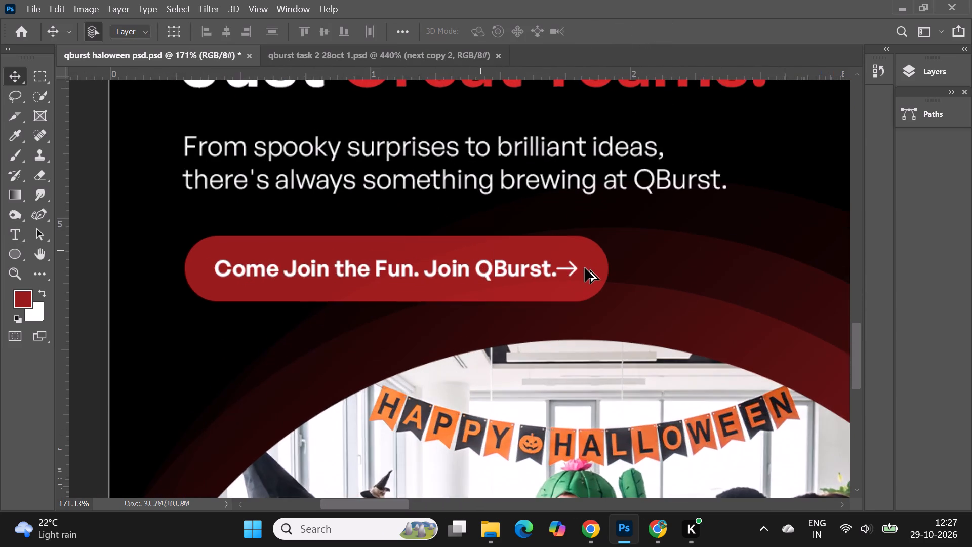
pyautogui.keyDown('alt'); pyautogui.scroll(3, 585, 268); pyautogui.keyUp('alt')
pyautogui.moveTo(572, 268); pyautogui.dragTo(583, 268)
# Stretch the right edge of the "Come Join the Fun" button shape outward to about 101.5% width.
pyautogui.click(591, 243)
pyautogui.hotkey('ctrl', 't')
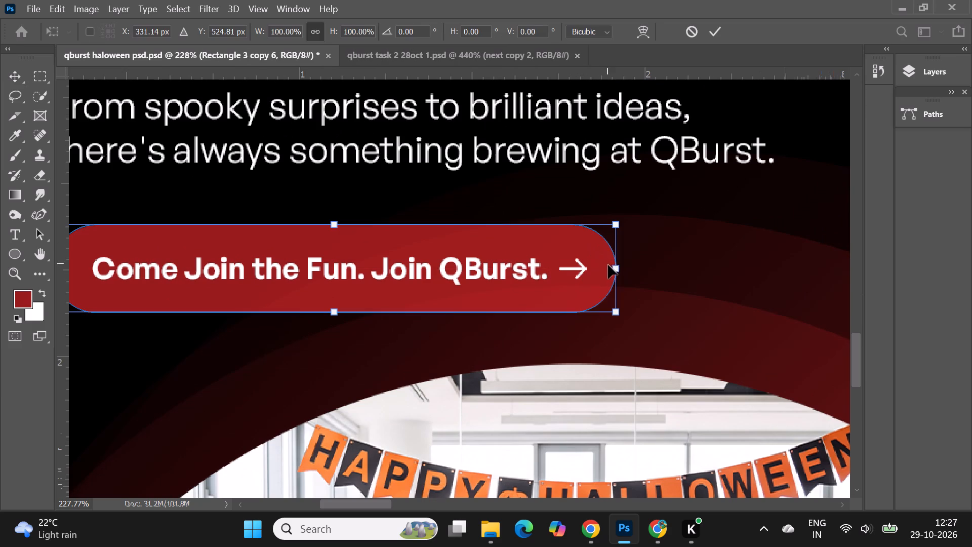
pyautogui.keyDown('shift'); pyautogui.moveTo(619, 269); pyautogui.dragTo(628, 269); pyautogui.keyUp('shift')
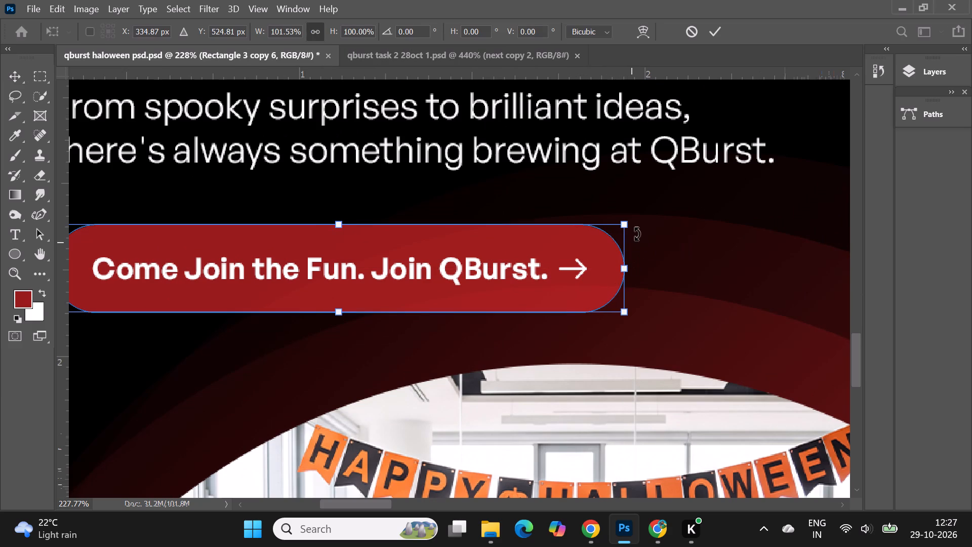
pyautogui.keyDown('alt'); pyautogui.scroll(-4, 636, 233); pyautogui.keyUp('alt')
pyautogui.click(711, 36)
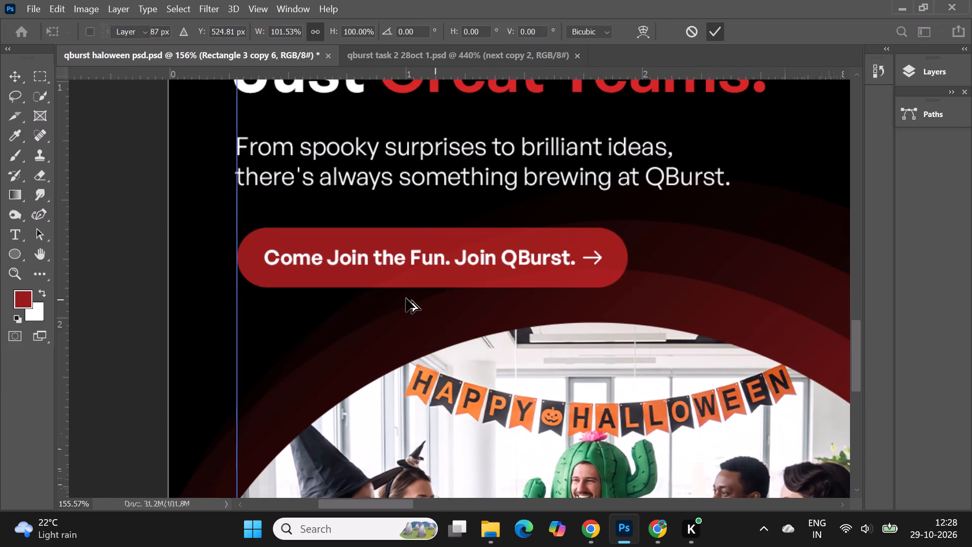
# Examine the revised button on qburst haloween 1, both close up and beside the neighbouring Halloween post.
pyautogui.keyDown('alt'); pyautogui.scroll(-11, 406, 298); pyautogui.keyUp('alt')
pyautogui.click(467, 439)
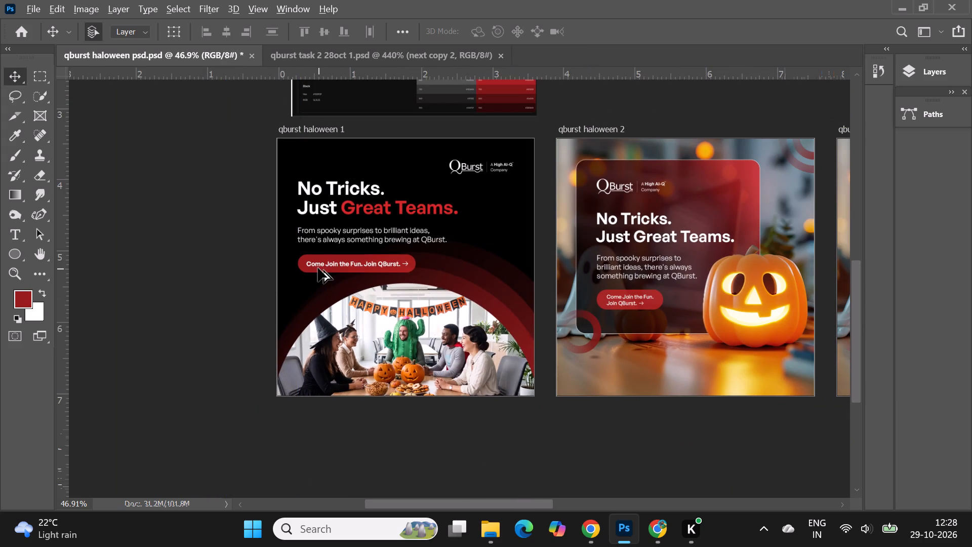
pyautogui.keyDown('alt'); pyautogui.scroll(4, 318, 268); pyautogui.keyUp('alt')
pyautogui.keyDown('alt'); pyautogui.scroll(4, 465, 268); pyautogui.keyUp('alt')
pyautogui.keyDown('alt'); pyautogui.scroll(-4, 790, 198); pyautogui.keyUp('alt')
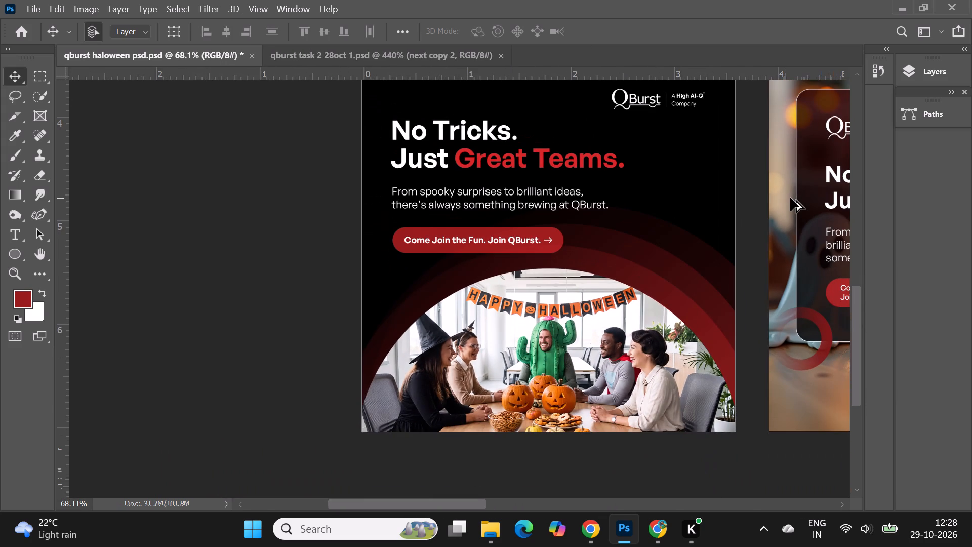
pyautogui.keyDown('alt'); pyautogui.scroll(9, 534, 231); pyautogui.keyUp('alt')
pyautogui.keyDown('alt'); pyautogui.scroll(-1, 431, 238); pyautogui.keyUp('alt')
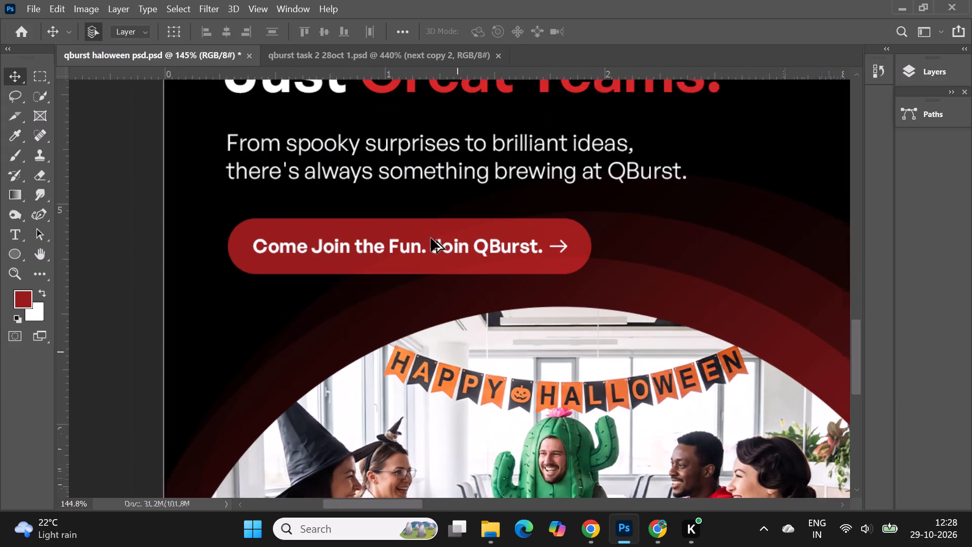
pyautogui.keyDown('alt'); pyautogui.scroll(-1, 431, 238); pyautogui.keyUp('alt')
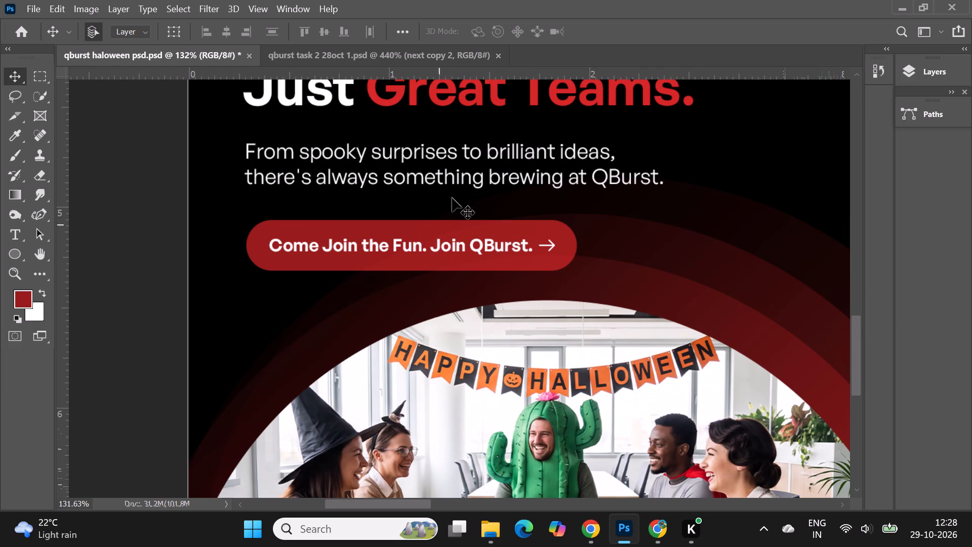
# Adjust the height of the "Come Join the Fun" button shape by moving its bottom edge.
pyautogui.rightClick(406, 226)
pyautogui.click(430, 249)
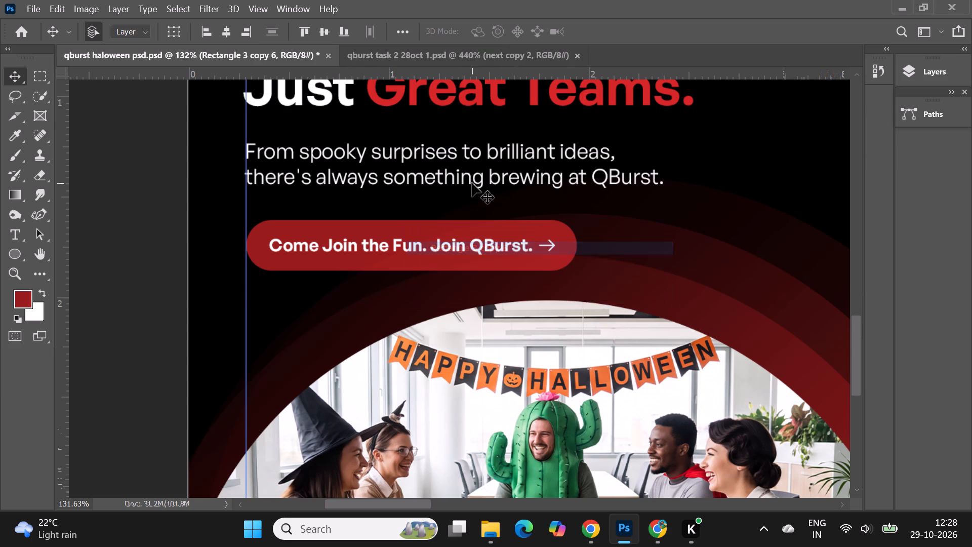
pyautogui.keyDown('alt'); pyautogui.scroll(-2, 472, 183); pyautogui.keyUp('alt')
pyautogui.click(921, 67)
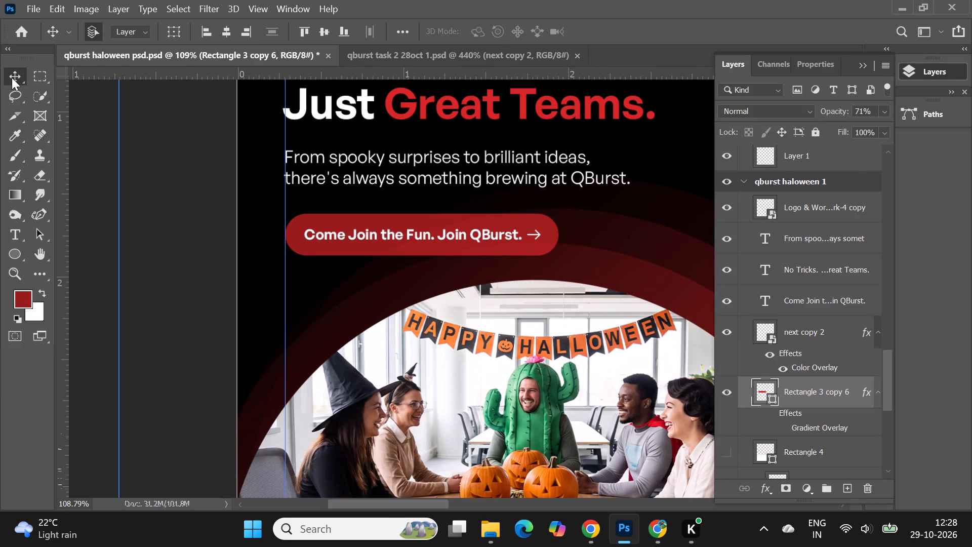
pyautogui.click(12, 77)
pyautogui.rightClick(299, 222)
pyautogui.click(325, 241)
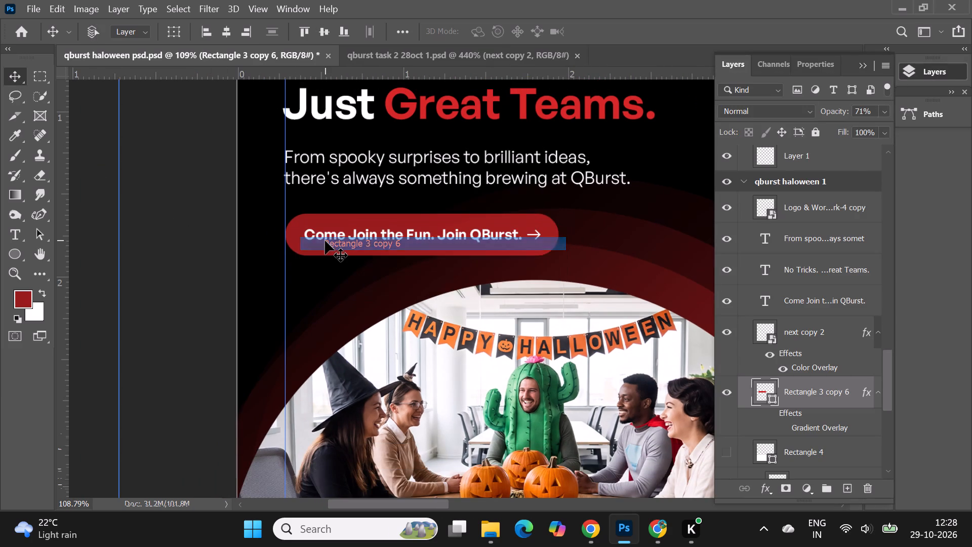
pyautogui.hotkey('ctrl', 't')
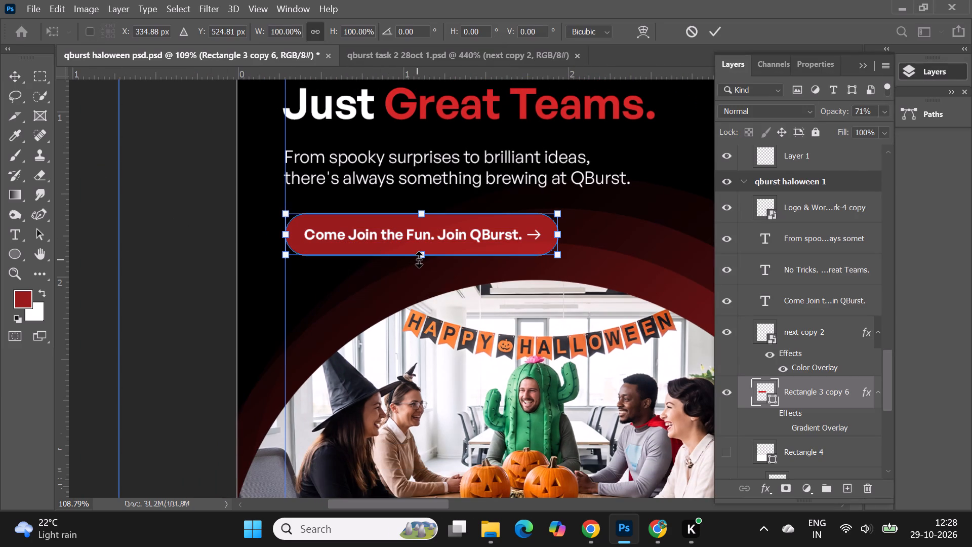
pyautogui.keyDown('shift'); pyautogui.moveTo(418, 256); pyautogui.dragTo(420, 260); pyautogui.keyUp('shift')
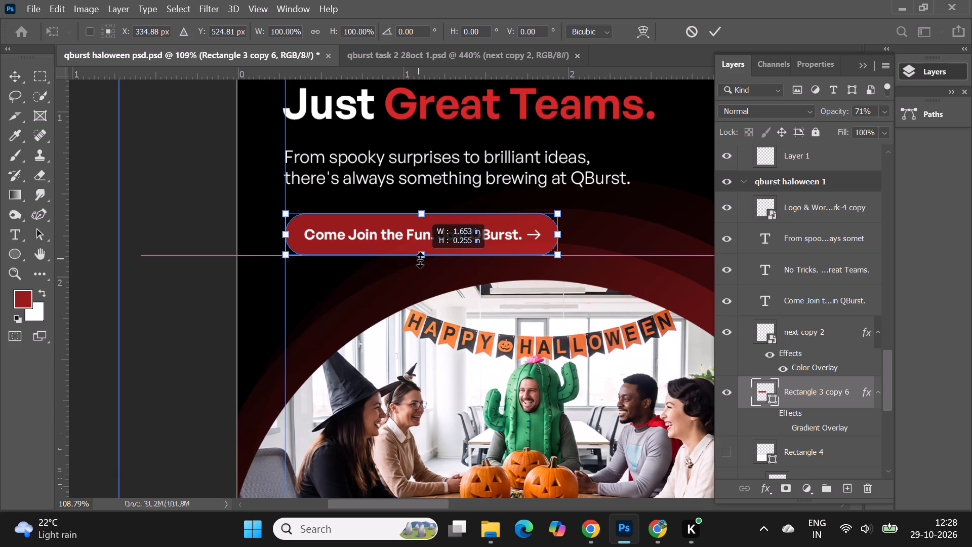
pyautogui.keyDown('shift'); pyautogui.moveTo(420, 260); pyautogui.dragTo(422, 264); pyautogui.keyUp('shift')
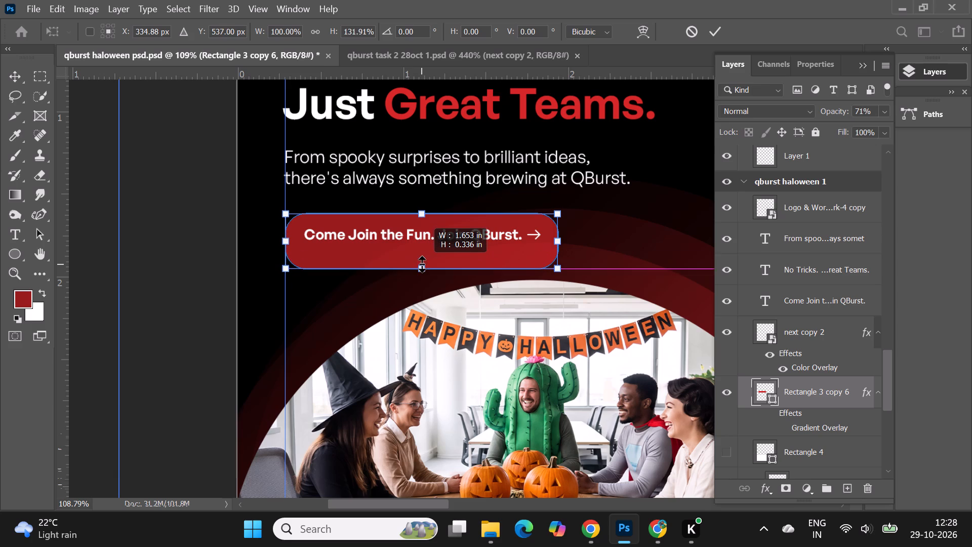
pyautogui.keyDown('shift'); pyautogui.moveTo(422, 264); pyautogui.dragTo(422, 261); pyautogui.keyUp('shift')
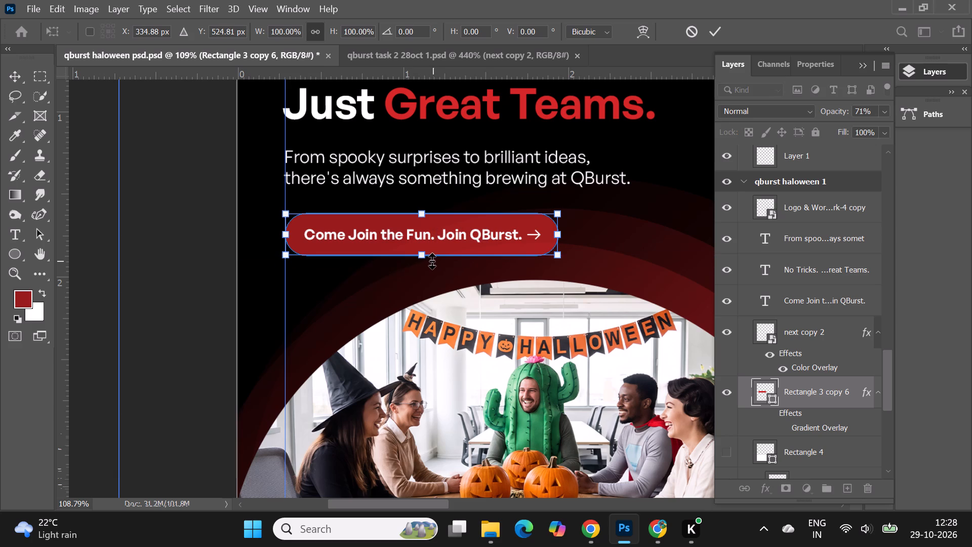
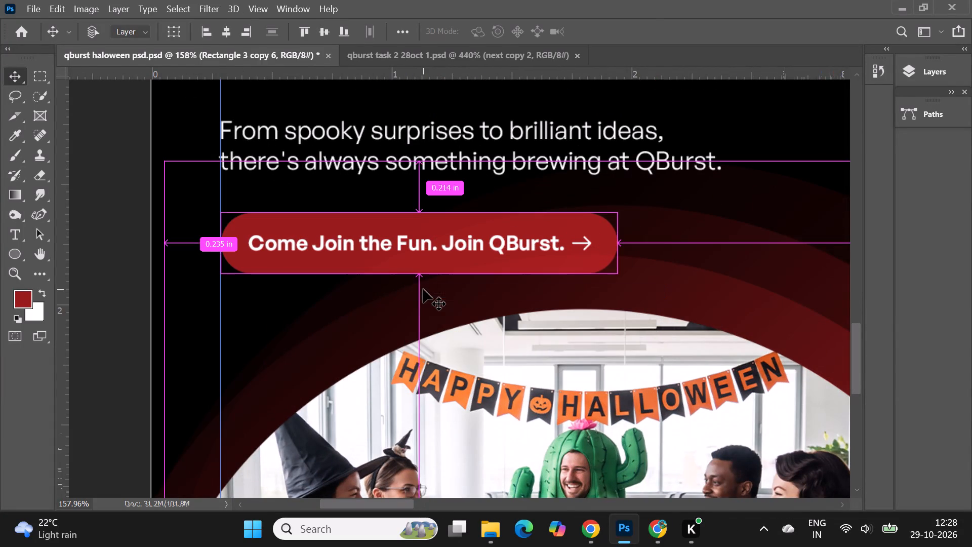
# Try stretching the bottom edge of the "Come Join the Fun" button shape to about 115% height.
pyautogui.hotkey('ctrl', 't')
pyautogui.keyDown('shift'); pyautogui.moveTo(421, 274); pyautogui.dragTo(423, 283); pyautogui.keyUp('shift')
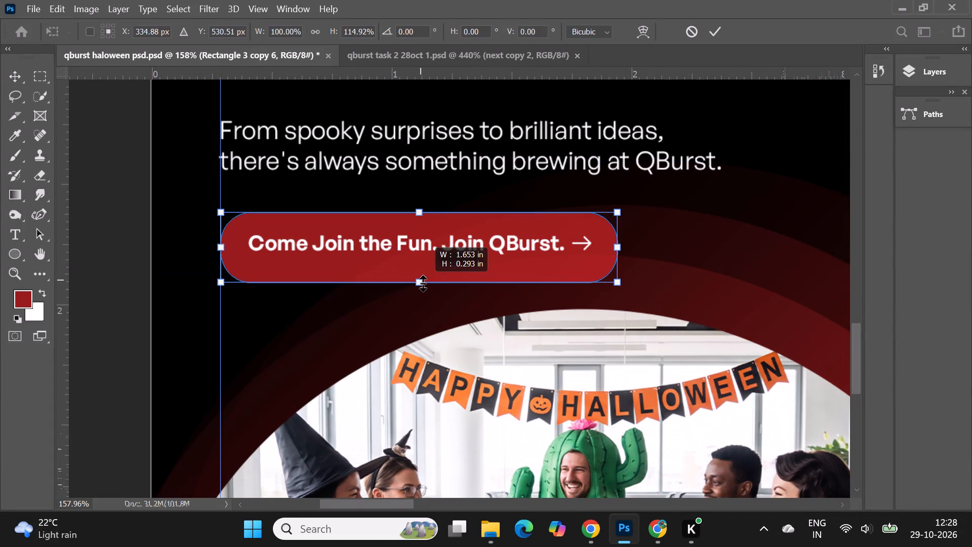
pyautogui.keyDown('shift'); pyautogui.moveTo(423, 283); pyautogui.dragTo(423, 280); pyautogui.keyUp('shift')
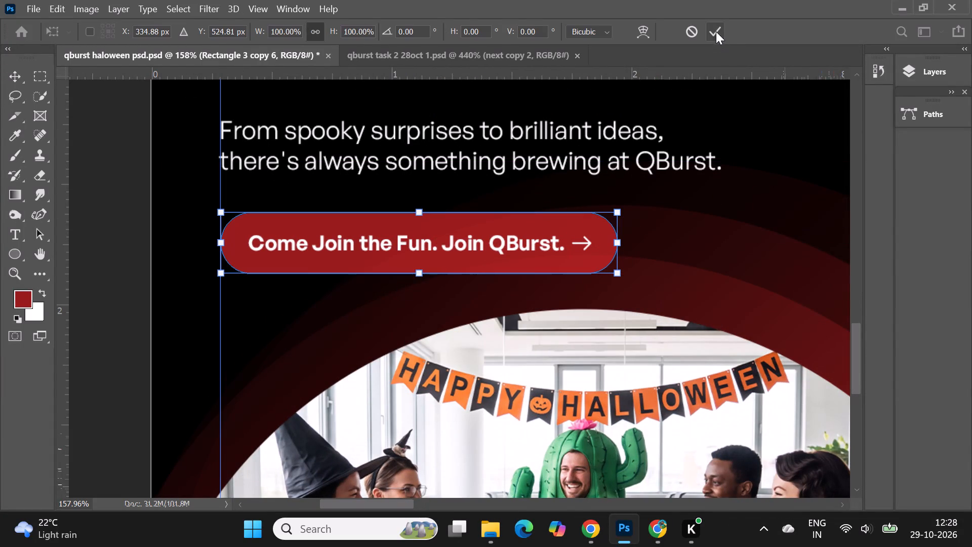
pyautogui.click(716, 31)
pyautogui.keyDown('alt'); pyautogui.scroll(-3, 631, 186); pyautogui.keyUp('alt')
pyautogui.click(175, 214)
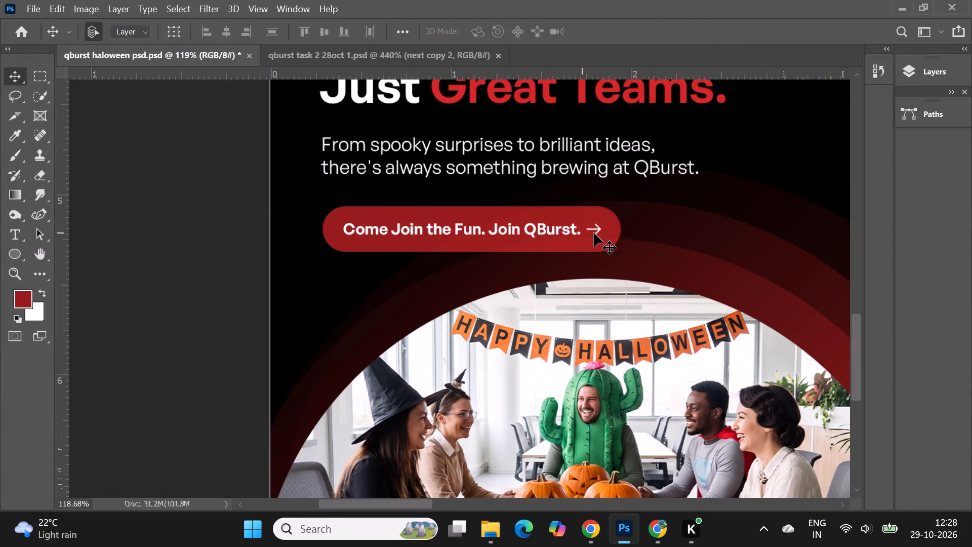
# Set the corner radius of the "Come Join the Fun" button shape to 100 px.
pyautogui.rightClick(606, 214)
pyautogui.click(632, 236)
pyautogui.click(908, 72)
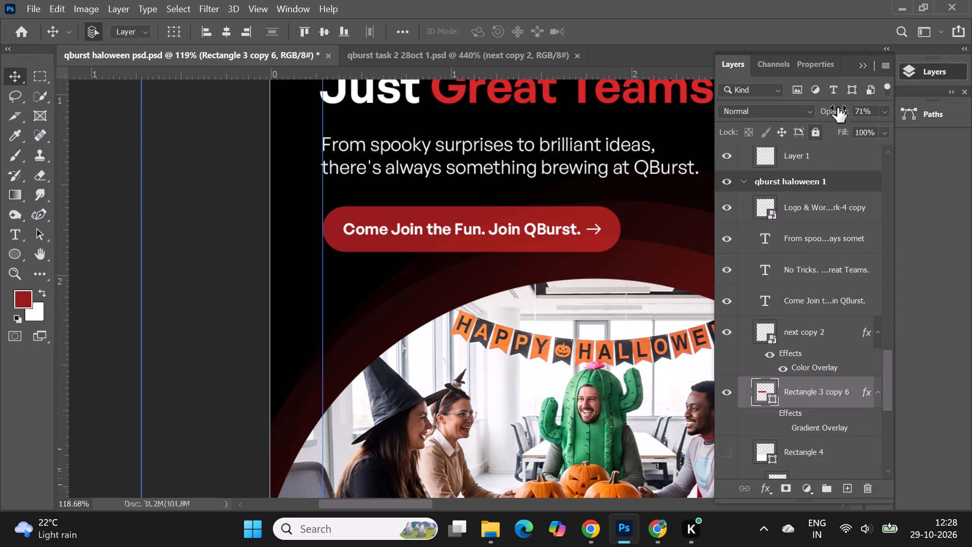
pyautogui.click(813, 65)
pyautogui.moveTo(761, 214); pyautogui.dragTo(738, 215)
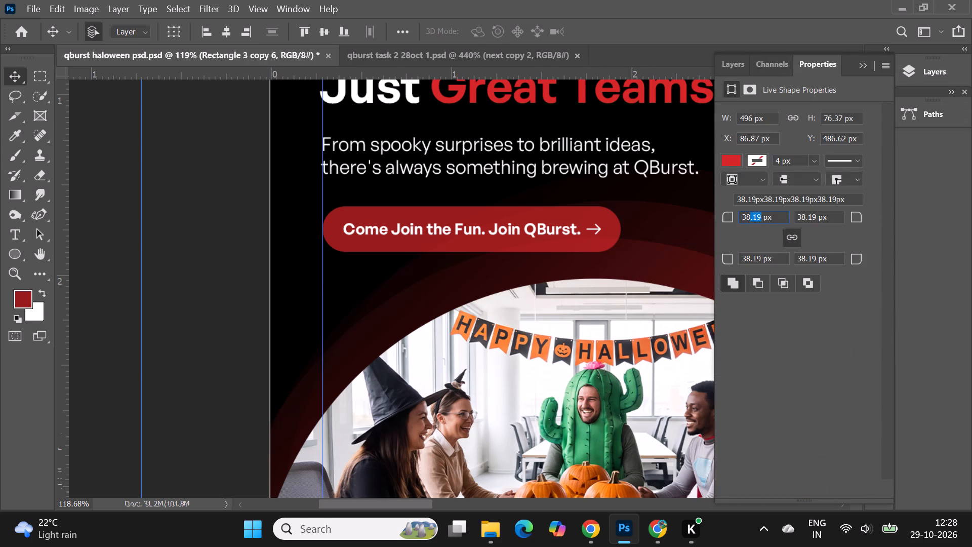
pyautogui.moveTo(738, 215); pyautogui.dragTo(718, 215)
pyautogui.write('100')
pyautogui.press('Return')
pyautogui.click(857, 67)
pyautogui.click(150, 259)
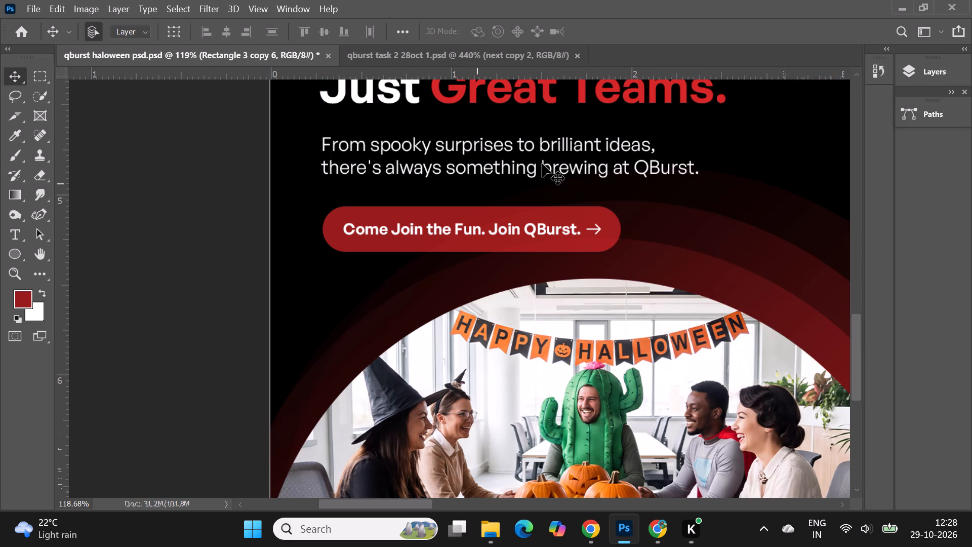
# Test closer positions for the button's arrow icon and nudge it slightly left toward the button text.
pyautogui.keyDown('alt'); pyautogui.scroll(-5, 542, 164); pyautogui.keyUp('alt')
pyautogui.keyDown('alt'); pyautogui.scroll(10, 537, 168); pyautogui.keyUp('alt')
pyautogui.keyDown('alt'); pyautogui.scroll(1, 533, 220); pyautogui.keyUp('alt')
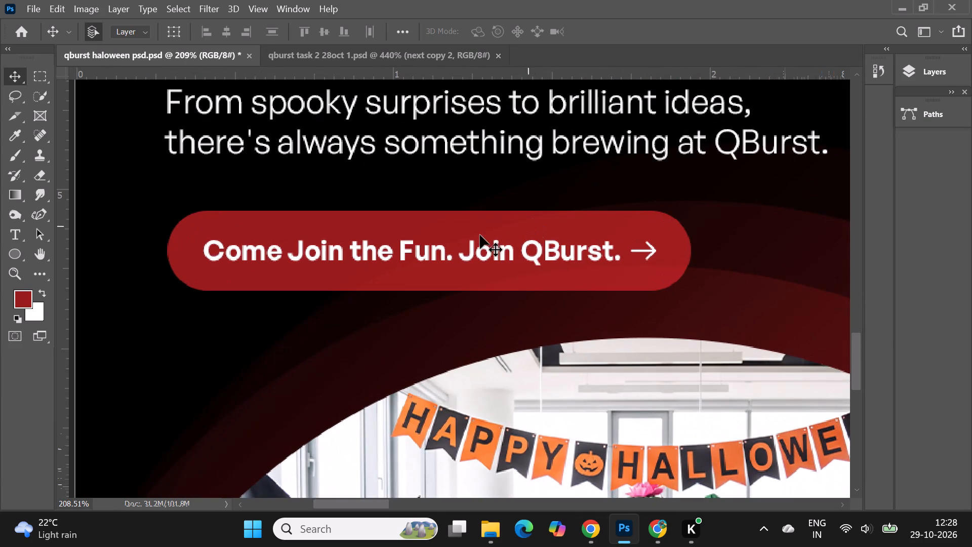
pyautogui.click(246, 251)
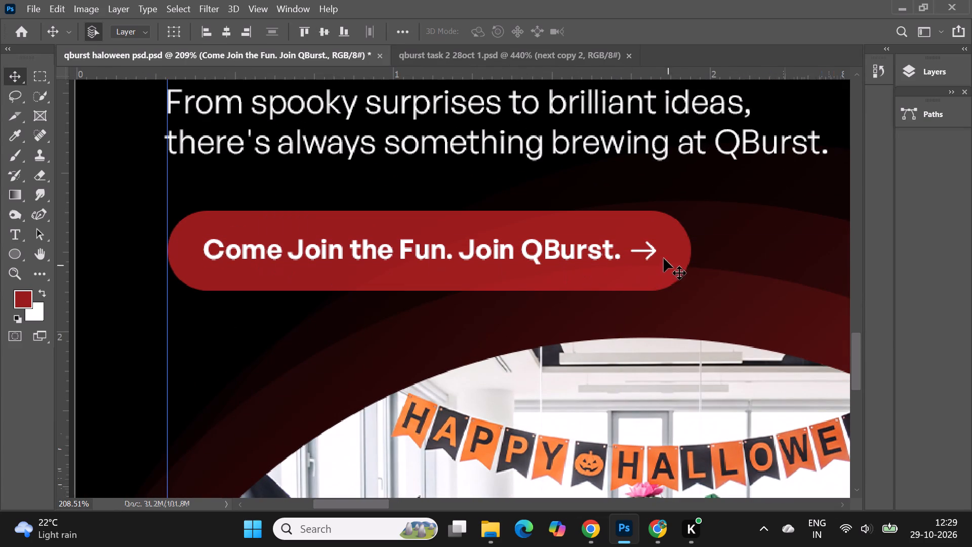
pyautogui.moveTo(654, 251); pyautogui.dragTo(649, 249)
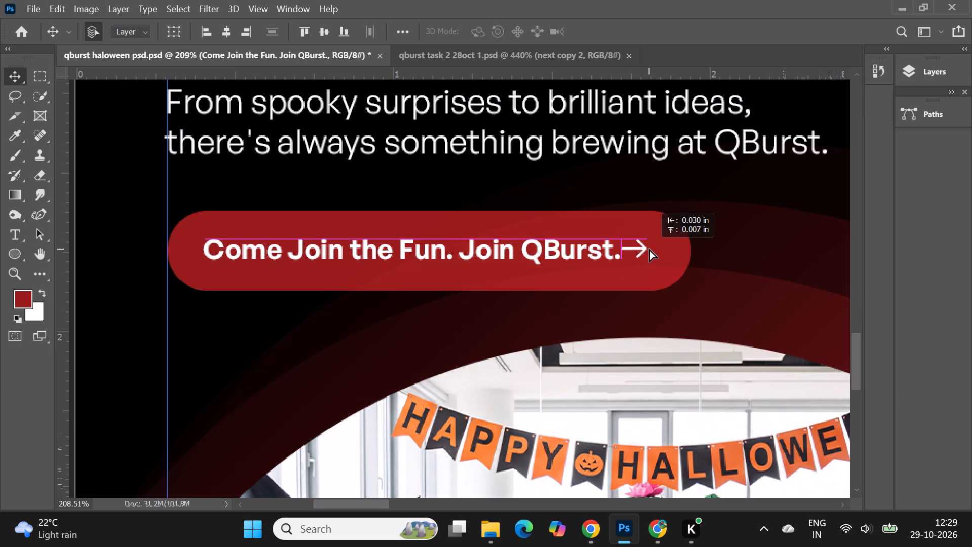
pyautogui.moveTo(649, 249); pyautogui.dragTo(648, 249)
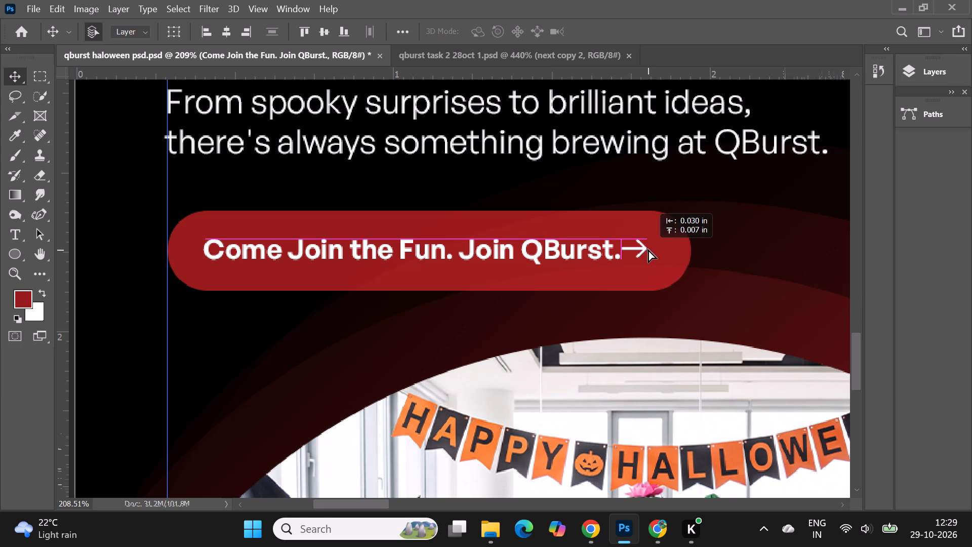
pyautogui.moveTo(648, 249); pyautogui.dragTo(649, 248)
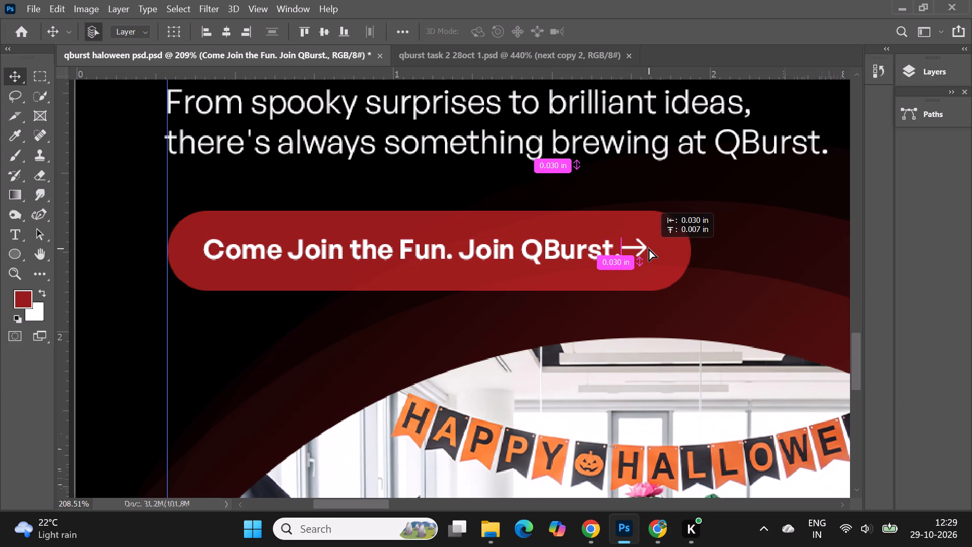
pyautogui.moveTo(649, 248); pyautogui.dragTo(650, 251)
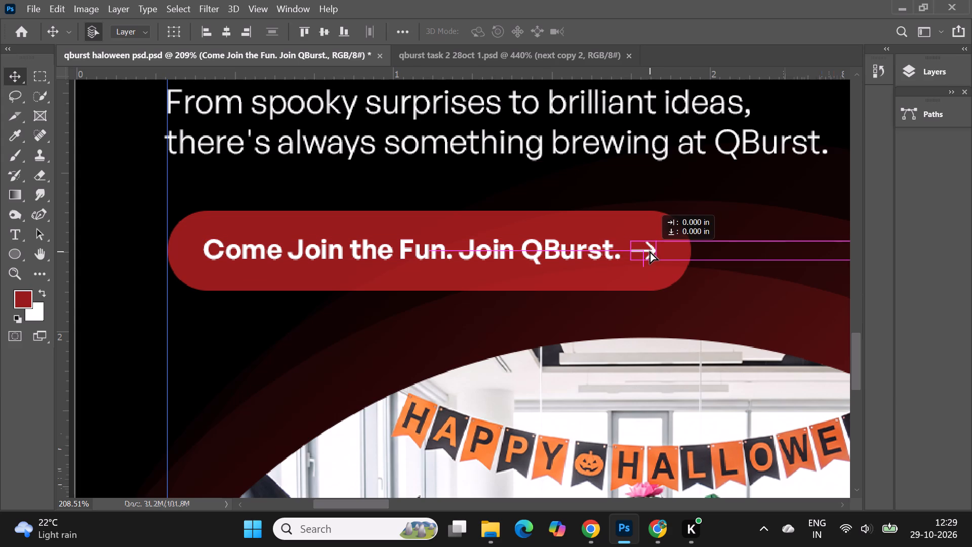
pyautogui.moveTo(650, 251); pyautogui.dragTo(649, 250)
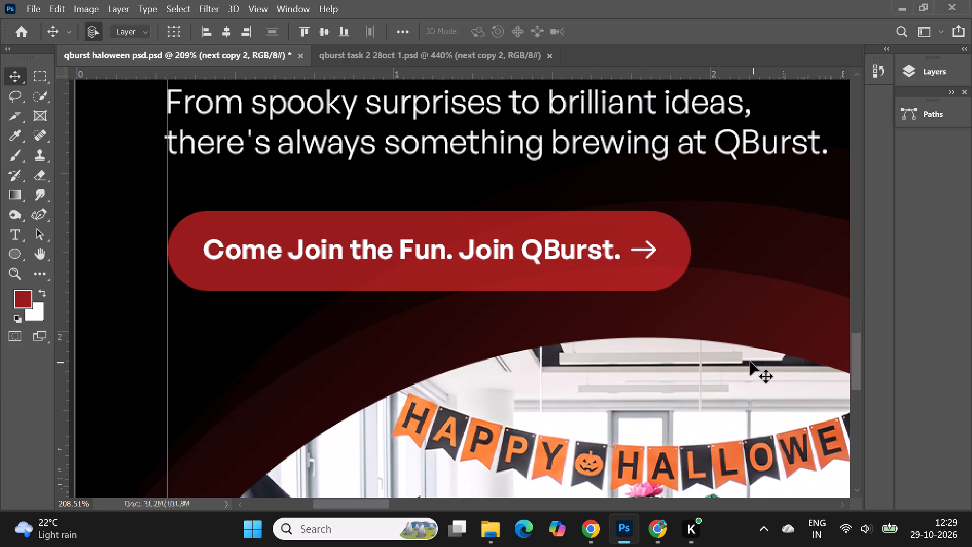
pyautogui.press('Left')
# Tighten the gap between the button text and the arrow icon, fine-tuning the arrow's horizontal position in small nudges.
pyautogui.scroll(1, 750, 362)
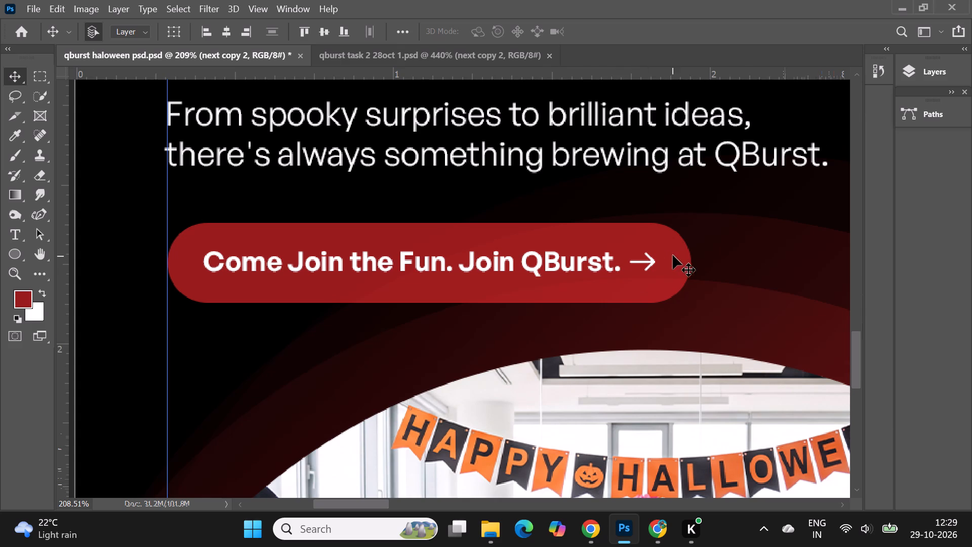
pyautogui.keyDown('alt'); pyautogui.scroll(3, 454, 265); pyautogui.keyUp('alt')
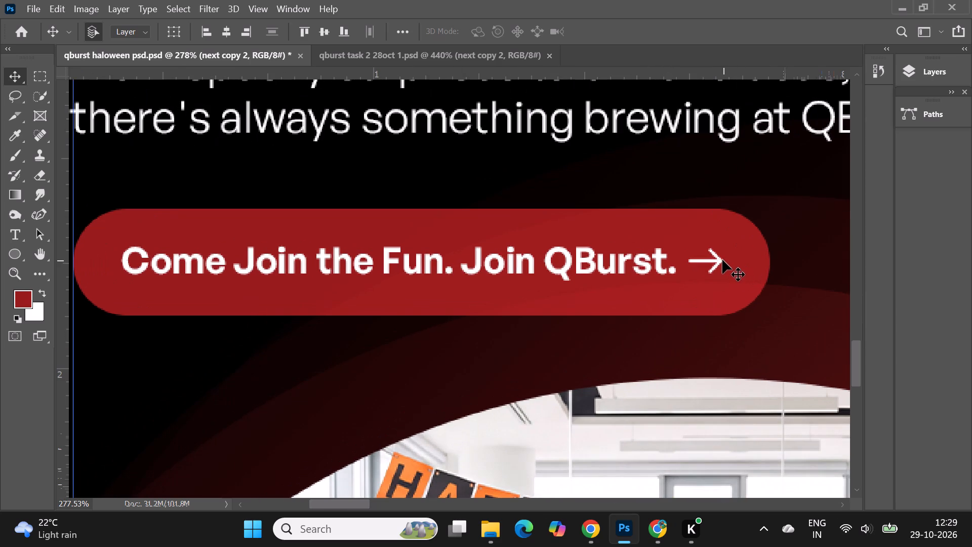
pyautogui.moveTo(719, 260); pyautogui.dragTo(712, 260)
pyautogui.press('Right')
pyautogui.press('Right')
pyautogui.press('Right')
pyautogui.press('Right')
pyautogui.press('Right')
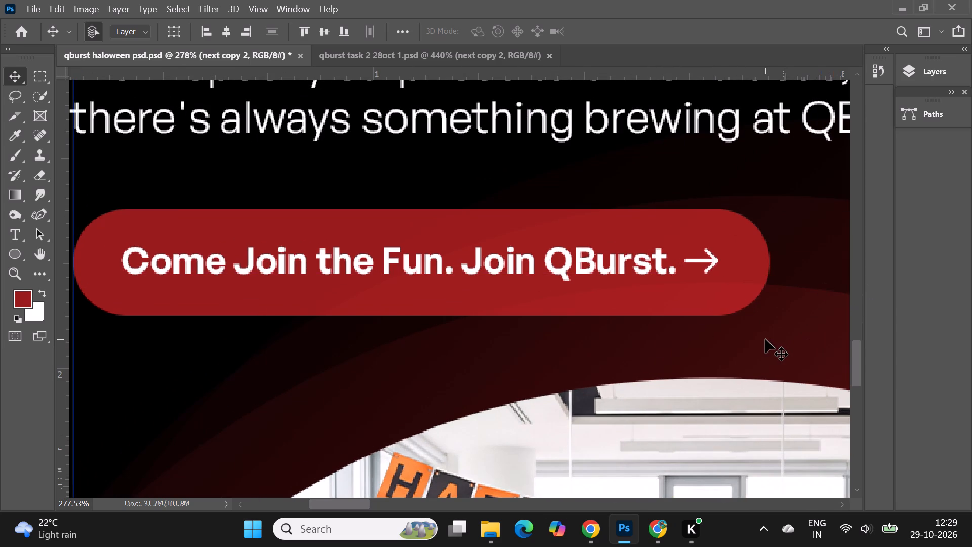
# Examine the button's arrow spacing and its fit within the qburst haloween 1 layout.
pyautogui.keyDown('alt'); pyautogui.scroll(-8, 478, 236); pyautogui.keyUp('alt')
pyautogui.keyDown('alt'); pyautogui.scroll(-2, 487, 289); pyautogui.keyUp('alt')
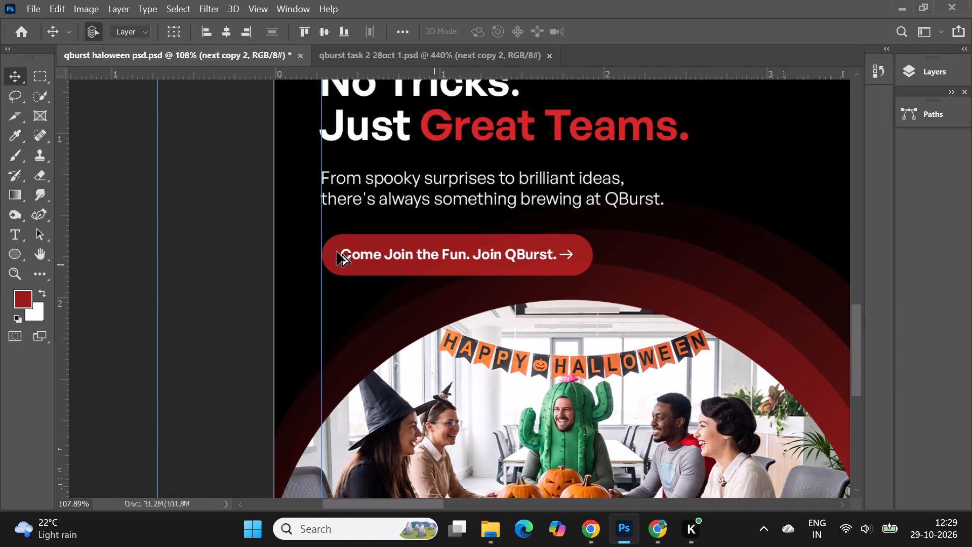
pyautogui.keyDown('alt'); pyautogui.scroll(-2, 334, 251); pyautogui.keyUp('alt')
pyautogui.scroll(5, 519, 291)
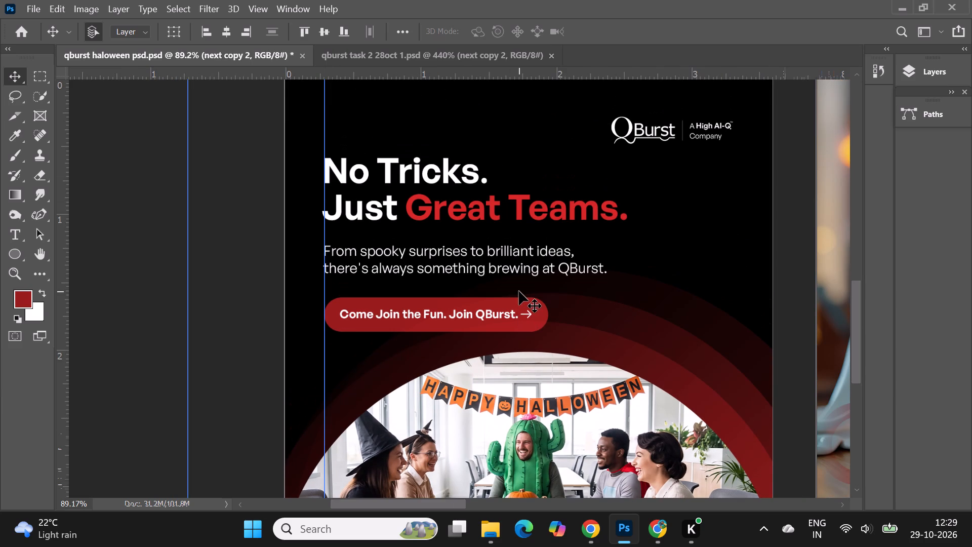
pyautogui.keyDown('alt'); pyautogui.scroll(2, 517, 334); pyautogui.keyUp('alt')
pyautogui.keyDown('alt'); pyautogui.scroll(2, 351, 292); pyautogui.keyUp('alt')
pyautogui.keyDown('alt'); pyautogui.scroll(-7, 333, 226); pyautogui.keyUp('alt')
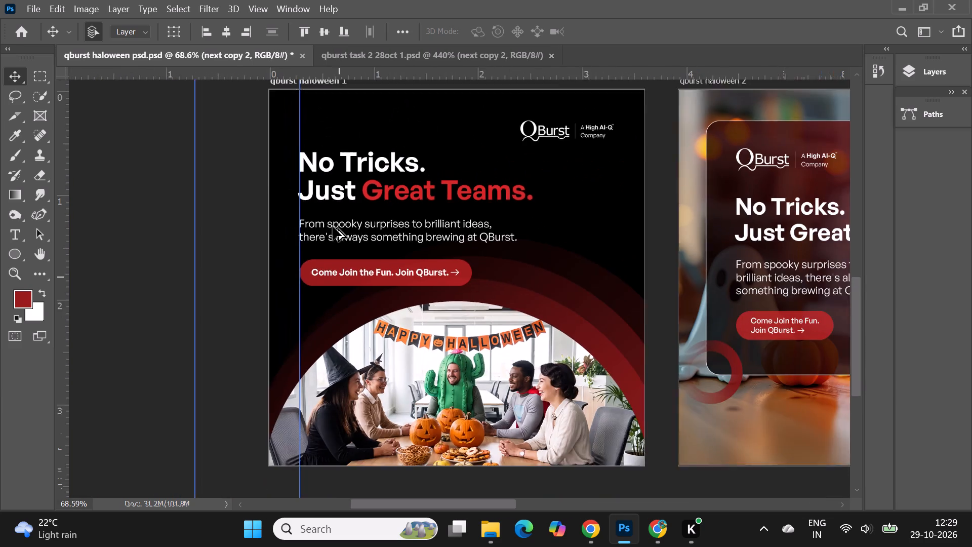
pyautogui.keyDown('alt'); pyautogui.scroll(-1, 333, 226); pyautogui.keyUp('alt')
# Scale the button shape, its text and the arrow icon together down to about 95.5%.
pyautogui.keyDown('alt'); pyautogui.scroll(3, 347, 246); pyautogui.keyUp('alt')
pyautogui.keyDown('alt'); pyautogui.scroll(6, 451, 267); pyautogui.keyUp('alt')
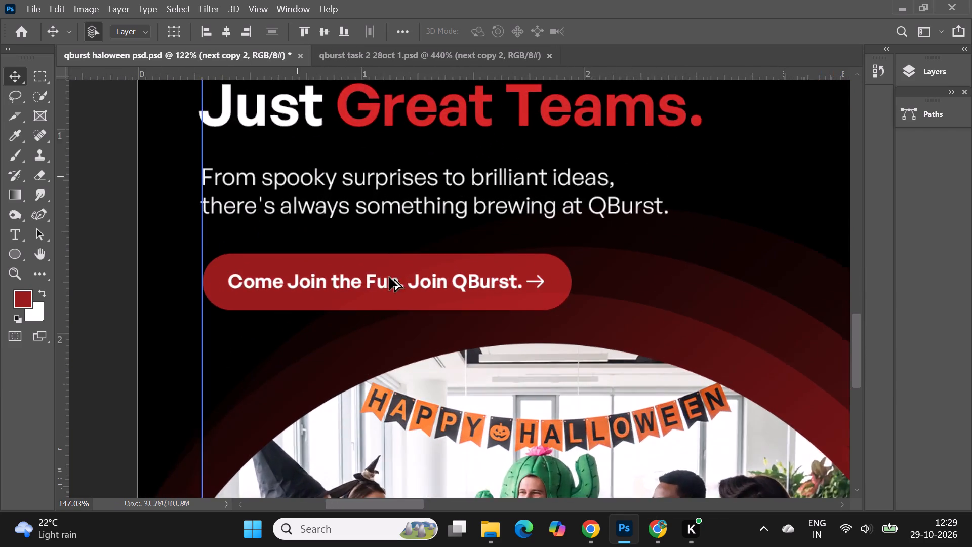
pyautogui.keyDown('alt'); pyautogui.scroll(2, 480, 281); pyautogui.keyUp('alt')
pyautogui.click(439, 252)
pyautogui.keyDown('alt'); pyautogui.scroll(6, 490, 289); pyautogui.keyUp('alt')
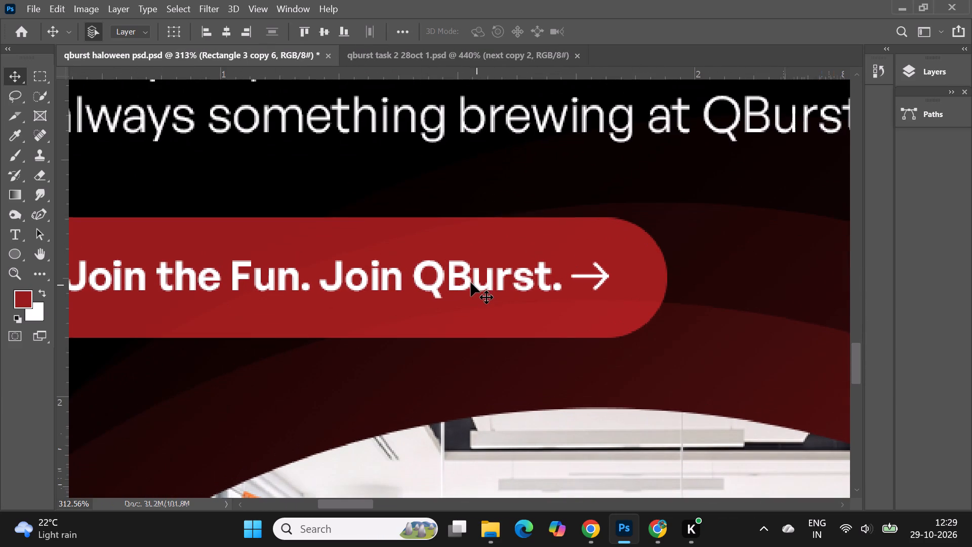
pyautogui.keyDown('shift'); pyautogui.click(468, 282); pyautogui.keyUp('shift')
pyautogui.keyDown('shift'); pyautogui.click(605, 277); pyautogui.keyUp('shift')
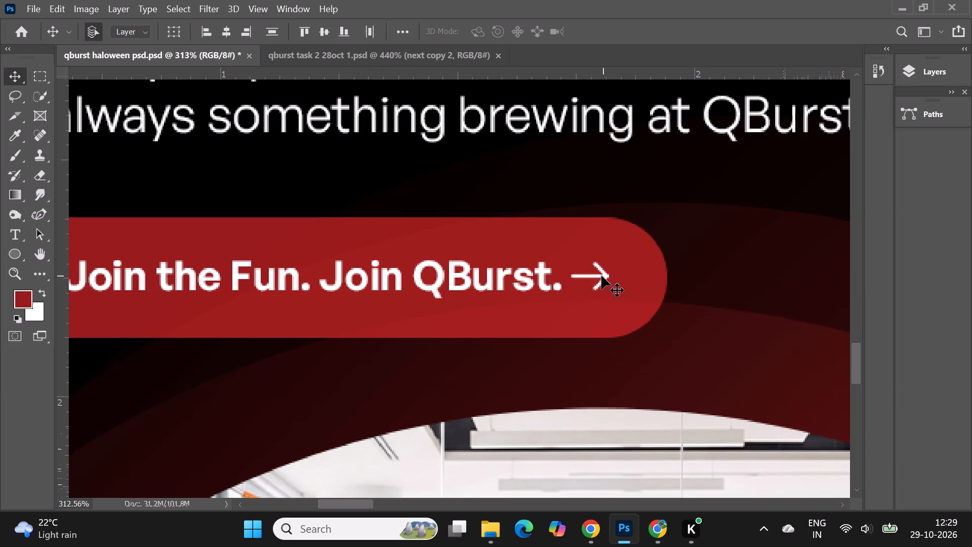
pyautogui.keyDown('alt'); pyautogui.scroll(-11, 543, 275); pyautogui.keyUp('alt')
pyautogui.hotkey('ctrl', 't')
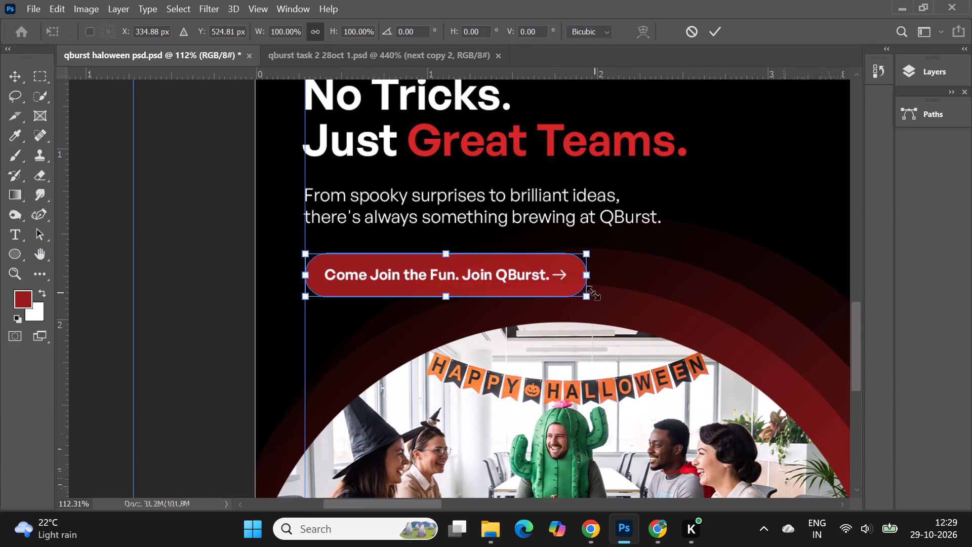
pyautogui.moveTo(589, 297); pyautogui.dragTo(577, 295)
pyautogui.keyDown('alt'); pyautogui.scroll(-4, 341, 236); pyautogui.keyUp('alt')
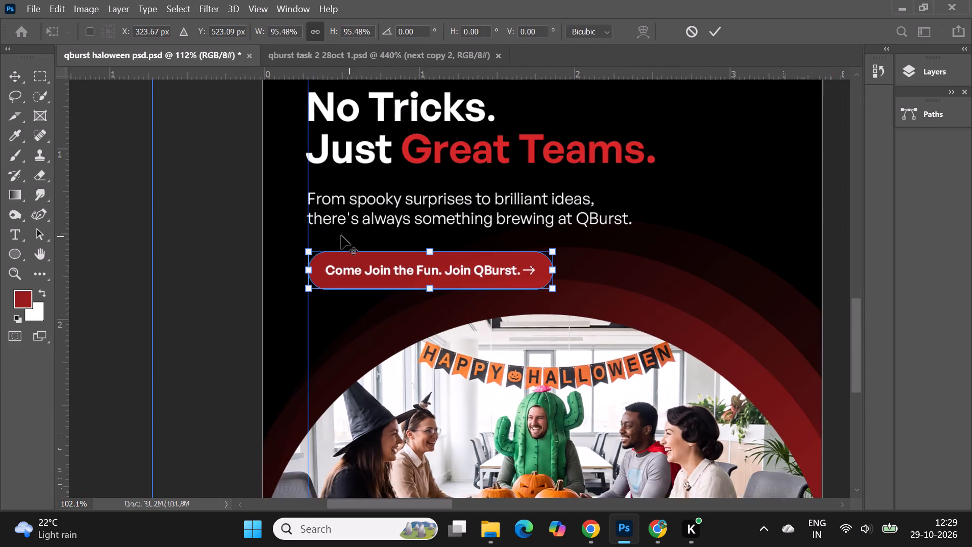
pyautogui.keyDown('alt'); pyautogui.scroll(-1, 341, 236); pyautogui.keyUp('alt')
pyautogui.keyDown('alt'); pyautogui.scroll(1, 400, 231); pyautogui.keyUp('alt')
pyautogui.click(718, 32)
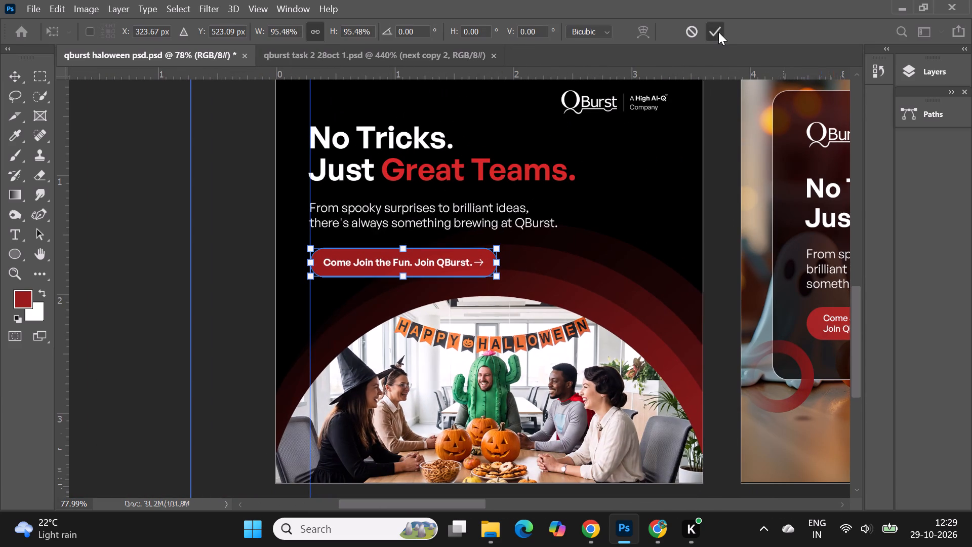
# Nudge the scaled button, text and arrow together to fine-tune their position below the paragraph, and deselect them.
pyautogui.press('Up')
pyautogui.press('Down')
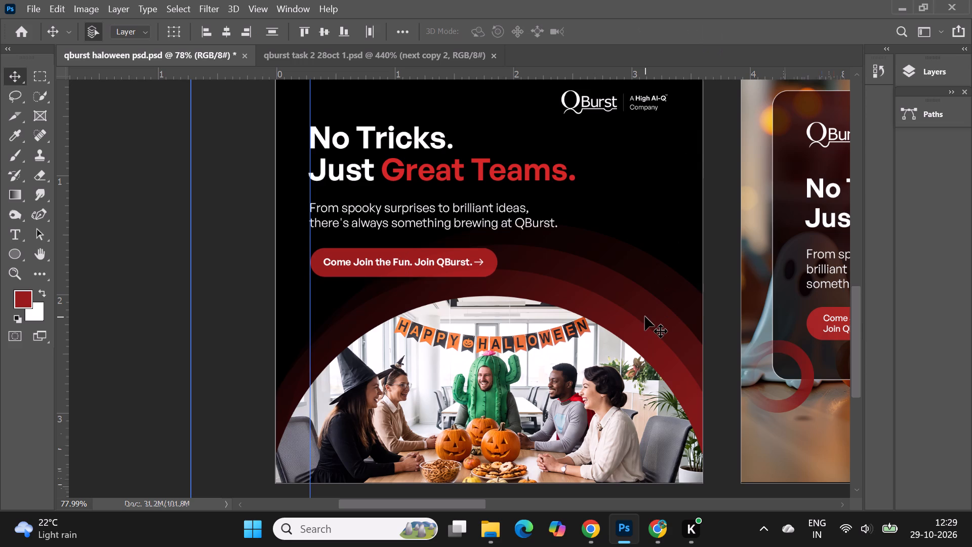
pyautogui.press('Left')
pyautogui.press('Right')
pyautogui.press('Up')
pyautogui.press('Down')
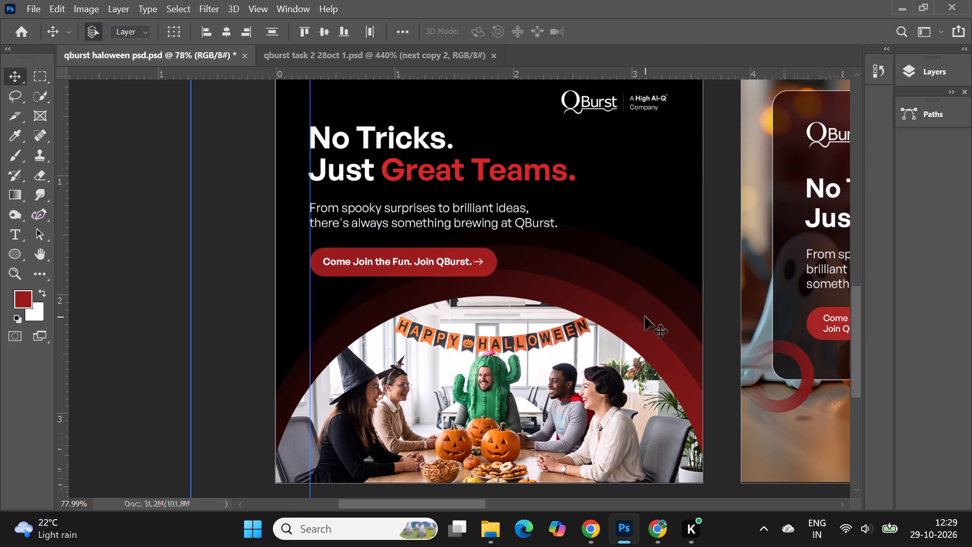
pyautogui.keyDown('alt'); pyautogui.scroll(-3, 333, 228); pyautogui.keyUp('alt')
pyautogui.click(126, 235)
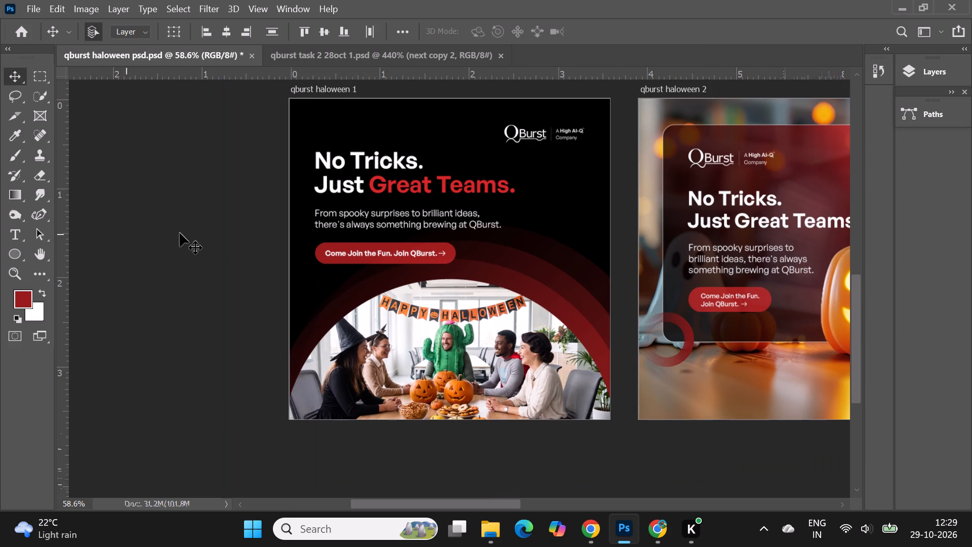
# Examine the resized button on qburst haloween 1, both close up and beside qburst haloween 2.
pyautogui.keyDown('alt'); pyautogui.scroll(-2, 419, 218); pyautogui.keyUp('alt')
pyautogui.keyDown('alt'); pyautogui.scroll(2, 435, 208); pyautogui.keyUp('alt')
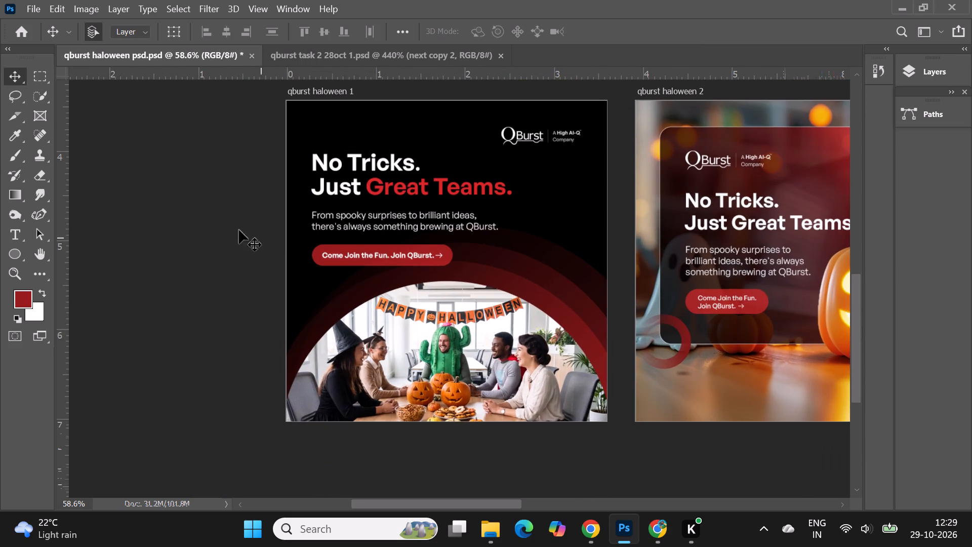
pyautogui.keyDown('alt'); pyautogui.scroll(-4, 223, 227); pyautogui.keyUp('alt')
pyautogui.keyDown('alt'); pyautogui.scroll(6, 327, 176); pyautogui.keyUp('alt')
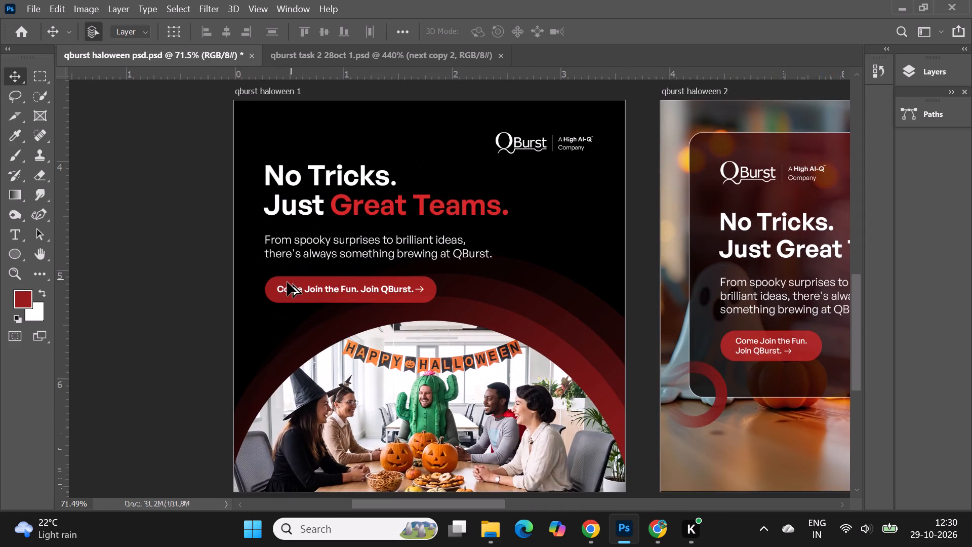
pyautogui.keyDown('alt'); pyautogui.scroll(1, 287, 282); pyautogui.keyUp('alt')
pyautogui.keyDown('alt'); pyautogui.scroll(-2, 349, 246); pyautogui.keyUp('alt')
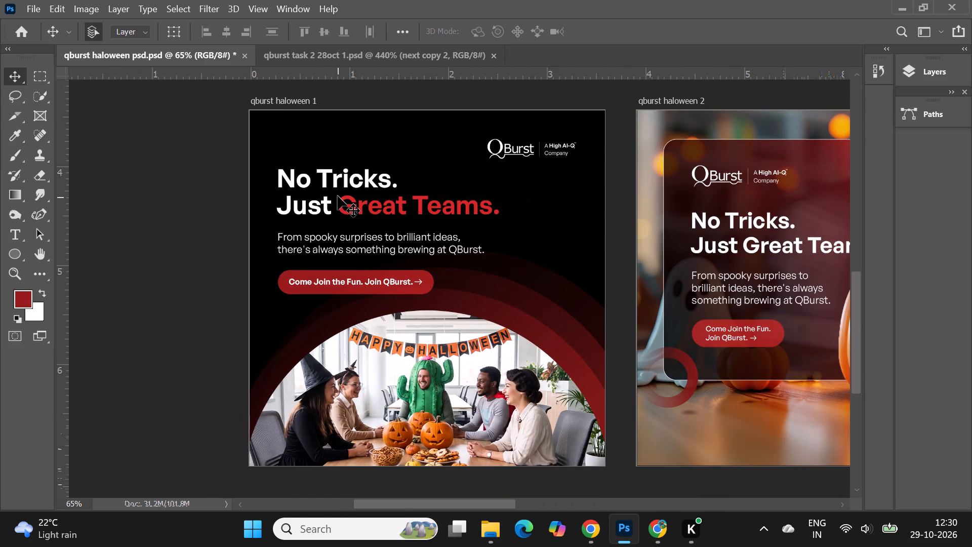
pyautogui.keyDown('alt'); pyautogui.scroll(2, 363, 342); pyautogui.keyUp('alt')
pyautogui.keyDown('alt'); pyautogui.scroll(4, 287, 266); pyautogui.keyUp('alt')
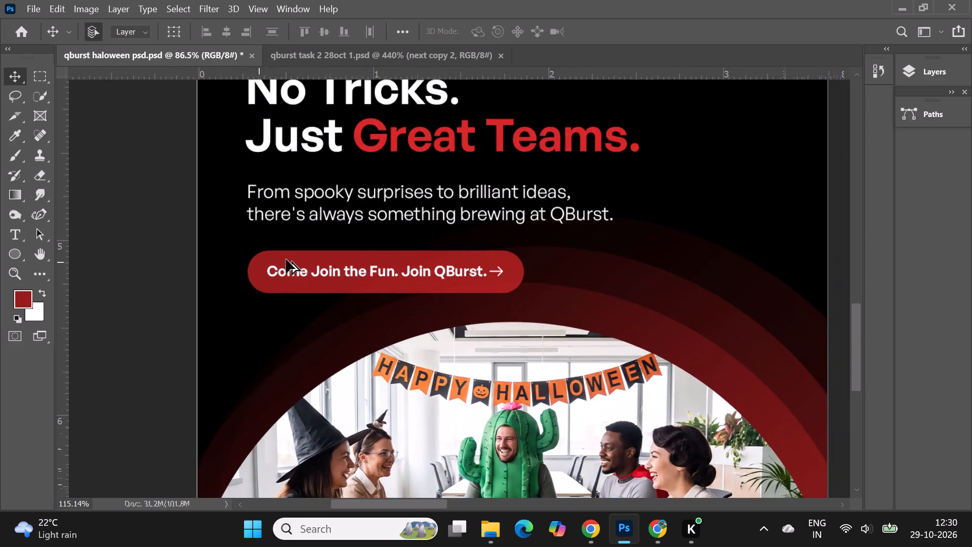
pyautogui.keyDown('alt'); pyautogui.scroll(3, 287, 259); pyautogui.keyUp('alt')
pyautogui.keyDown('alt'); pyautogui.scroll(-5, 388, 255); pyautogui.keyUp('alt')
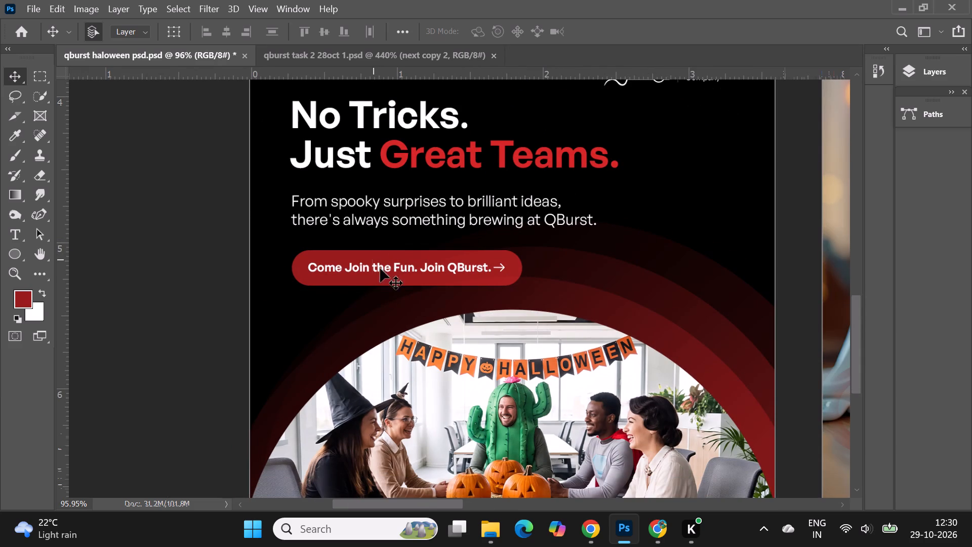
pyautogui.keyDown('alt'); pyautogui.scroll(4, 348, 272); pyautogui.keyUp('alt')
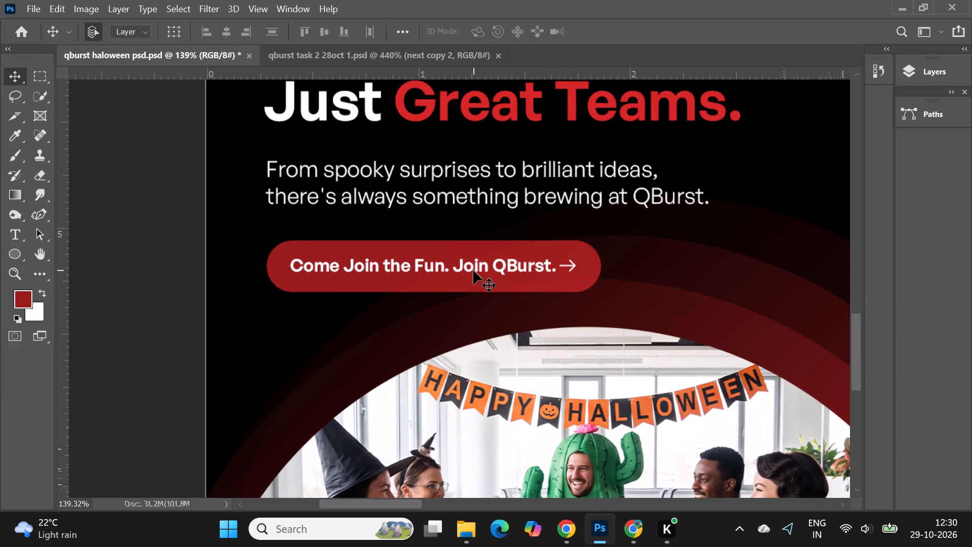
pyautogui.keyDown('alt'); pyautogui.scroll(-9, 362, 267); pyautogui.keyUp('alt')
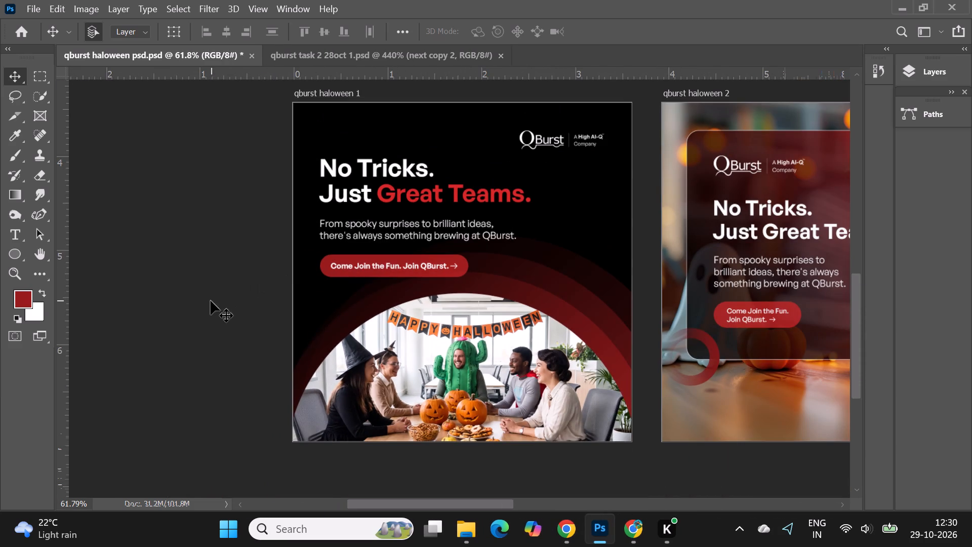
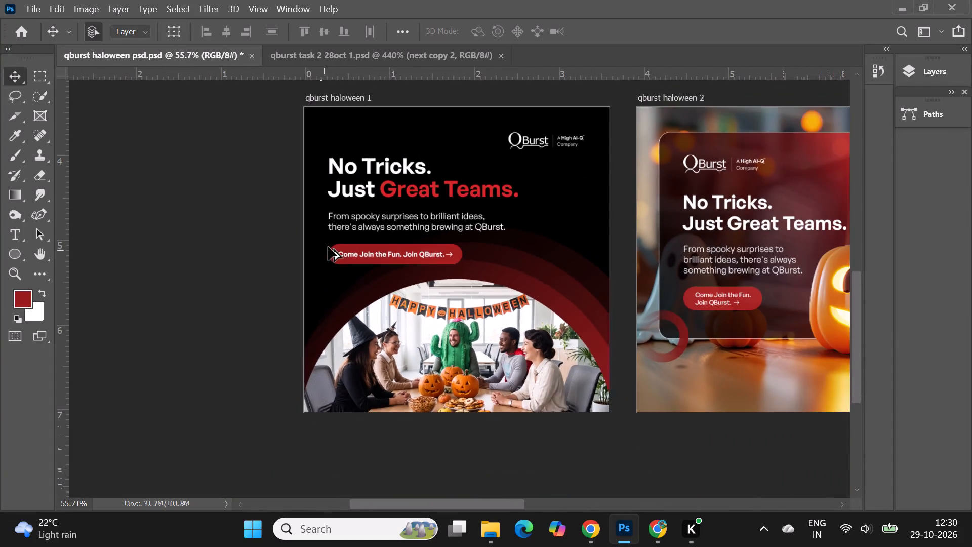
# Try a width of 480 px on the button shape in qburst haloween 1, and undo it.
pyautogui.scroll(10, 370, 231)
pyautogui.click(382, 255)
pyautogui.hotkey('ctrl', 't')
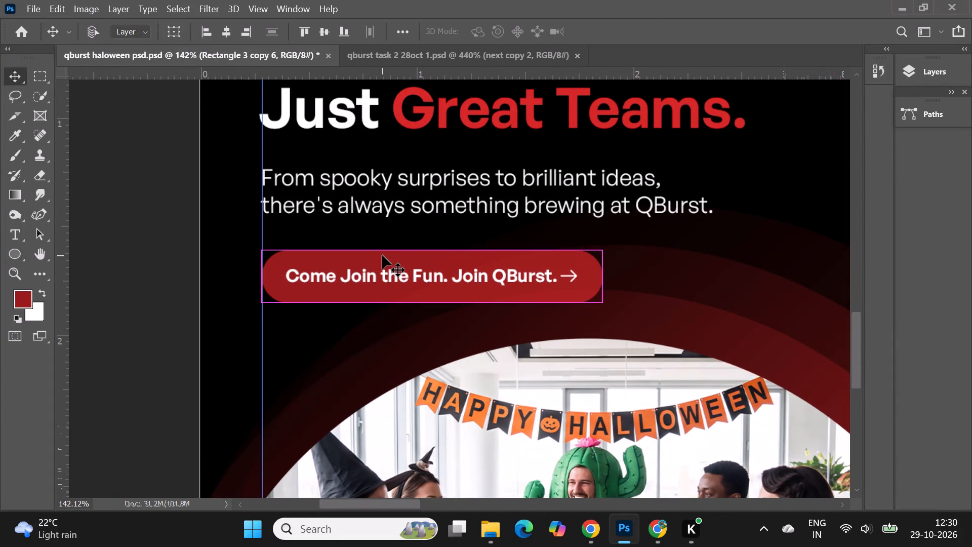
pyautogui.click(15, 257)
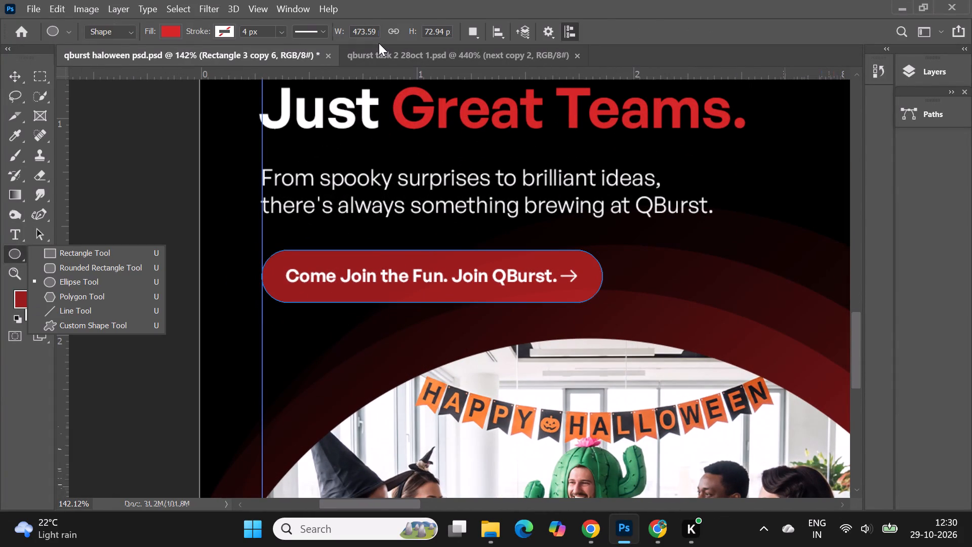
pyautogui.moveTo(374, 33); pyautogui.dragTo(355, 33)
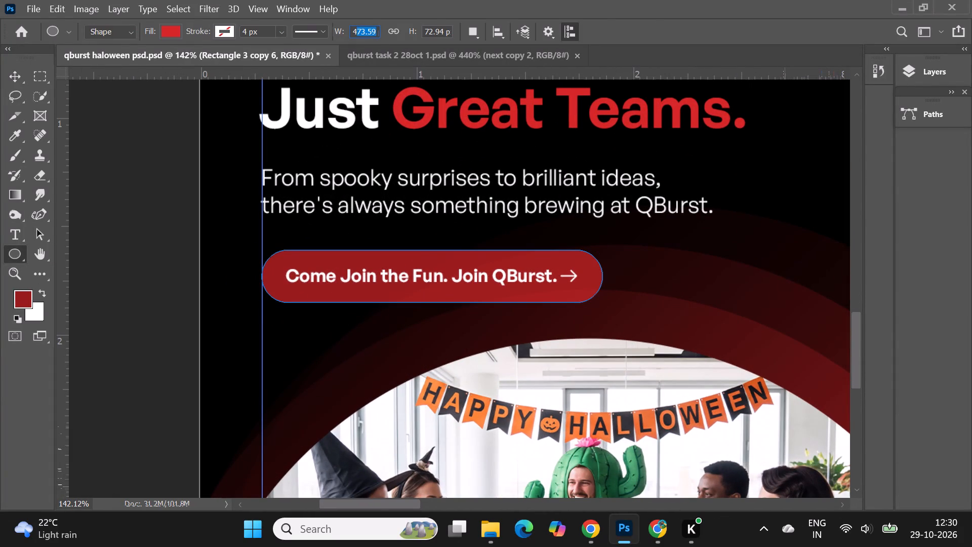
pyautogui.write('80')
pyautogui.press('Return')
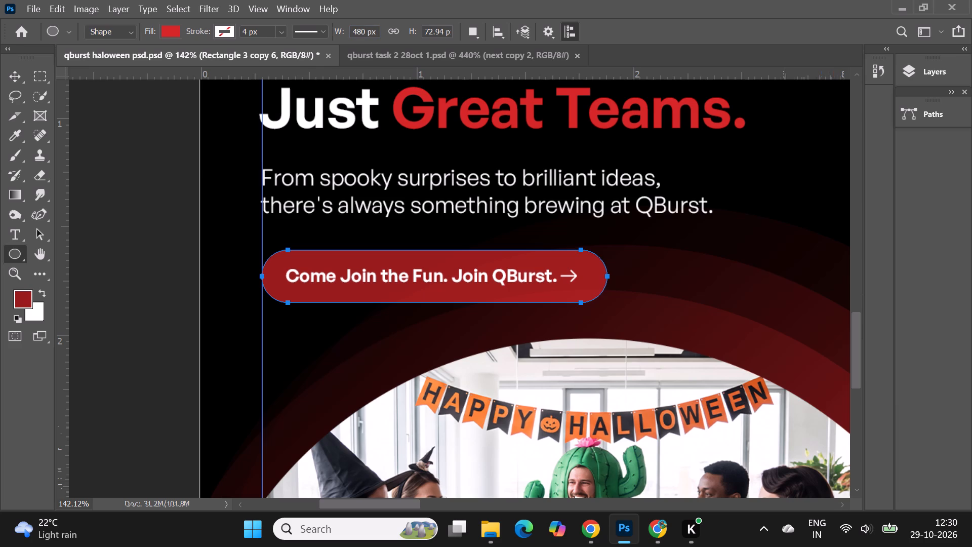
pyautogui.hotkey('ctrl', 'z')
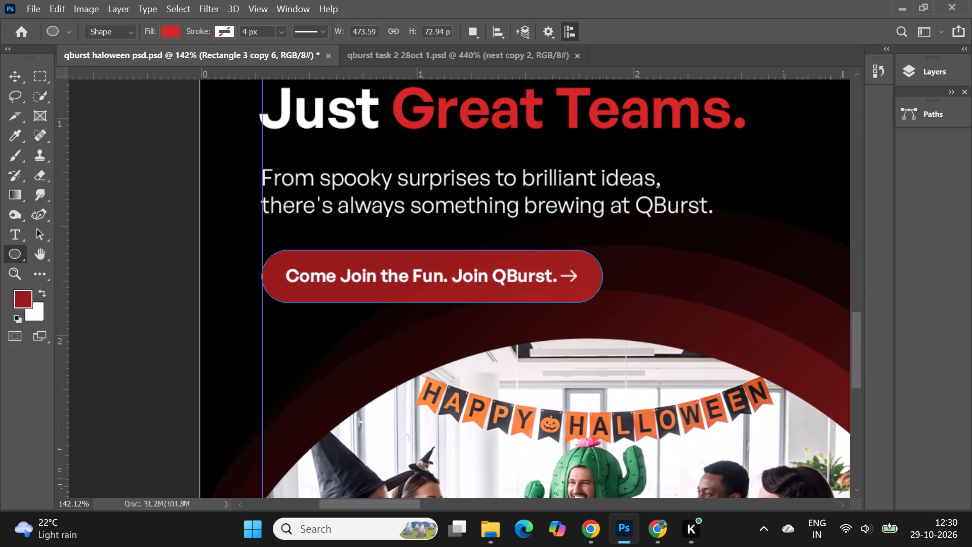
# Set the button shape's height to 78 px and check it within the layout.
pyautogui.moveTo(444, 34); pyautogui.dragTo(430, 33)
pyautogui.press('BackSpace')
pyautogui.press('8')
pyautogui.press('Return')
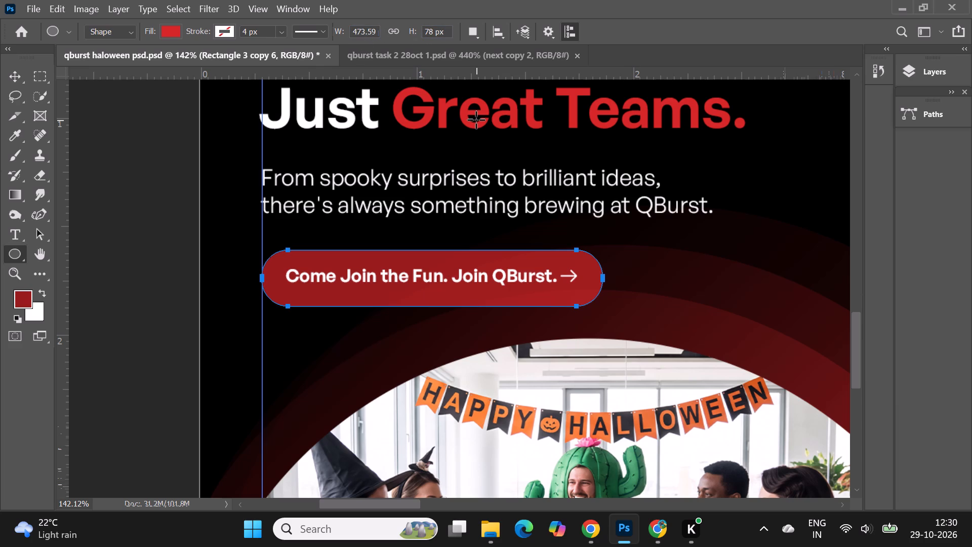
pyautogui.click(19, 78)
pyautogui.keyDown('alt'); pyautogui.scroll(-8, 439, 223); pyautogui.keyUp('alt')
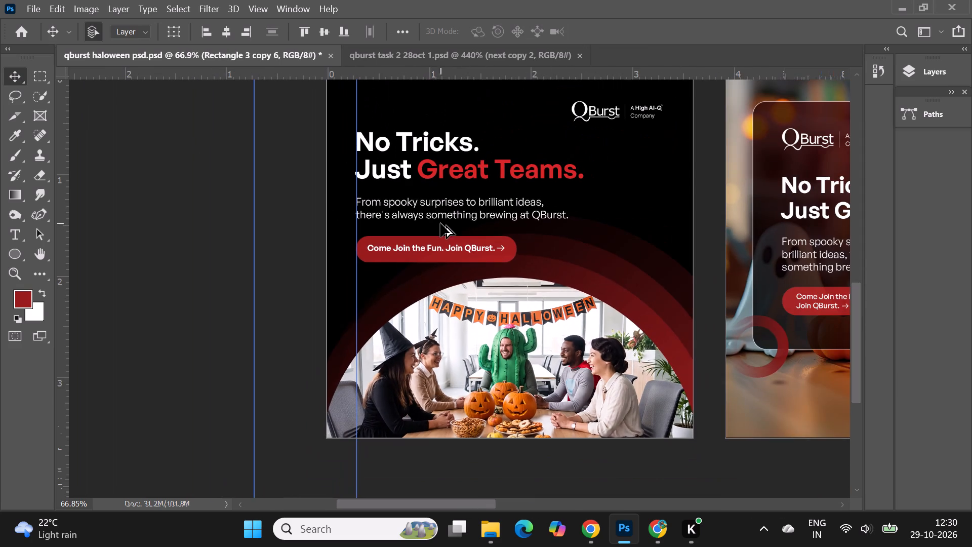
# Raise the height of the button shape (Rectangle 3 copy 6) to 80 px, refine it to 82 px, and deselect it.
pyautogui.keyDown('alt'); pyautogui.scroll(2, 477, 247); pyautogui.keyUp('alt')
pyautogui.rightClick(471, 259)
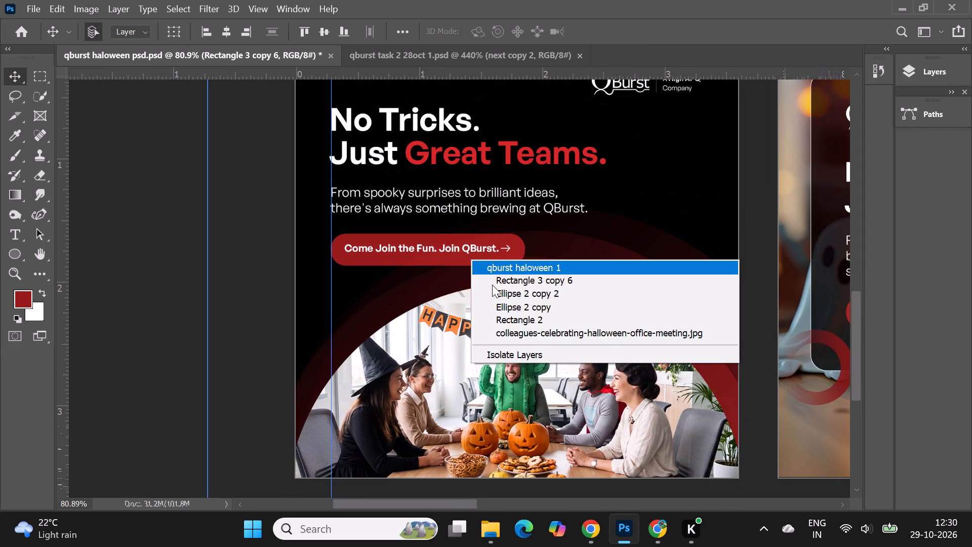
pyautogui.click(492, 285)
pyautogui.click(13, 250)
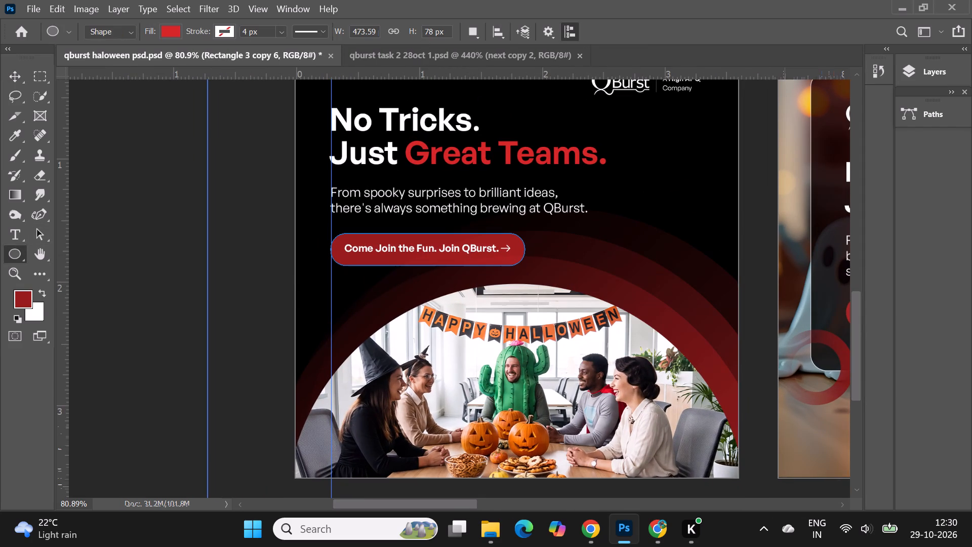
pyautogui.moveTo(431, 33); pyautogui.dragTo(421, 31)
pyautogui.write('80')
pyautogui.press('Return')
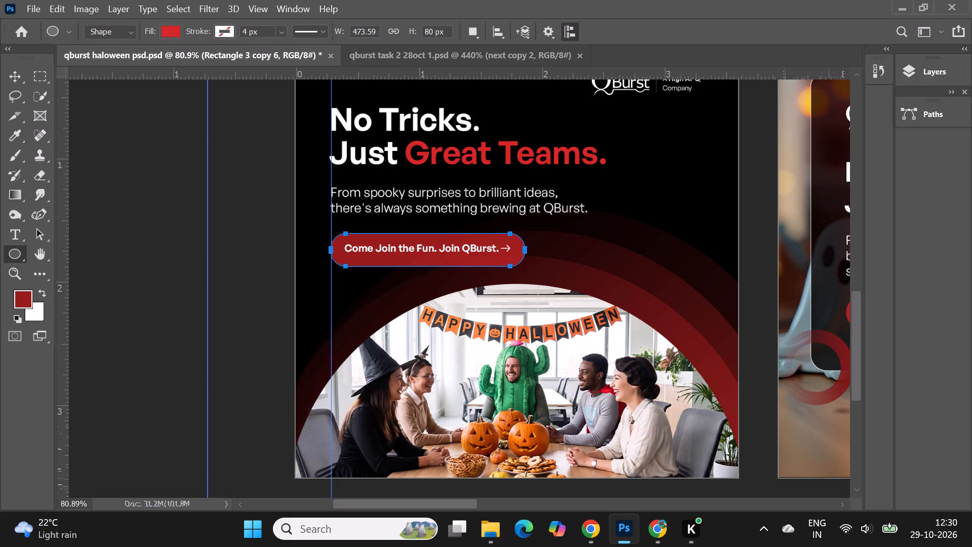
pyautogui.click(432, 31)
pyautogui.press('BackSpace')
pyautogui.press('2')
pyautogui.press('Return')
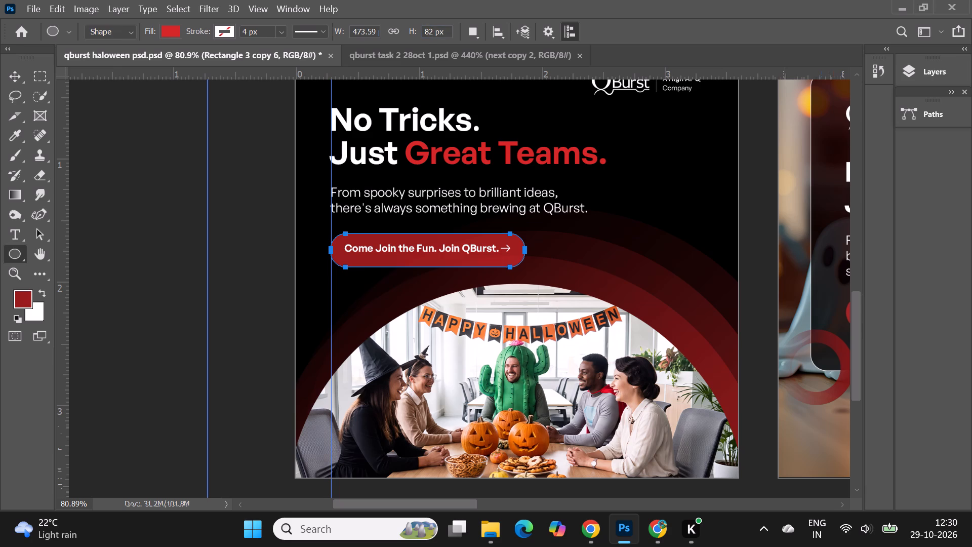
pyautogui.click(11, 81)
pyautogui.click(147, 202)
# Set the linked corner radii of the button shape (Rectangle 3 copy 6) to 100 px and deselect it.
pyautogui.keyDown('alt'); pyautogui.scroll(3, 489, 291); pyautogui.keyUp('alt')
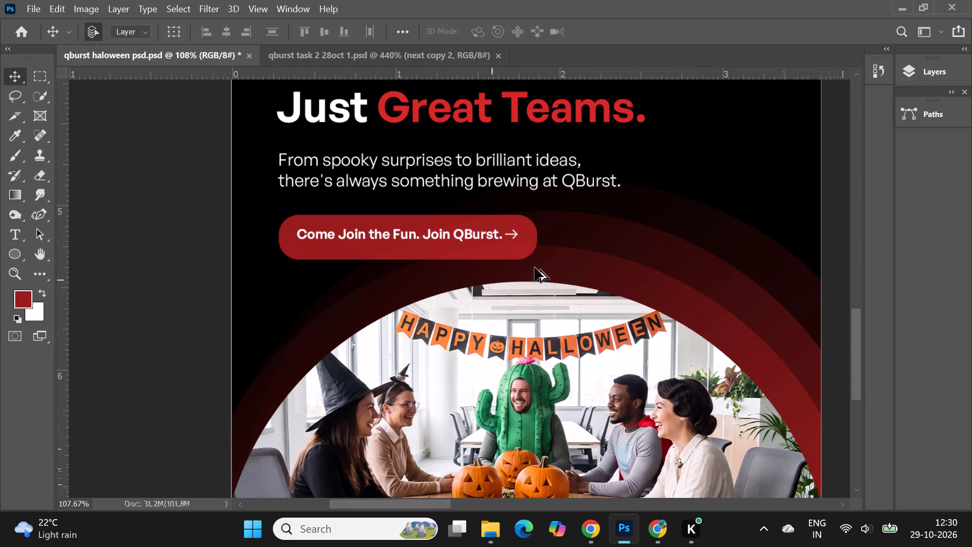
pyautogui.rightClick(529, 251)
pyautogui.click(544, 271)
pyautogui.click(906, 68)
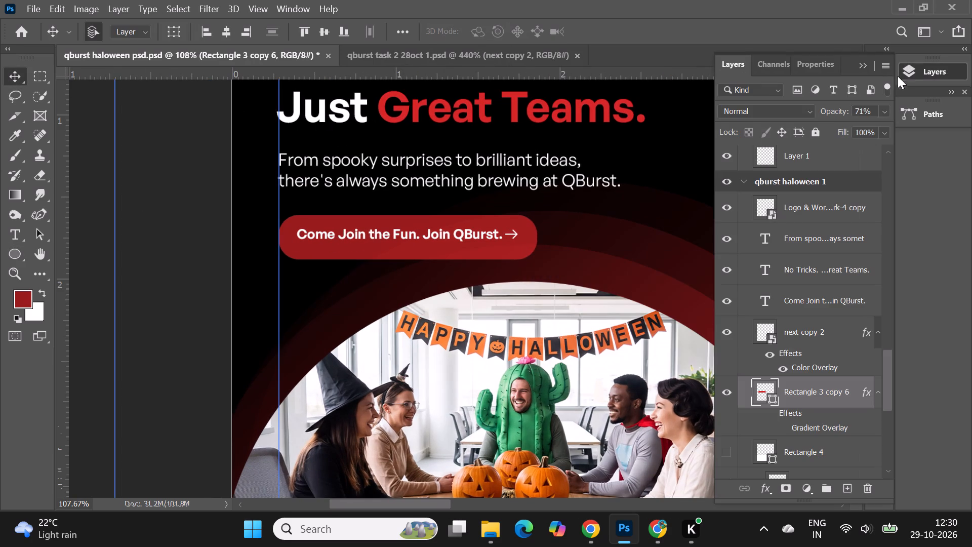
pyautogui.click(821, 62)
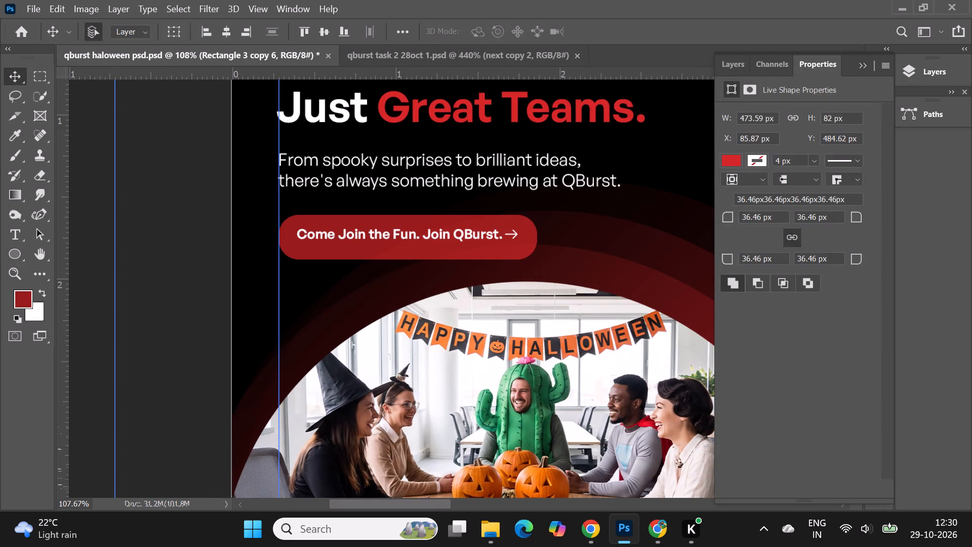
pyautogui.moveTo(761, 214); pyautogui.dragTo(715, 213)
pyautogui.write('100')
pyautogui.press('Return')
pyautogui.click(860, 63)
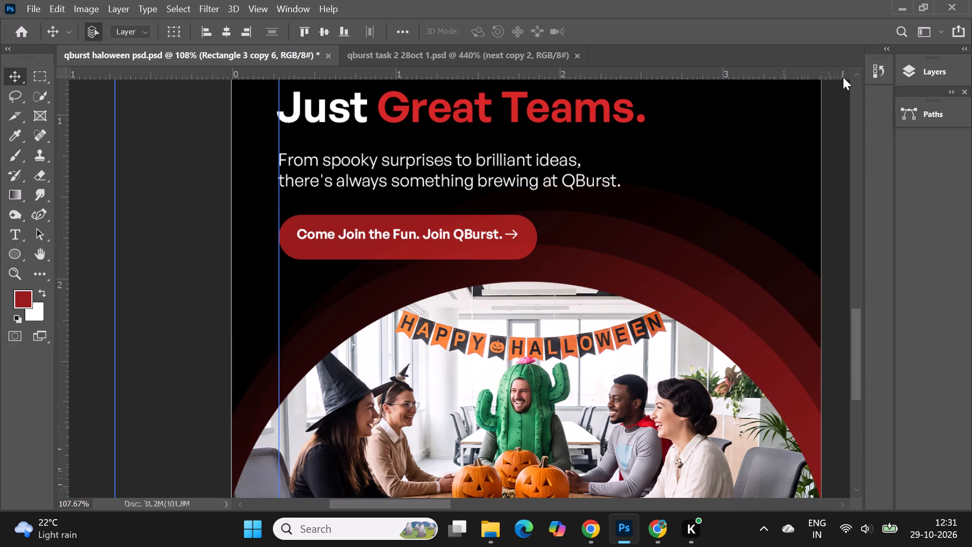
pyautogui.click(195, 242)
# Move the button text and arrow icon together down about 0.02 in to centre them vertically in the pill.
pyautogui.keyDown('alt'); pyautogui.scroll(9, 348, 258); pyautogui.keyUp('alt')
pyautogui.keyDown('alt'); pyautogui.scroll(1, 268, 227); pyautogui.keyUp('alt')
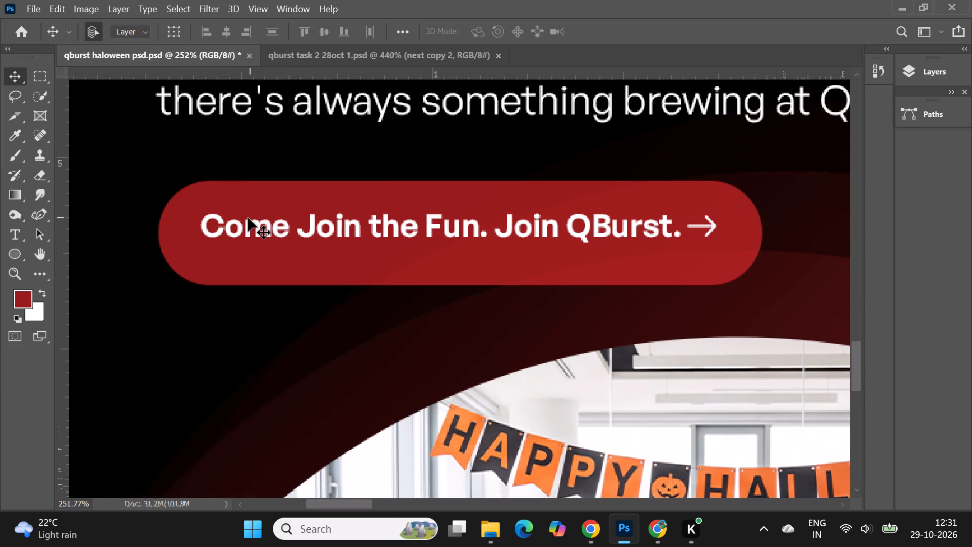
pyautogui.click(248, 224)
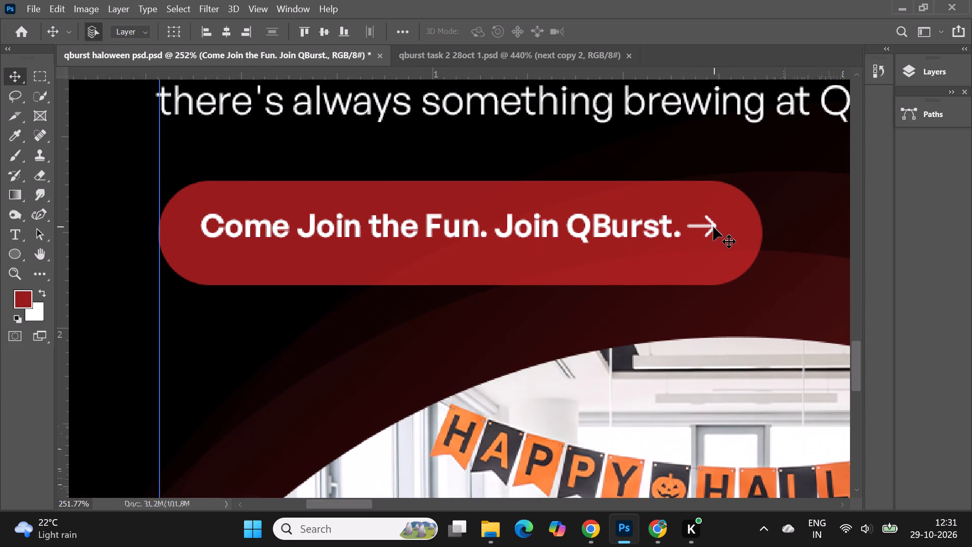
pyautogui.keyDown('shift'); pyautogui.click(713, 227); pyautogui.keyUp('shift')
pyautogui.moveTo(510, 226); pyautogui.dragTo(509, 233)
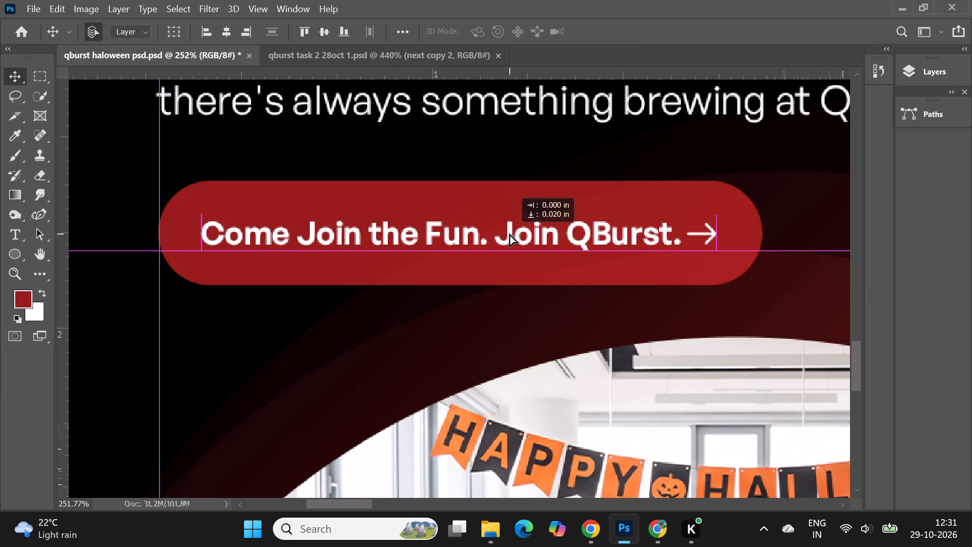
pyautogui.moveTo(509, 233); pyautogui.dragTo(509, 233)
# Examine the button's proportions and text alignment on qburst haloween 1, both close up and within the whole post.
pyautogui.keyDown('alt'); pyautogui.scroll(-7, 510, 222); pyautogui.keyUp('alt')
pyautogui.keyDown('alt'); pyautogui.scroll(4, 550, 216); pyautogui.keyUp('alt')
pyautogui.keyDown('alt'); pyautogui.scroll(-2, 403, 221); pyautogui.keyUp('alt')
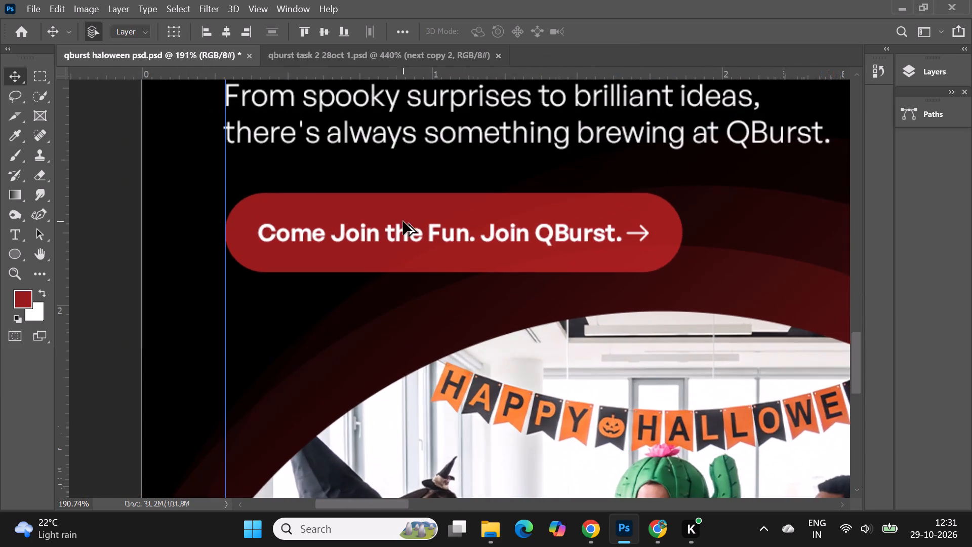
pyautogui.keyDown('alt'); pyautogui.scroll(-9, 403, 221); pyautogui.keyUp('alt')
pyautogui.scroll(4, 586, 328)
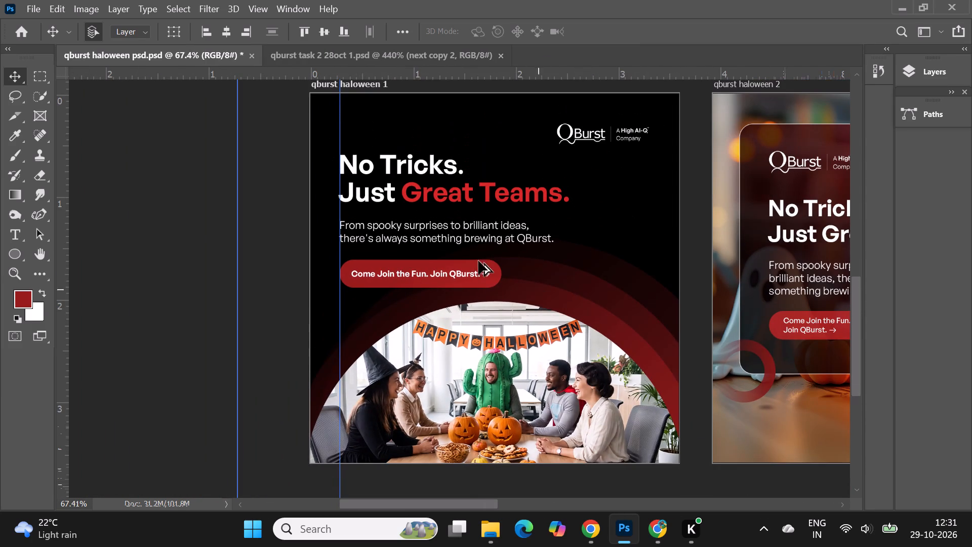
pyautogui.keyDown('alt'); pyautogui.scroll(-1, 548, 307); pyautogui.keyUp('alt')
pyautogui.keyDown('alt'); pyautogui.scroll(9, 392, 251); pyautogui.keyUp('alt')
pyautogui.keyDown('alt'); pyautogui.scroll(-3, 298, 250); pyautogui.keyUp('alt')
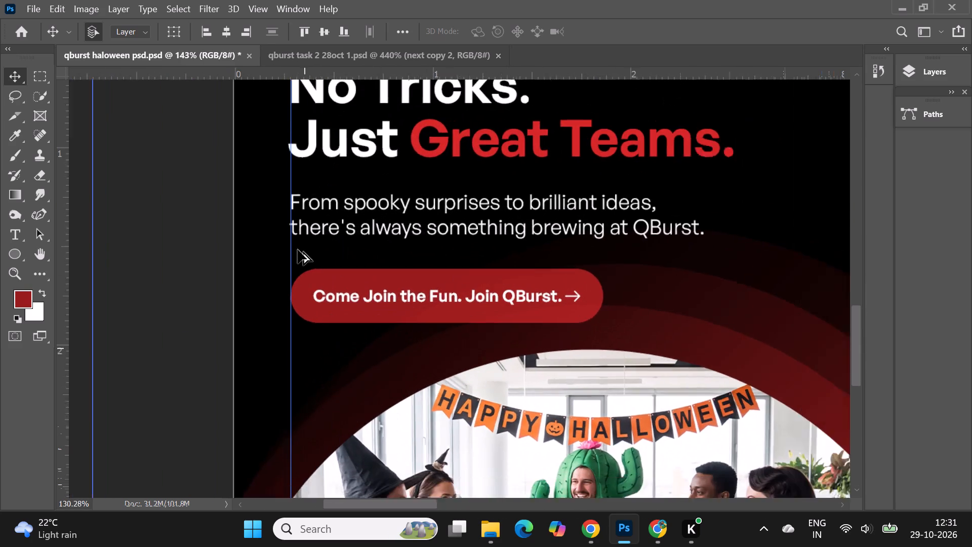
pyautogui.keyDown('alt'); pyautogui.scroll(-2, 298, 250); pyautogui.keyUp('alt')
pyautogui.keyDown('alt'); pyautogui.scroll(8, 343, 275); pyautogui.keyUp('alt')
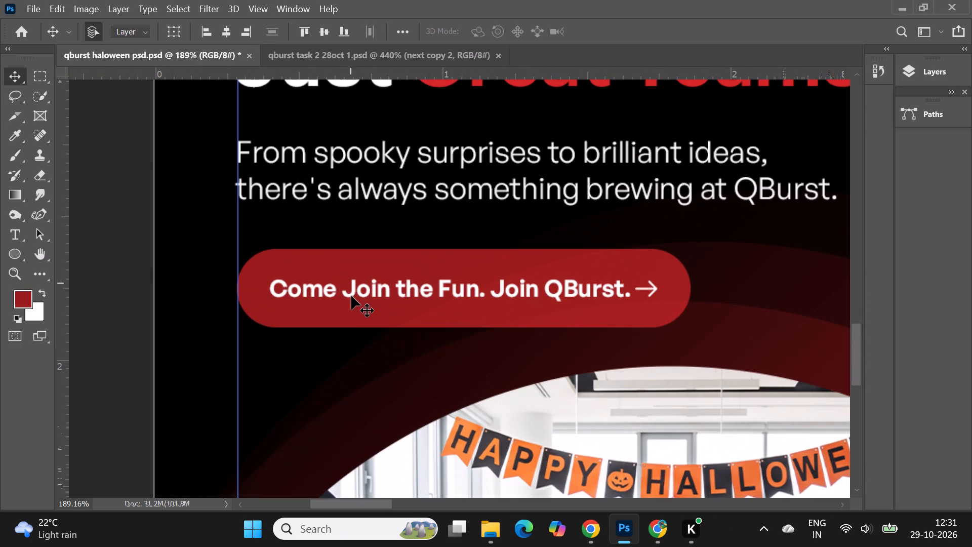
pyautogui.keyDown('alt'); pyautogui.scroll(-7, 434, 306); pyautogui.keyUp('alt')
pyautogui.keyDown('alt'); pyautogui.scroll(7, 444, 282); pyautogui.keyUp('alt')
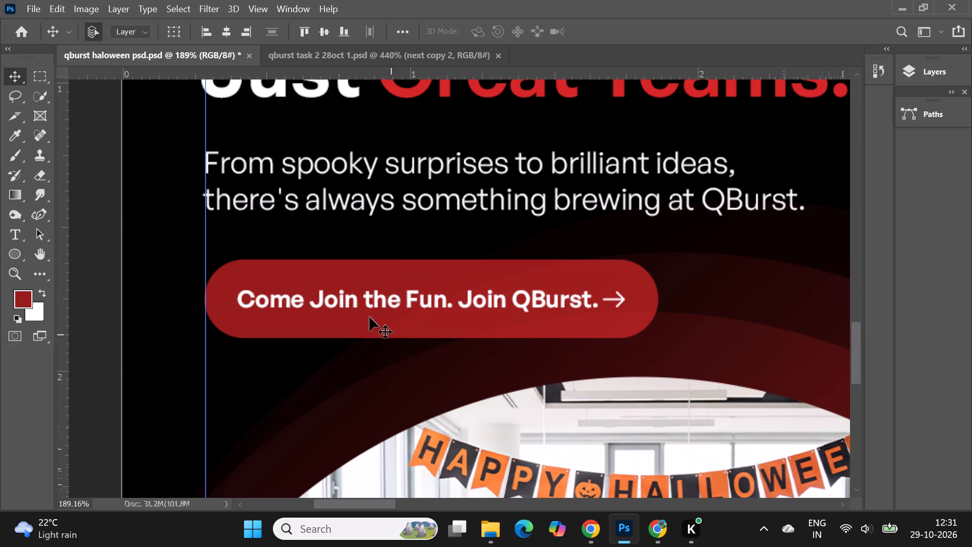
pyautogui.keyDown('alt'); pyautogui.scroll(-3, 480, 289); pyautogui.keyUp('alt')
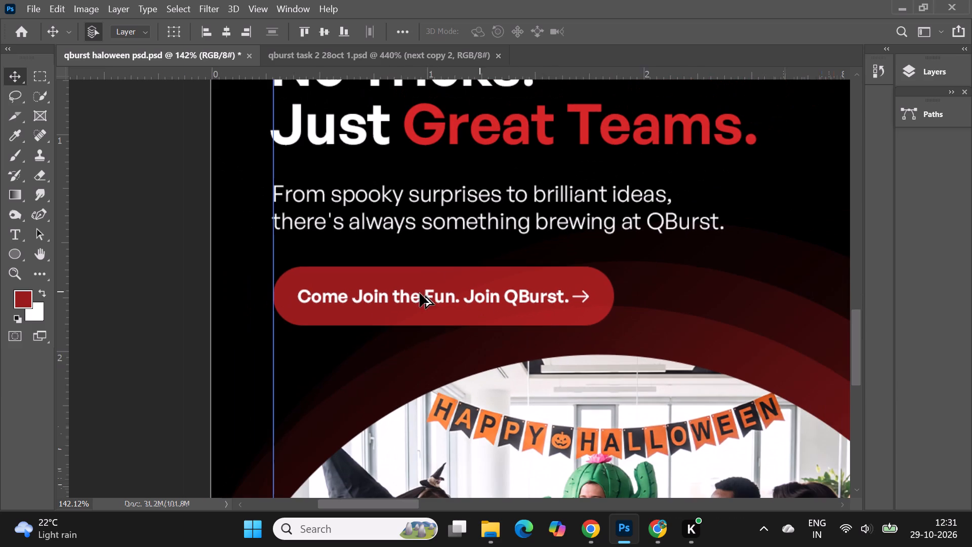
pyautogui.keyDown('alt'); pyautogui.scroll(-6, 433, 275); pyautogui.keyUp('alt')
pyautogui.keyDown('alt'); pyautogui.scroll(-4, 286, 269); pyautogui.keyUp('alt')
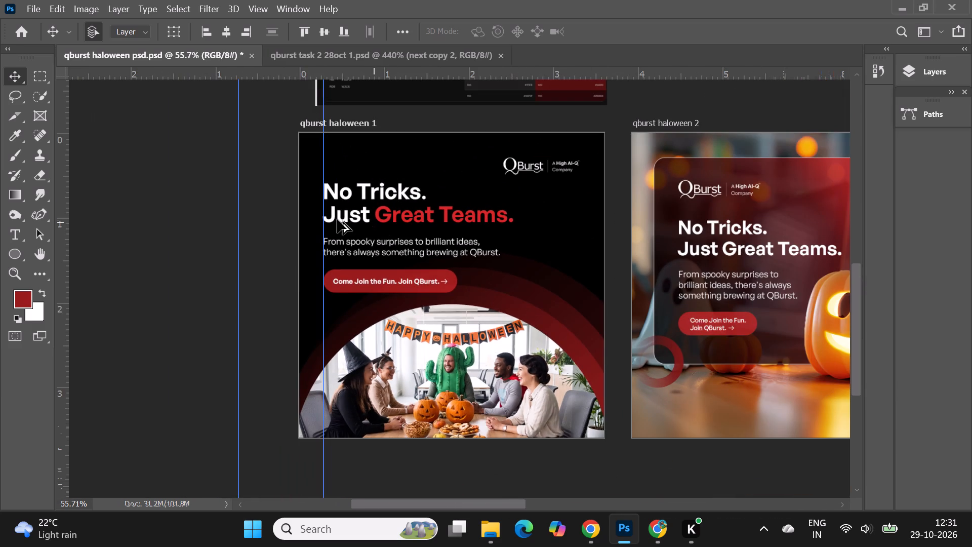
pyautogui.keyDown('alt'); pyautogui.scroll(2, 337, 219); pyautogui.keyUp('alt')
pyautogui.keyDown('alt'); pyautogui.scroll(9, 328, 268); pyautogui.keyUp('alt')
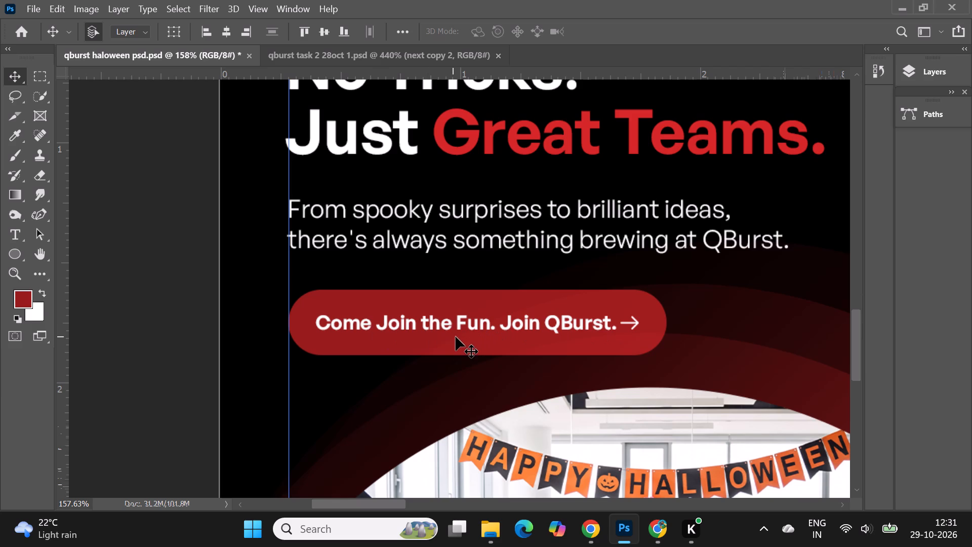
pyautogui.keyDown('alt'); pyautogui.scroll(-7, 249, 230); pyautogui.keyUp('alt')
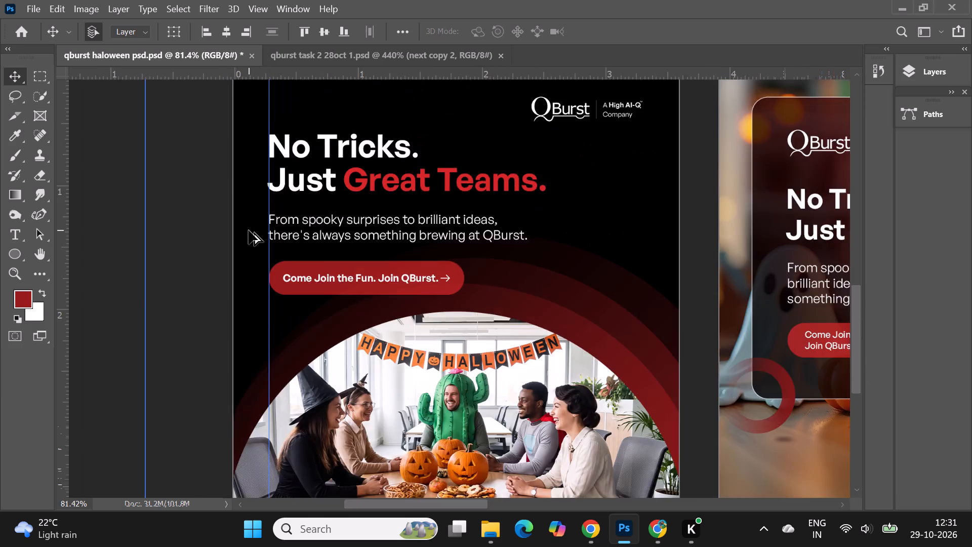
# Scale the button text and arrow icon together up to about 102%, keeping their proportions.
pyautogui.keyDown('alt'); pyautogui.scroll(12, 321, 272); pyautogui.keyUp('alt')
pyautogui.click(352, 295)
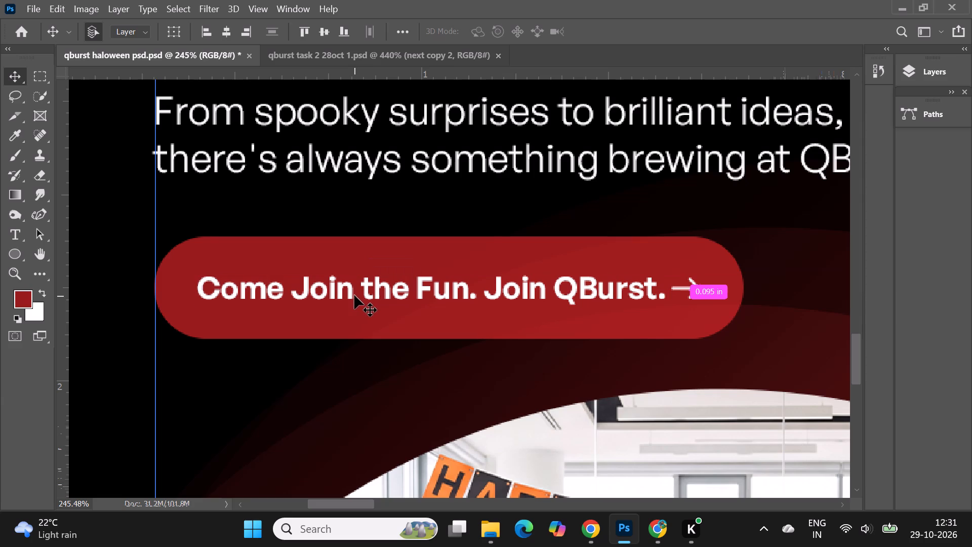
pyautogui.hotkey('ctrl', 't')
pyautogui.moveTo(700, 306); pyautogui.dragTo(704, 307)
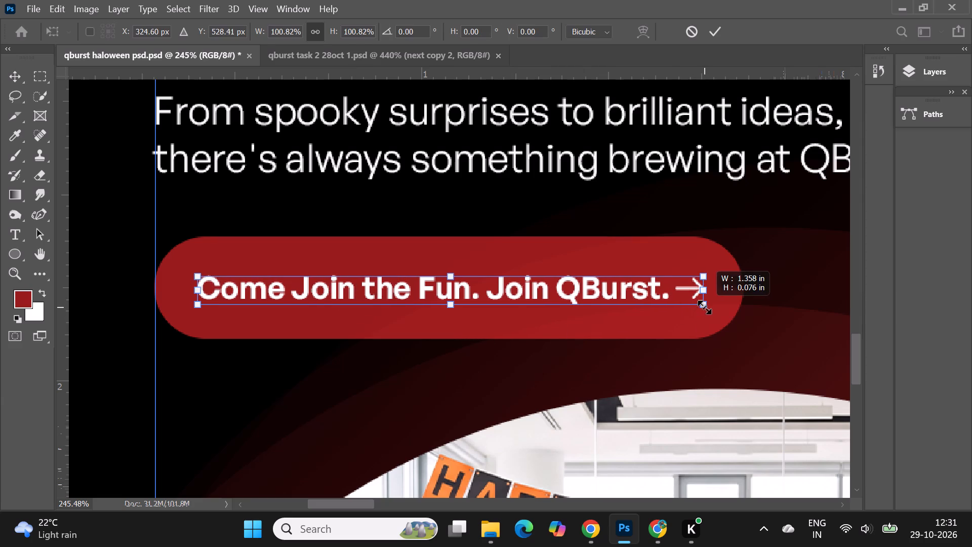
pyautogui.moveTo(704, 307); pyautogui.dragTo(710, 308)
pyautogui.click(717, 29)
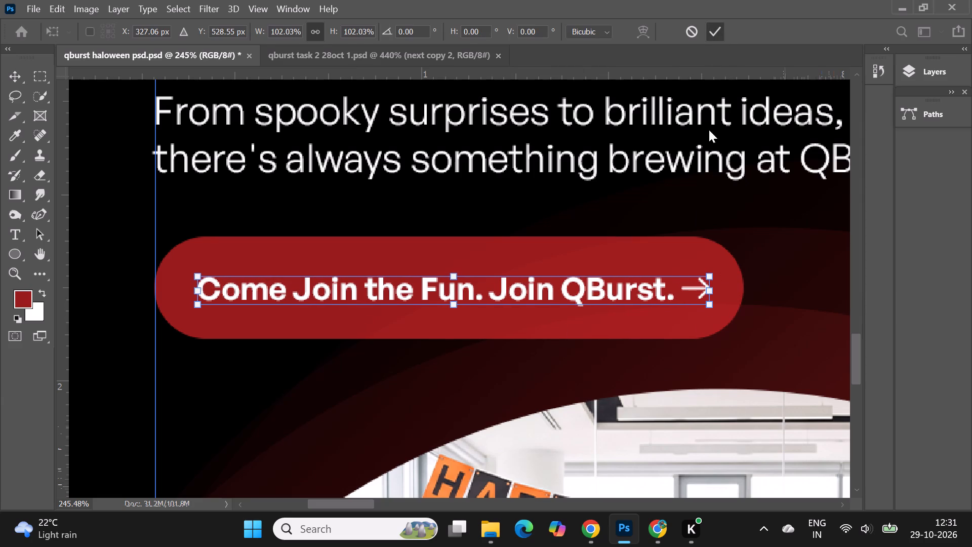
# Scale the button text and arrow icon together down to about 97%, keeping their proportions.
pyautogui.keyDown('alt'); pyautogui.scroll(-4, 655, 243); pyautogui.keyUp('alt')
pyautogui.keyDown('alt'); pyautogui.scroll(-7, 461, 285); pyautogui.keyUp('alt')
pyautogui.keyDown('alt'); pyautogui.scroll(4, 379, 252); pyautogui.keyUp('alt')
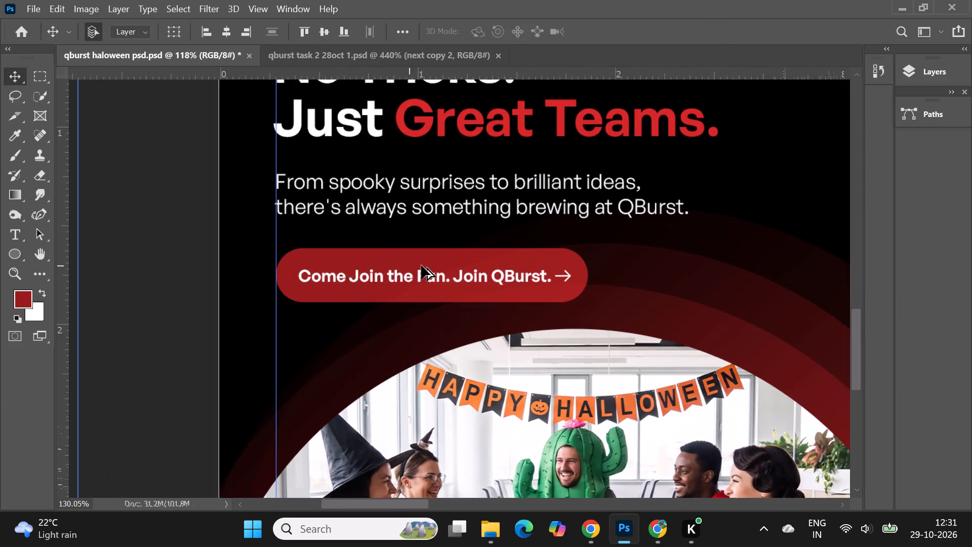
pyautogui.keyDown('alt'); pyautogui.scroll(1, 421, 265); pyautogui.keyUp('alt')
pyautogui.hotkey('ctrl', 't')
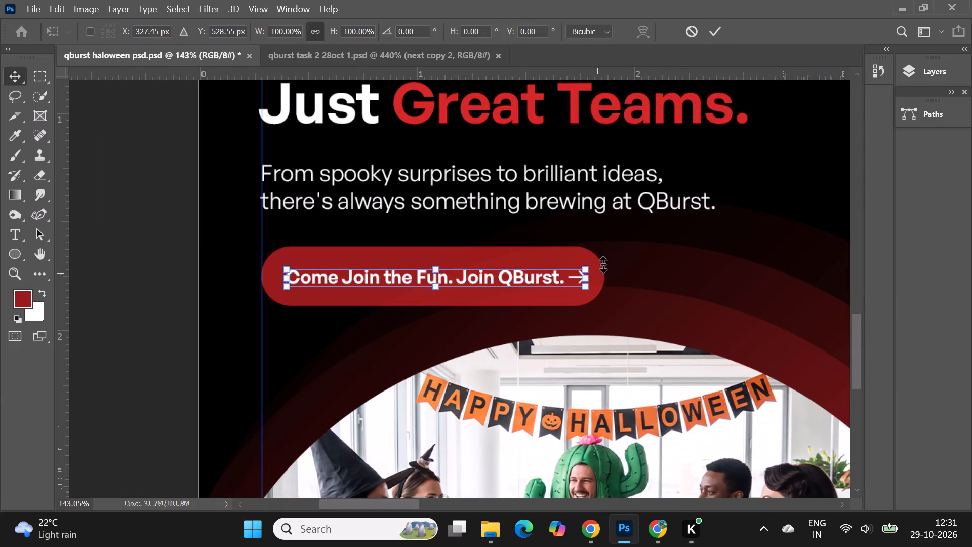
pyautogui.moveTo(587, 265); pyautogui.dragTo(579, 266)
pyautogui.scroll(4, 587, 300)
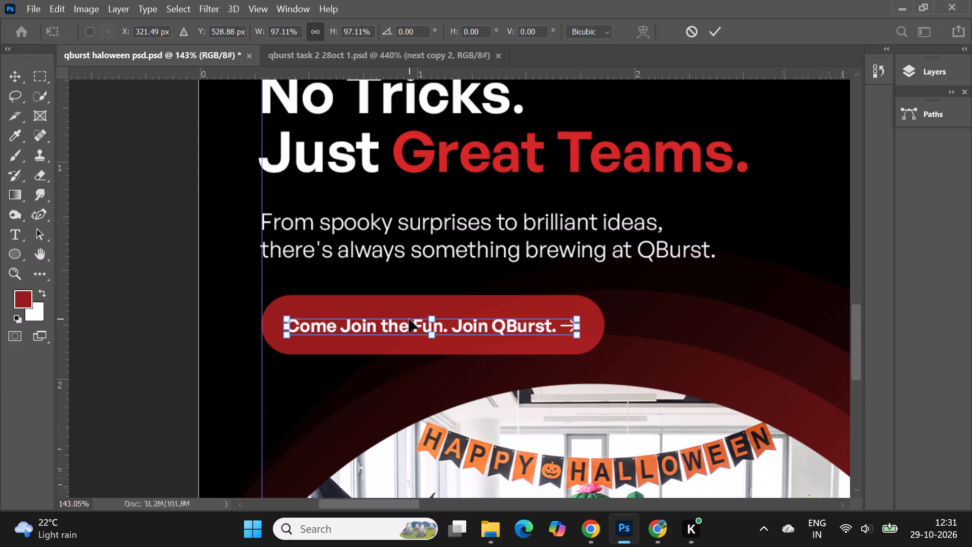
pyautogui.scroll(4, 409, 319)
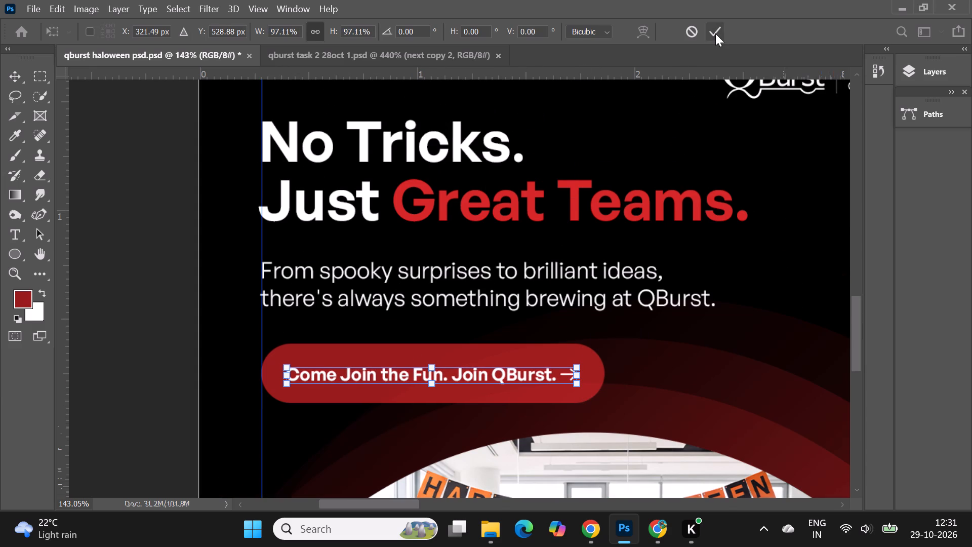
pyautogui.click(715, 33)
# Nudge the button text and arrow icon together by about 0.003 in to centre them in the pill, and deselect them.
pyautogui.click(342, 375)
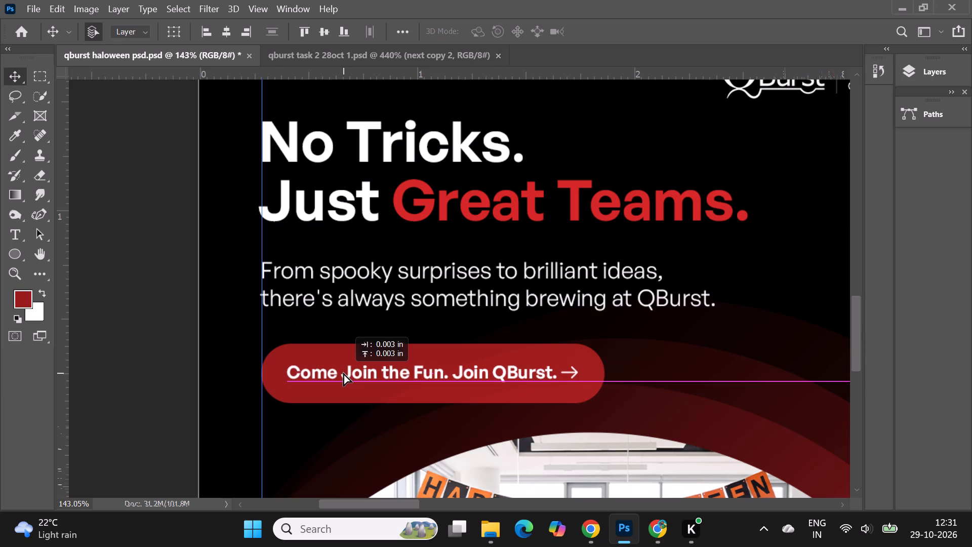
pyautogui.keyDown('alt'); pyautogui.scroll(4, 353, 399); pyautogui.keyUp('alt')
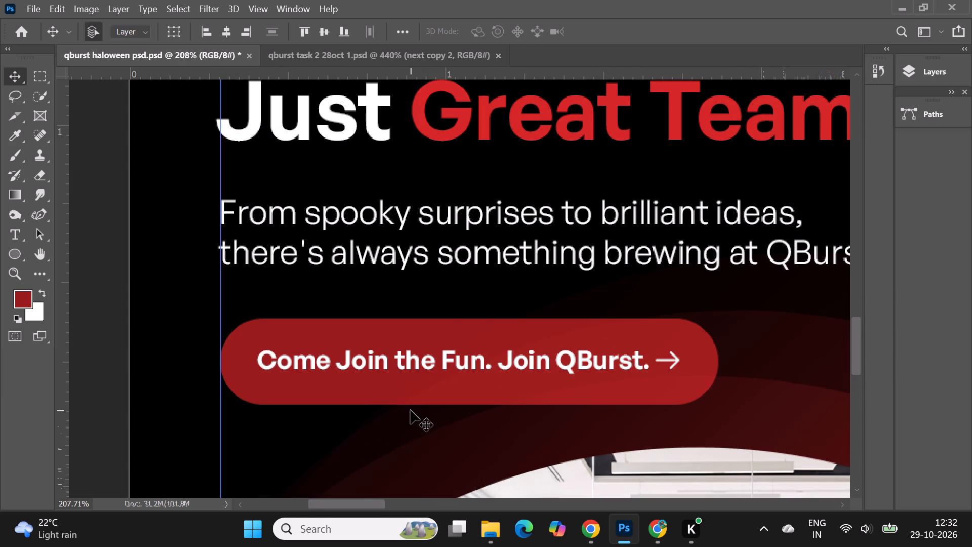
pyautogui.click(347, 360)
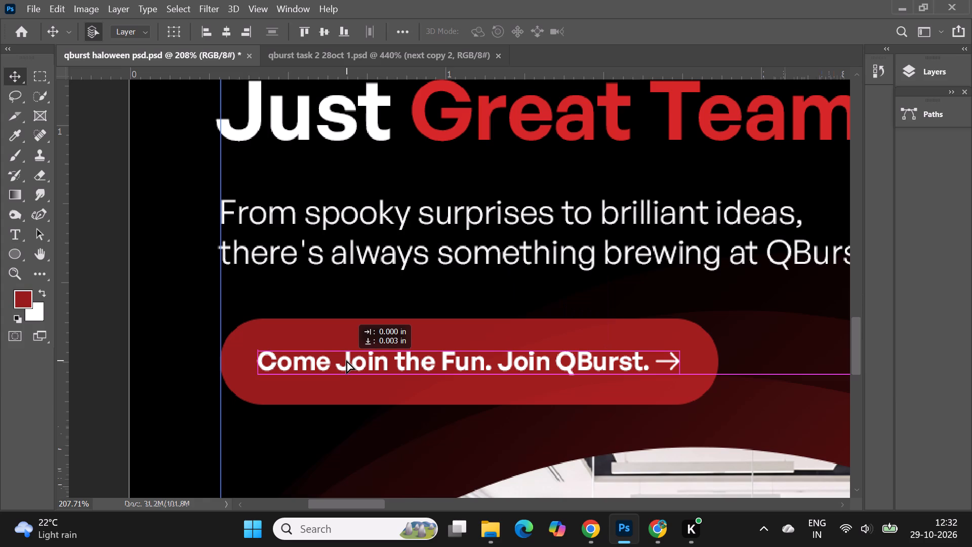
pyautogui.keyDown('alt'); pyautogui.scroll(-11, 387, 247); pyautogui.keyUp('alt')
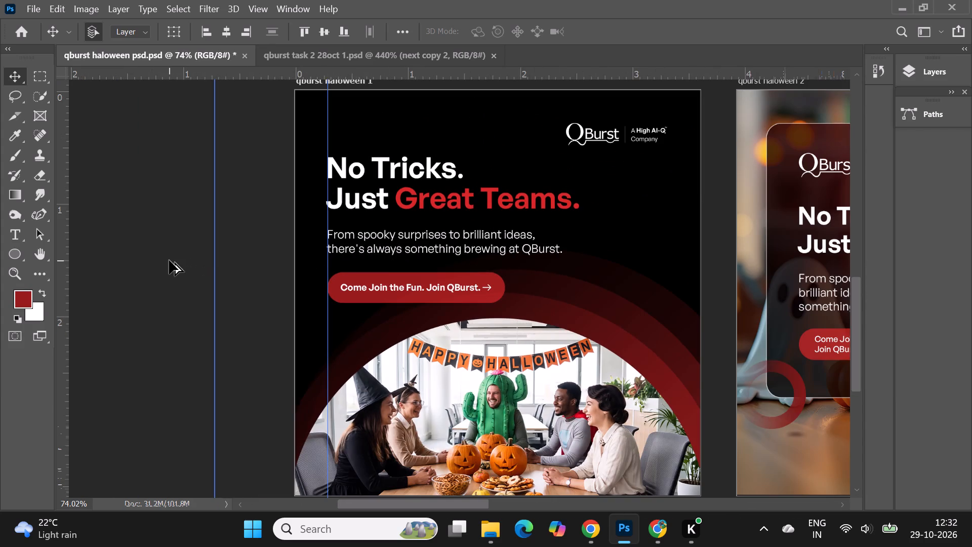
pyautogui.click(168, 315)
# Check the centring of the button text and arrow icon in the pill, both close up and within the whole post.
pyautogui.keyDown('alt'); pyautogui.scroll(12, 387, 297); pyautogui.keyUp('alt')
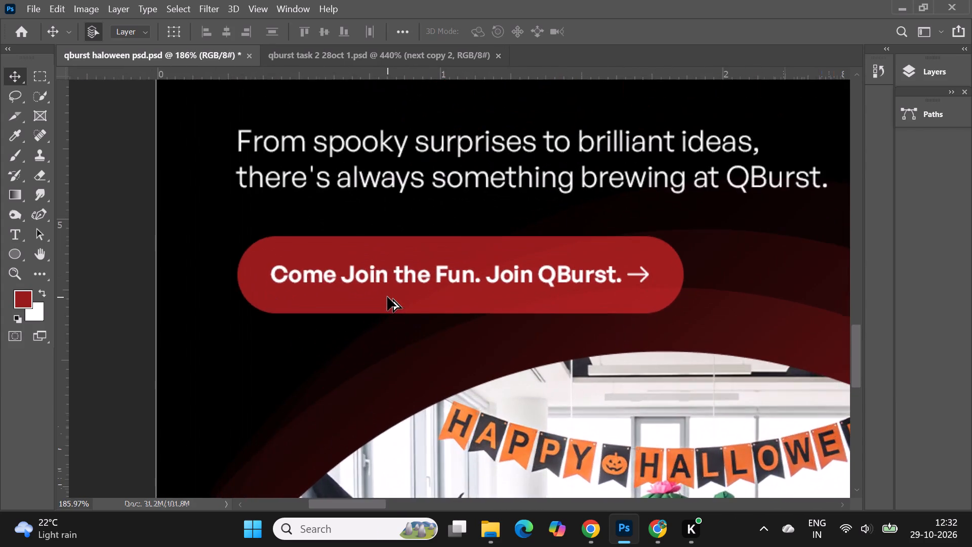
pyautogui.keyDown('alt'); pyautogui.scroll(2, 387, 297); pyautogui.keyUp('alt')
pyautogui.click(367, 268)
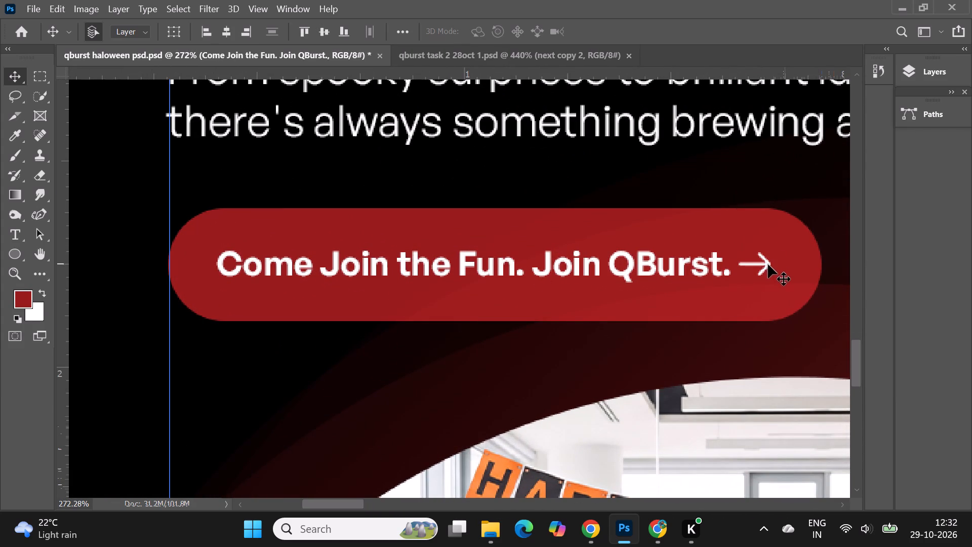
pyautogui.keyDown('shift'); pyautogui.click(768, 264); pyautogui.keyUp('shift')
pyautogui.click(548, 263)
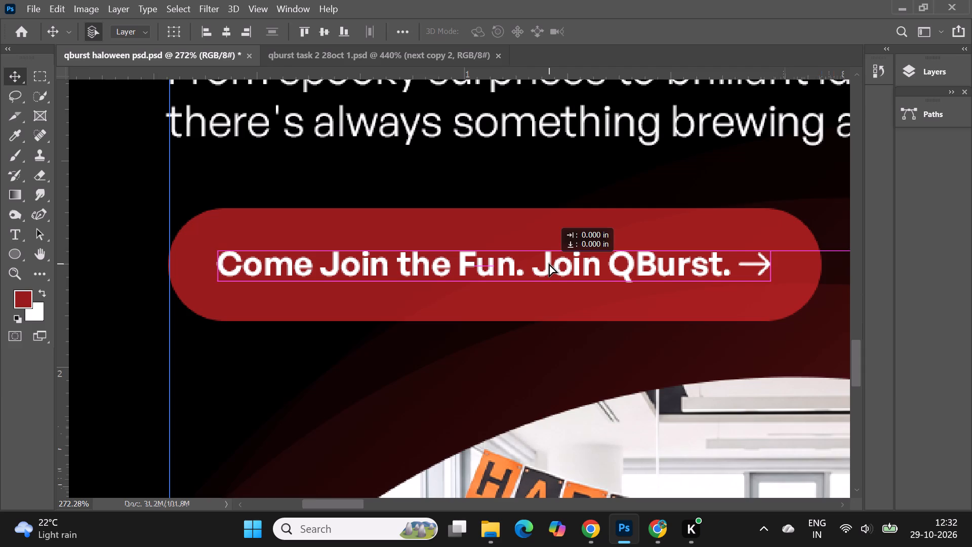
pyautogui.keyDown('alt'); pyautogui.scroll(-17, 284, 221); pyautogui.keyUp('alt')
pyautogui.click(520, 452)
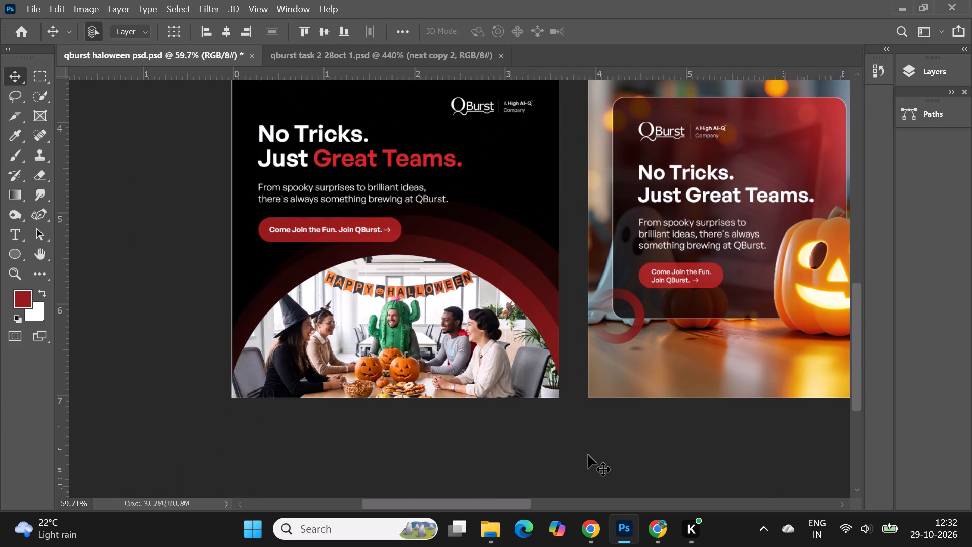
pyautogui.scroll(4, 588, 455)
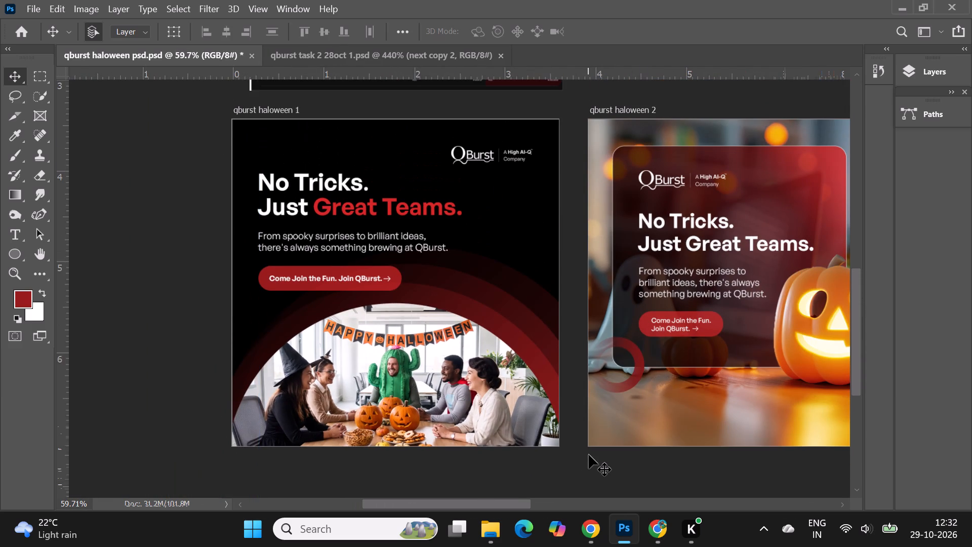
# Nudge the pill shape, button text and arrow icon together slightly down below the body text on qburst haloween 1, and deselect them.
pyautogui.keyDown('alt'); pyautogui.scroll(5, 256, 308); pyautogui.keyUp('alt')
pyautogui.keyDown('alt'); pyautogui.scroll(3, 382, 255); pyautogui.keyUp('alt')
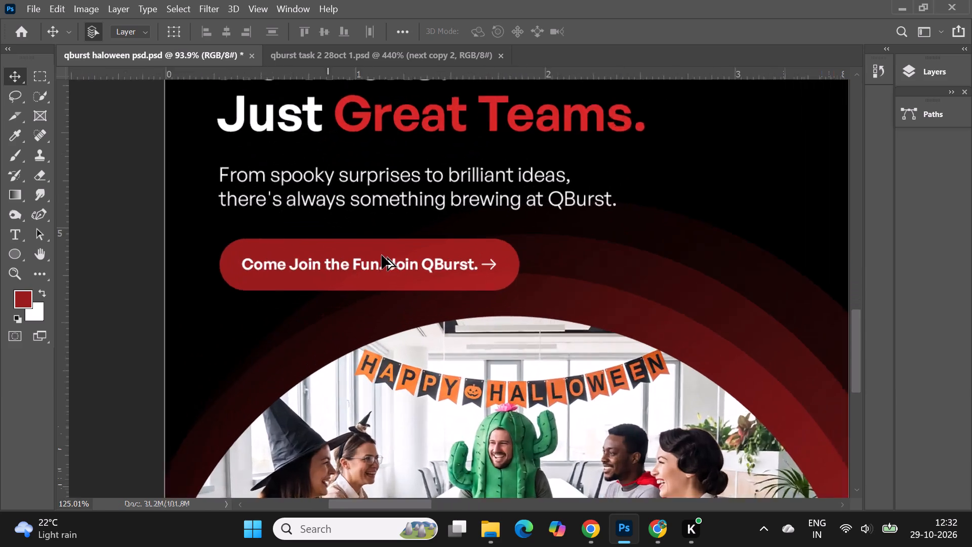
pyautogui.keyDown('alt'); pyautogui.scroll(6, 382, 255); pyautogui.keyUp('alt')
pyautogui.click(385, 229)
pyautogui.keyDown('shift'); pyautogui.click(376, 273); pyautogui.keyUp('shift')
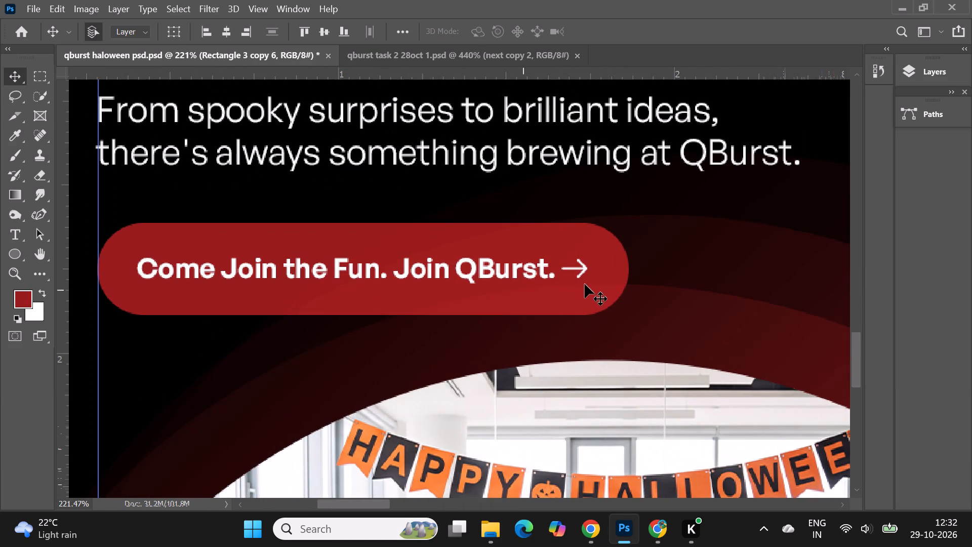
pyautogui.keyDown('shift'); pyautogui.click(584, 269); pyautogui.keyUp('shift')
pyautogui.keyDown('alt'); pyautogui.scroll(-12, 525, 273); pyautogui.keyUp('alt')
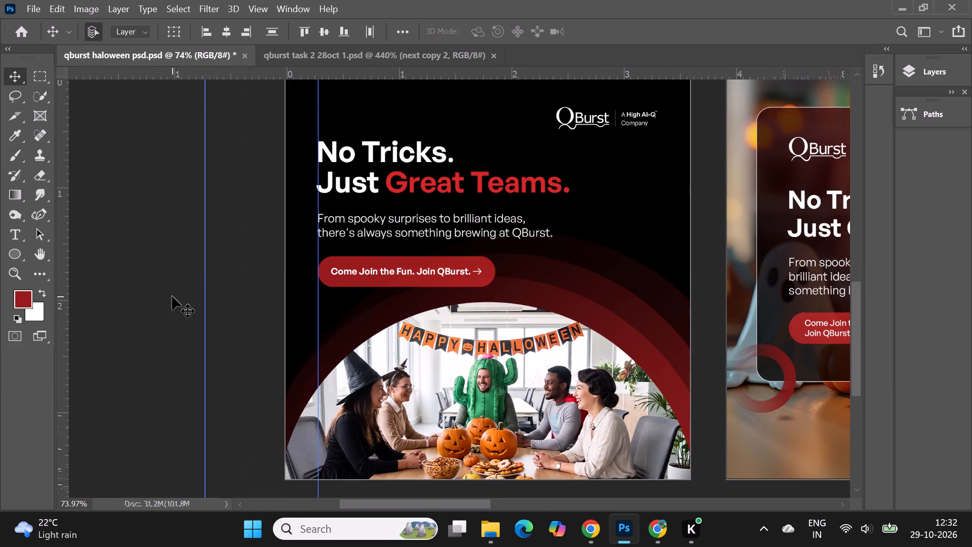
pyautogui.press('Down')
pyautogui.press('Down')
pyautogui.press('Down')
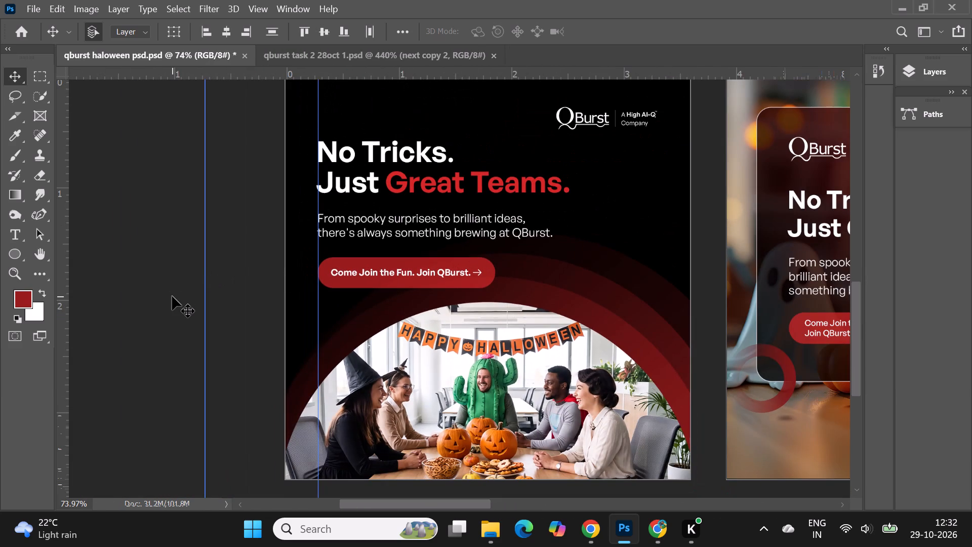
pyautogui.press('Up')
pyautogui.press('Up')
pyautogui.press('Down')
pyautogui.press('Down')
pyautogui.press('Up')
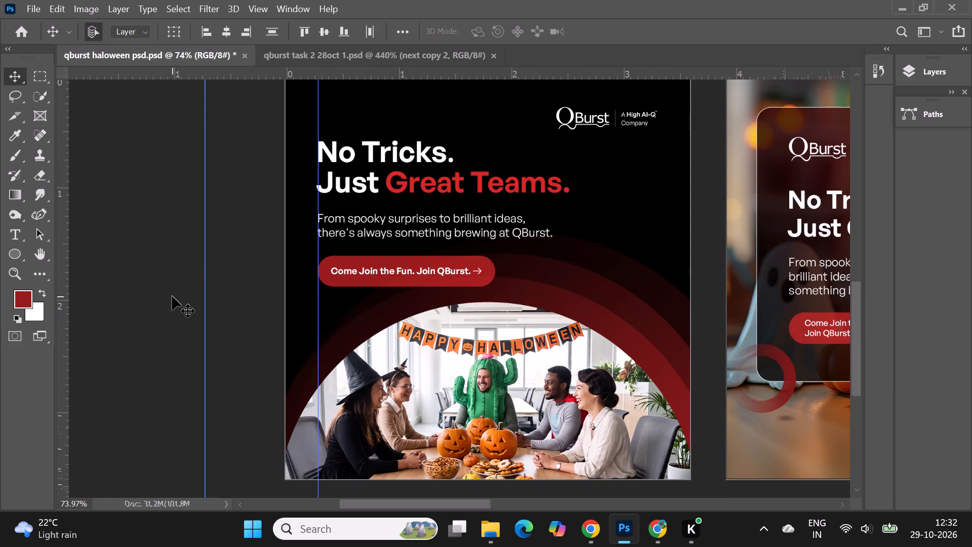
pyautogui.press('Down')
pyautogui.keyDown('alt'); pyautogui.scroll(-2, 172, 296); pyautogui.keyUp('alt')
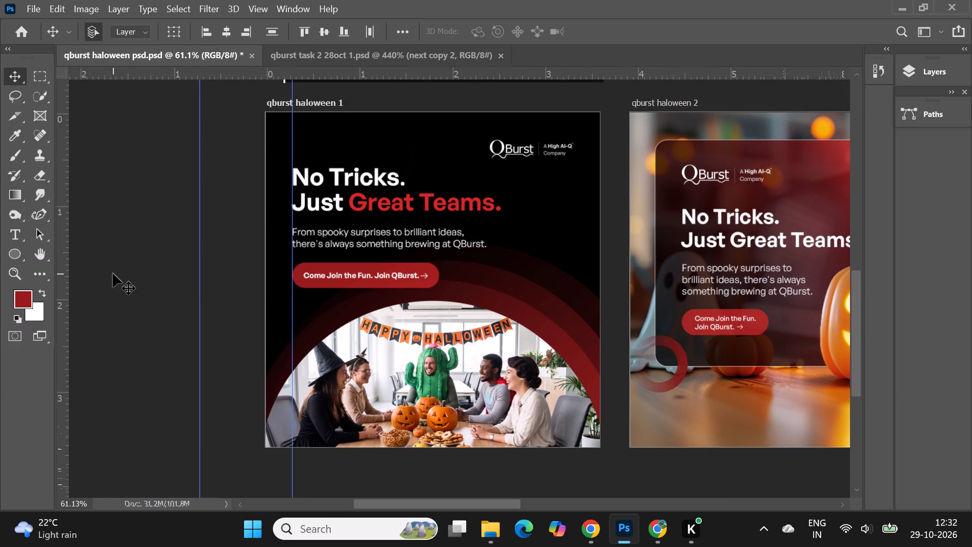
pyautogui.click(113, 273)
# Export only the qburst haloween 1 artboard as a 1080 x 1080 px PNG to Downloads, replacing the existing file.
pyautogui.click(33, 6)
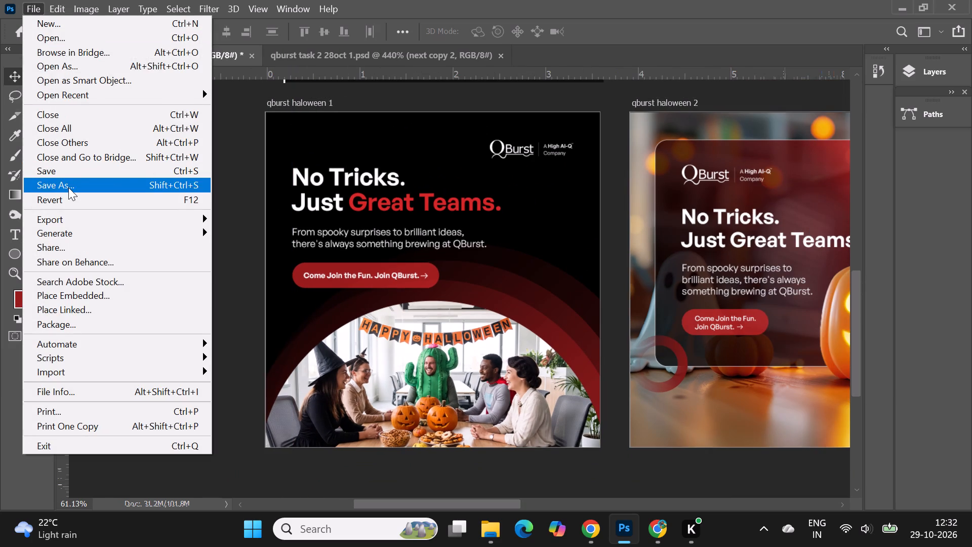
pyautogui.click(74, 218)
pyautogui.click(246, 233)
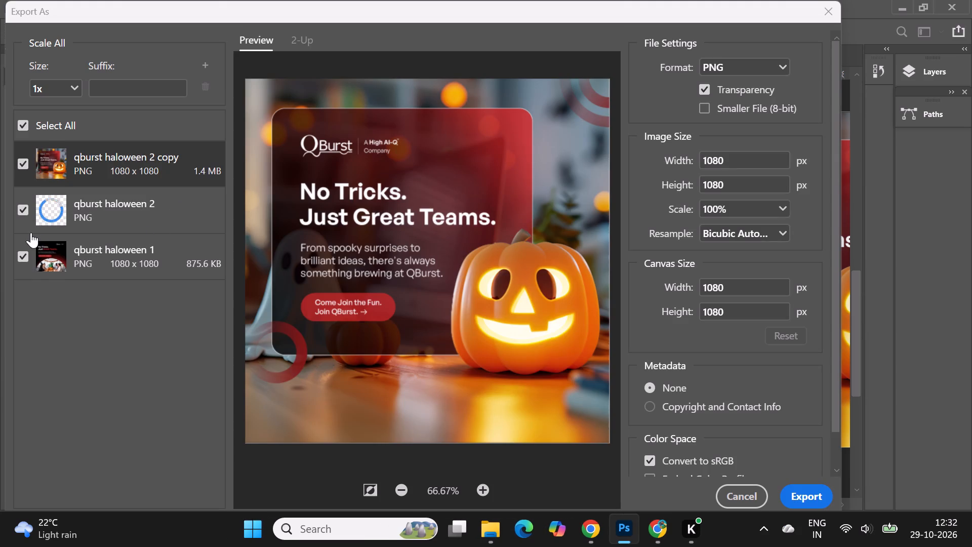
pyautogui.click(22, 207)
pyautogui.click(22, 167)
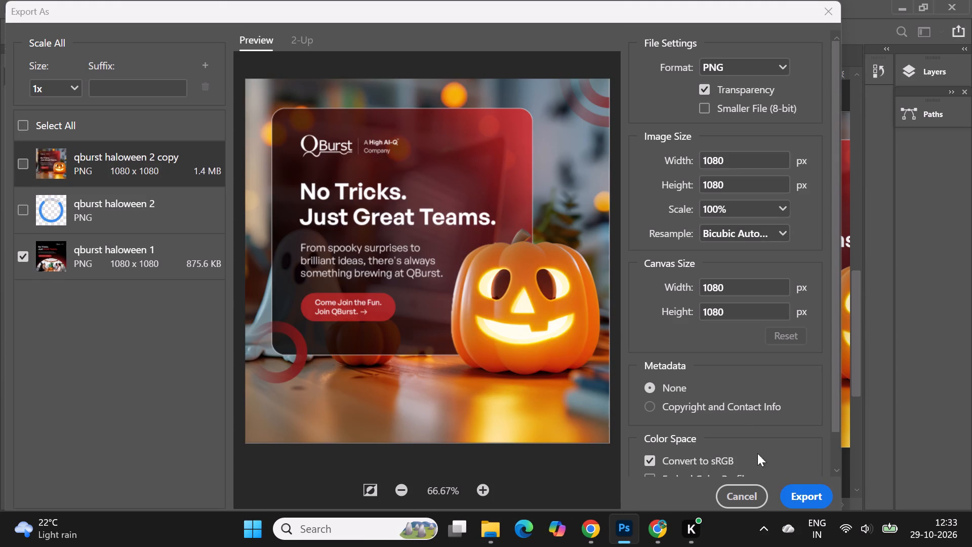
pyautogui.click(808, 501)
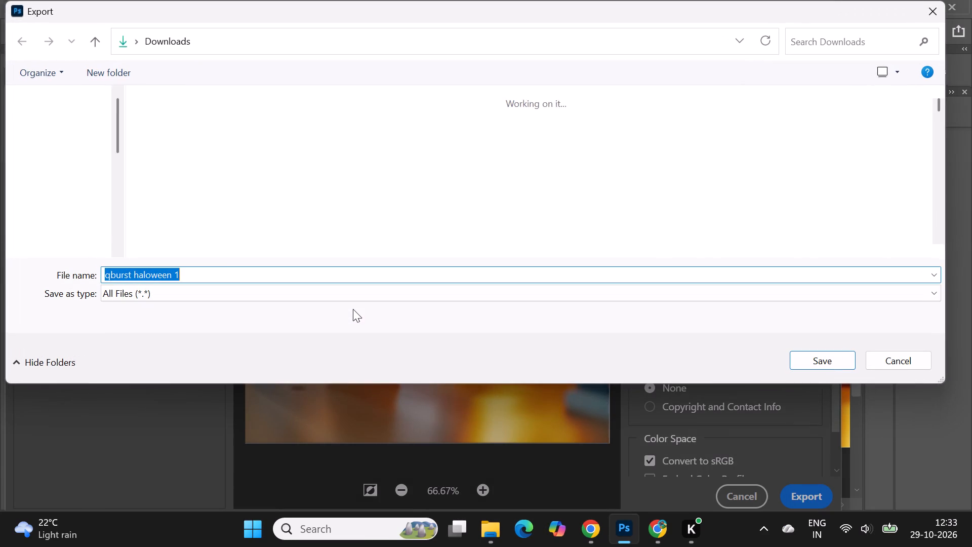
pyautogui.click(79, 241)
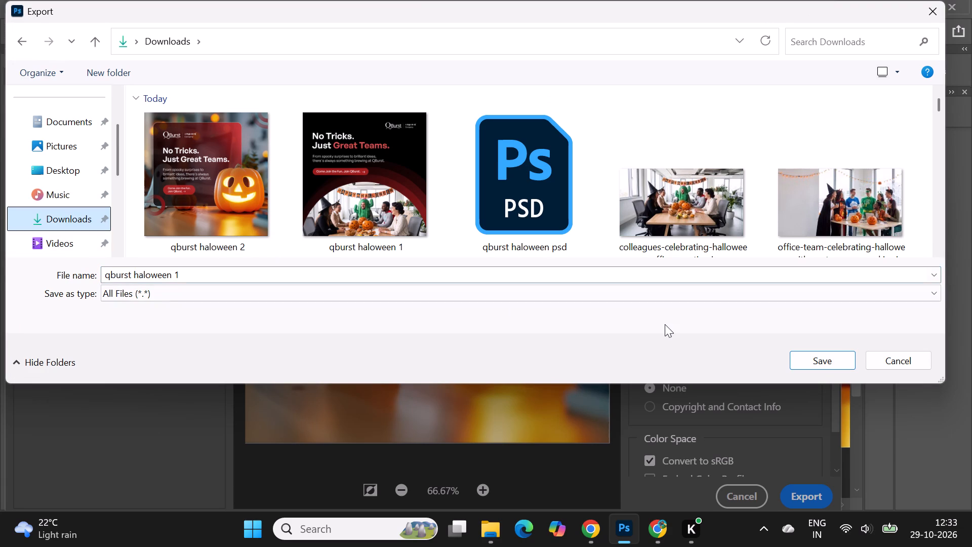
pyautogui.click(827, 362)
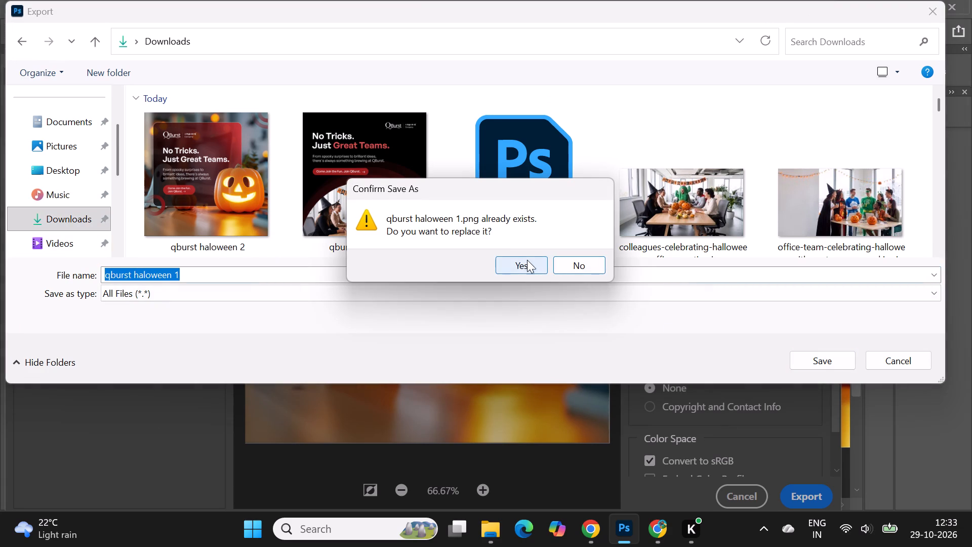
pyautogui.click(527, 260)
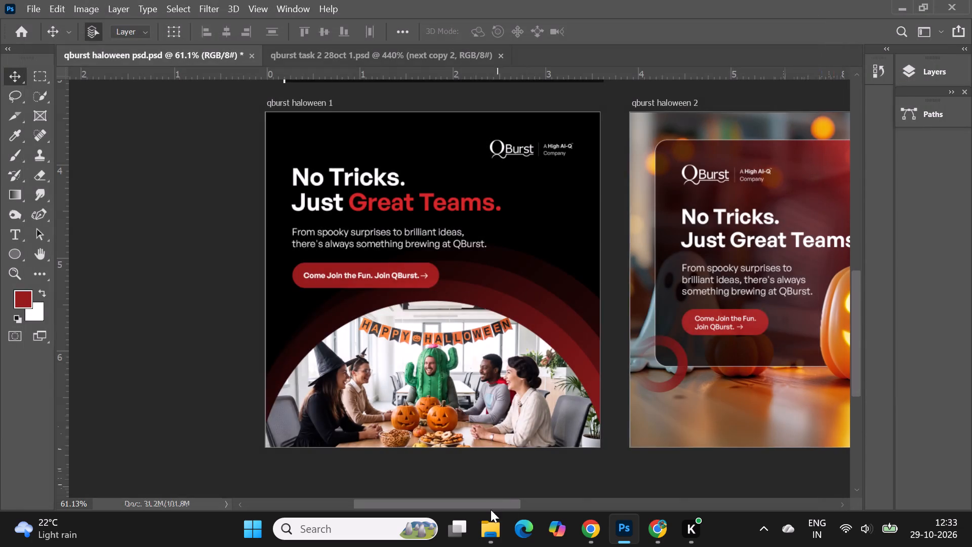
# Open the exported qburst haloween 1 image from the Downloads folder in Photos and enlarge the viewer to inspect it.
pyautogui.click(486, 531)
pyautogui.doubleClick(65, 257)
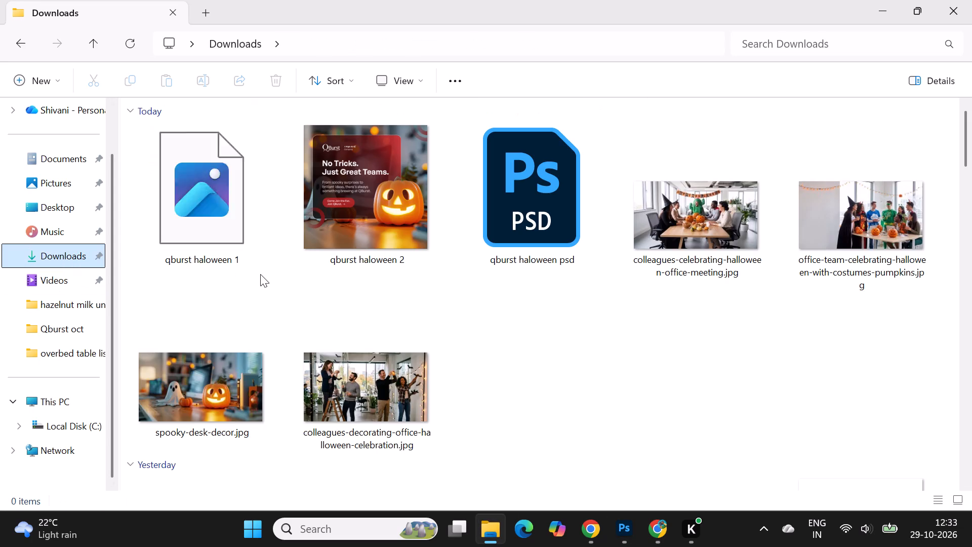
pyautogui.scroll(9, 260, 274)
pyautogui.doubleClick(232, 209)
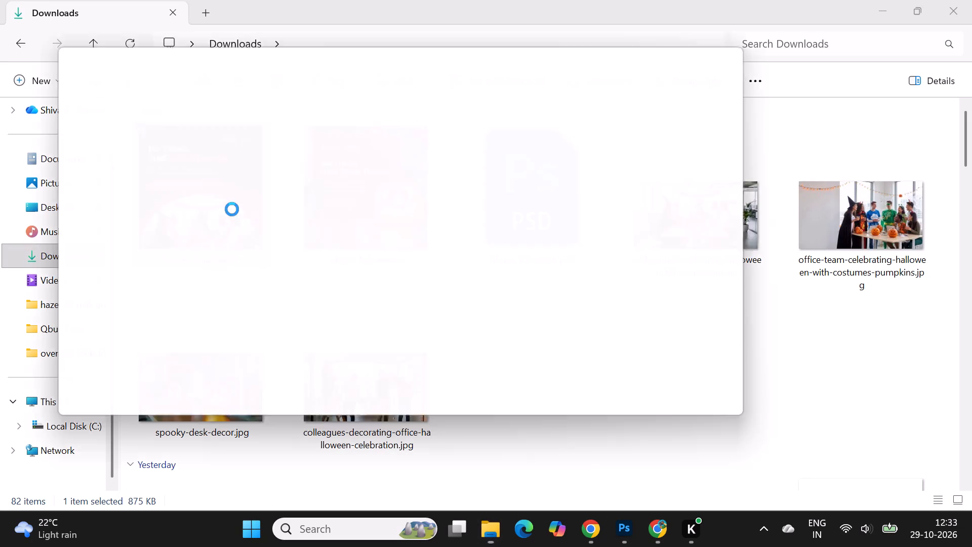
pyautogui.click(706, 60)
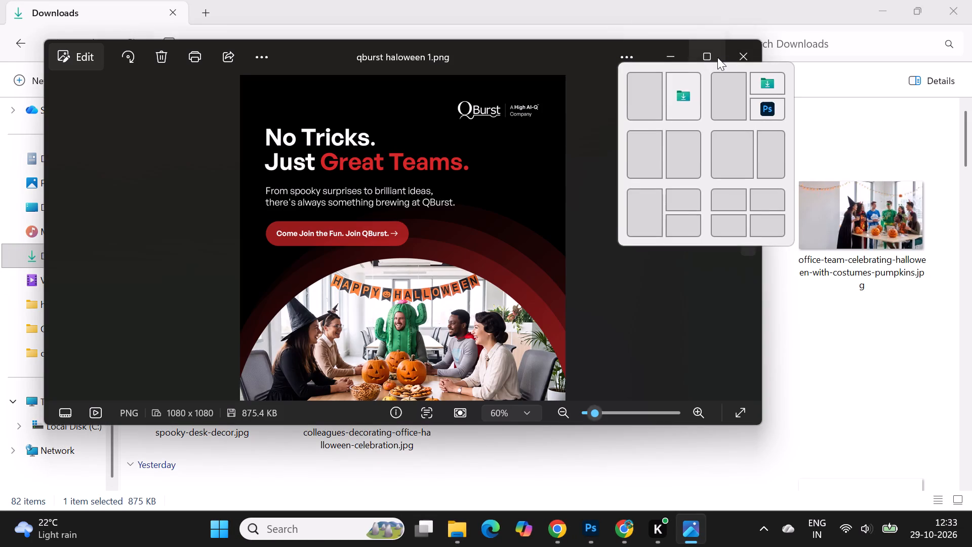
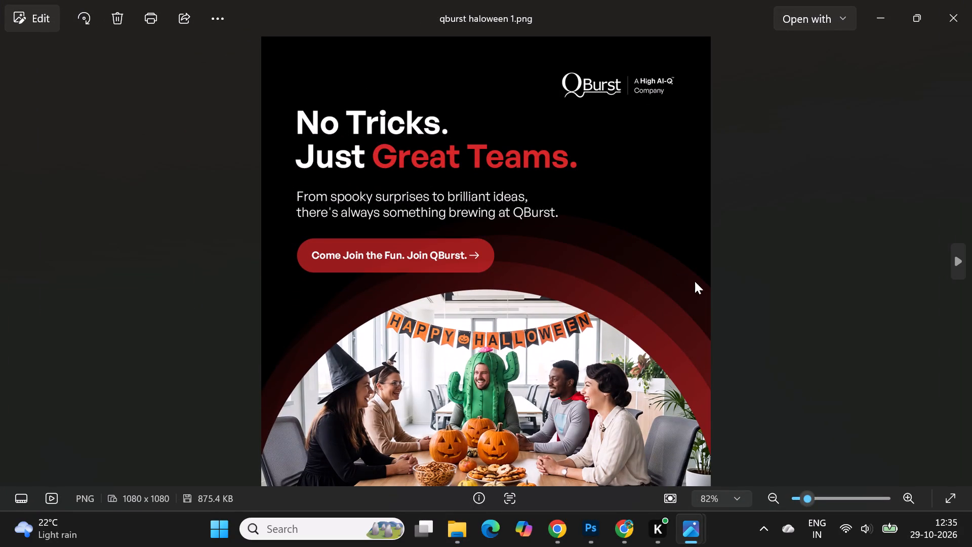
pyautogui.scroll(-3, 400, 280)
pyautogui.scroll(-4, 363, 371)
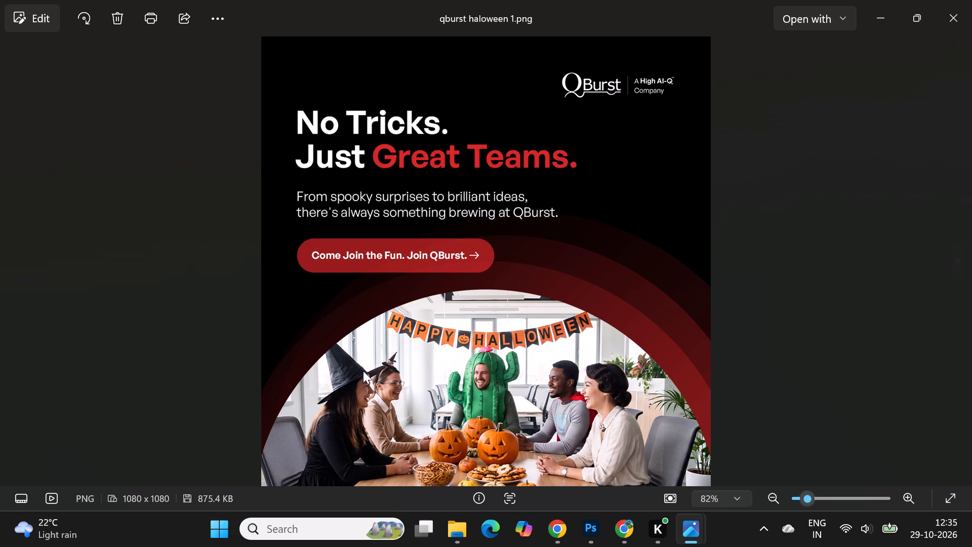
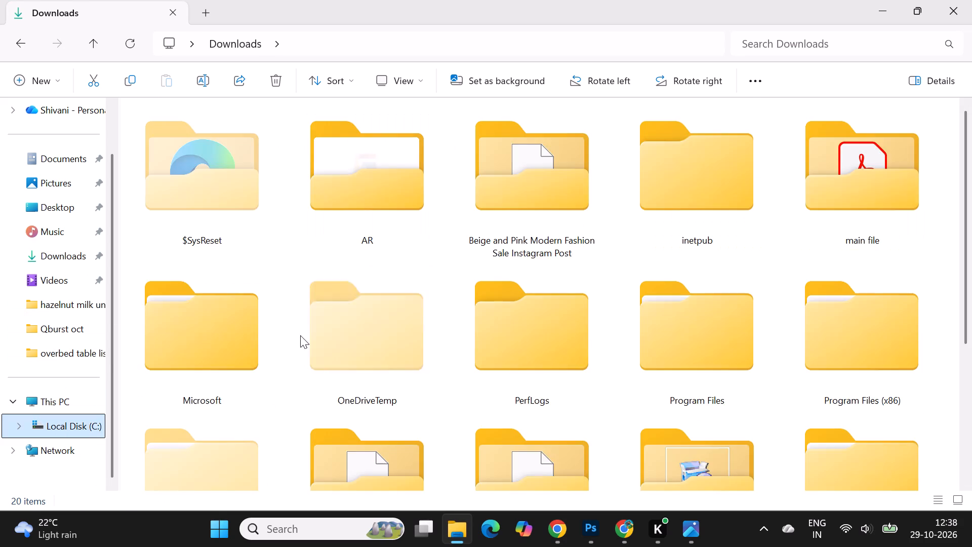
# Open the snell august folder inside VRD Projects > Snell on Local Disk (C:).
pyautogui.scroll(-2, 300, 335)
pyautogui.doubleClick(217, 396)
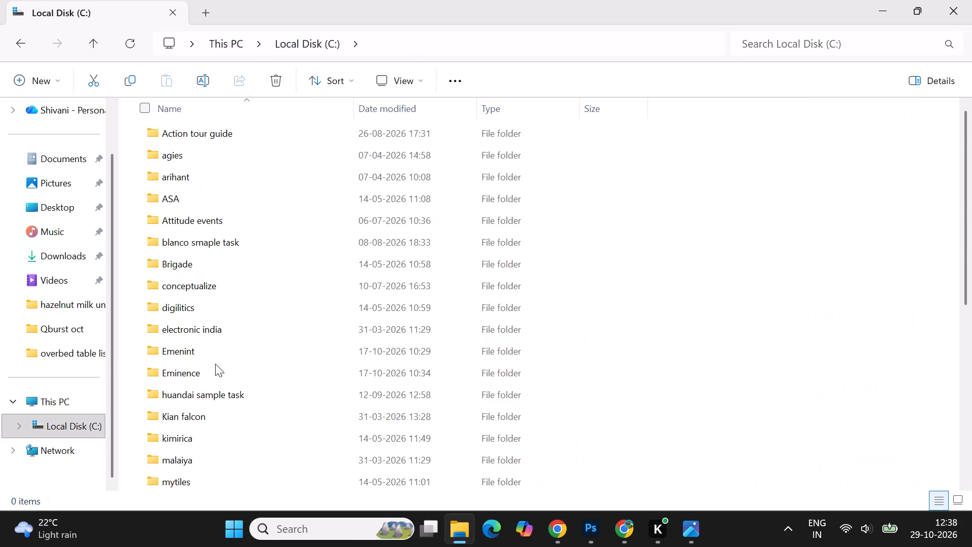
pyautogui.scroll(-5, 215, 355)
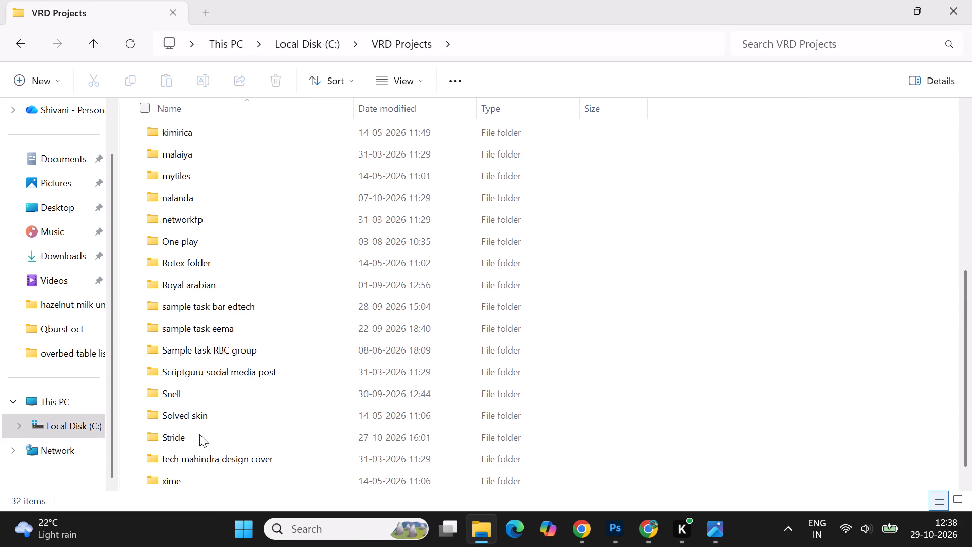
pyautogui.doubleClick(184, 393)
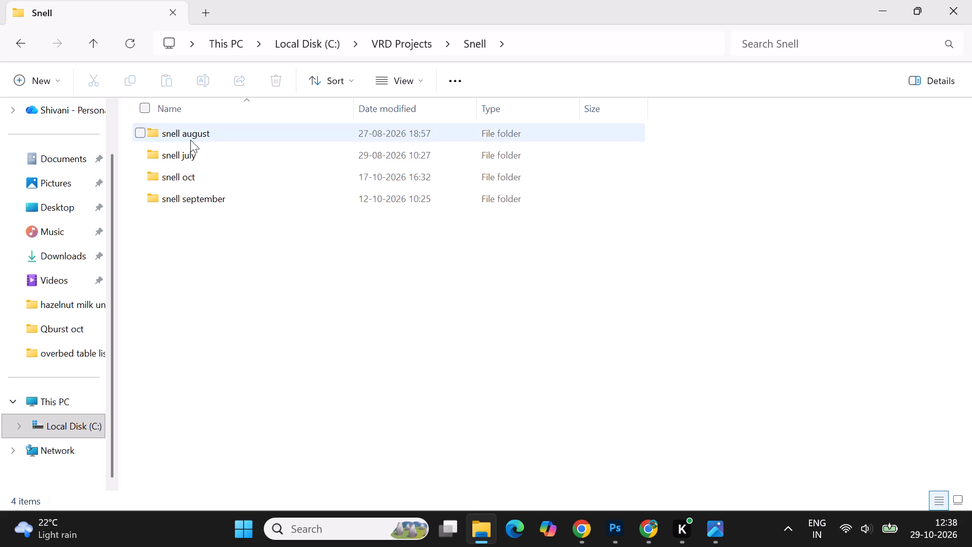
pyautogui.doubleClick(187, 135)
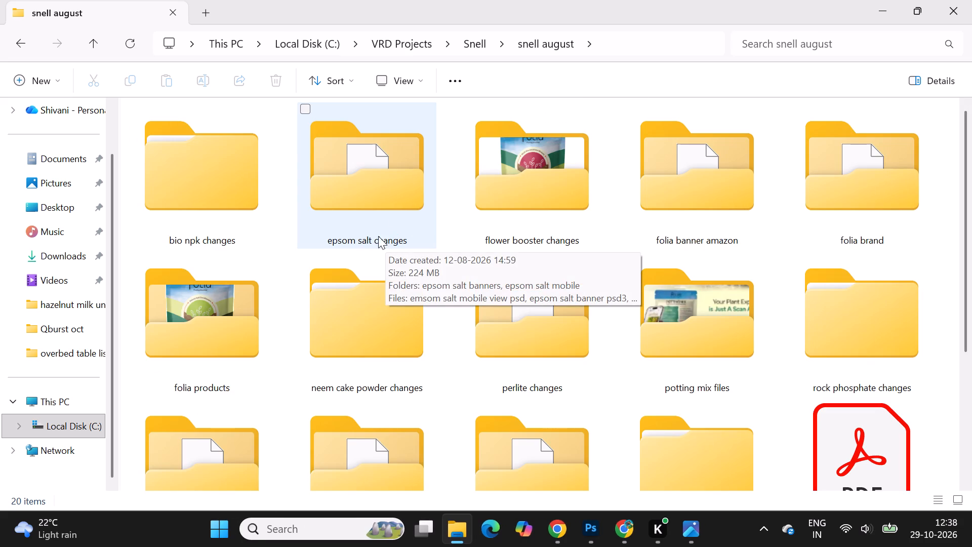
# Look through the snell august folder and its neem cake powder changes subfolder for PSDs to upload.
pyautogui.scroll(-1, 815, 330)
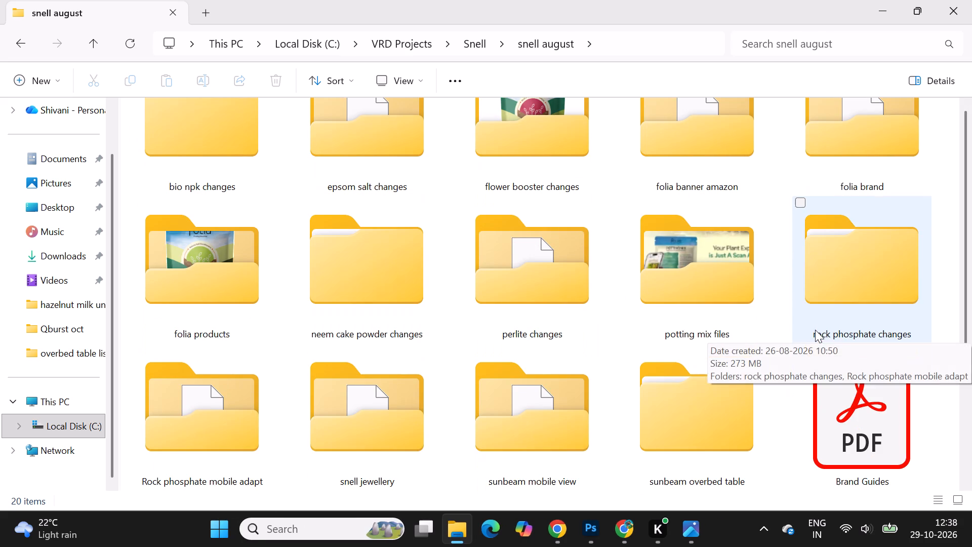
pyautogui.scroll(-1, 386, 345)
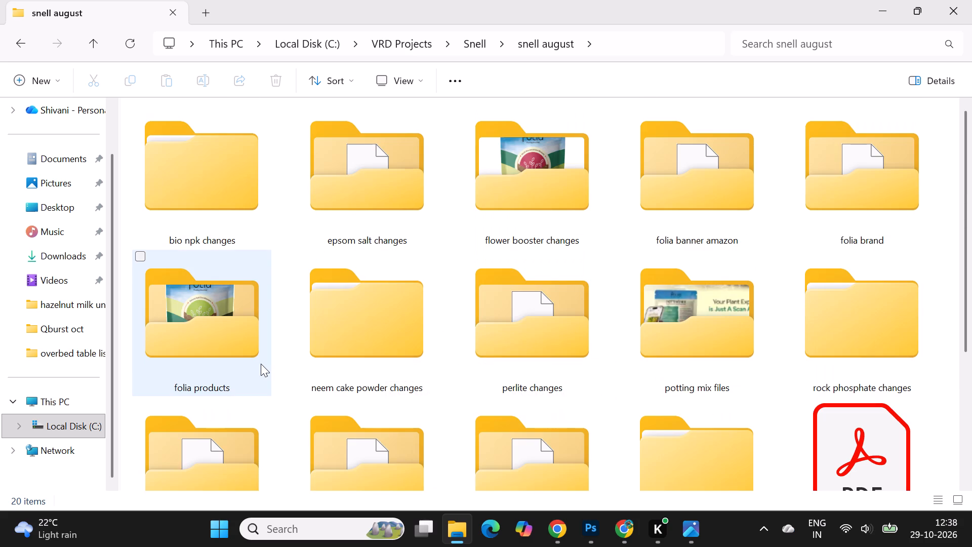
pyautogui.scroll(1, 261, 364)
pyautogui.scroll(1, 675, 375)
pyautogui.scroll(2, 904, 386)
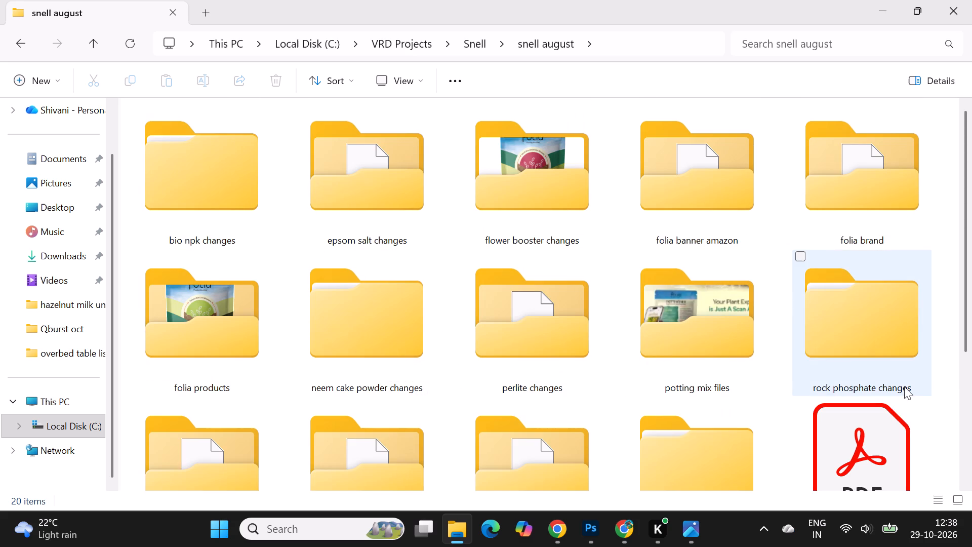
pyautogui.scroll(7, 468, 400)
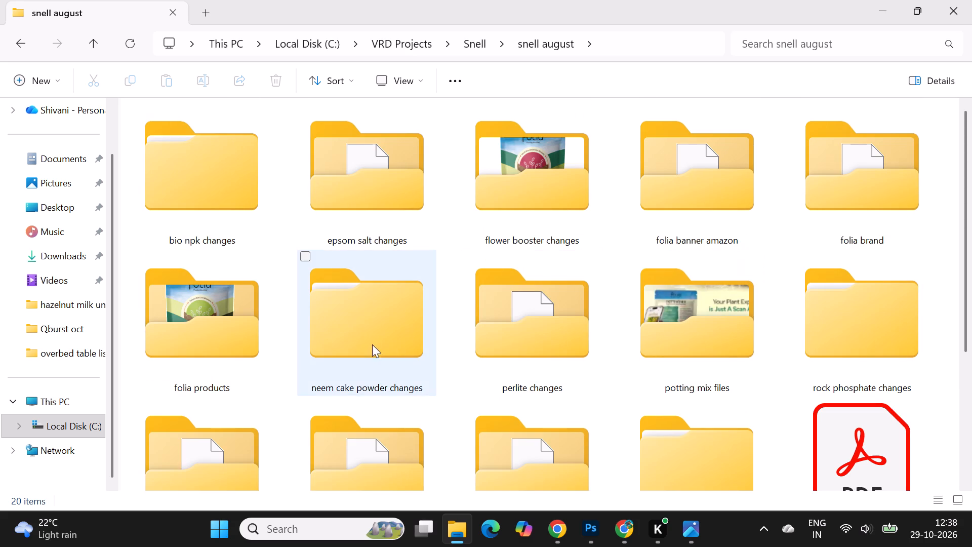
pyautogui.doubleClick(349, 338)
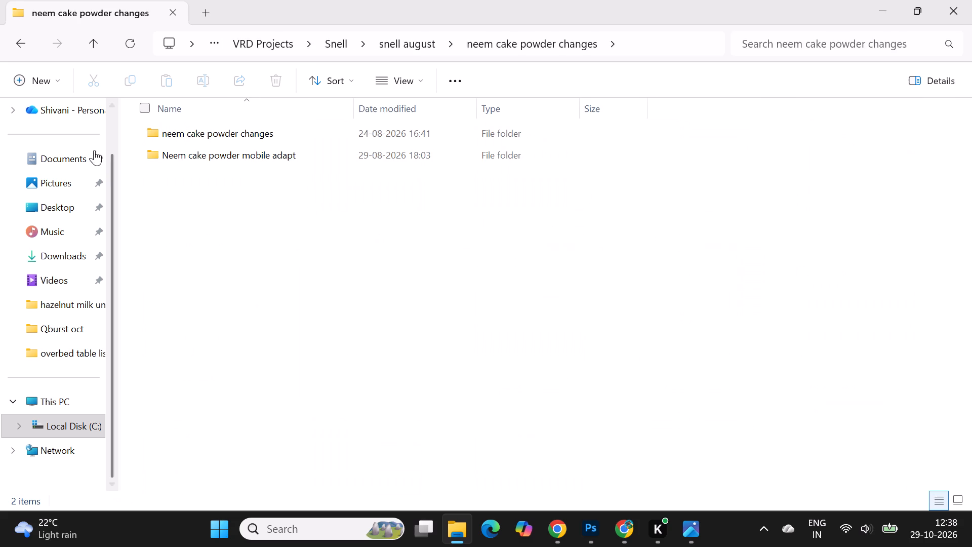
pyautogui.doubleClick(206, 134)
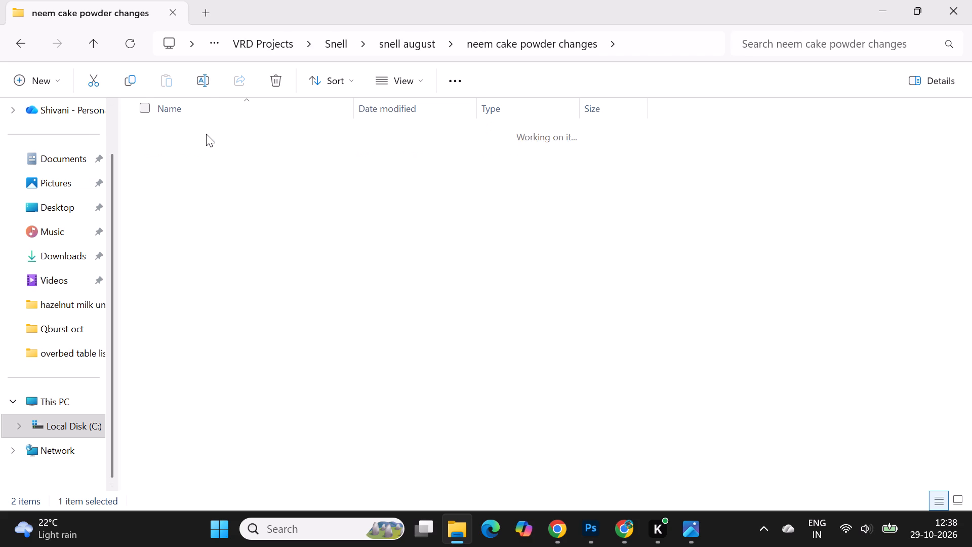
pyautogui.click(93, 45)
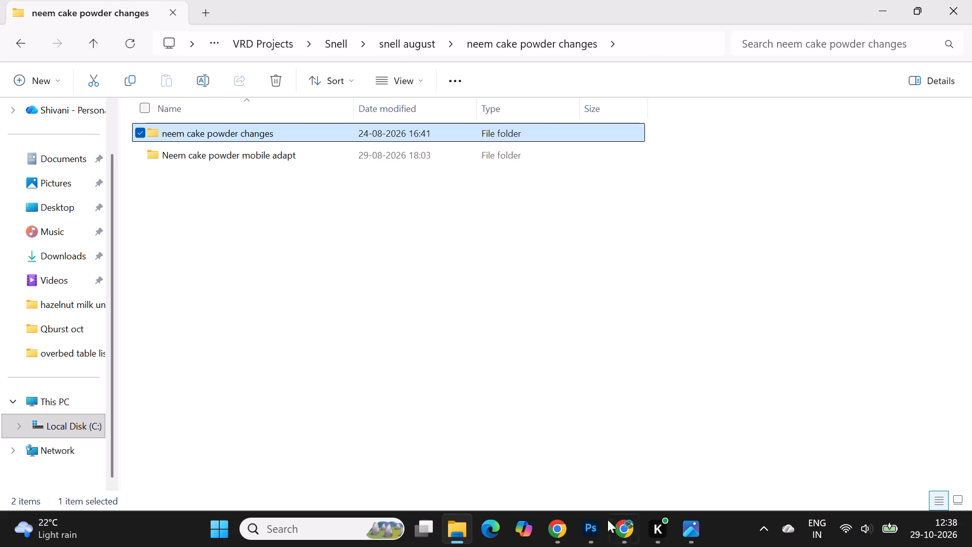
pyautogui.click(94, 49)
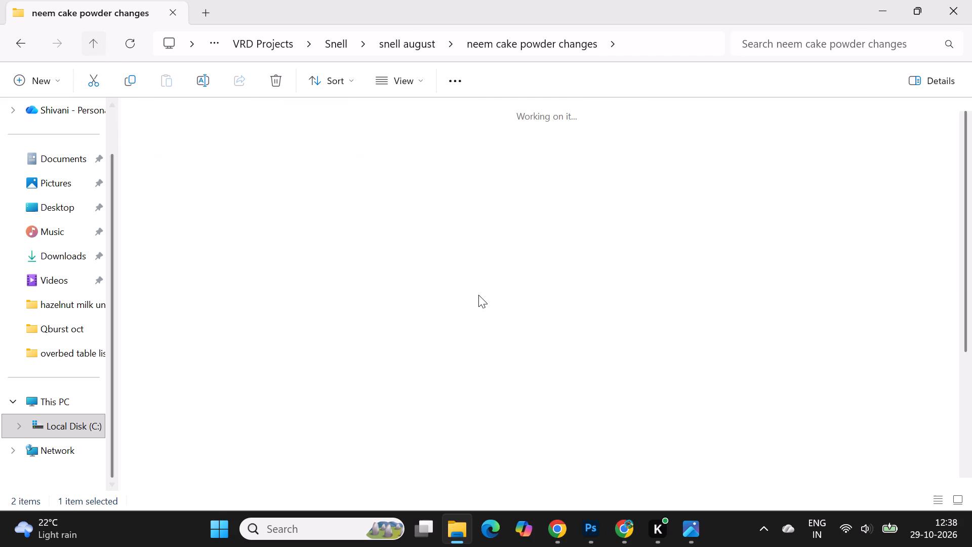
pyautogui.scroll(-11, 478, 295)
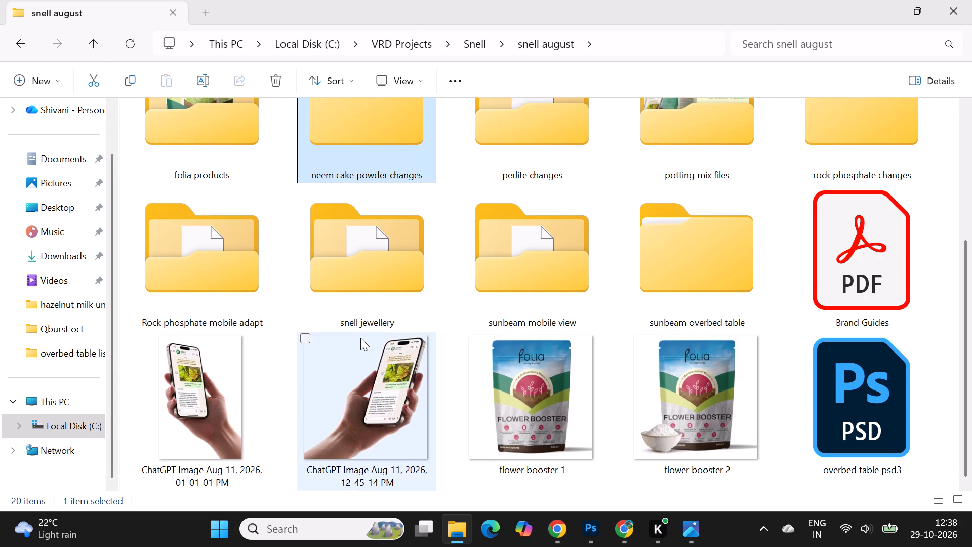
pyautogui.scroll(1, 360, 338)
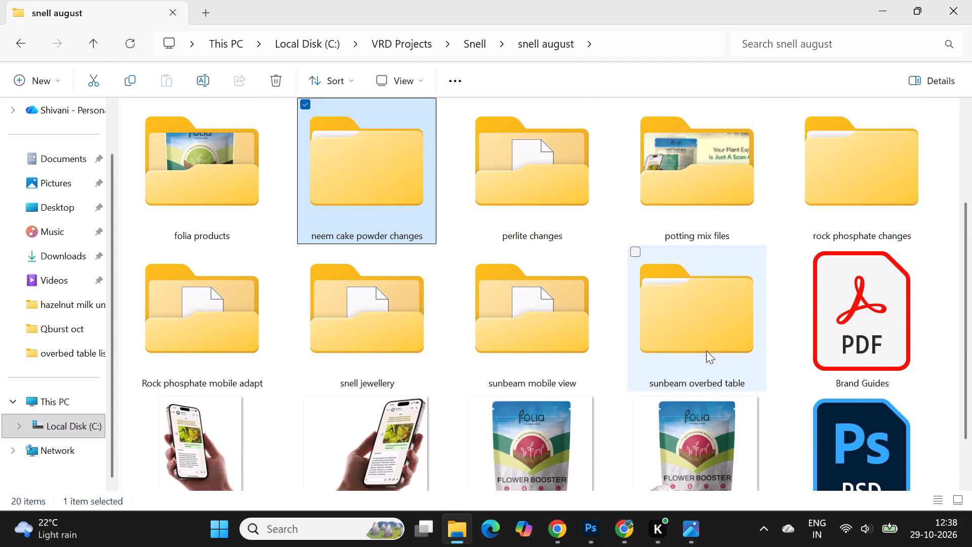
# Upload the A Plus - Desktop psd roack phosphate1 PSD from rock phosphate changes to the Rock Phosphate folder in Google Drive.
pyautogui.click(625, 532)
pyautogui.doubleClick(720, 261)
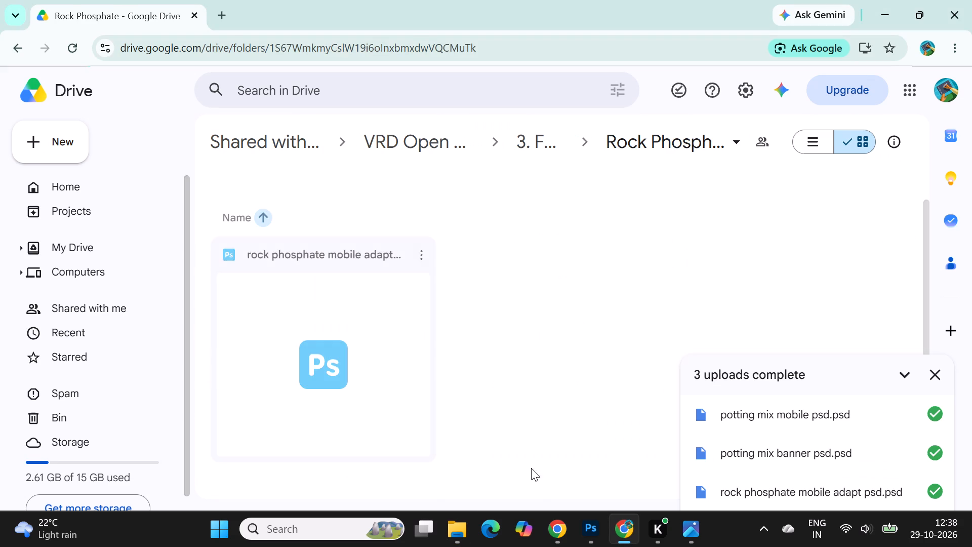
pyautogui.click(450, 532)
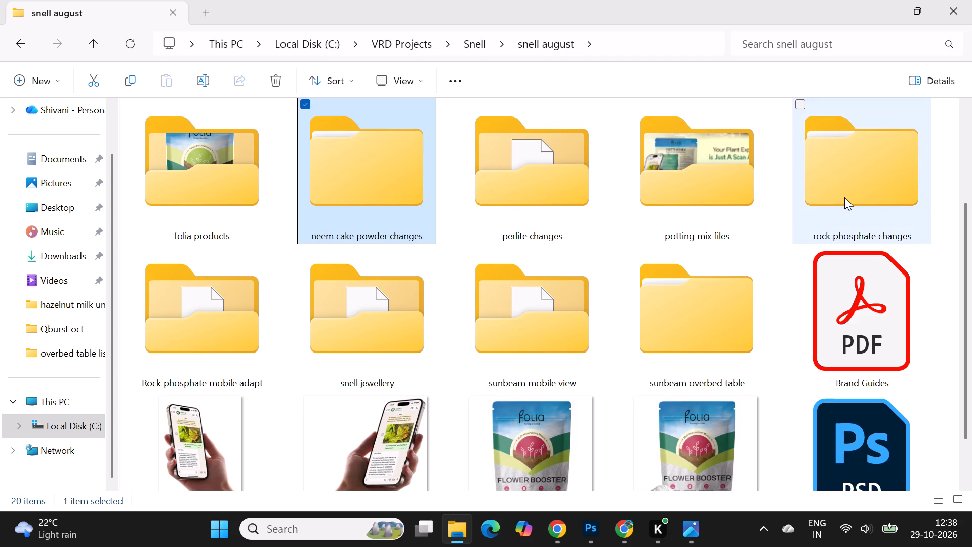
pyautogui.doubleClick(844, 197)
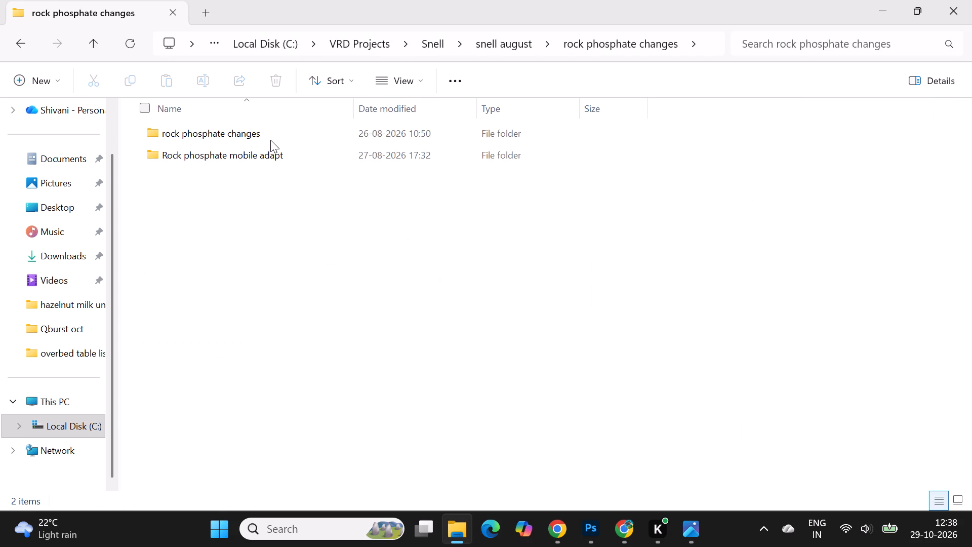
pyautogui.doubleClick(270, 138)
pyautogui.moveTo(173, 158); pyautogui.dragTo(494, 360)
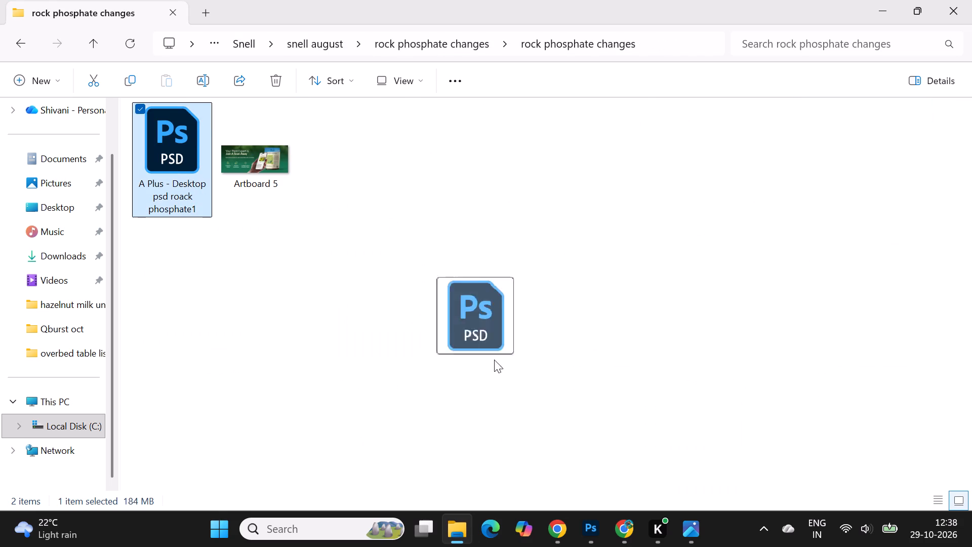
pyautogui.moveTo(494, 360); pyautogui.dragTo(613, 443)
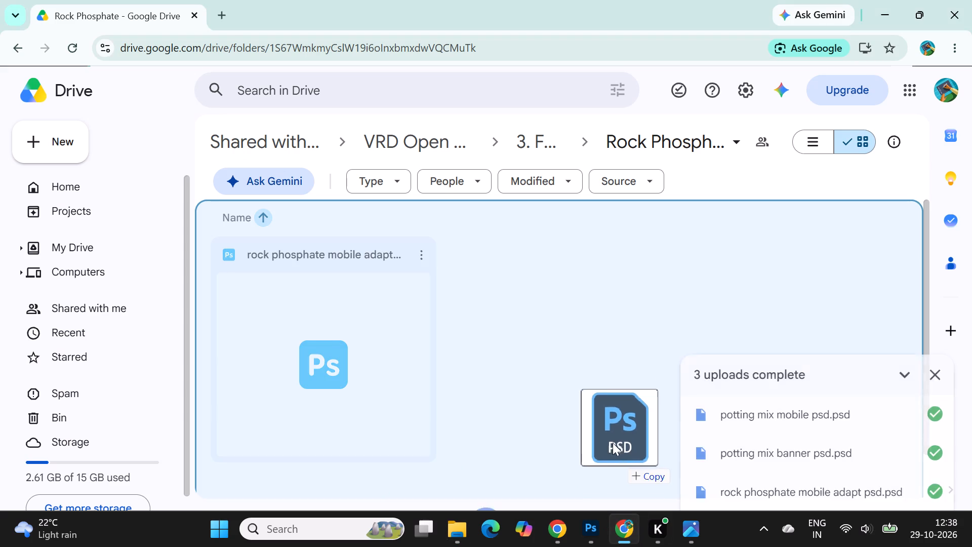
pyautogui.moveTo(613, 443); pyautogui.dragTo(560, 363)
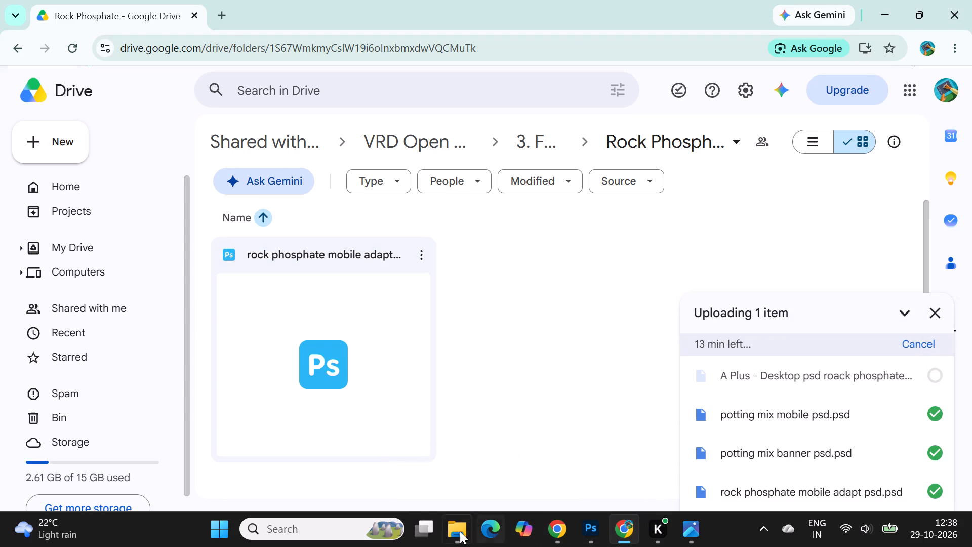
# Switch to File Explorer and view the QBurst Halloween files in Downloads.
pyautogui.click(457, 531)
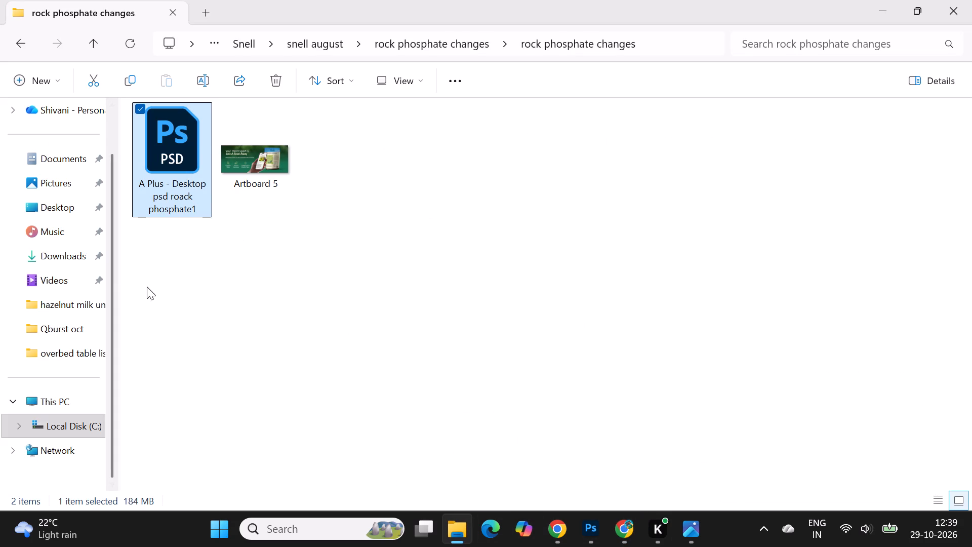
pyautogui.click(61, 260)
pyautogui.scroll(5, 329, 356)
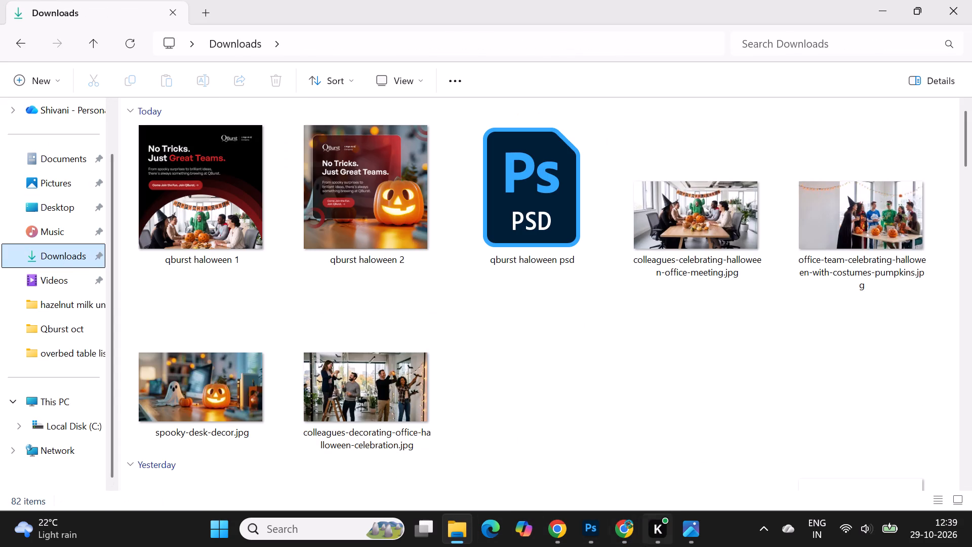
# Switch to Photoshop and compare the qburst haloween 1, qburst haloween 2 and qburst haloween 2 copy artboards up close.
pyautogui.click(592, 531)
pyautogui.keyDown('alt'); pyautogui.scroll(-6, 58, 106); pyautogui.keyUp('alt')
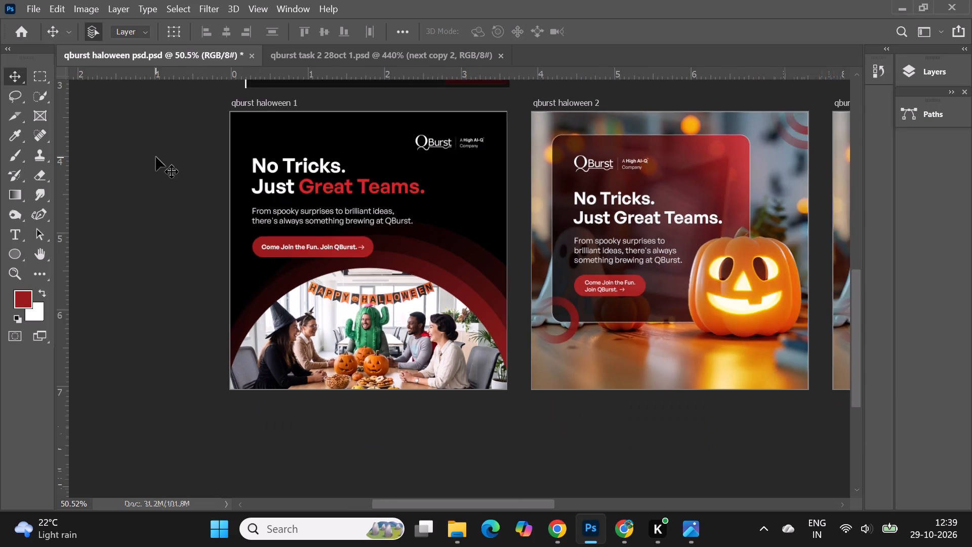
pyautogui.keyDown('alt'); pyautogui.scroll(-3, 156, 157); pyautogui.keyUp('alt')
pyautogui.keyDown('alt'); pyautogui.scroll(7, 577, 124); pyautogui.keyUp('alt')
pyautogui.keyDown('alt'); pyautogui.scroll(-6, 402, 144); pyautogui.keyUp('alt')
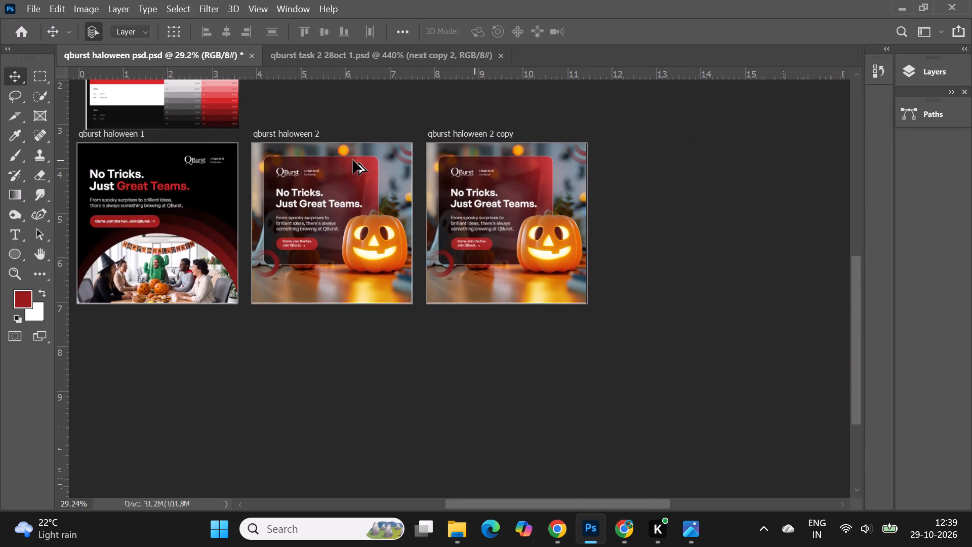
pyautogui.keyDown('alt'); pyautogui.scroll(5, 353, 160); pyautogui.keyUp('alt')
pyautogui.keyDown('alt'); pyautogui.scroll(2, 589, 190); pyautogui.keyUp('alt')
pyautogui.keyDown('alt'); pyautogui.scroll(-2, 568, 196); pyautogui.keyUp('alt')
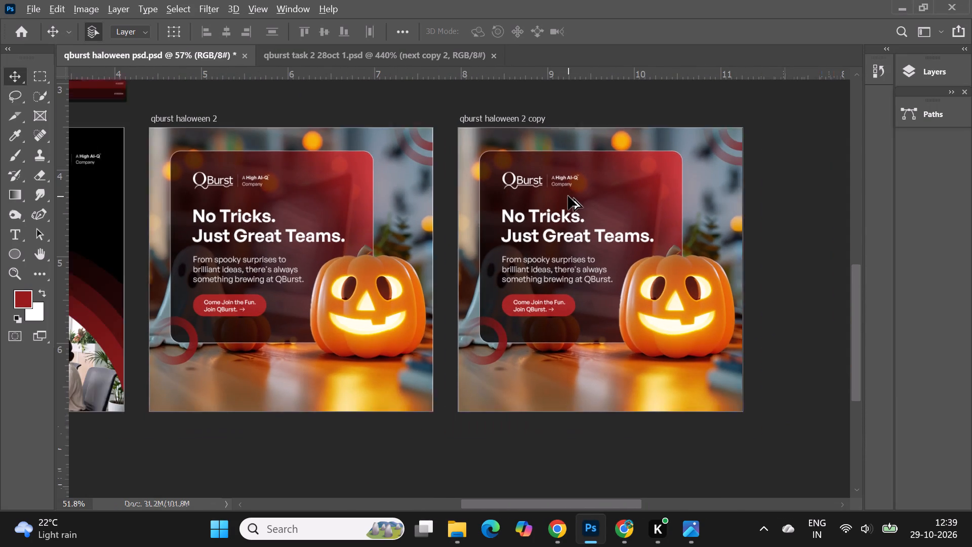
pyautogui.keyDown('alt'); pyautogui.scroll(-2, 568, 196); pyautogui.keyUp('alt')
pyautogui.keyDown('alt'); pyautogui.scroll(-5, 258, 202); pyautogui.keyUp('alt')
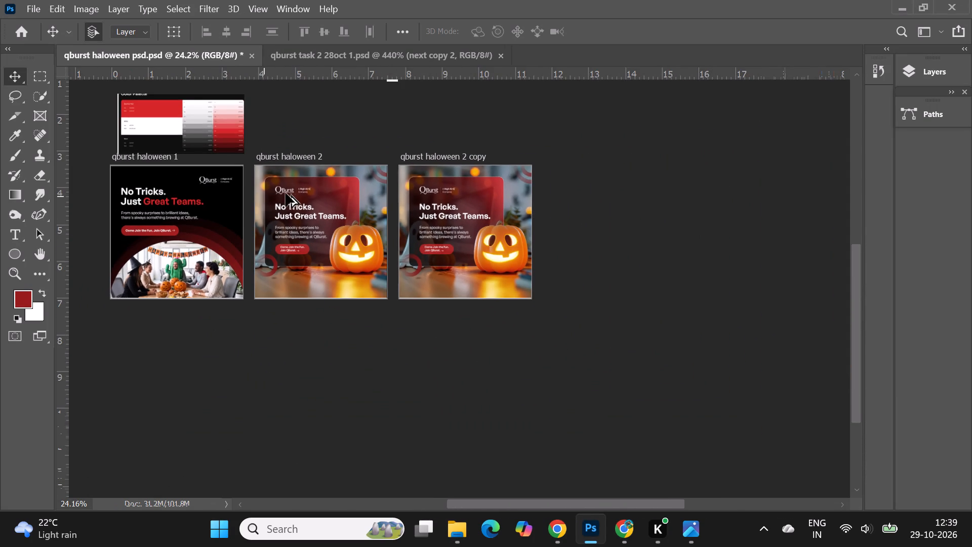
pyautogui.keyDown('alt'); pyautogui.scroll(5, 290, 193); pyautogui.keyUp('alt')
pyautogui.keyDown('alt'); pyautogui.scroll(6, 563, 187); pyautogui.keyUp('alt')
pyautogui.keyDown('alt'); pyautogui.scroll(-3, 321, 249); pyautogui.keyUp('alt')
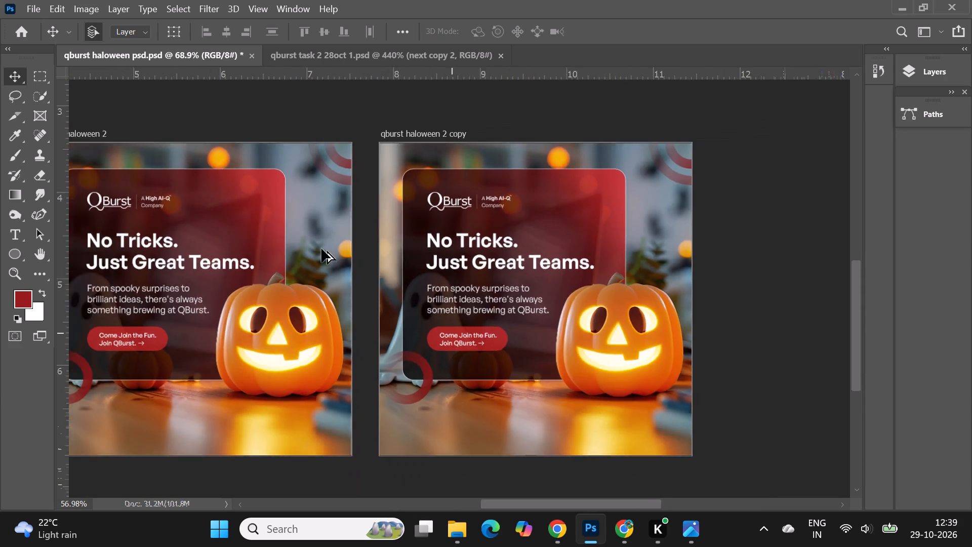
pyautogui.keyDown('alt'); pyautogui.scroll(-2, 321, 249); pyautogui.keyUp('alt')
pyautogui.keyDown('alt'); pyautogui.scroll(-4, 665, 222); pyautogui.keyUp('alt')
pyautogui.keyDown('alt'); pyautogui.scroll(-2, 712, 222); pyautogui.keyUp('alt')
pyautogui.keyDown('alt'); pyautogui.scroll(6, 630, 241); pyautogui.keyUp('alt')
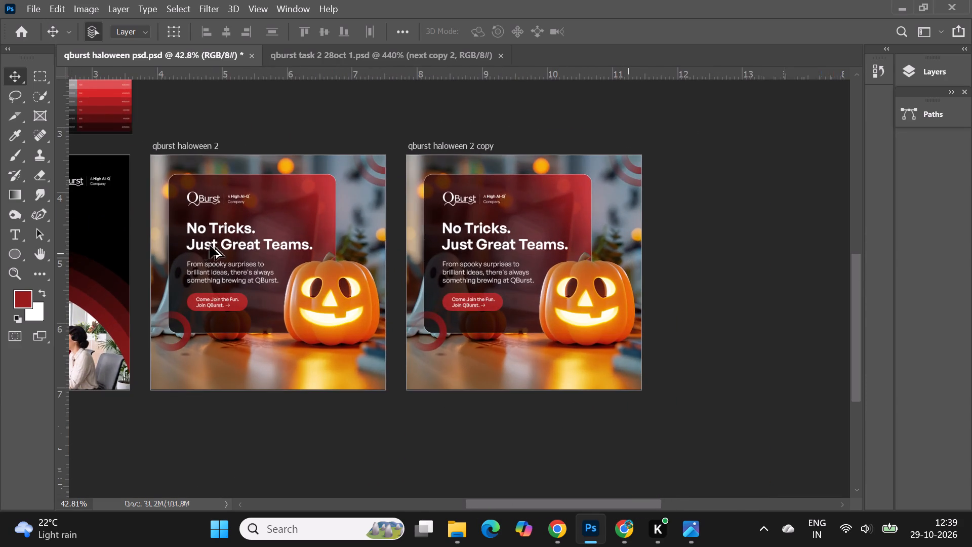
pyautogui.keyDown('alt'); pyautogui.scroll(-3, 186, 243); pyautogui.keyUp('alt')
pyautogui.keyDown('alt'); pyautogui.scroll(7, 433, 225); pyautogui.keyUp('alt')
pyautogui.keyDown('alt'); pyautogui.scroll(-9, 641, 209); pyautogui.keyUp('alt')
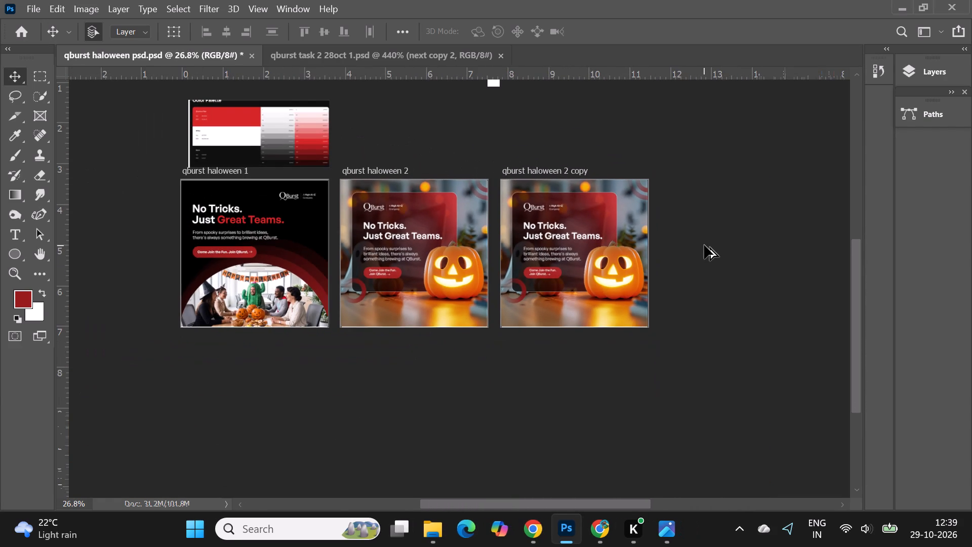
pyautogui.keyDown('alt'); pyautogui.scroll(5, 704, 245); pyautogui.keyUp('alt')
pyautogui.keyDown('alt'); pyautogui.scroll(4, 202, 198); pyautogui.keyUp('alt')
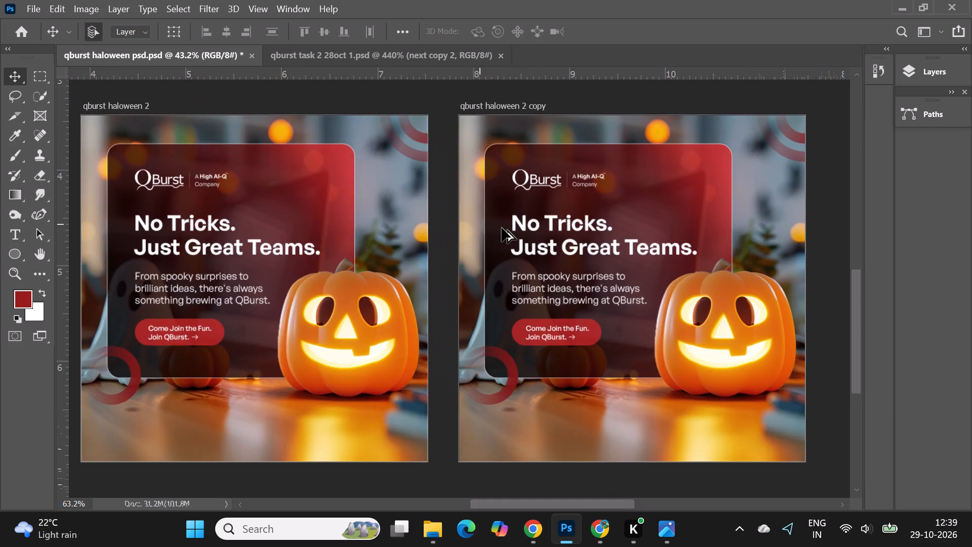
pyautogui.keyDown('alt'); pyautogui.scroll(-3, 502, 228); pyautogui.keyUp('alt')
pyautogui.keyDown('alt'); pyautogui.scroll(-2, 239, 222); pyautogui.keyUp('alt')
pyautogui.keyDown('alt'); pyautogui.scroll(5, 584, 240); pyautogui.keyUp('alt')
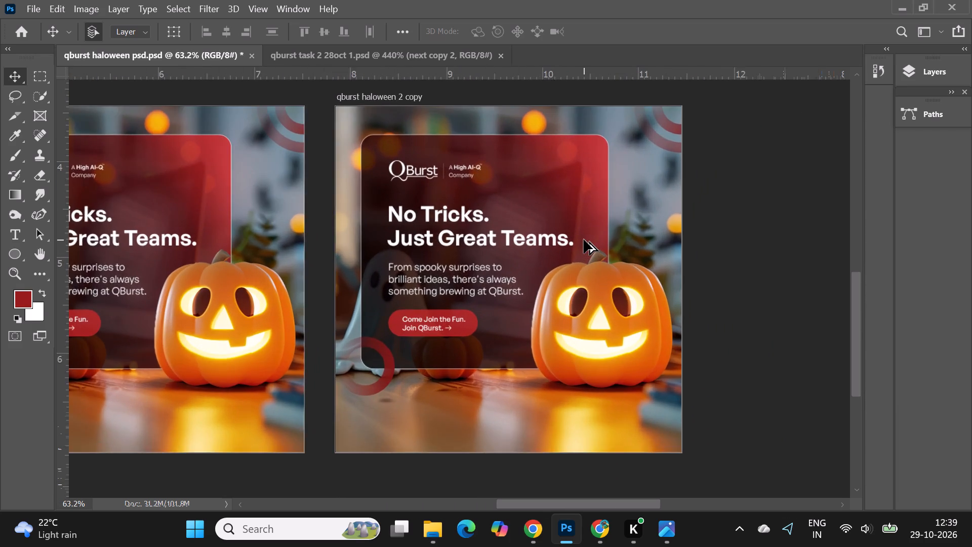
pyautogui.keyDown('alt'); pyautogui.scroll(2, 584, 240); pyautogui.keyUp('alt')
pyautogui.keyDown('alt'); pyautogui.scroll(-2, 325, 243); pyautogui.keyUp('alt')
pyautogui.keyDown('alt'); pyautogui.scroll(-1, 580, 236); pyautogui.keyUp('alt')
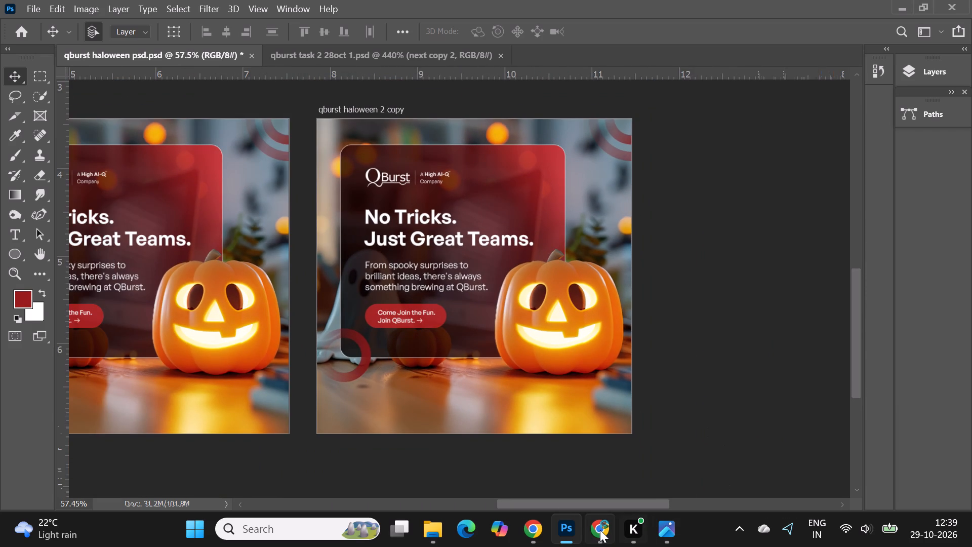
# Switch to Google Drive and check the rock phosphate PSD's upload progress.
pyautogui.click(600, 530)
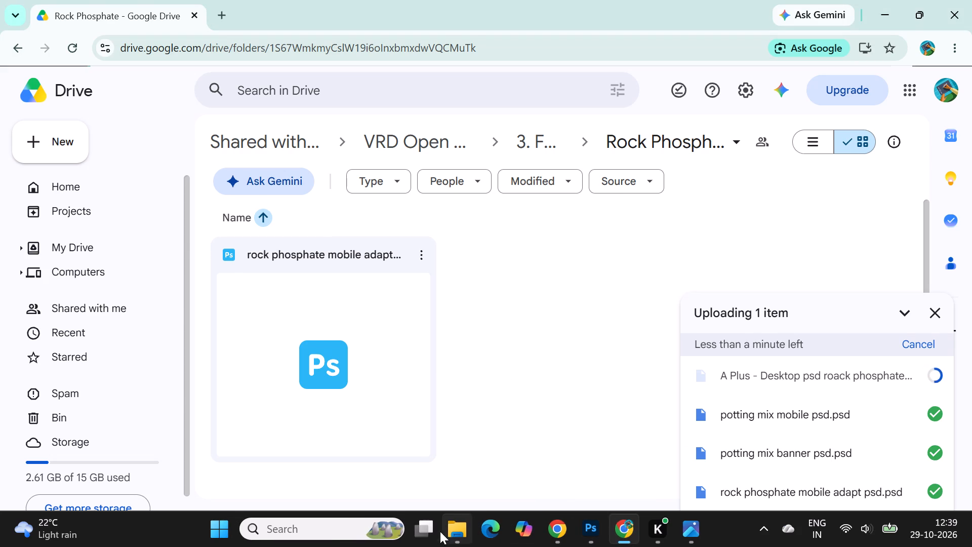
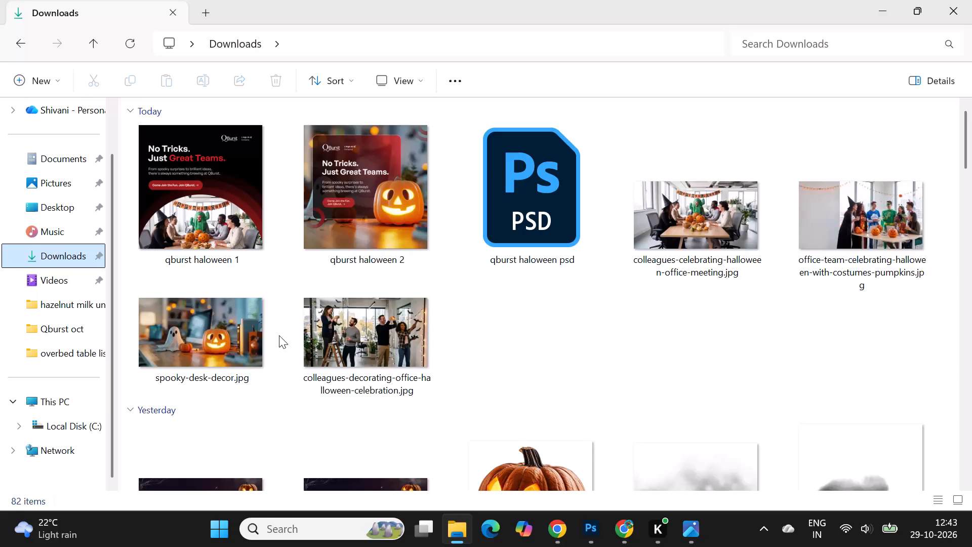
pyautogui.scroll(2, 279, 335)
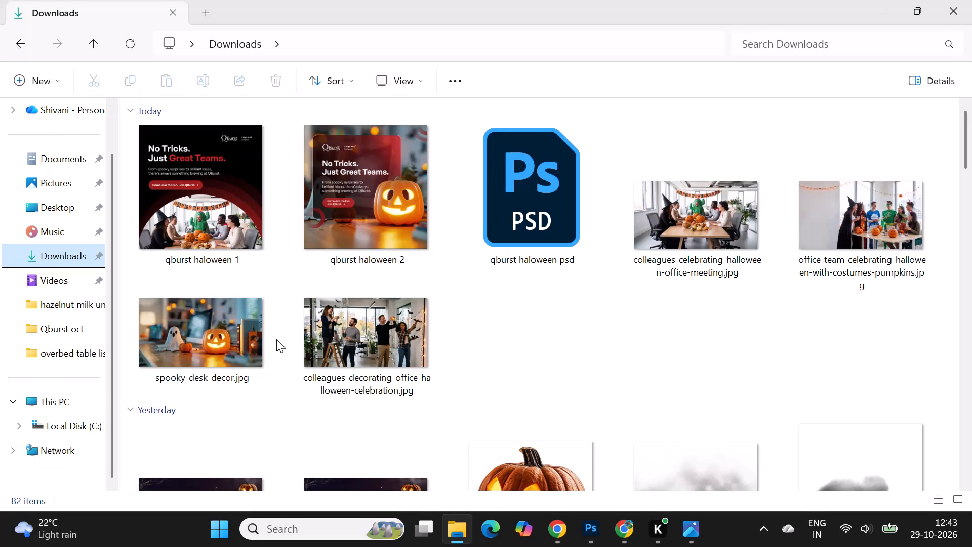
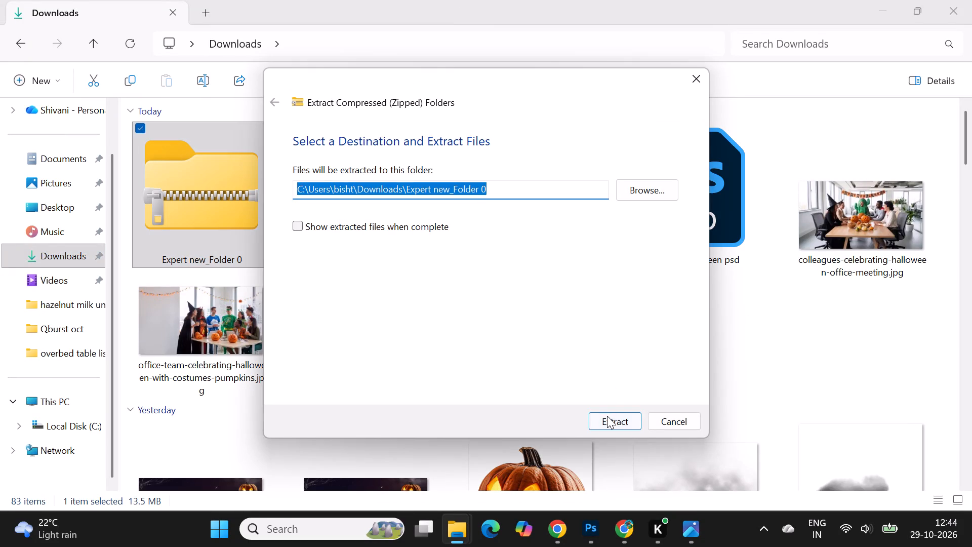
# Open the extracted Expert new_Folder 0 in Downloads and its inner folder to check the packaged files.
pyautogui.click(852, 373)
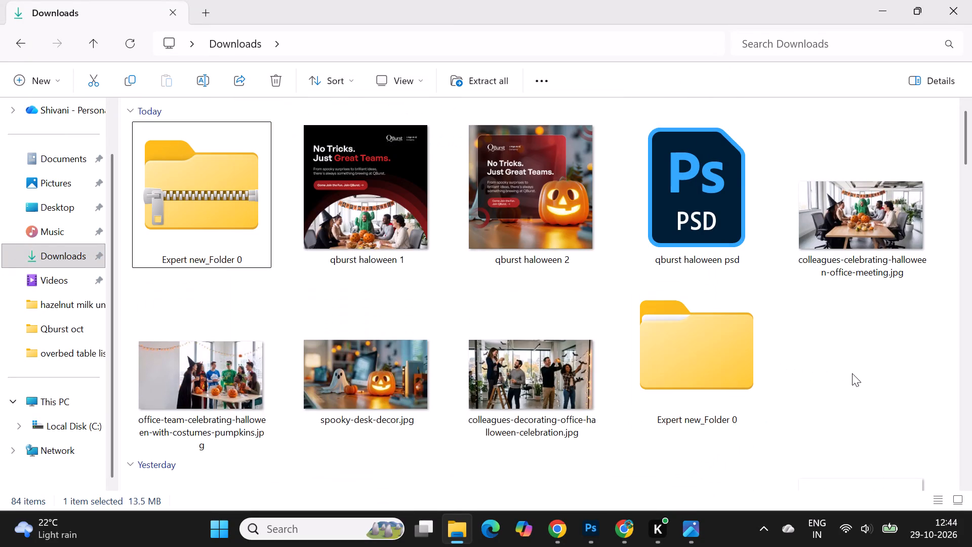
pyautogui.scroll(2, 852, 373)
pyautogui.doubleClick(688, 368)
pyautogui.doubleClick(214, 153)
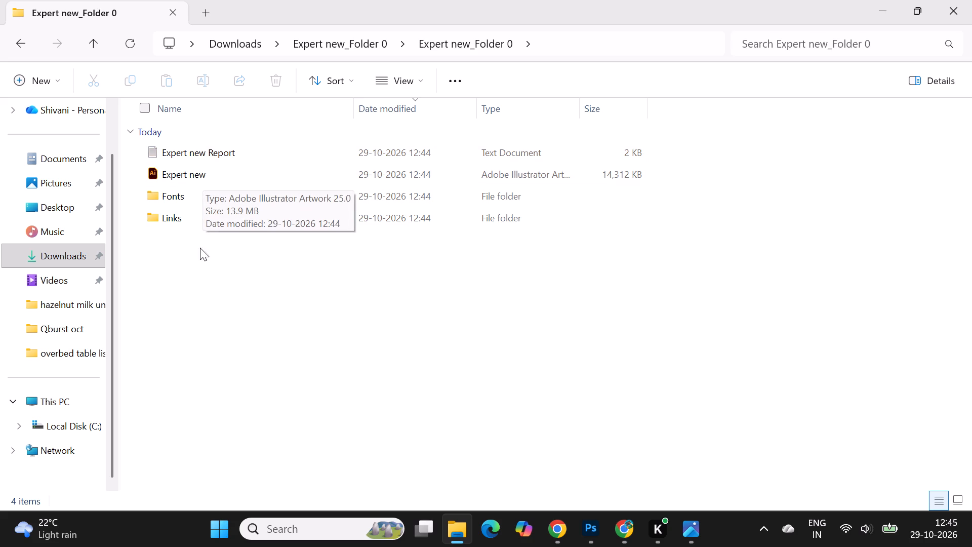
# Return to the outer Expert new_Folder 0 and compress its inner Expert new_Folder 0 folder into an archive.
pyautogui.click(91, 46)
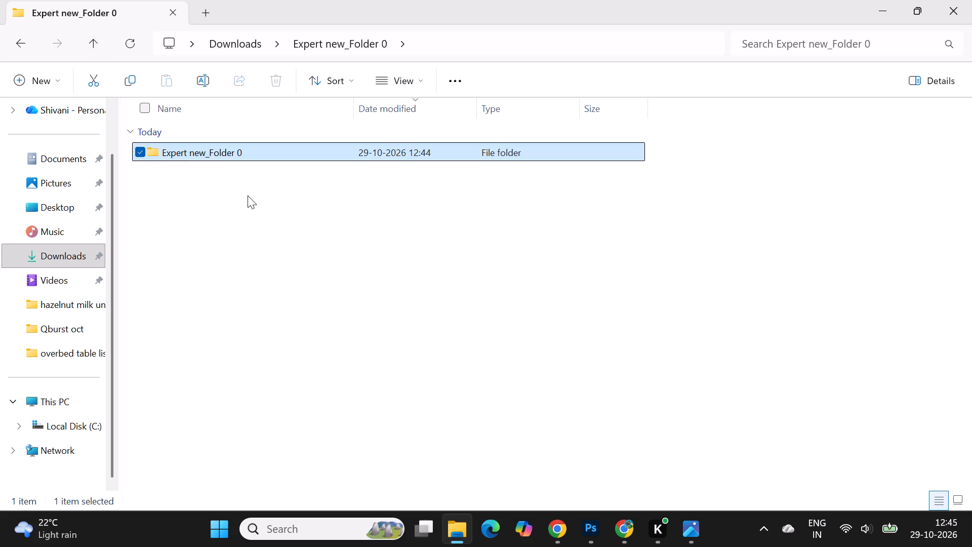
pyautogui.click(248, 196)
pyautogui.rightClick(246, 159)
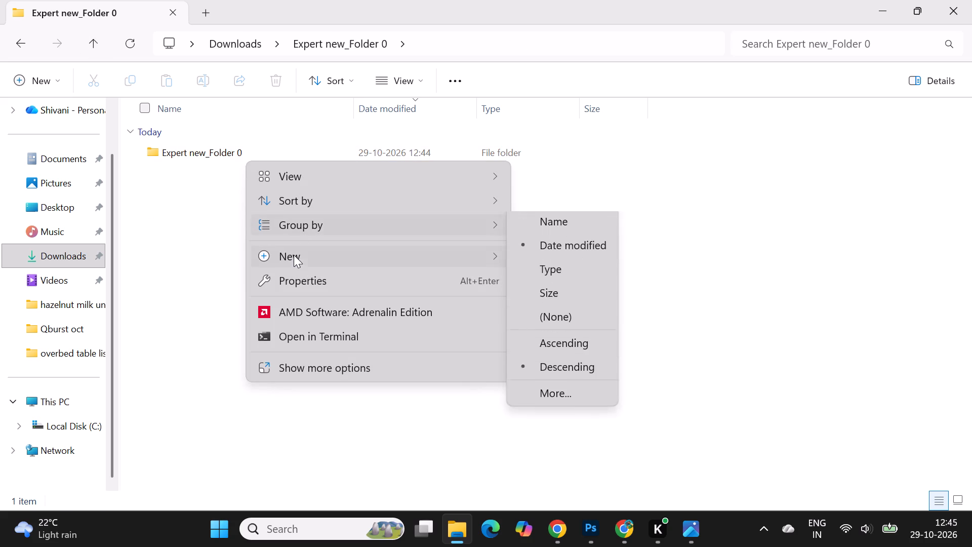
pyautogui.rightClick(203, 151)
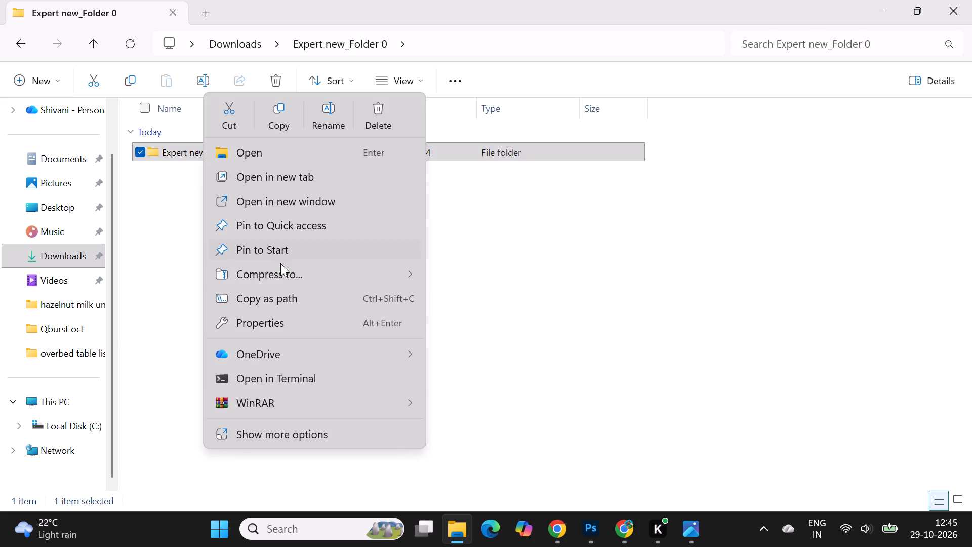
pyautogui.click(281, 271)
pyautogui.click(462, 276)
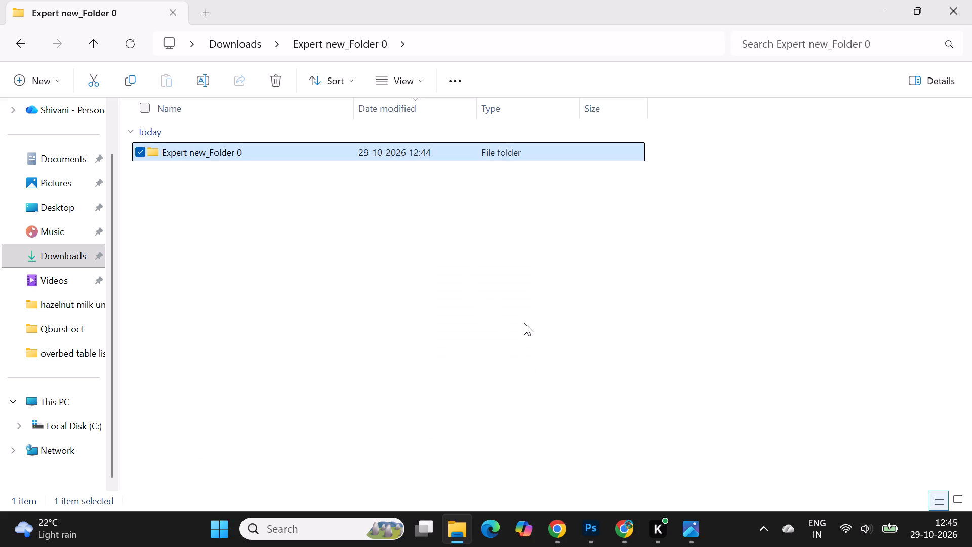
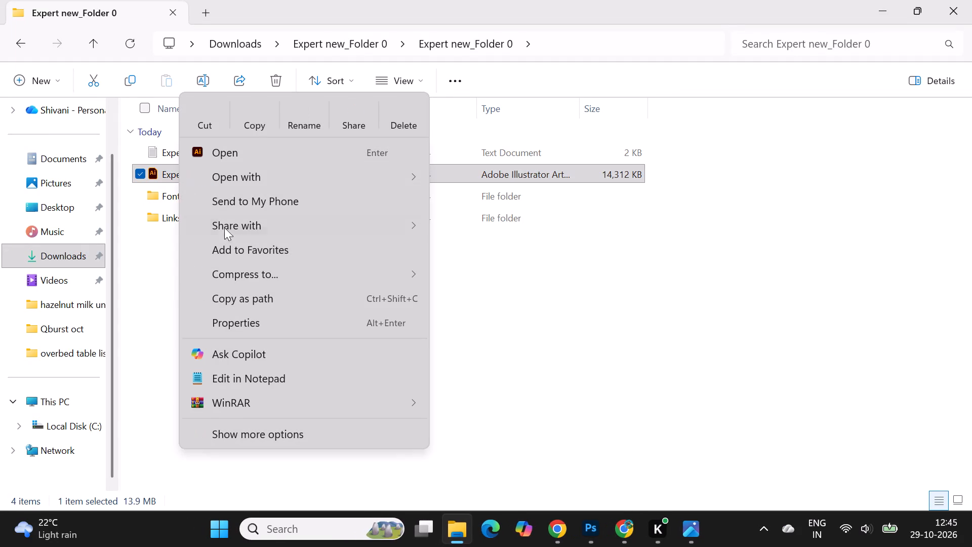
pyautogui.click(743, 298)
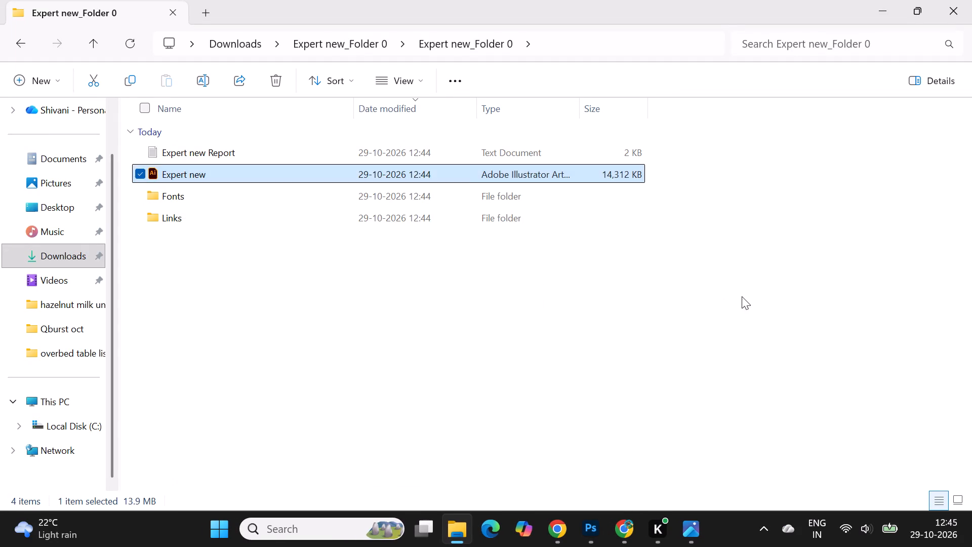
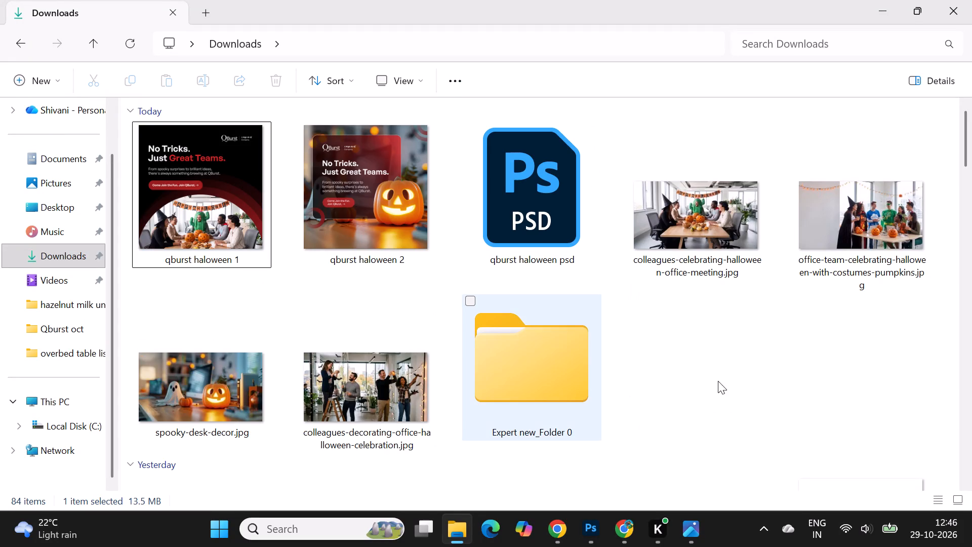
# Switch to Photoshop and return to the open QBurst Halloween post document.
pyautogui.click(589, 531)
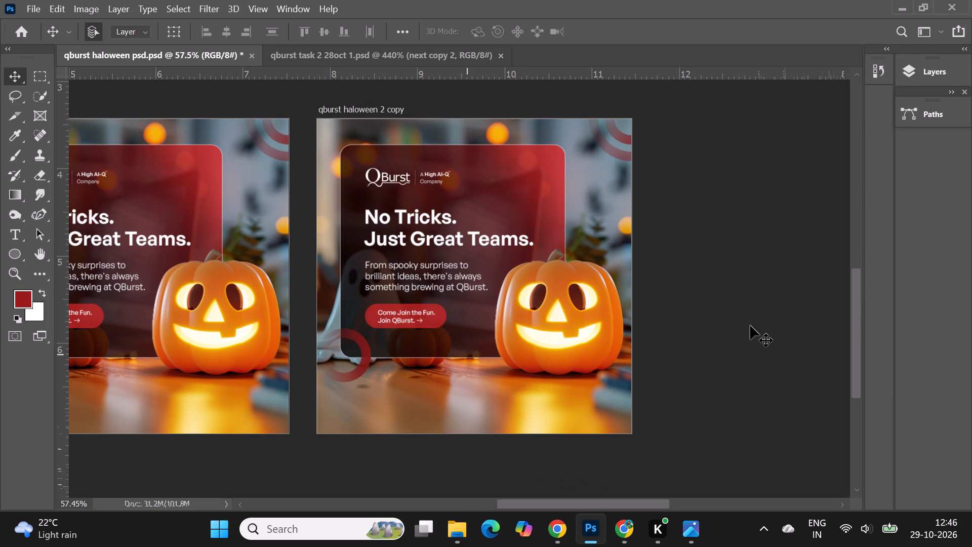
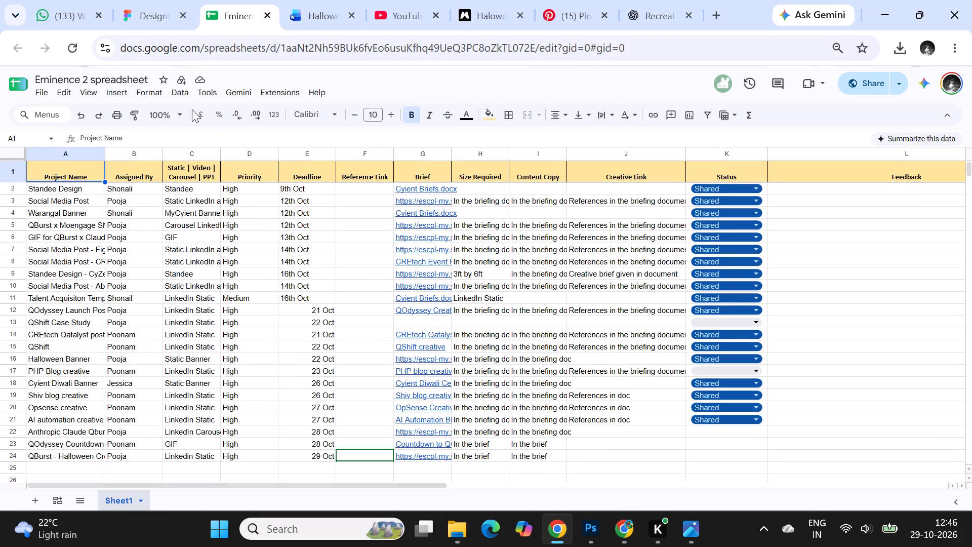
# Examine the two reference creatives in the Halloween Post - LinkedIn brief in the browser.
pyautogui.click(303, 16)
pyautogui.scroll(-1, 335, 154)
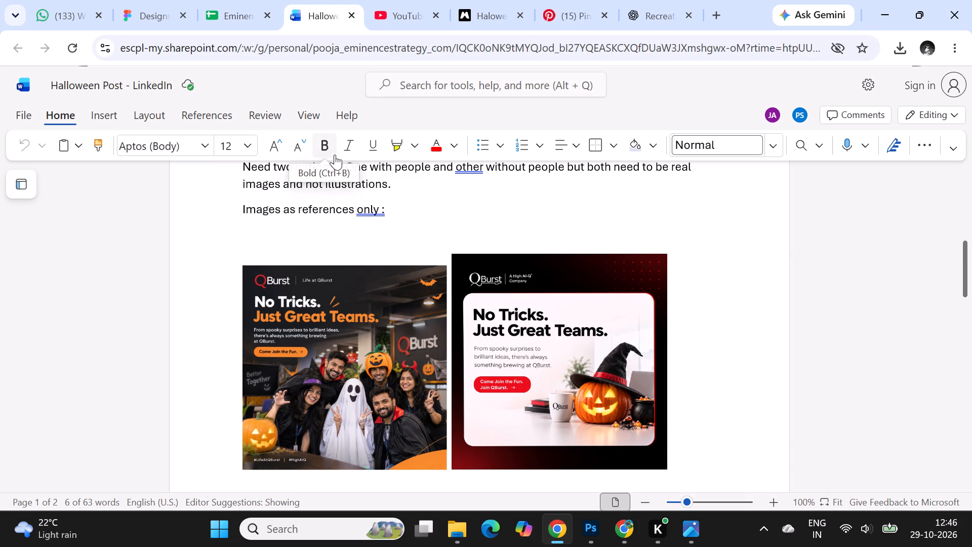
pyautogui.scroll(-2, 210, 274)
pyautogui.scroll(-2, 266, 272)
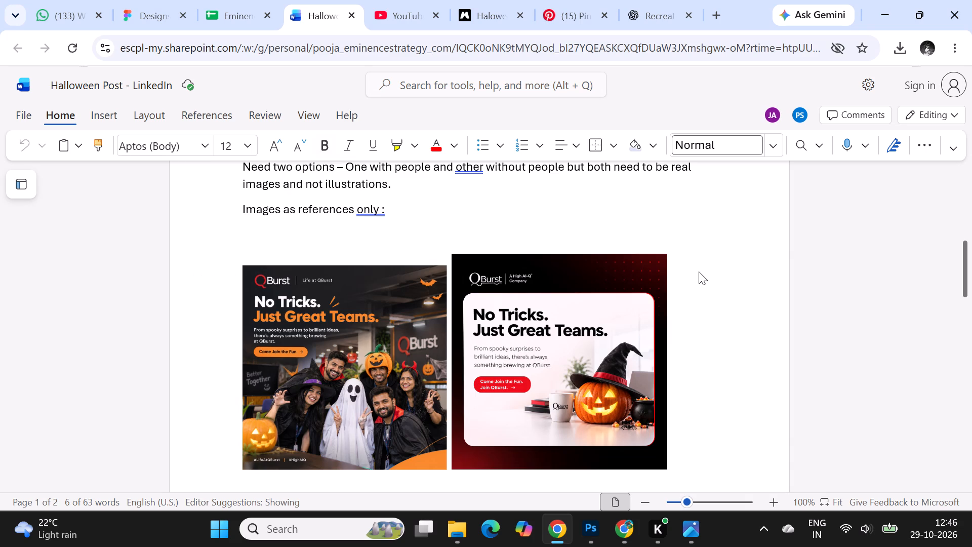
pyautogui.scroll(-2, 699, 271)
# Switch to Photoshop and hide the red gradient card, Rectangle 5, on the qburst haloween 2 copy artboard.
pyautogui.click(597, 531)
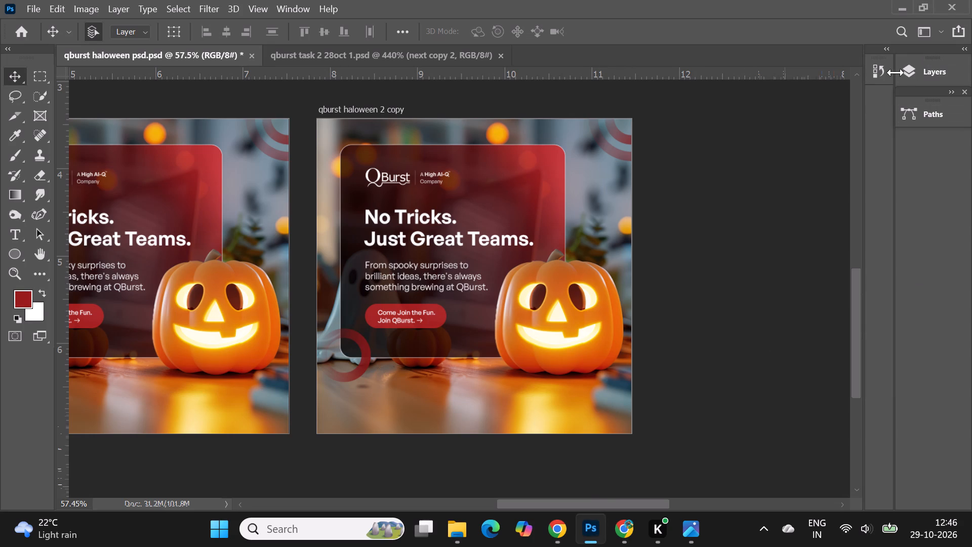
pyautogui.click(522, 174)
pyautogui.click(913, 72)
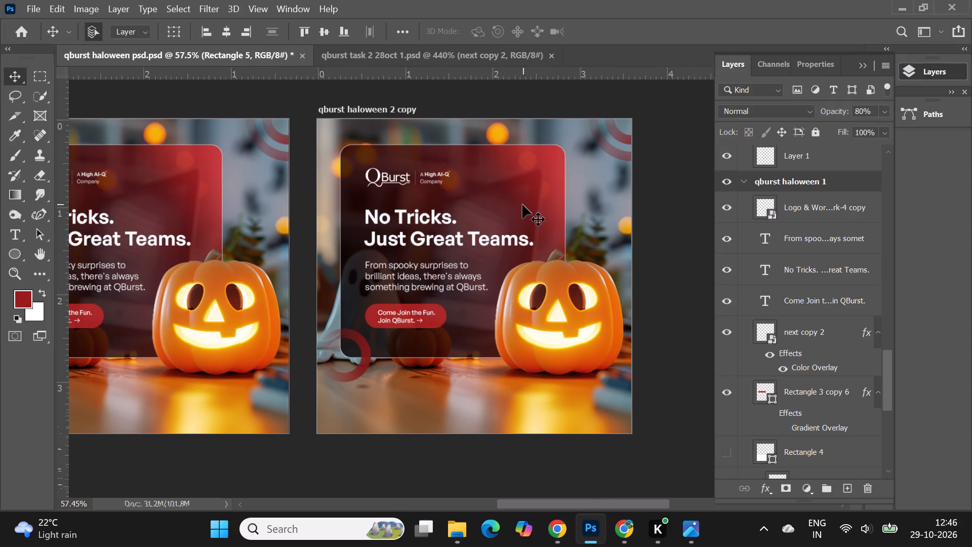
pyautogui.click(522, 205)
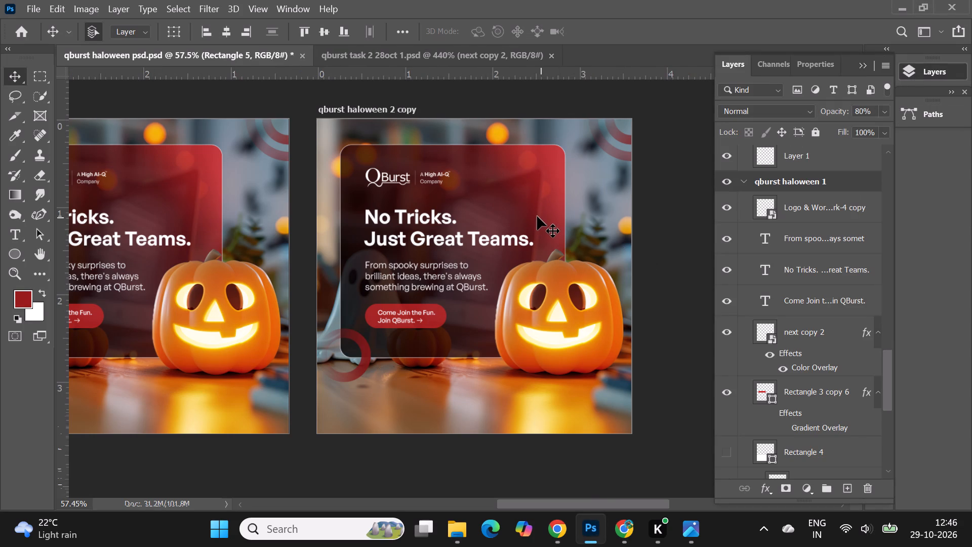
pyautogui.click(537, 216)
pyautogui.rightClick(542, 178)
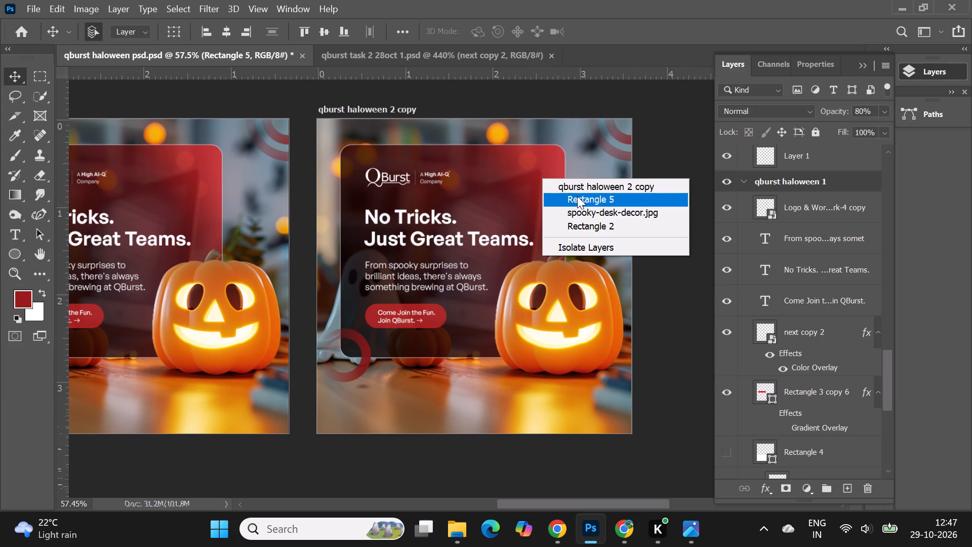
pyautogui.click(577, 196)
pyautogui.click(720, 160)
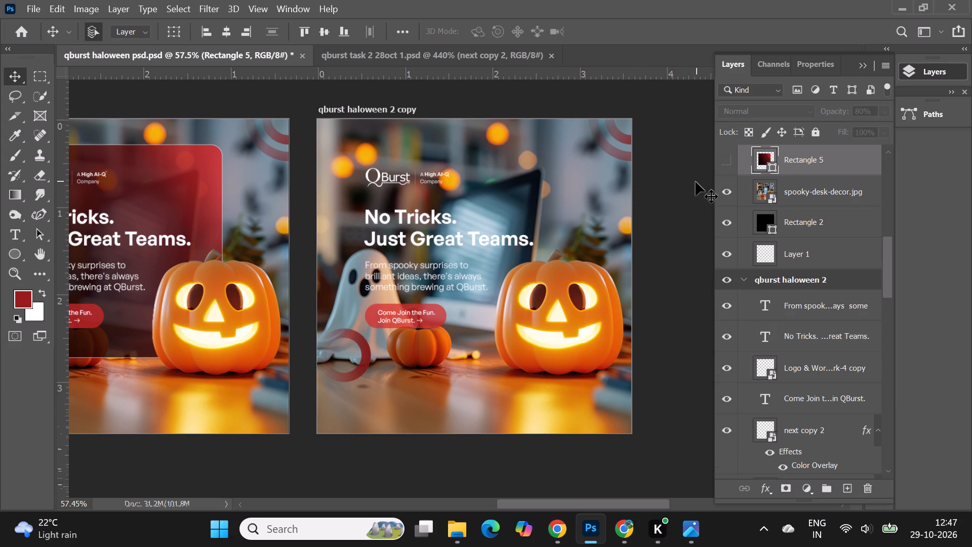
# Reorder the black Rectangle 2 layer directly above spooky-desk-decor.jpg in the qburst haloween 2 copy artboard.
pyautogui.click(803, 229)
pyautogui.moveTo(824, 229); pyautogui.dragTo(823, 193)
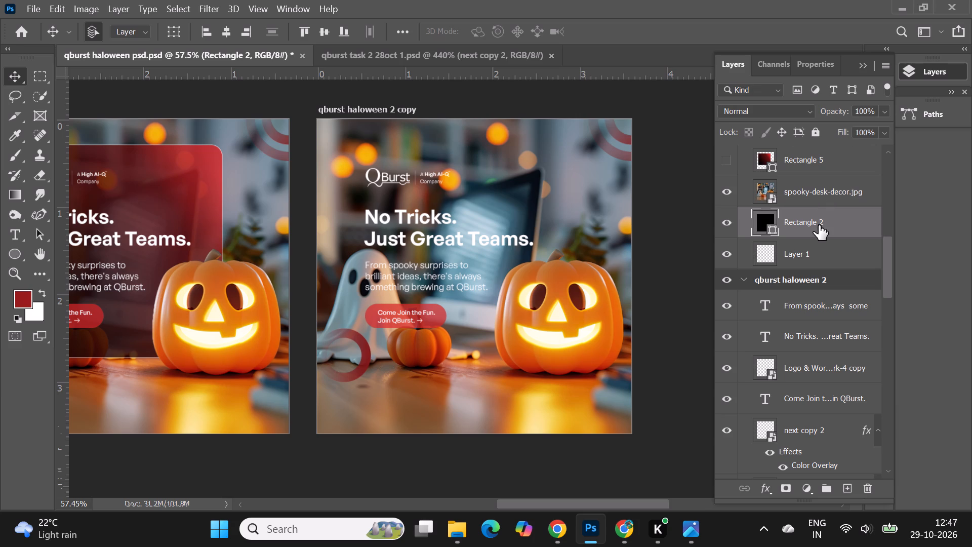
pyautogui.moveTo(818, 230); pyautogui.dragTo(820, 187)
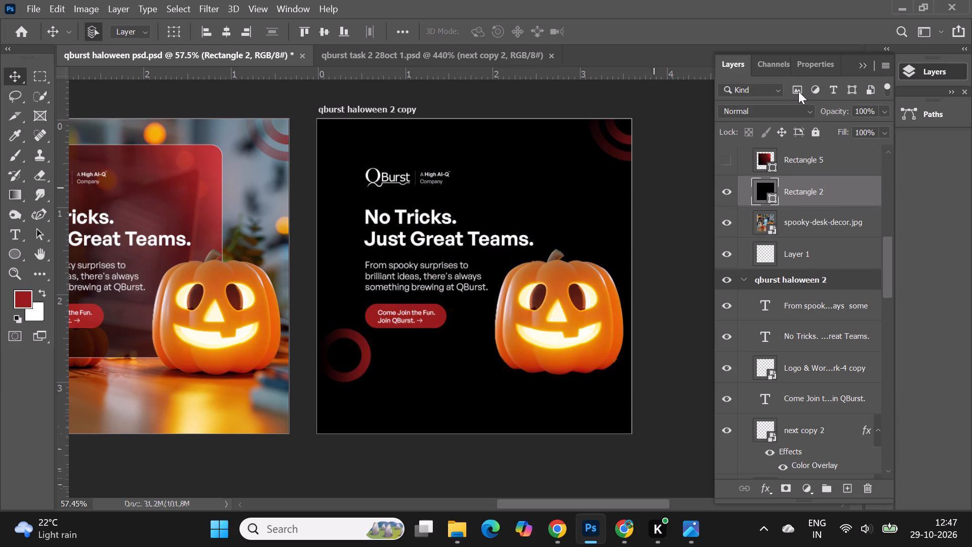
# Set the opacity of the black Rectangle 2 overlay to 51%.
pyautogui.click(884, 113)
pyautogui.click(835, 127)
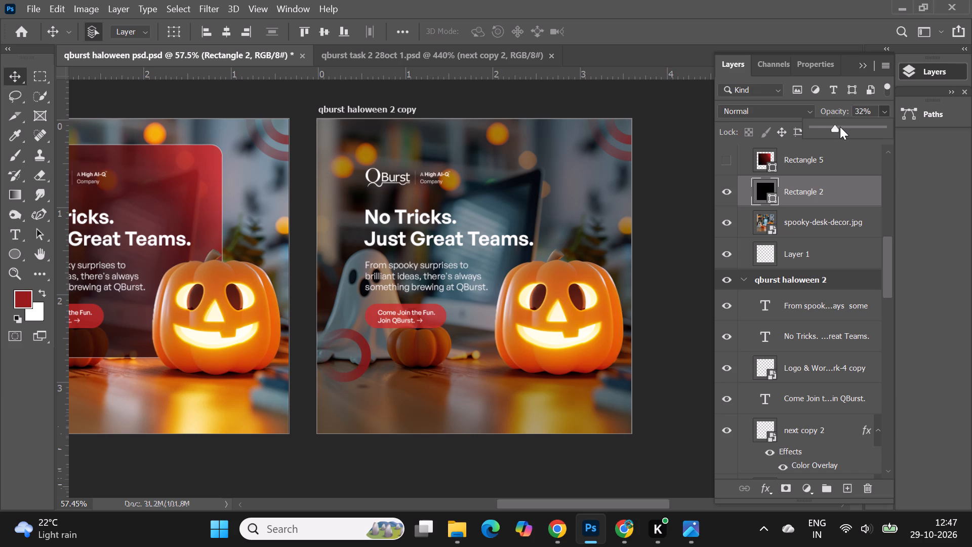
pyautogui.click(823, 127)
pyautogui.click(828, 128)
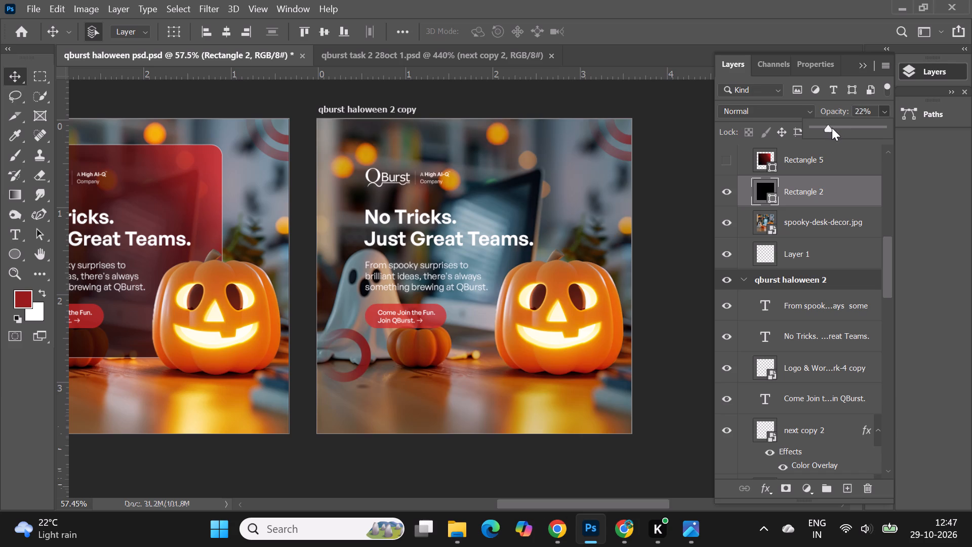
pyautogui.click(839, 128)
pyautogui.click(829, 129)
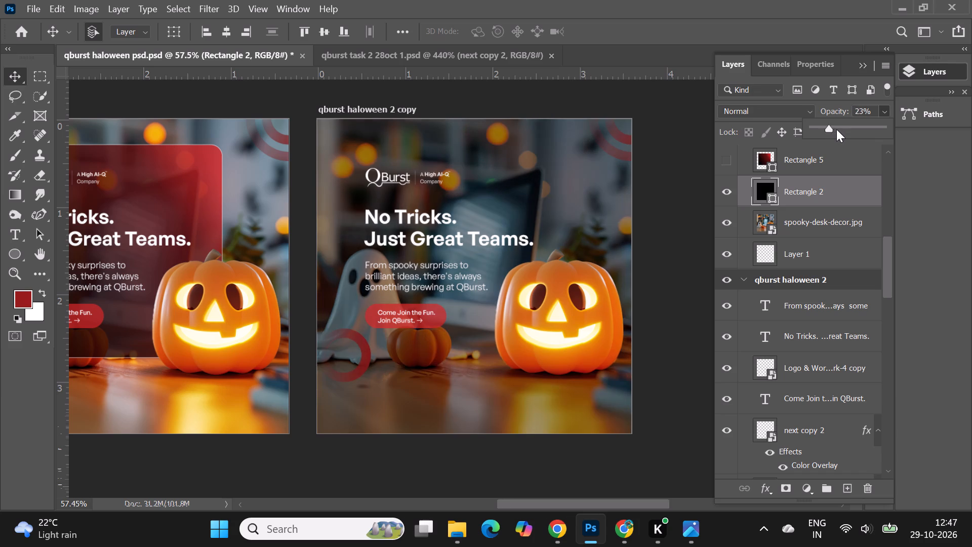
pyautogui.click(836, 129)
pyautogui.click(834, 130)
pyautogui.click(851, 130)
pyautogui.click(826, 131)
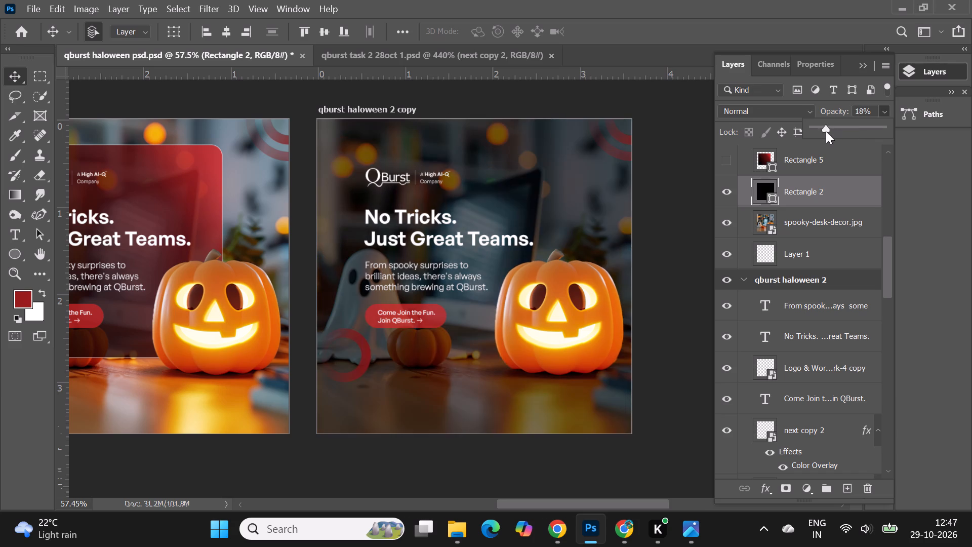
pyautogui.click(837, 131)
pyautogui.click(844, 131)
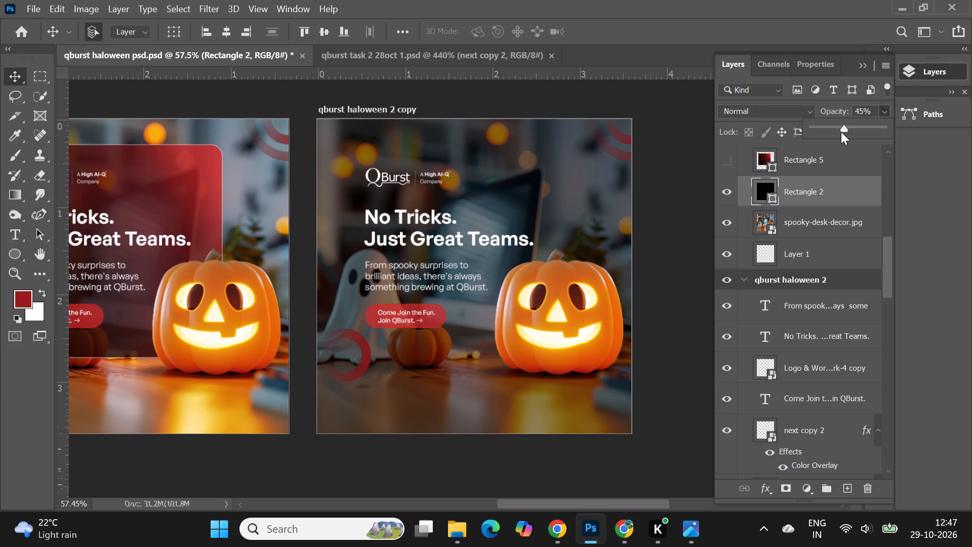
pyautogui.click(840, 132)
pyautogui.click(839, 132)
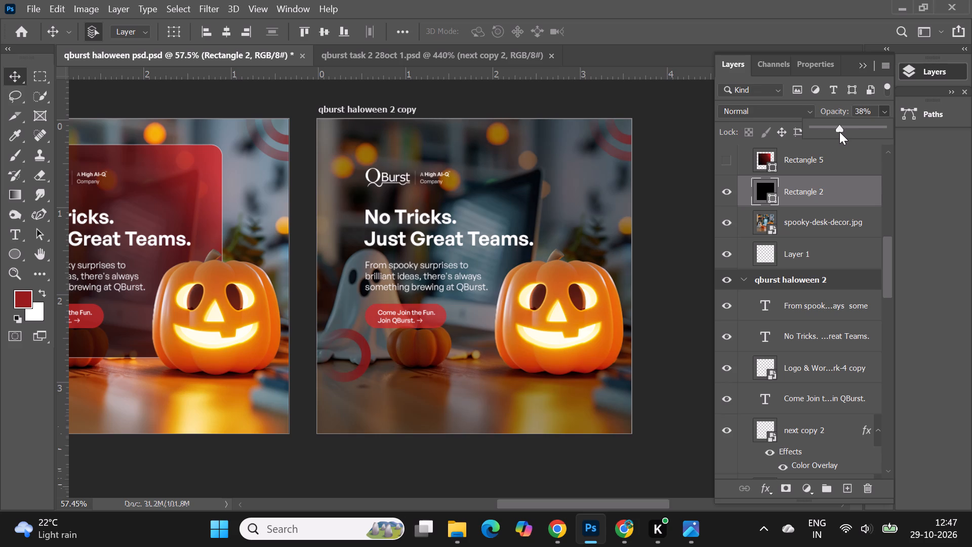
pyautogui.click(844, 132)
pyautogui.click(840, 131)
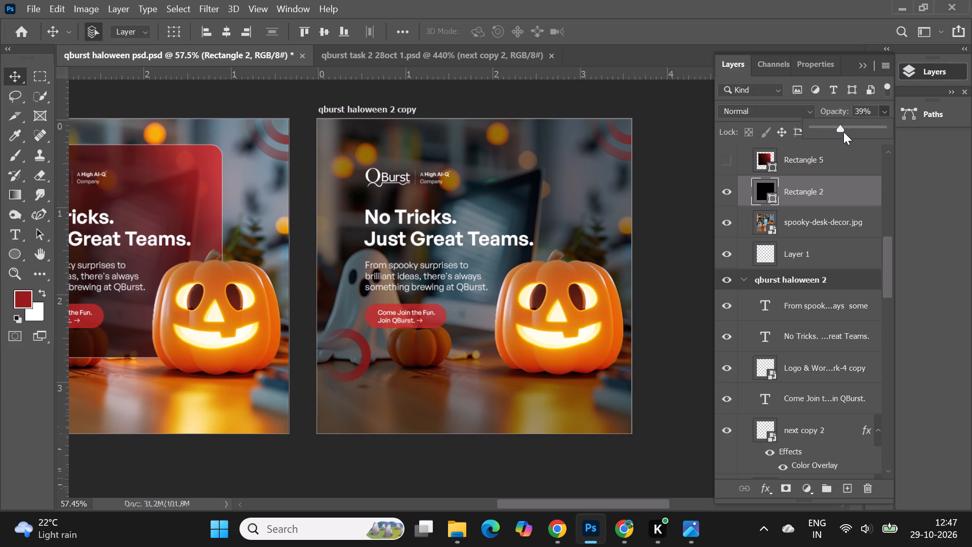
pyautogui.click(843, 132)
pyautogui.moveTo(843, 132); pyautogui.dragTo(846, 134)
pyautogui.moveTo(846, 134); pyautogui.dragTo(848, 134)
pyautogui.moveTo(848, 134); pyautogui.dragTo(848, 131)
pyautogui.moveTo(848, 131); pyautogui.dragTo(849, 129)
pyautogui.moveTo(849, 129); pyautogui.dragTo(848, 127)
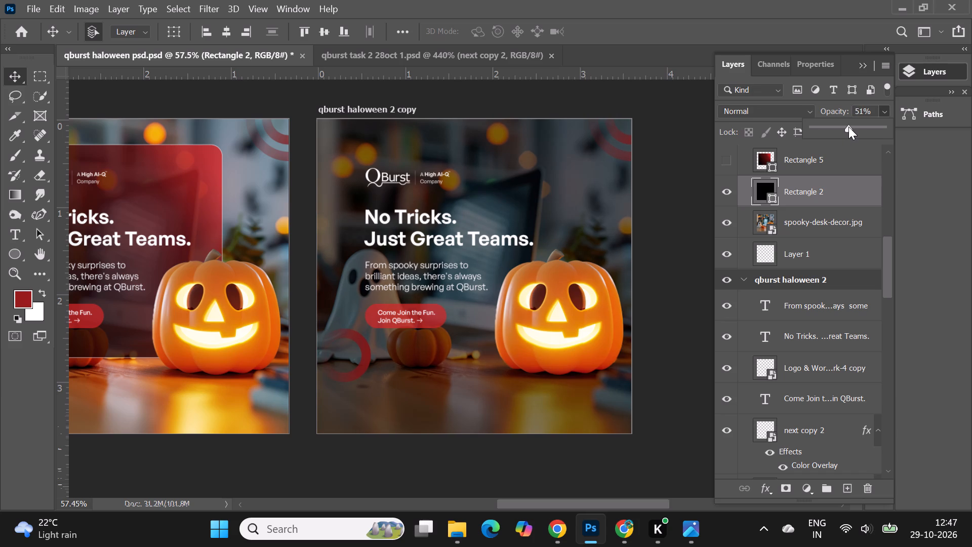
pyautogui.moveTo(848, 127); pyautogui.dragTo(849, 127)
pyautogui.click(857, 68)
pyautogui.click(862, 69)
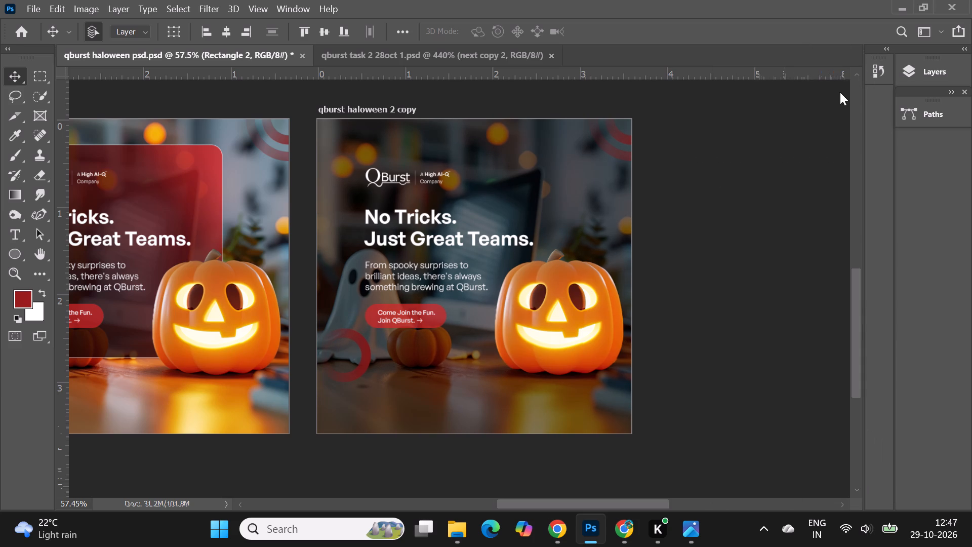
# Compare the darkened qburst haloween 2 copy post with the other Halloween artboards at different zoom levels.
pyautogui.click(711, 228)
pyautogui.scroll(-2, 689, 174)
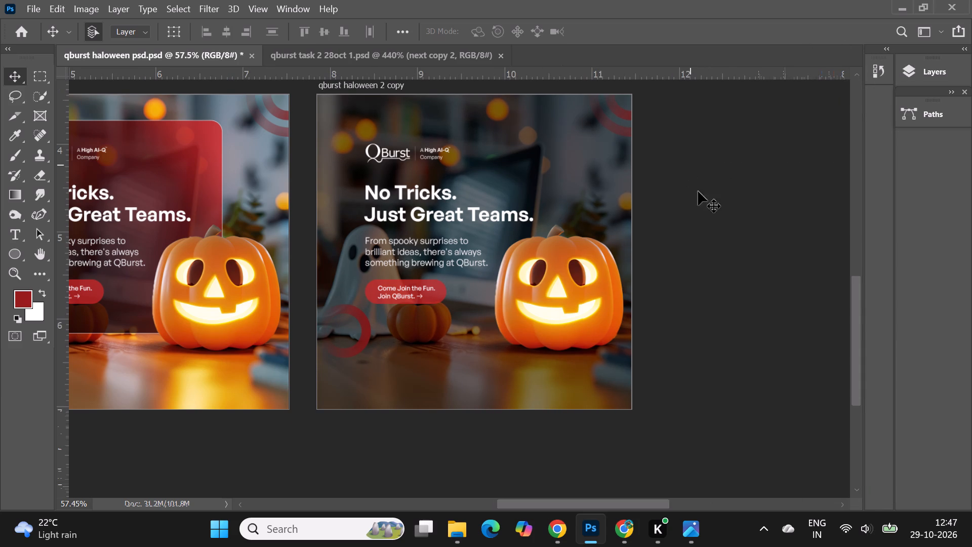
pyautogui.keyDown('alt'); pyautogui.scroll(-6, 733, 253); pyautogui.keyUp('alt')
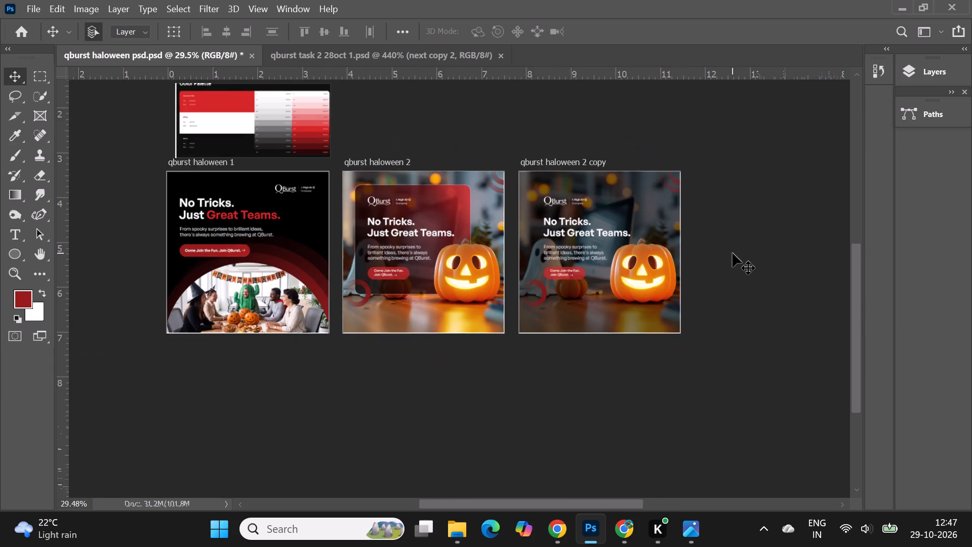
pyautogui.keyDown('alt'); pyautogui.scroll(-2, 733, 253); pyautogui.keyUp('alt')
pyautogui.keyDown('alt'); pyautogui.scroll(3, 656, 243); pyautogui.keyUp('alt')
pyautogui.keyDown('alt'); pyautogui.scroll(-2, 805, 192); pyautogui.keyUp('alt')
pyautogui.keyDown('alt'); pyautogui.scroll(4, 517, 201); pyautogui.keyUp('alt')
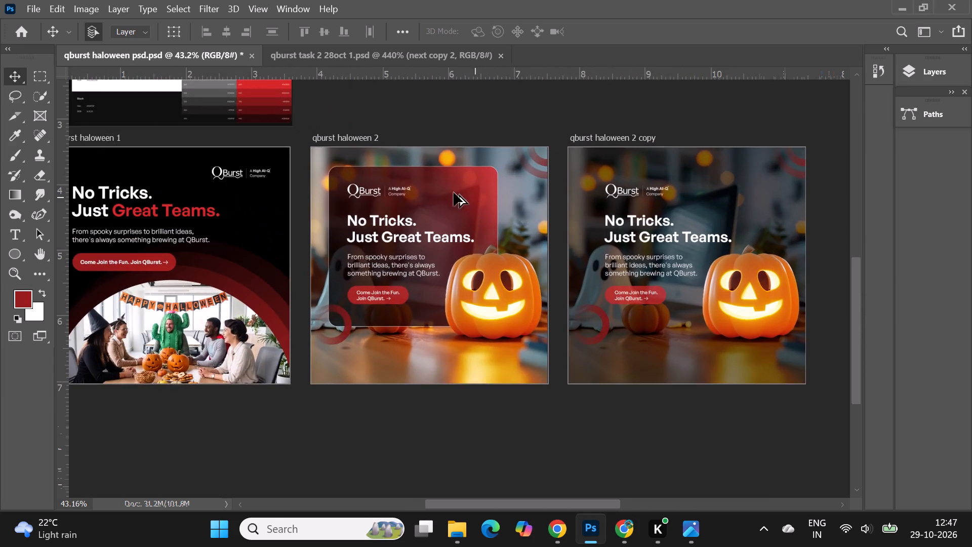
pyautogui.keyDown('alt'); pyautogui.scroll(-3, 448, 184); pyautogui.keyUp('alt')
pyautogui.keyDown('alt'); pyautogui.scroll(8, 632, 146); pyautogui.keyUp('alt')
pyautogui.keyDown('alt'); pyautogui.scroll(-5, 472, 116); pyautogui.keyUp('alt')
pyautogui.click(552, 139)
pyautogui.keyDown('alt'); pyautogui.scroll(7, 454, 148); pyautogui.keyUp('alt')
pyautogui.click(485, 152)
pyautogui.keyDown('alt'); pyautogui.scroll(-12, 502, 184); pyautogui.keyUp('alt')
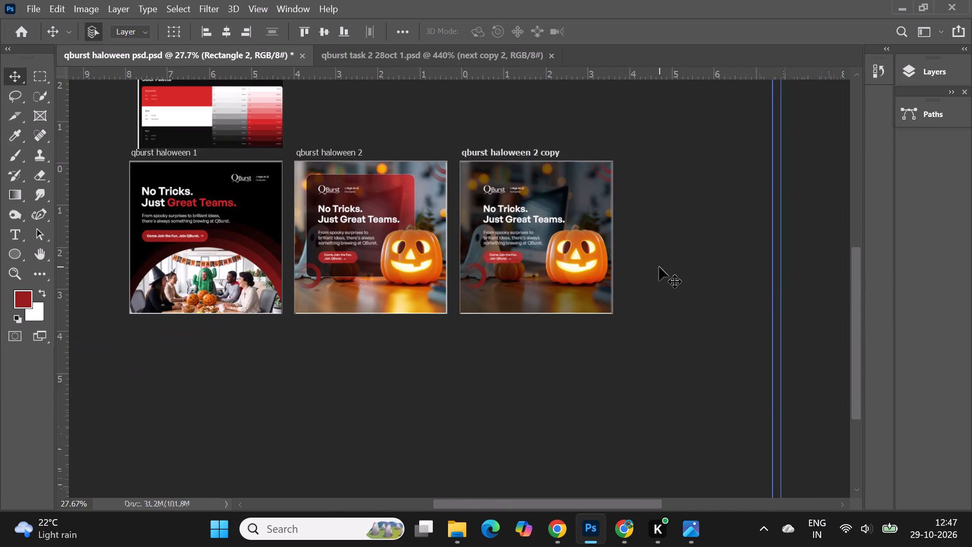
pyautogui.scroll(3, 659, 267)
pyautogui.click(661, 267)
pyautogui.keyDown('alt'); pyautogui.scroll(4, 474, 111); pyautogui.keyUp('alt')
# Move the white spacing square, Rectangle 3 copy, down to just above the qburst haloween 2 copy artboard, near its left edge.
pyautogui.click(443, 92)
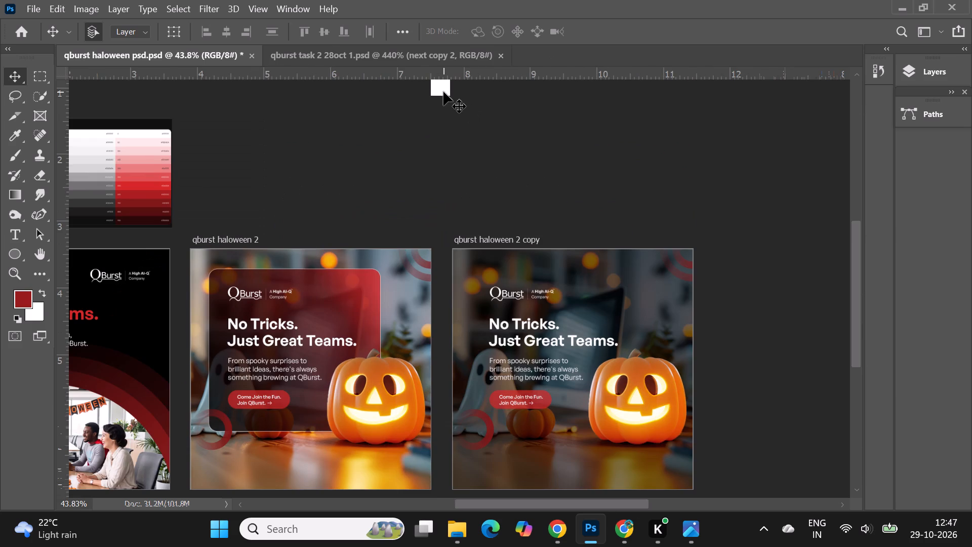
pyautogui.moveTo(443, 91); pyautogui.dragTo(463, 191)
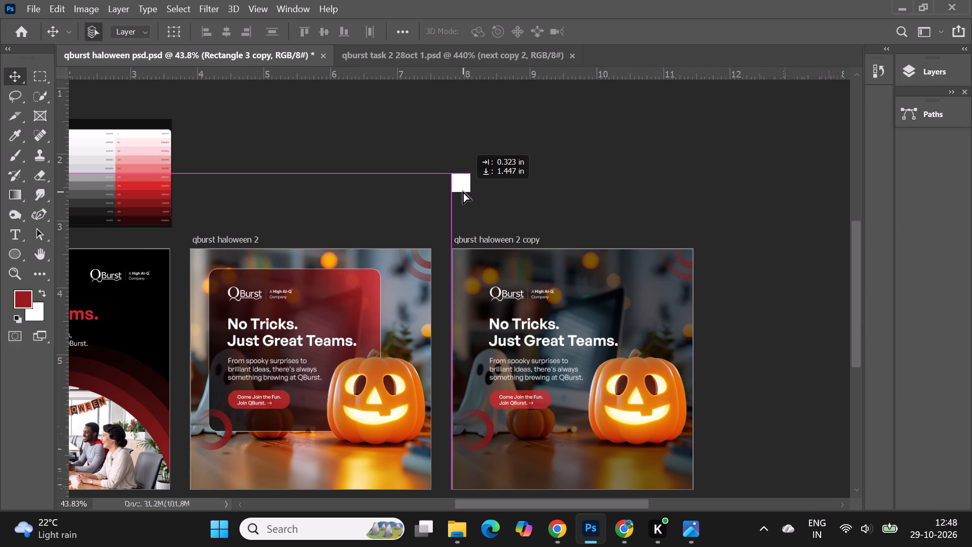
pyautogui.moveTo(463, 191); pyautogui.dragTo(463, 193)
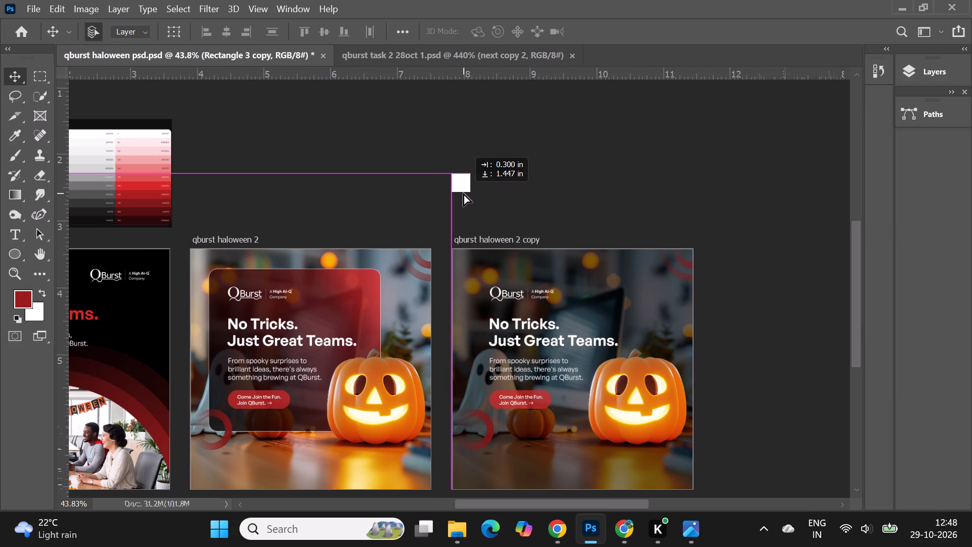
pyautogui.moveTo(463, 193); pyautogui.dragTo(464, 193)
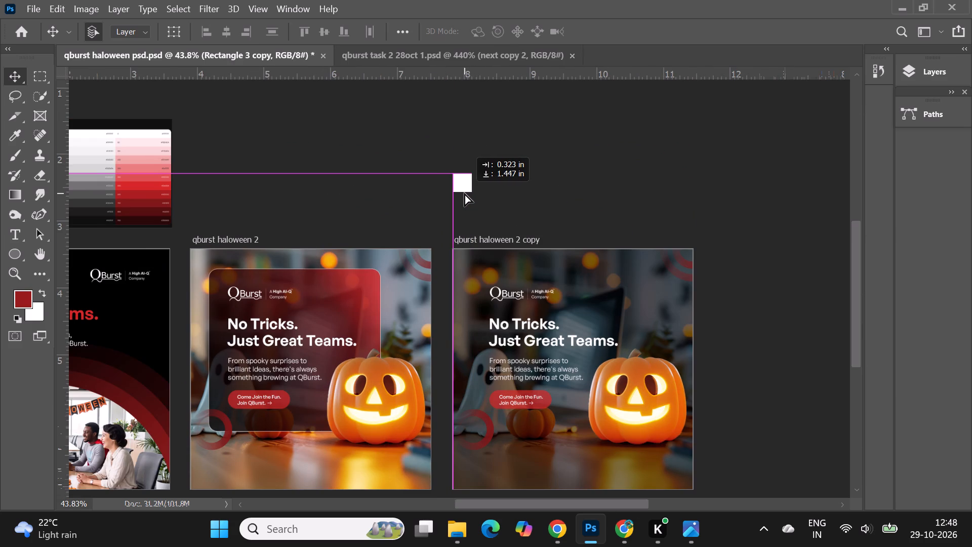
pyautogui.moveTo(464, 193); pyautogui.dragTo(462, 194)
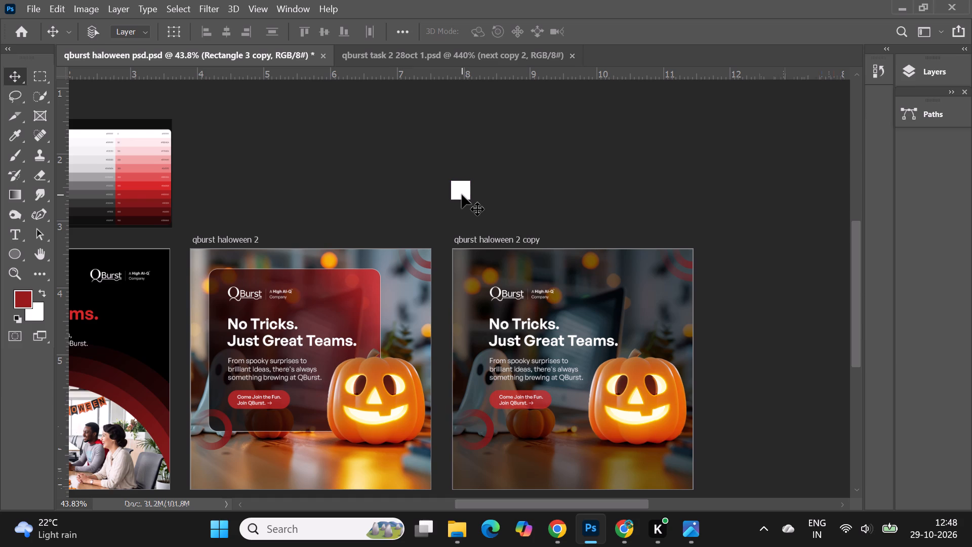
# Scale the white spacing square proportionally to about 192% of its size.
pyautogui.hotkey('ctrl', 't')
pyautogui.moveTo(472, 202); pyautogui.dragTo(490, 217)
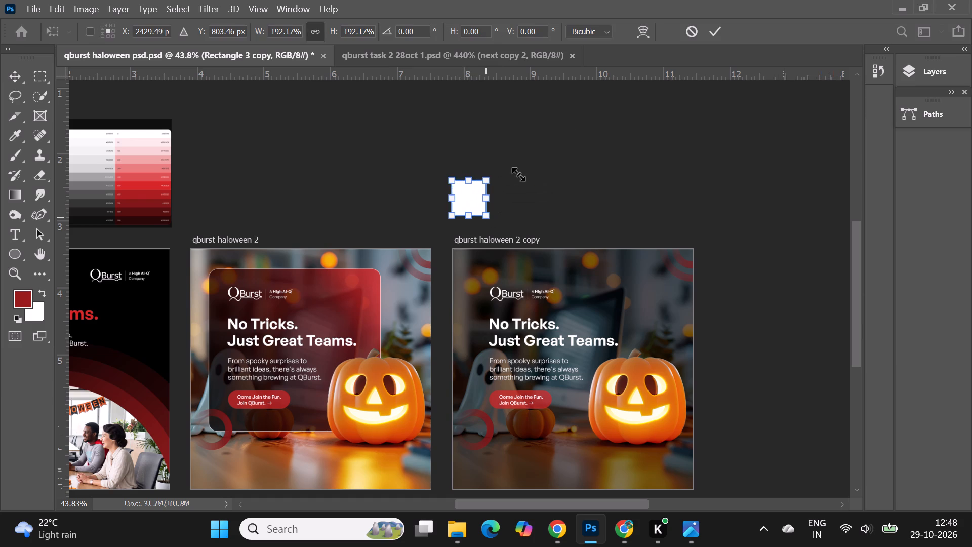
pyautogui.click(716, 28)
pyautogui.click(745, 98)
pyautogui.scroll(-6, 745, 98)
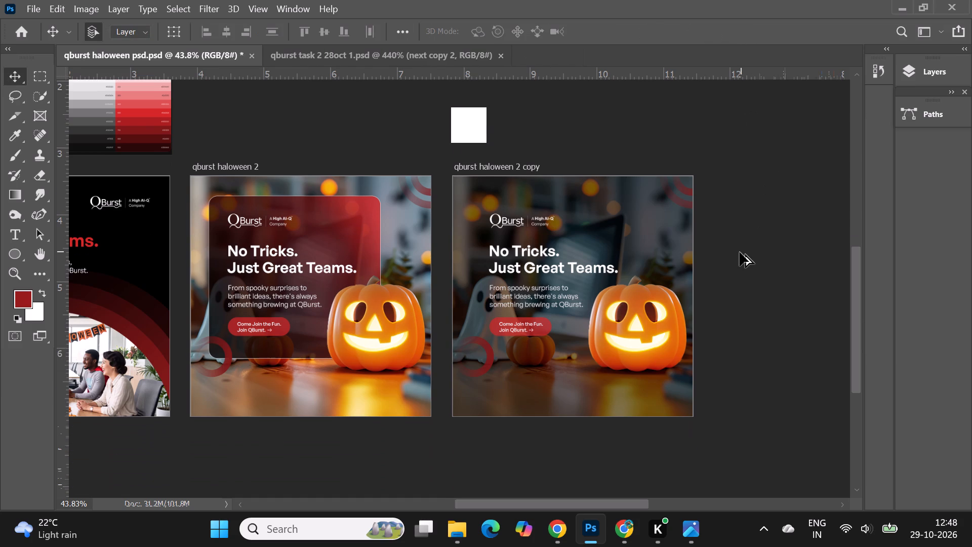
# Move the red ring, Ellipse 3 copy, down into the lower-left corner of the qburst haloween 2 copy artboard.
pyautogui.keyDown('alt'); pyautogui.scroll(1, 740, 252); pyautogui.keyUp('alt')
pyautogui.keyDown('alt'); pyautogui.scroll(-2, 508, 198); pyautogui.keyUp('alt')
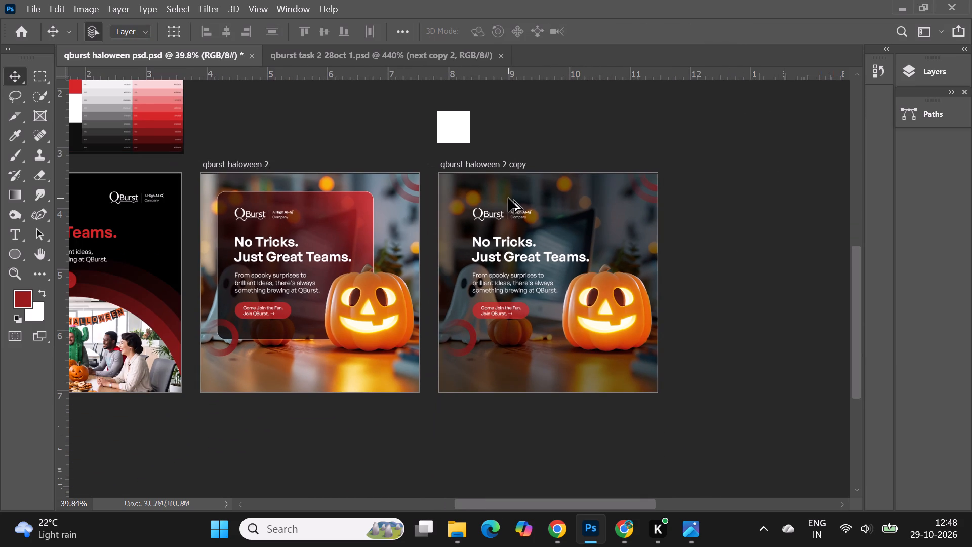
pyautogui.keyDown('alt'); pyautogui.scroll(4, 465, 337); pyautogui.keyUp('alt')
pyautogui.keyDown('alt'); pyautogui.scroll(-3, 551, 287); pyautogui.keyUp('alt')
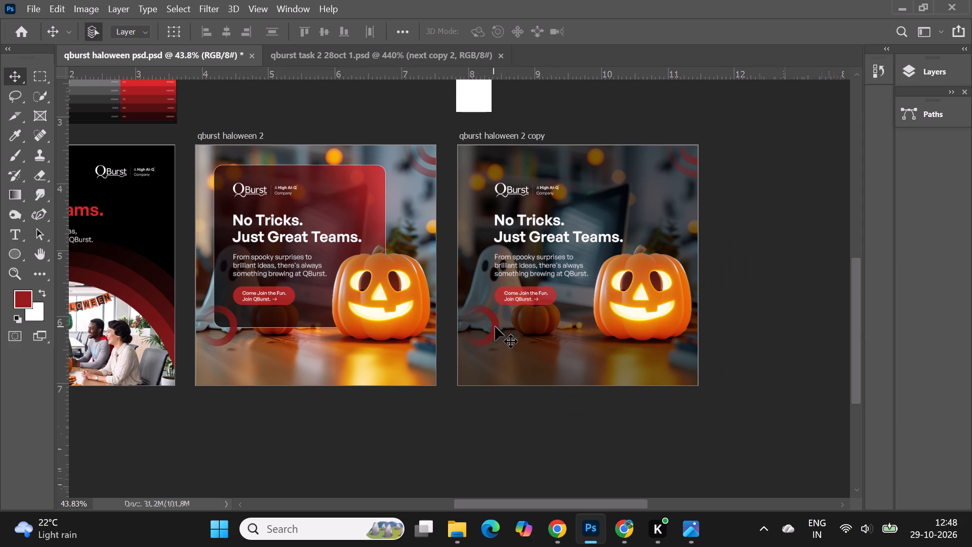
pyautogui.moveTo(496, 326); pyautogui.dragTo(481, 372)
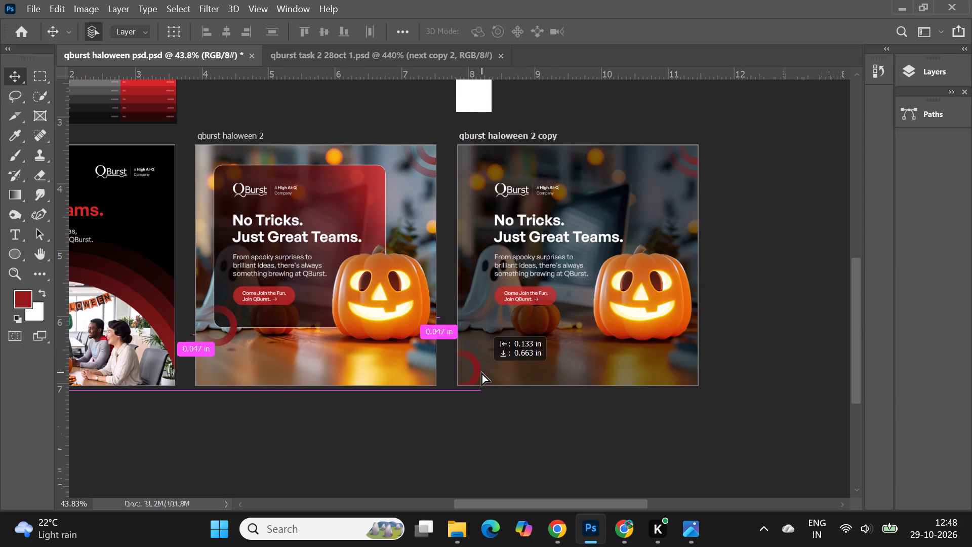
pyautogui.moveTo(481, 372); pyautogui.dragTo(478, 374)
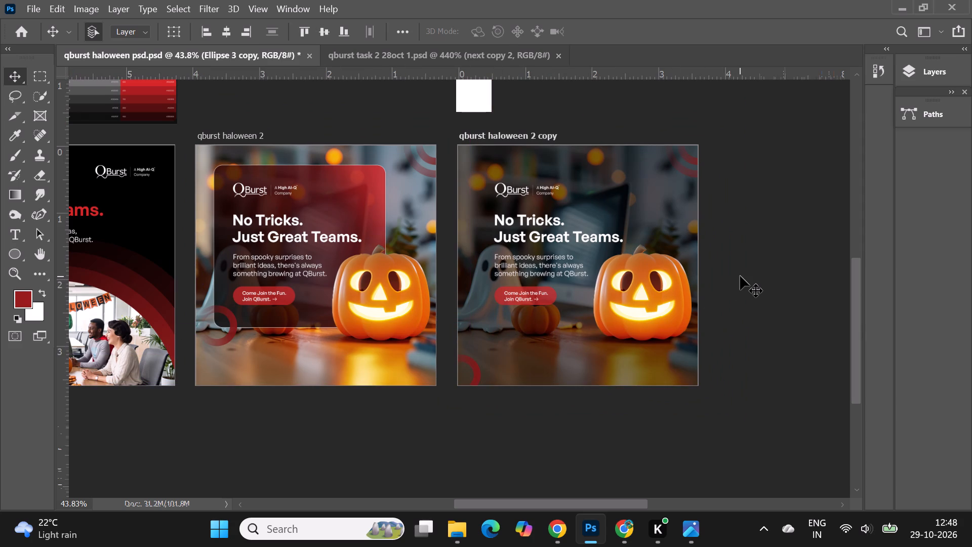
pyautogui.click(740, 276)
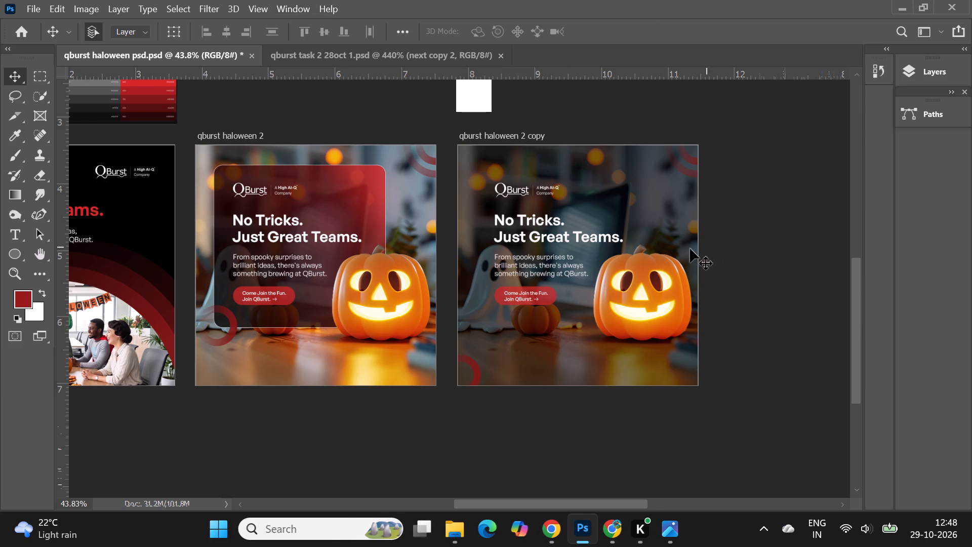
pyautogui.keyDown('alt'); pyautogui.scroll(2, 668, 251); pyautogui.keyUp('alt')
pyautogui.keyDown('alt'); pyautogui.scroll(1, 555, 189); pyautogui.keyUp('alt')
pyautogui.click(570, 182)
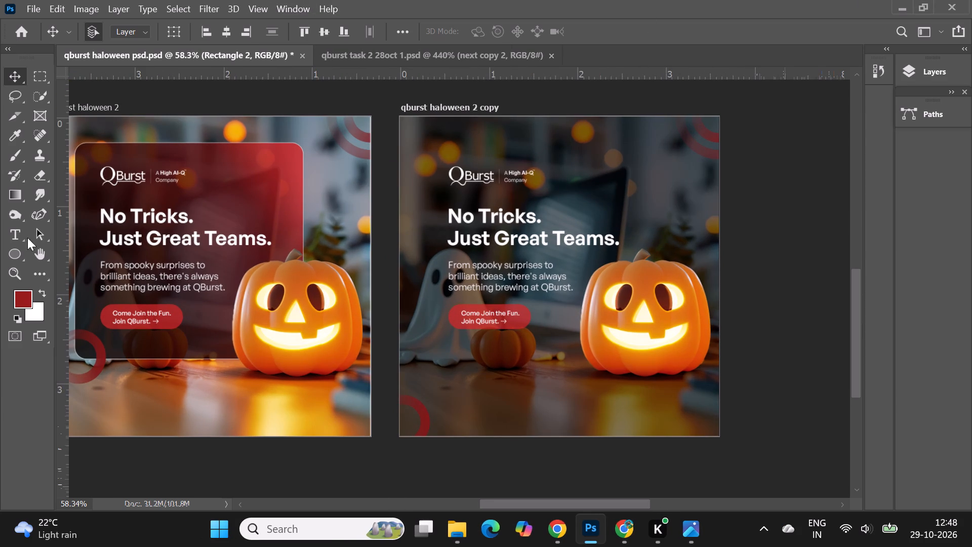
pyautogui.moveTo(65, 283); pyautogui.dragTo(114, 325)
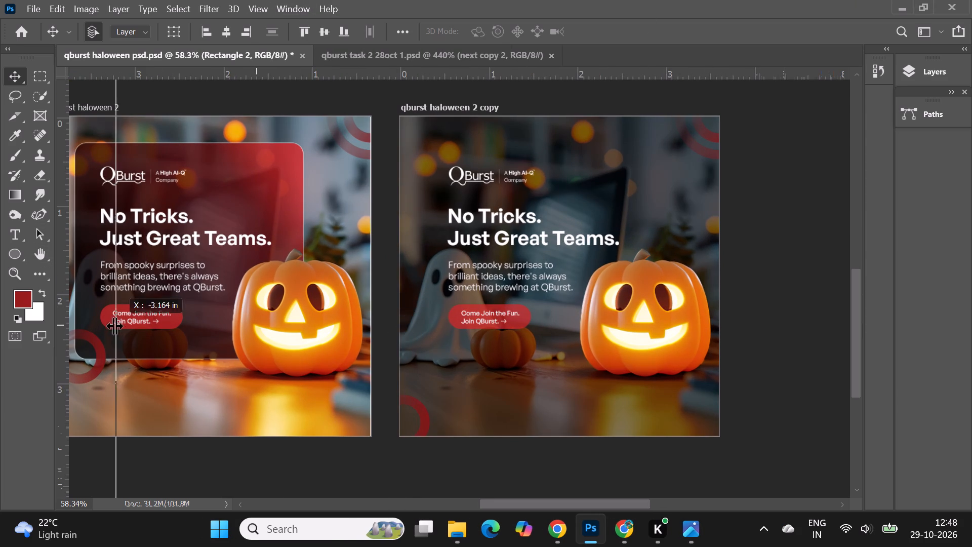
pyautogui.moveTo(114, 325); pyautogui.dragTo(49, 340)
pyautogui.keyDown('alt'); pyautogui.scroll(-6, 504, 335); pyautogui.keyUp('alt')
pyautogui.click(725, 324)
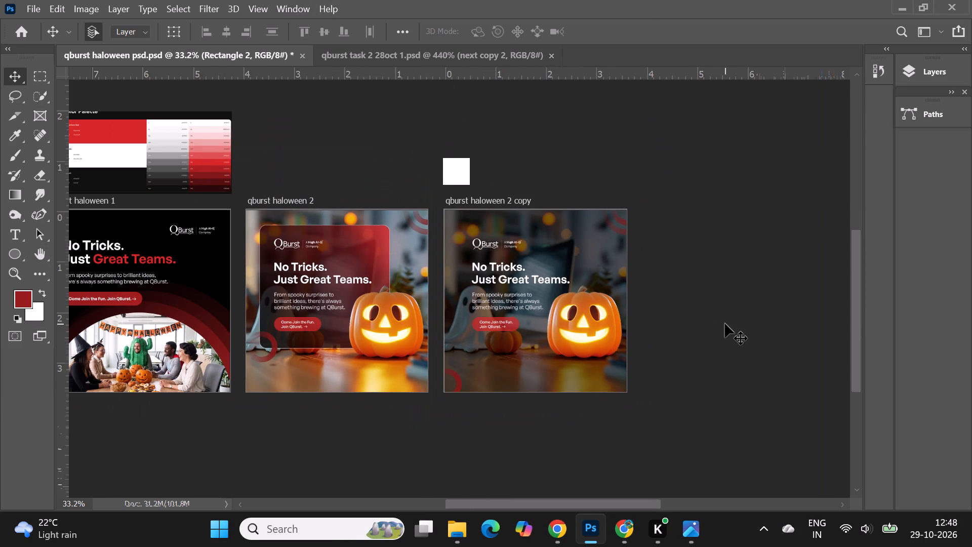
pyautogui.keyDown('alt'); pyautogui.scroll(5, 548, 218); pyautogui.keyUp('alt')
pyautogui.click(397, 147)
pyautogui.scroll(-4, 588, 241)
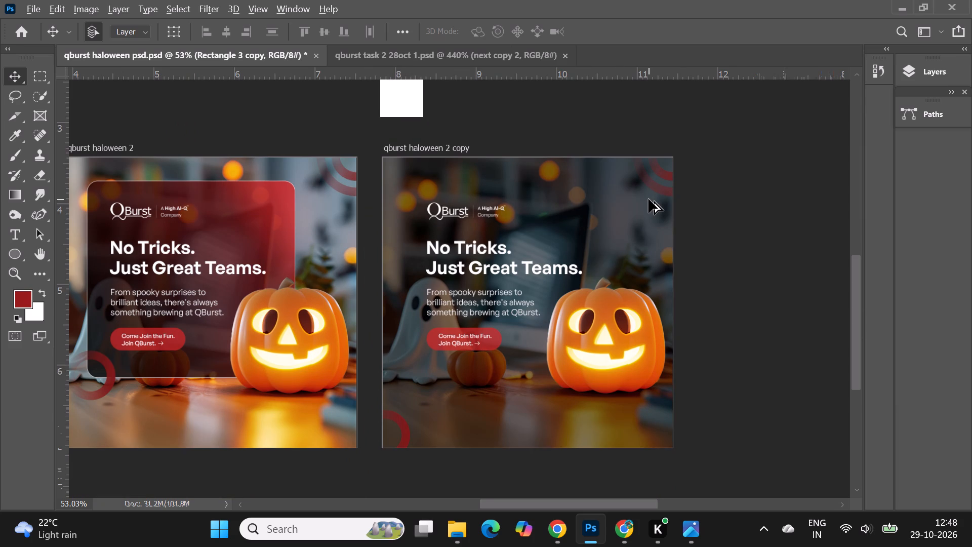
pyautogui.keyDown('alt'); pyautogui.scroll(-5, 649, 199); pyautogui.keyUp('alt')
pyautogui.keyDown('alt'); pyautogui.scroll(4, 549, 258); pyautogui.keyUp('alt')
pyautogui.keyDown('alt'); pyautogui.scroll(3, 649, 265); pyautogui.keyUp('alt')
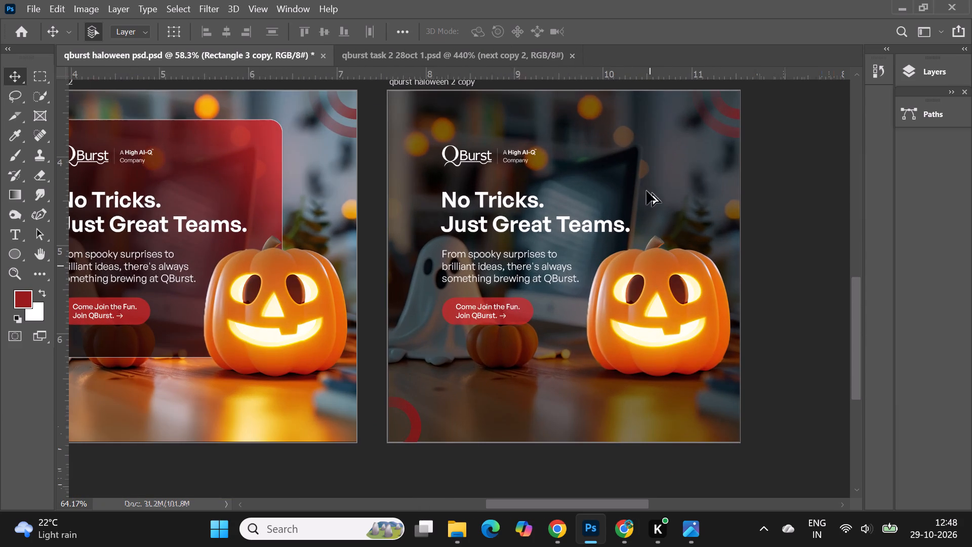
# Change the Rectangle 2 overlay's fill to a linear black-to-red gradient, sampling the red d62727 from the Color Palette image.
pyautogui.click(659, 165)
pyautogui.click(14, 254)
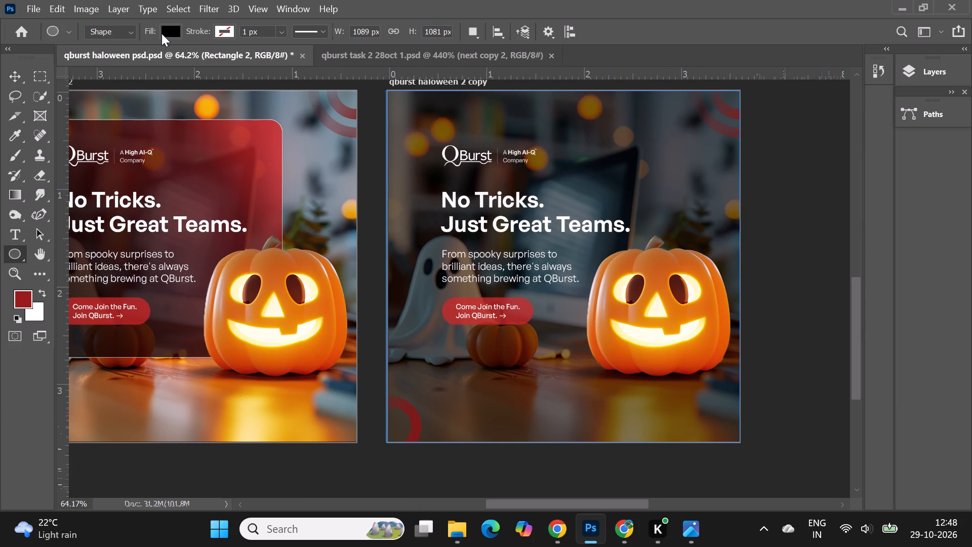
pyautogui.click(162, 33)
pyautogui.click(136, 59)
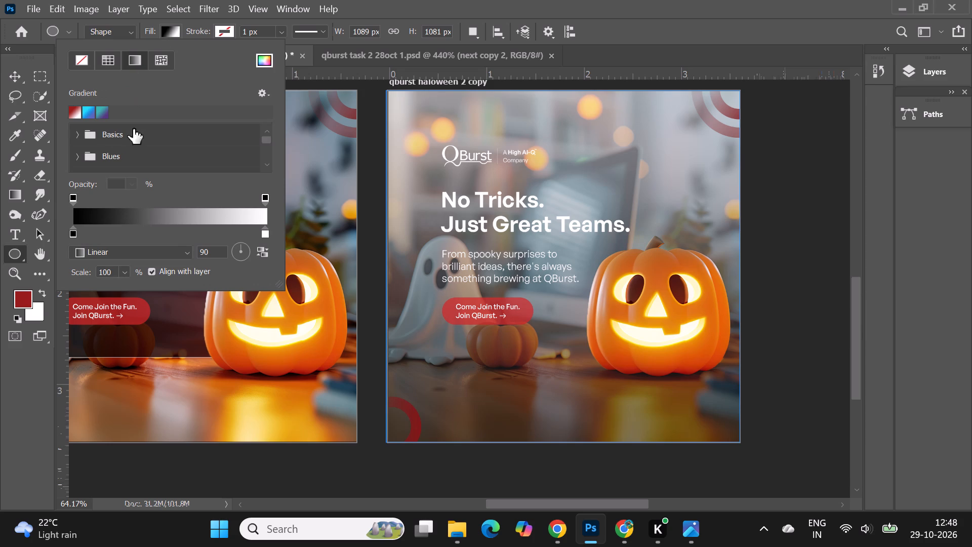
pyautogui.keyDown('alt'); pyautogui.scroll(-11, 717, 306); pyautogui.keyUp('alt')
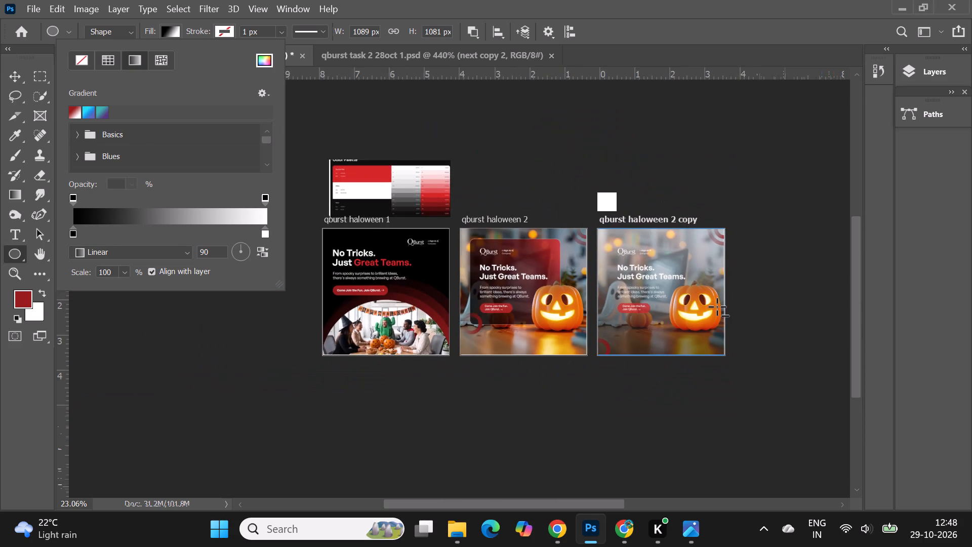
pyautogui.keyDown('alt'); pyautogui.scroll(-1, 717, 306); pyautogui.keyUp('alt')
pyautogui.keyDown('alt'); pyautogui.scroll(4, 333, 215); pyautogui.keyUp('alt')
pyautogui.keyDown('alt'); pyautogui.scroll(4, 433, 184); pyautogui.keyUp('alt')
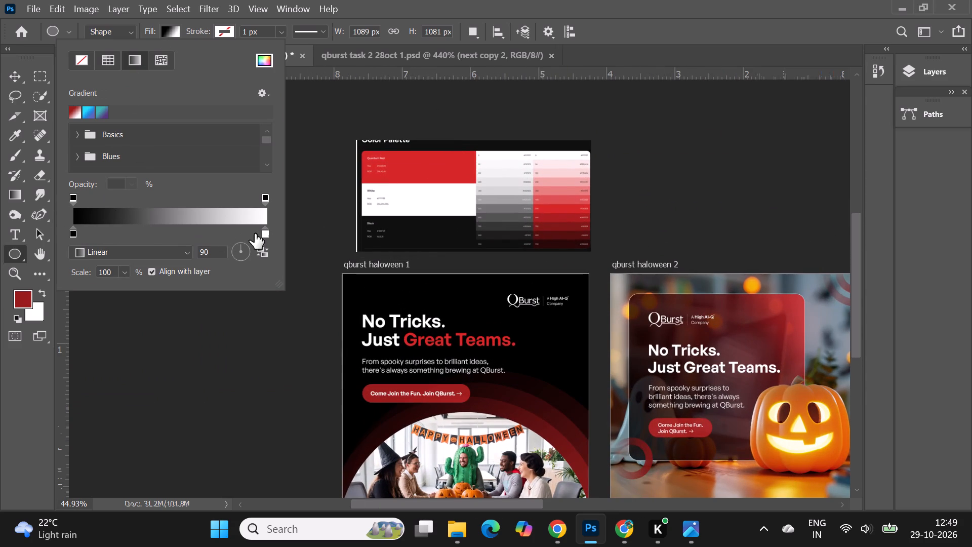
pyautogui.doubleClick(265, 235)
pyautogui.click(434, 165)
pyautogui.click(850, 229)
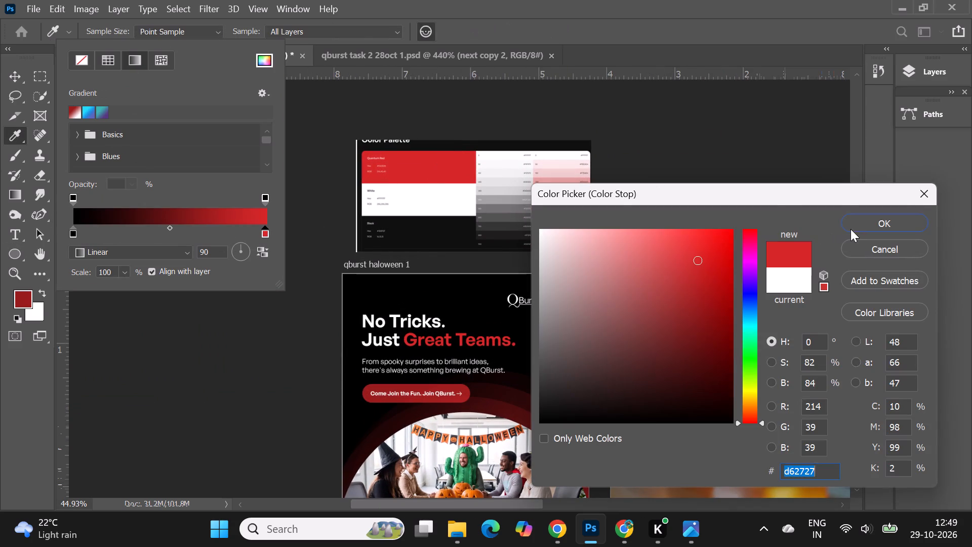
# Shift the gradient's black colour stop to roughly two-thirds of the way toward the red, confining the red to the post's upper part.
pyautogui.keyDown('alt'); pyautogui.scroll(-5, 397, 167); pyautogui.keyUp('alt')
pyautogui.keyDown('alt'); pyautogui.scroll(1, 805, 328); pyautogui.keyUp('alt')
pyautogui.keyDown('alt'); pyautogui.scroll(-3, 455, 219); pyautogui.keyUp('alt')
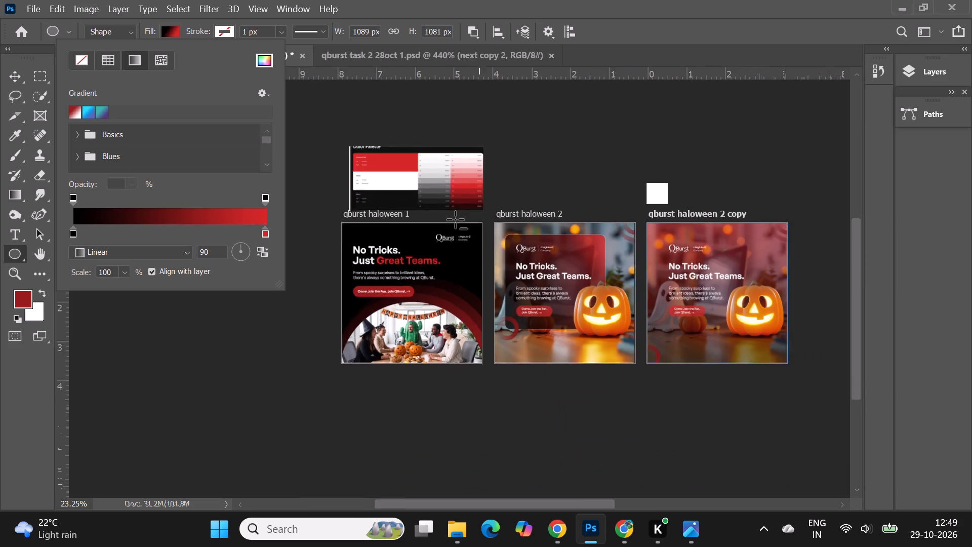
pyautogui.keyDown('alt'); pyautogui.scroll(-2, 455, 219); pyautogui.keyUp('alt')
pyautogui.keyDown('alt'); pyautogui.scroll(4, 756, 274); pyautogui.keyUp('alt')
pyautogui.keyDown('alt'); pyautogui.scroll(3, 704, 308); pyautogui.keyUp('alt')
pyautogui.keyDown('alt'); pyautogui.scroll(2, 535, 308); pyautogui.keyUp('alt')
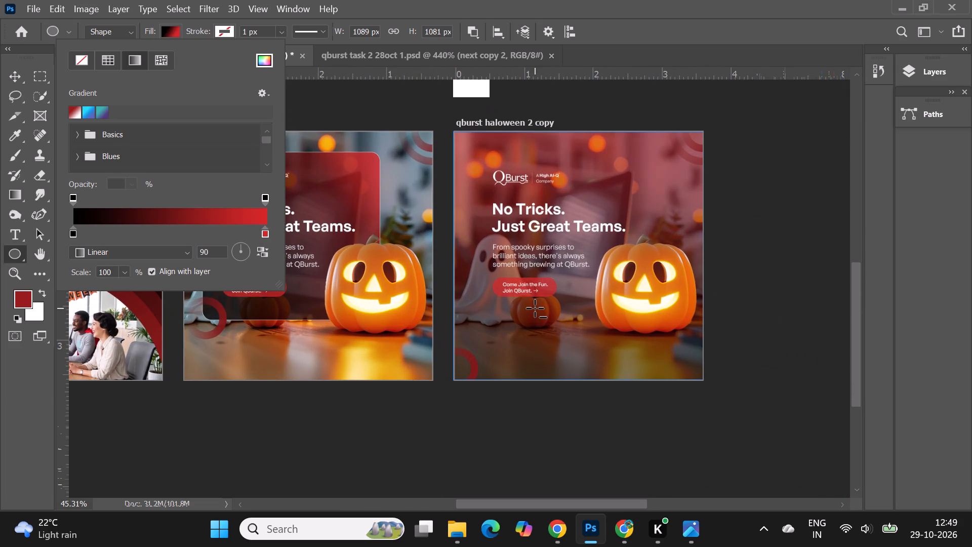
pyautogui.moveTo(74, 234); pyautogui.dragTo(126, 238)
pyautogui.moveTo(126, 238); pyautogui.dragTo(182, 238)
pyautogui.moveTo(179, 232); pyautogui.dragTo(193, 234)
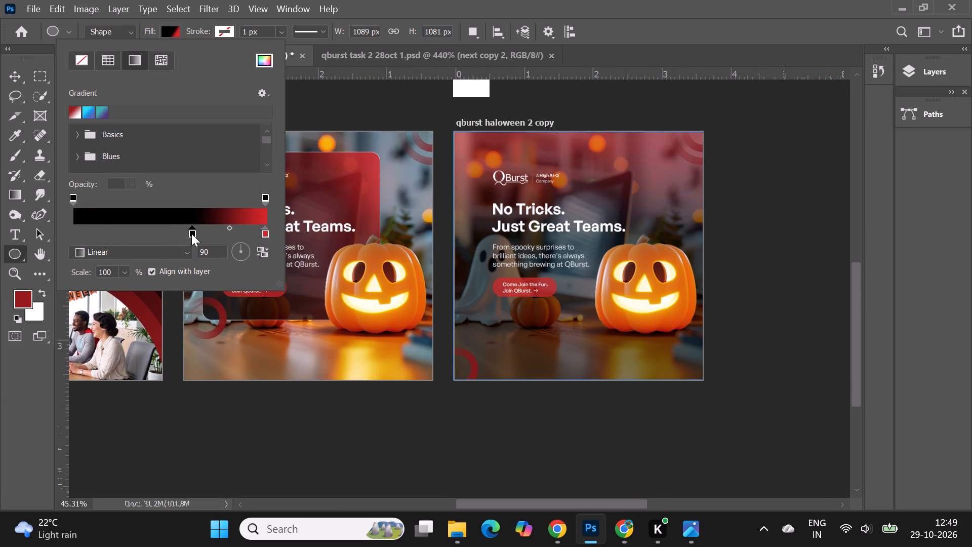
pyautogui.moveTo(191, 233); pyautogui.dragTo(181, 233)
pyautogui.moveTo(178, 234); pyautogui.dragTo(197, 239)
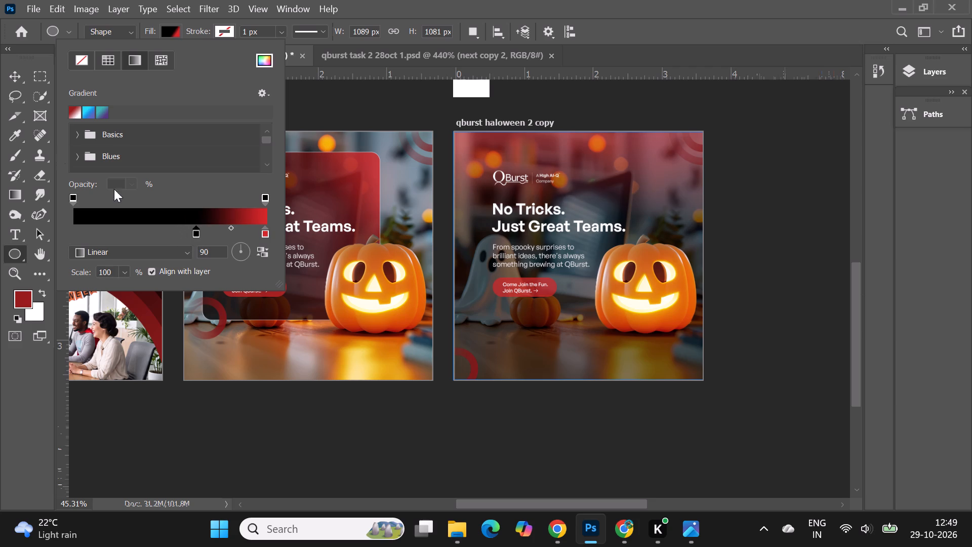
# Set the opacity of the Rectangle 2 gradient overlay to 68%.
pyautogui.click(15, 79)
pyautogui.click(904, 73)
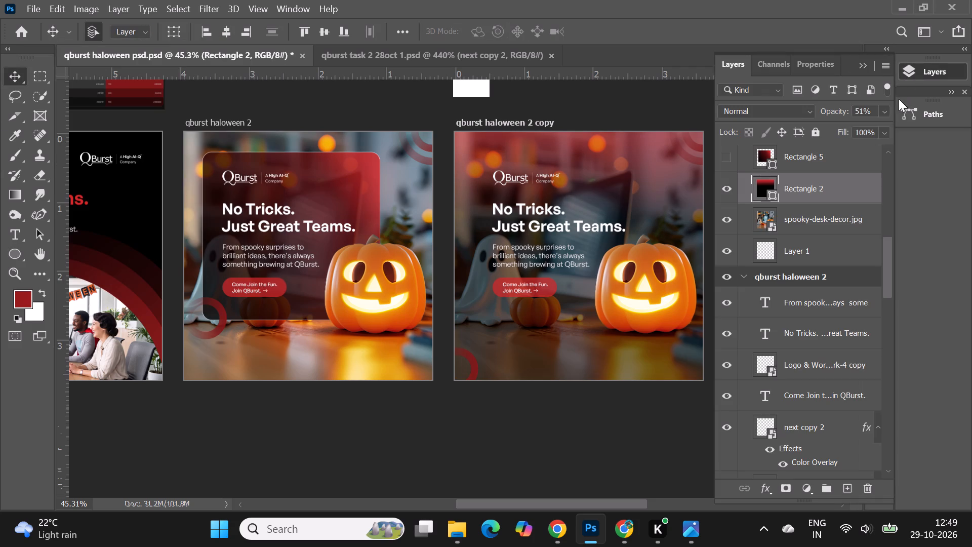
pyautogui.click(884, 112)
pyautogui.click(868, 128)
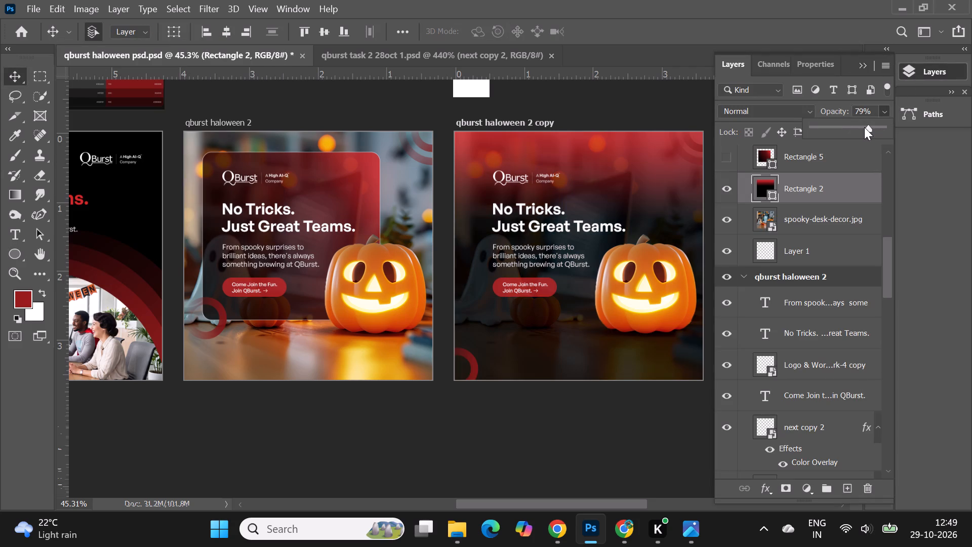
pyautogui.click(864, 127)
pyautogui.click(859, 128)
pyautogui.click(862, 128)
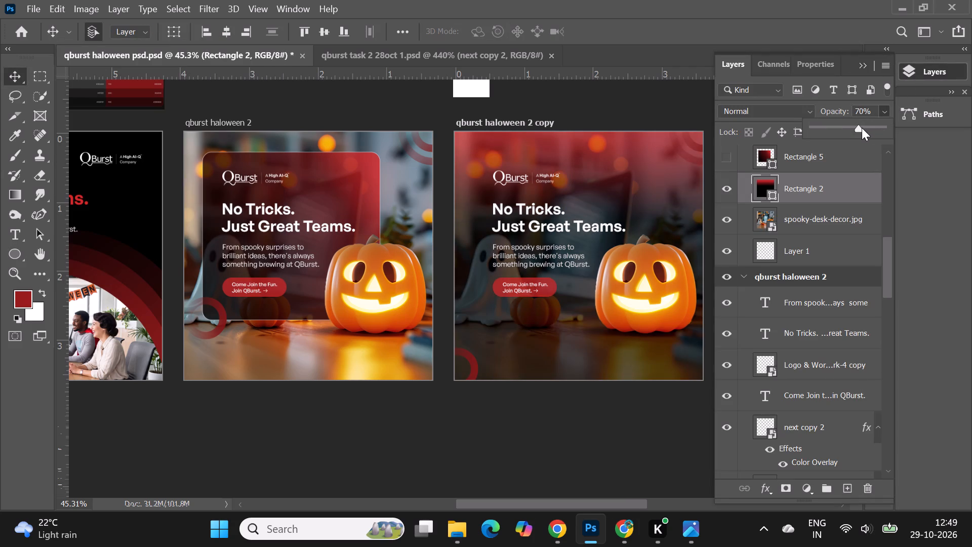
pyautogui.click(861, 128)
pyautogui.click(861, 128)
# Examine the gradient overlay on the qburst haloween 2 copy post beside the other Halloween artboards at different zoom levels.
pyautogui.keyDown('alt'); pyautogui.scroll(-5, 353, 147); pyautogui.keyUp('alt')
pyautogui.click(647, 192)
pyautogui.keyDown('alt'); pyautogui.scroll(3, 462, 165); pyautogui.keyUp('alt')
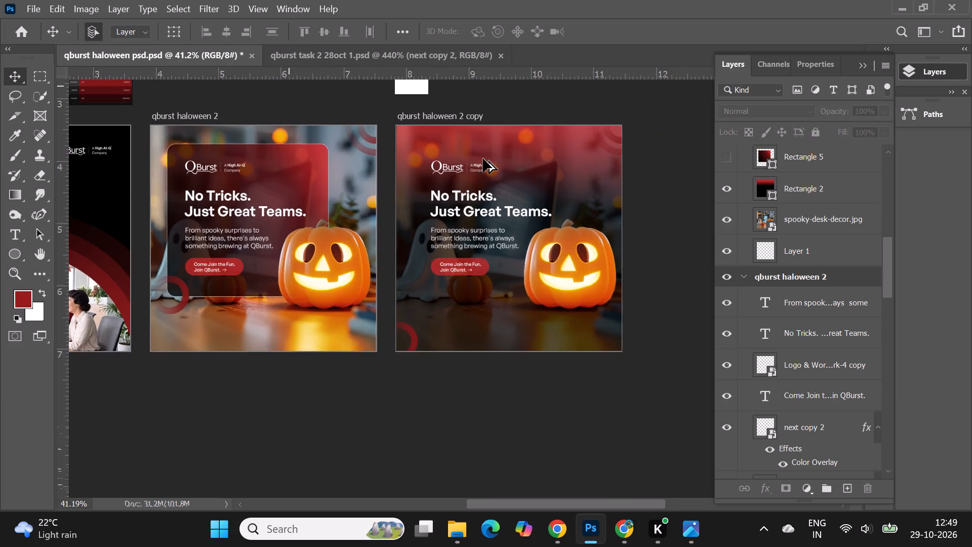
pyautogui.keyDown('alt'); pyautogui.scroll(4, 483, 159); pyautogui.keyUp('alt')
pyautogui.click(864, 67)
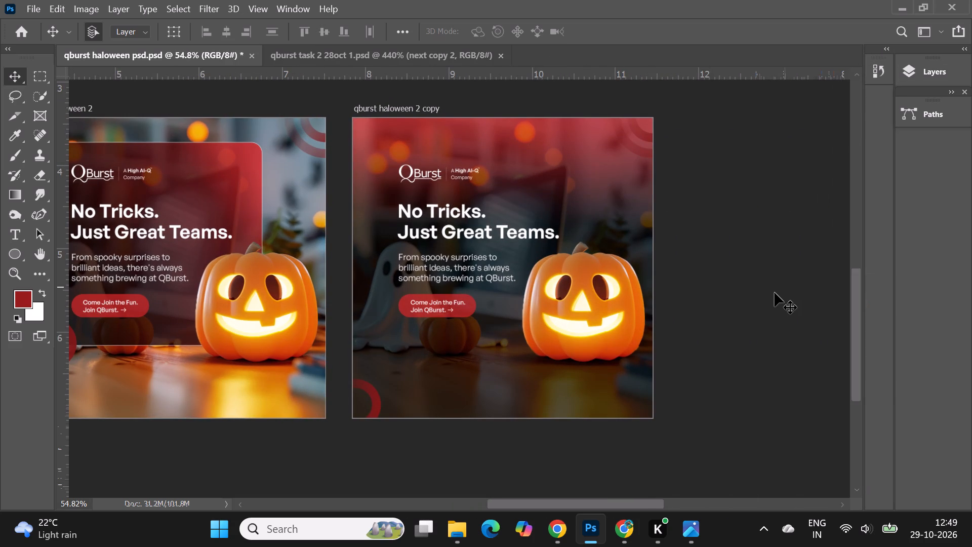
pyautogui.click(775, 293)
pyautogui.keyDown('alt'); pyautogui.scroll(-5, 775, 293); pyautogui.keyUp('alt')
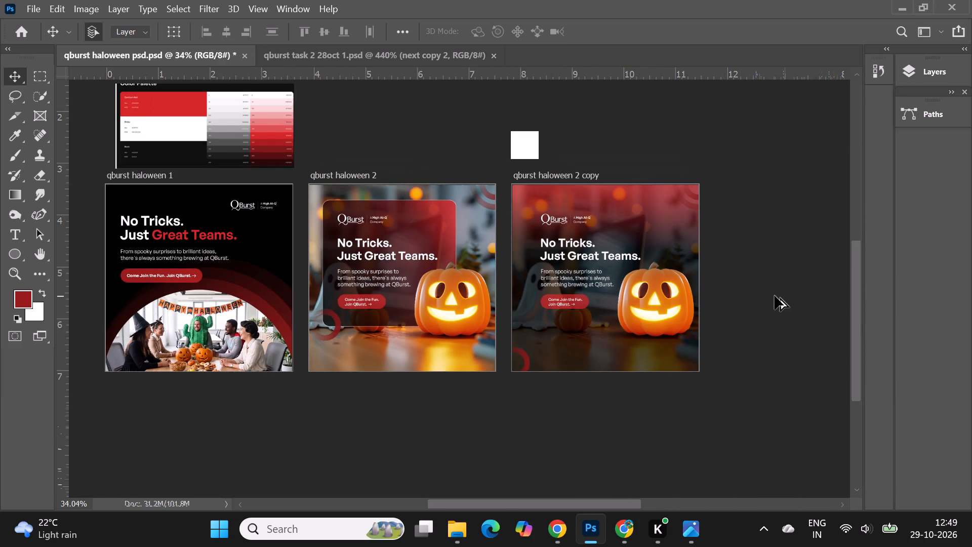
pyautogui.keyDown('alt'); pyautogui.scroll(3, 775, 296); pyautogui.keyUp('alt')
pyautogui.keyDown('alt'); pyautogui.scroll(4, 536, 221); pyautogui.keyUp('alt')
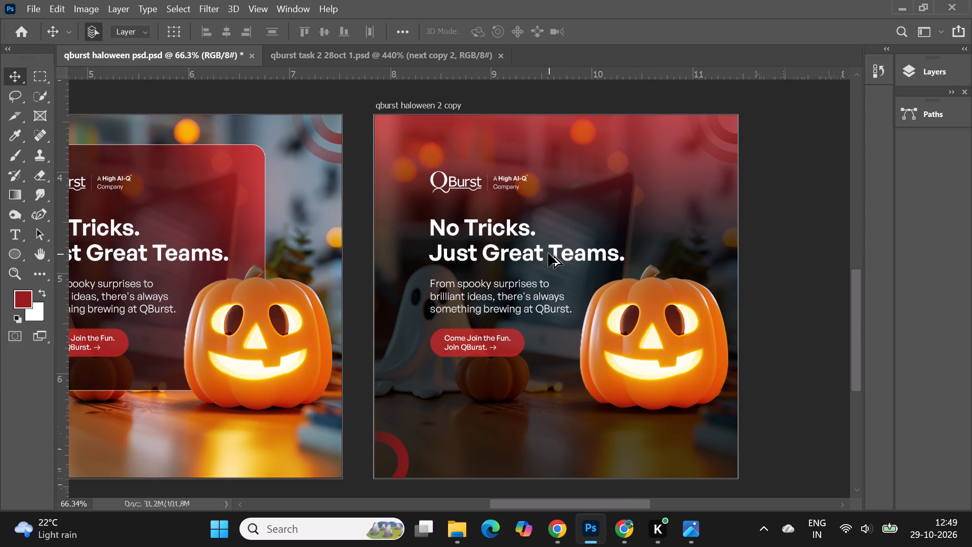
pyautogui.keyDown('alt'); pyautogui.scroll(-4, 448, 237); pyautogui.keyUp('alt')
pyautogui.keyDown('alt'); pyautogui.scroll(4, 448, 237); pyautogui.keyUp('alt')
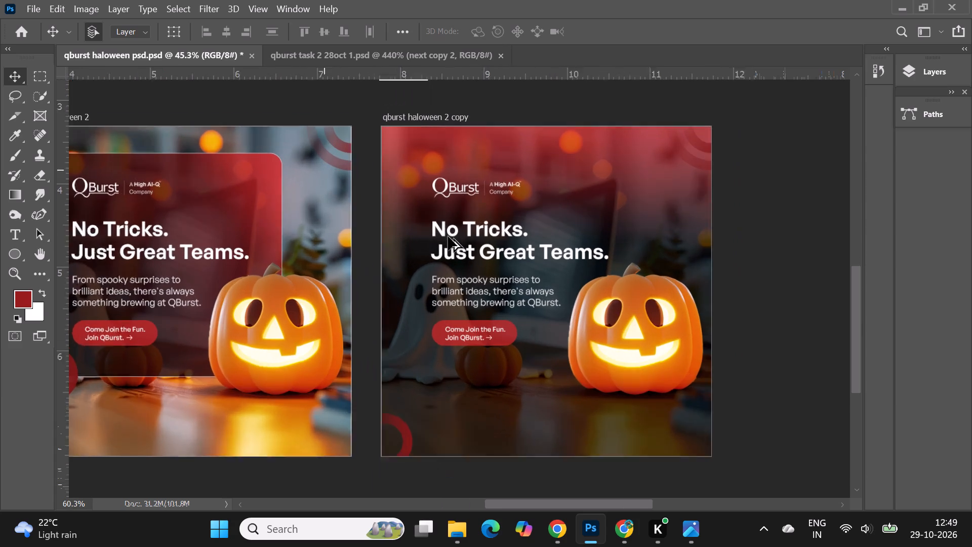
pyautogui.keyDown('alt'); pyautogui.scroll(1, 448, 237); pyautogui.keyUp('alt')
pyautogui.keyDown('alt'); pyautogui.scroll(-4, 448, 237); pyautogui.keyUp('alt')
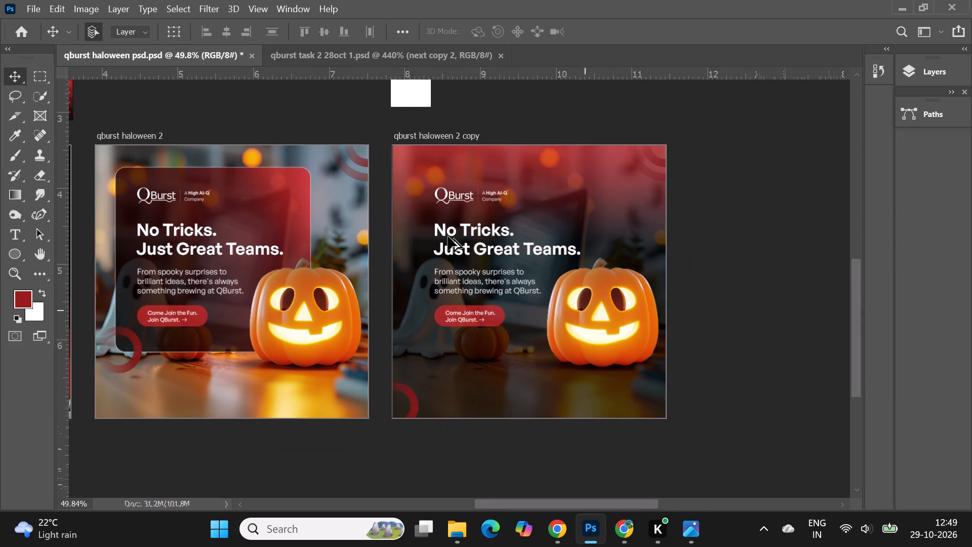
pyautogui.click(752, 311)
pyautogui.keyDown('alt'); pyautogui.scroll(-2, 729, 251); pyautogui.keyUp('alt')
pyautogui.keyDown('alt'); pyautogui.scroll(4, 674, 239); pyautogui.keyUp('alt')
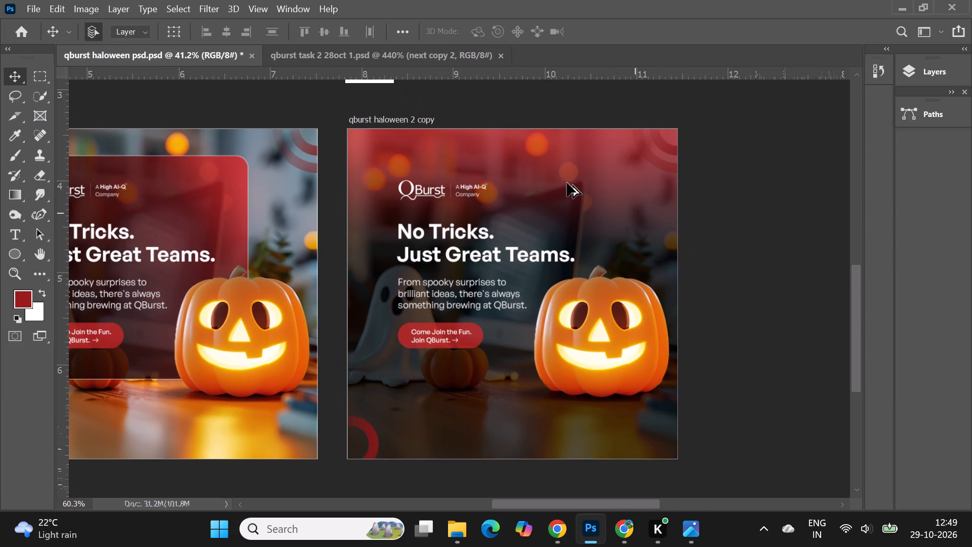
pyautogui.scroll(-2, 567, 183)
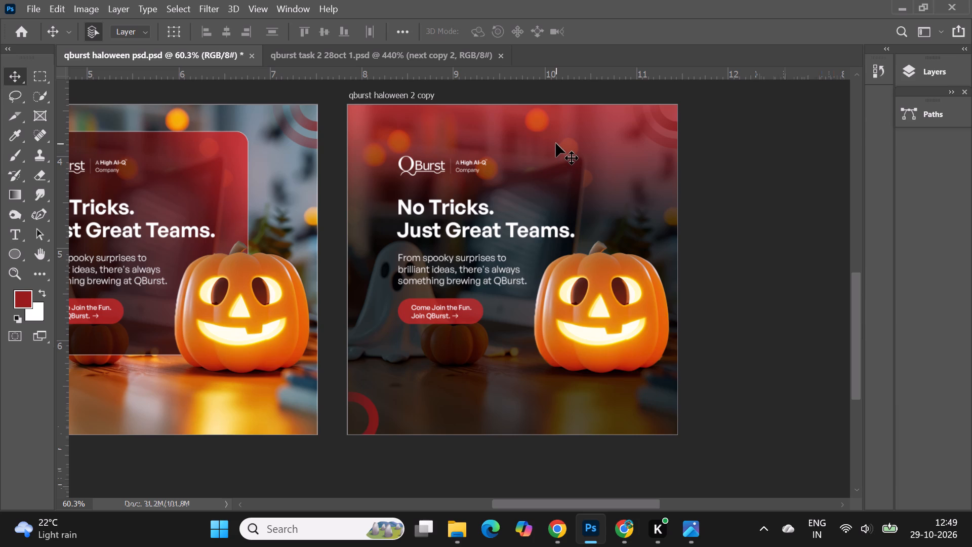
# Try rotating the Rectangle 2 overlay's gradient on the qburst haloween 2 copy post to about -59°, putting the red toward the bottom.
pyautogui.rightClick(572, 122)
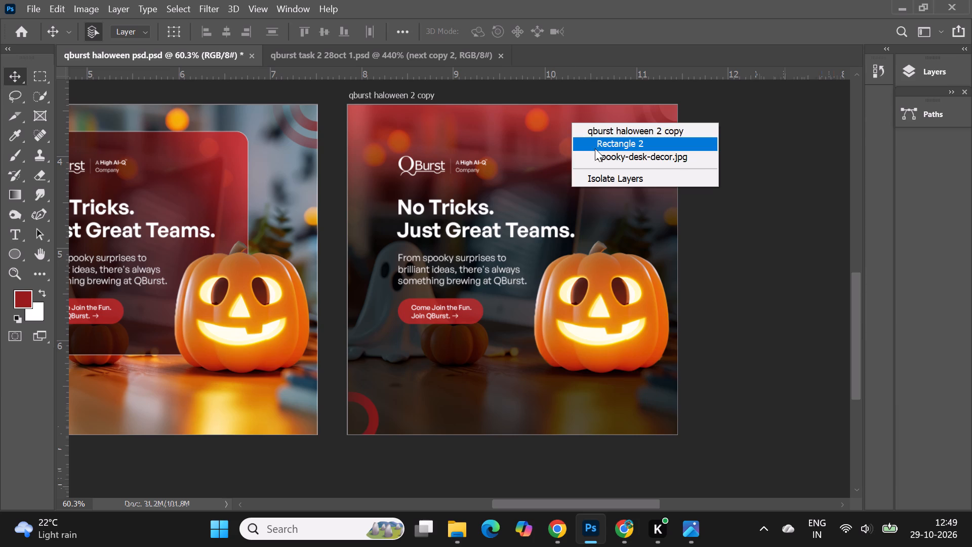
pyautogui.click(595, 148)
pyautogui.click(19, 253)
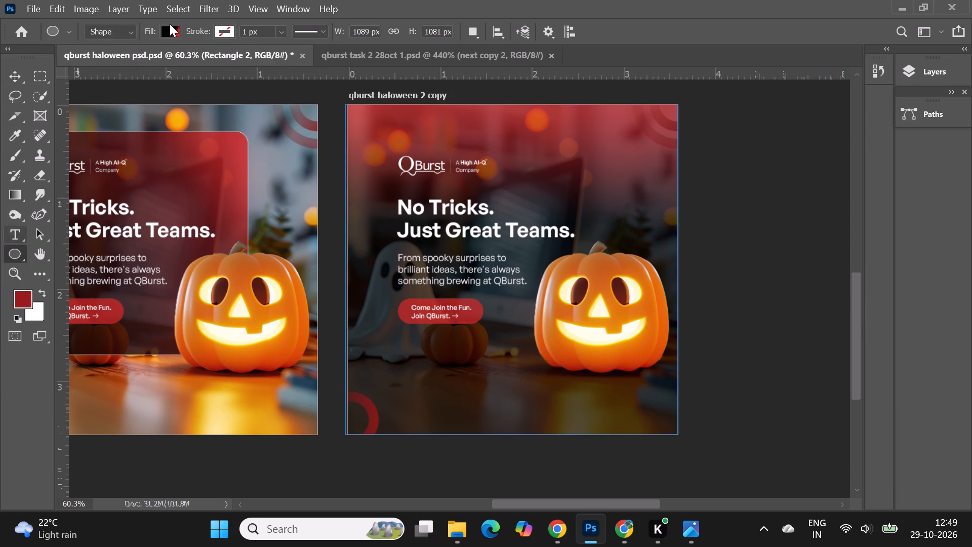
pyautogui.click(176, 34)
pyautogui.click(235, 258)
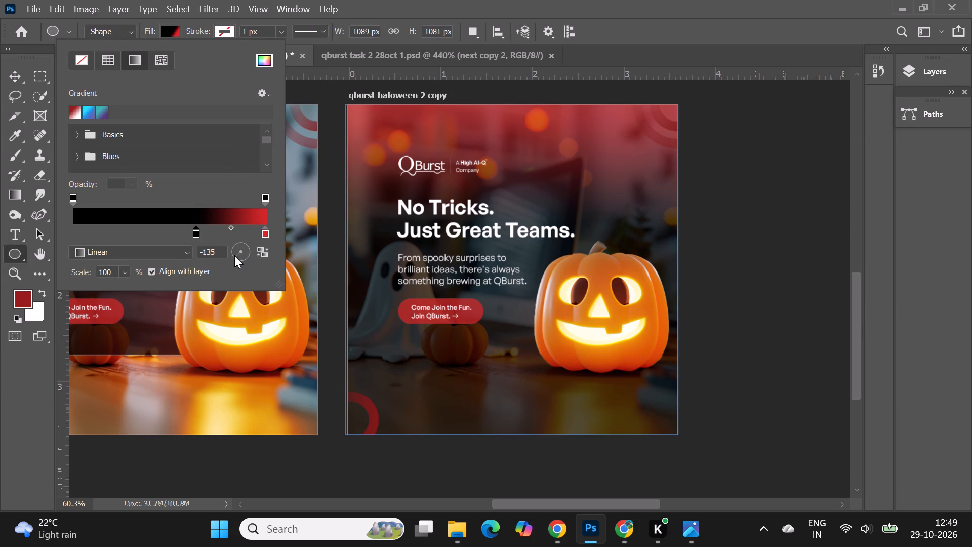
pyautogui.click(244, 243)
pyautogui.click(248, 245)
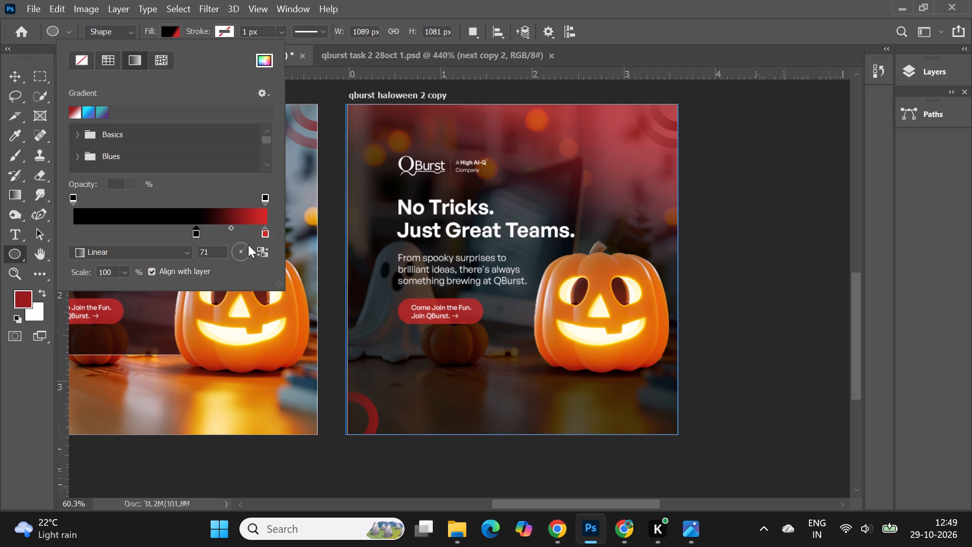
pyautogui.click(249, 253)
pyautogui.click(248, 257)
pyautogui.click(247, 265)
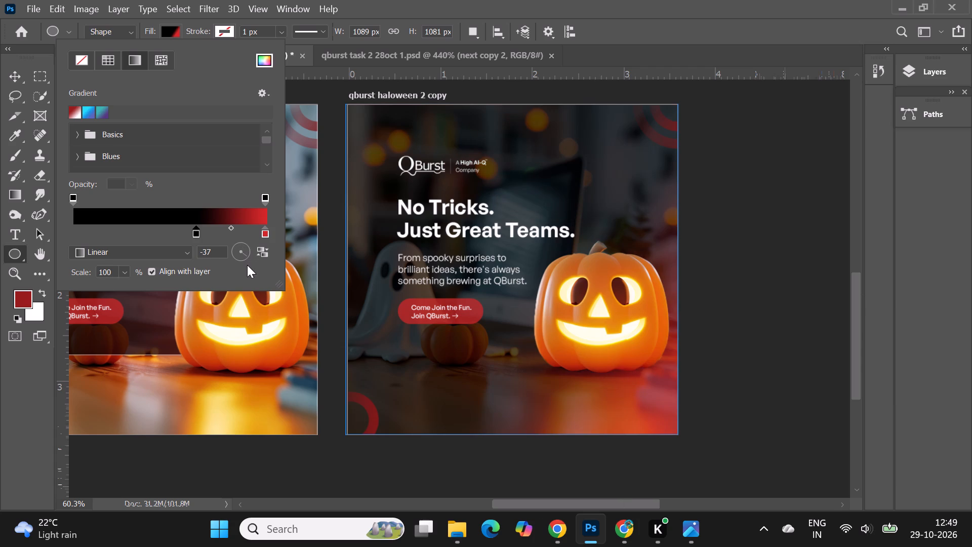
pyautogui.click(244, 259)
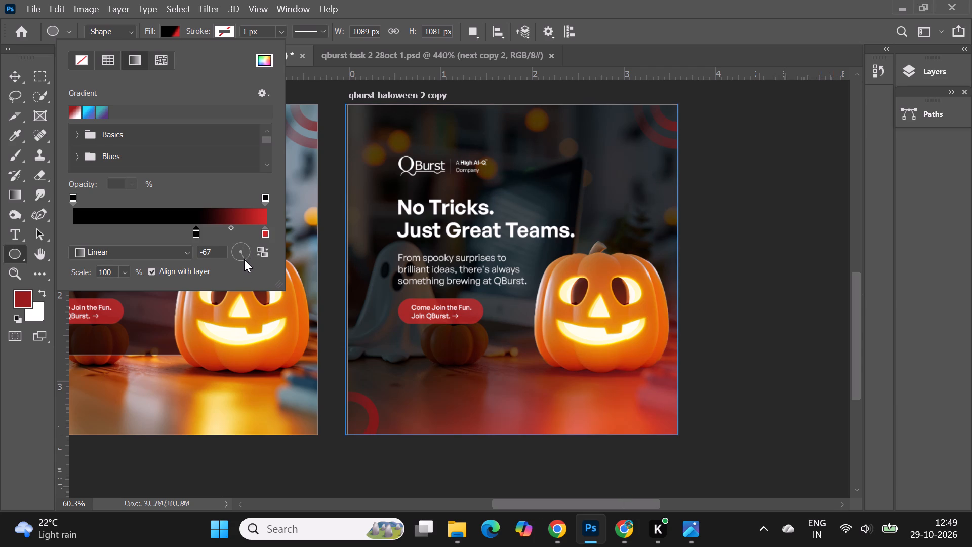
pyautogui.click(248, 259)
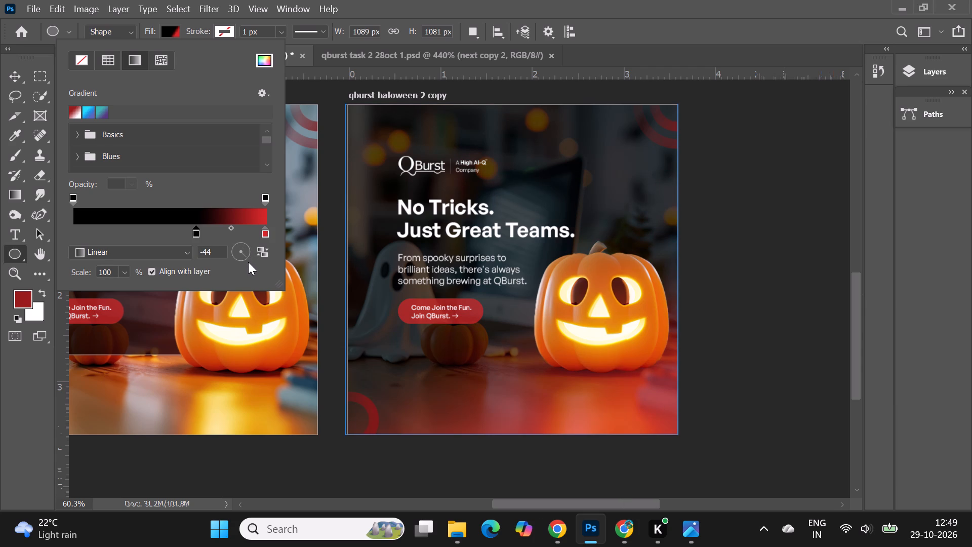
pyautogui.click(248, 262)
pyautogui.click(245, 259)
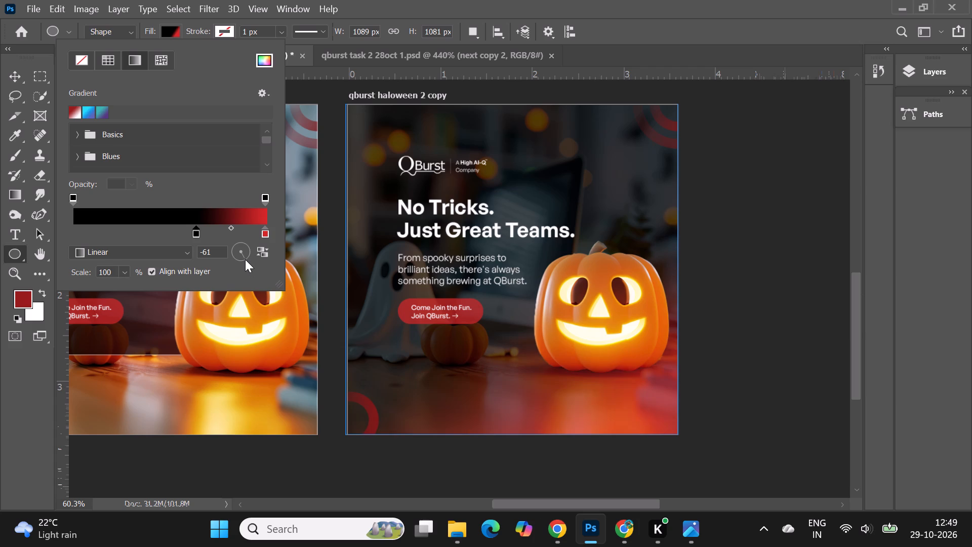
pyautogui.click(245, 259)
# Shift the gradient's black colour stop back to slightly over one-third of the way toward the red, widening the red blend.
pyautogui.moveTo(197, 235); pyautogui.dragTo(175, 233)
pyautogui.moveTo(175, 233); pyautogui.dragTo(146, 233)
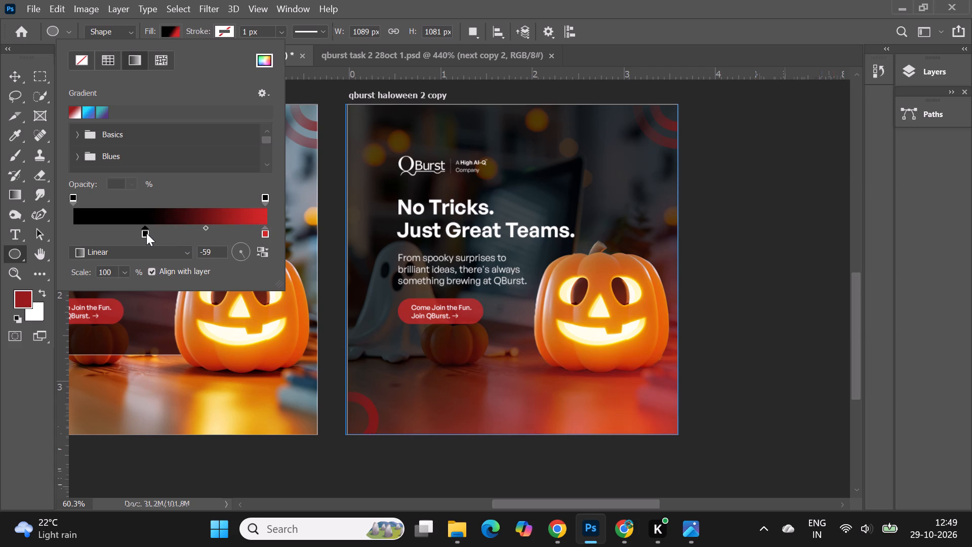
# Rotate the Rectangle 2 gradient to an angle of 131°, so the red falls in the post's upper-left corner.
pyautogui.click(246, 256)
pyautogui.click(248, 252)
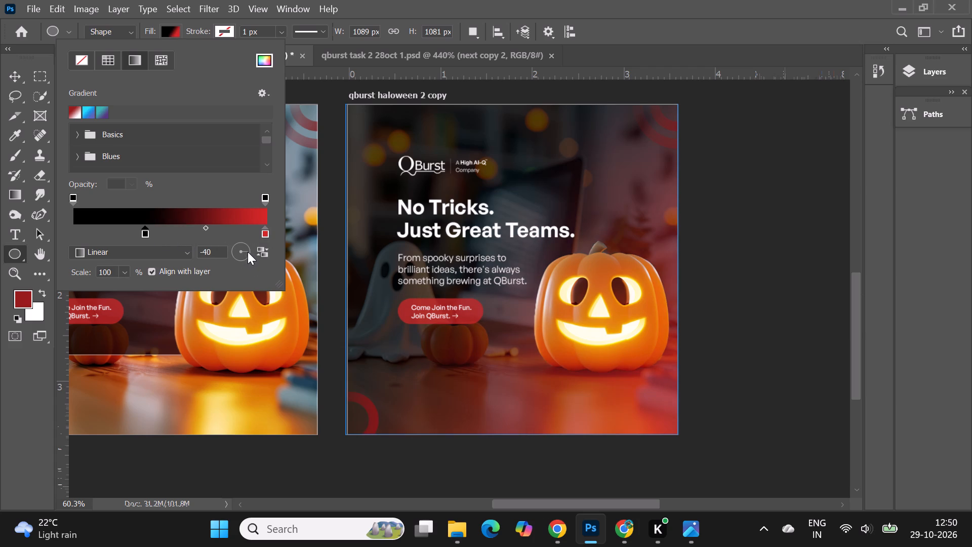
pyautogui.click(246, 254)
pyautogui.click(245, 255)
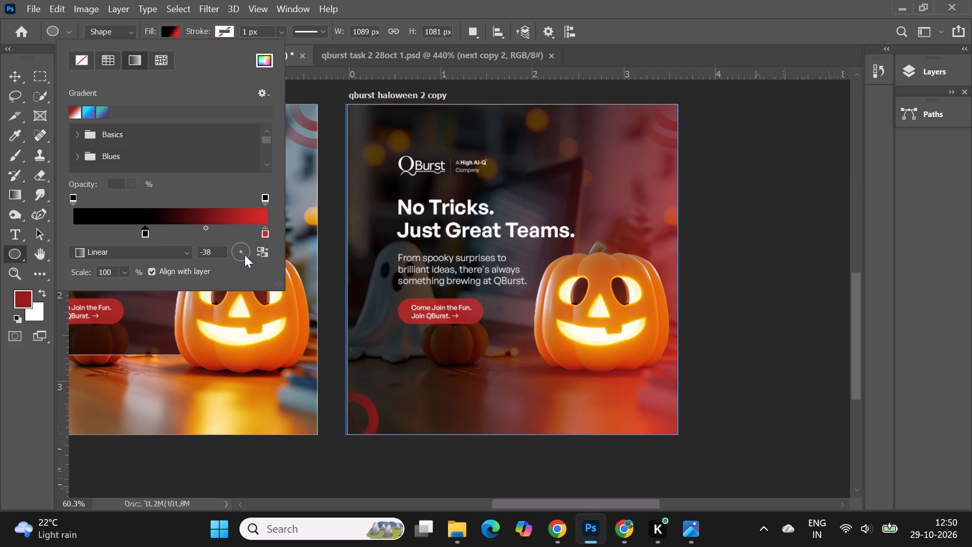
pyautogui.click(247, 255)
pyautogui.click(246, 256)
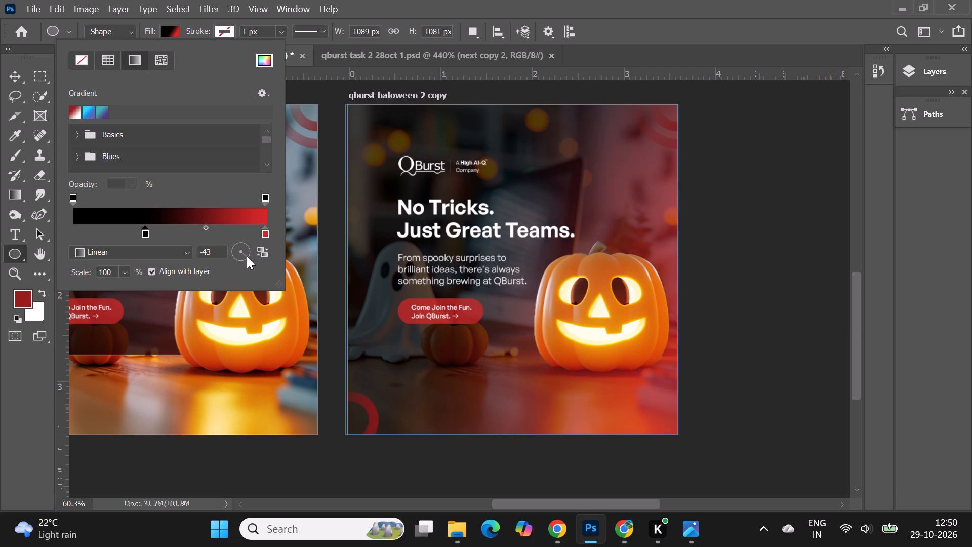
pyautogui.click(247, 256)
pyautogui.click(245, 255)
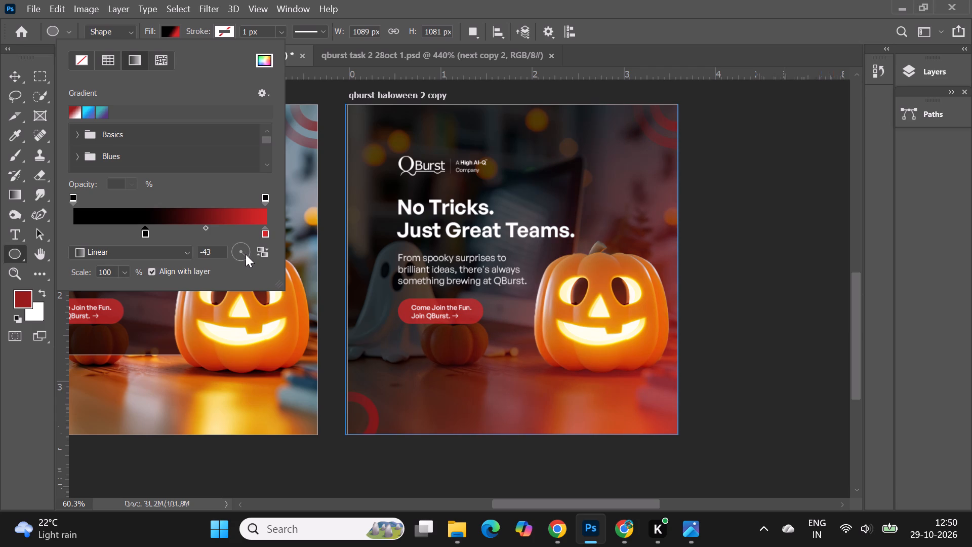
pyautogui.click(236, 242)
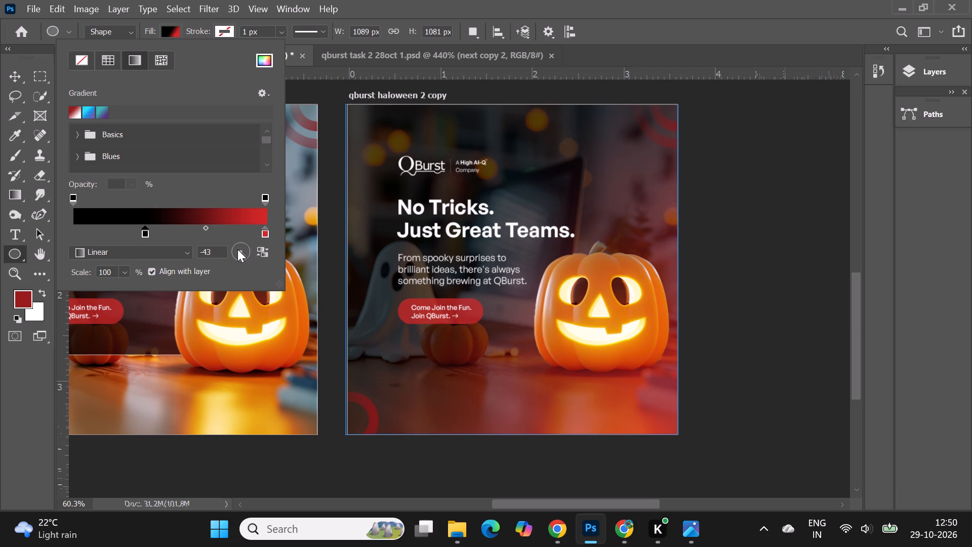
pyautogui.click(237, 249)
pyautogui.click(240, 247)
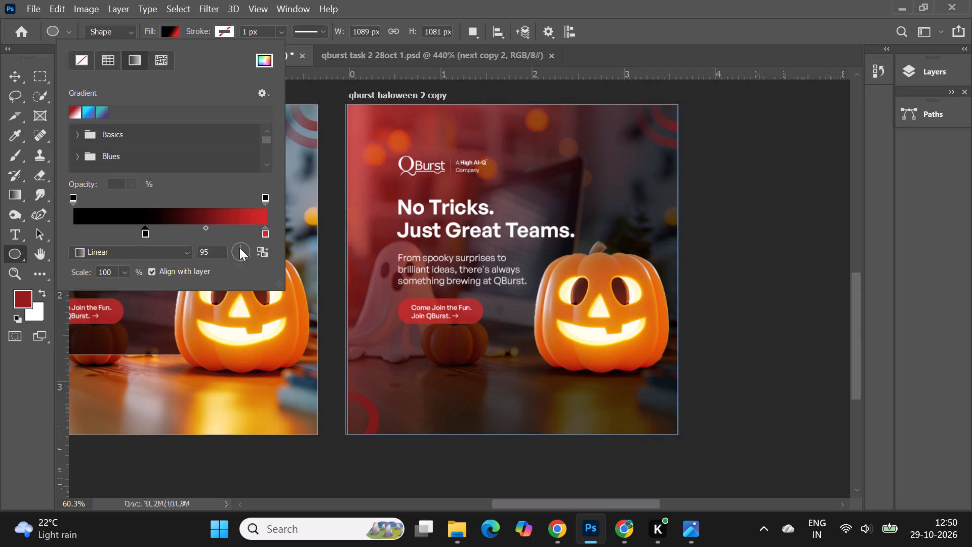
pyautogui.click(238, 248)
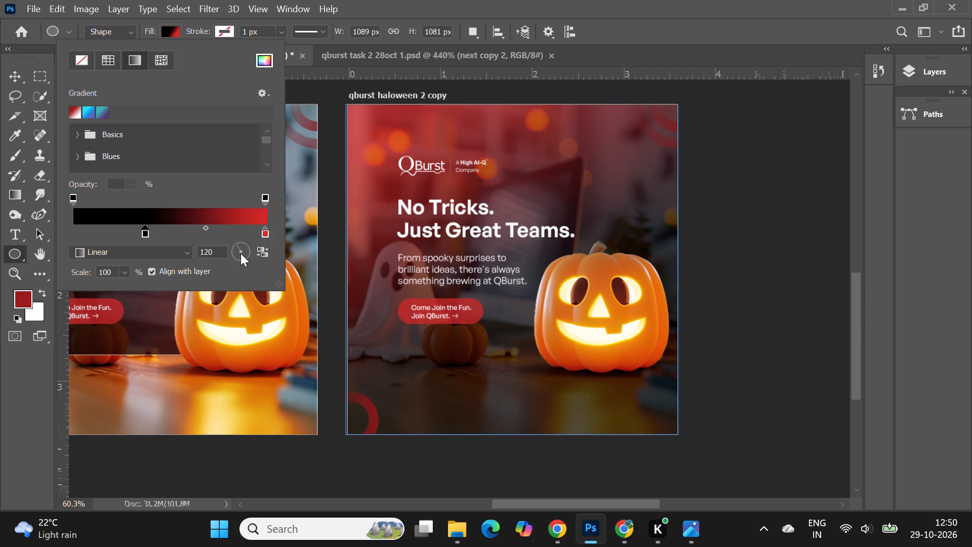
pyautogui.click(236, 247)
pyautogui.click(236, 246)
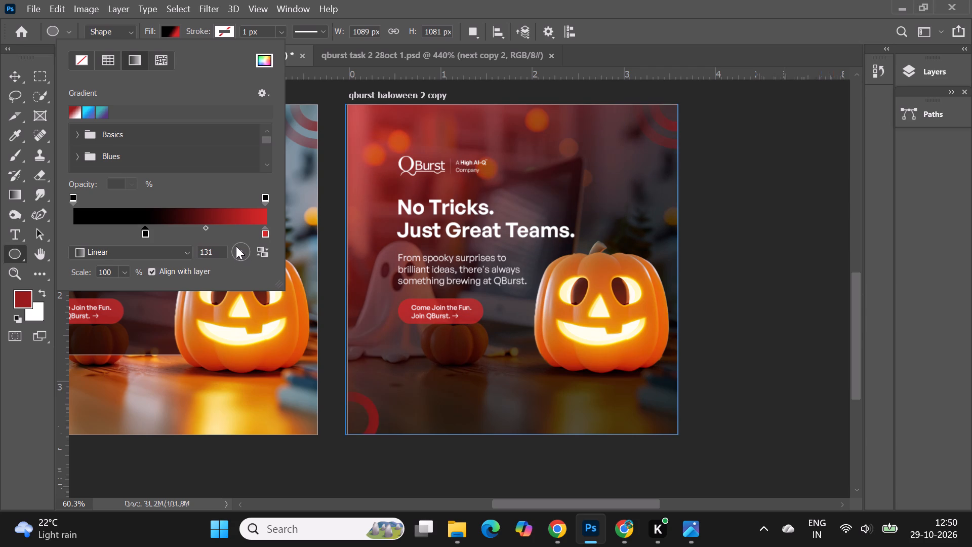
pyautogui.click(236, 246)
pyautogui.click(236, 246)
# Set the opacity of the Rectangle 2 gradient overlay to 80% and deselect the layer.
pyautogui.keyDown('alt'); pyautogui.scroll(-11, 659, 182); pyautogui.keyUp('alt')
pyautogui.keyDown('alt'); pyautogui.scroll(7, 718, 180); pyautogui.keyUp('alt')
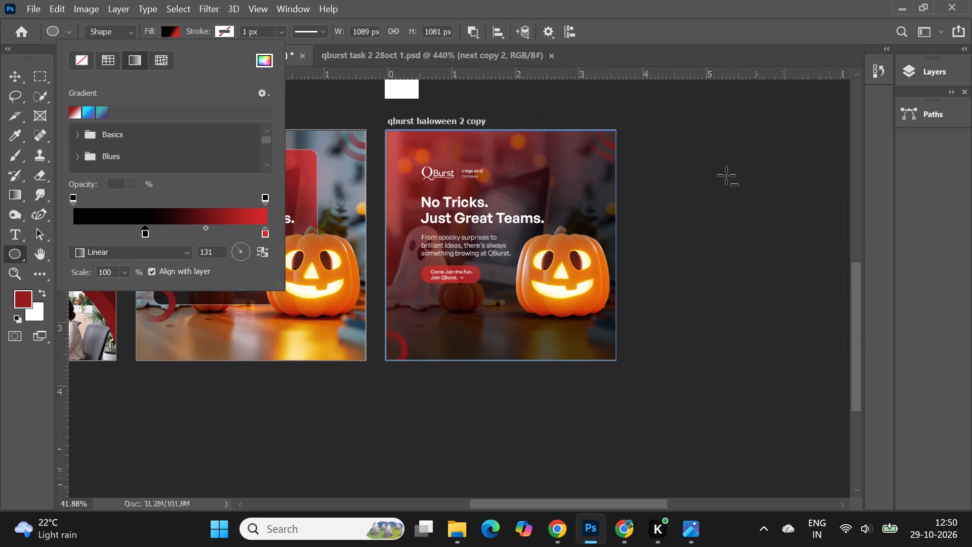
pyautogui.click(912, 74)
pyautogui.click(884, 113)
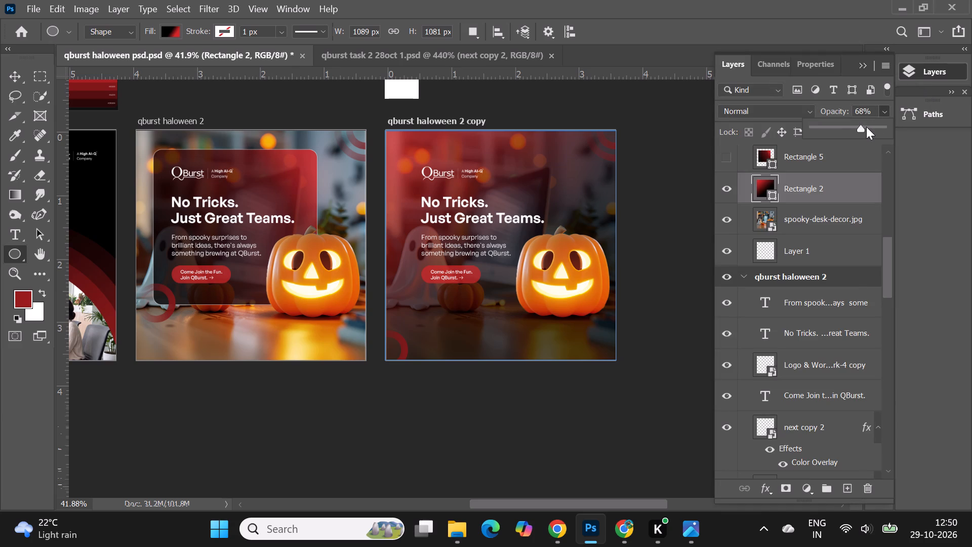
pyautogui.click(866, 127)
pyautogui.click(871, 129)
pyautogui.click(867, 127)
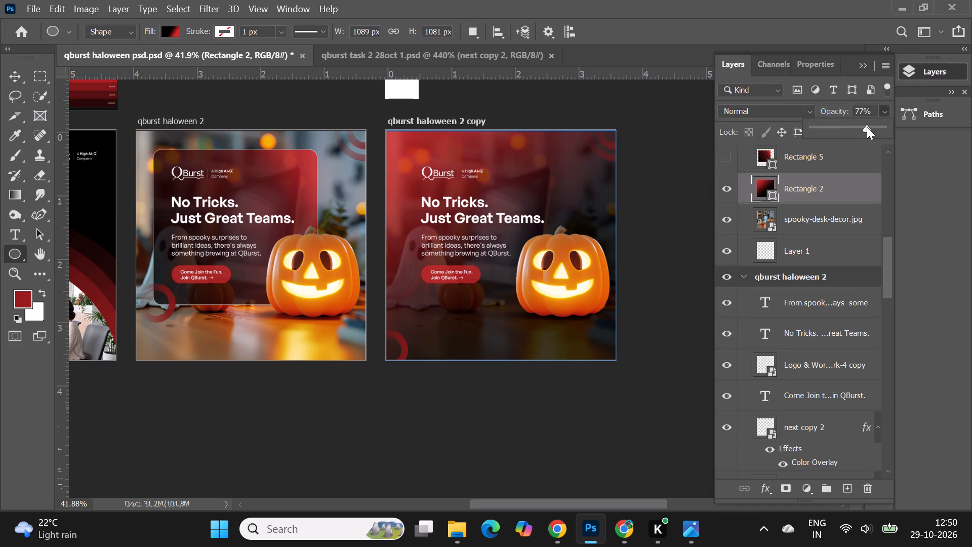
pyautogui.click(867, 127)
pyautogui.click(867, 65)
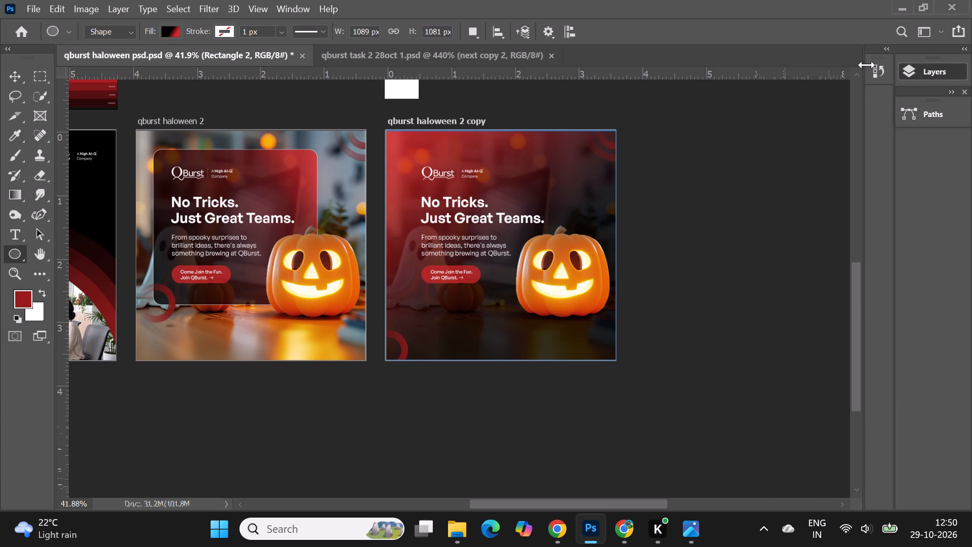
pyautogui.click(7, 82)
pyautogui.click(722, 211)
# Examine the rotated gradient overlay on the qburst haloween 2 copy post beside the other Halloween artboards at different zoom levels.
pyautogui.keyDown('alt'); pyautogui.scroll(-2, 713, 208); pyautogui.keyUp('alt')
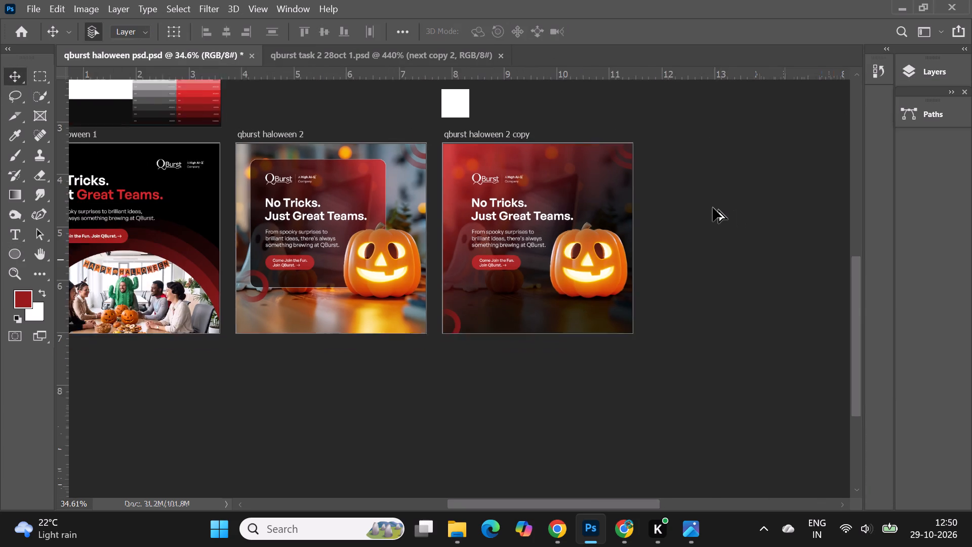
pyautogui.keyDown('alt'); pyautogui.scroll(-1, 713, 208); pyautogui.keyUp('alt')
pyautogui.keyDown('alt'); pyautogui.scroll(4, 711, 210); pyautogui.keyUp('alt')
pyautogui.keyDown('alt'); pyautogui.scroll(4, 419, 169); pyautogui.keyUp('alt')
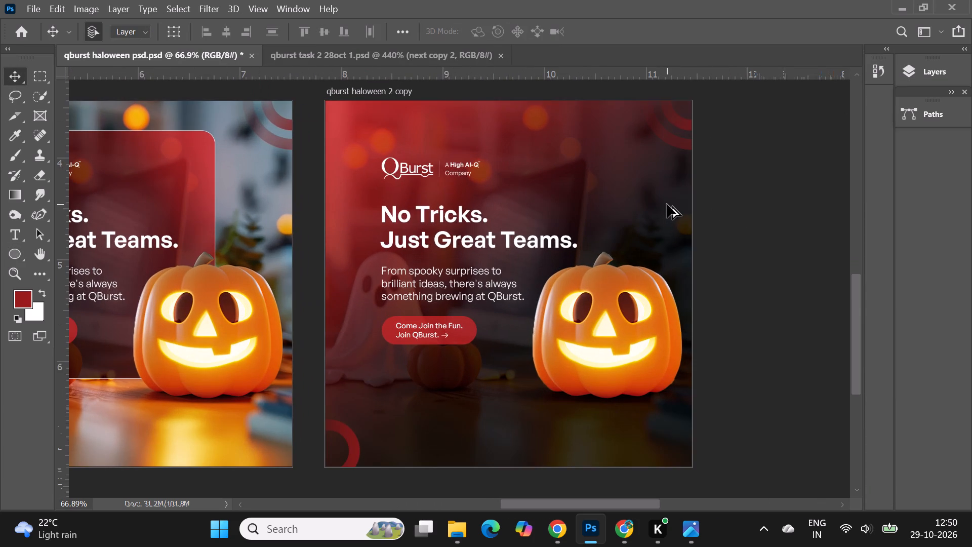
pyautogui.keyDown('alt'); pyautogui.scroll(-10, 667, 204); pyautogui.keyUp('alt')
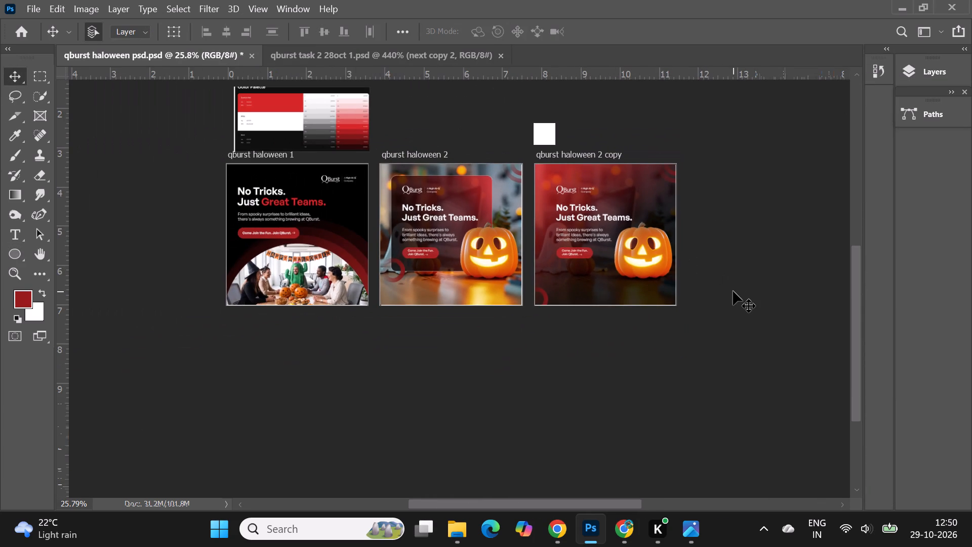
pyautogui.click(733, 291)
pyautogui.keyDown('alt'); pyautogui.scroll(3, 640, 249); pyautogui.keyUp('alt')
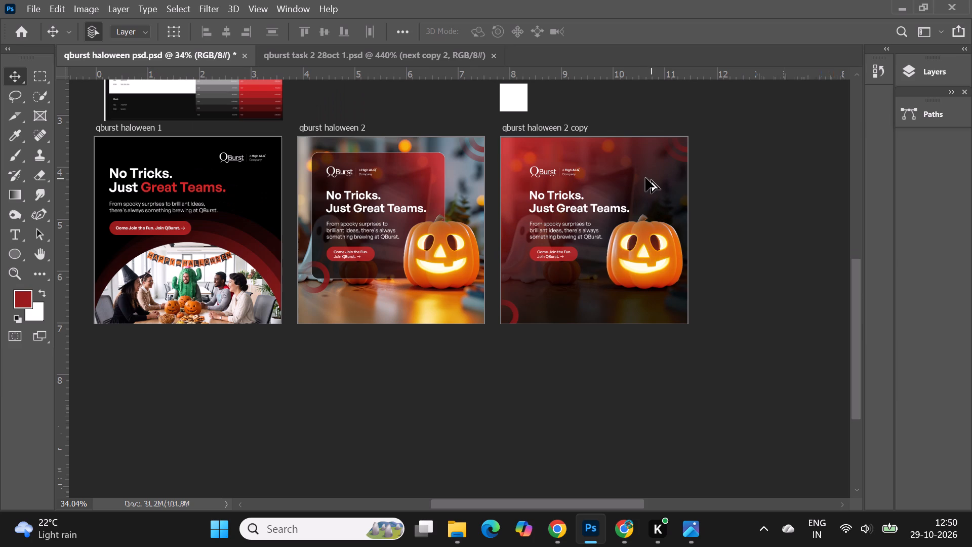
pyautogui.keyDown('alt'); pyautogui.scroll(6, 661, 167); pyautogui.keyUp('alt')
pyautogui.keyDown('alt'); pyautogui.scroll(-1, 303, 181); pyautogui.keyUp('alt')
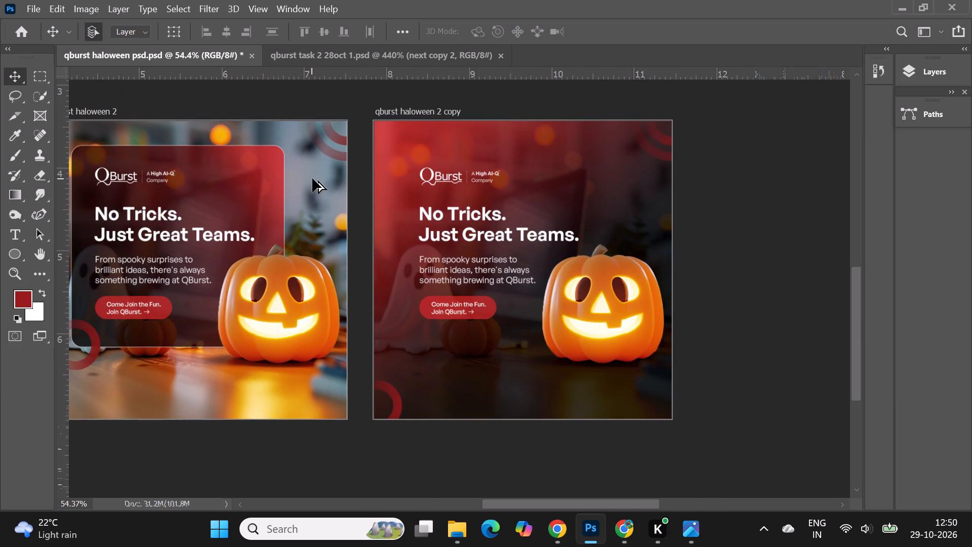
pyautogui.keyDown('alt'); pyautogui.scroll(8, 475, 185); pyautogui.keyUp('alt')
pyautogui.keyDown('alt'); pyautogui.scroll(-10, 475, 185); pyautogui.keyUp('alt')
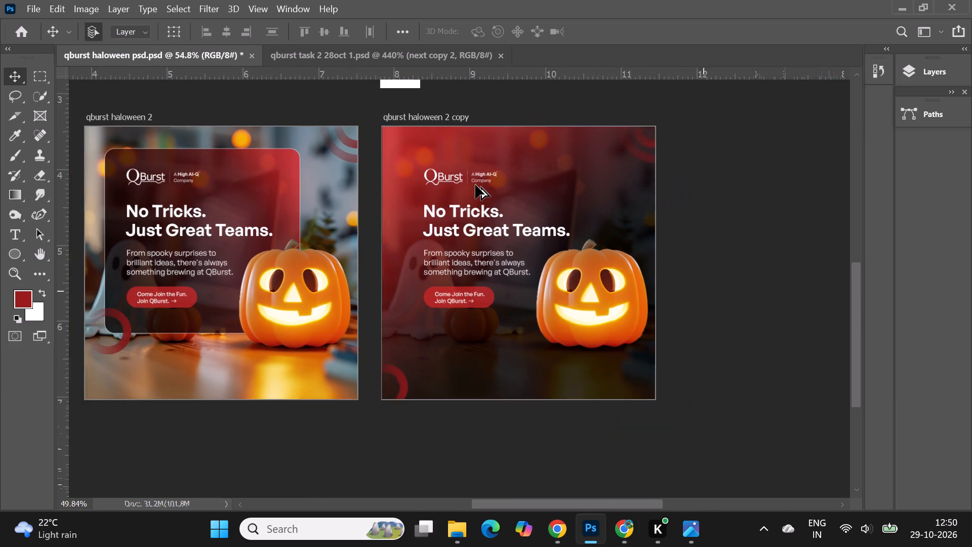
pyautogui.keyDown('alt'); pyautogui.scroll(3, 475, 185); pyautogui.keyUp('alt')
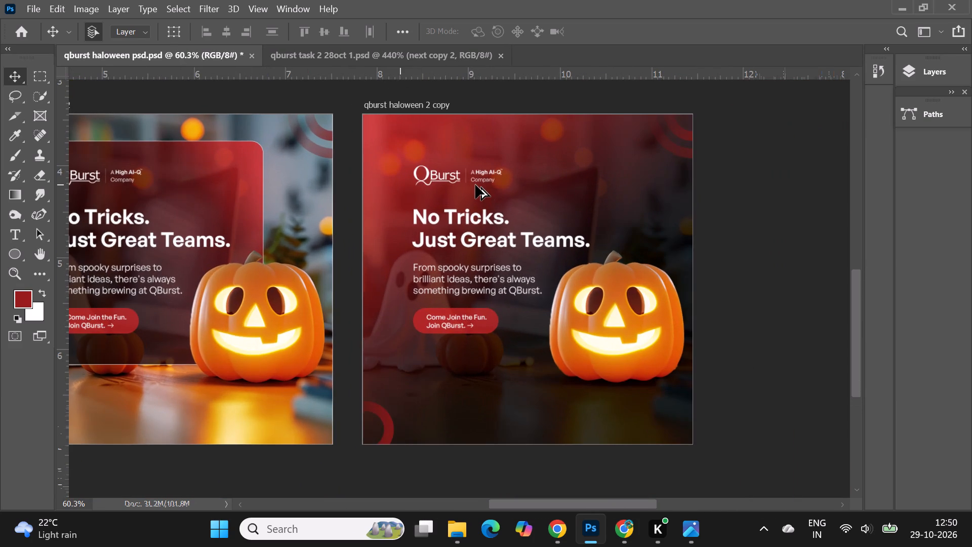
pyautogui.keyDown('alt'); pyautogui.scroll(-2, 732, 255); pyautogui.keyUp('alt')
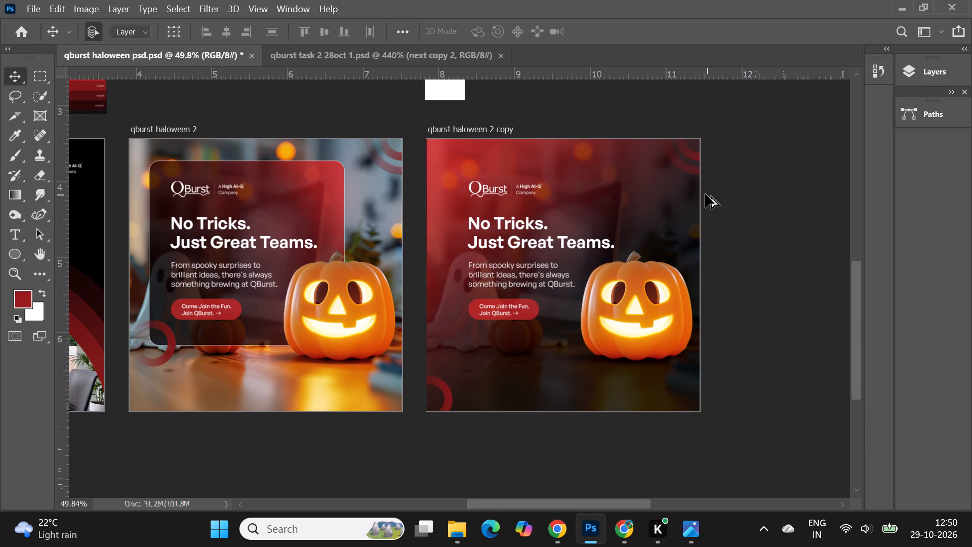
pyautogui.keyDown('alt'); pyautogui.scroll(-3, 705, 194); pyautogui.keyUp('alt')
pyautogui.keyDown('alt'); pyautogui.scroll(3, 674, 279); pyautogui.keyUp('alt')
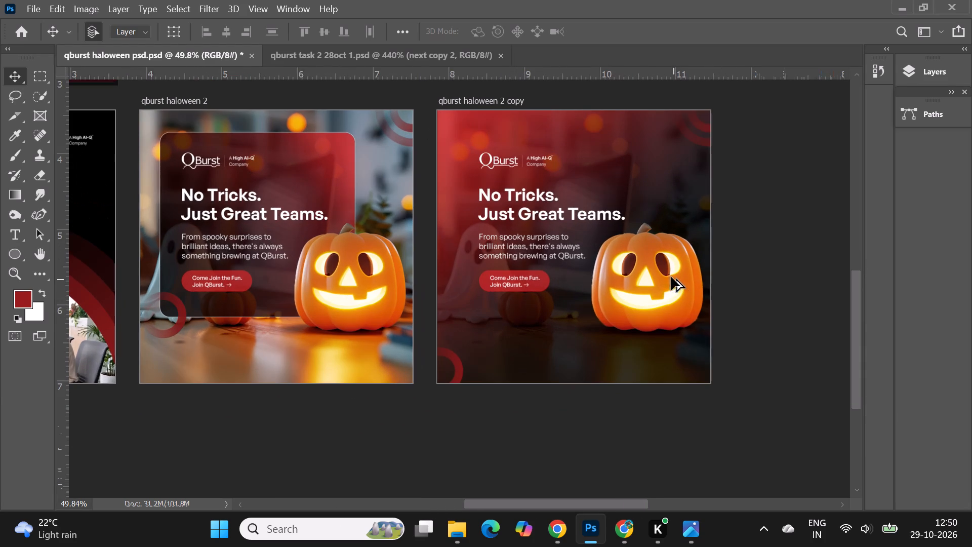
pyautogui.keyDown('alt'); pyautogui.scroll(3, 612, 223); pyautogui.keyUp('alt')
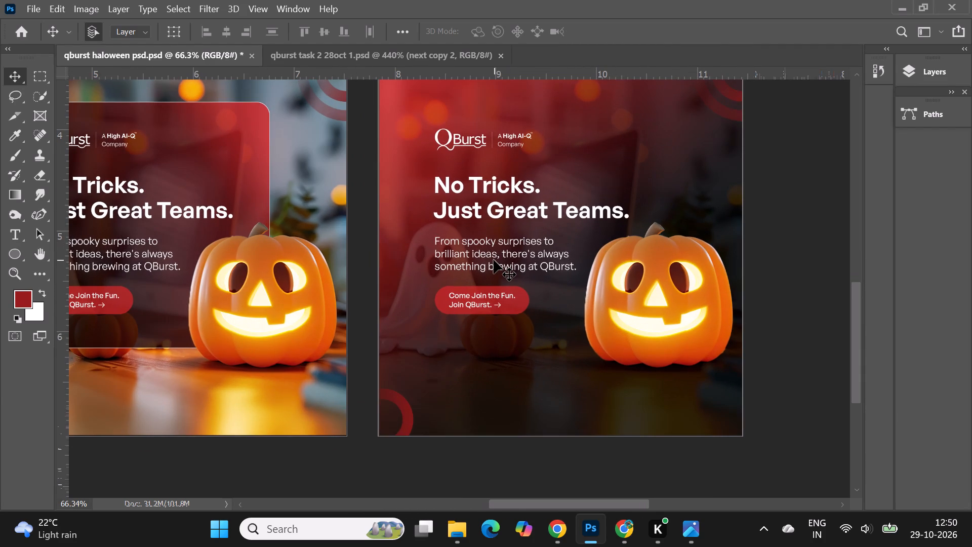
pyautogui.keyDown('alt'); pyautogui.scroll(-2, 492, 264); pyautogui.keyUp('alt')
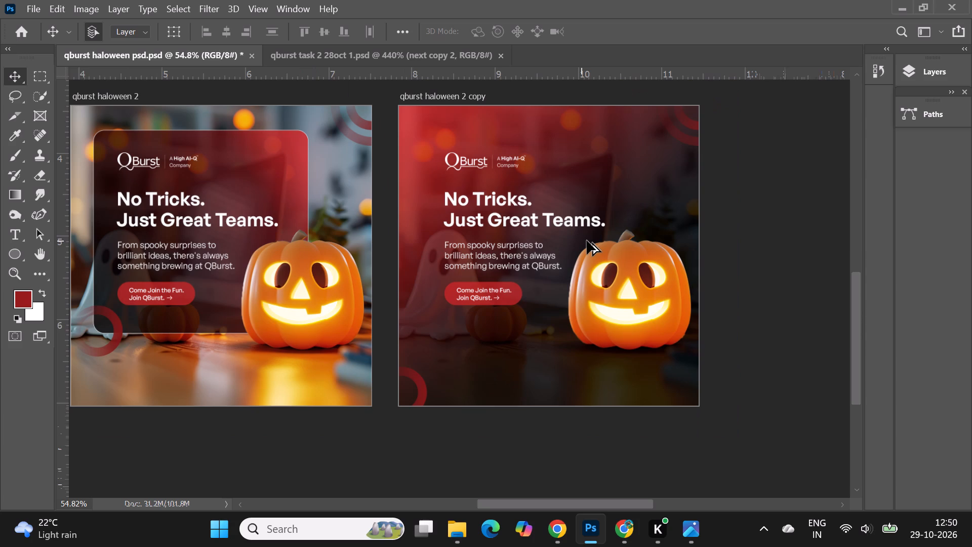
pyautogui.keyDown('alt'); pyautogui.scroll(2, 655, 218); pyautogui.keyUp('alt')
pyautogui.scroll(5, 572, 324)
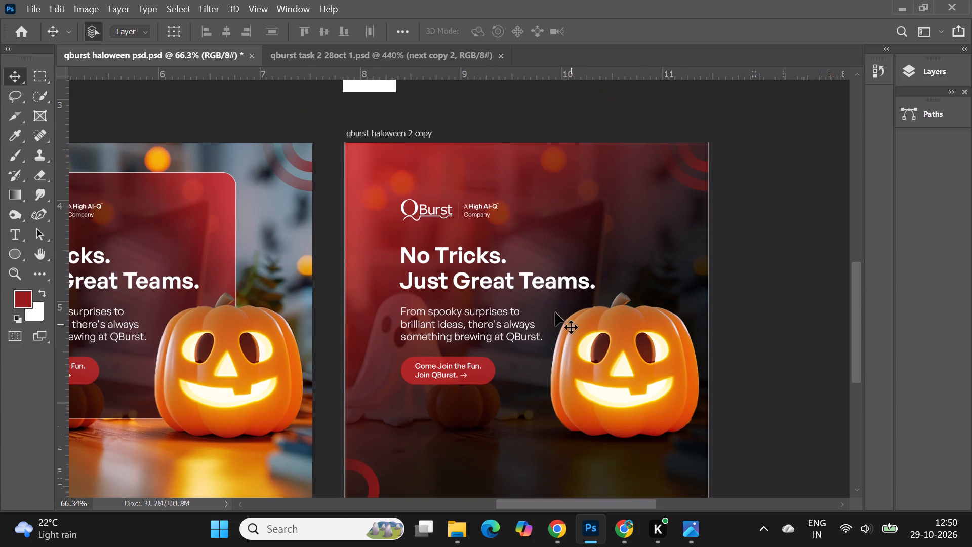
# Centre the QBurst logo horizontally on the qburst haloween 2 copy artboard and nudge it up closer to the top edge.
pyautogui.rightClick(416, 205)
pyautogui.click(438, 223)
pyautogui.click(225, 28)
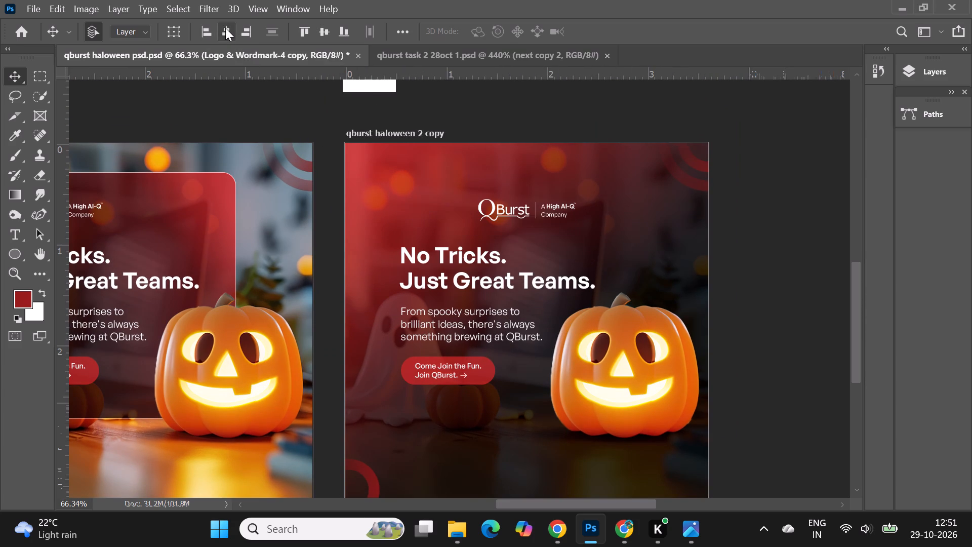
pyautogui.press('Up')
pyautogui.press('Up')
pyautogui.press('Up')
pyautogui.press('Up')
pyautogui.press('Up')
pyautogui.press('Up')
pyautogui.press('Up')
pyautogui.press('Up')
pyautogui.press('Up')
pyautogui.press('Up')
pyautogui.press('Up')
pyautogui.press('Up')
pyautogui.press('Up')
pyautogui.press('Up')
pyautogui.press('Up')
pyautogui.press('Up')
pyautogui.press('Up')
pyautogui.press('Up')
pyautogui.press('Up')
pyautogui.press('Up')
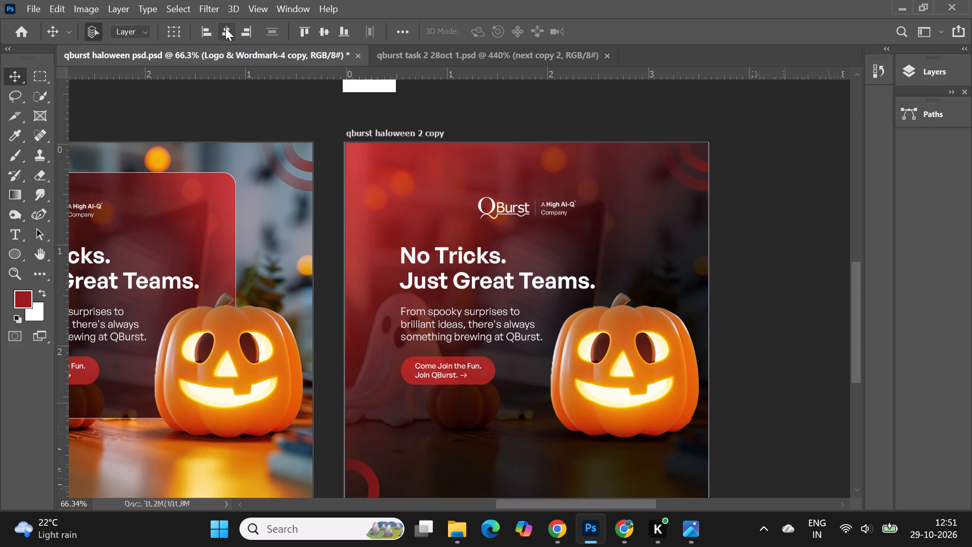
pyautogui.press('Up')
pyautogui.press('Up')
pyautogui.press('Down')
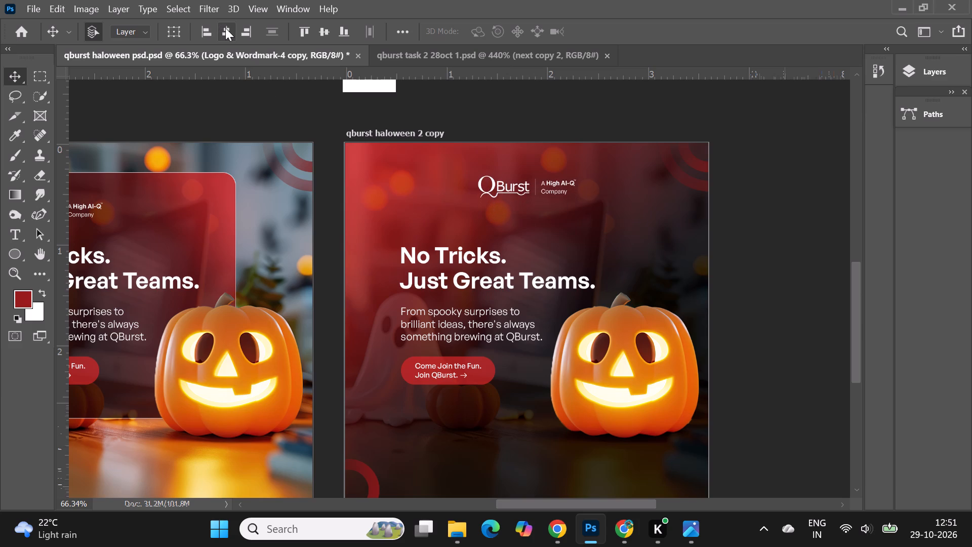
# Centre-align the text of the "No Tricks. Just Great Teams." headline and centre it horizontally on the copy artboard.
pyautogui.rightClick(441, 258)
pyautogui.click(460, 272)
pyautogui.keyDown('alt'); pyautogui.scroll(-4, 524, 232); pyautogui.keyUp('alt')
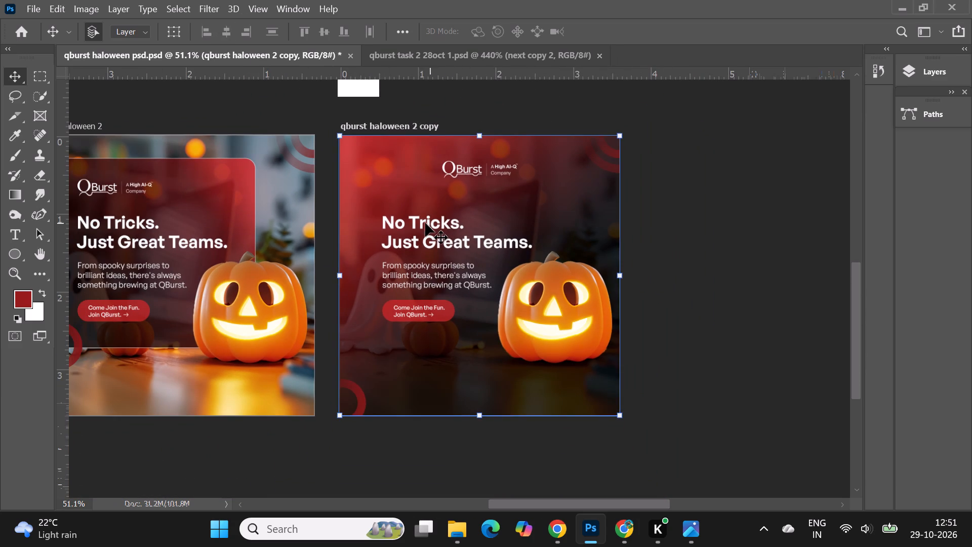
pyautogui.rightClick(429, 225)
pyautogui.click(453, 242)
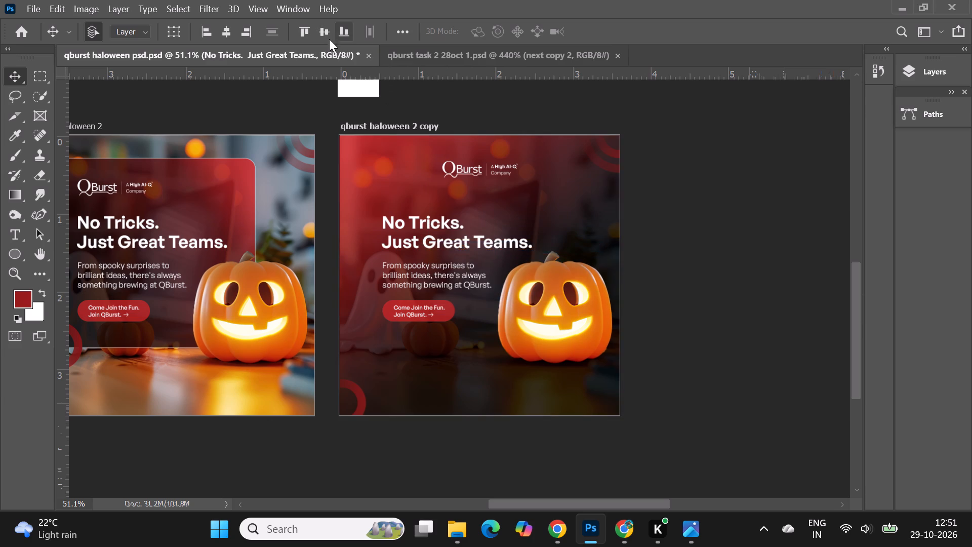
pyautogui.click(229, 34)
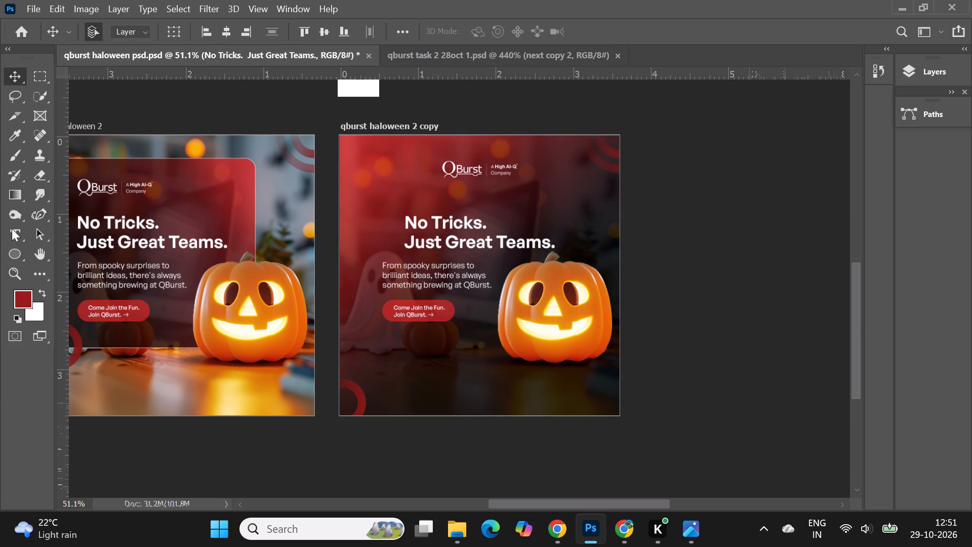
pyautogui.click(19, 243)
pyautogui.click(557, 36)
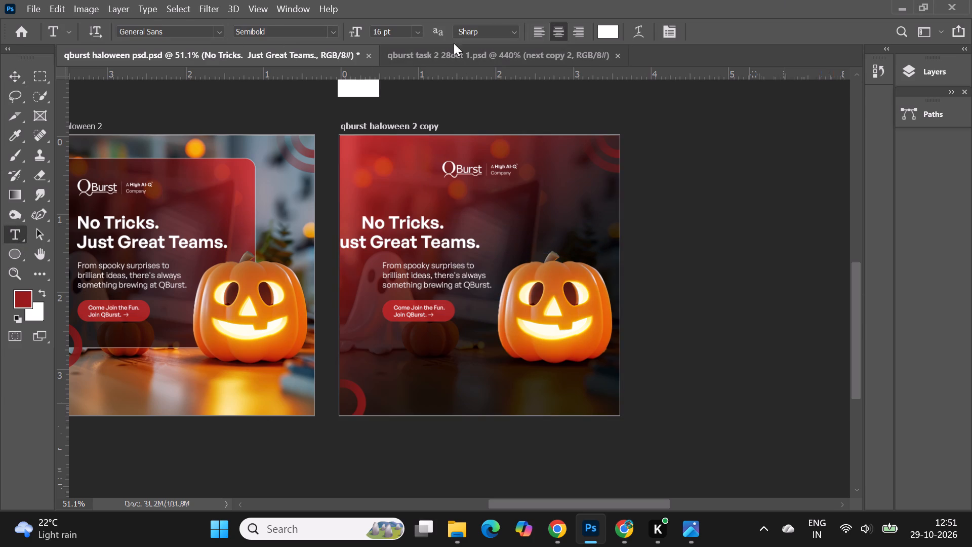
pyautogui.click(15, 72)
pyautogui.click(229, 34)
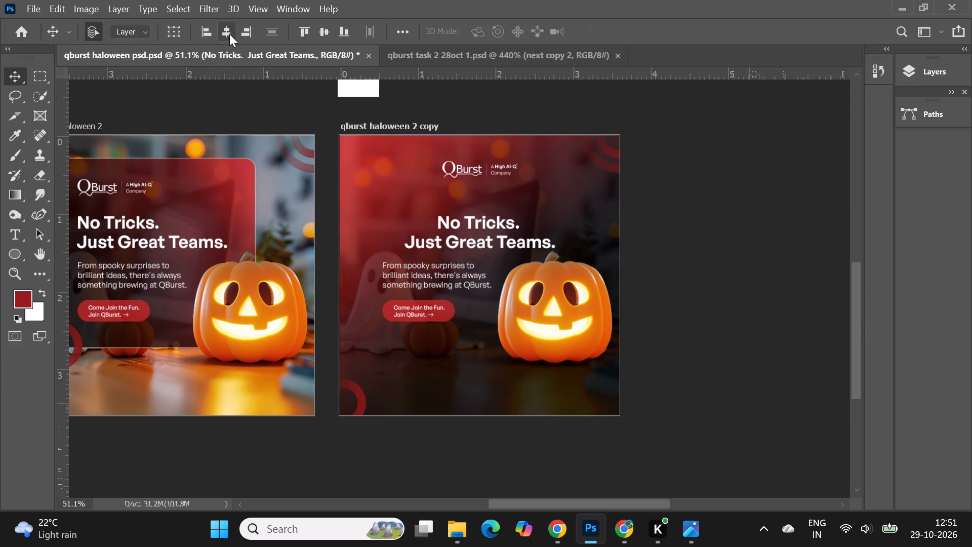
# Nudge the centred headline upward to sit closer beneath the QBurst logo.
pyautogui.press('Up')
pyautogui.press('Up')
pyautogui.press('Up')
pyautogui.press('Up')
pyautogui.press('Up')
pyautogui.press('Up')
pyautogui.press('Up')
pyautogui.press('Up')
pyautogui.press('Up')
pyautogui.press('Up')
pyautogui.press('Up')
pyautogui.press('Up')
pyautogui.press('Up')
pyautogui.press('Up')
pyautogui.press('Up')
pyautogui.press('Up')
pyautogui.press('Up')
pyautogui.press('Up')
pyautogui.press('Up')
pyautogui.press('Up')
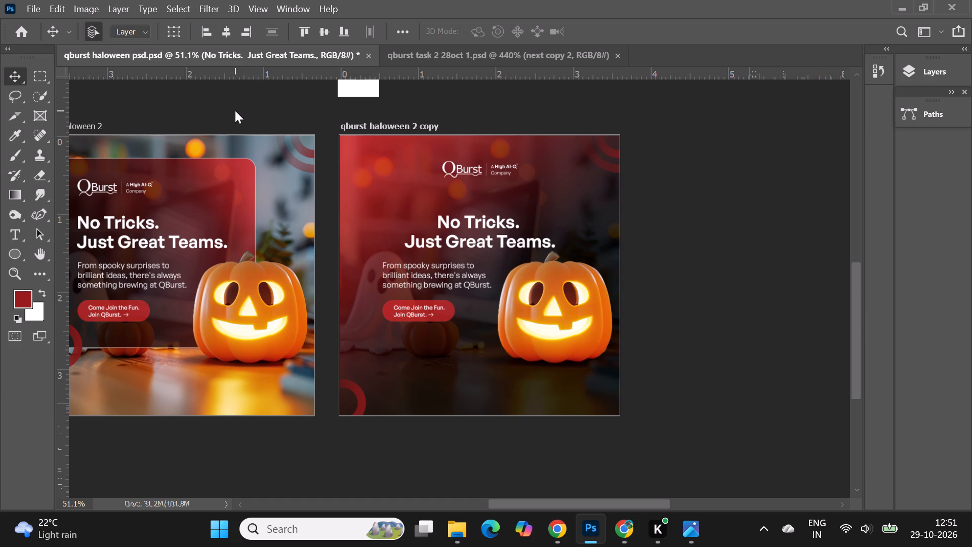
pyautogui.press('Up')
pyautogui.press('Up')
pyautogui.press('Up')
pyautogui.press('Up')
pyautogui.press('Up')
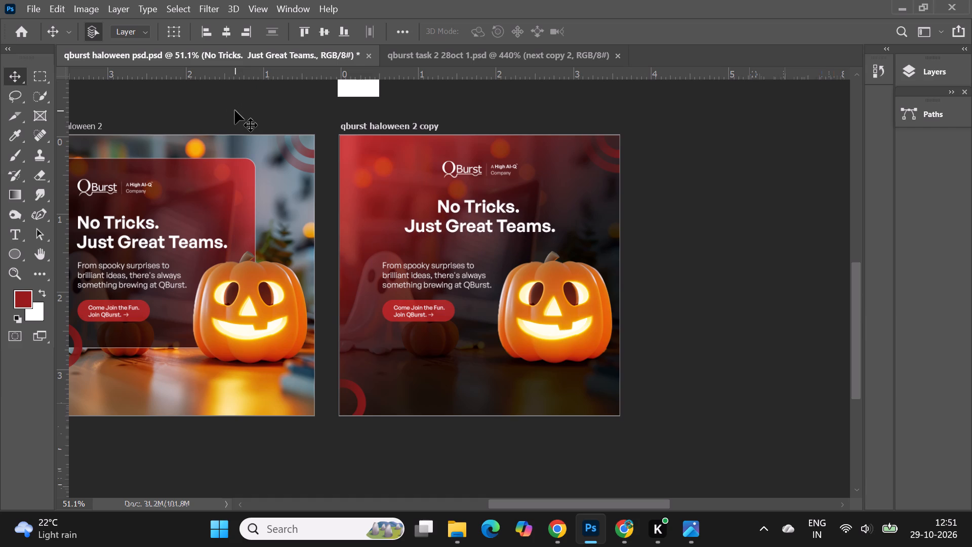
# Centre the "From spooky surprises" paragraph horizontally on the copy artboard and move it up beneath the headline.
pyautogui.keyDown('alt'); pyautogui.scroll(3, 469, 235); pyautogui.keyUp('alt')
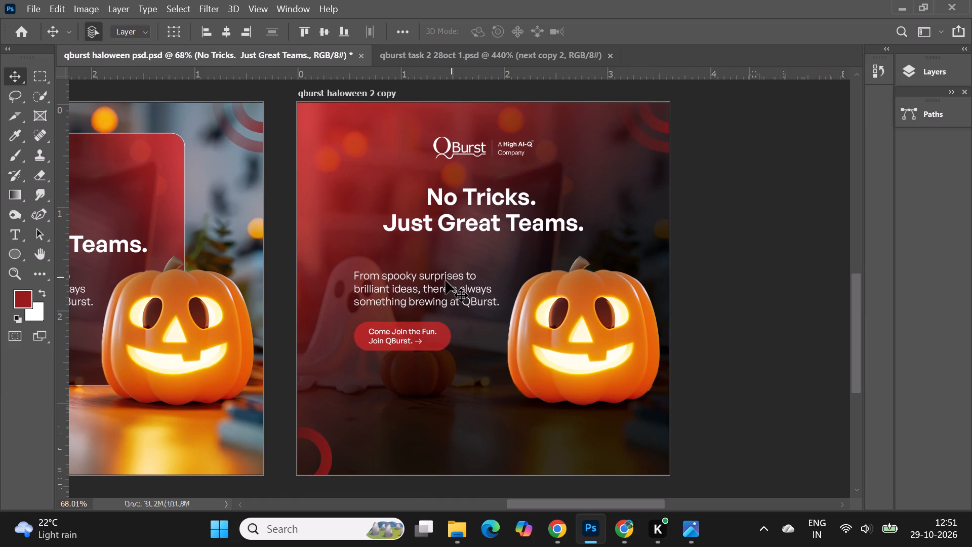
pyautogui.rightClick(445, 277)
pyautogui.click(474, 299)
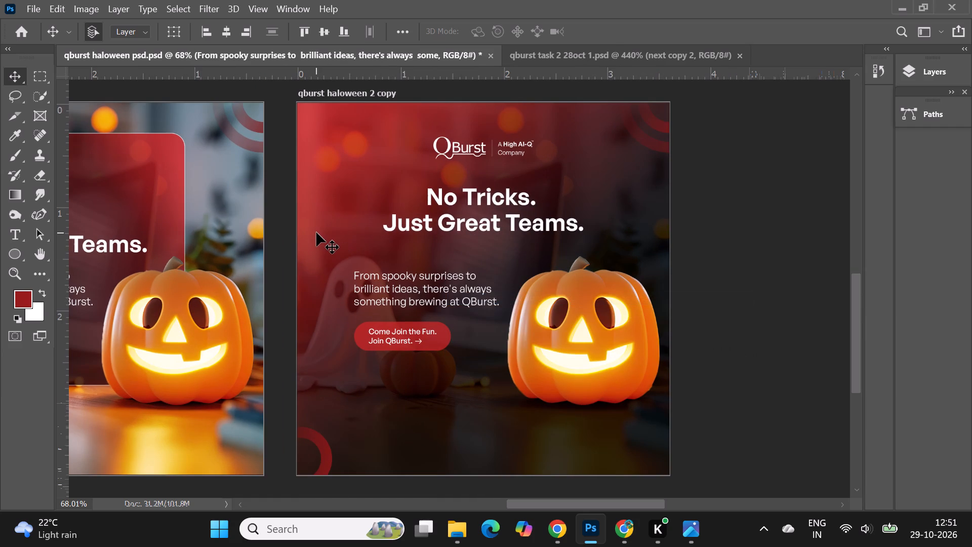
pyautogui.click(10, 254)
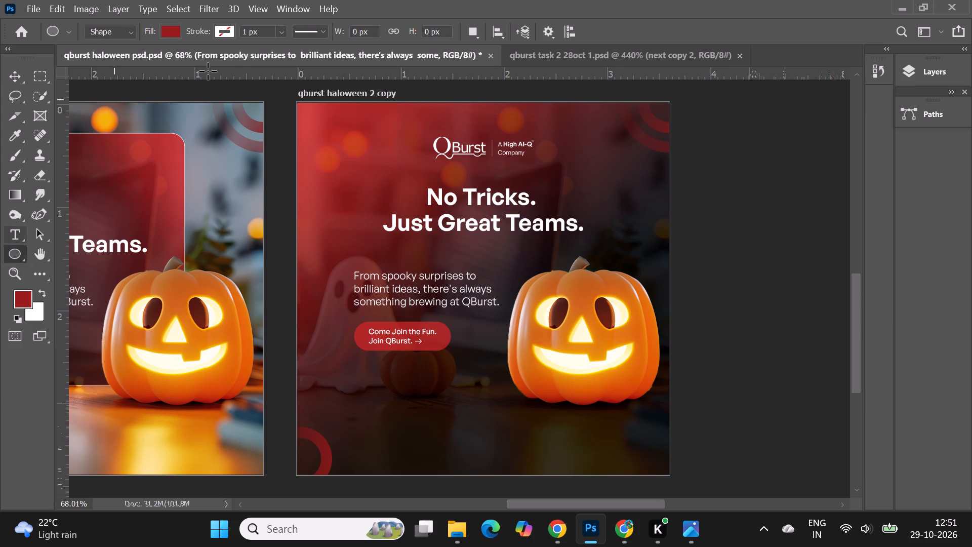
pyautogui.click(12, 77)
pyautogui.rightClick(417, 277)
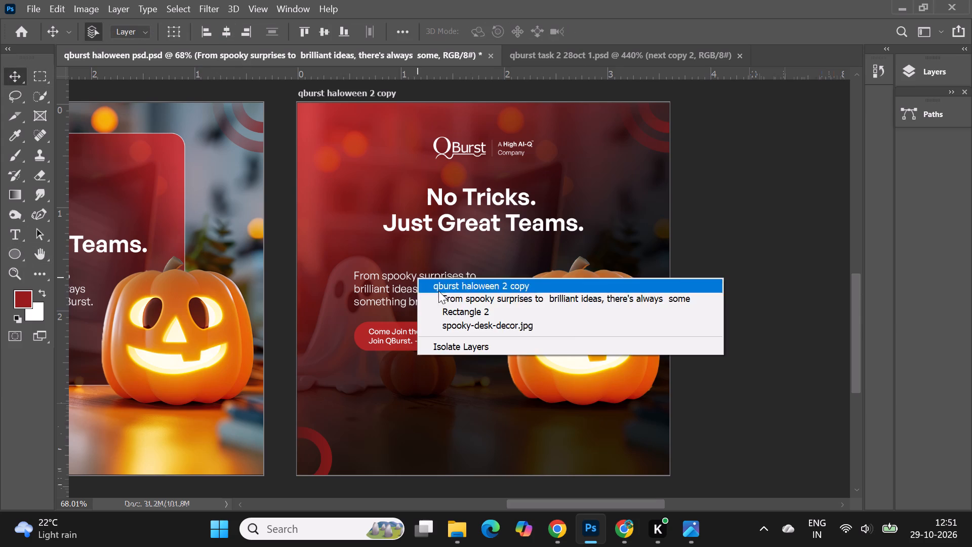
pyautogui.click(443, 295)
pyautogui.click(224, 30)
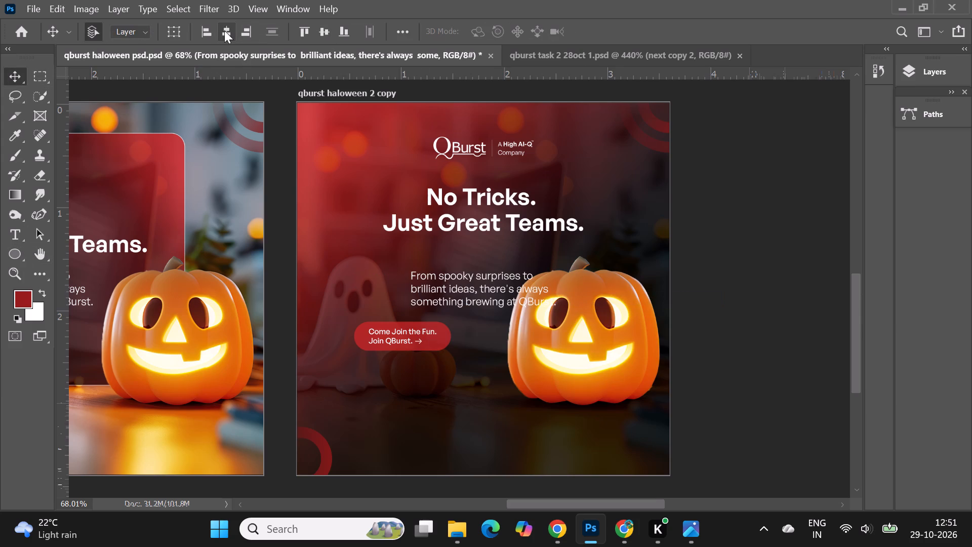
pyautogui.moveTo(452, 295); pyautogui.dragTo(452, 276)
# Remove the line break before "brilliant ideas" so the paragraph runs on two lines, and centre it horizontally again.
pyautogui.doubleClick(453, 276)
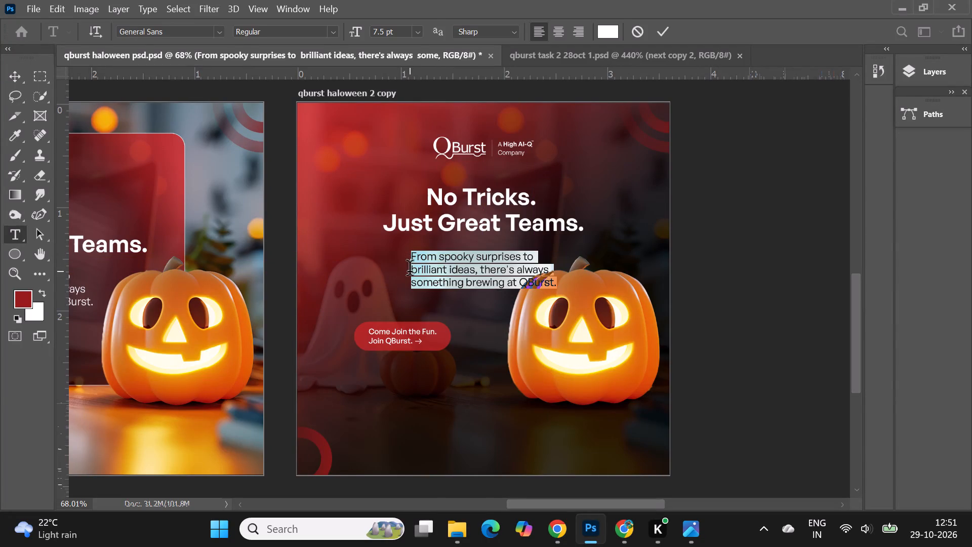
pyautogui.click(410, 271)
pyautogui.press('BackSpace')
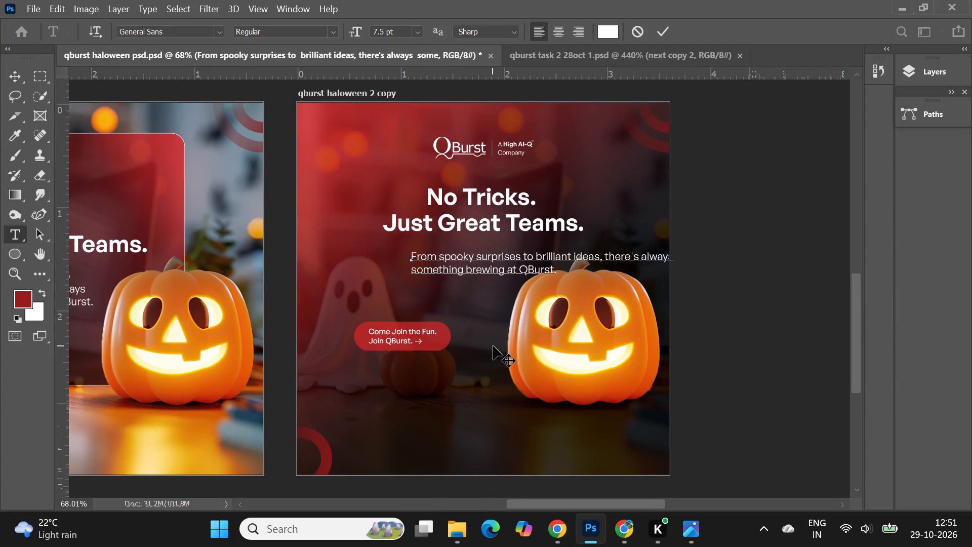
pyautogui.click(661, 35)
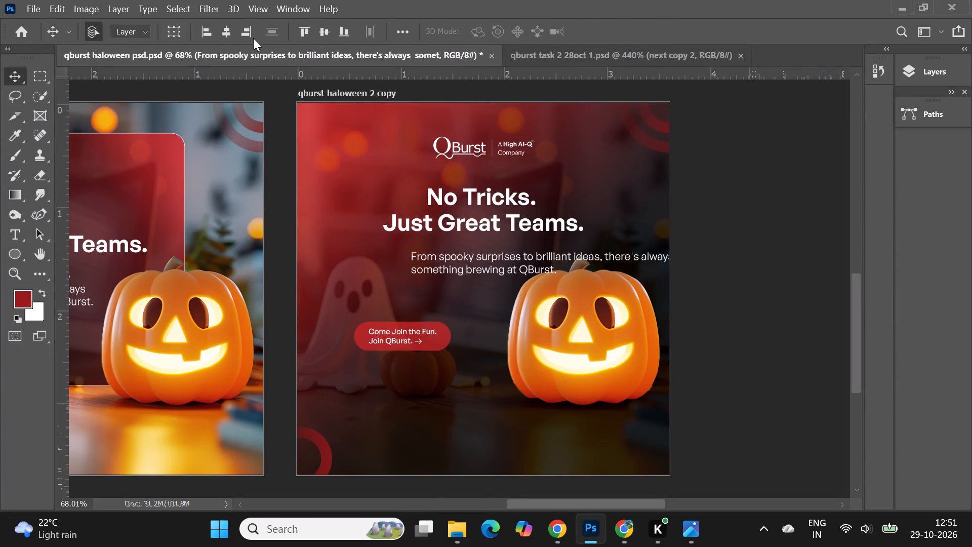
pyautogui.click(228, 31)
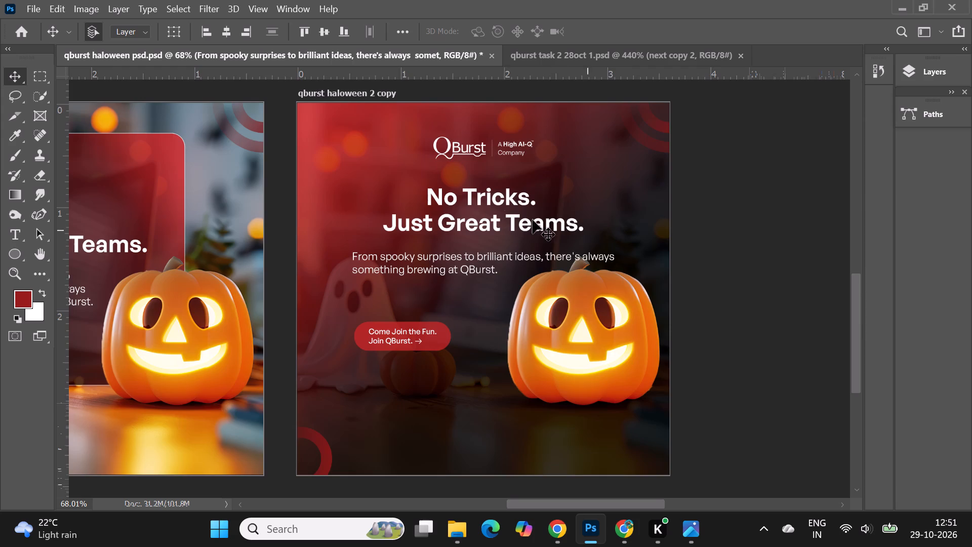
# Deselect the paragraph and examine the centred layout beside the other Halloween artboards at different zoom levels.
pyautogui.keyDown('alt'); pyautogui.scroll(-7, 485, 196); pyautogui.keyUp('alt')
pyautogui.click(652, 292)
pyautogui.keyDown('alt'); pyautogui.scroll(4, 469, 260); pyautogui.keyUp('alt')
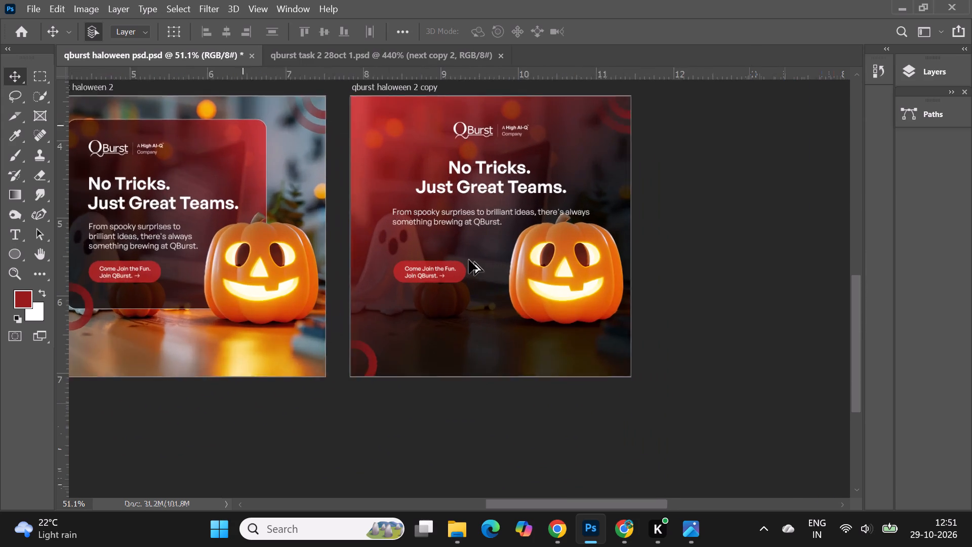
pyautogui.keyDown('alt'); pyautogui.scroll(1, 469, 260); pyautogui.keyUp('alt')
pyautogui.keyDown('alt'); pyautogui.scroll(3, 561, 293); pyautogui.keyUp('alt')
pyautogui.keyDown('alt'); pyautogui.scroll(-8, 571, 318); pyautogui.keyUp('alt')
pyautogui.click(697, 337)
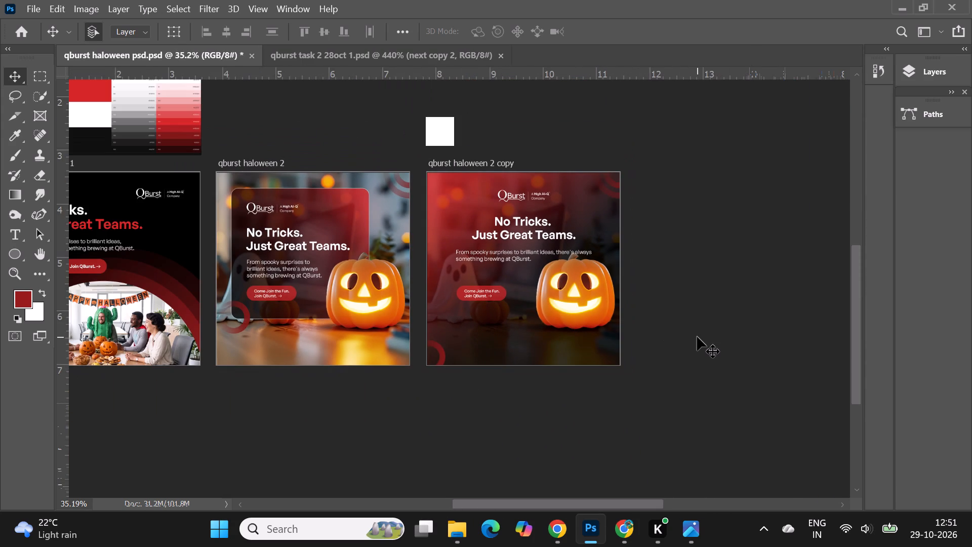
pyautogui.keyDown('alt'); pyautogui.scroll(-3, 738, 254); pyautogui.keyUp('alt')
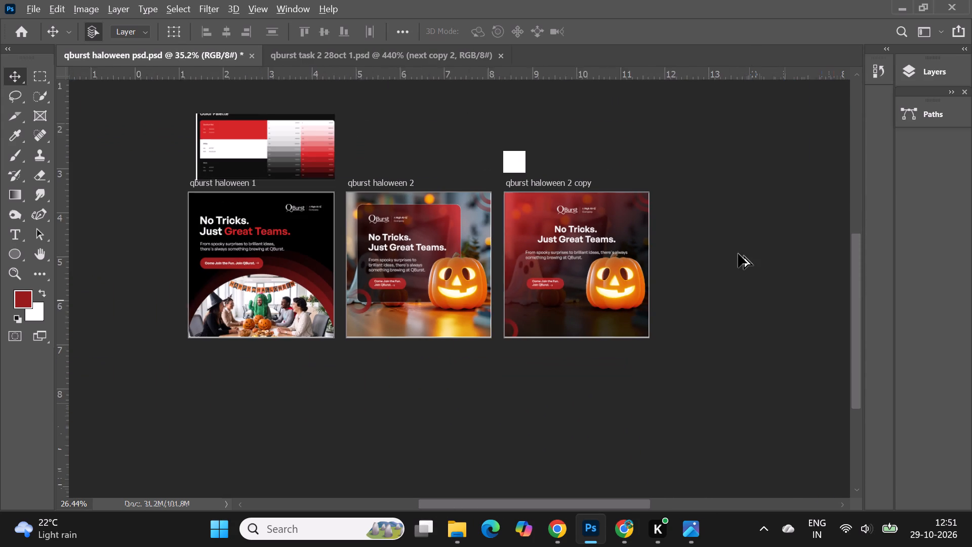
pyautogui.keyDown('alt'); pyautogui.scroll(5, 658, 307); pyautogui.keyUp('alt')
pyautogui.keyDown('alt'); pyautogui.scroll(3, 548, 195); pyautogui.keyUp('alt')
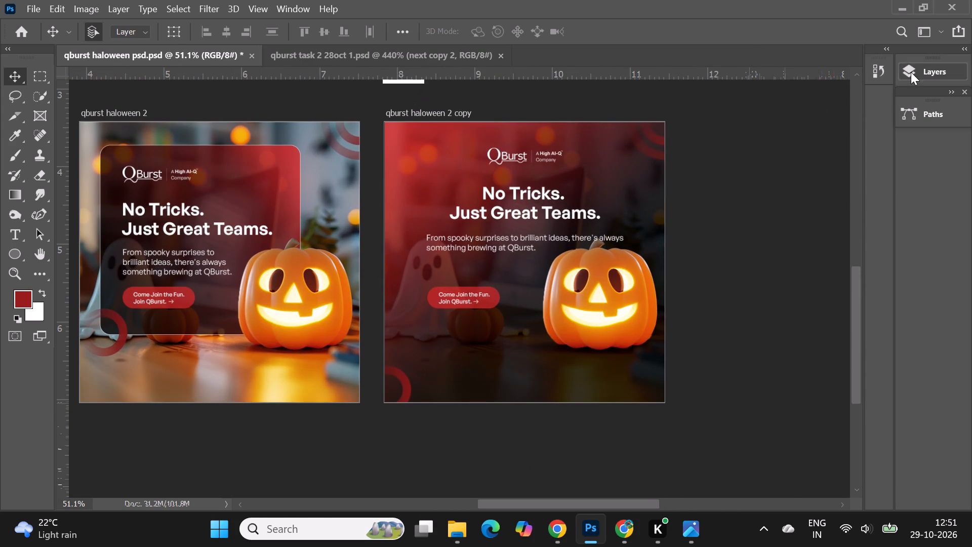
# Move the masked pumpkin layer, spooky-desk-decor.jpg copy, down the stack to directly above Rectangle 2.
pyautogui.click(911, 72)
pyautogui.click(575, 321)
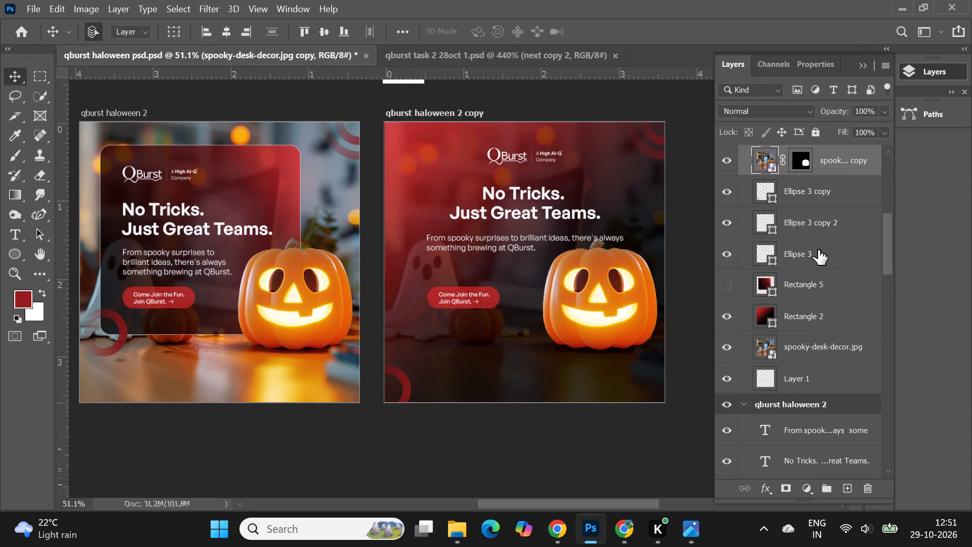
pyautogui.scroll(2, 818, 265)
pyautogui.moveTo(831, 200); pyautogui.dragTo(831, 281)
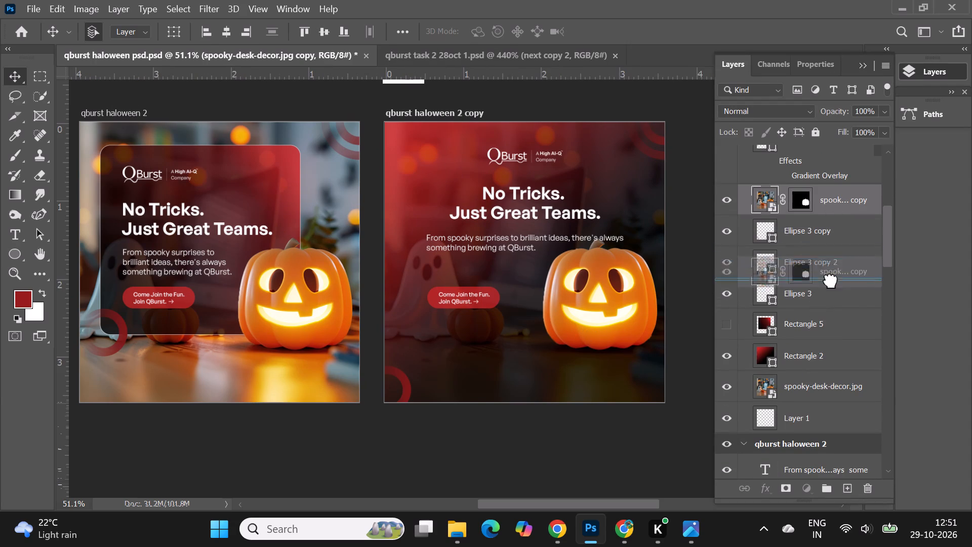
pyautogui.moveTo(831, 281); pyautogui.dragTo(831, 342)
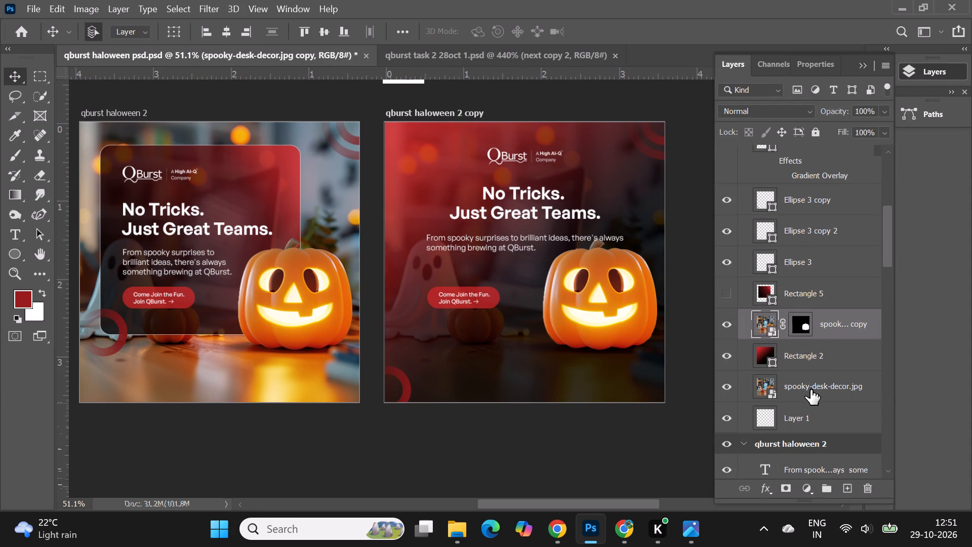
# Scale the masked pumpkin, Rectangle 2 and spooky-desk-decor.jpg layers together to 87.6% toward their lower-left corner, then deselect them.
pyautogui.keyDown('shift'); pyautogui.click(811, 389); pyautogui.keyUp('shift')
pyautogui.hotkey('ctrl', 't')
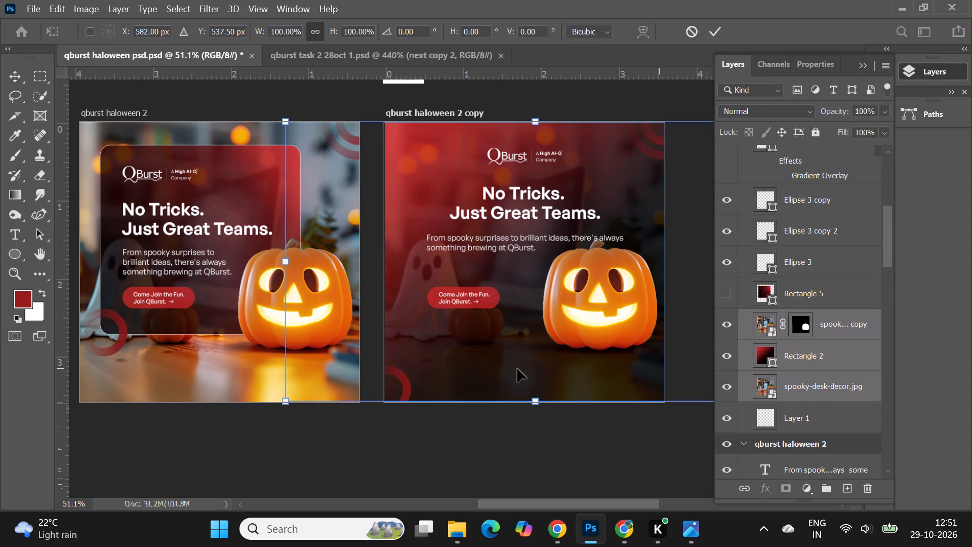
pyautogui.moveTo(593, 379); pyautogui.dragTo(581, 384)
pyautogui.hotkey('ctrl', 'z')
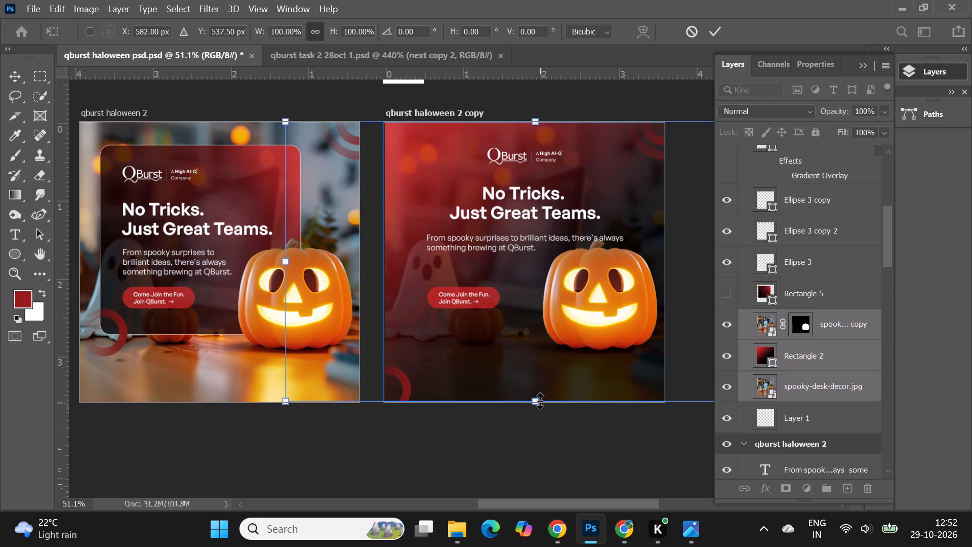
pyautogui.keyDown('alt'); pyautogui.scroll(-5, 124, 183); pyautogui.keyUp('alt')
pyautogui.keyDown('alt'); pyautogui.scroll(1, 520, 137); pyautogui.keyUp('alt')
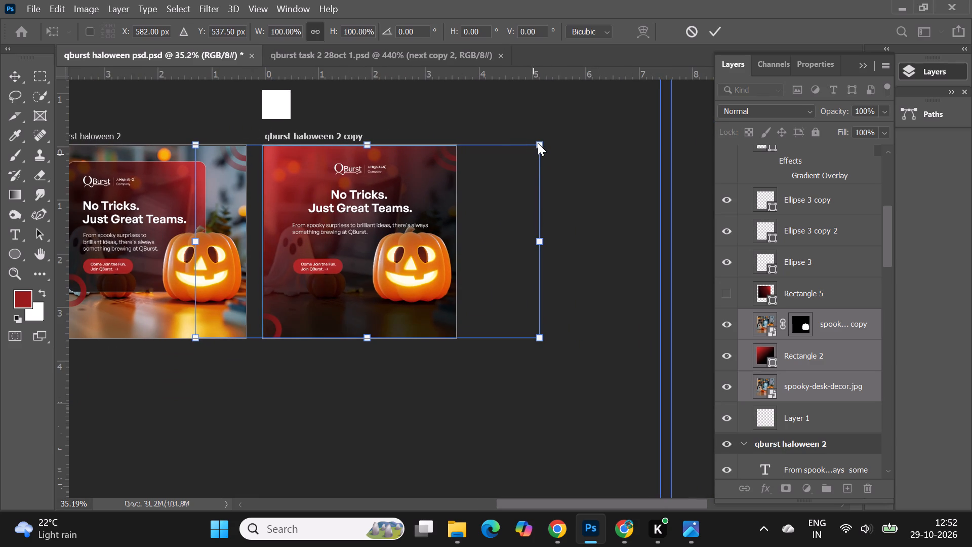
pyautogui.click(541, 143)
pyautogui.moveTo(542, 144); pyautogui.dragTo(499, 154)
pyautogui.hotkey('ctrl', 'z')
pyautogui.moveTo(543, 145); pyautogui.dragTo(488, 164)
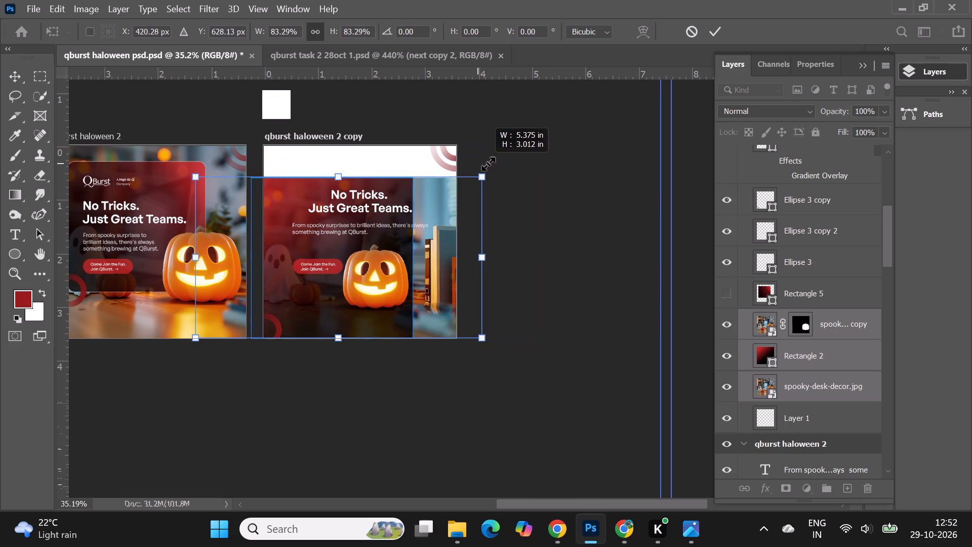
pyautogui.moveTo(488, 164); pyautogui.dragTo(511, 162)
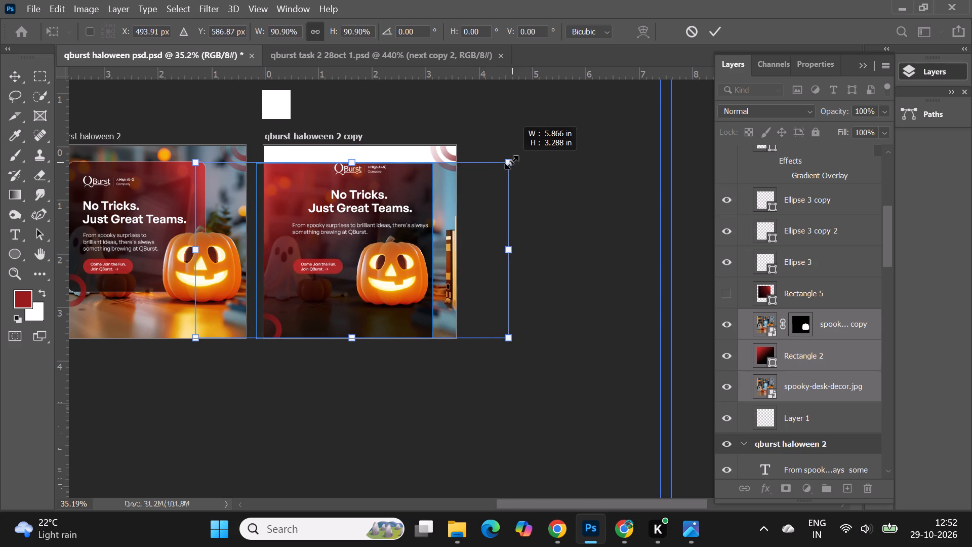
pyautogui.moveTo(511, 162); pyautogui.dragTo(497, 163)
pyautogui.click(717, 32)
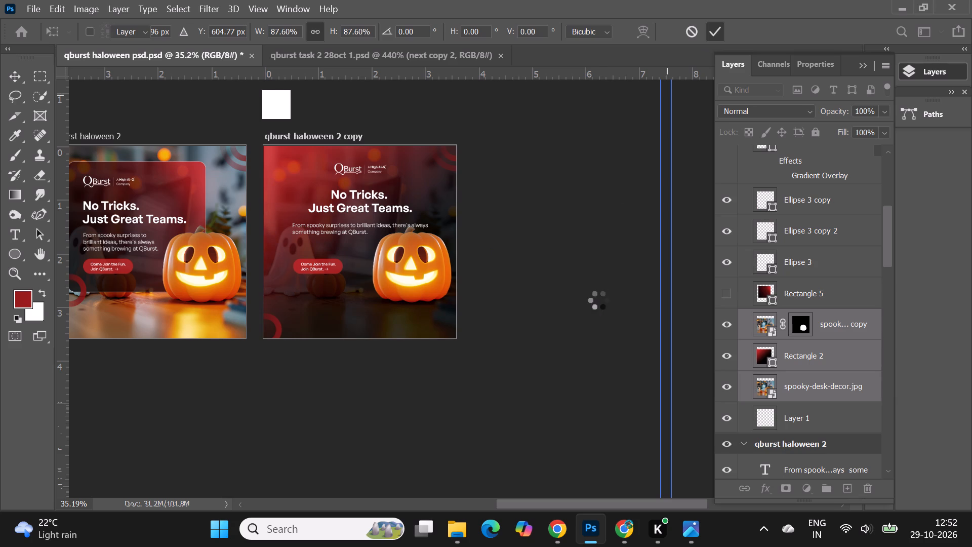
pyautogui.click(598, 300)
pyautogui.keyDown('alt'); pyautogui.scroll(6, 256, 240); pyautogui.keyUp('alt')
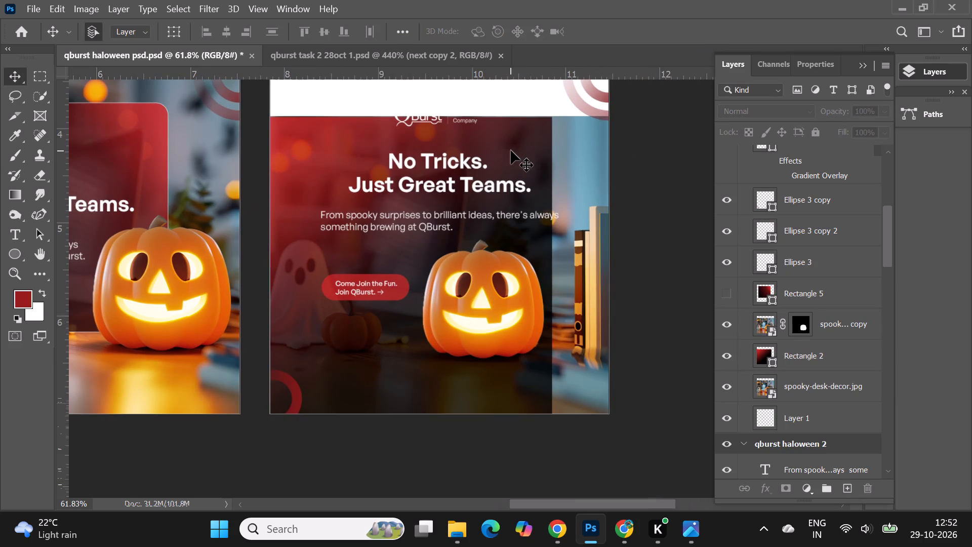
# Shift the Rectangle 2 overlay to the artboard's right edge and stretch it leftward to 114.15% width to span the artboard, then deselect it.
pyautogui.moveTo(511, 150); pyautogui.dragTo(569, 150)
pyautogui.hotkey('ctrl', 't')
pyautogui.keyDown('shift'); pyautogui.moveTo(312, 266); pyautogui.dragTo(277, 271); pyautogui.keyUp('shift')
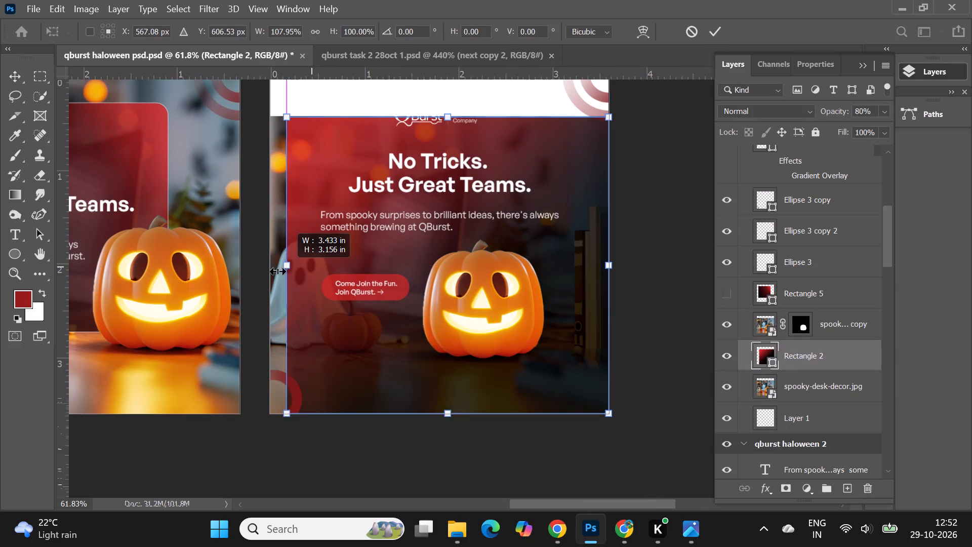
pyautogui.keyDown('shift'); pyautogui.moveTo(277, 271); pyautogui.dragTo(267, 275); pyautogui.keyUp('shift')
pyautogui.click(713, 26)
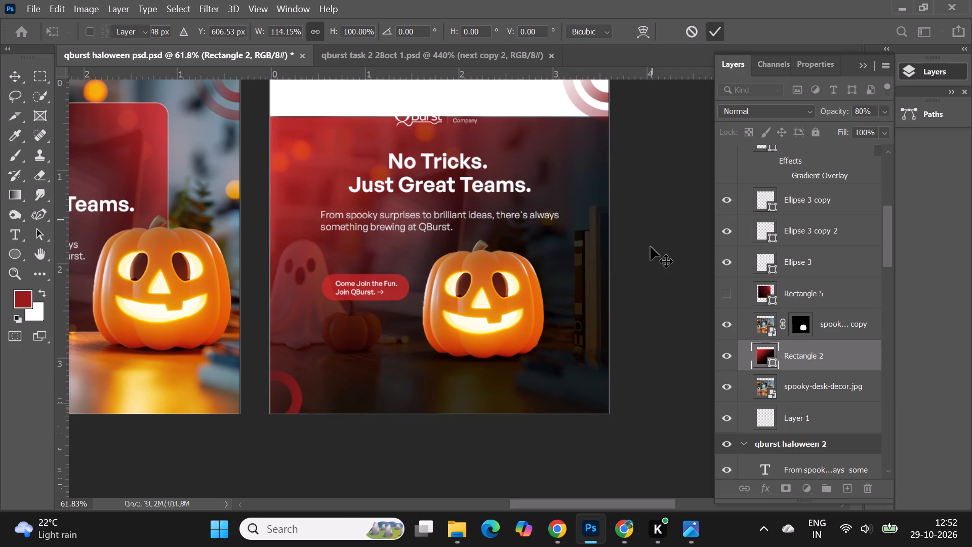
pyautogui.click(651, 247)
# Stretch the Rectangle 2 overlay upward to 114.58% height to reach the artboard's top edge, then deselect it.
pyautogui.keyDown('alt'); pyautogui.scroll(-4, 534, 254); pyautogui.keyUp('alt')
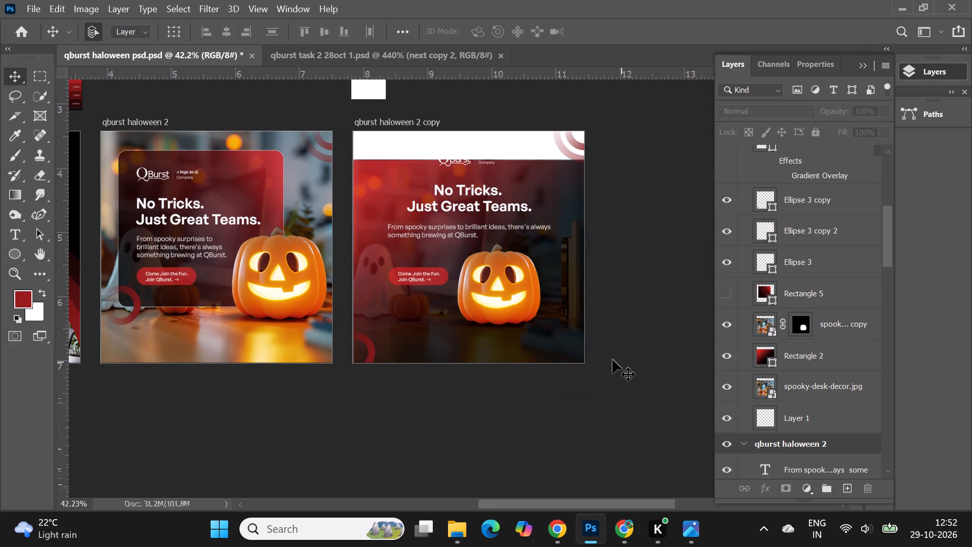
pyautogui.click(554, 189)
pyautogui.hotkey('ctrl', 't')
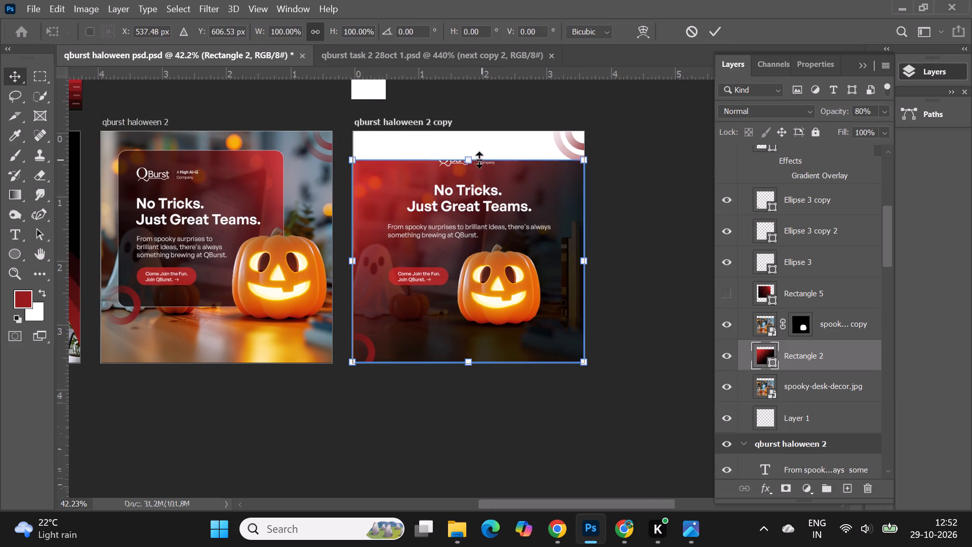
pyautogui.keyDown('shift'); pyautogui.moveTo(467, 160); pyautogui.dragTo(469, 130); pyautogui.keyUp('shift')
pyautogui.click(711, 25)
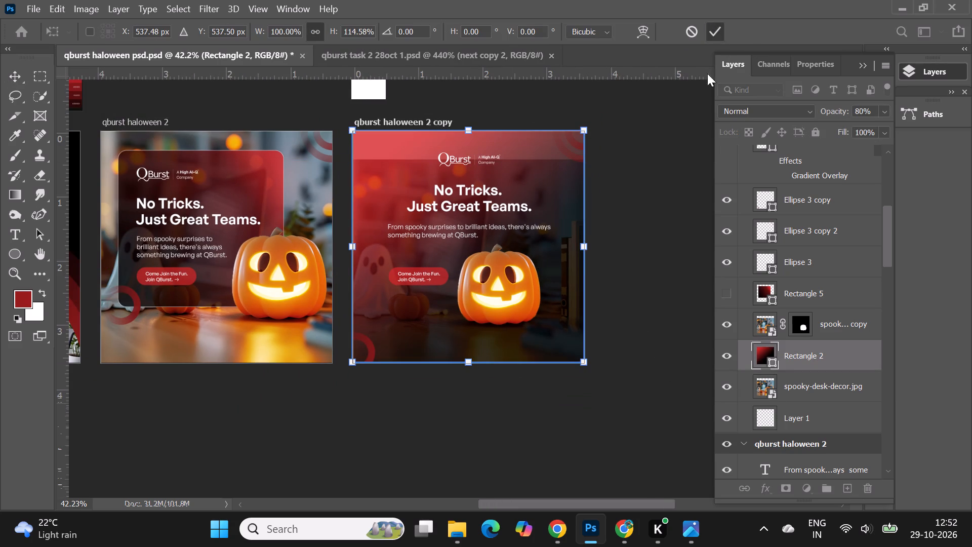
pyautogui.click(682, 219)
# With the spooky-desk-decor.jpg layer active, marquee-select the full-width strip along the artboard's top, about 0.45 in high.
pyautogui.keyDown('alt'); pyautogui.scroll(4, 445, 218); pyautogui.keyUp('alt')
pyautogui.keyDown('alt'); pyautogui.scroll(-5, 523, 202); pyautogui.keyUp('alt')
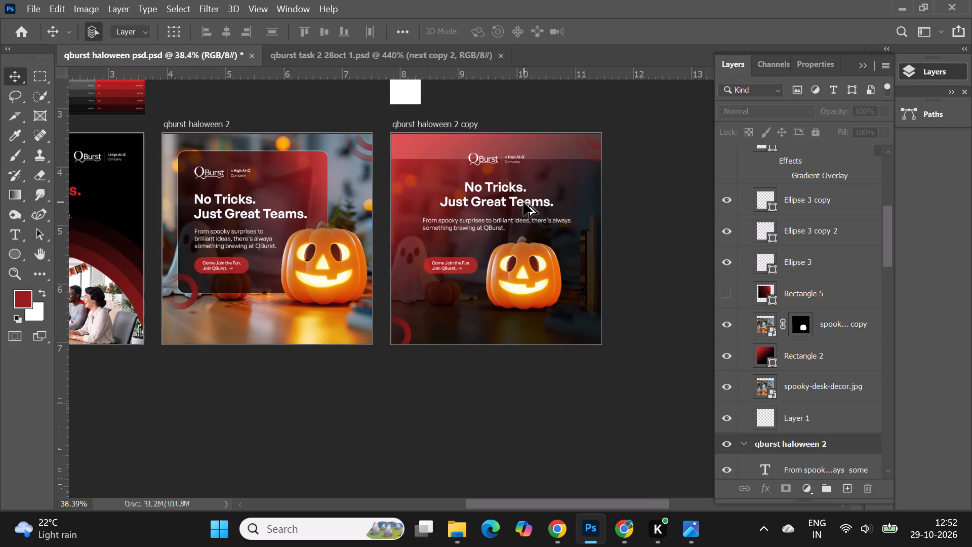
pyautogui.keyDown('alt'); pyautogui.scroll(-2, 523, 202); pyautogui.keyUp('alt')
pyautogui.click(652, 367)
pyautogui.keyDown('alt'); pyautogui.scroll(8, 536, 230); pyautogui.keyUp('alt')
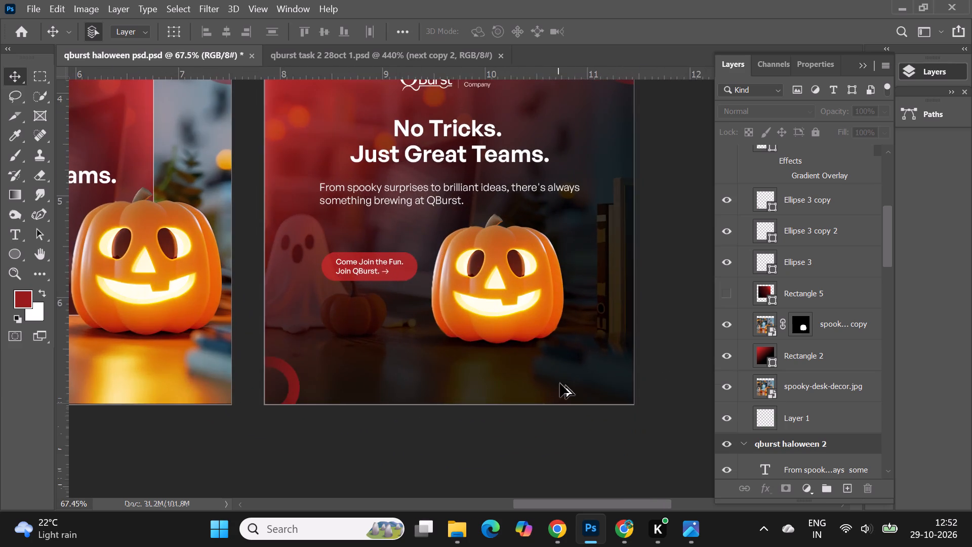
pyautogui.keyDown('alt'); pyautogui.scroll(-5, 530, 424); pyautogui.keyUp('alt')
pyautogui.click(556, 231)
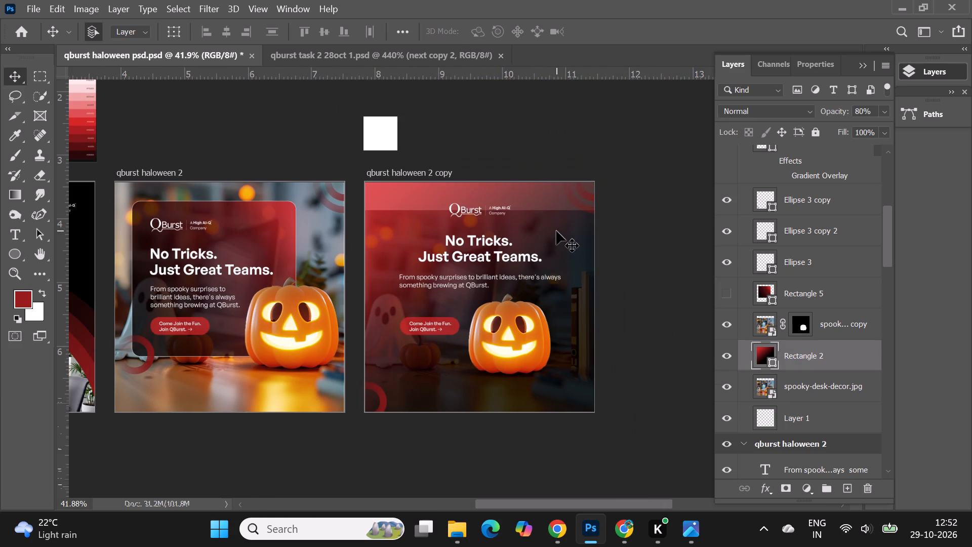
pyautogui.click(800, 391)
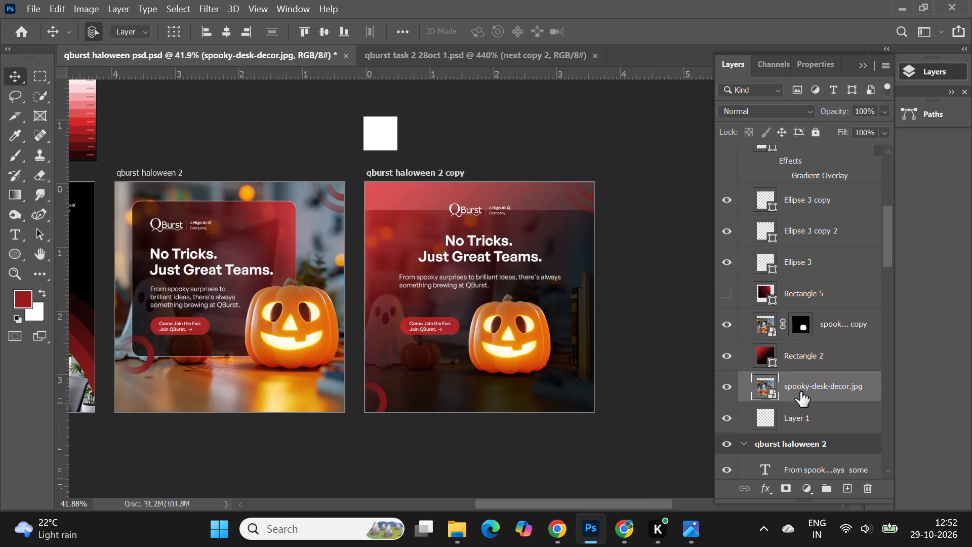
pyautogui.click(45, 83)
pyautogui.moveTo(362, 181); pyautogui.dragTo(576, 216)
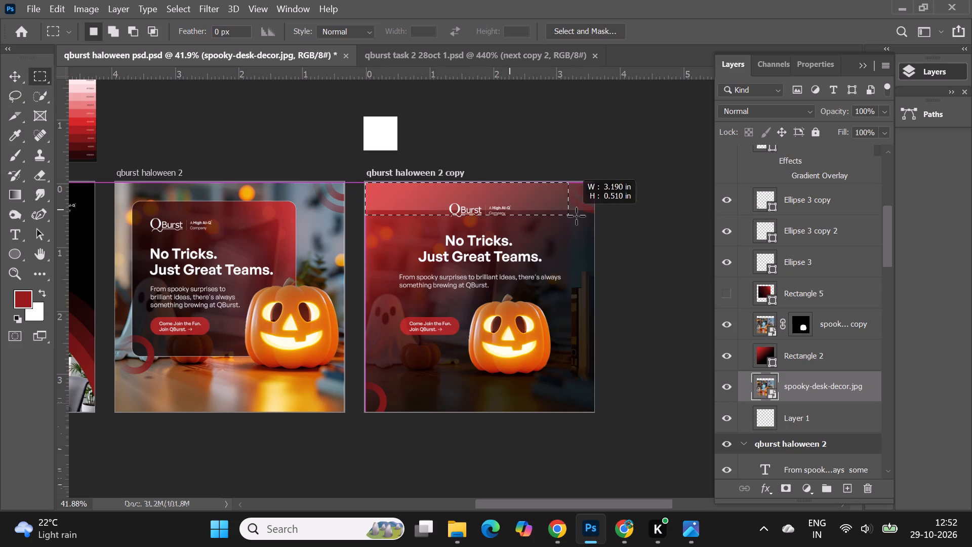
pyautogui.moveTo(576, 216); pyautogui.dragTo(616, 212)
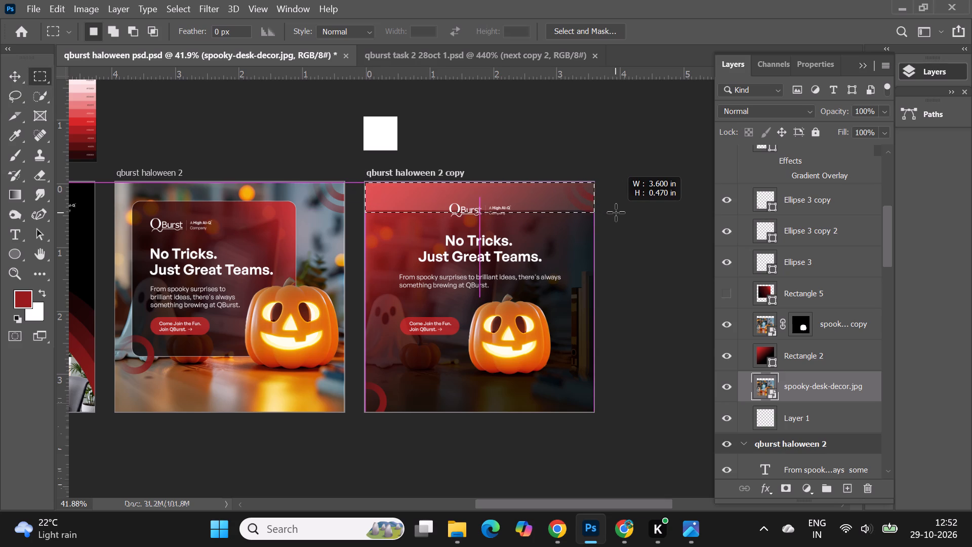
pyautogui.moveTo(616, 212); pyautogui.dragTo(618, 212)
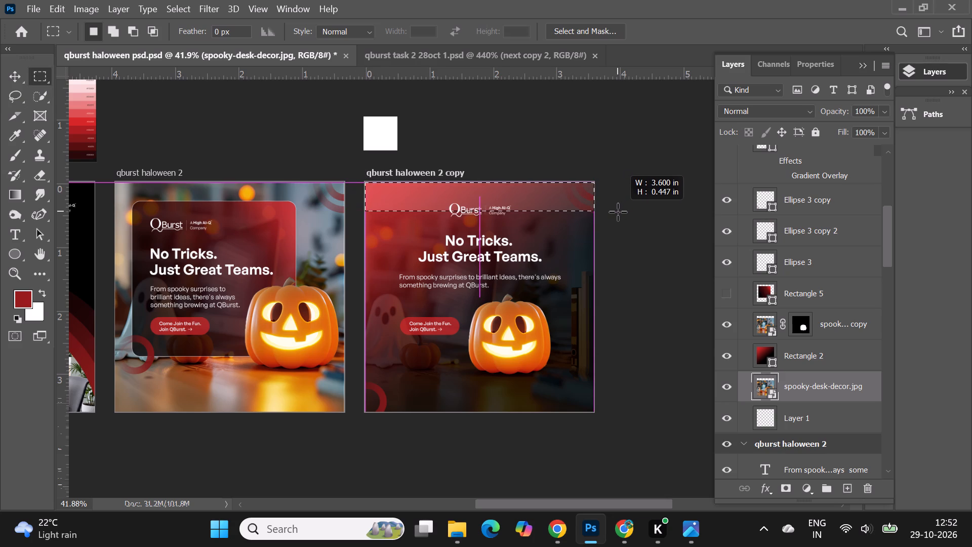
pyautogui.moveTo(618, 212); pyautogui.dragTo(617, 212)
# Rasterize the spooky-desk-decor.jpg layer, fill the selected strip to extend the background photo to the top edge, and clear the selection.
pyautogui.rightClick(871, 388)
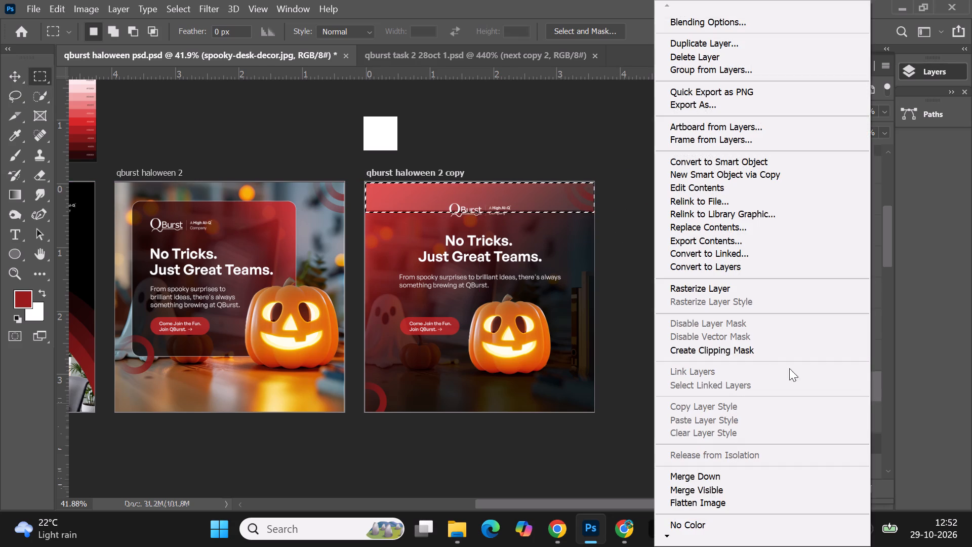
pyautogui.click(731, 284)
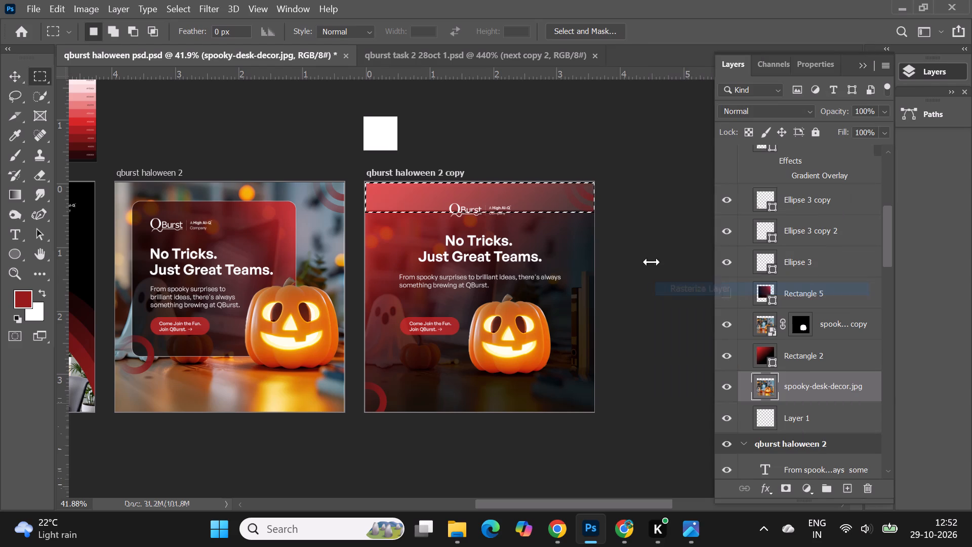
pyautogui.click(60, 9)
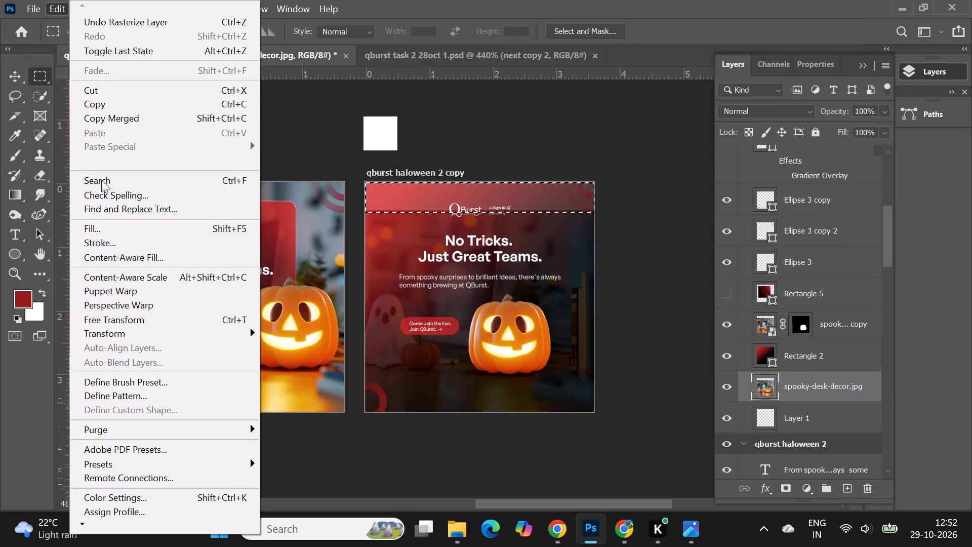
pyautogui.click(110, 228)
pyautogui.click(585, 123)
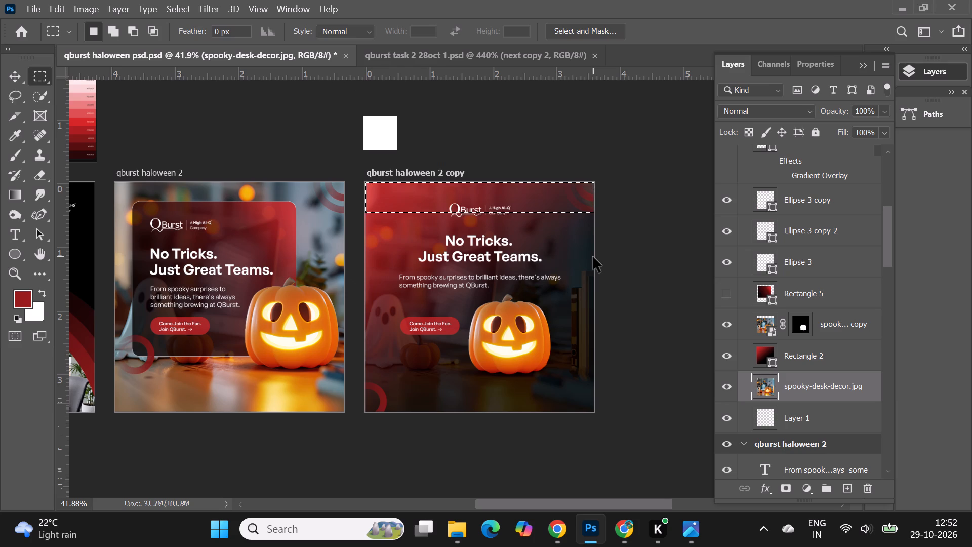
pyautogui.hotkey('ctrl', 'd')
# Deselect the layer and examine the extended background and centred layout beside the other Halloween artboard at different zoom levels.
pyautogui.click(16, 77)
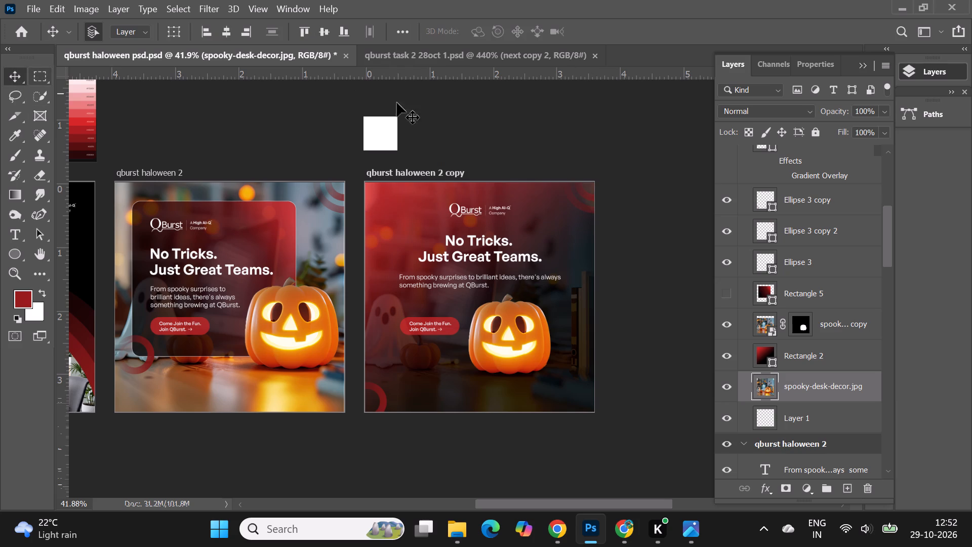
pyautogui.click(596, 115)
pyautogui.keyDown('alt'); pyautogui.scroll(5, 530, 294); pyautogui.keyUp('alt')
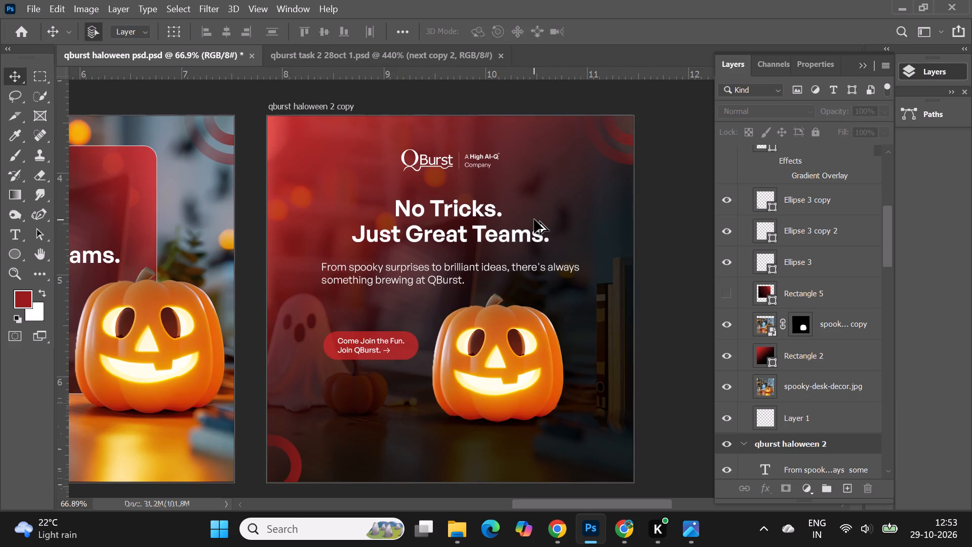
pyautogui.keyDown('alt'); pyautogui.scroll(-7, 534, 219); pyautogui.keyUp('alt')
pyautogui.click(640, 295)
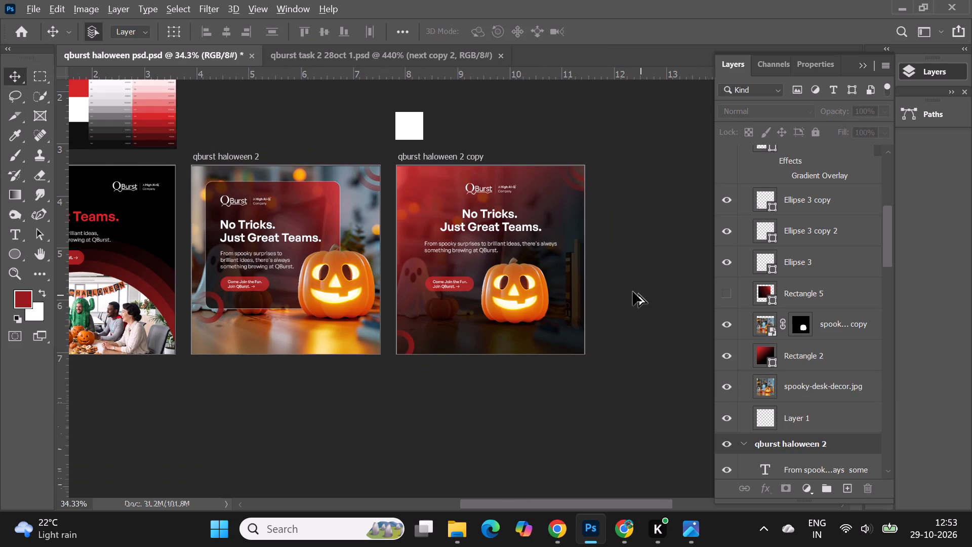
pyautogui.keyDown('alt'); pyautogui.scroll(5, 497, 218); pyautogui.keyUp('alt')
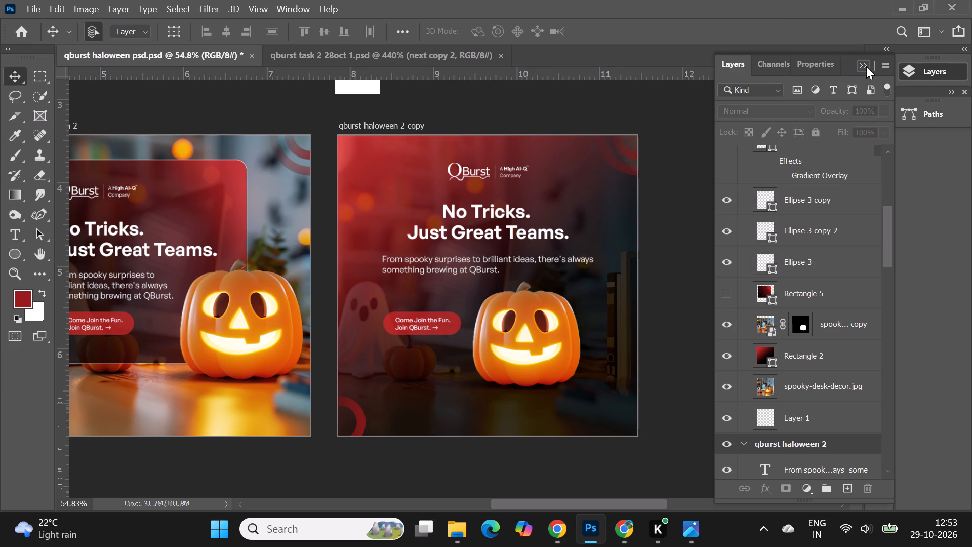
pyautogui.click(866, 66)
pyautogui.click(736, 270)
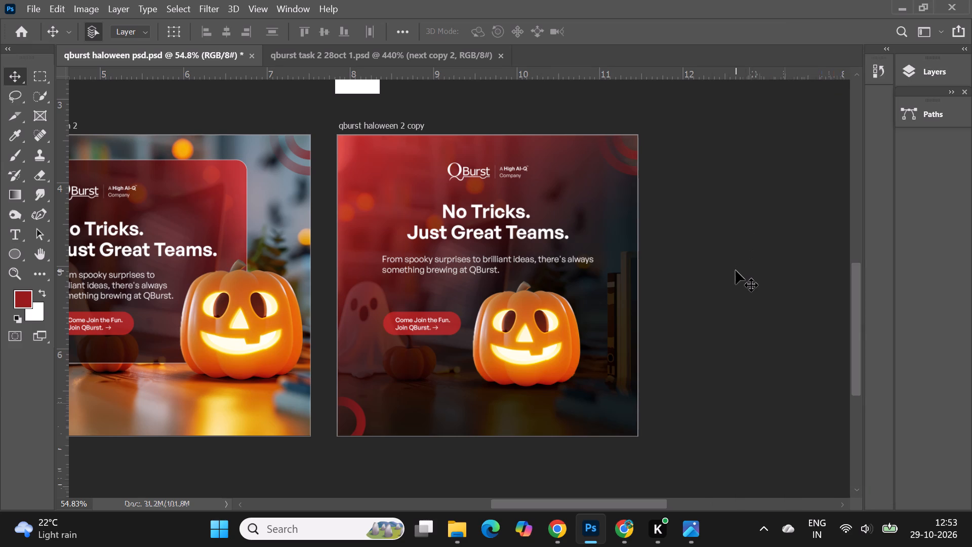
pyautogui.keyDown('alt'); pyautogui.scroll(-2, 736, 262); pyautogui.keyUp('alt')
pyautogui.keyDown('alt'); pyautogui.scroll(4, 736, 262); pyautogui.keyUp('alt')
pyautogui.keyDown('alt'); pyautogui.scroll(4, 370, 142); pyautogui.keyUp('alt')
pyautogui.keyDown('alt'); pyautogui.scroll(1, 443, 151); pyautogui.keyUp('alt')
# Move the QBurst logo higher above the headline, centre it horizontally on the artboard, and nudge it slightly down.
pyautogui.moveTo(416, 149); pyautogui.dragTo(415, 145)
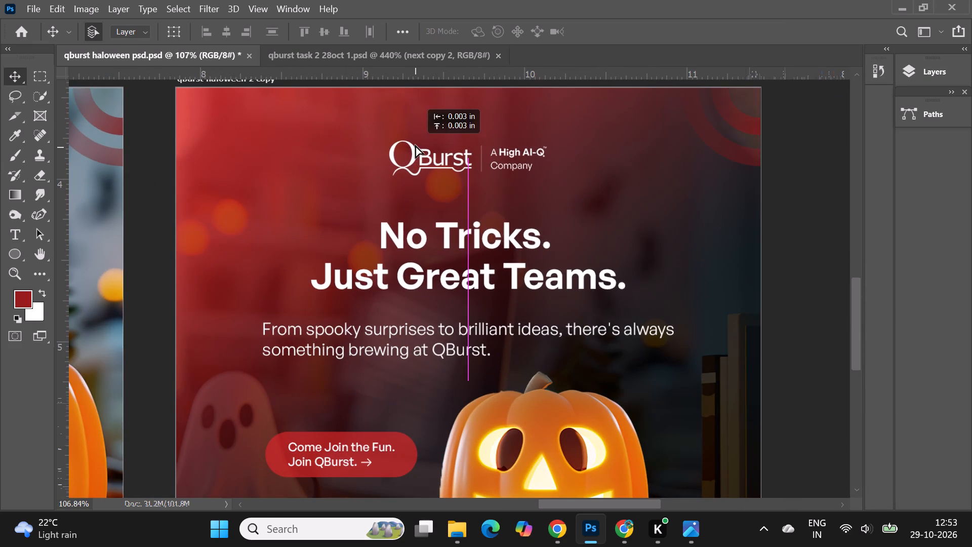
pyautogui.moveTo(415, 145); pyautogui.dragTo(417, 132)
pyautogui.keyDown('alt'); pyautogui.scroll(-6, 499, 169); pyautogui.keyUp('alt')
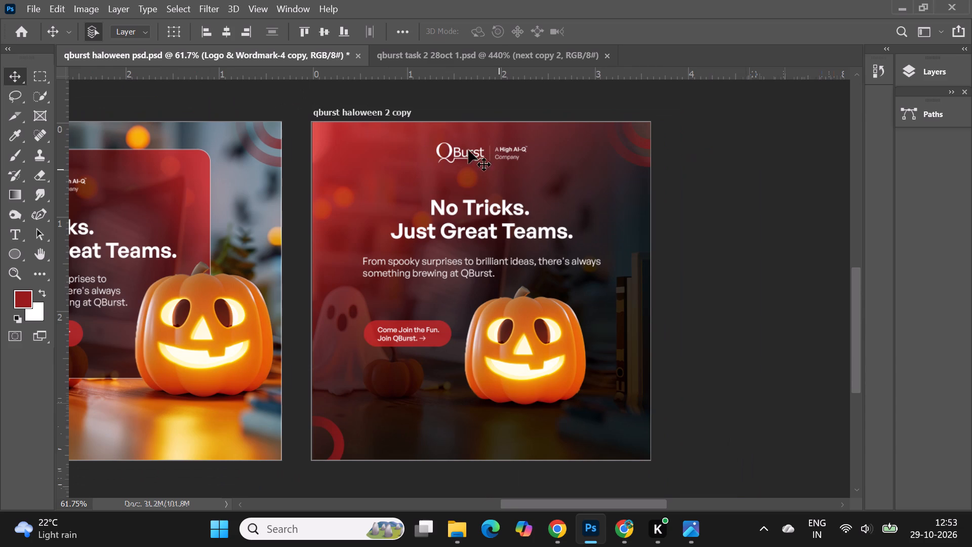
pyautogui.click(223, 29)
pyautogui.press('Down')
pyautogui.press('Down')
pyautogui.press('Down')
pyautogui.press('Down')
pyautogui.press('Down')
pyautogui.press('Down')
pyautogui.press('Down')
pyautogui.press('Down')
pyautogui.press('Down')
pyautogui.press('Down')
pyautogui.press('Down')
pyautogui.press('Down')
pyautogui.press('Down')
pyautogui.press('Down')
pyautogui.press('Down')
pyautogui.press('Down')
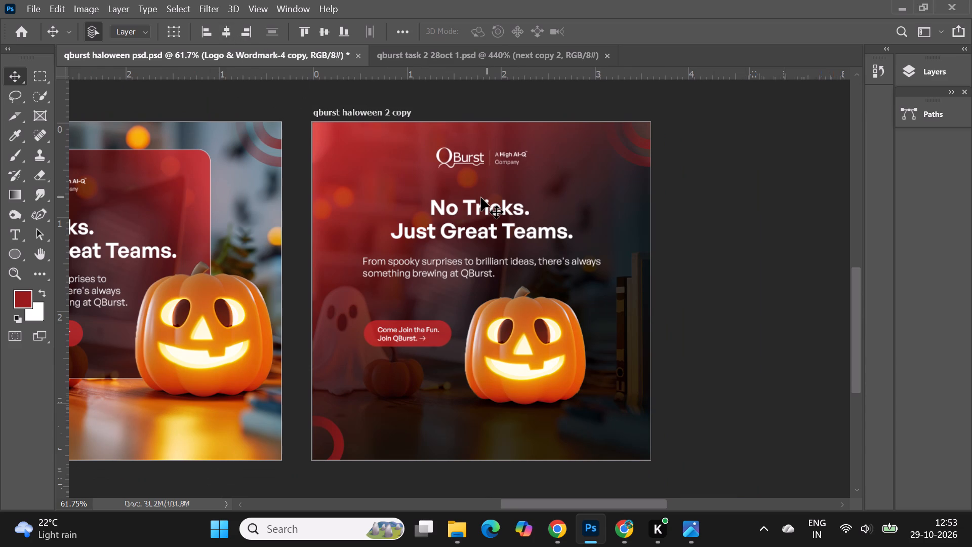
# Scale the "No Tricks. Just Great Teams." headline to 110.11% and centre it horizontally on the artboard.
pyautogui.rightClick(471, 203)
pyautogui.click(498, 222)
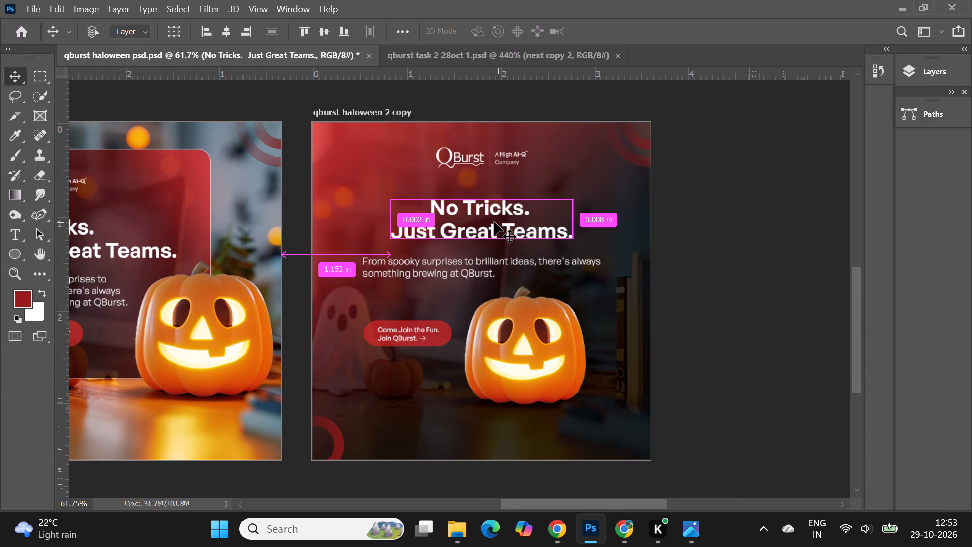
pyautogui.hotkey('ctrl', 't')
pyautogui.moveTo(393, 245); pyautogui.dragTo(380, 245)
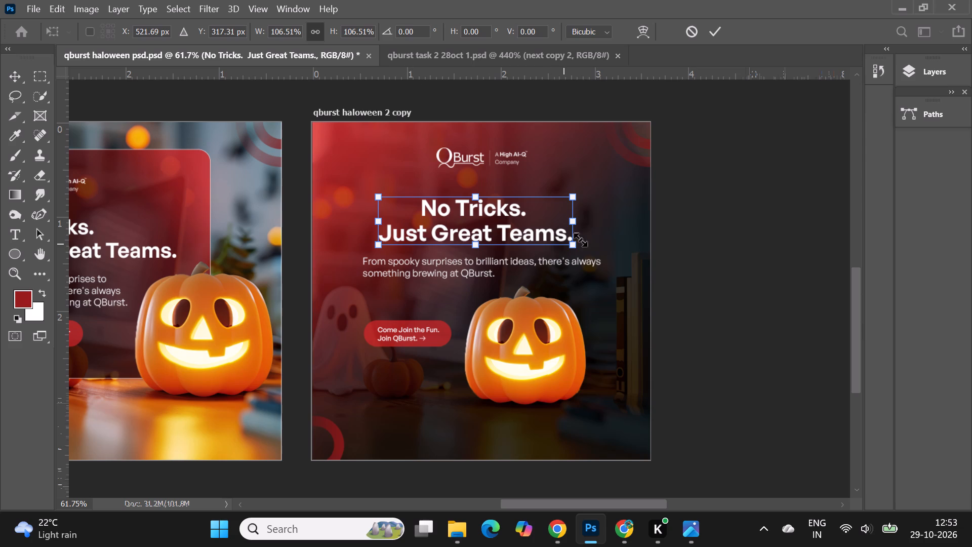
pyautogui.moveTo(579, 227); pyautogui.dragTo(585, 227)
pyautogui.click(720, 31)
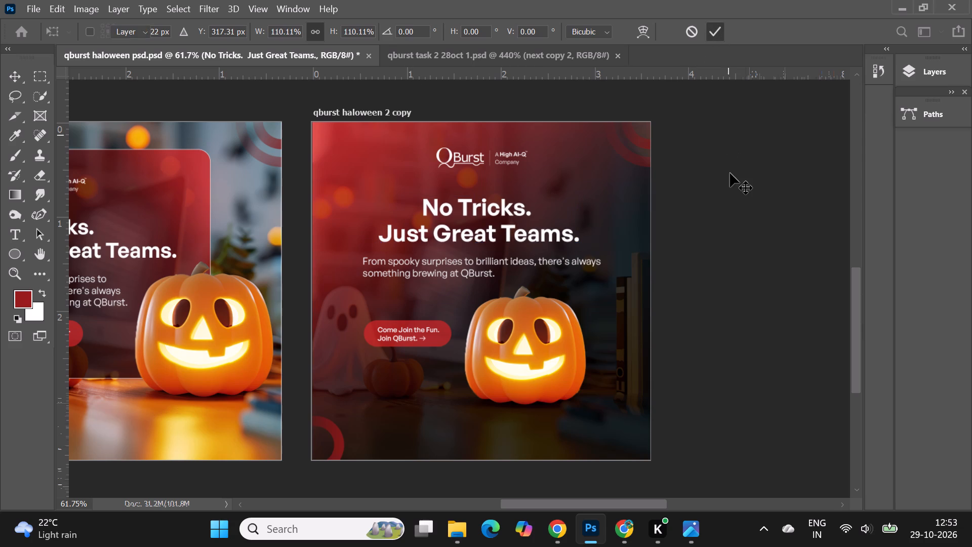
pyautogui.click(226, 35)
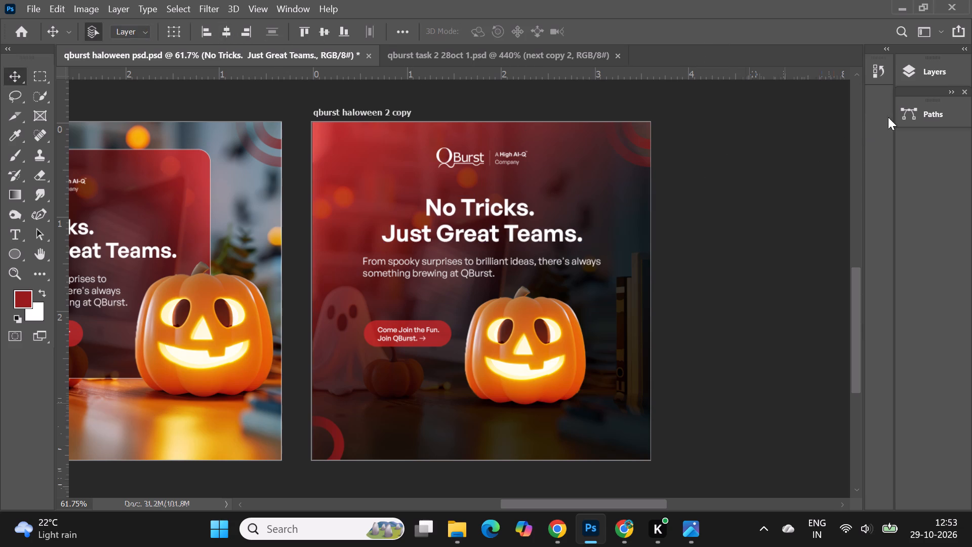
# Set the headline's line spacing to 18 pt.
pyautogui.click(910, 73)
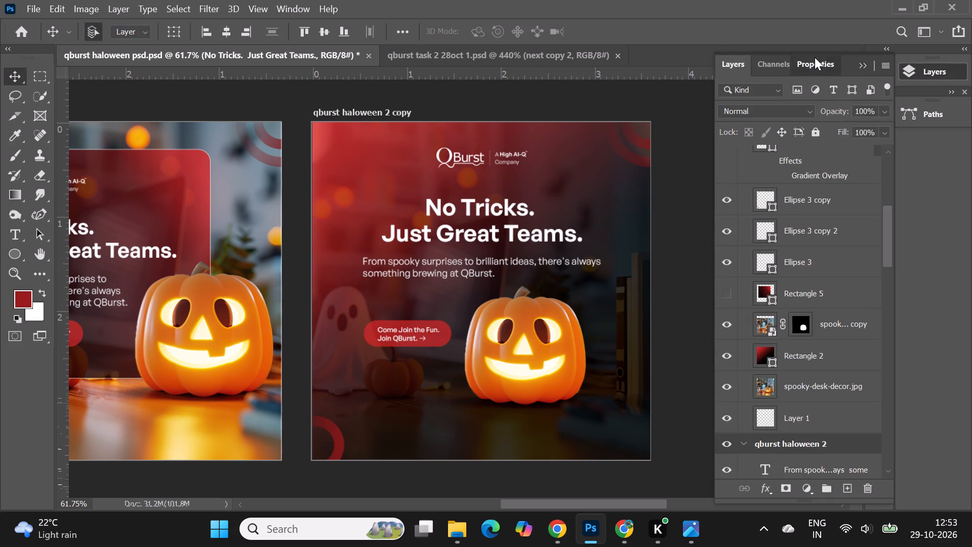
pyautogui.click(815, 57)
pyautogui.click(863, 262)
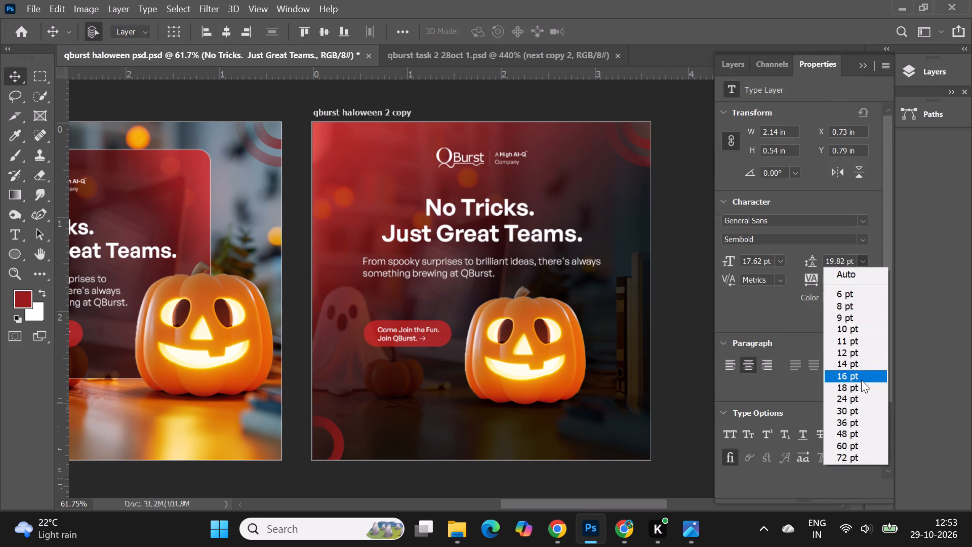
pyautogui.click(861, 384)
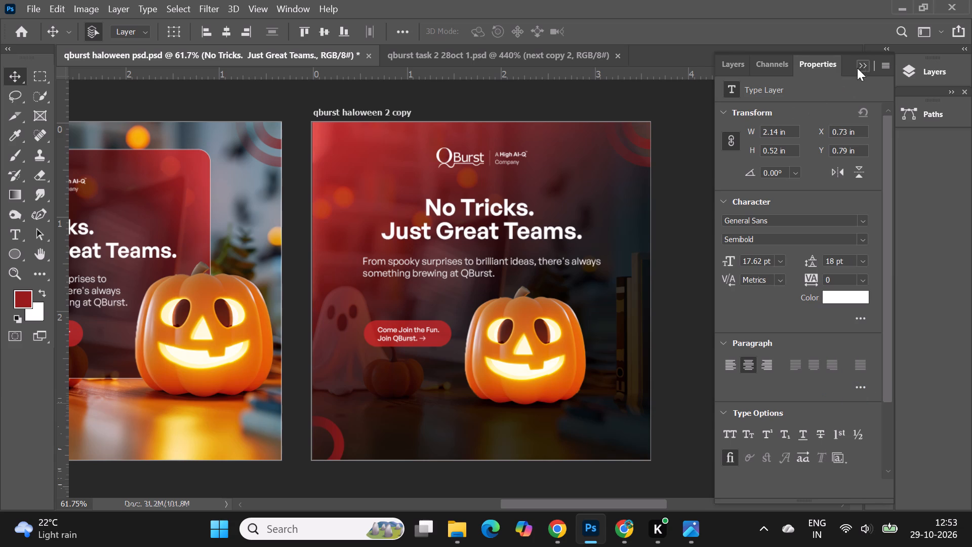
pyautogui.click(864, 67)
# Rebreak the centred artboard's subheading so the second line reads "always something brewing at QBurst.".
pyautogui.doubleClick(458, 264)
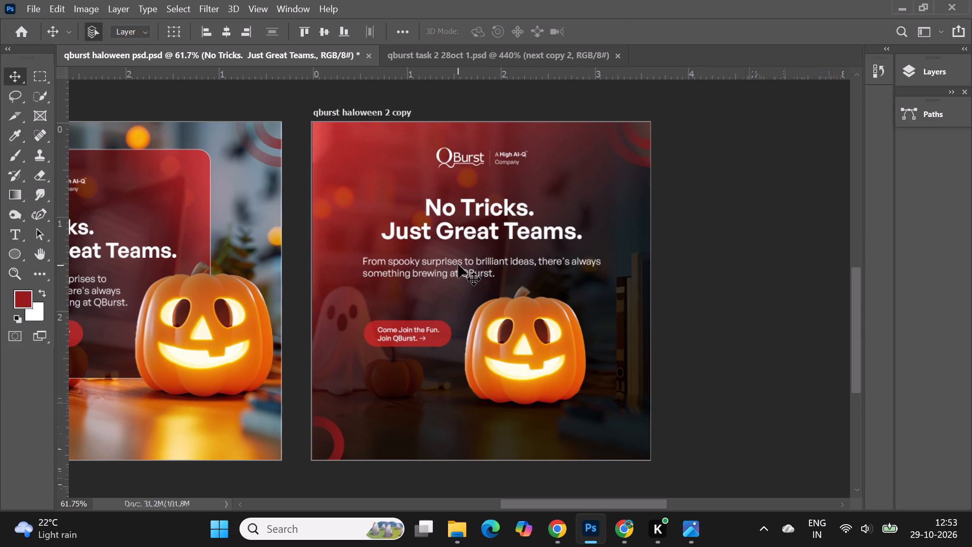
pyautogui.click(571, 260)
pyautogui.press('Return')
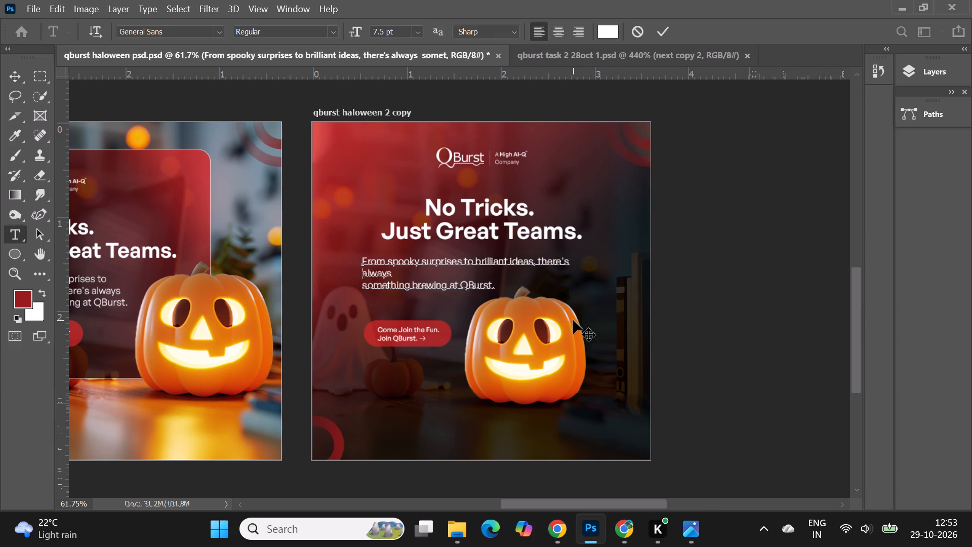
pyautogui.scroll(1, 573, 320)
pyautogui.click(363, 298)
pyautogui.press('BackSpace')
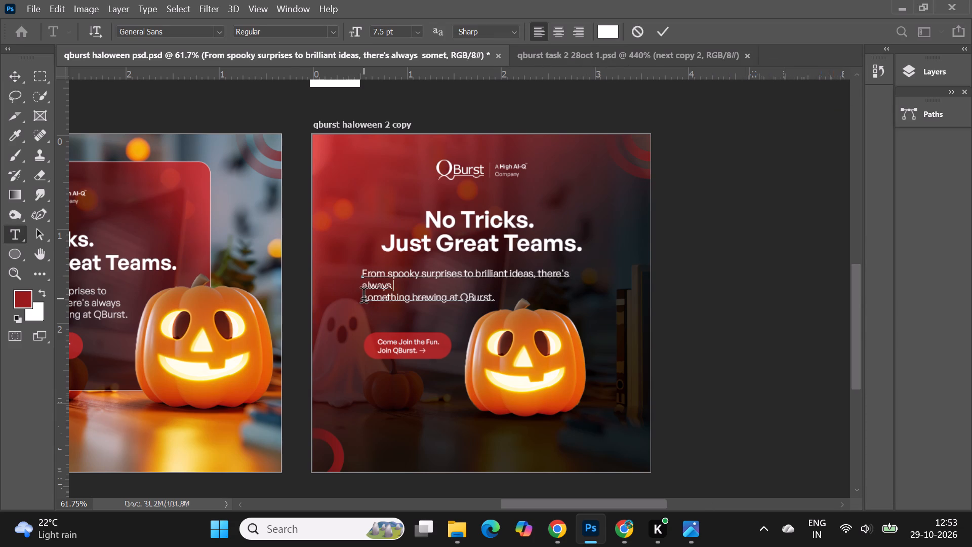
pyautogui.click(662, 28)
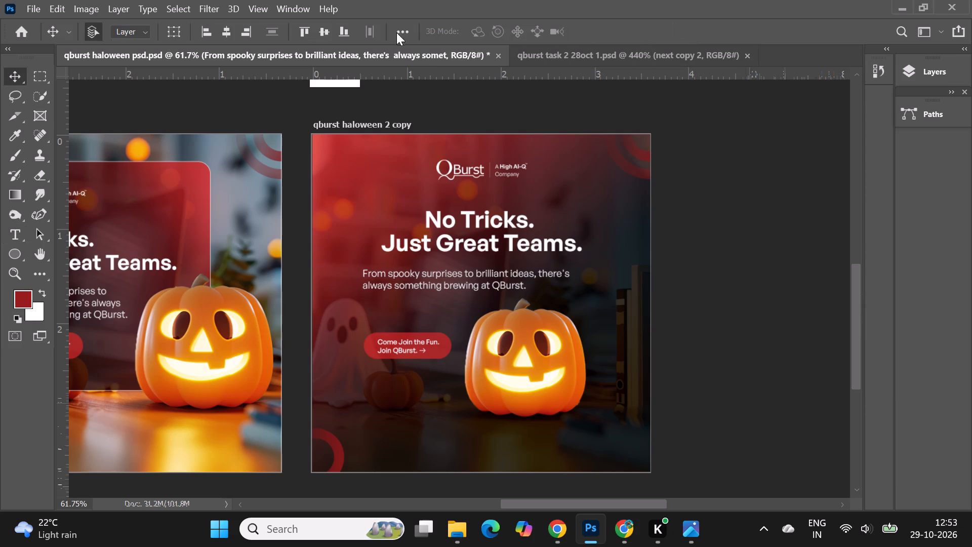
# Centre-align the subheading text and centre its layer horizontally on the artboard.
pyautogui.click(13, 231)
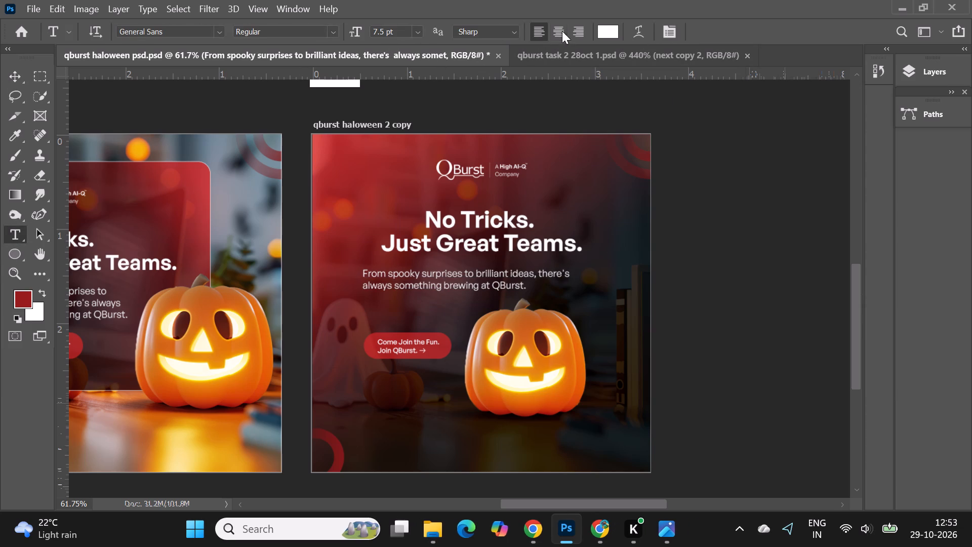
pyautogui.click(562, 31)
pyautogui.click(13, 77)
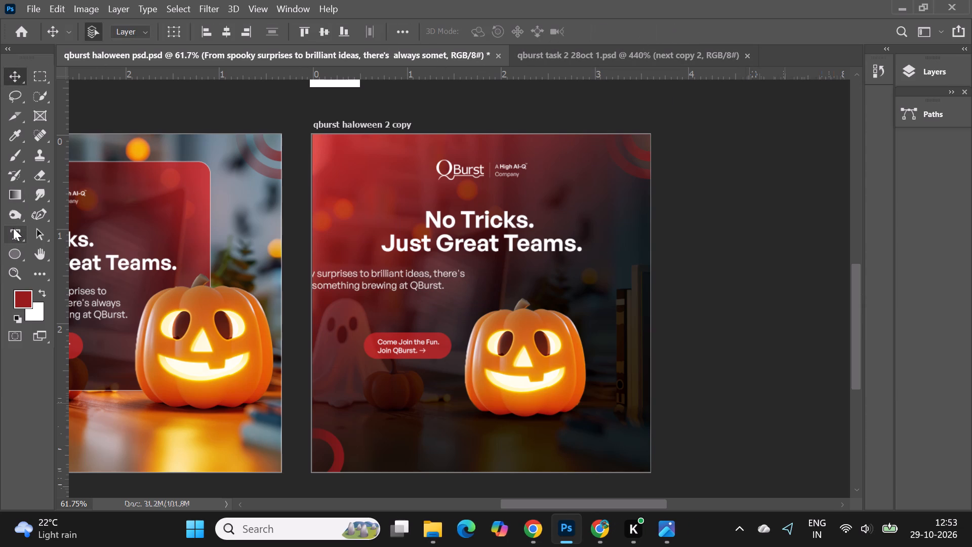
pyautogui.click(228, 30)
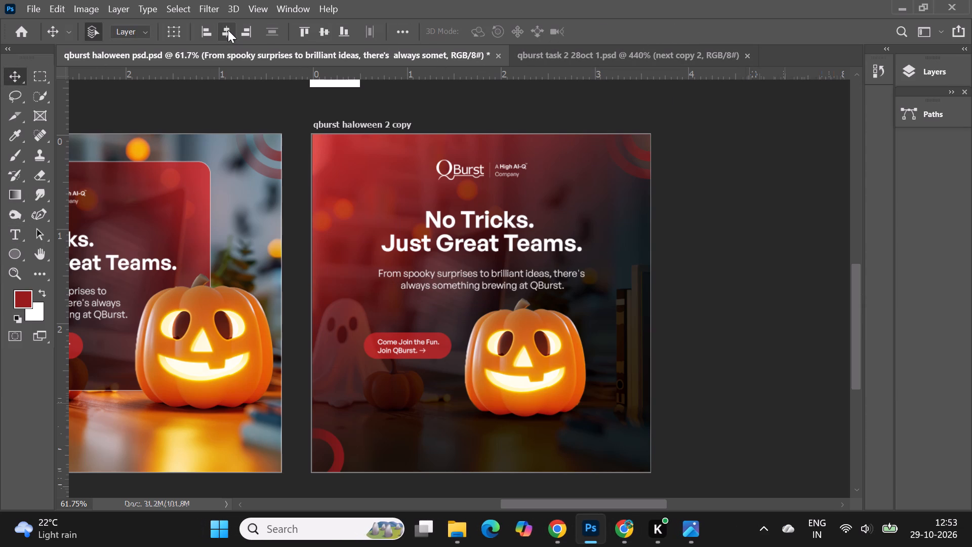
# Deselect the subheading and examine the centred pumpkin layout beside the other Halloween artboards at different zoom levels.
pyautogui.keyDown('alt'); pyautogui.scroll(3, 421, 310); pyautogui.keyUp('alt')
pyautogui.keyDown('alt'); pyautogui.scroll(-4, 458, 207); pyautogui.keyUp('alt')
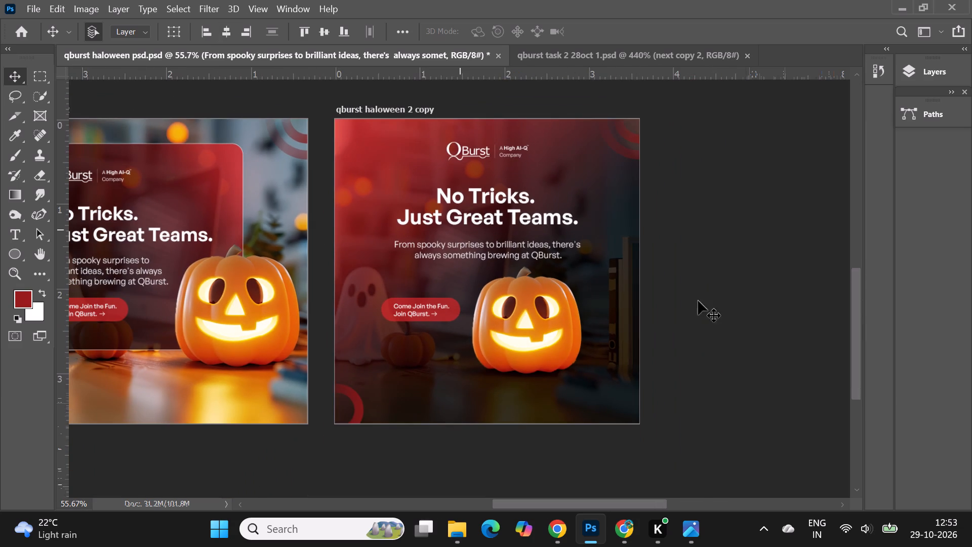
pyautogui.click(715, 321)
pyautogui.keyDown('alt'); pyautogui.scroll(-7, 420, 96); pyautogui.keyUp('alt')
pyautogui.click(581, 244)
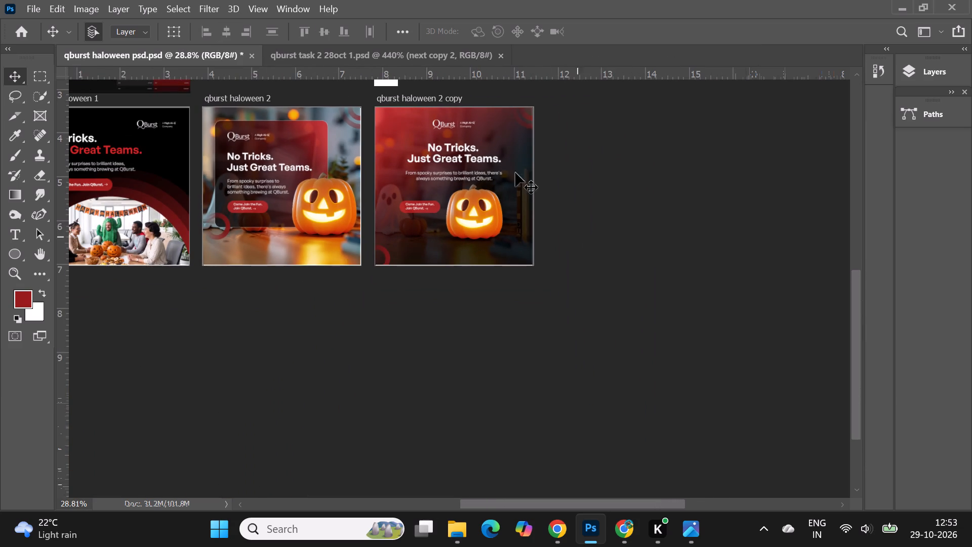
pyautogui.keyDown('alt'); pyautogui.scroll(9, 416, 104); pyautogui.keyUp('alt')
pyautogui.keyDown('alt'); pyautogui.scroll(2, 499, 197); pyautogui.keyUp('alt')
pyautogui.scroll(2, 712, 346)
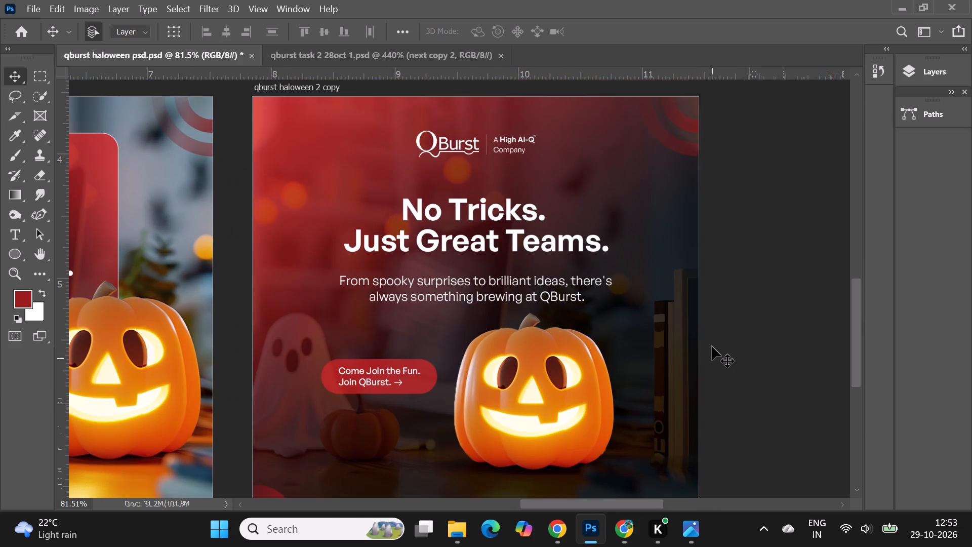
pyautogui.keyDown('alt'); pyautogui.scroll(-8, 640, 151); pyautogui.keyUp('alt')
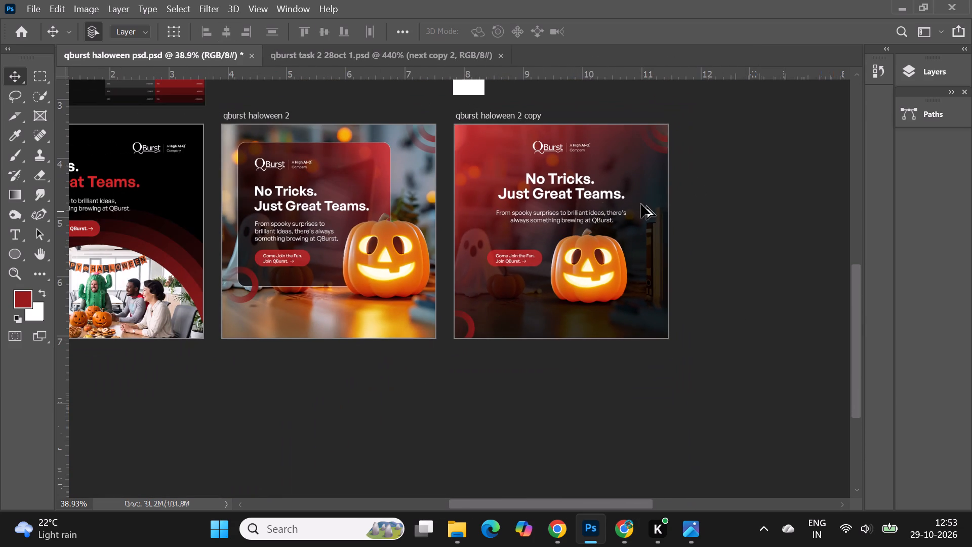
pyautogui.keyDown('alt'); pyautogui.scroll(2, 603, 203); pyautogui.keyUp('alt')
pyautogui.keyDown('alt'); pyautogui.scroll(2, 765, 216); pyautogui.keyUp('alt')
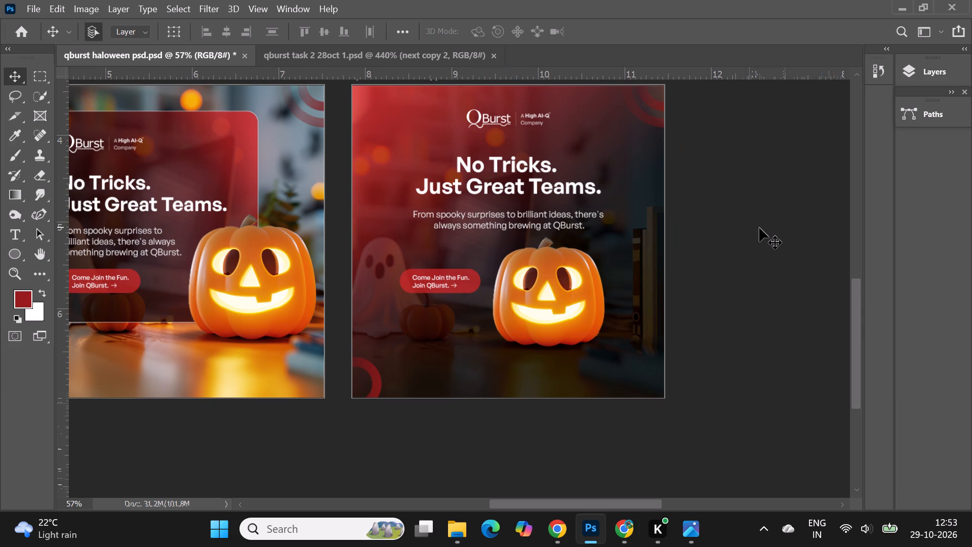
pyautogui.keyDown('alt'); pyautogui.scroll(-2, 598, 245); pyautogui.keyUp('alt')
pyautogui.keyDown('alt'); pyautogui.scroll(-2, 323, 245); pyautogui.keyUp('alt')
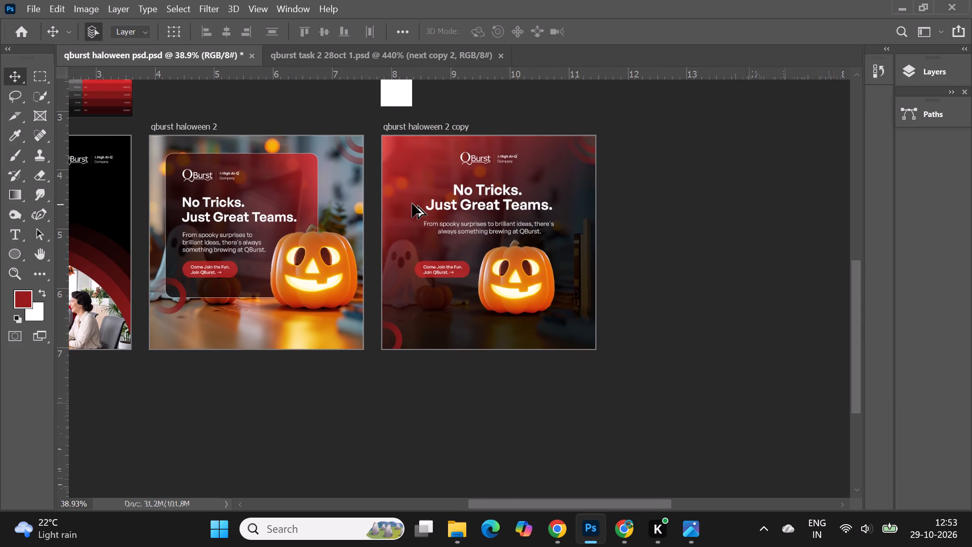
pyautogui.keyDown('alt'); pyautogui.scroll(1, 412, 204); pyautogui.keyUp('alt')
pyautogui.keyDown('alt'); pyautogui.scroll(4, 540, 201); pyautogui.keyUp('alt')
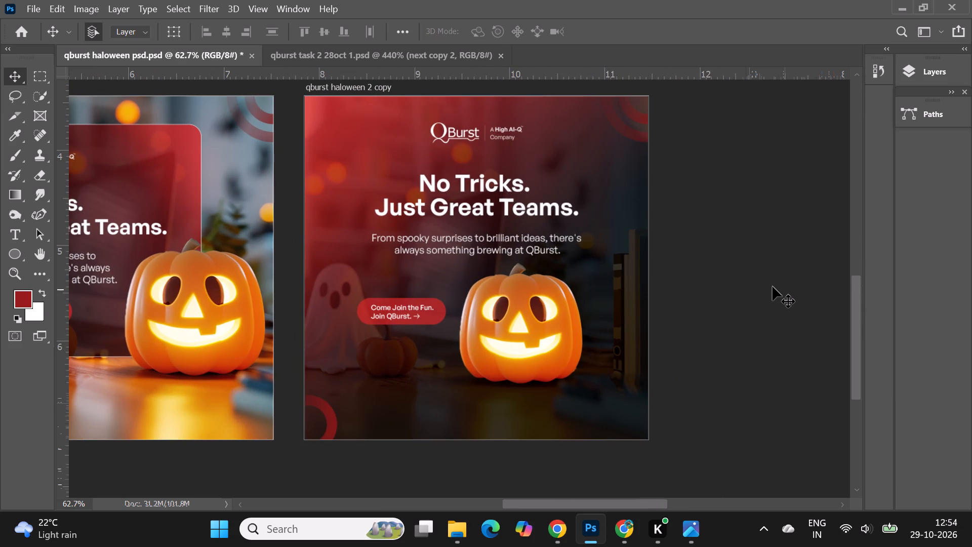
pyautogui.keyDown('alt'); pyautogui.scroll(-9, 420, 210); pyautogui.keyUp('alt')
pyautogui.click(697, 229)
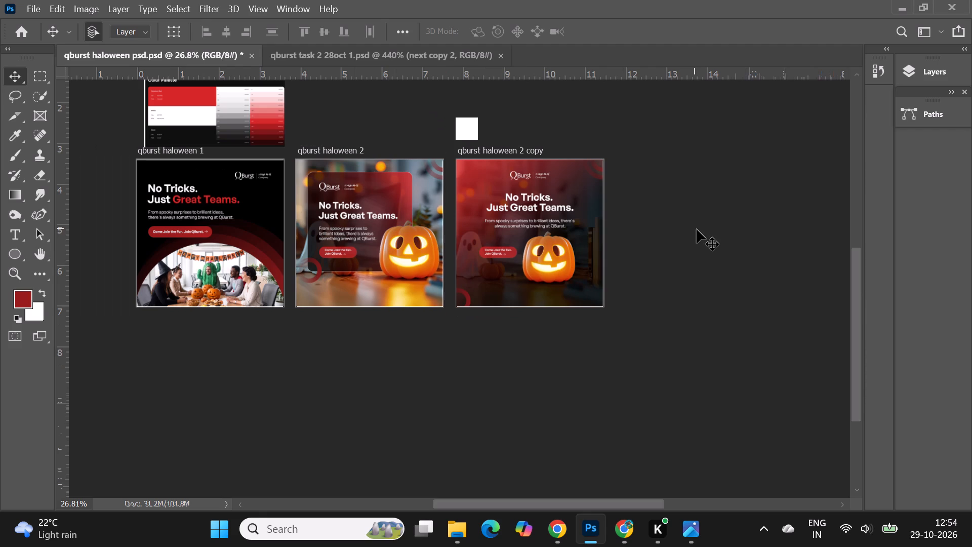
pyautogui.keyDown('alt'); pyautogui.scroll(8, 440, 223); pyautogui.keyUp('alt')
pyautogui.keyDown('alt'); pyautogui.scroll(1, 724, 185); pyautogui.keyUp('alt')
pyautogui.keyDown('alt'); pyautogui.scroll(-1, 649, 174); pyautogui.keyUp('alt')
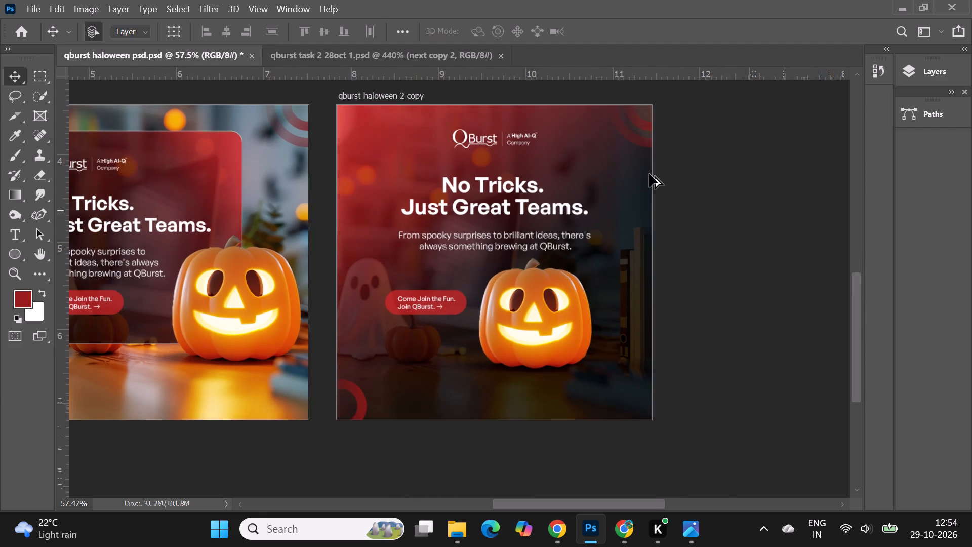
pyautogui.keyDown('alt'); pyautogui.scroll(-1, 649, 174); pyautogui.keyUp('alt')
# Delete the masked glowing pumpkin layer from the "qburst haloween 2 copy" artboard.
pyautogui.click(904, 71)
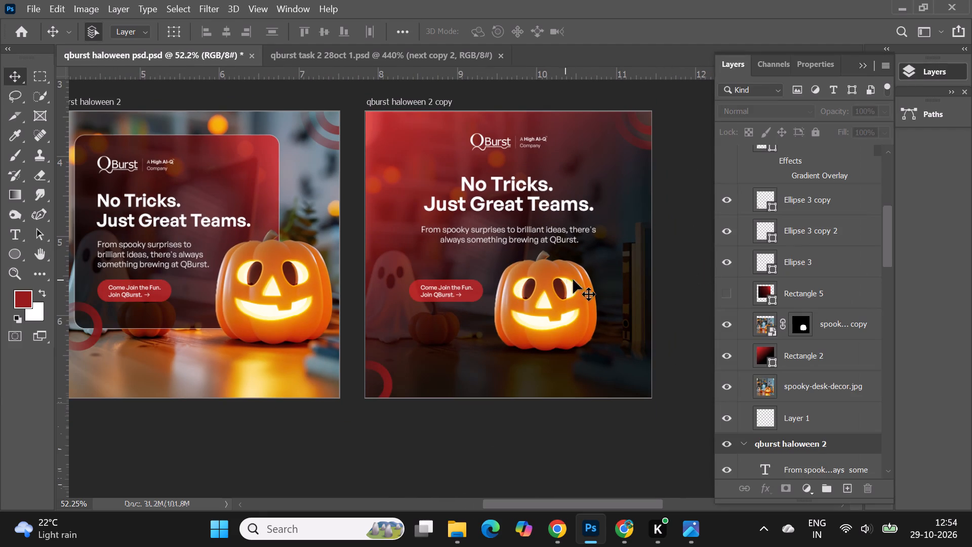
pyautogui.click(572, 270)
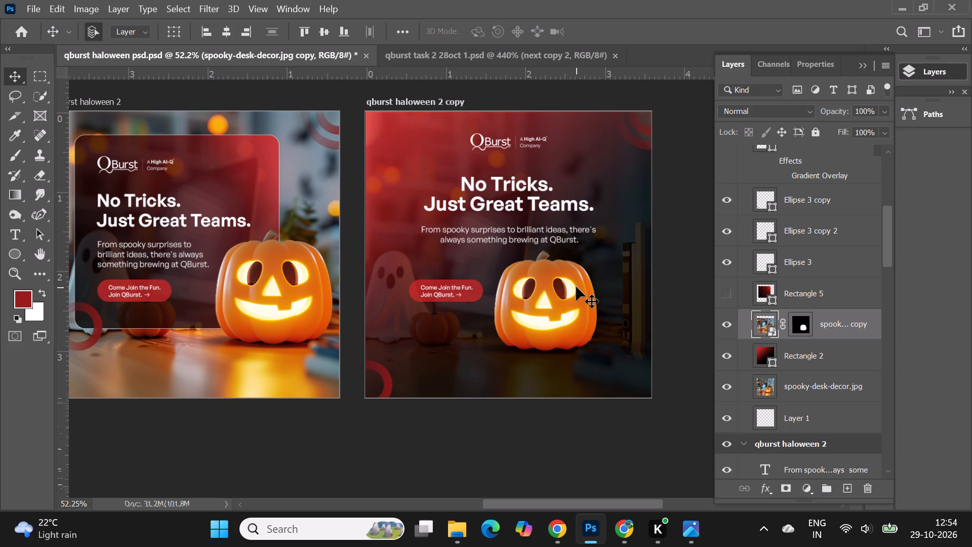
pyautogui.press('Delete')
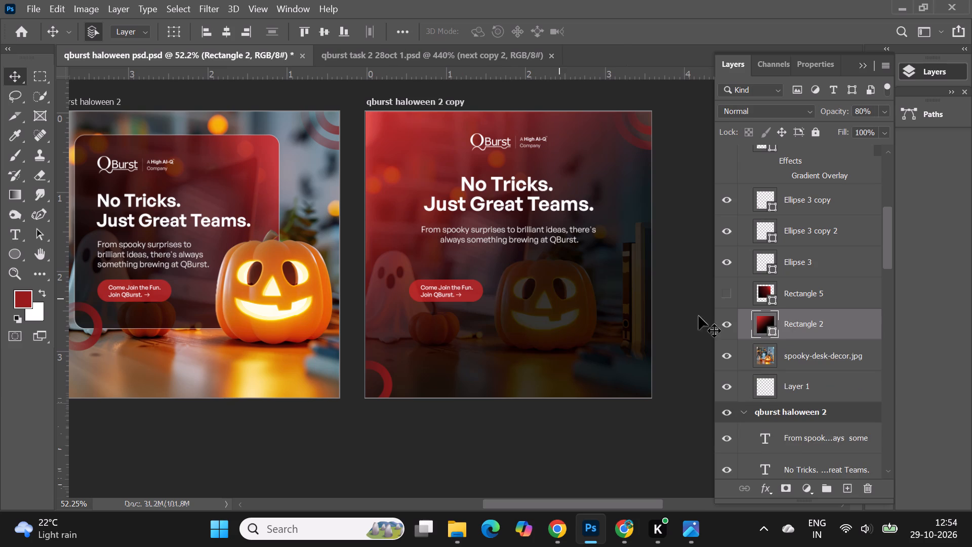
# Hide the spooky-desk-decor.jpg background photo on the copied artboard and deselect the layers.
pyautogui.click(726, 356)
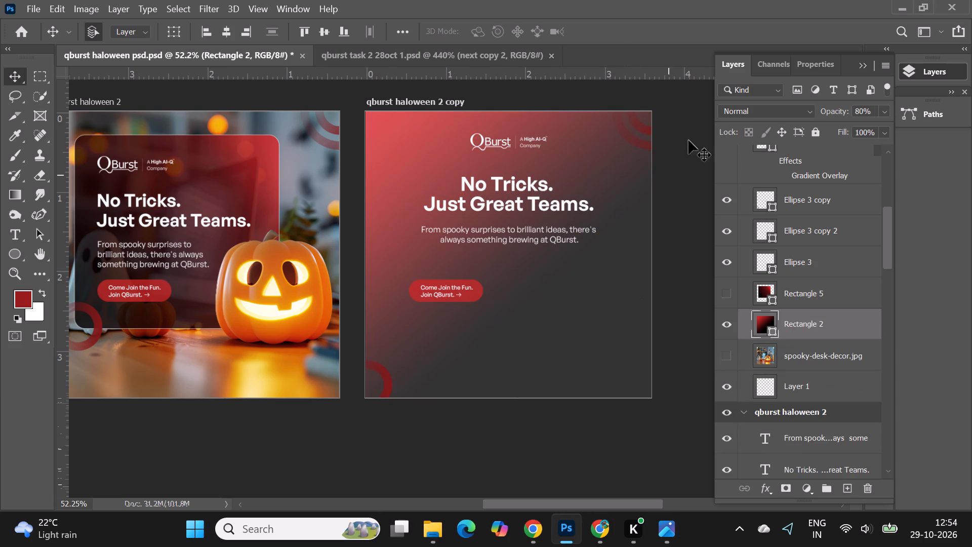
pyautogui.click(861, 65)
pyautogui.click(769, 257)
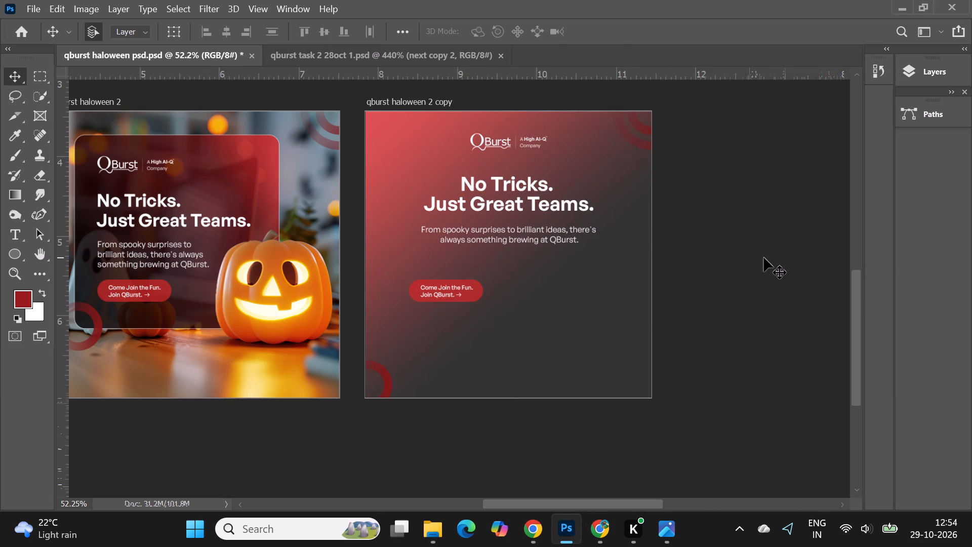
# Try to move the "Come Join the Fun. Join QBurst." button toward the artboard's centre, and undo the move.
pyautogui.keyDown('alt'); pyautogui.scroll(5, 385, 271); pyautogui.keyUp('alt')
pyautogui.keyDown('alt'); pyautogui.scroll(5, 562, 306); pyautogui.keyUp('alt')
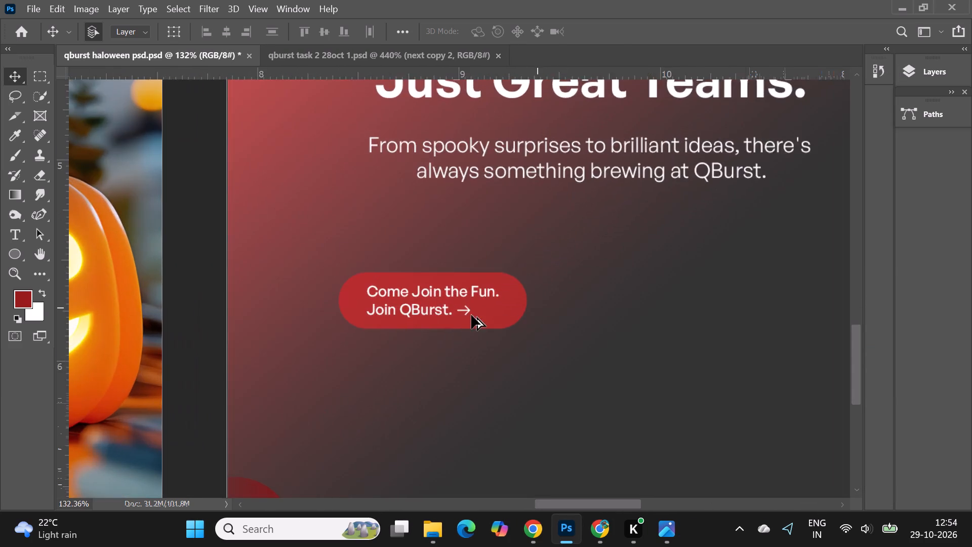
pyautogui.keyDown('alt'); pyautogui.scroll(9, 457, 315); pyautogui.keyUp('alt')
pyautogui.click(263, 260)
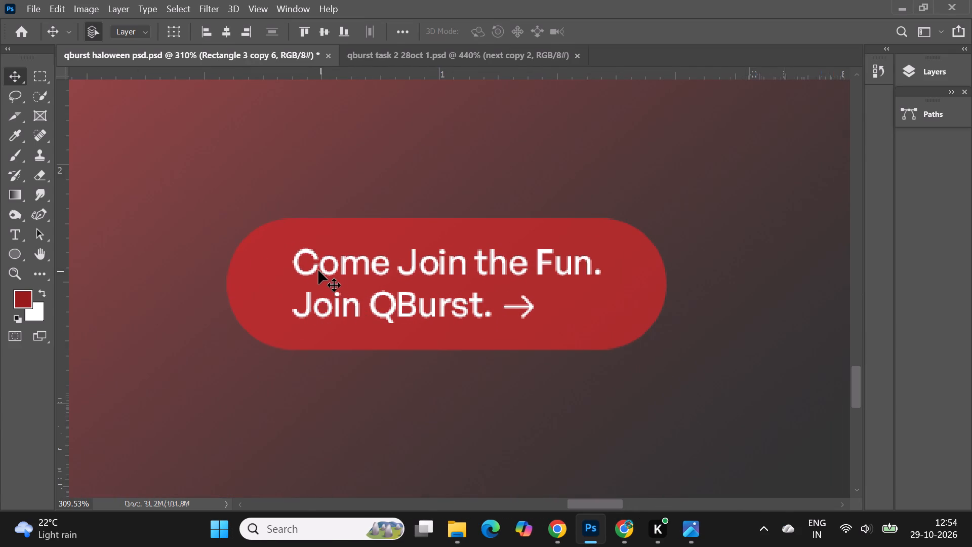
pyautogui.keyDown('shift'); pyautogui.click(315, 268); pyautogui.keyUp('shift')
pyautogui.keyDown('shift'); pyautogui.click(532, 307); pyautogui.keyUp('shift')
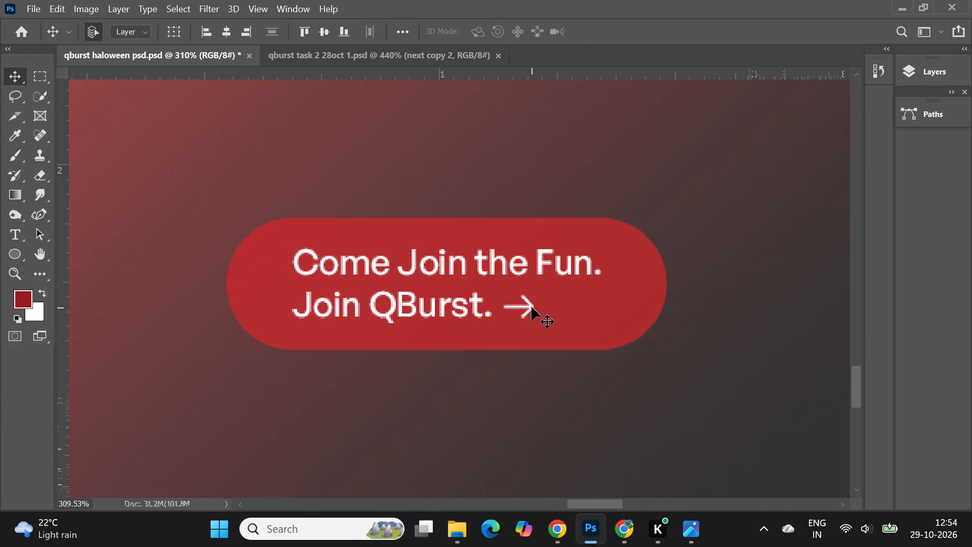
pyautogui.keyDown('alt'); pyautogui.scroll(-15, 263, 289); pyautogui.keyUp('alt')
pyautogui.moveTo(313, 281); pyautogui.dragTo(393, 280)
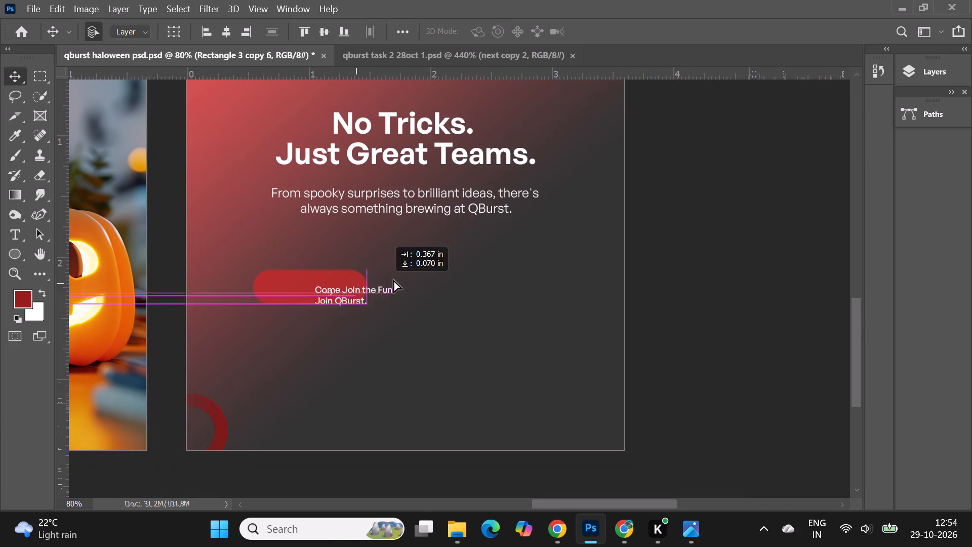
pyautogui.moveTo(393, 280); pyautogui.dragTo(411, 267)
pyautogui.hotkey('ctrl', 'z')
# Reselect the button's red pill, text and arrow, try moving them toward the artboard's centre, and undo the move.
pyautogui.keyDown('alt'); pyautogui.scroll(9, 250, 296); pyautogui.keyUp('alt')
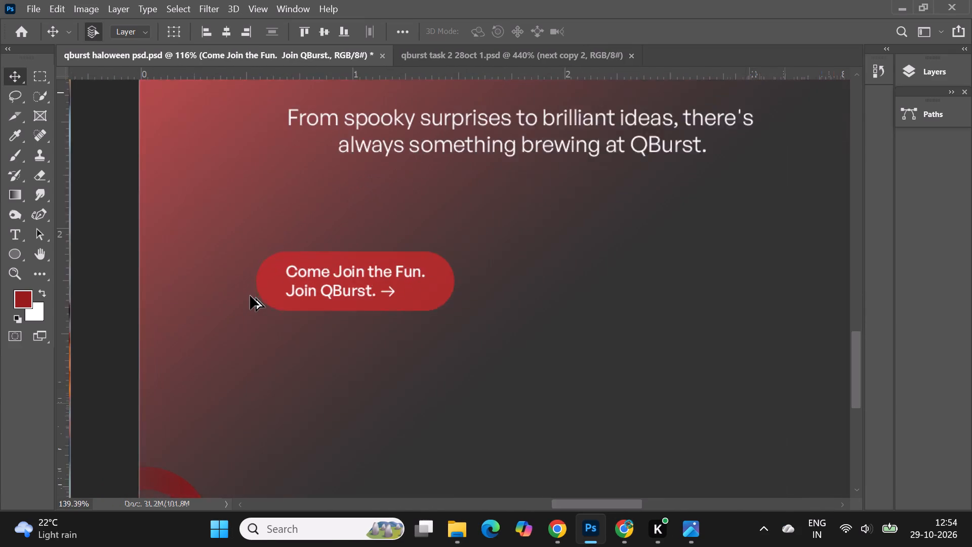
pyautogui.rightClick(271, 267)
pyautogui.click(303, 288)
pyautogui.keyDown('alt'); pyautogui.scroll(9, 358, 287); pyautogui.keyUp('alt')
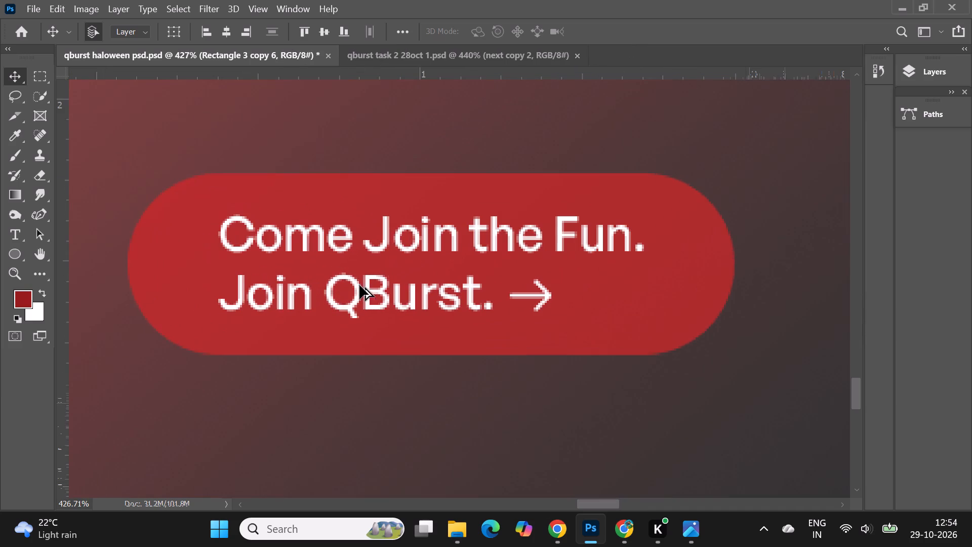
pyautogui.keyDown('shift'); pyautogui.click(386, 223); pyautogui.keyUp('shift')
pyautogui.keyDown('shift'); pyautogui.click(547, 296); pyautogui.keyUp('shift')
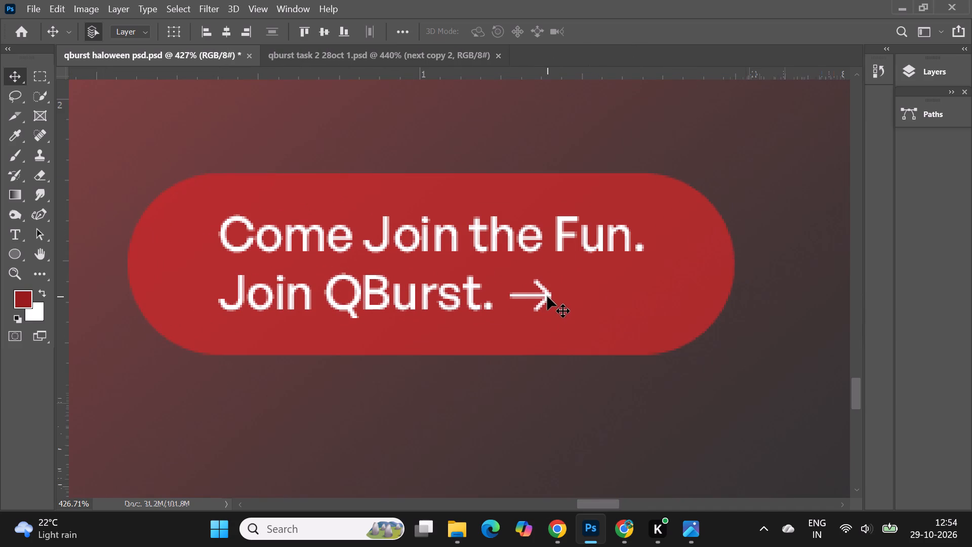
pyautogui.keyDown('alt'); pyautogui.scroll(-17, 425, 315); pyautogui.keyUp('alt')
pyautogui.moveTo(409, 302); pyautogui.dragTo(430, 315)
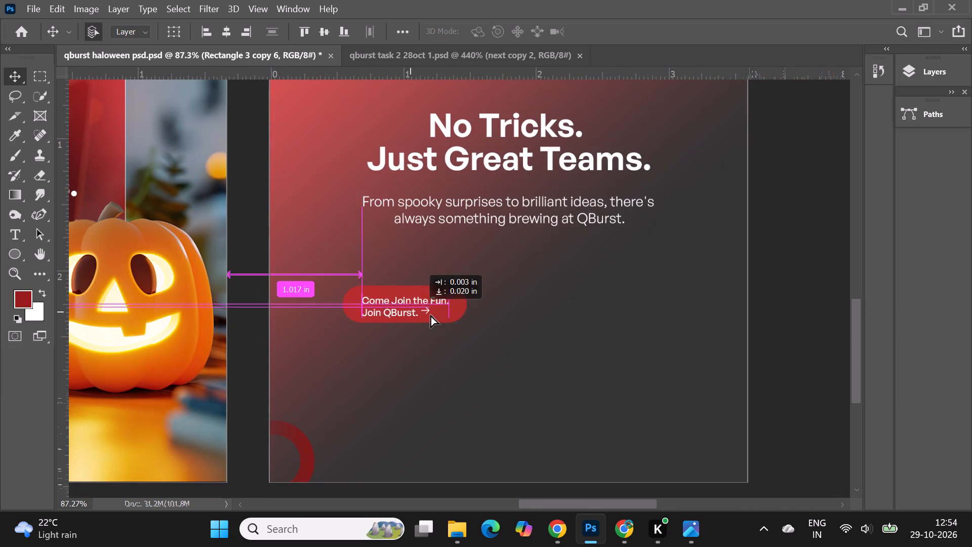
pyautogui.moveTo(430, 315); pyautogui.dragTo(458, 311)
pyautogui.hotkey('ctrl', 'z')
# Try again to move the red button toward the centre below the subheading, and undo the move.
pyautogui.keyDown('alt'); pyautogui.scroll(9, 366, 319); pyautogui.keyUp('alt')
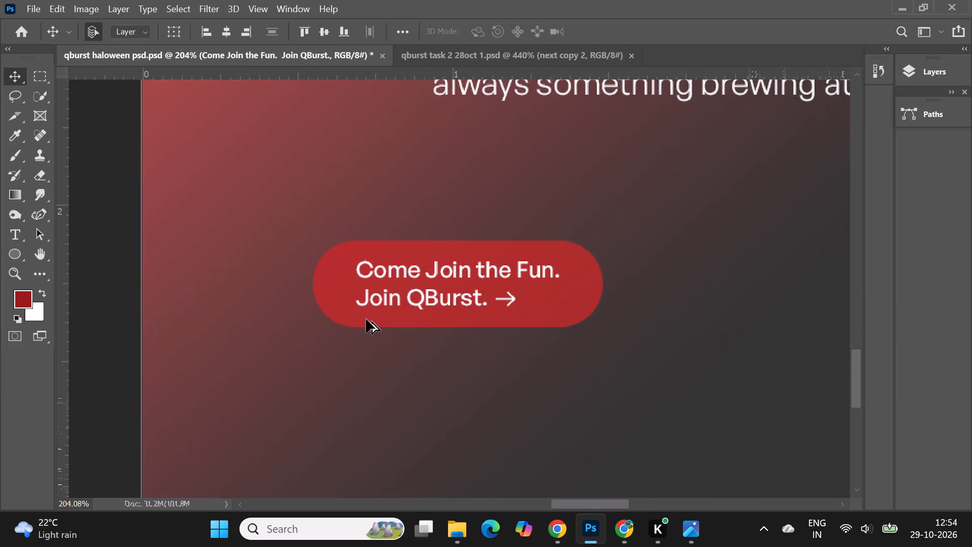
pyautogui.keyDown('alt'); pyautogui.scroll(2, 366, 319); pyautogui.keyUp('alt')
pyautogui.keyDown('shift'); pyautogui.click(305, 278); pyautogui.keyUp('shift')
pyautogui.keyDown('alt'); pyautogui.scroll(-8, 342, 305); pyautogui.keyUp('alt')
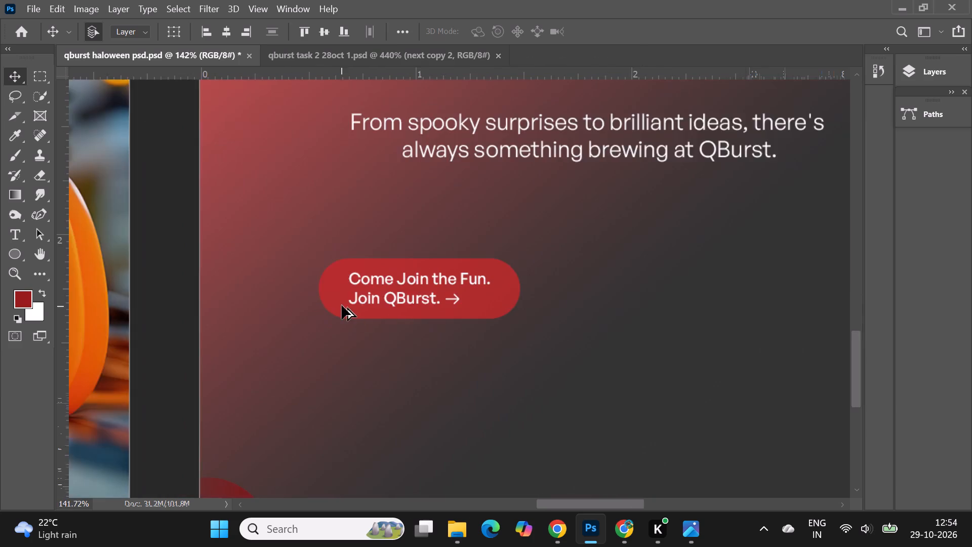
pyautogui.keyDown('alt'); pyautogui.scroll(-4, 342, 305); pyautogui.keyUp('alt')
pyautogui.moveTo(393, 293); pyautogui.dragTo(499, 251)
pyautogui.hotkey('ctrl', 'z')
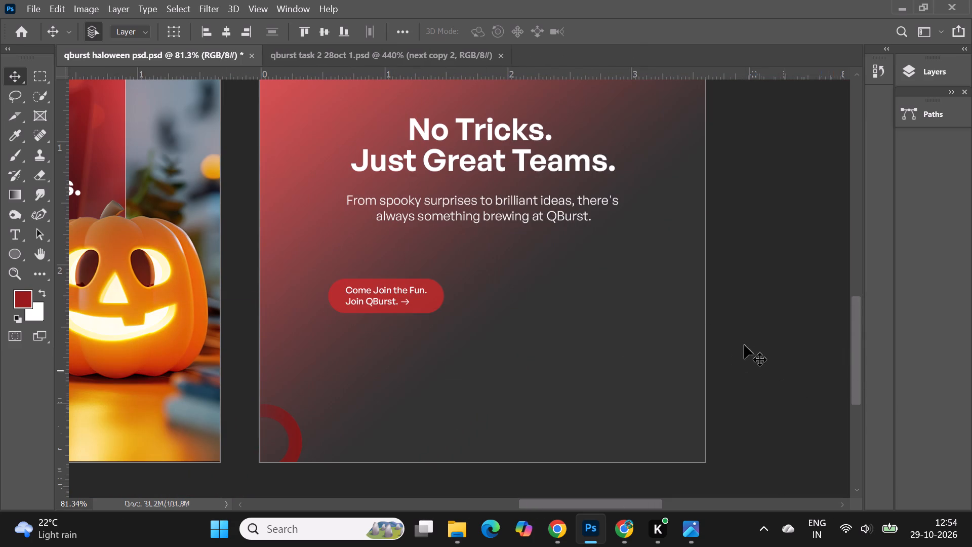
# Select the button's red pill, text and arrow together and move them to the artboard's centre, just below the subheading.
pyautogui.click(758, 338)
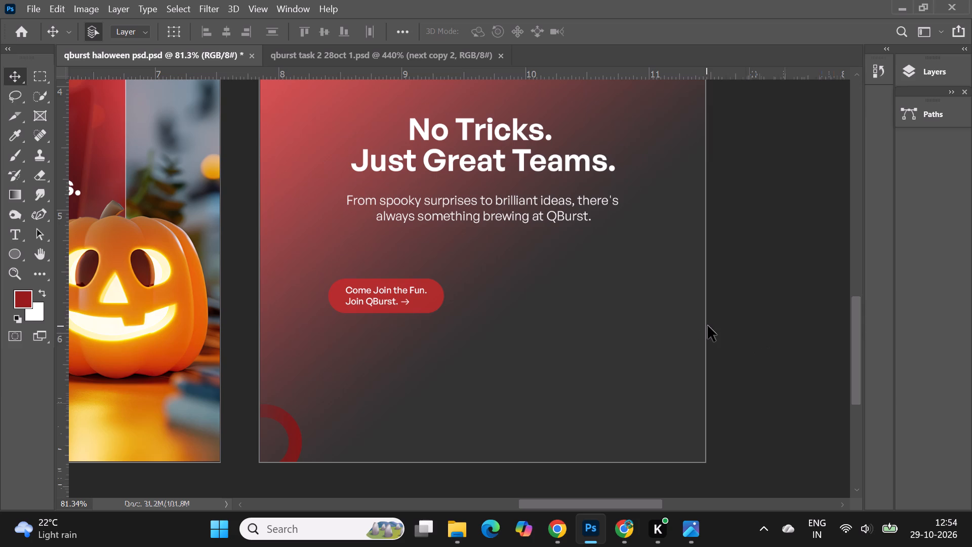
pyautogui.keyDown('alt'); pyautogui.scroll(2, 306, 282); pyautogui.keyUp('alt')
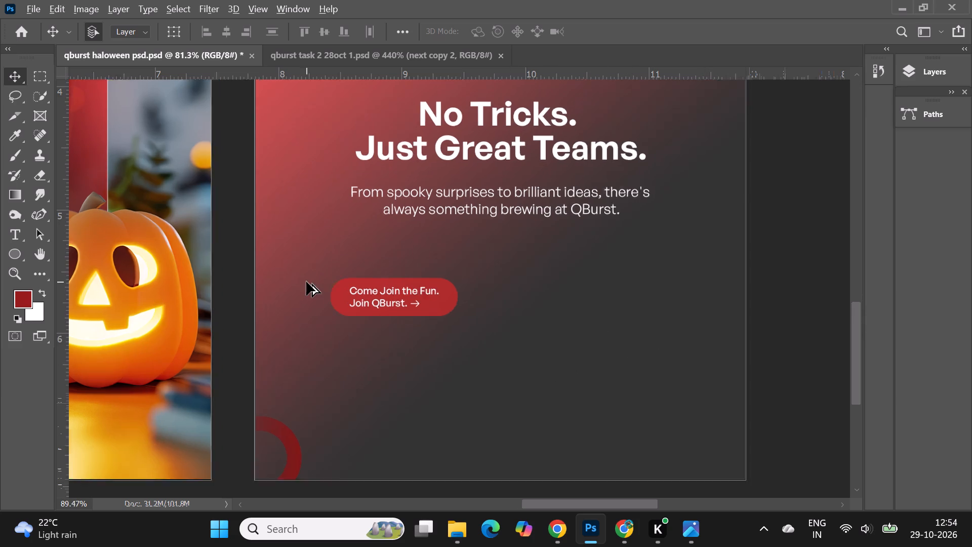
pyautogui.keyDown('alt'); pyautogui.scroll(6, 306, 282); pyautogui.keyUp('alt')
pyautogui.keyDown('alt'); pyautogui.scroll(5, 542, 349); pyautogui.keyUp('alt')
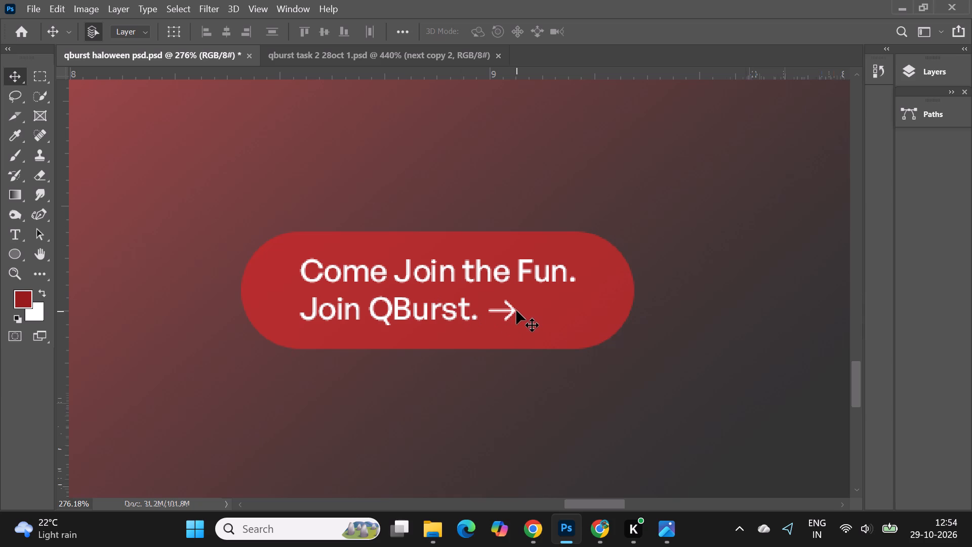
pyautogui.rightClick(514, 309)
pyautogui.click(540, 342)
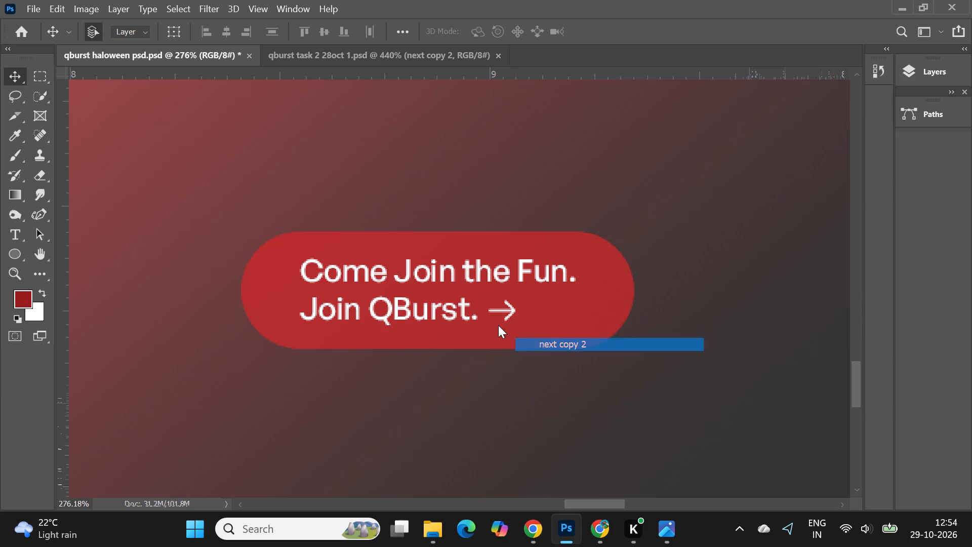
pyautogui.keyDown('shift'); pyautogui.click(303, 270); pyautogui.keyUp('shift')
pyautogui.keyDown('shift'); pyautogui.click(254, 289); pyautogui.keyUp('shift')
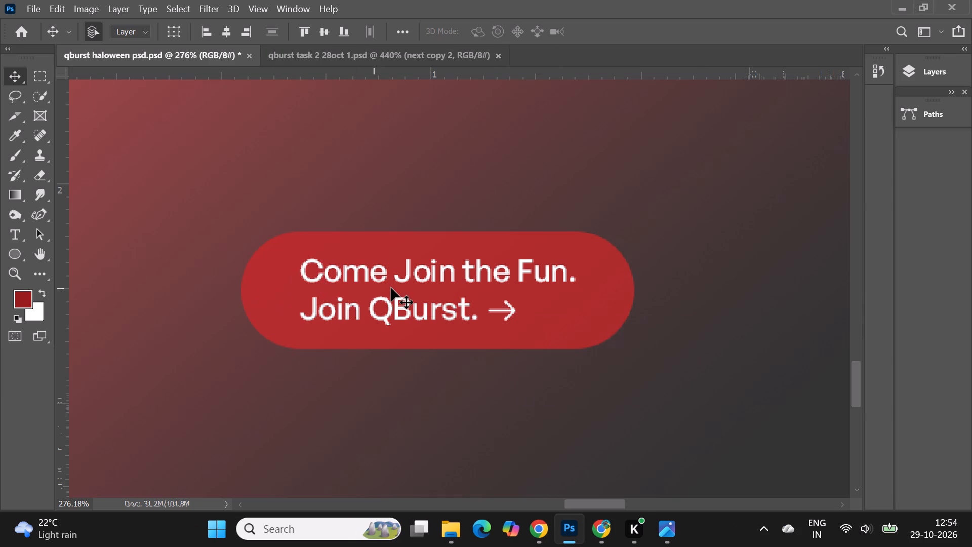
pyautogui.keyDown('alt'); pyautogui.scroll(-11, 391, 288); pyautogui.keyUp('alt')
pyautogui.moveTo(412, 285); pyautogui.dragTo(550, 245)
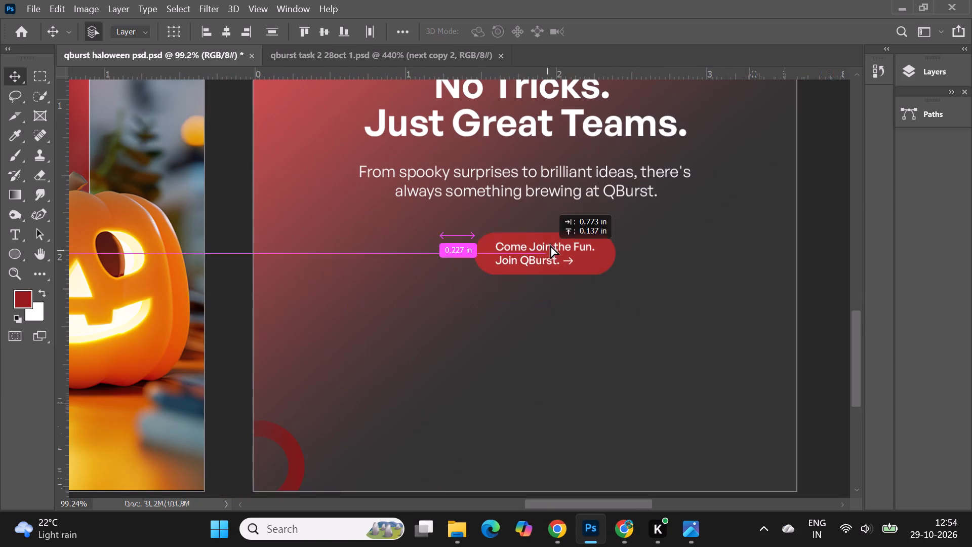
pyautogui.moveTo(550, 245); pyautogui.dragTo(532, 232)
pyautogui.keyDown('alt'); pyautogui.scroll(-5, 482, 252); pyautogui.keyUp('alt')
pyautogui.click(522, 248)
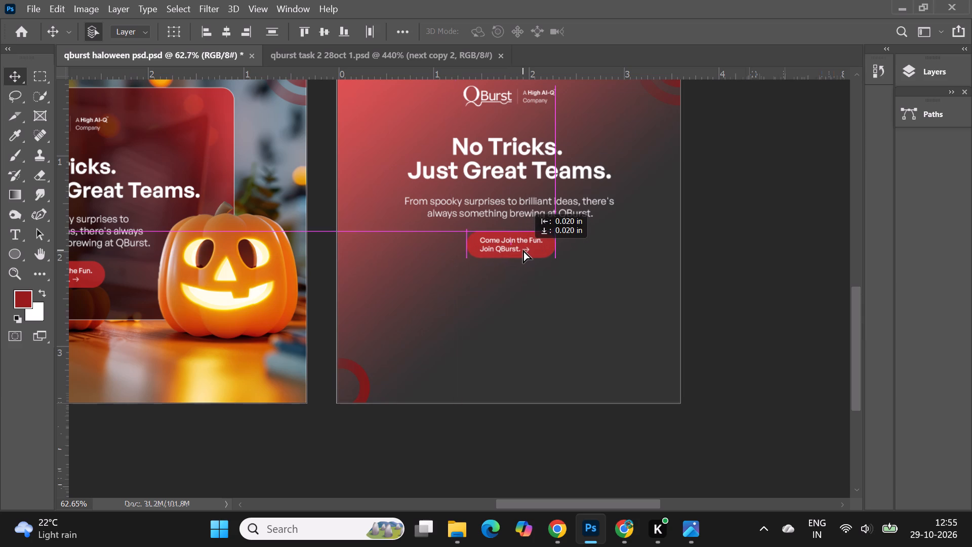
pyautogui.click(514, 243)
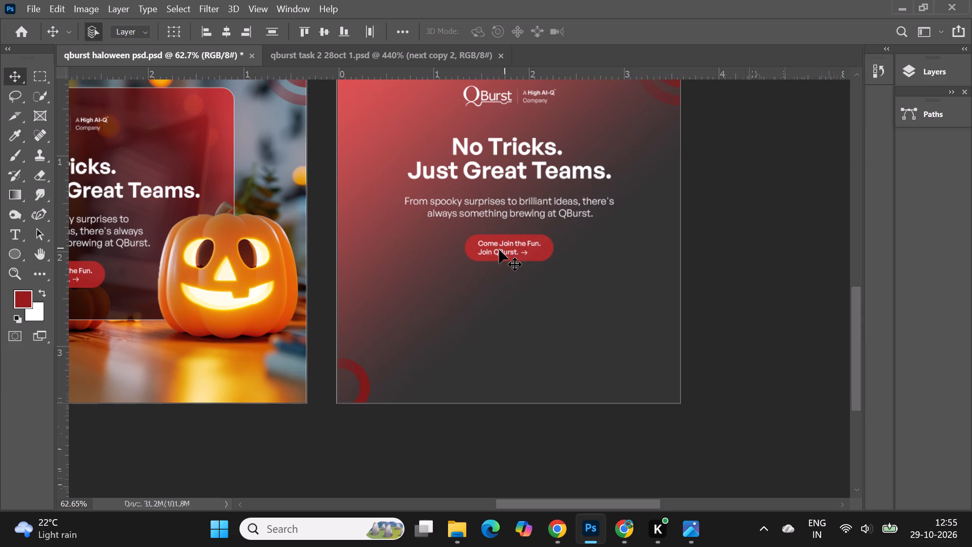
# Deselect the button and review the centred layout of the qburst haloween 2 copy artboard up close and beside the other Halloween creatives.
pyautogui.keyDown('alt'); pyautogui.scroll(-4, 499, 250); pyautogui.keyUp('alt')
pyautogui.click(737, 330)
pyautogui.keyDown('alt'); pyautogui.scroll(4, 521, 142); pyautogui.keyUp('alt')
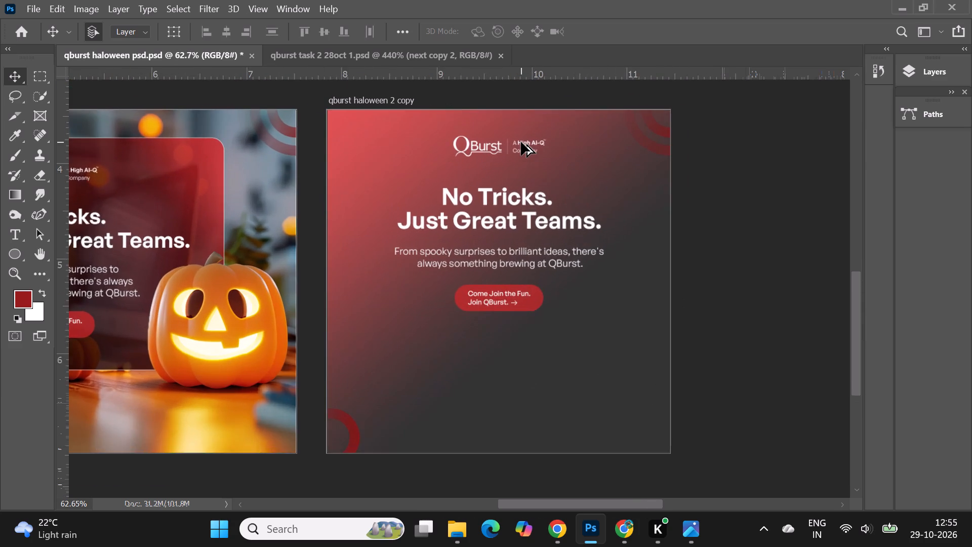
pyautogui.keyDown('alt'); pyautogui.scroll(2, 521, 142); pyautogui.keyUp('alt')
pyautogui.keyDown('alt'); pyautogui.scroll(-7, 521, 142); pyautogui.keyUp('alt')
pyautogui.click(694, 303)
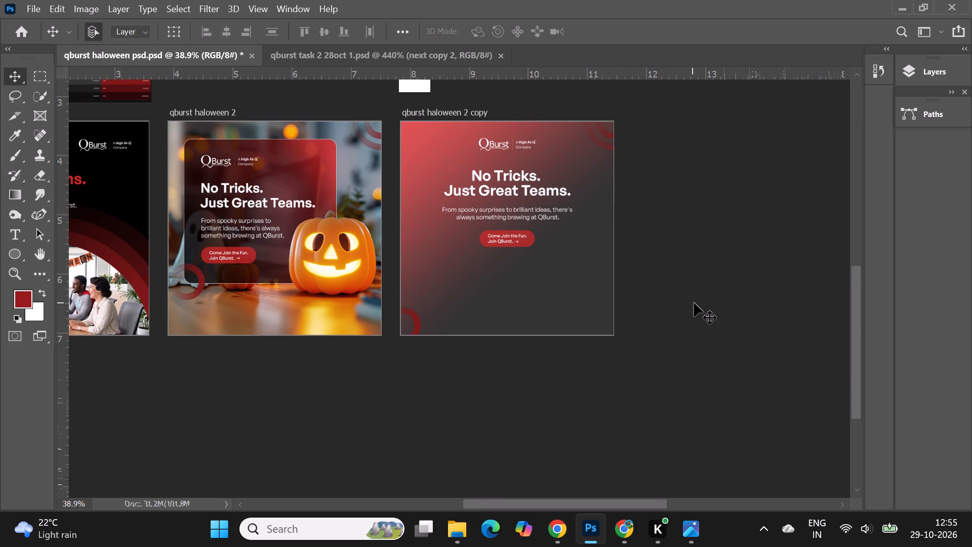
pyautogui.keyDown('alt'); pyautogui.scroll(10, 505, 134); pyautogui.keyUp('alt')
pyautogui.keyDown('alt'); pyautogui.scroll(-12, 532, 142); pyautogui.keyUp('alt')
pyautogui.keyDown('alt'); pyautogui.scroll(-4, 722, 181); pyautogui.keyUp('alt')
pyautogui.click(725, 190)
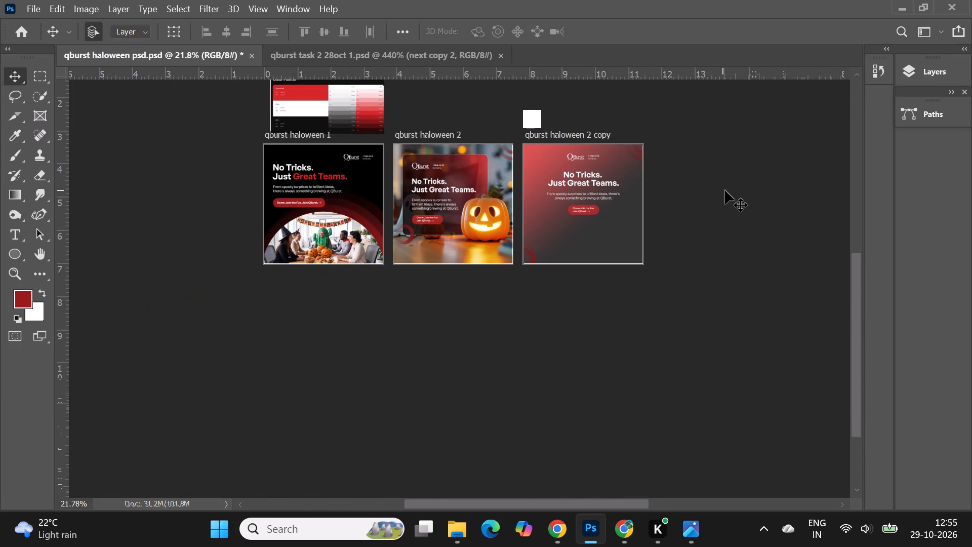
pyautogui.keyDown('alt'); pyautogui.scroll(11, 609, 155); pyautogui.keyUp('alt')
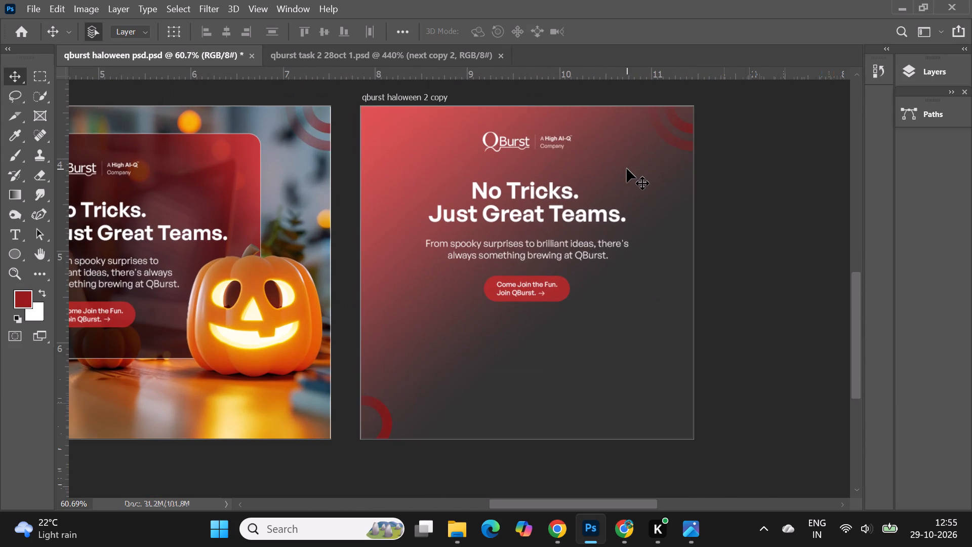
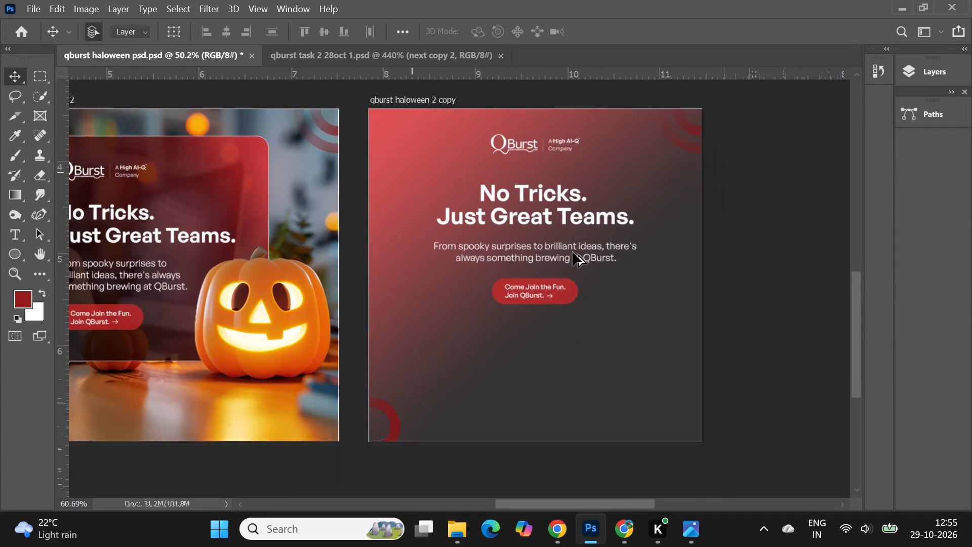
# Raise the red-to-black gradient background rectangle to full opacity on the "qburst haloween 2 copy" artboard.
pyautogui.keyDown('alt'); pyautogui.scroll(1, 573, 252); pyautogui.keyUp('alt')
pyautogui.keyDown('alt'); pyautogui.scroll(-2, 553, 246); pyautogui.keyUp('alt')
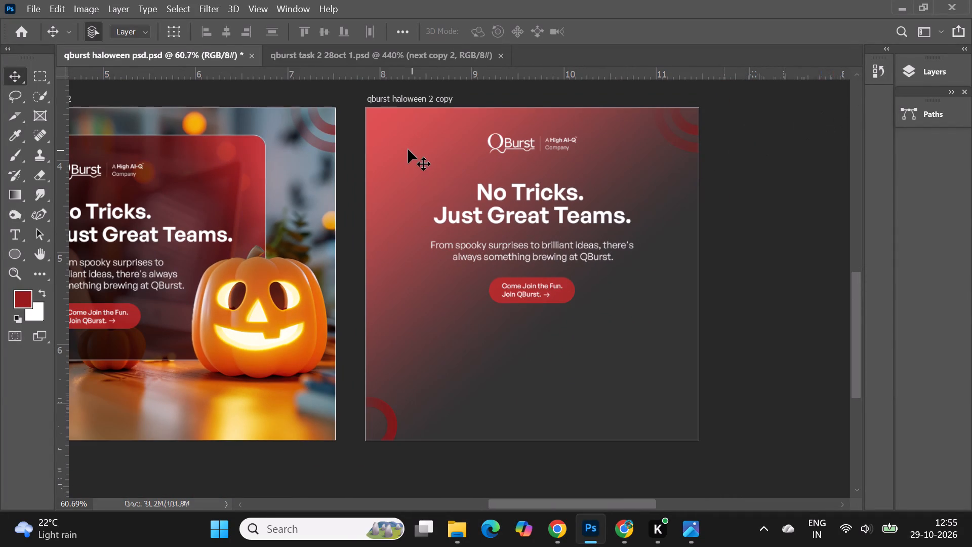
pyautogui.click(408, 149)
pyautogui.click(901, 73)
pyautogui.click(888, 110)
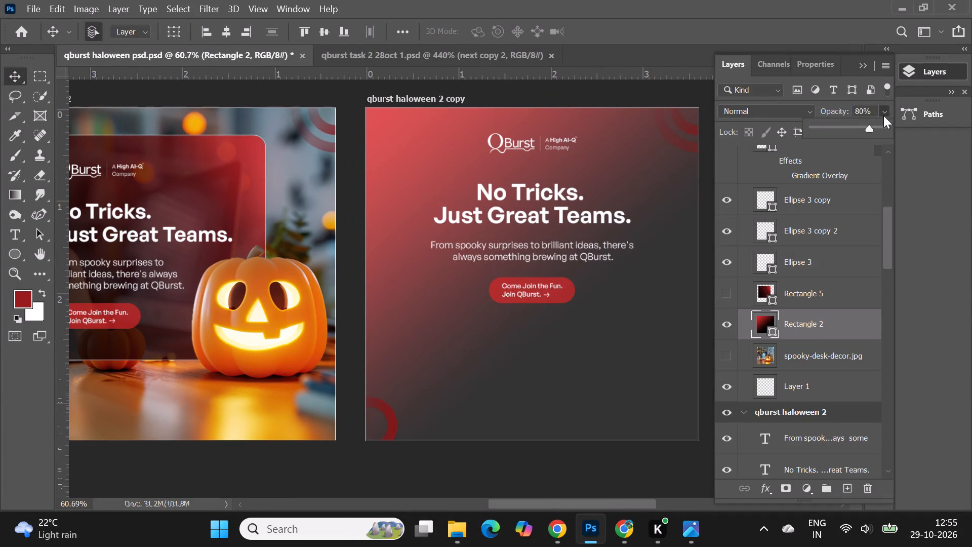
pyautogui.moveTo(876, 129); pyautogui.dragTo(901, 129)
pyautogui.click(864, 62)
pyautogui.click(775, 274)
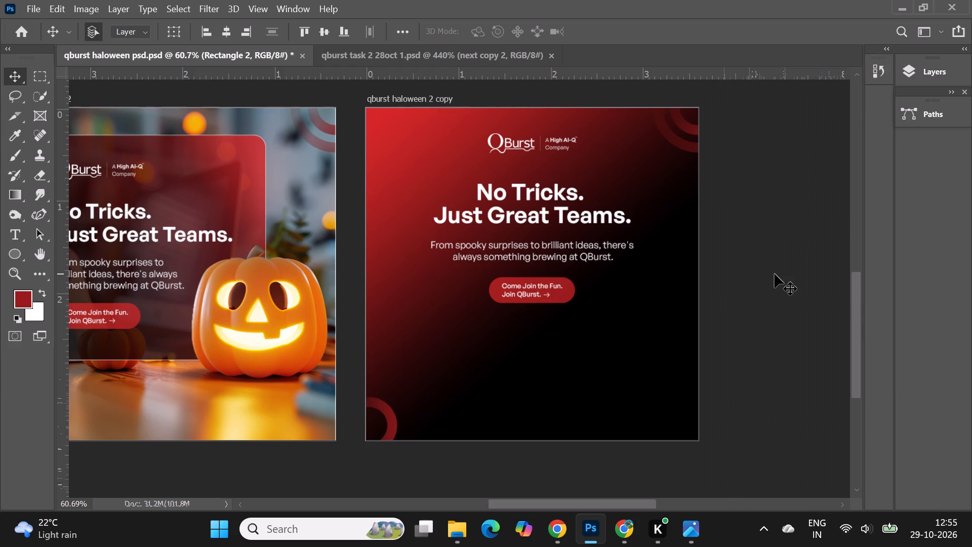
pyautogui.keyDown('alt'); pyautogui.scroll(-4, 508, 166); pyautogui.keyUp('alt')
pyautogui.click(684, 233)
# Select the "No Tricks. Just Great Teams." headline text on the centred-layout artboard and open its General Sans font weight choices.
pyautogui.keyDown('alt'); pyautogui.scroll(5, 479, 140); pyautogui.keyUp('alt')
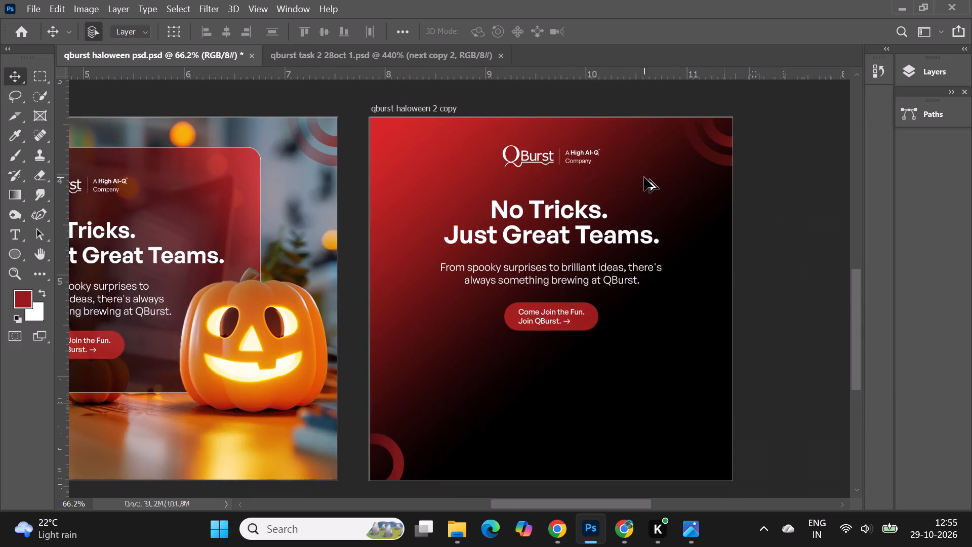
pyautogui.keyDown('alt'); pyautogui.scroll(3, 644, 177); pyautogui.keyUp('alt')
pyautogui.keyDown('alt'); pyautogui.scroll(-5, 591, 155); pyautogui.keyUp('alt')
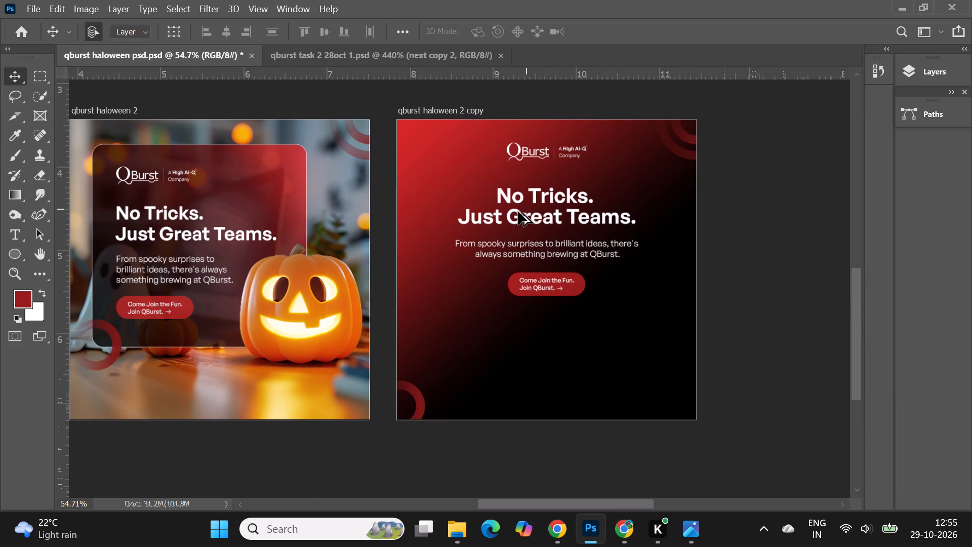
pyautogui.doubleClick(541, 200)
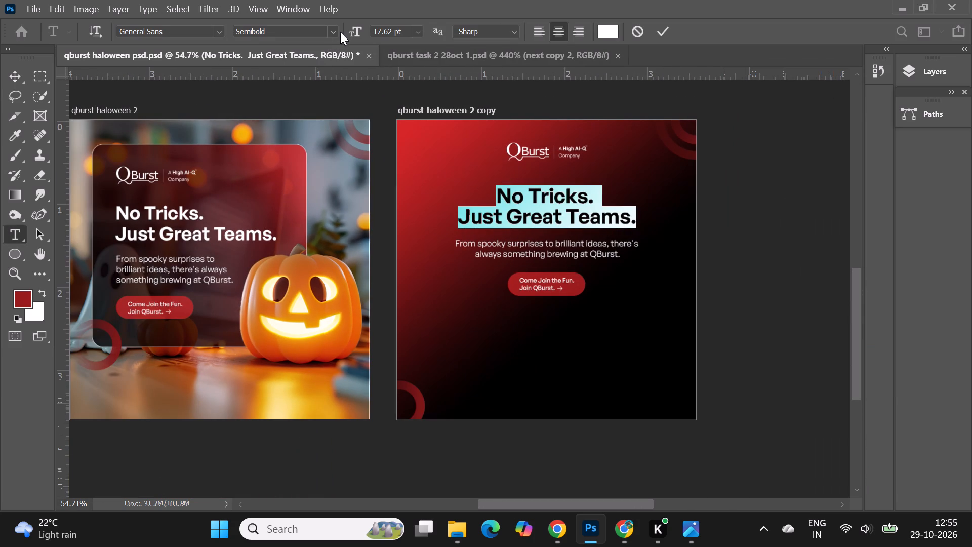
pyautogui.click(340, 32)
pyautogui.click(333, 38)
pyautogui.click(329, 32)
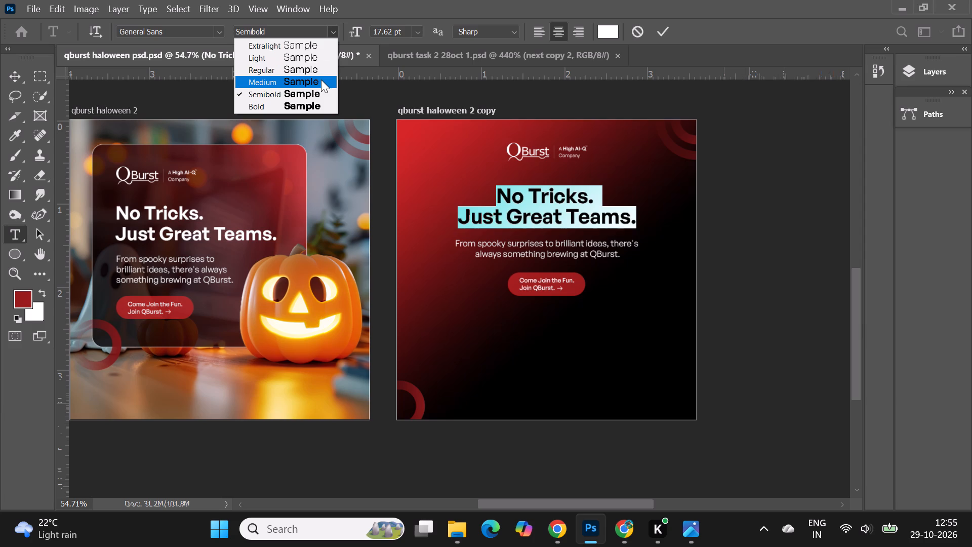
# Set the "No Tricks. Just Great Teams." headline on the qburst haloween 2 copy artboard to the Medium font style.
pyautogui.click(321, 81)
pyautogui.click(662, 27)
pyautogui.click(737, 228)
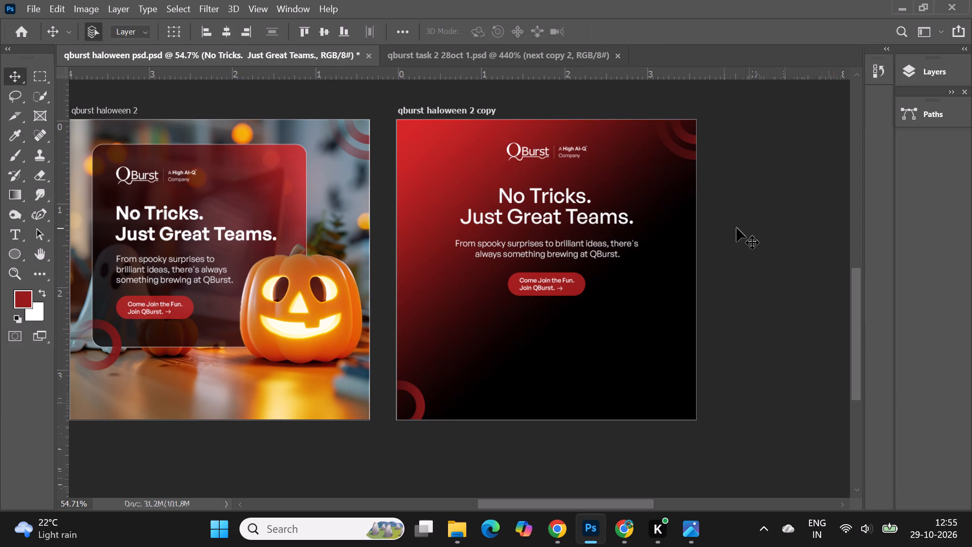
# Examine the headline, logo and overall layout of the qburst haloween 2 copy artboard up close and at full view.
pyautogui.keyDown('alt'); pyautogui.scroll(-4, 575, 182); pyautogui.keyUp('alt')
pyautogui.keyDown('alt'); pyautogui.scroll(7, 563, 189); pyautogui.keyUp('alt')
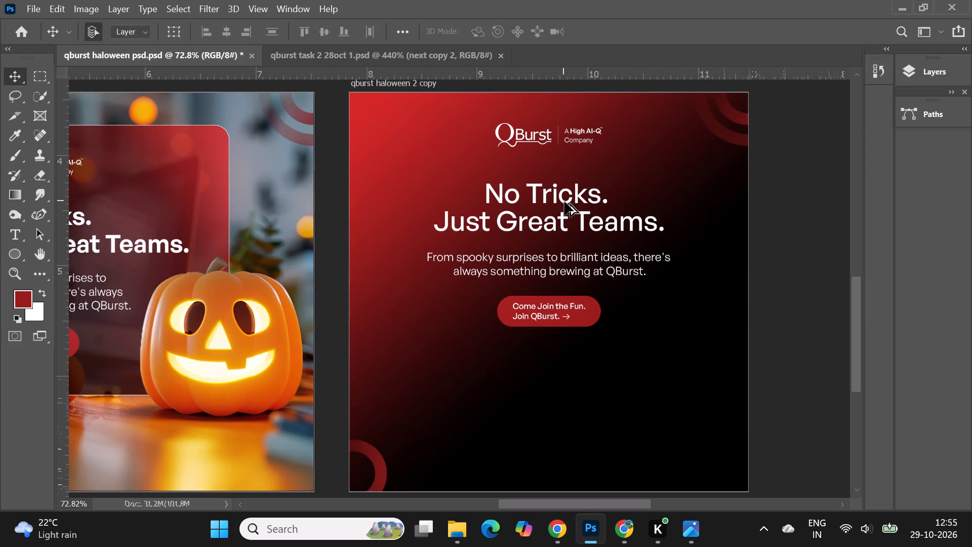
pyautogui.keyDown('alt'); pyautogui.scroll(1, 564, 202); pyautogui.keyUp('alt')
pyautogui.scroll(5, 571, 245)
pyautogui.keyDown('alt'); pyautogui.scroll(4, 554, 204); pyautogui.keyUp('alt')
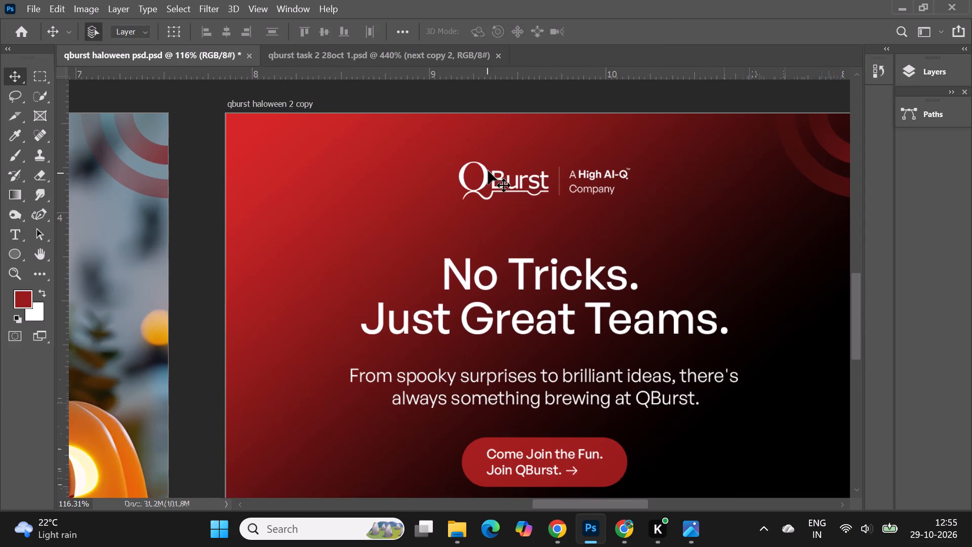
pyautogui.keyDown('alt'); pyautogui.scroll(-12, 488, 167); pyautogui.keyUp('alt')
pyautogui.keyDown('alt'); pyautogui.scroll(5, 488, 167); pyautogui.keyUp('alt')
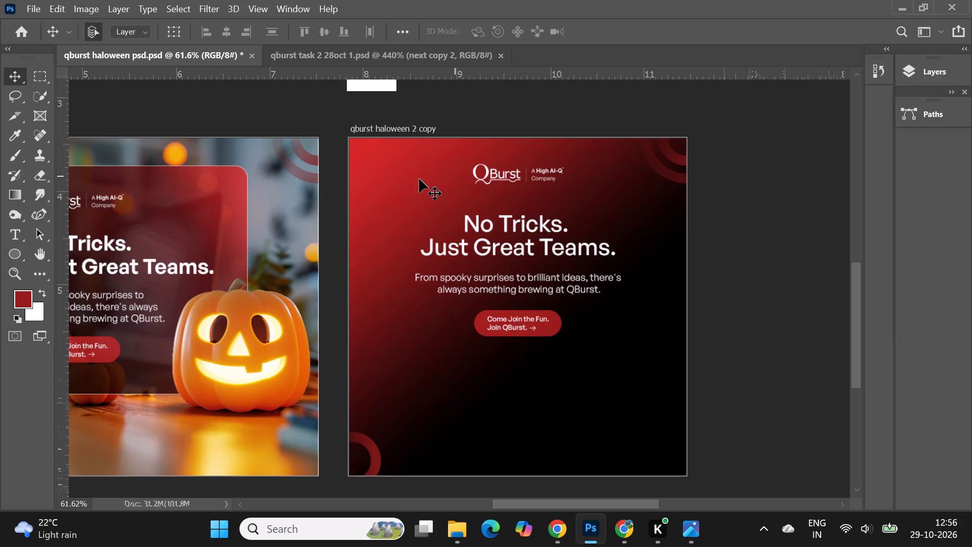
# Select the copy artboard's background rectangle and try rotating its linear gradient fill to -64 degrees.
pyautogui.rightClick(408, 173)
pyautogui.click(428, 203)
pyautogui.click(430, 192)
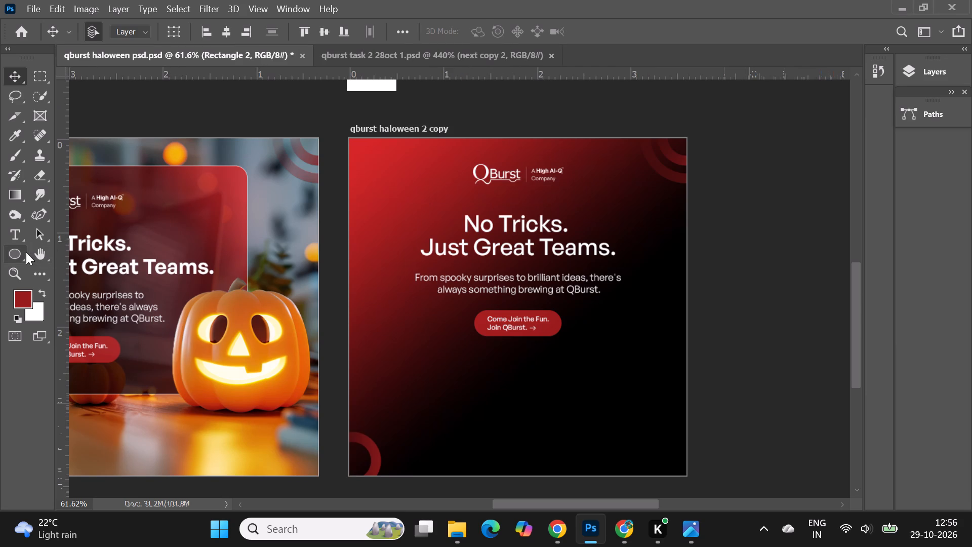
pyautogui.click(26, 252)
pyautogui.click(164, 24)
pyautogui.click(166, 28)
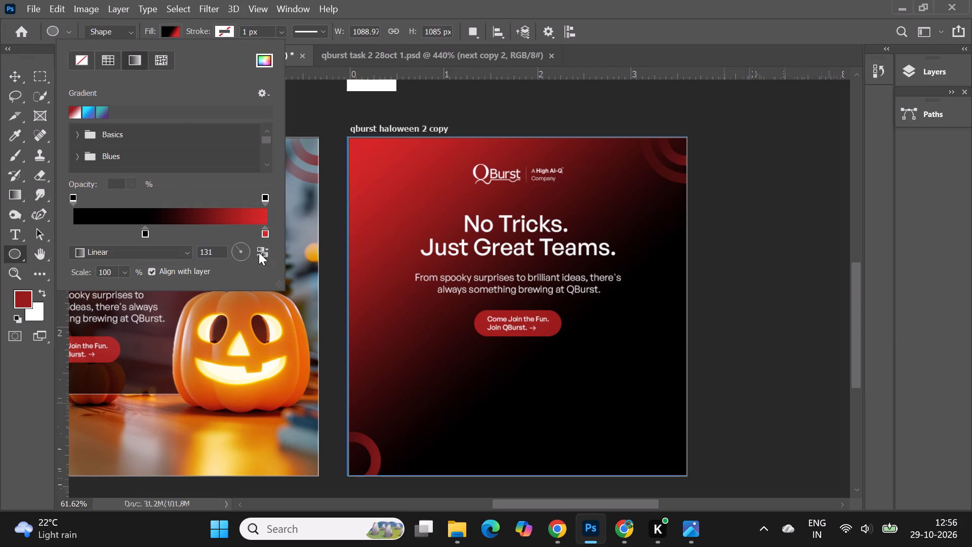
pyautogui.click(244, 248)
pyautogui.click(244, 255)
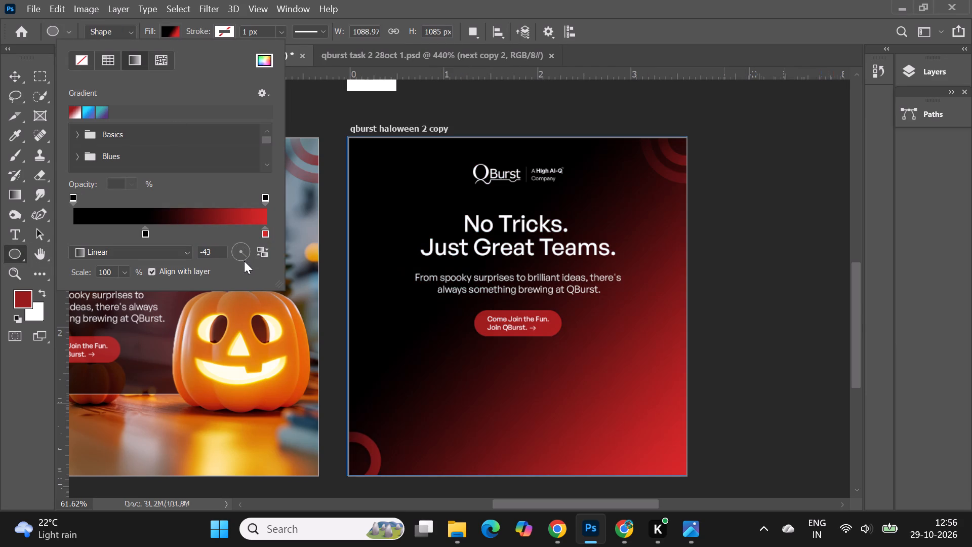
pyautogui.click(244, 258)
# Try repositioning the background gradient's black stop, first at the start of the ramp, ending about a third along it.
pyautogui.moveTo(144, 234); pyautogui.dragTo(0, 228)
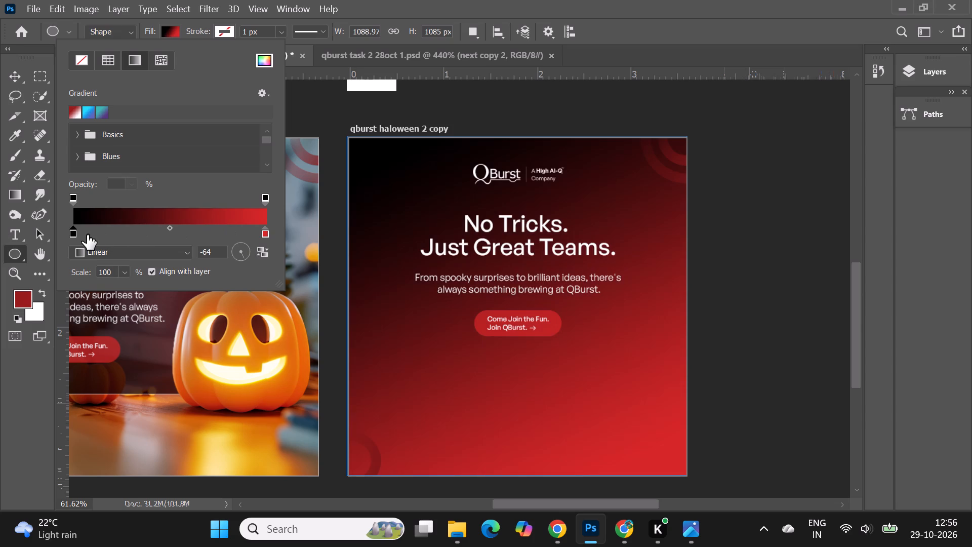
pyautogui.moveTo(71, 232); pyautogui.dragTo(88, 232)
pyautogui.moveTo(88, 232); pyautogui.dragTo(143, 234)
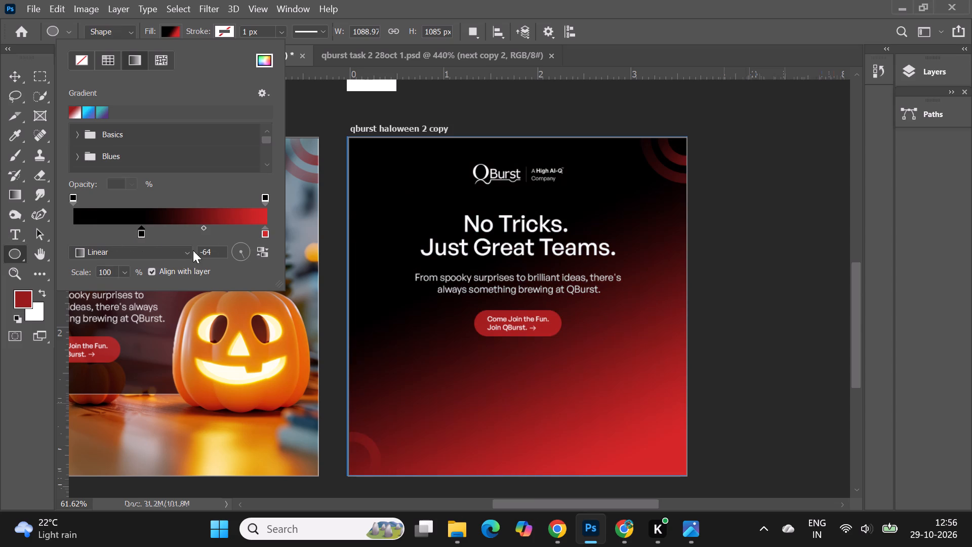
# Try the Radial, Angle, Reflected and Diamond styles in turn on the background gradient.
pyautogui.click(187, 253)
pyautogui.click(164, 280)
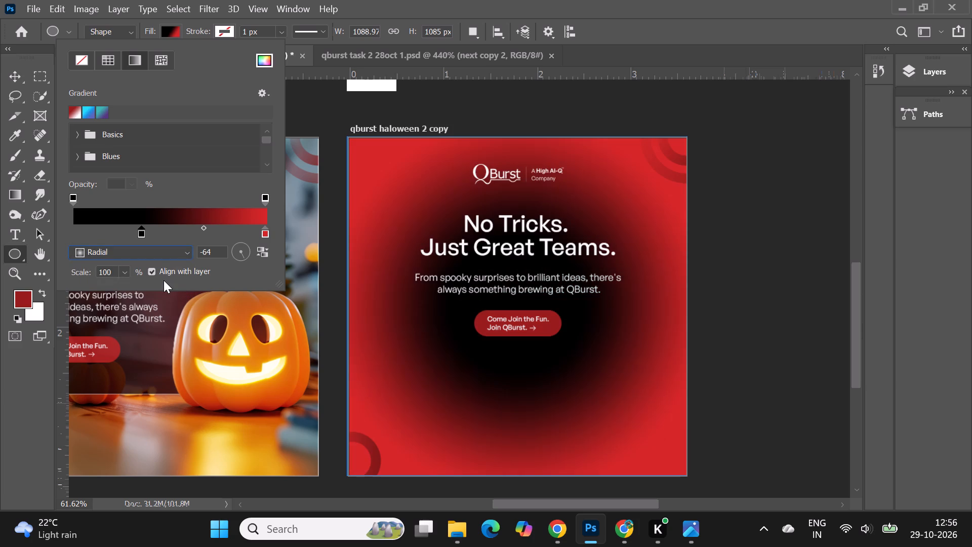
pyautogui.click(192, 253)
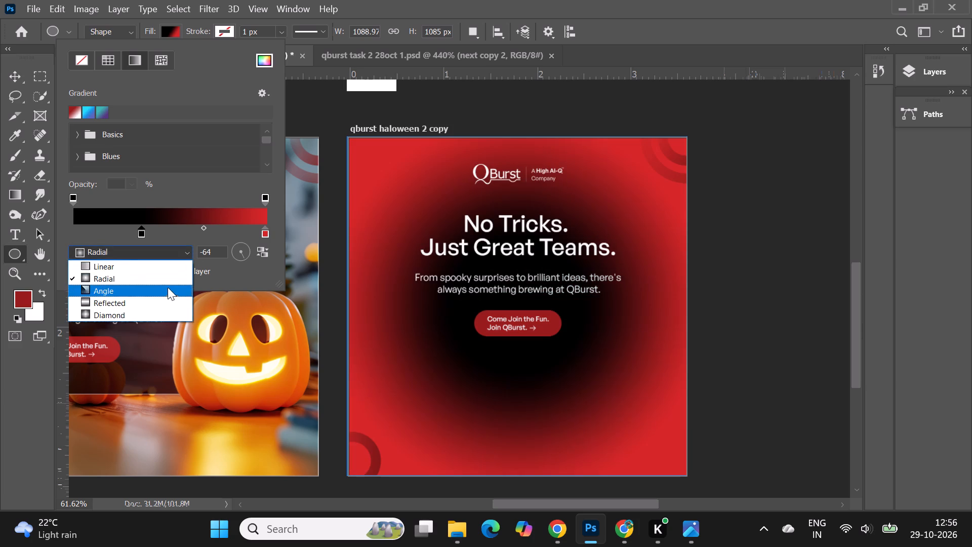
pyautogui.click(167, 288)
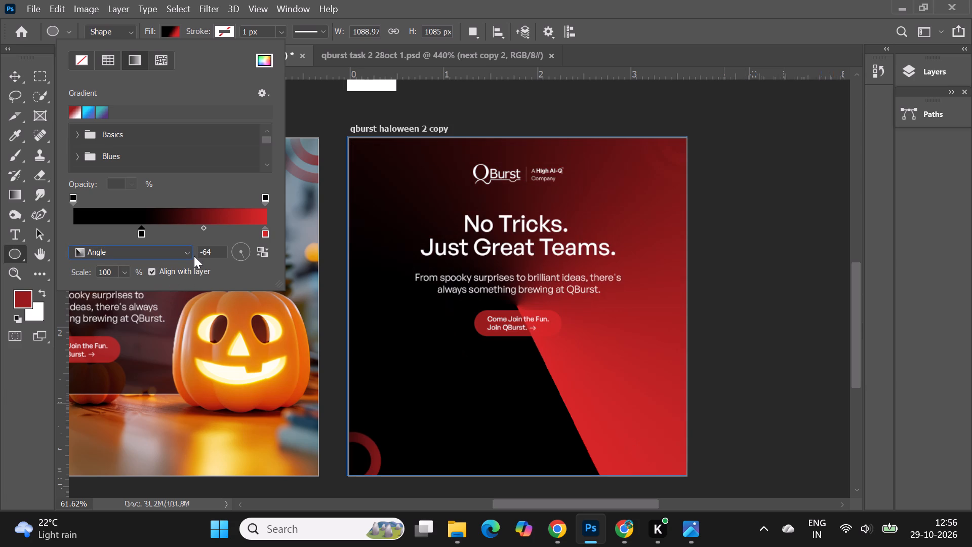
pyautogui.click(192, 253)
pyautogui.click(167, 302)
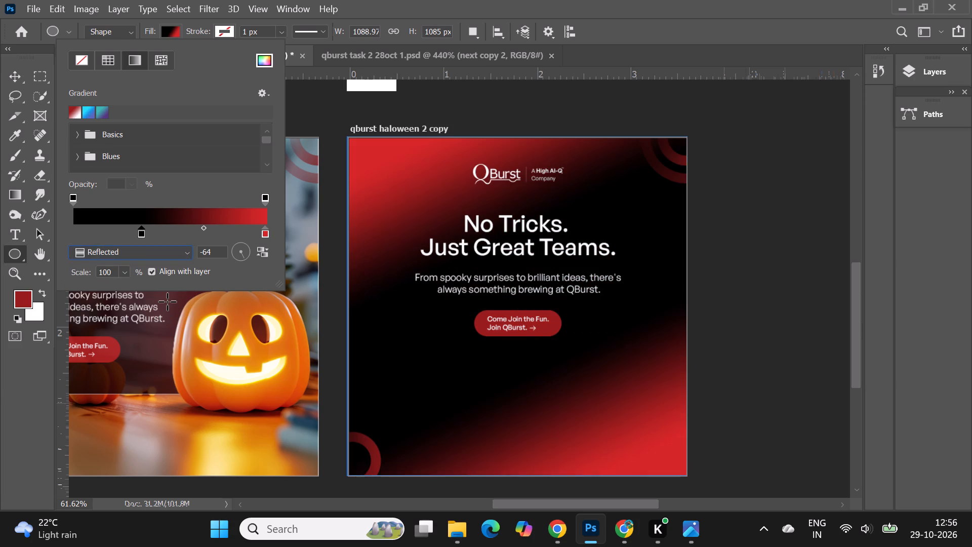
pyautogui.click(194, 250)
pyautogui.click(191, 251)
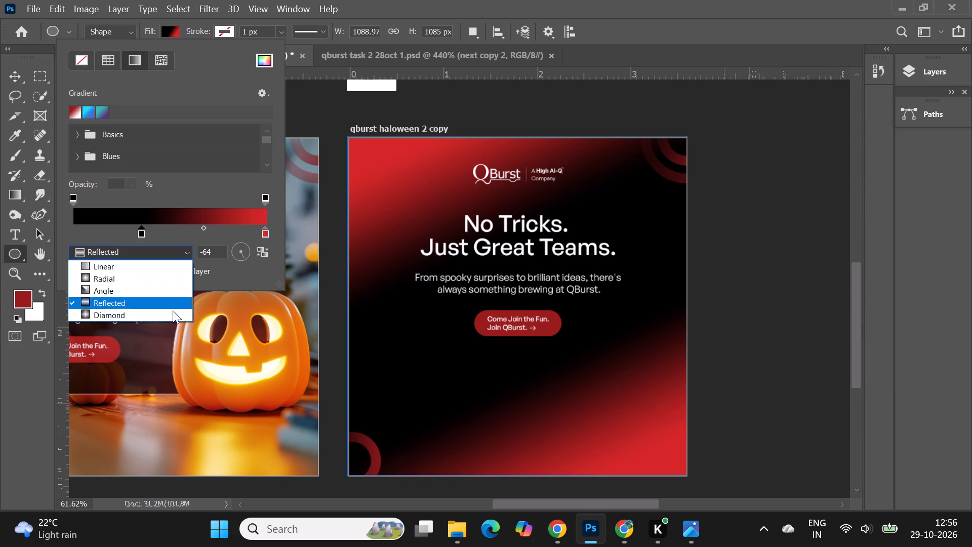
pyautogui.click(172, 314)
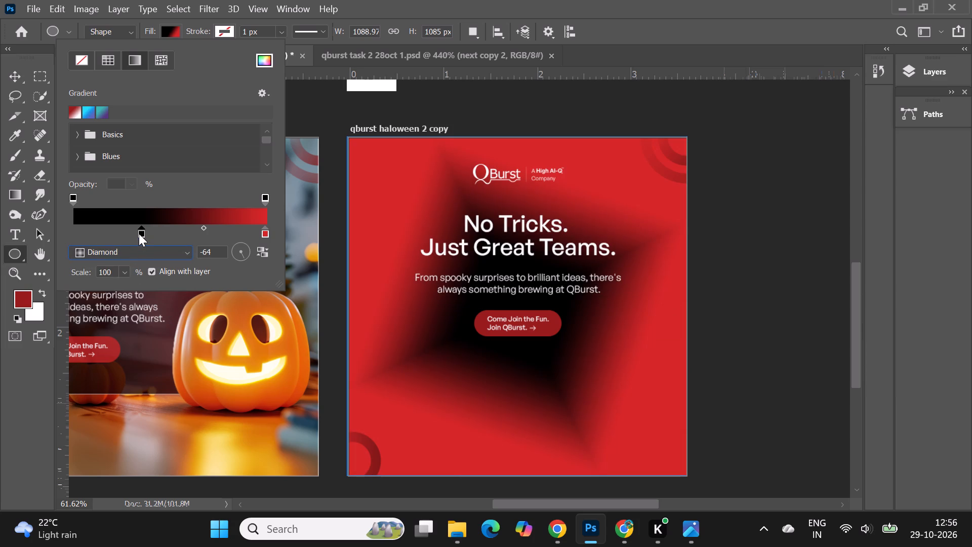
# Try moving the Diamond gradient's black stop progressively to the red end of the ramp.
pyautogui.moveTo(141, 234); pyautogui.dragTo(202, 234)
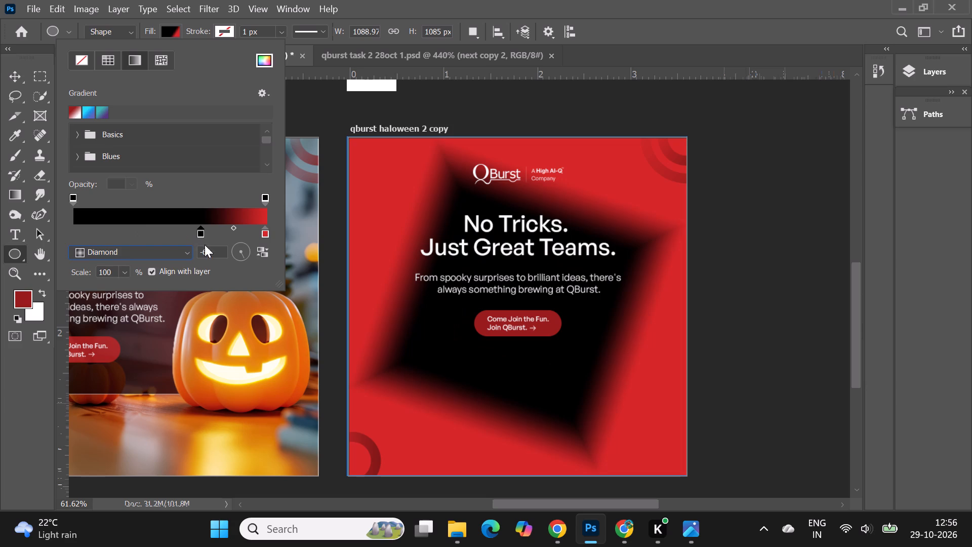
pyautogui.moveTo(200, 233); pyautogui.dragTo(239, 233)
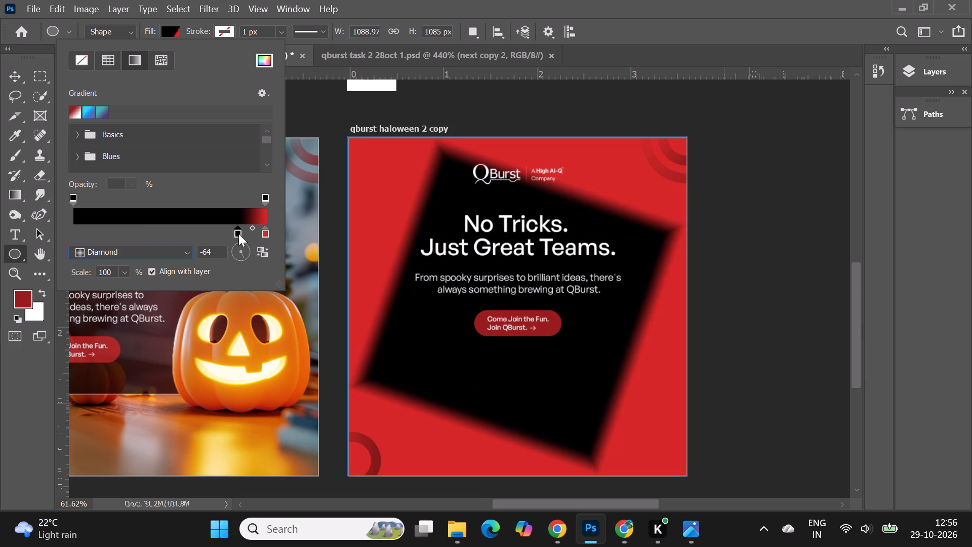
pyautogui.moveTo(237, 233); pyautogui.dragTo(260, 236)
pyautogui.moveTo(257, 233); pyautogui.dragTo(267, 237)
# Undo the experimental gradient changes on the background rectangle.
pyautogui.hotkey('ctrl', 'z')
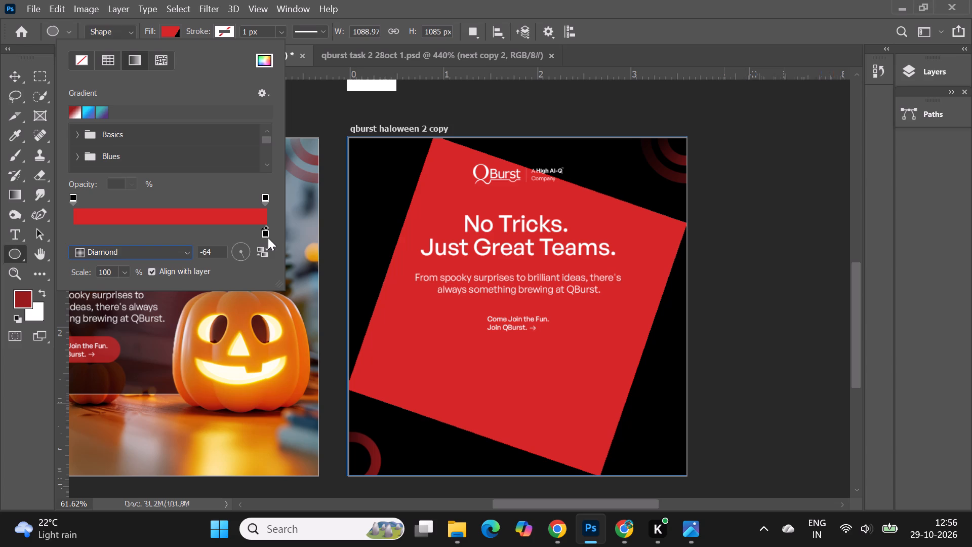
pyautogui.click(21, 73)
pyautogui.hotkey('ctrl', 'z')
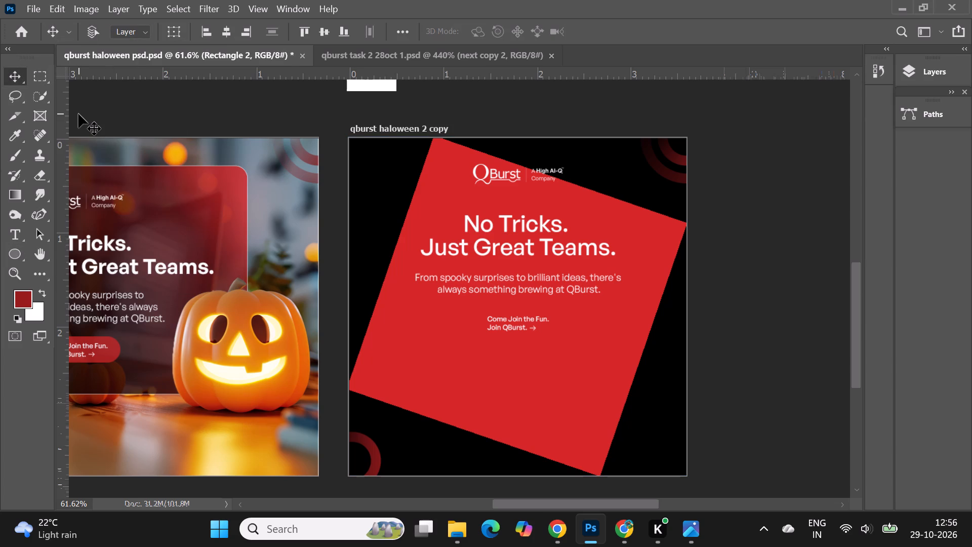
# Select the background rectangle and move the black stop to the very start of its linear gradient.
pyautogui.click(383, 177)
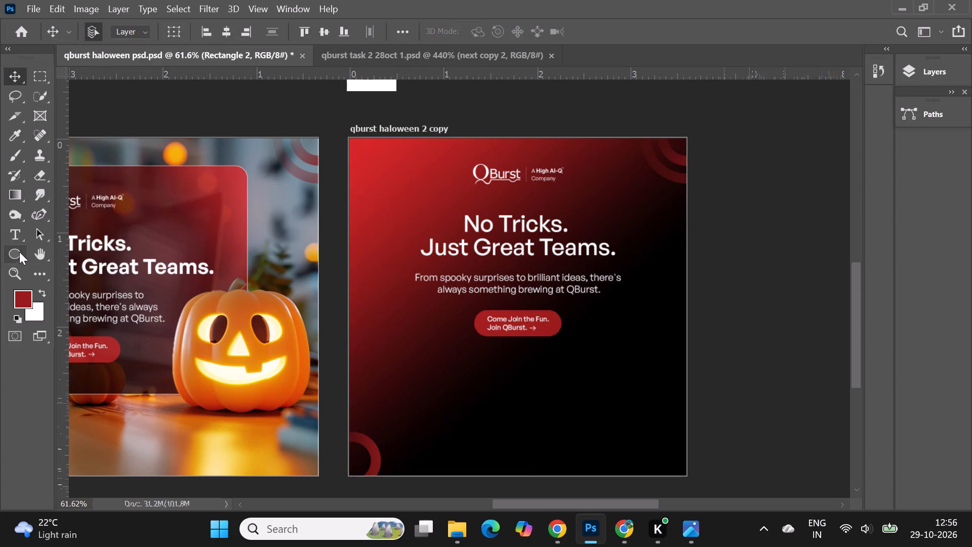
pyautogui.click(19, 254)
pyautogui.click(174, 28)
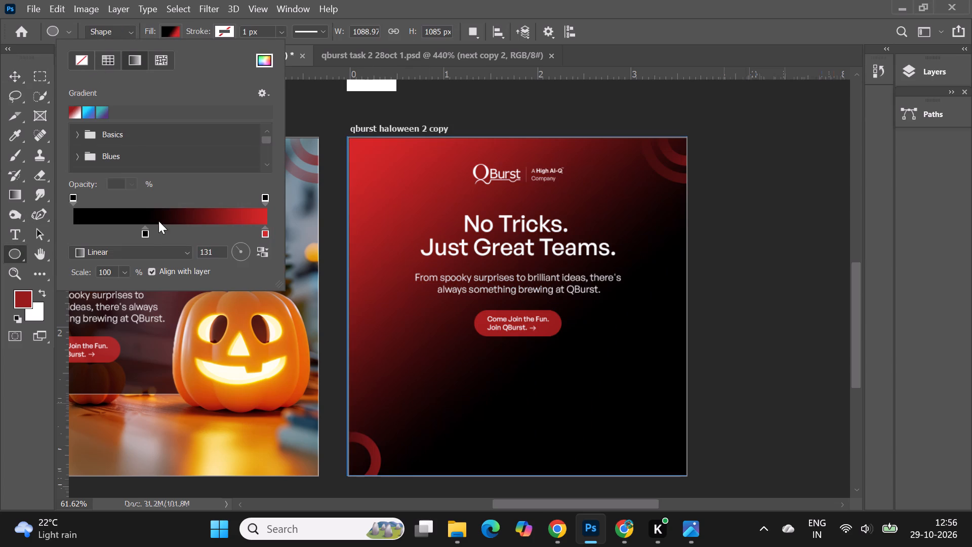
pyautogui.moveTo(144, 232); pyautogui.dragTo(42, 223)
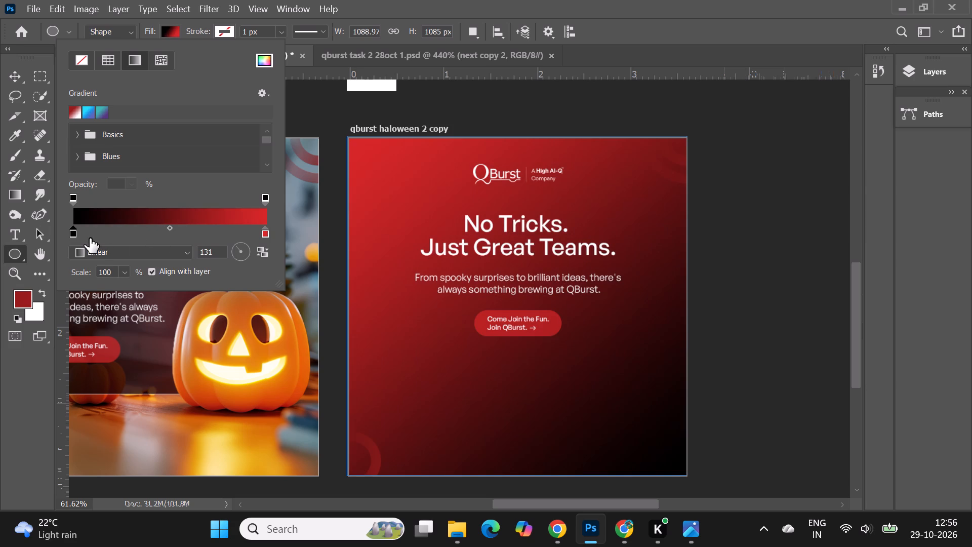
# Recolour the gradient's end stop to black 000000 and its start stop to the red sampled from the neighbouring artboard's button.
pyautogui.doubleClick(264, 235)
pyautogui.moveTo(561, 398); pyautogui.dragTo(517, 431)
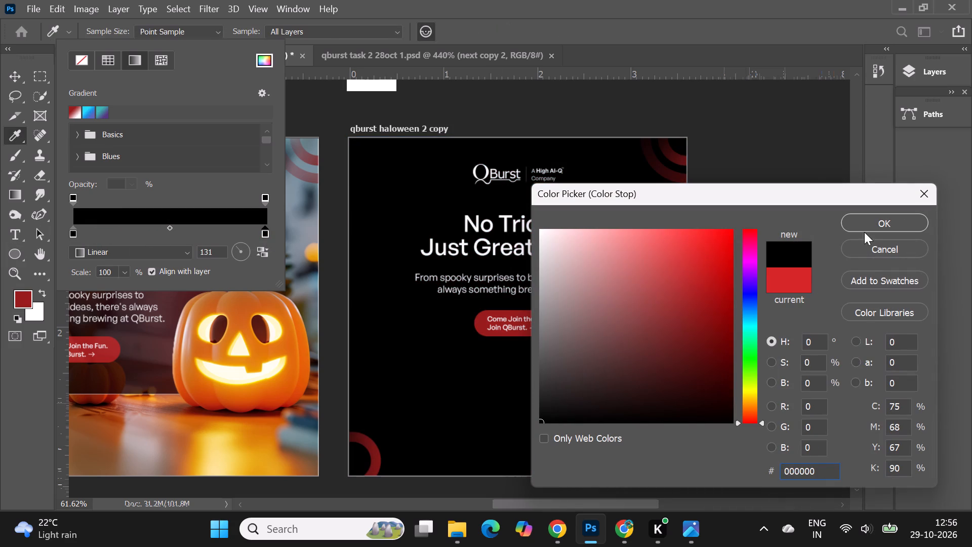
pyautogui.click(865, 223)
pyautogui.doubleClick(71, 232)
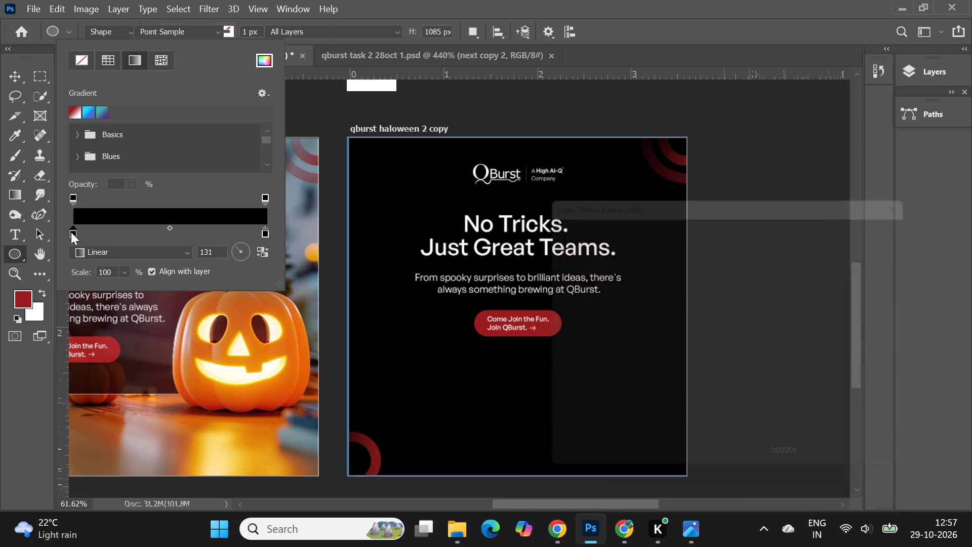
pyautogui.click(110, 356)
pyautogui.click(877, 222)
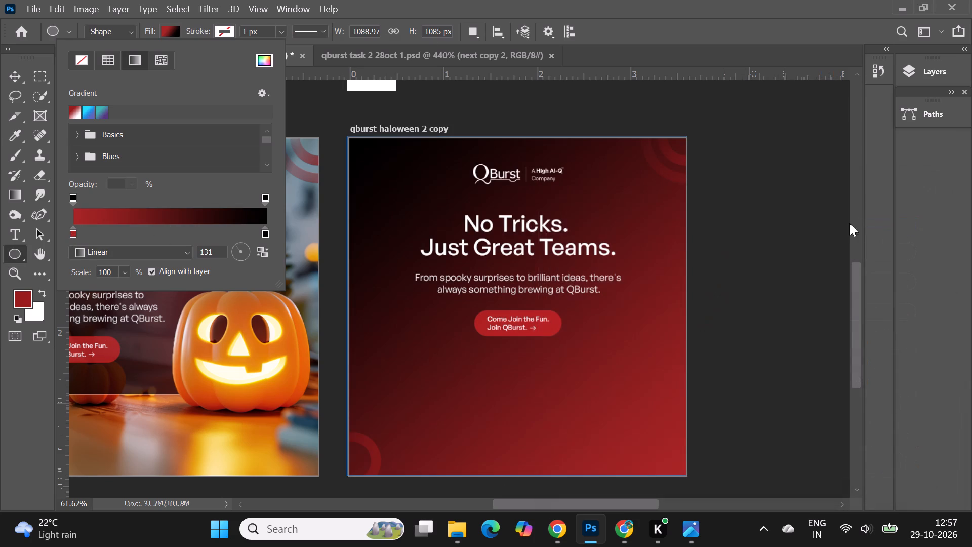
# Move the background gradient's black stop inward from the end to slightly past the middle of the ramp.
pyautogui.moveTo(265, 236); pyautogui.dragTo(299, 237)
pyautogui.moveTo(266, 236); pyautogui.dragTo(212, 233)
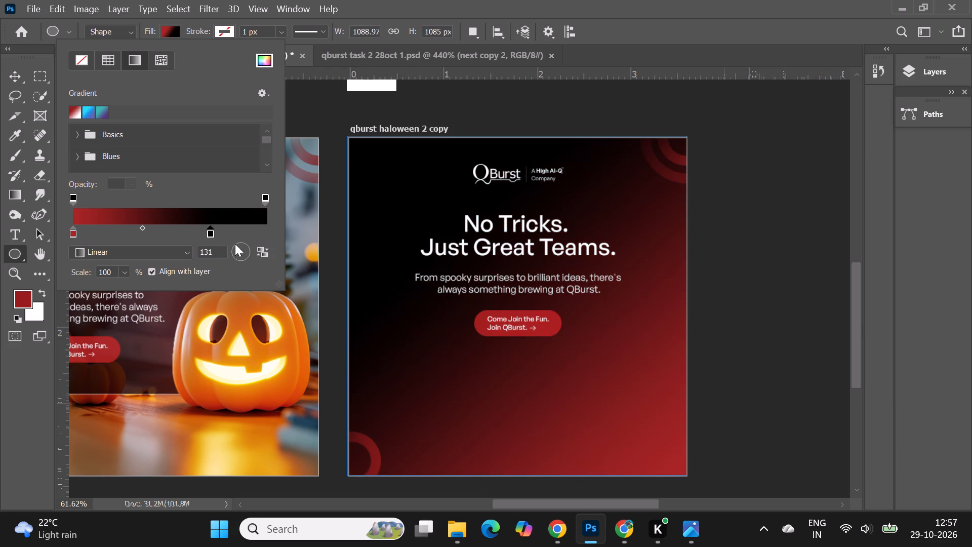
pyautogui.moveTo(210, 235); pyautogui.dragTo(233, 237)
pyautogui.moveTo(232, 233); pyautogui.dragTo(176, 233)
pyautogui.moveTo(176, 233); pyautogui.dragTo(184, 233)
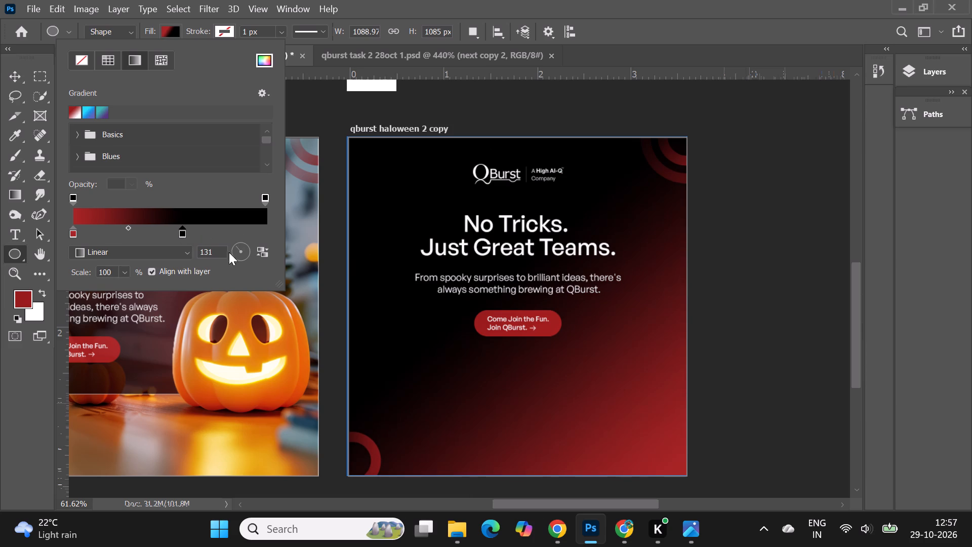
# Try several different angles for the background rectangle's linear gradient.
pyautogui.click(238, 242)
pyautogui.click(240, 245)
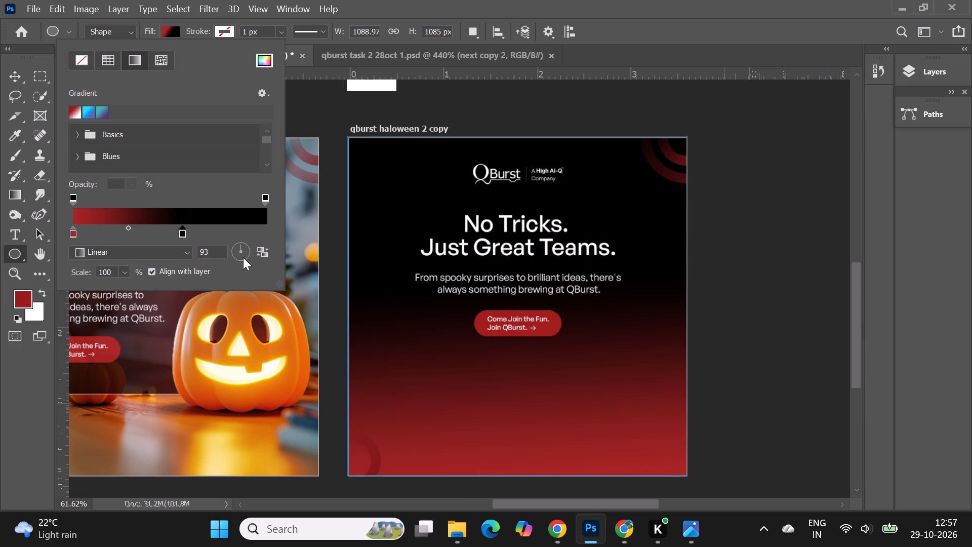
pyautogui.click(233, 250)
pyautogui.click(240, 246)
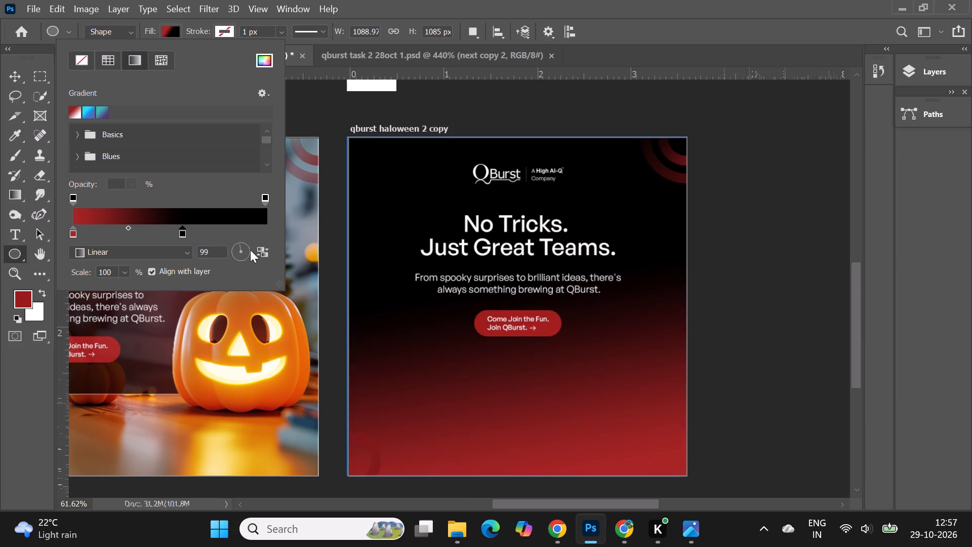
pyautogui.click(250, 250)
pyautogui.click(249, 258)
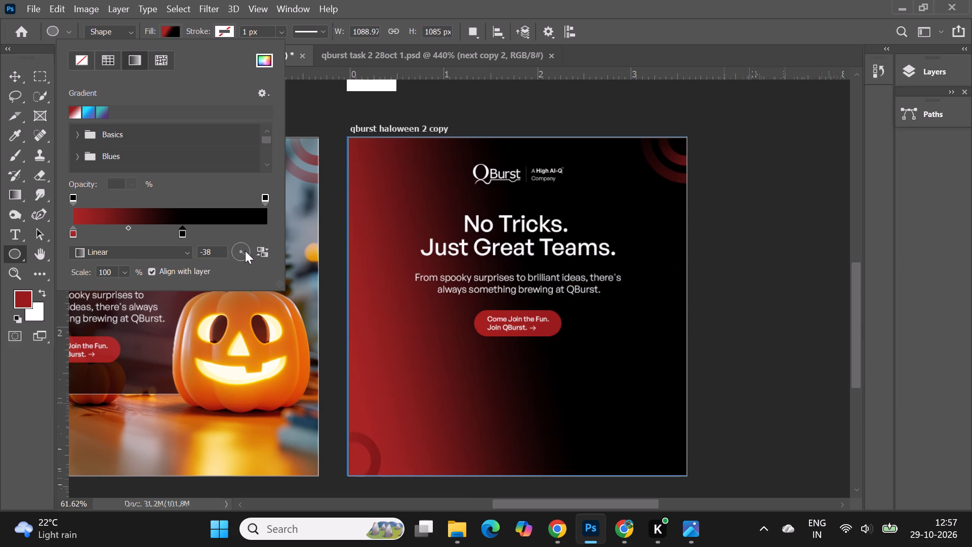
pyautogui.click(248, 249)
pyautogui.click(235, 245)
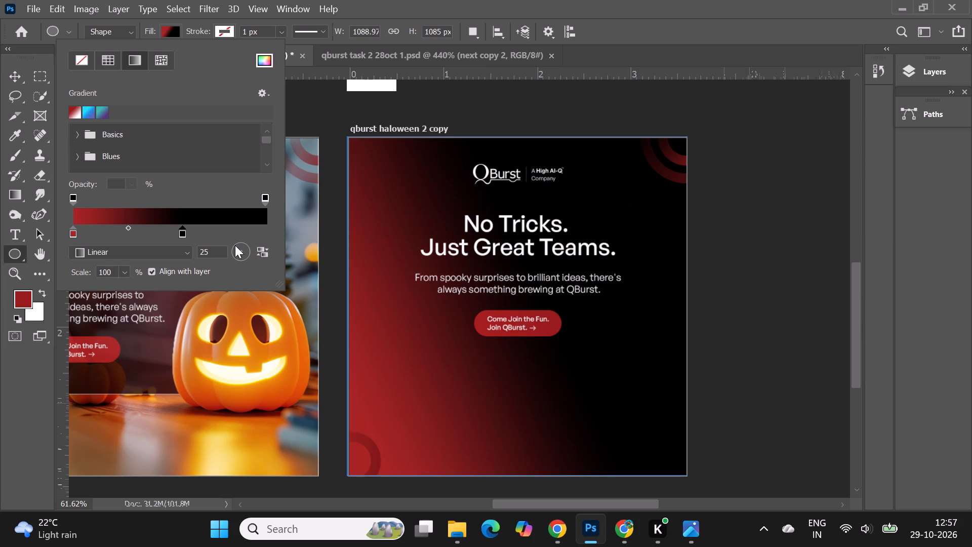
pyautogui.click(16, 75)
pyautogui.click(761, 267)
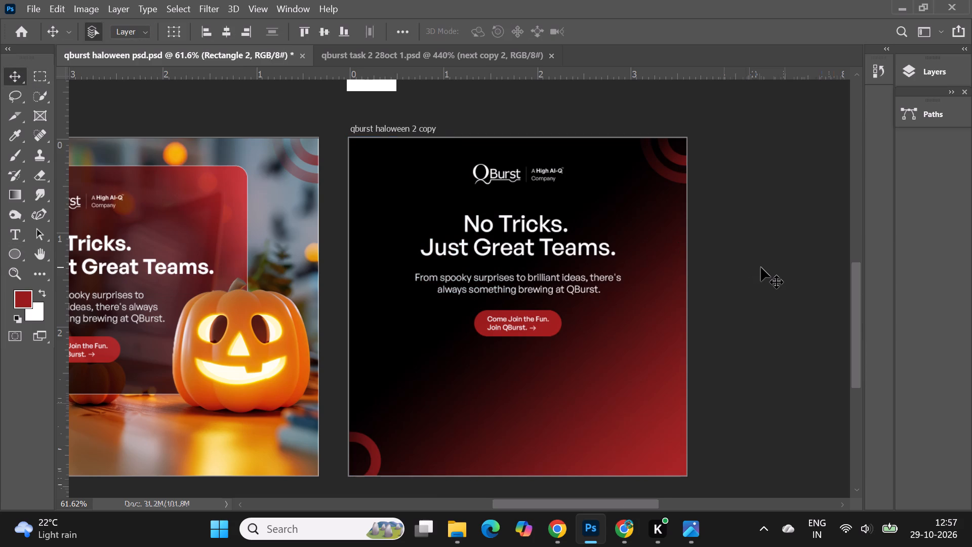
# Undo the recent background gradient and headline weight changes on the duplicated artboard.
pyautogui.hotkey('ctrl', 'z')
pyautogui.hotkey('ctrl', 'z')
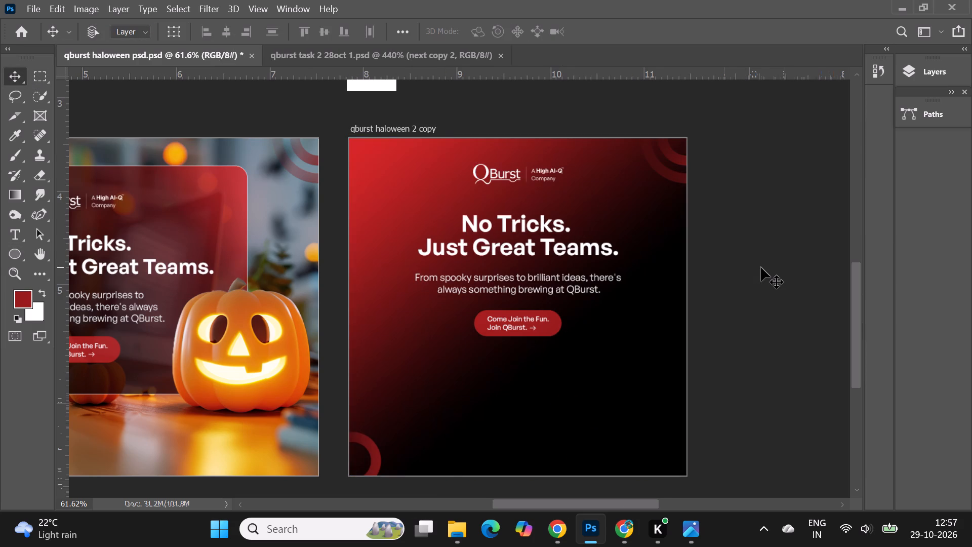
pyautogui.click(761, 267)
# Select the duplicated artboard's background rectangle and replace its gradient fill with solid black.
pyautogui.click(627, 205)
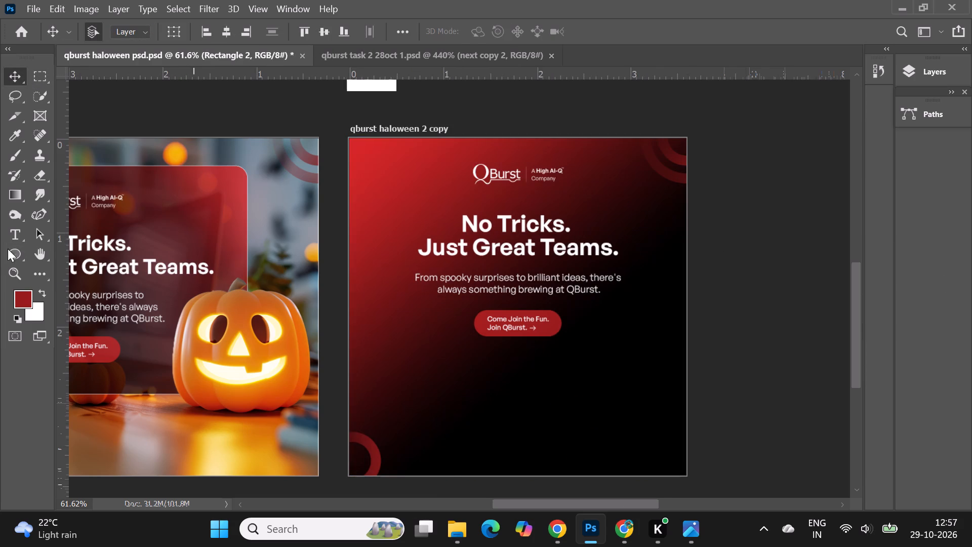
pyautogui.click(25, 261)
pyautogui.click(171, 32)
pyautogui.click(81, 63)
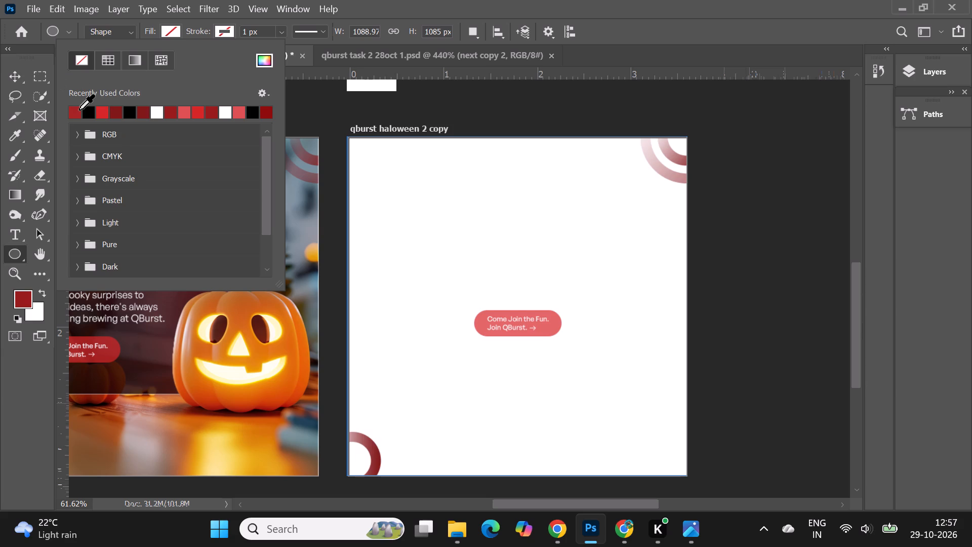
pyautogui.click(93, 112)
pyautogui.click(7, 76)
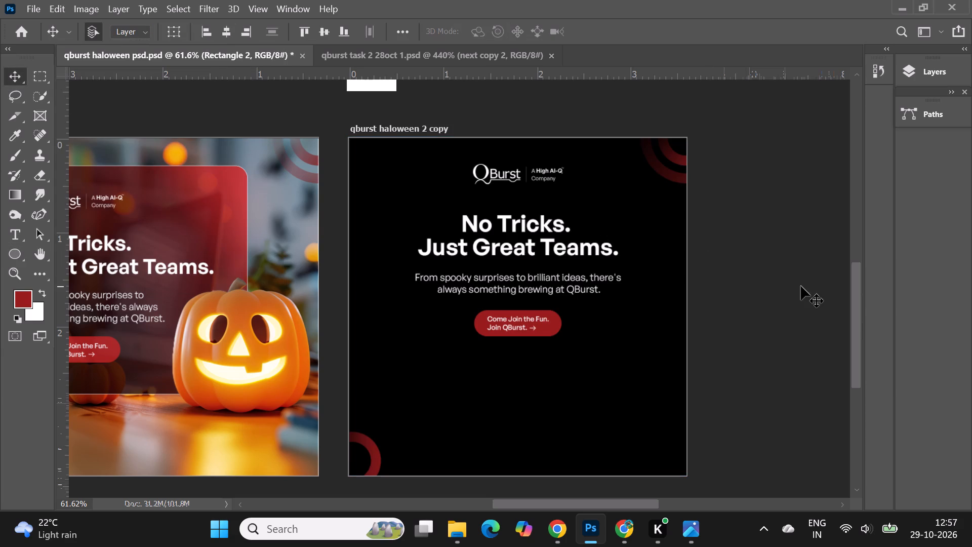
pyautogui.click(765, 287)
# Set the headline "No Tricks. Just Great Teams." to the Medium weight of General Sans.
pyautogui.doubleClick(504, 222)
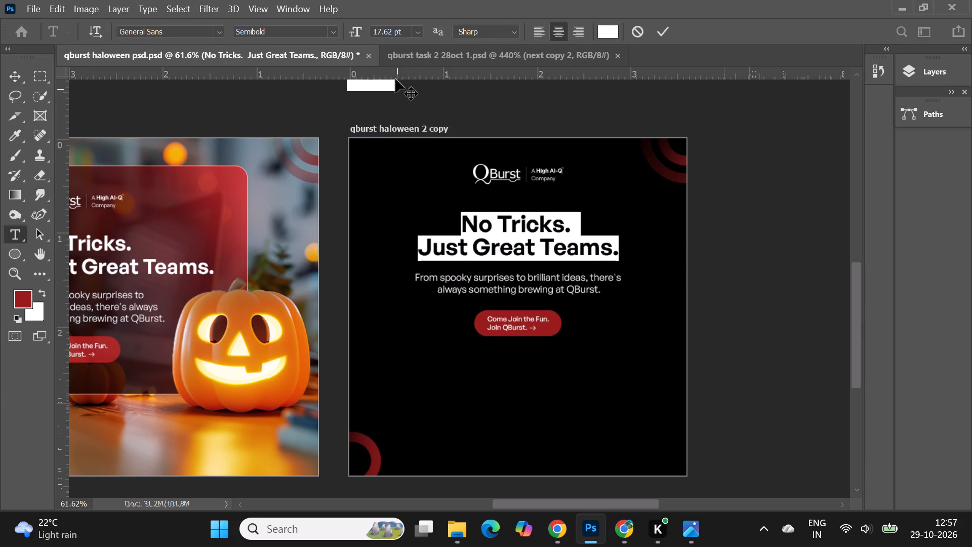
pyautogui.click(336, 31)
pyautogui.click(321, 82)
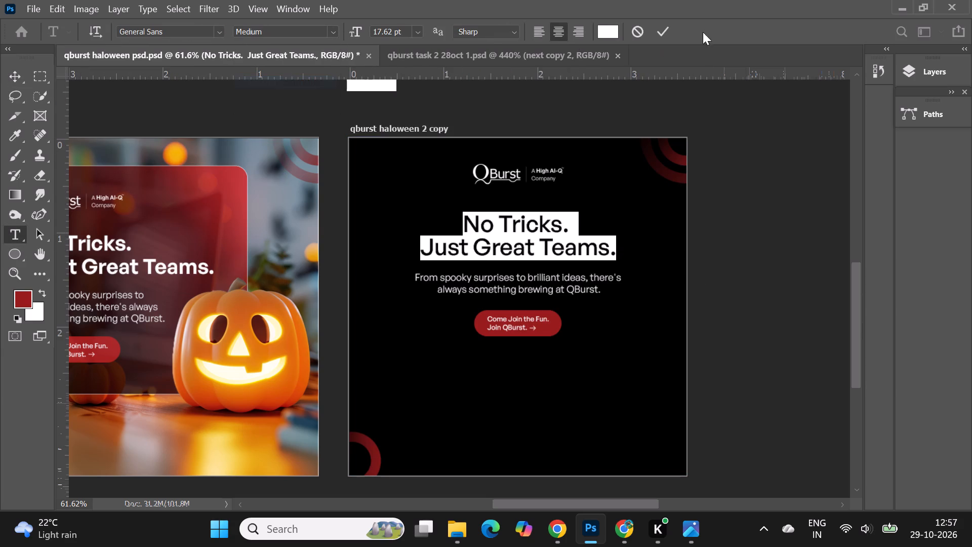
pyautogui.click(669, 33)
pyautogui.click(771, 224)
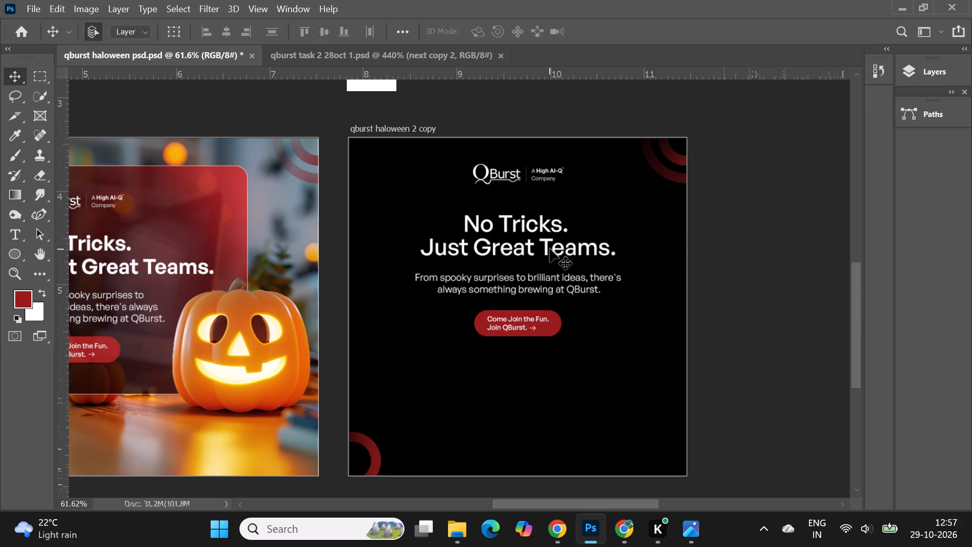
# Examine the black artboard up close and beside the neighbouring Halloween artboards.
pyautogui.keyDown('alt'); pyautogui.scroll(-4, 595, 185); pyautogui.keyUp('alt')
pyautogui.click(776, 260)
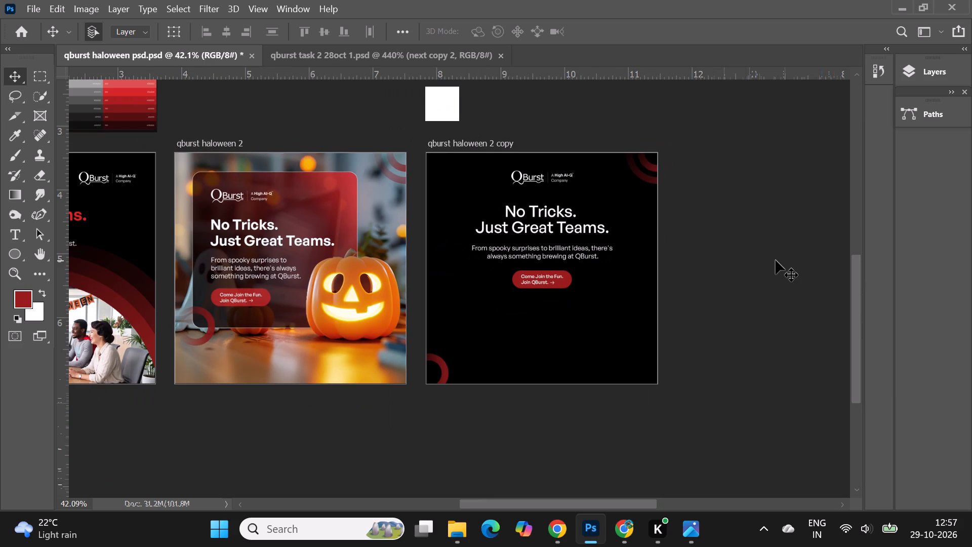
pyautogui.keyDown('alt'); pyautogui.scroll(4, 618, 214); pyautogui.keyUp('alt')
pyautogui.keyDown('alt'); pyautogui.scroll(1, 556, 188); pyautogui.keyUp('alt')
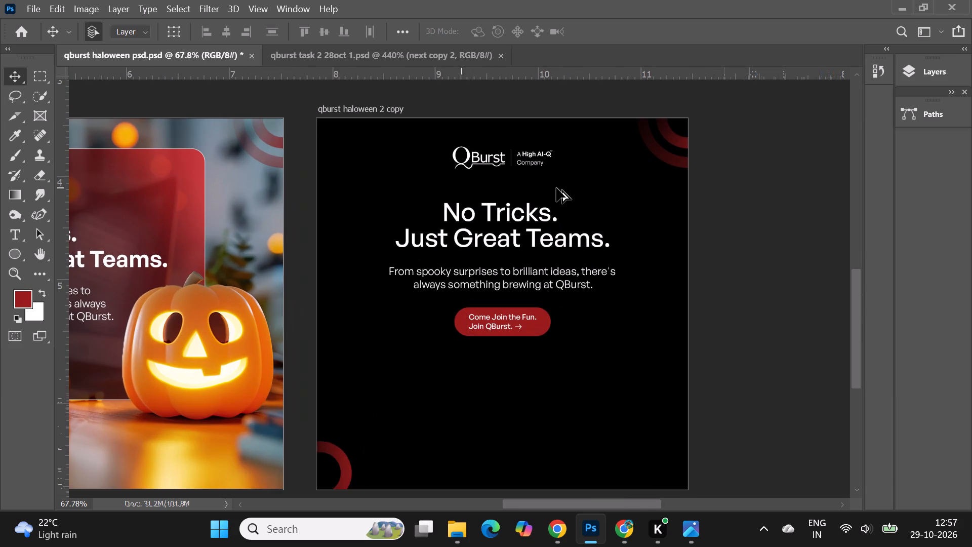
pyautogui.keyDown('alt'); pyautogui.scroll(1, 556, 188); pyautogui.keyUp('alt')
pyautogui.scroll(-2, 556, 188)
pyautogui.keyDown('alt'); pyautogui.scroll(-2, 556, 188); pyautogui.keyUp('alt')
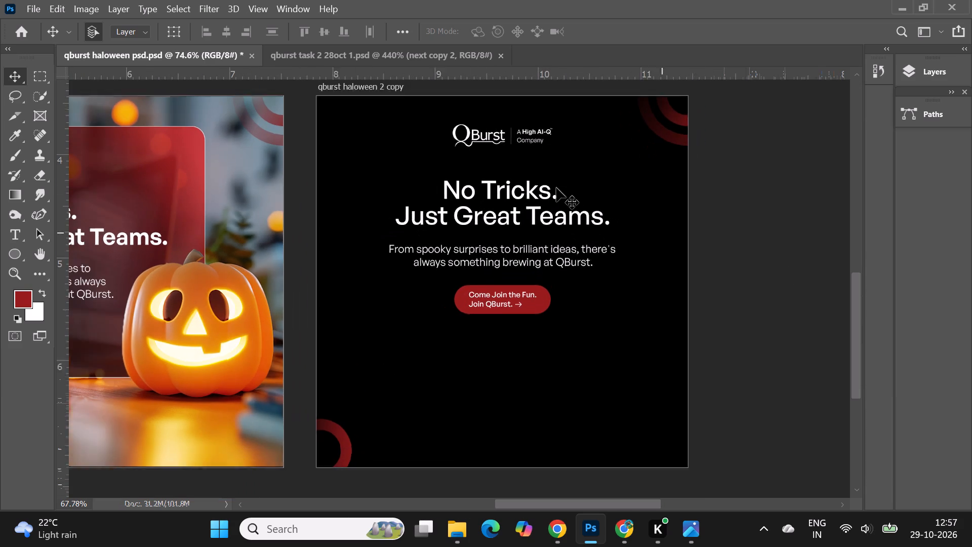
pyautogui.keyDown('alt'); pyautogui.scroll(2, 507, 162); pyautogui.keyUp('alt')
pyautogui.keyDown('alt'); pyautogui.scroll(-9, 507, 162); pyautogui.keyUp('alt')
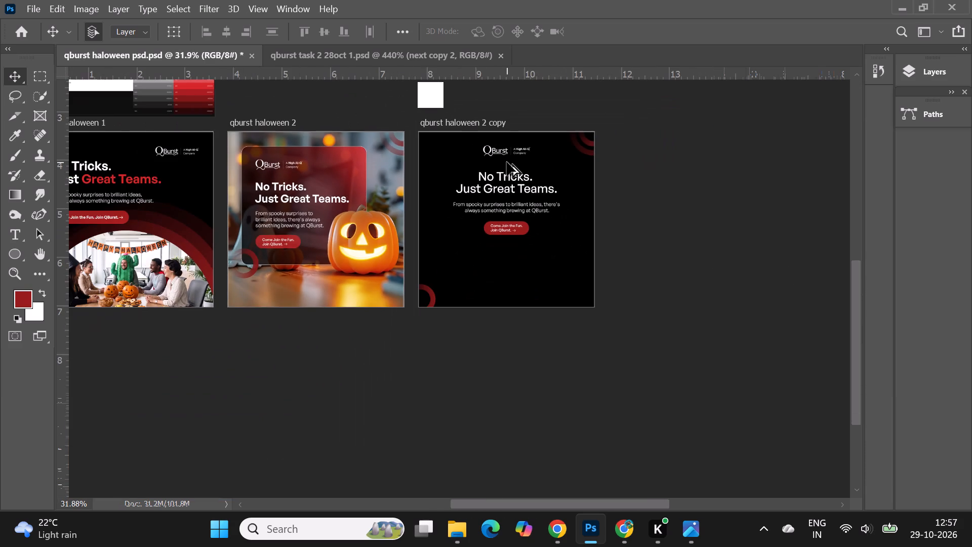
pyautogui.keyDown('alt'); pyautogui.scroll(-2, 673, 199); pyautogui.keyUp('alt')
pyautogui.click(673, 199)
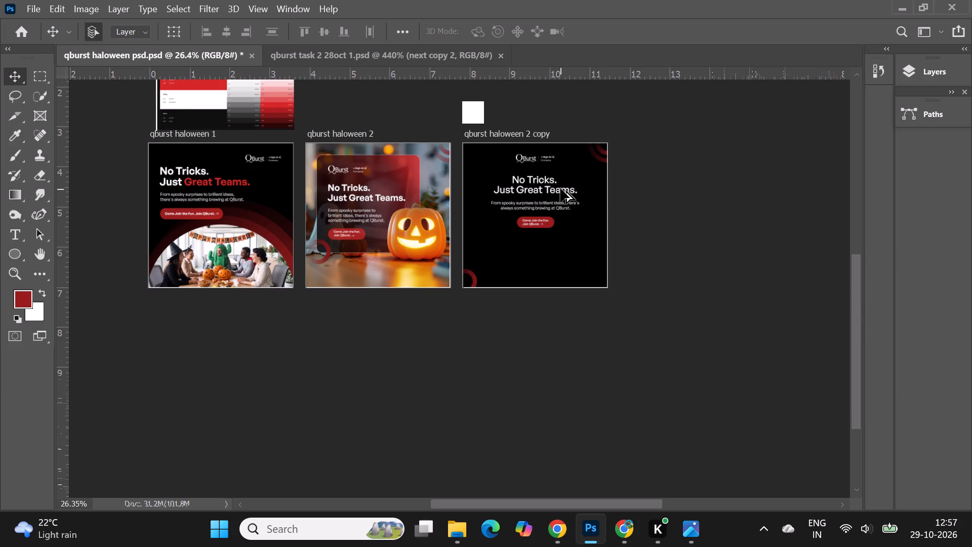
# Colour the words "Great Teams" in the duplicated artboard's headline red d62727, sampled from the 500 swatch of the colour palette.
pyautogui.keyDown('alt'); pyautogui.scroll(9, 560, 188); pyautogui.keyUp('alt')
pyautogui.keyDown('alt'); pyautogui.scroll(2, 500, 152); pyautogui.keyUp('alt')
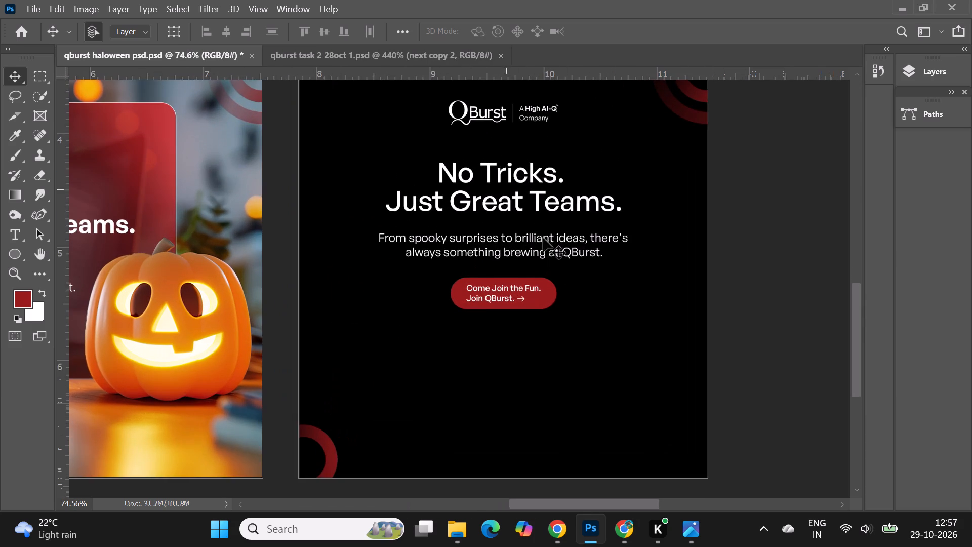
pyautogui.scroll(3, 553, 261)
pyautogui.doubleClick(464, 237)
pyautogui.click(497, 244)
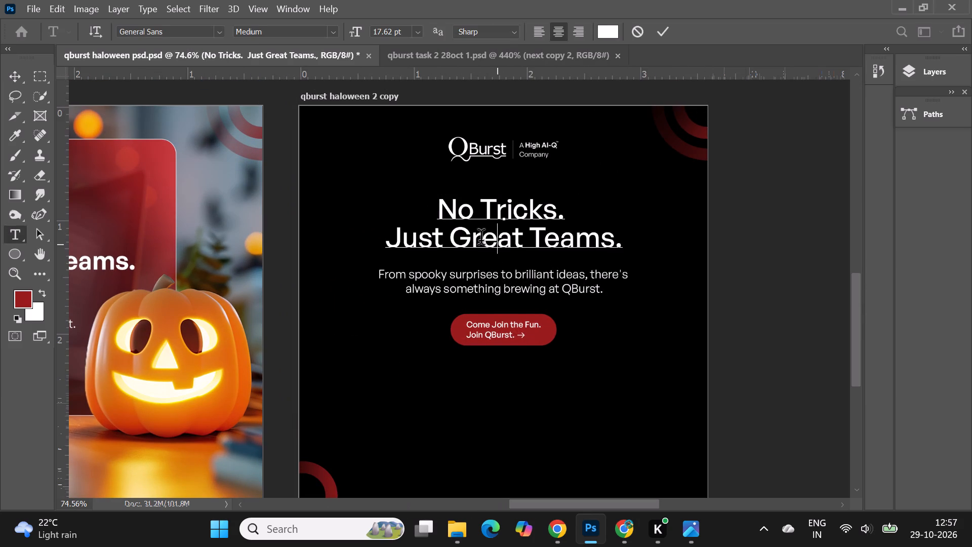
pyautogui.moveTo(455, 240); pyautogui.dragTo(614, 252)
pyautogui.keyDown('alt'); pyautogui.scroll(-3, 711, 238); pyautogui.keyUp('alt')
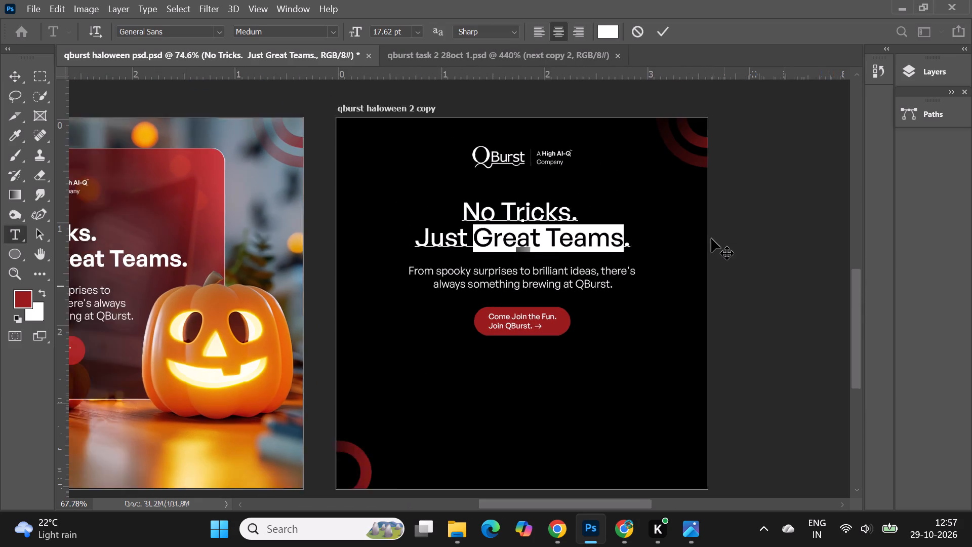
pyautogui.keyDown('alt'); pyautogui.scroll(-8, 711, 239); pyautogui.keyUp('alt')
pyautogui.keyDown('alt'); pyautogui.scroll(4, 229, 169); pyautogui.keyUp('alt')
pyautogui.keyDown('alt'); pyautogui.scroll(-2, 525, 271); pyautogui.keyUp('alt')
pyautogui.keyDown('alt'); pyautogui.scroll(2, 363, 160); pyautogui.keyUp('alt')
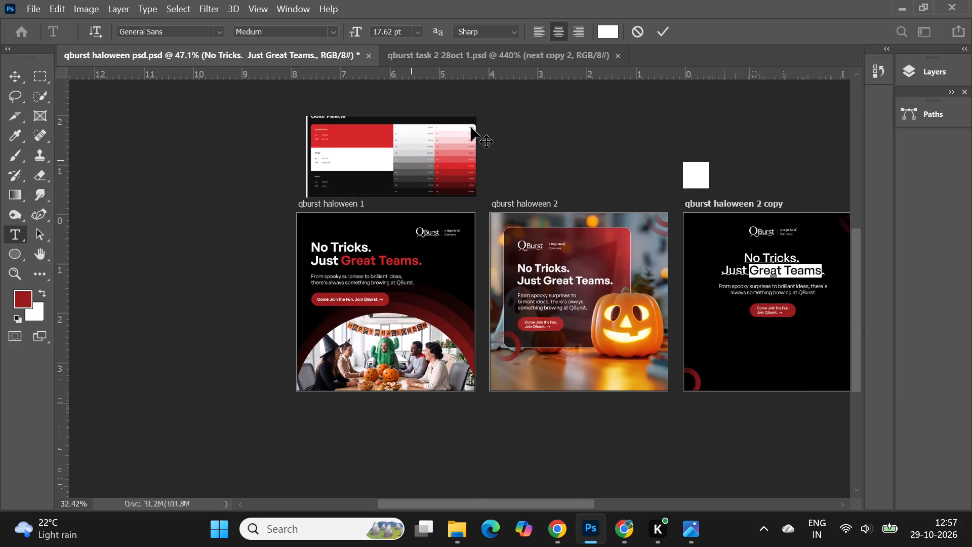
pyautogui.keyDown('alt'); pyautogui.scroll(4, 471, 127); pyautogui.keyUp('alt')
pyautogui.keyDown('alt'); pyautogui.scroll(1, 375, 107); pyautogui.keyUp('alt')
pyautogui.keyDown('alt'); pyautogui.scroll(7, 573, 157); pyautogui.keyUp('alt')
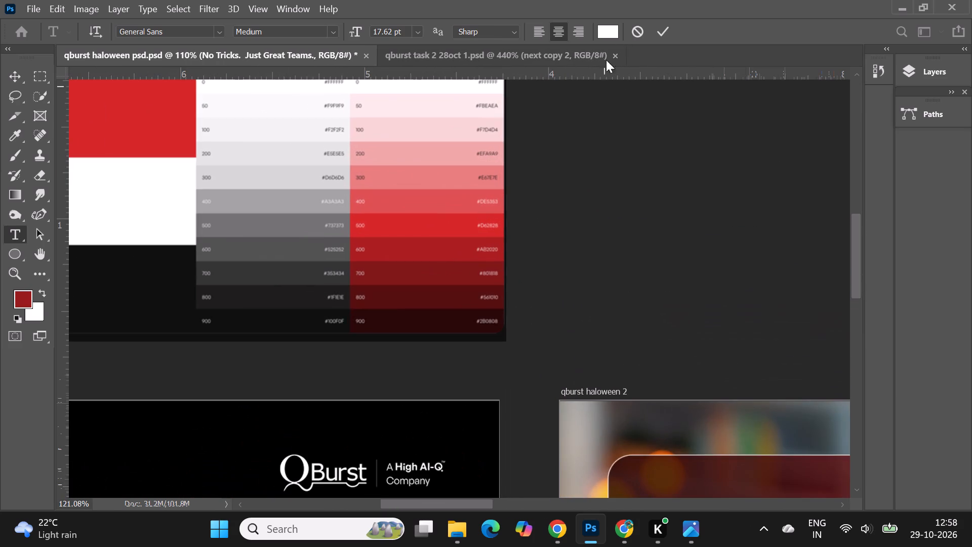
pyautogui.click(607, 35)
pyautogui.click(433, 229)
pyautogui.click(862, 228)
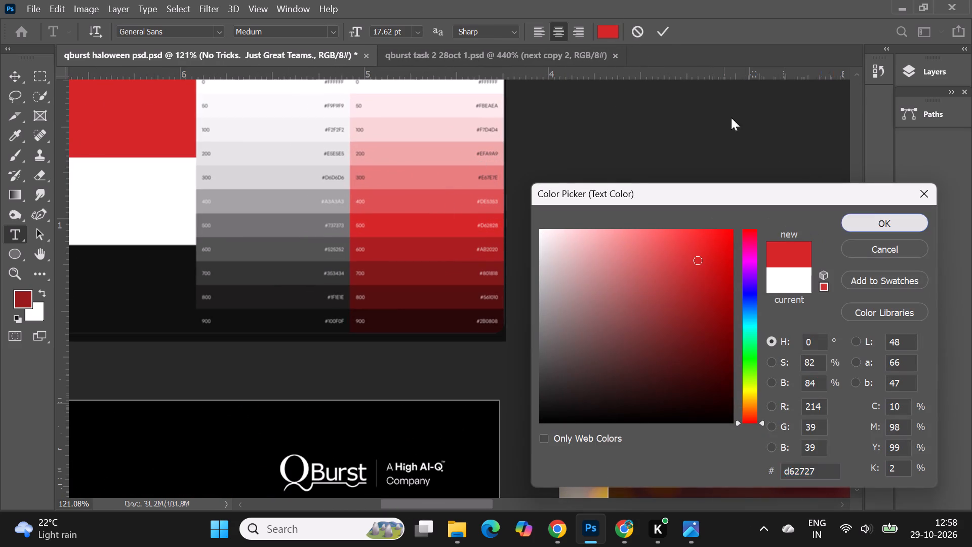
pyautogui.click(666, 29)
pyautogui.keyDown('alt'); pyautogui.scroll(-15, 236, 170); pyautogui.keyUp('alt')
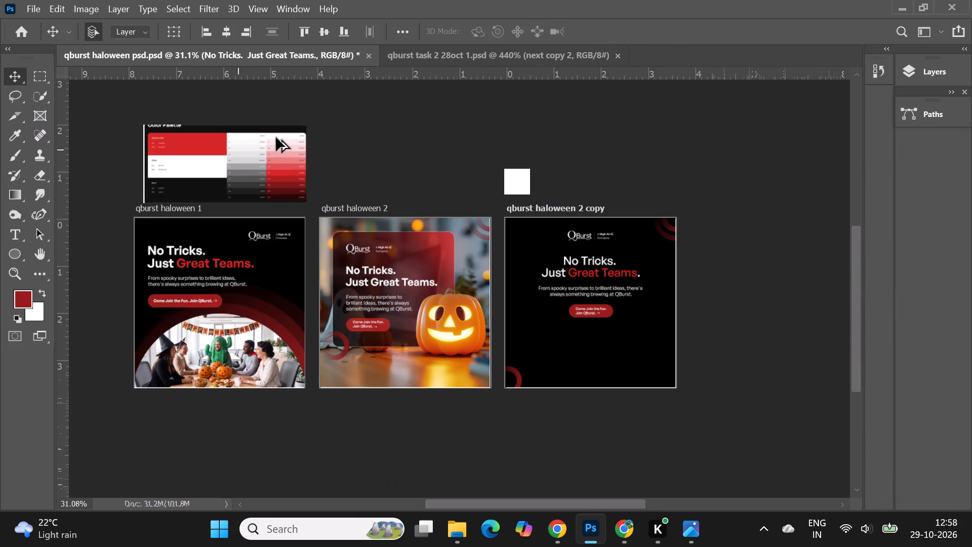
pyautogui.click(398, 134)
# Recolour the period after "Great Teams" with the red sampled from those headline words.
pyautogui.keyDown('alt'); pyautogui.scroll(13, 707, 310); pyautogui.keyUp('alt')
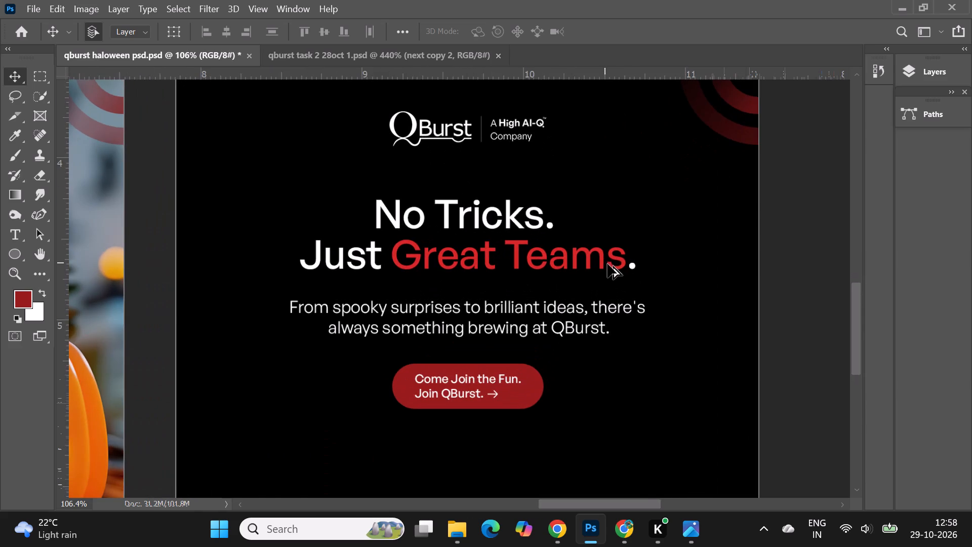
pyautogui.doubleClick(610, 264)
pyautogui.moveTo(642, 263); pyautogui.dragTo(631, 265)
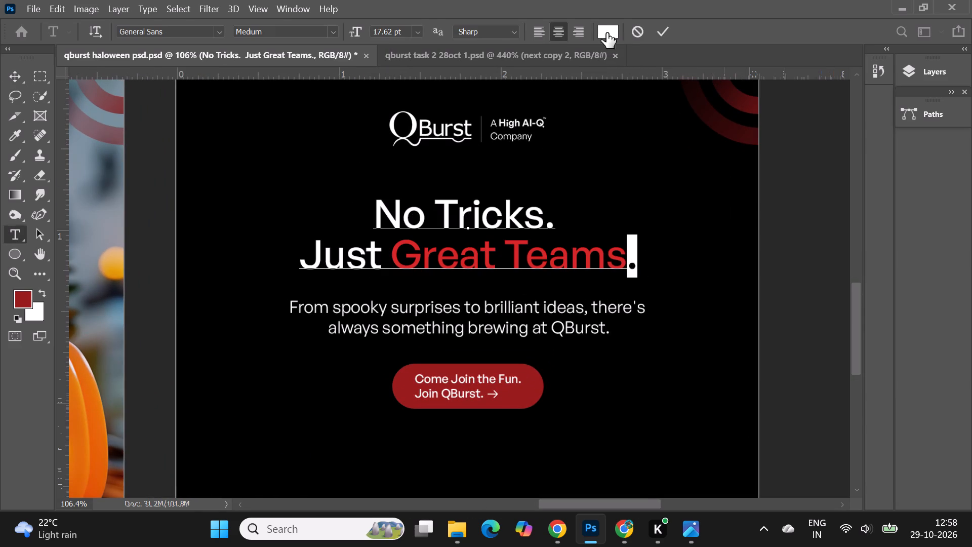
pyautogui.click(606, 28)
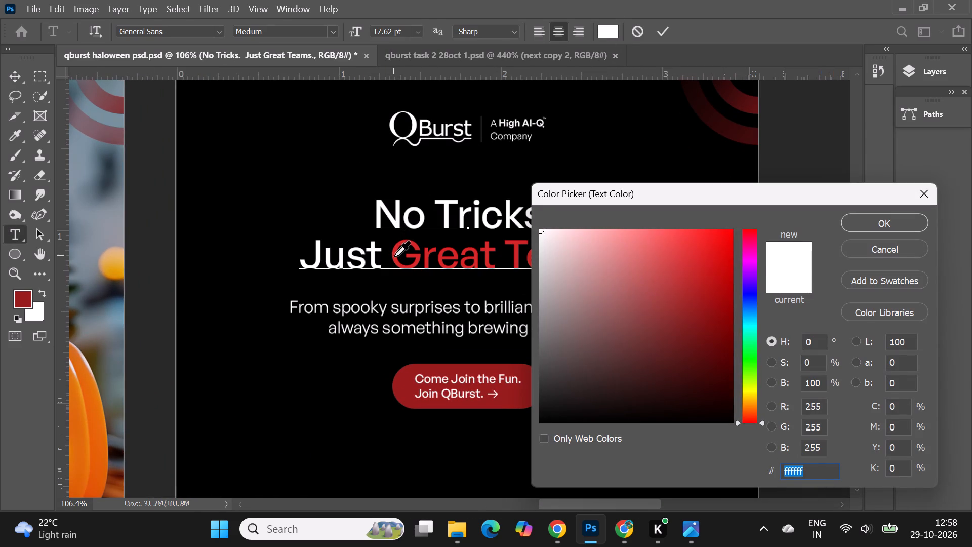
pyautogui.click(394, 256)
pyautogui.click(882, 222)
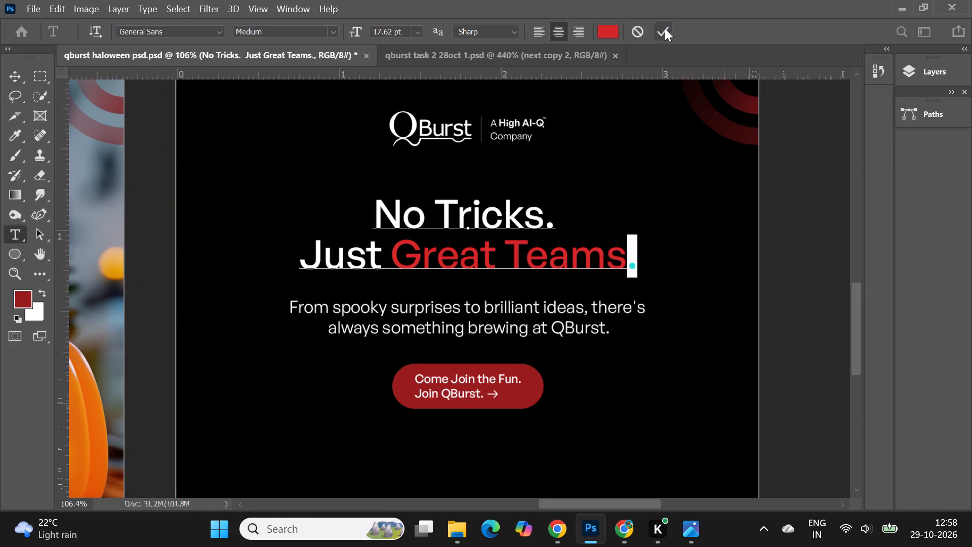
pyautogui.click(665, 28)
pyautogui.keyDown('alt'); pyautogui.scroll(-10, 623, 176); pyautogui.keyUp('alt')
pyautogui.click(752, 243)
# Review the duplicated artboard's headline and layout against the neighbouring Halloween artboards.
pyautogui.keyDown('alt'); pyautogui.scroll(3, 736, 239); pyautogui.keyUp('alt')
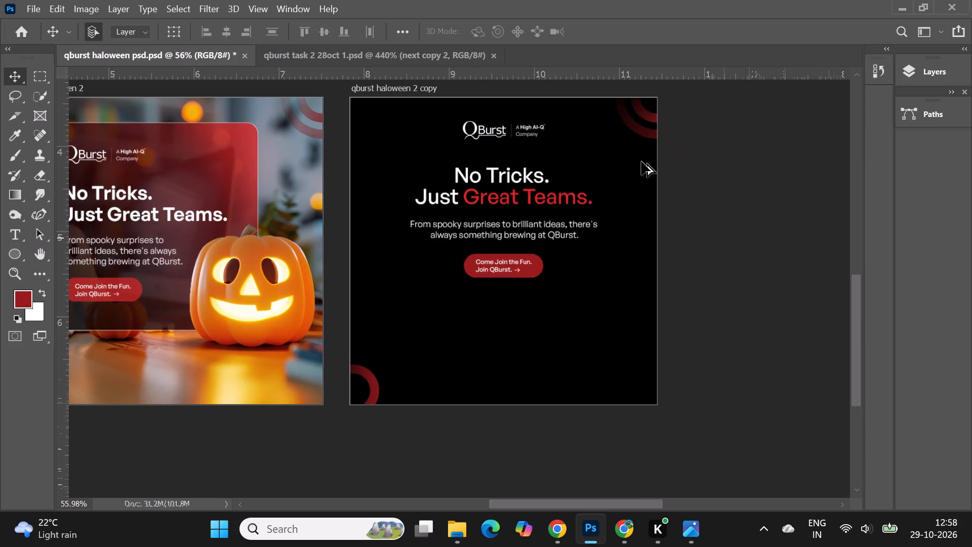
pyautogui.keyDown('alt'); pyautogui.scroll(4, 514, 115); pyautogui.keyUp('alt')
pyautogui.keyDown('alt'); pyautogui.scroll(-6, 559, 176); pyautogui.keyUp('alt')
pyautogui.keyDown('alt'); pyautogui.scroll(-2, 767, 216); pyautogui.keyUp('alt')
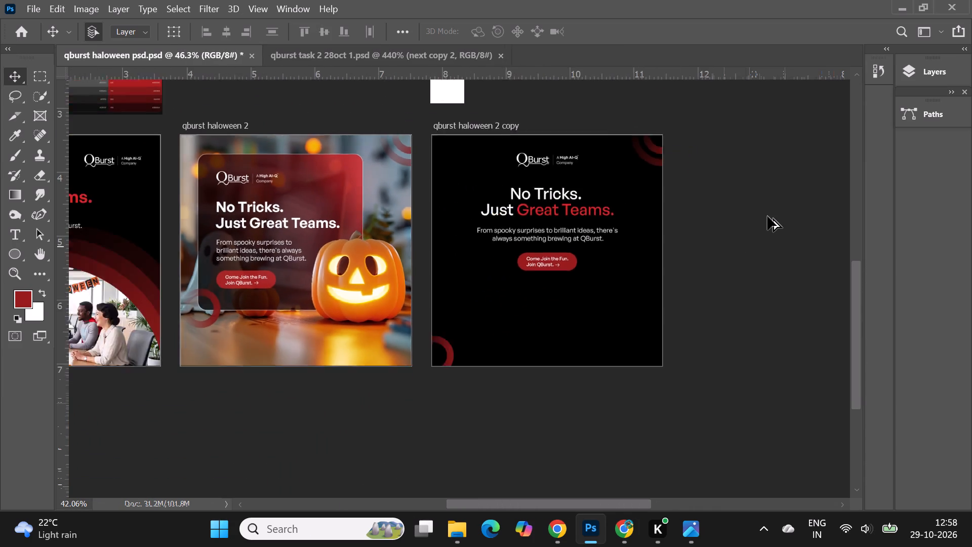
pyautogui.keyDown('alt'); pyautogui.scroll(-2, 767, 216); pyautogui.keyUp('alt')
pyautogui.click(767, 216)
pyautogui.keyDown('alt'); pyautogui.scroll(2, 567, 219); pyautogui.keyUp('alt')
pyautogui.keyDown('alt'); pyautogui.scroll(-2, 561, 219); pyautogui.keyUp('alt')
pyautogui.keyDown('alt'); pyautogui.scroll(1, 234, 226); pyautogui.keyUp('alt')
pyautogui.keyDown('alt'); pyautogui.scroll(-1, 141, 220); pyautogui.keyUp('alt')
pyautogui.keyDown('alt'); pyautogui.scroll(3, 352, 247); pyautogui.keyUp('alt')
pyautogui.keyDown('alt'); pyautogui.scroll(3, 646, 242); pyautogui.keyUp('alt')
pyautogui.keyDown('alt'); pyautogui.scroll(-2, 251, 222); pyautogui.keyUp('alt')
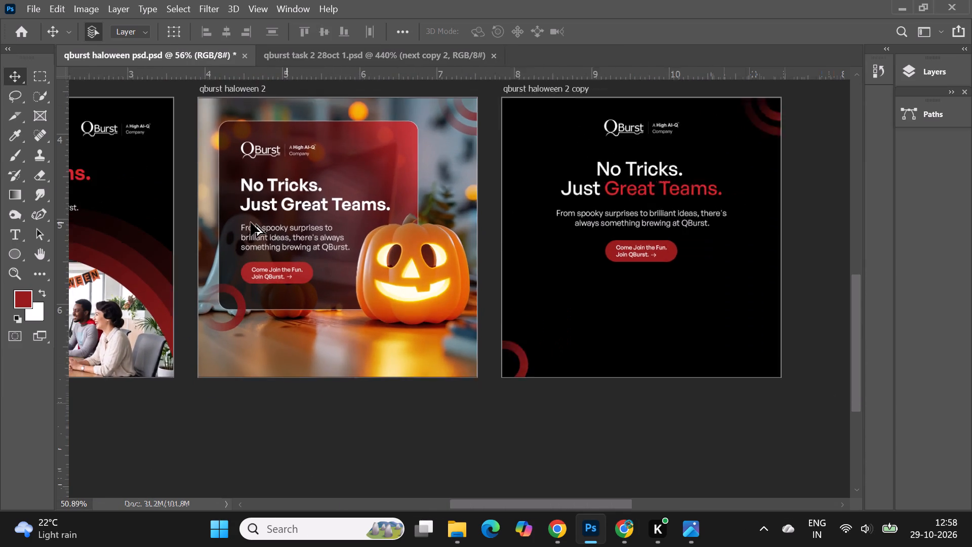
pyautogui.keyDown('alt'); pyautogui.scroll(-2, 251, 222); pyautogui.keyUp('alt')
pyautogui.keyDown('alt'); pyautogui.scroll(7, 613, 202); pyautogui.keyUp('alt')
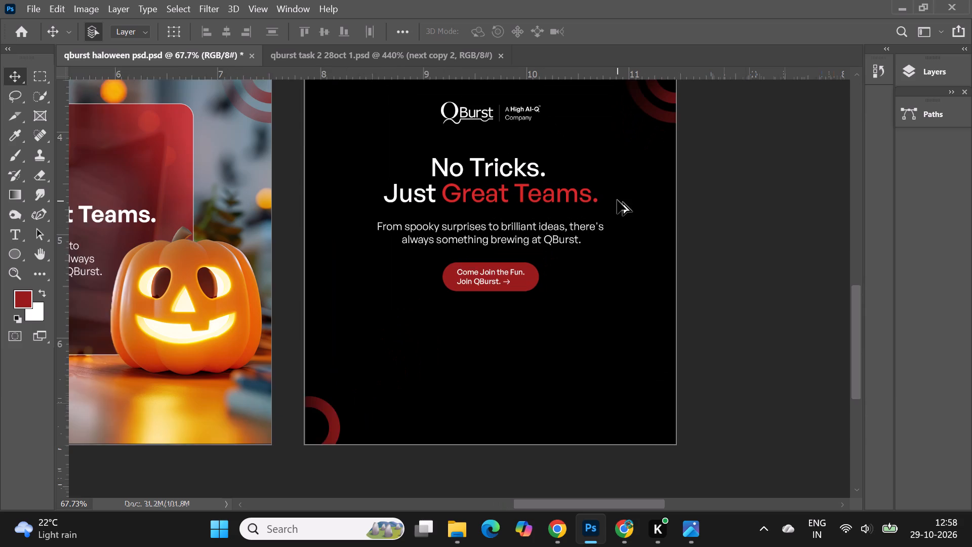
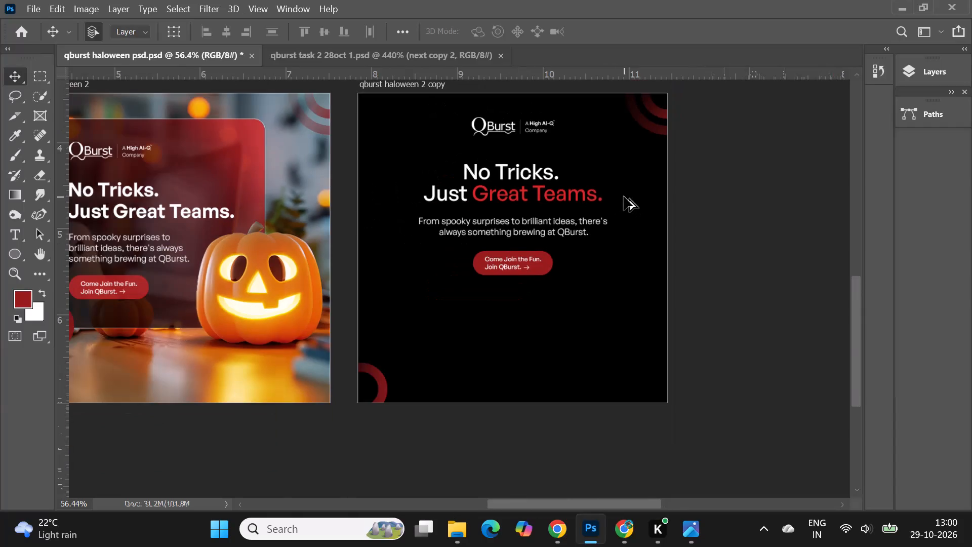
# Save the Halloween document on the computer in Downloads as a Photoshop file named "qburst haloween psd 1", with Maximize Compatibility.
pyautogui.keyDown('alt'); pyautogui.scroll(-3, 705, 189); pyautogui.keyUp('alt')
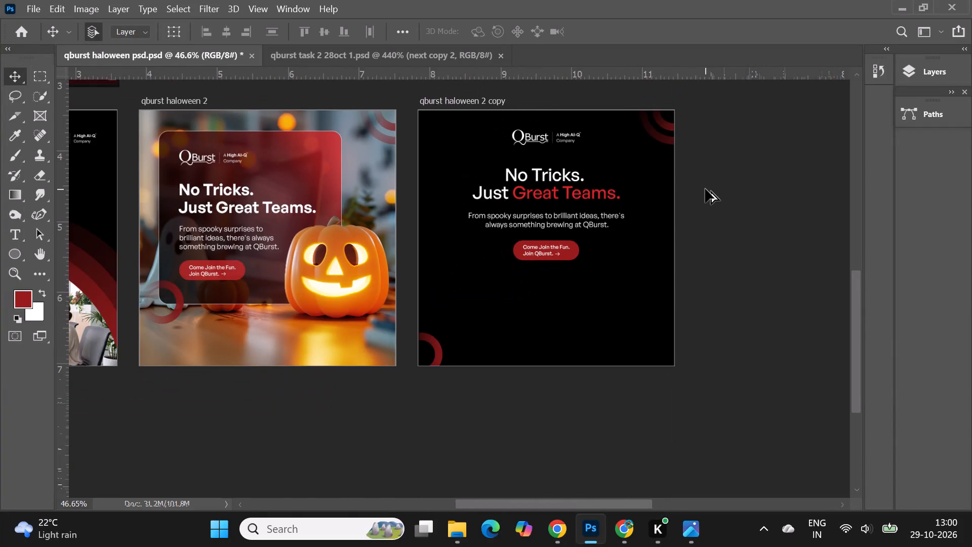
pyautogui.keyDown('alt'); pyautogui.scroll(-1, 705, 189); pyautogui.keyUp('alt')
pyautogui.keyDown('alt'); pyautogui.scroll(3, 681, 165); pyautogui.keyUp('alt')
pyautogui.click(33, 8)
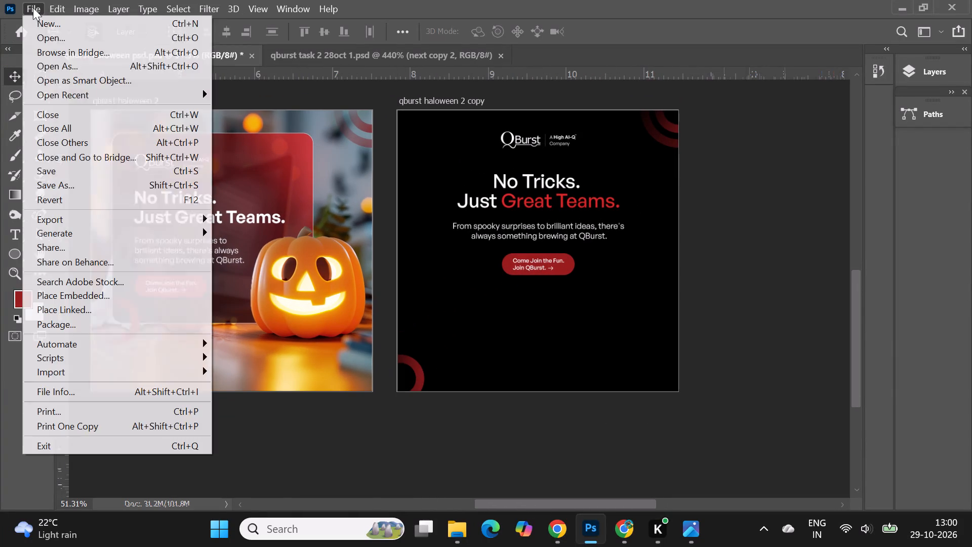
pyautogui.click(73, 179)
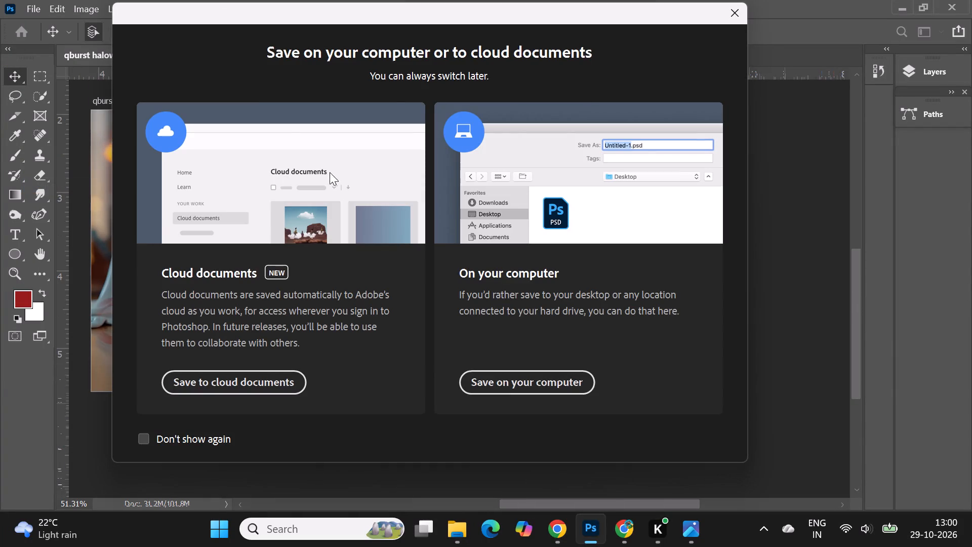
pyautogui.click(511, 381)
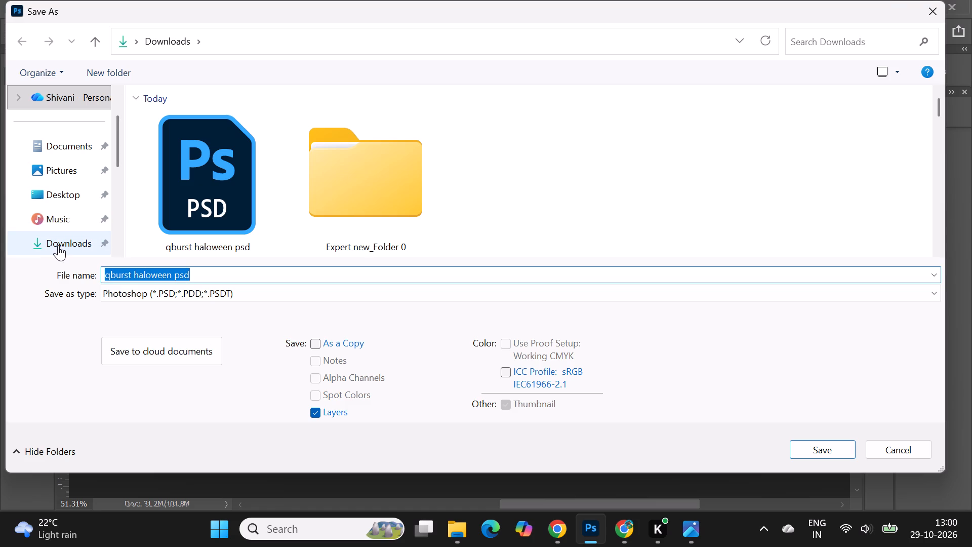
pyautogui.click(58, 245)
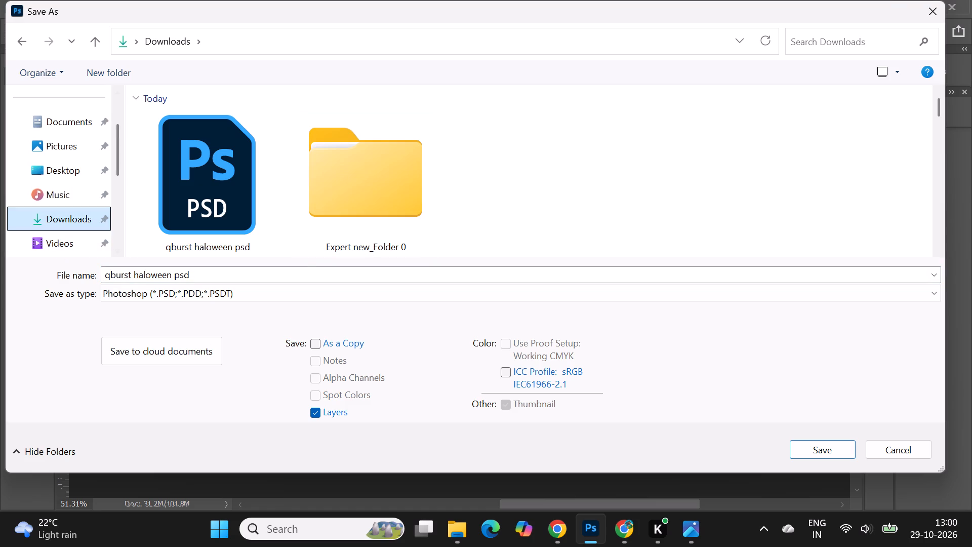
pyautogui.click(203, 276)
pyautogui.click(209, 279)
pyautogui.press('space')
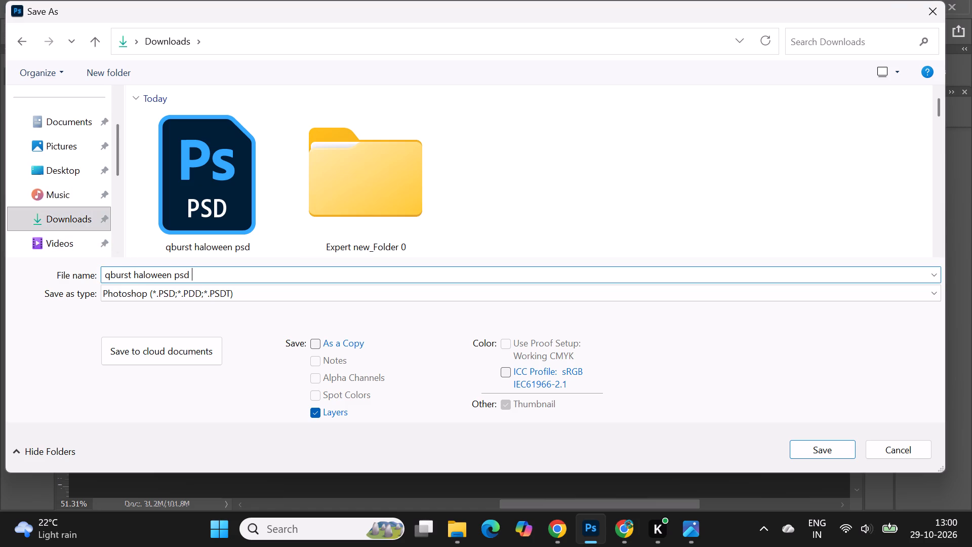
pyautogui.press('1')
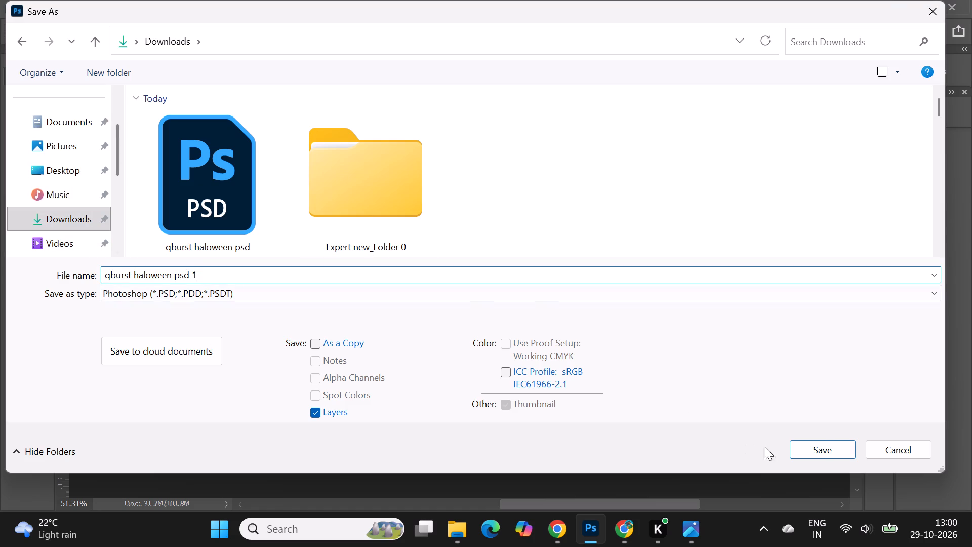
pyautogui.click(819, 446)
pyautogui.click(647, 136)
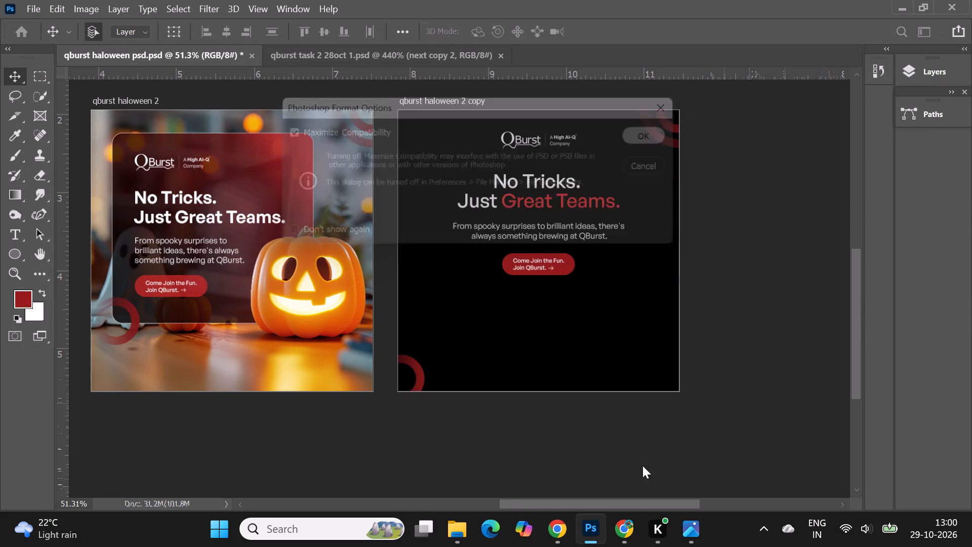